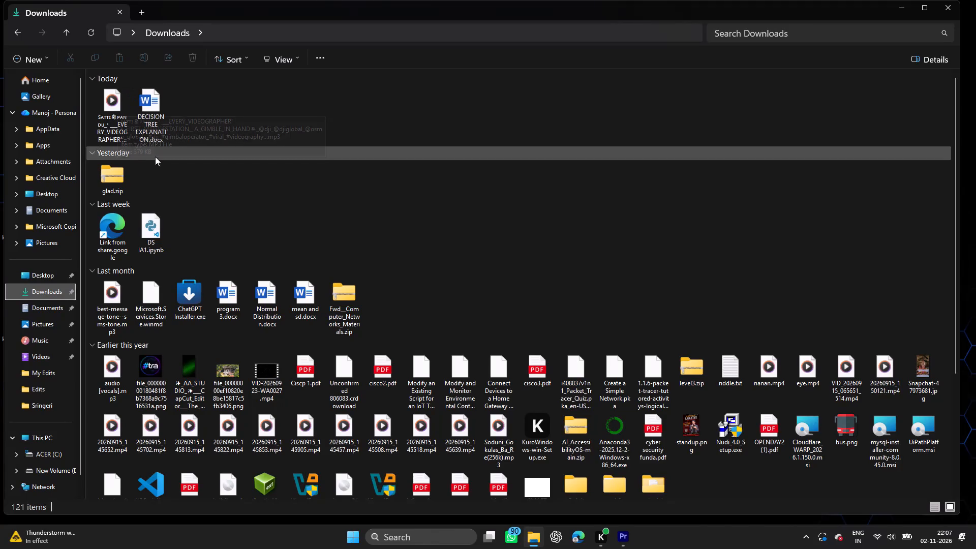
Preview today's downloaded EVERY_VIDEOGRAPHER MP3 briefly, pause it and close the player.
double_click(117, 103)
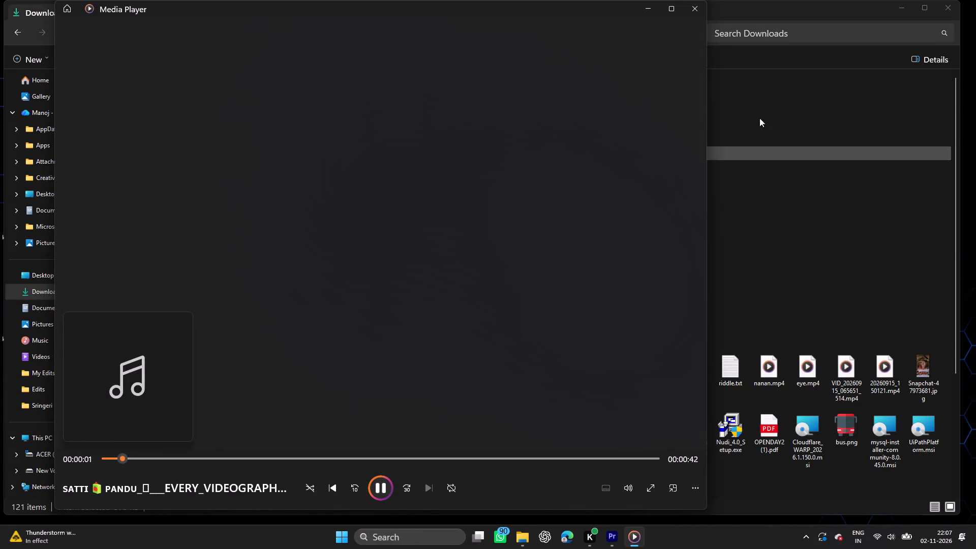
key("space")
left_click(701, 13)
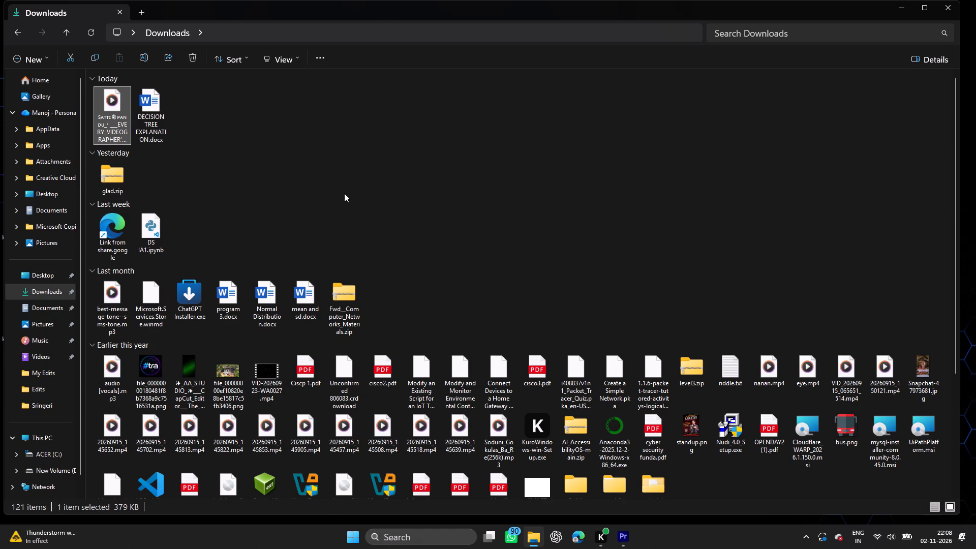
Move the EVERY_VIDEOGRAPHER MP3 from Downloads into the Gimble folder at D:\Manu\MANU\Edits.
key("ctrl+x")
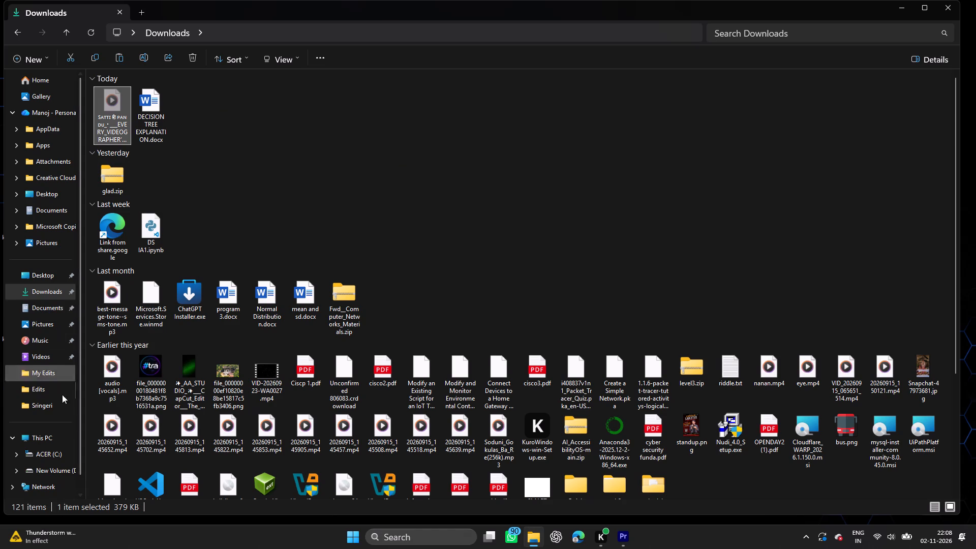
scroll(66, 428, "down", 1)
left_click(50, 444)
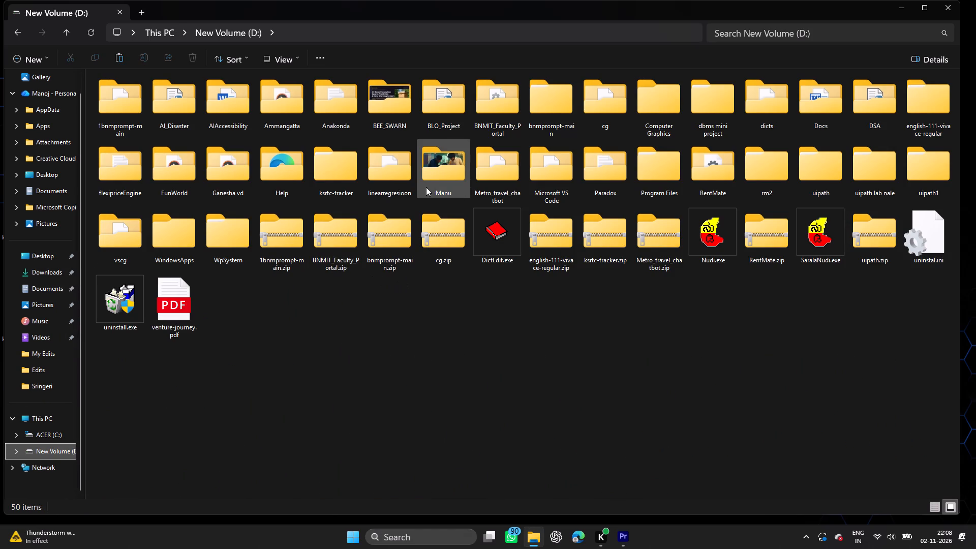
double_click(437, 178)
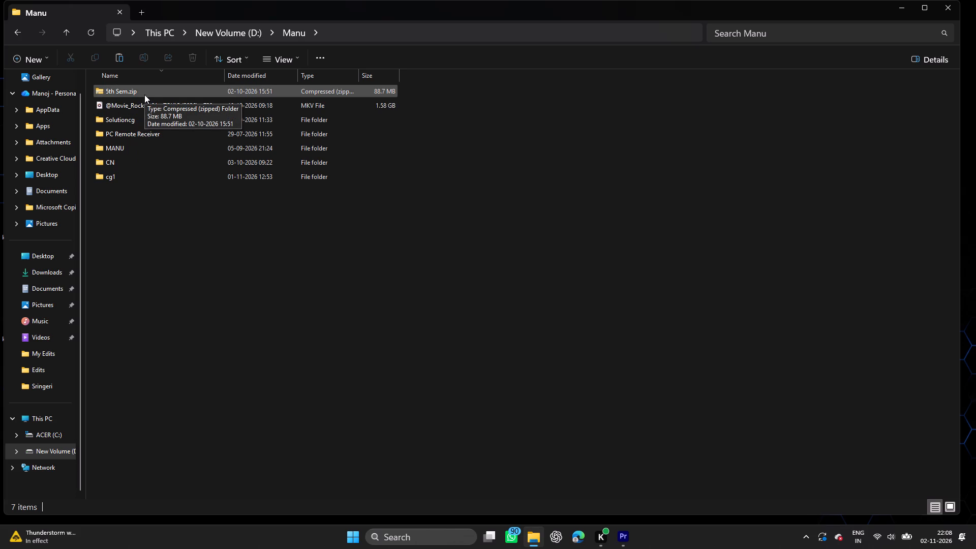
triple_click(137, 143)
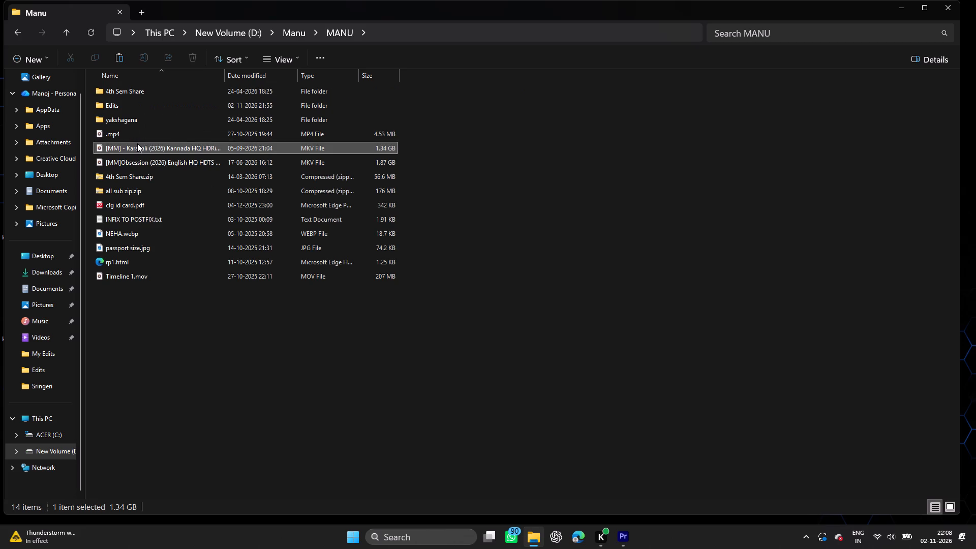
double_click(150, 104)
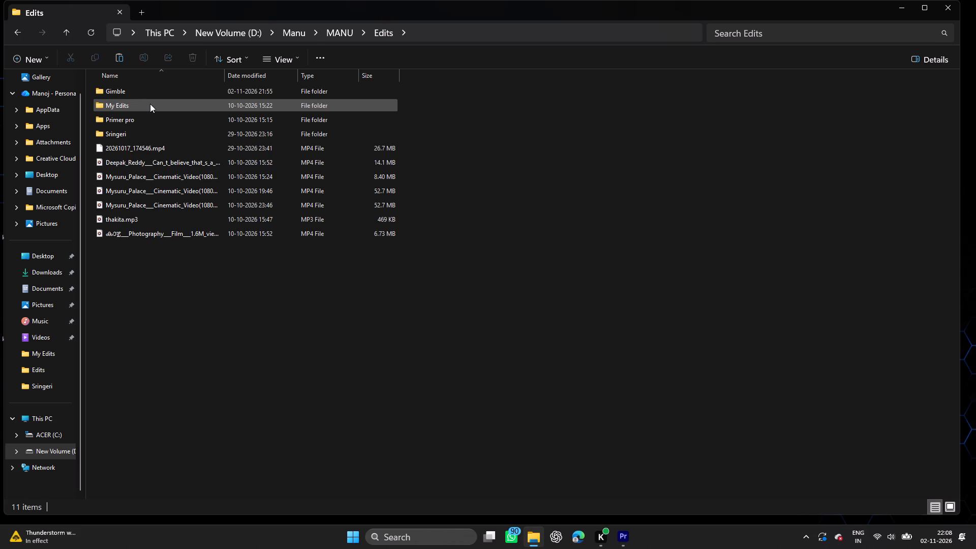
double_click(151, 94)
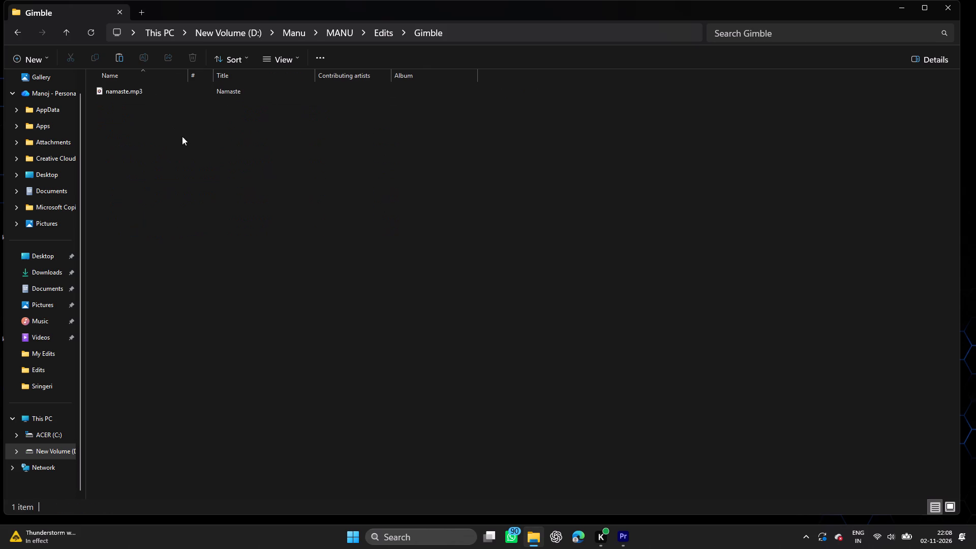
key("ctrl+v")
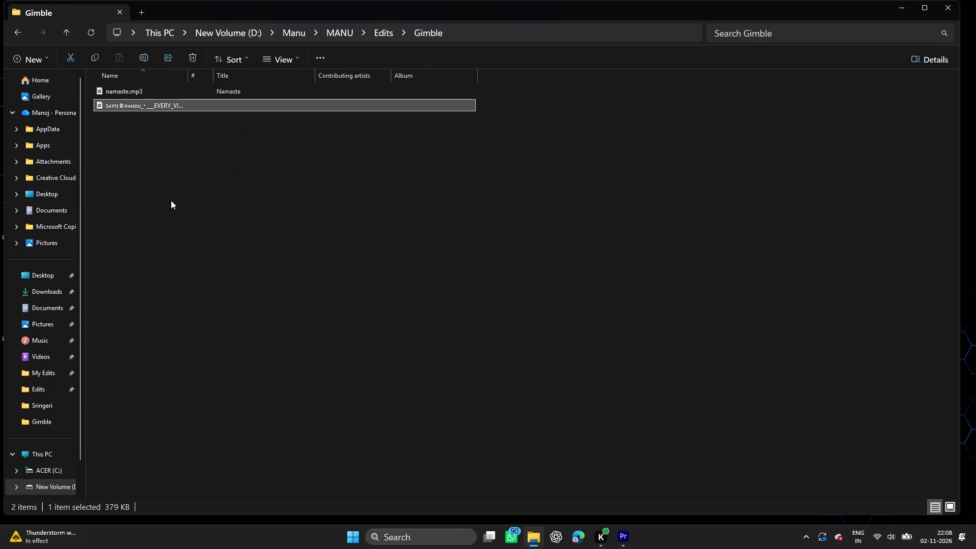
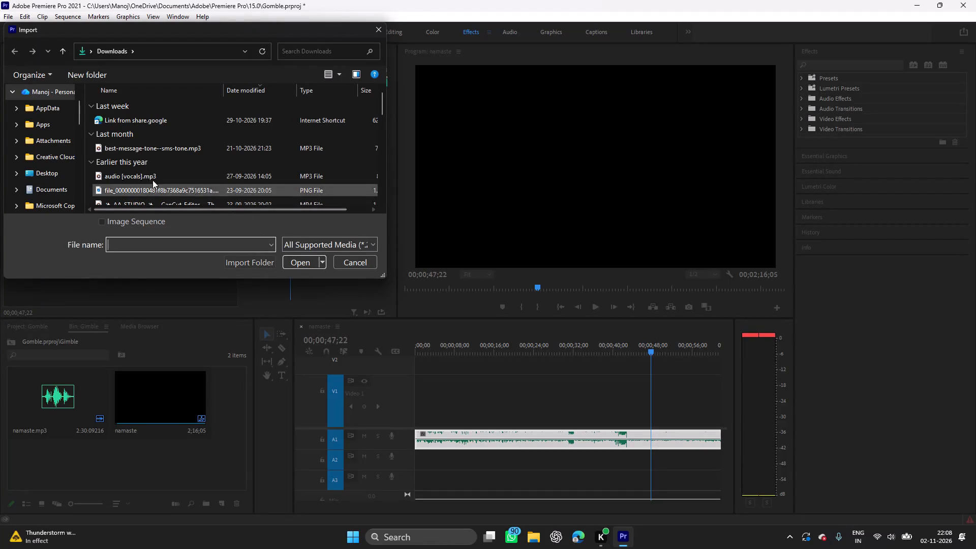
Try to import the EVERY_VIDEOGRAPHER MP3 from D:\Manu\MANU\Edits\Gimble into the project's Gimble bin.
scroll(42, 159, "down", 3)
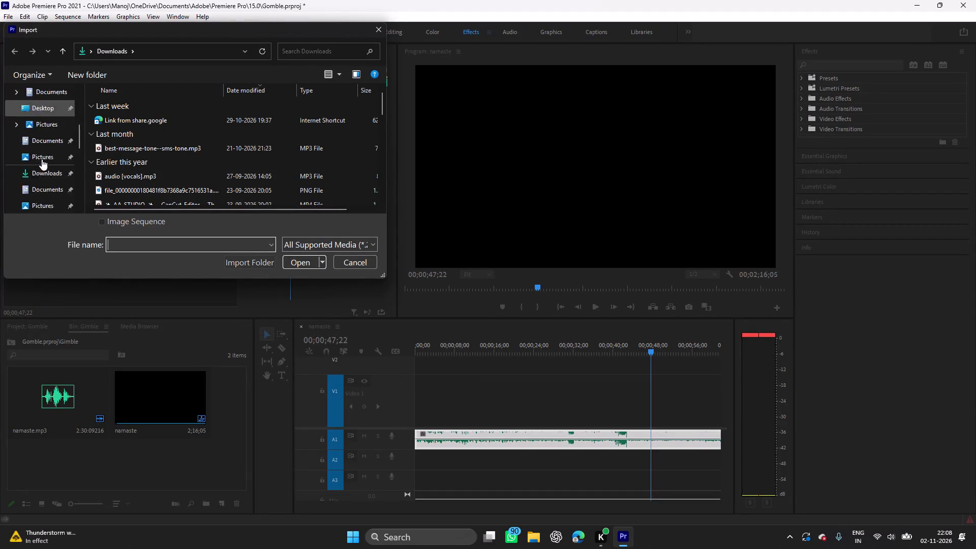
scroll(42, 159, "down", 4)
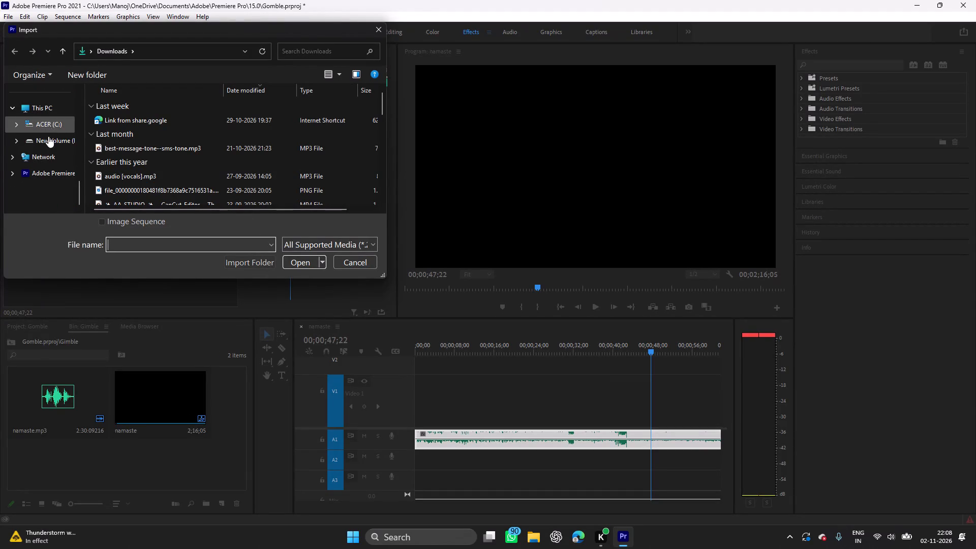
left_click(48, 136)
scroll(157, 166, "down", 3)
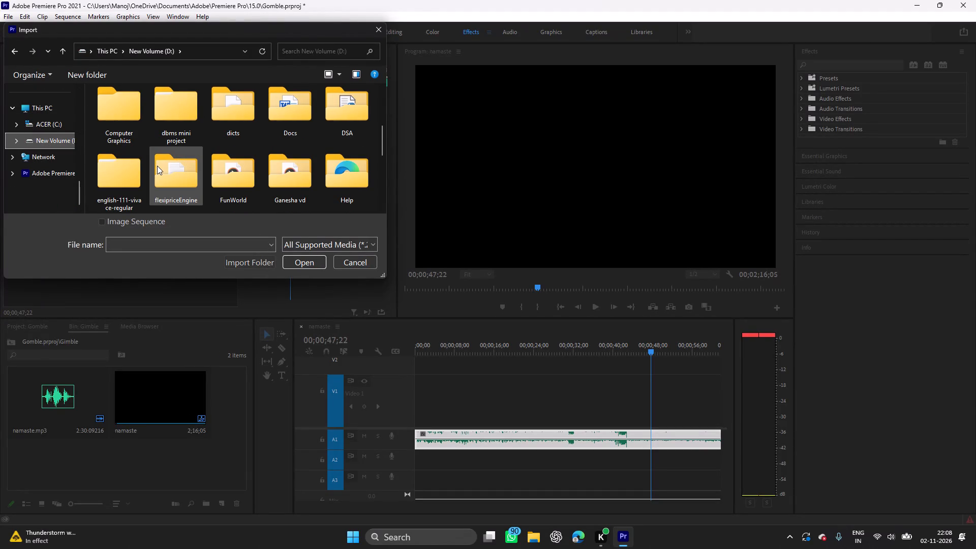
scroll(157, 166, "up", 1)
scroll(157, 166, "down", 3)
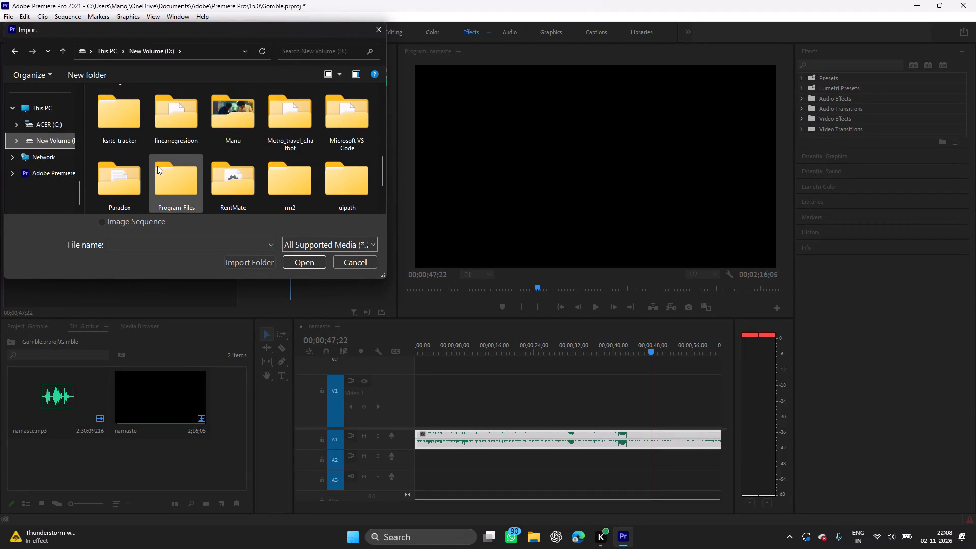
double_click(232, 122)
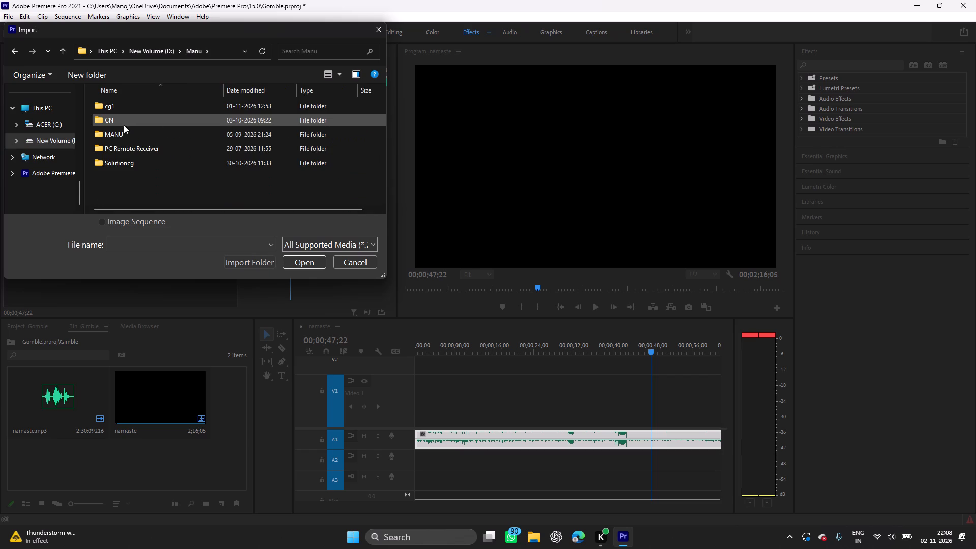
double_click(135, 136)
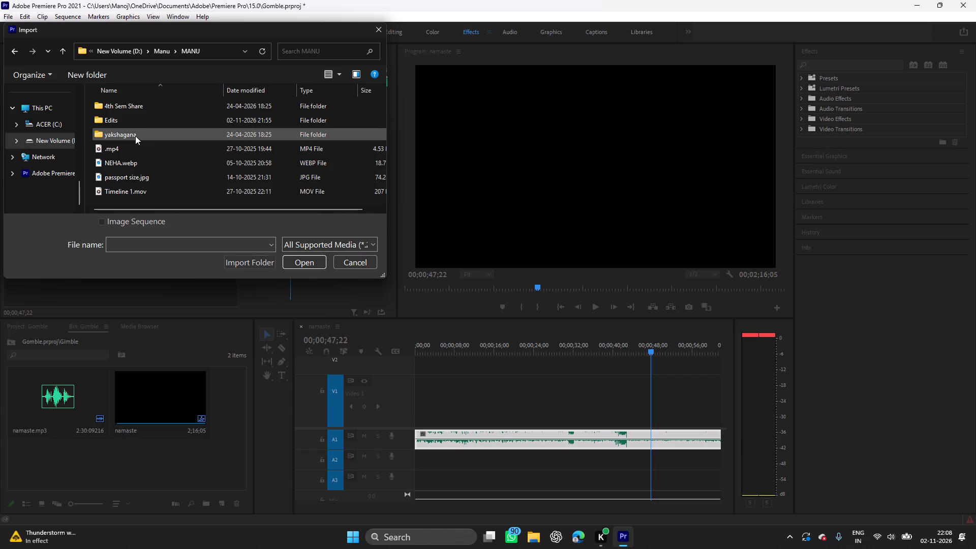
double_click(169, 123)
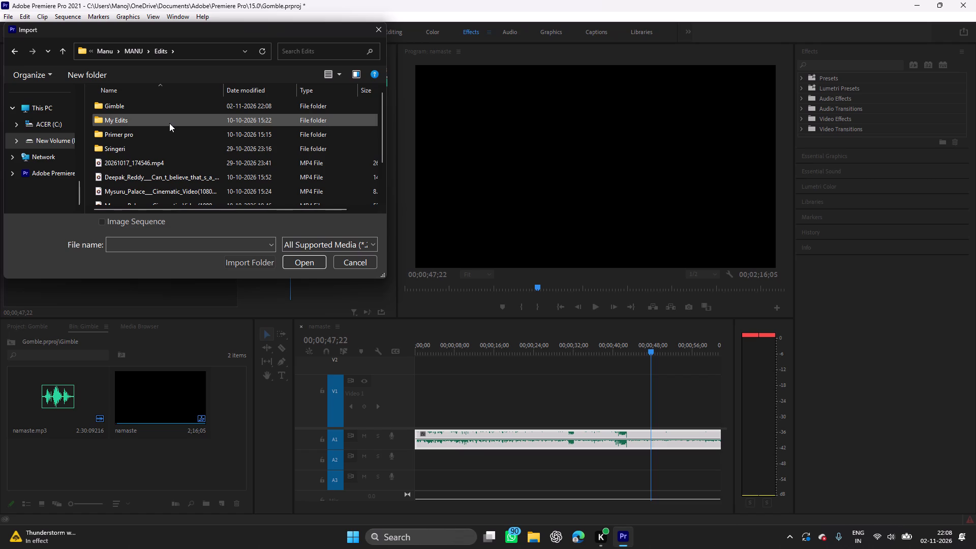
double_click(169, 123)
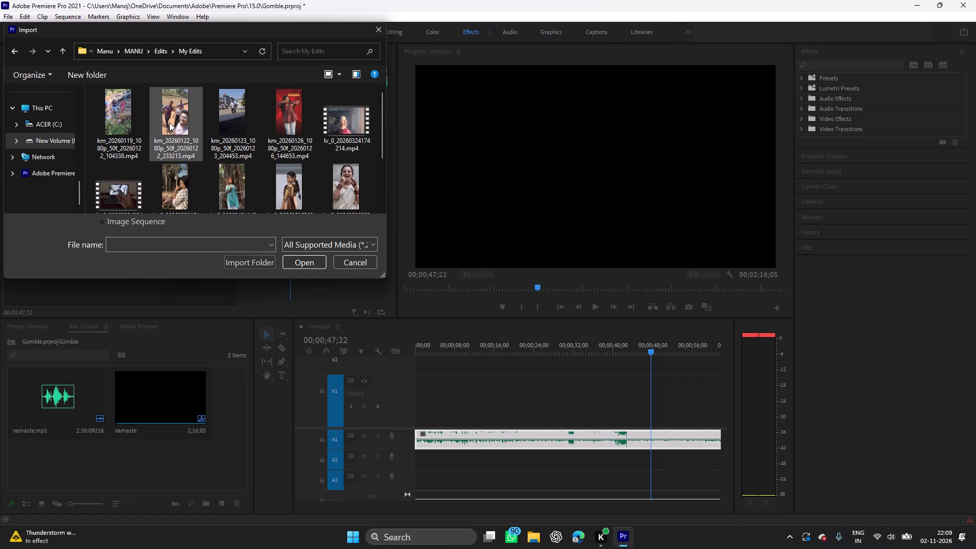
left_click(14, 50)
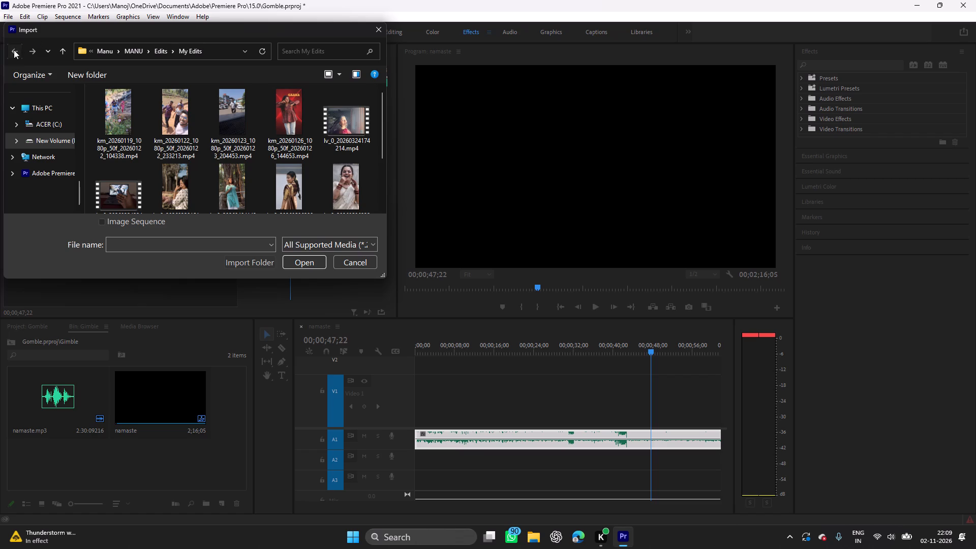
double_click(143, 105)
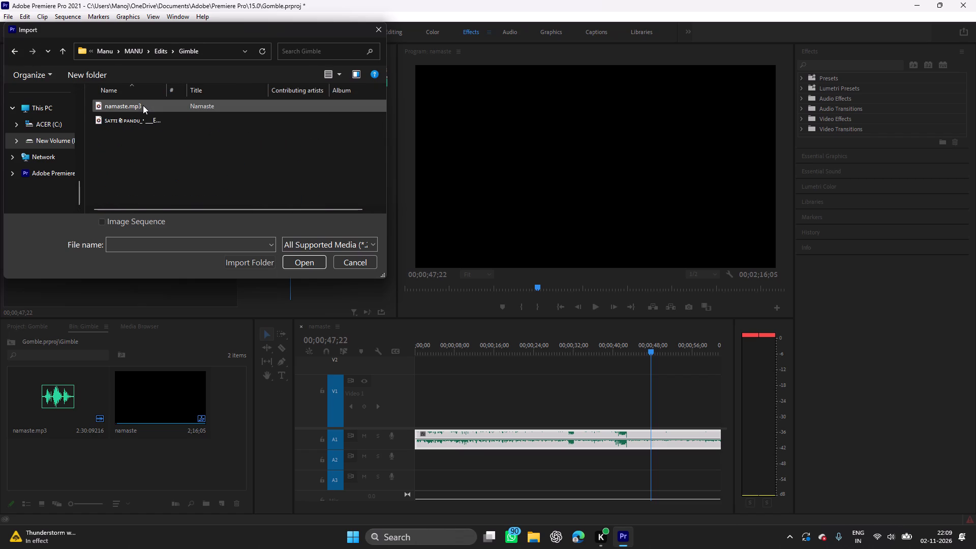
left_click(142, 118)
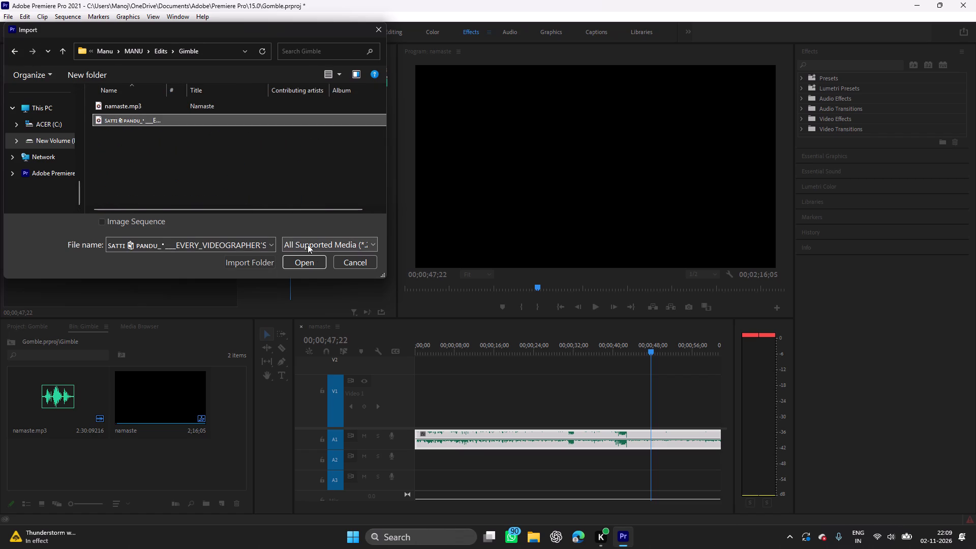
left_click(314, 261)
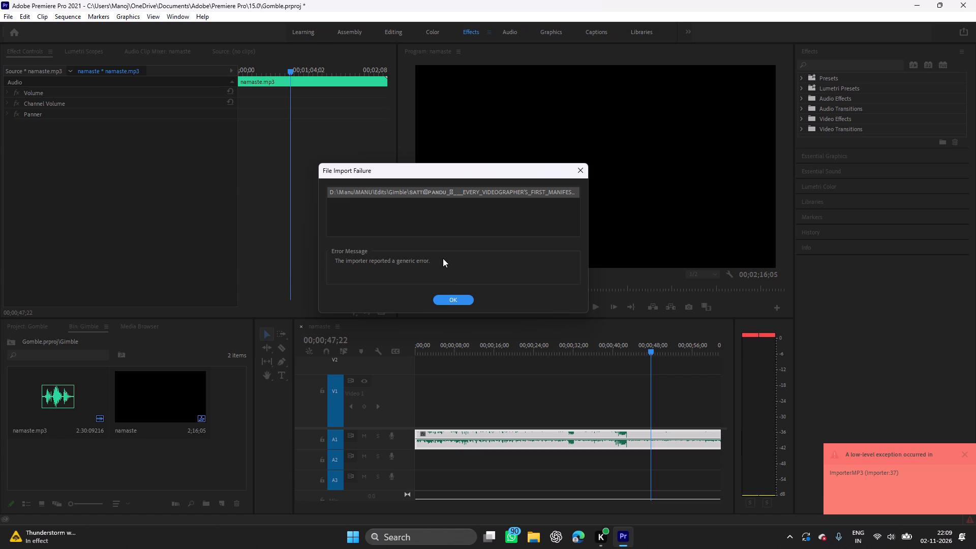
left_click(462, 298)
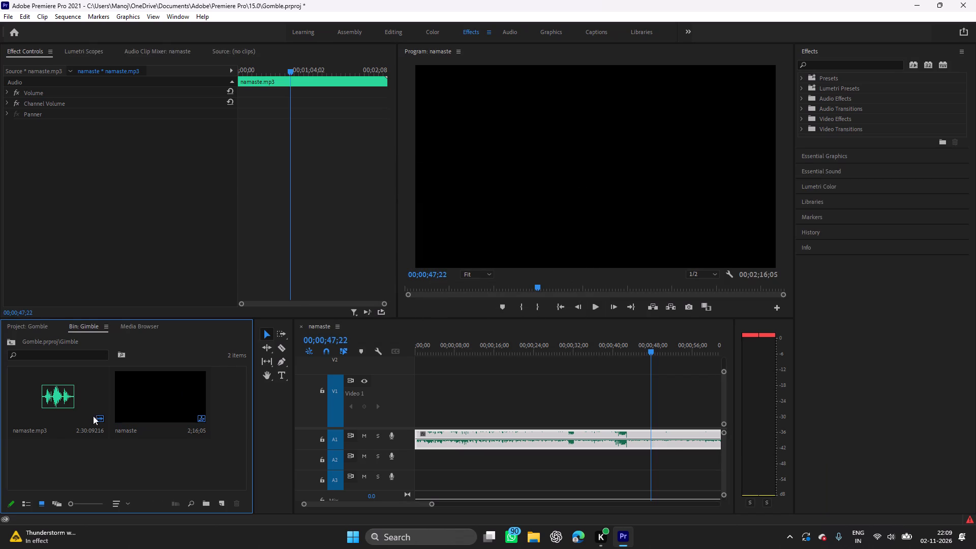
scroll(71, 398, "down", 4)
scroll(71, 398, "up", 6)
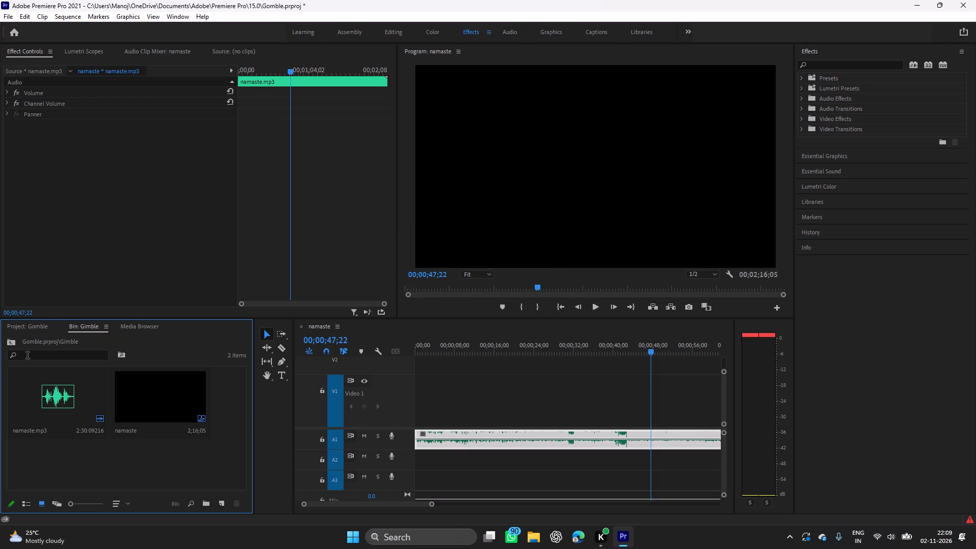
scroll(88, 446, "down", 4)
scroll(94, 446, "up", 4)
Save the Gomble project.
key("ctrl+s")
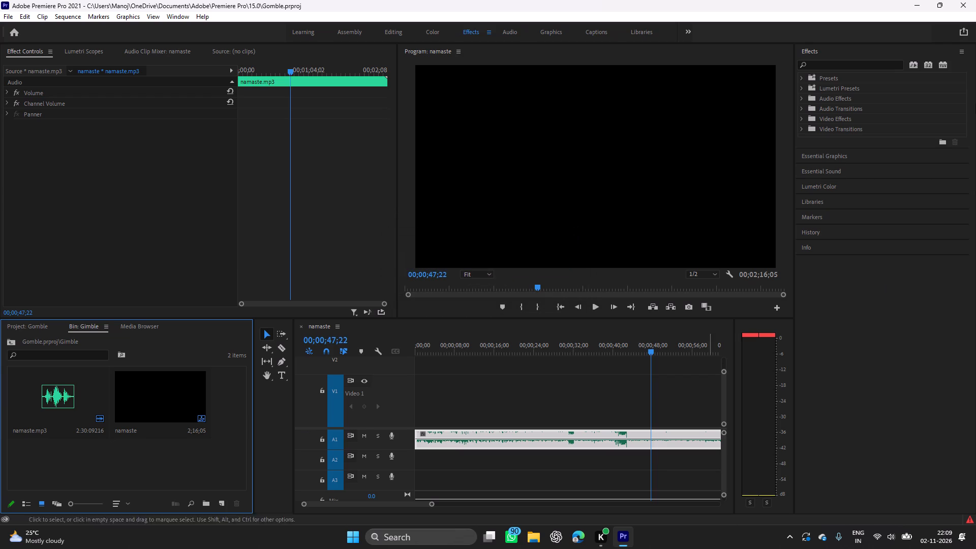
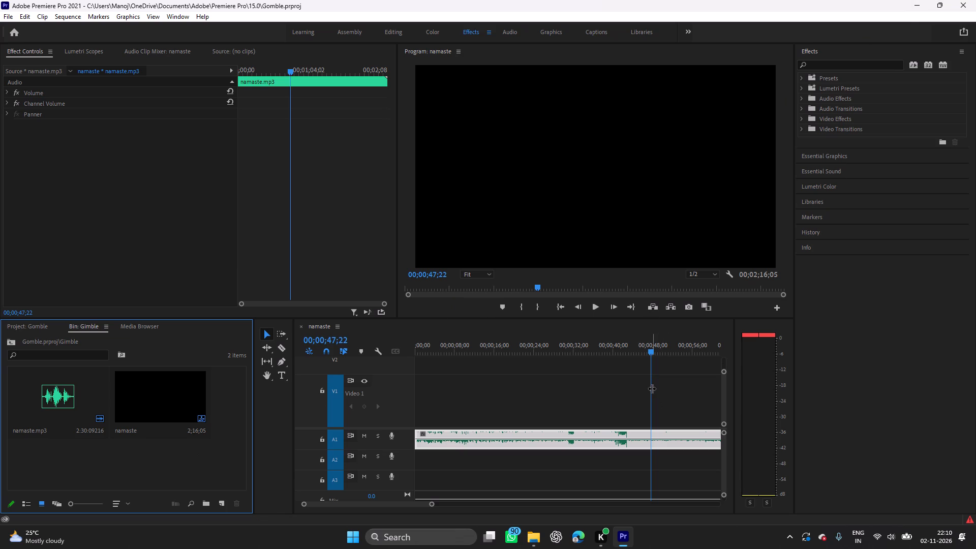
Return the playhead to the start of the namaste sequence.
left_click_drag(652, 388, 337, 382)
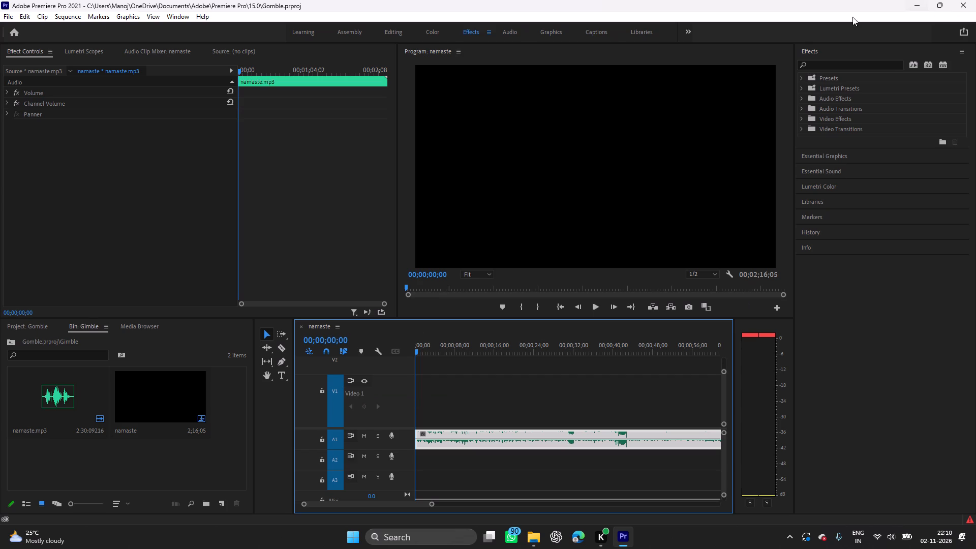
Search the effects library for "stability".
left_click(800, 118)
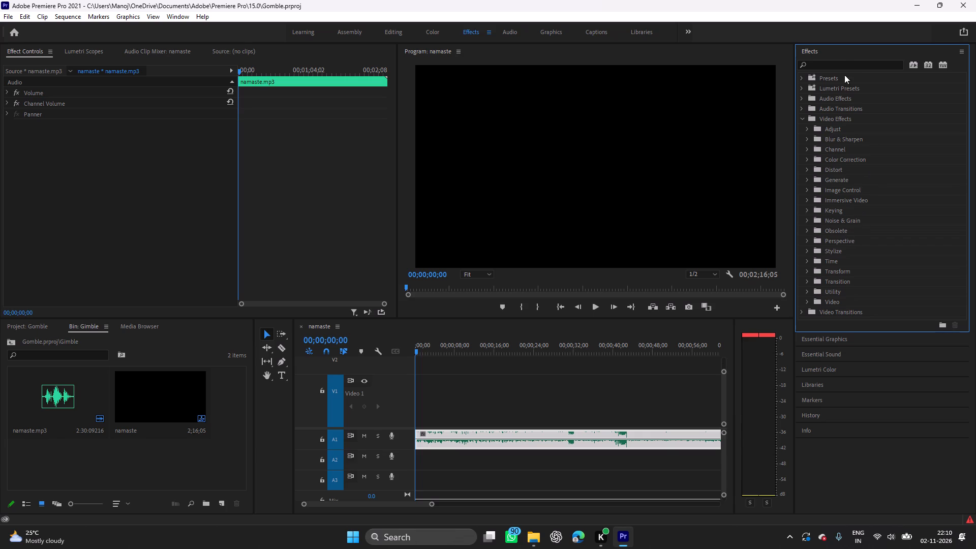
left_click(838, 64)
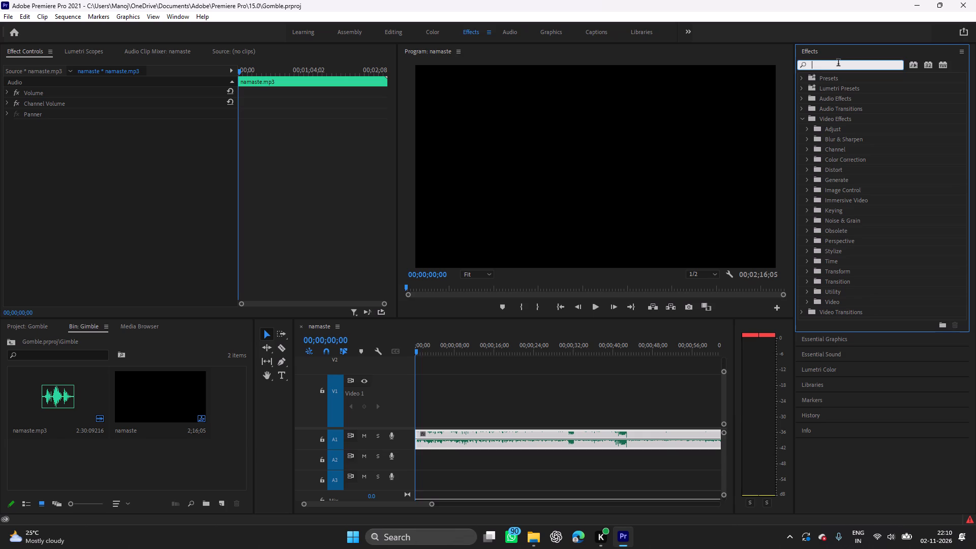
type("st")
type("abi")
type("lity")
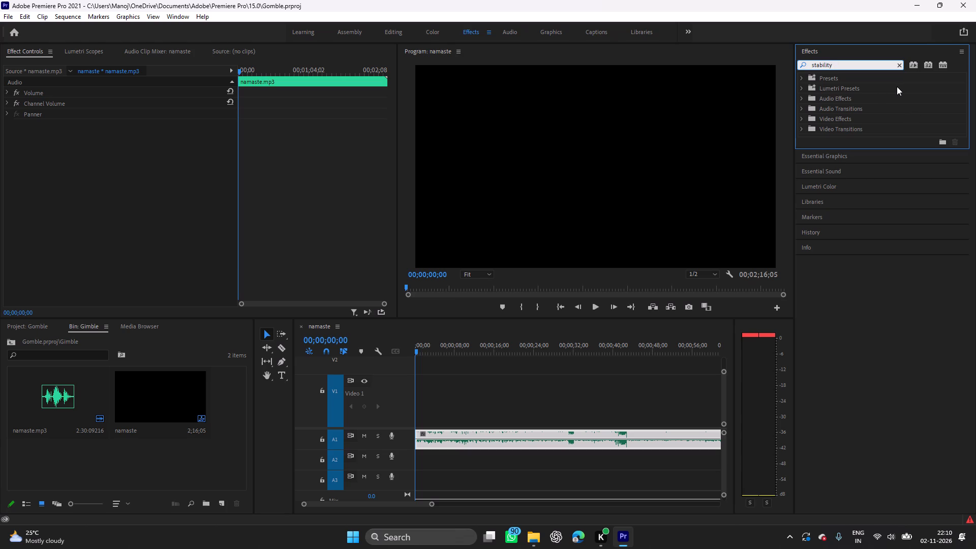
type("\\\\\\\\\\\\\\\\\\\\\\\\\\\\\\\\")
key("BackSpace")
key("BackSpace")
key("BackSpace")
key("BackSpace")
key("BackSpace")
key("BackSpace")
key("BackSpace")
key("BackSpace")
key("BackSpace")
key("BackSpace")
key("BackSpace")
key("BackSpace")
key("BackSpace")
key("BackSpace")
key("BackSpace")
key("BackSpace")
key("backslash")
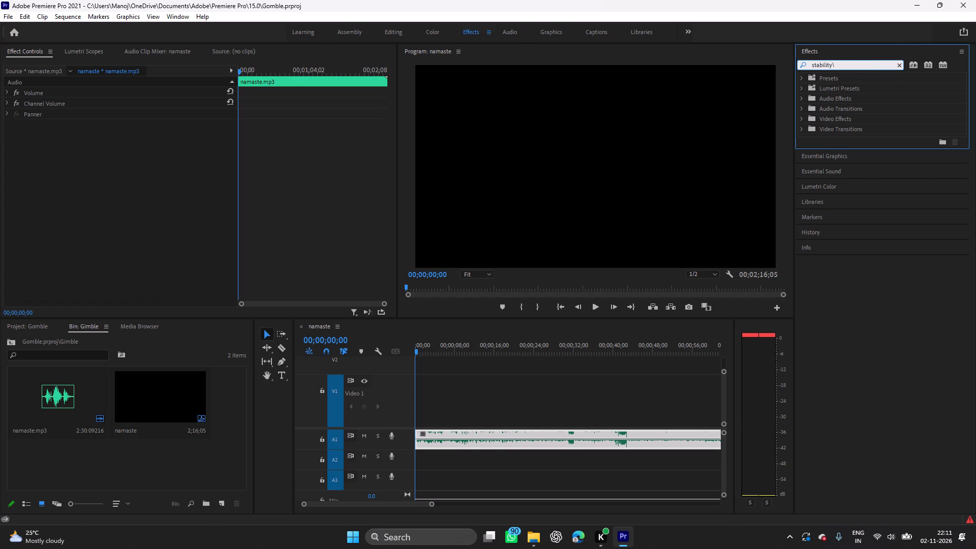
key("BackSpace")
key("Return")
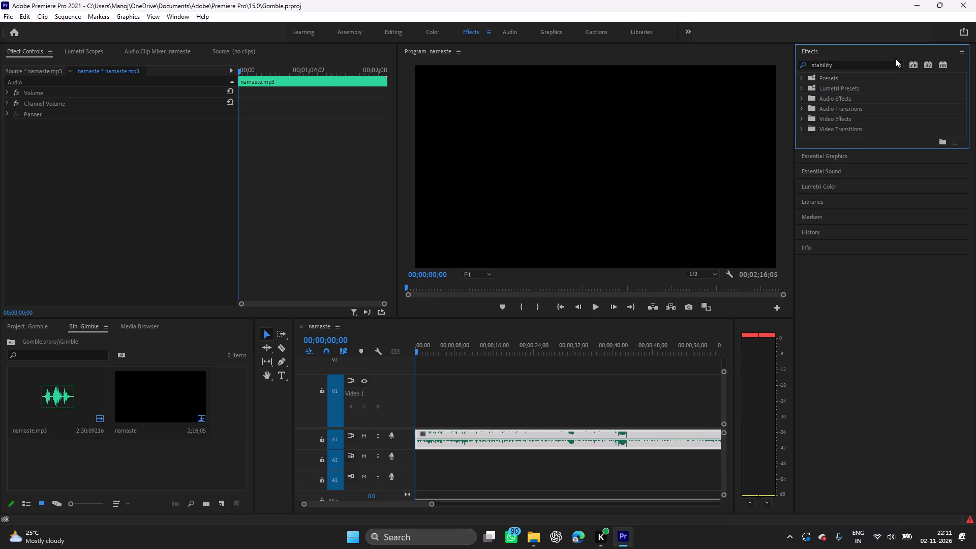
Replace the effects search with "wrap", then clear the search.
left_click(864, 65)
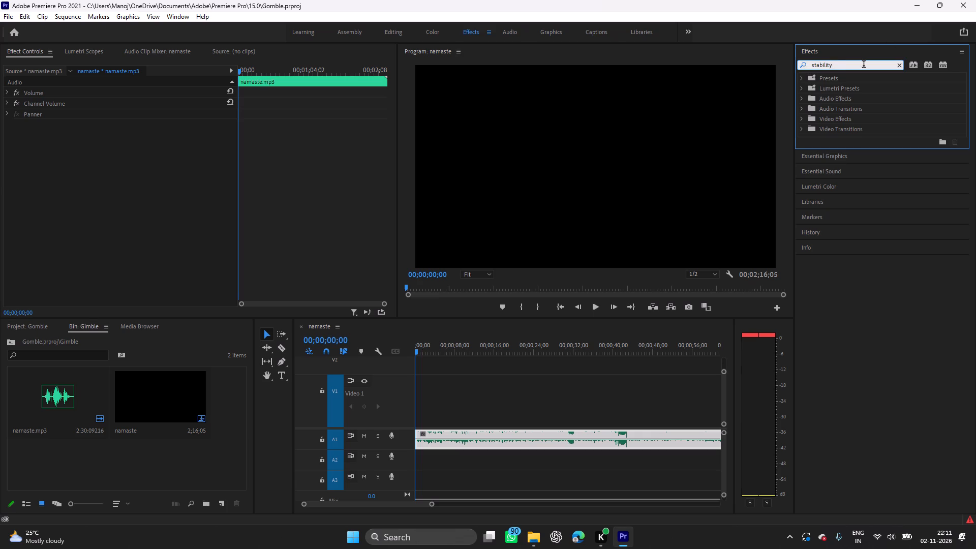
key("BackSpace")
key("BackSpace")
key("BackSpace")
key("BackSpace")
key("BackSpace")
key("BackSpace")
key("BackSpace")
key("BackSpace")
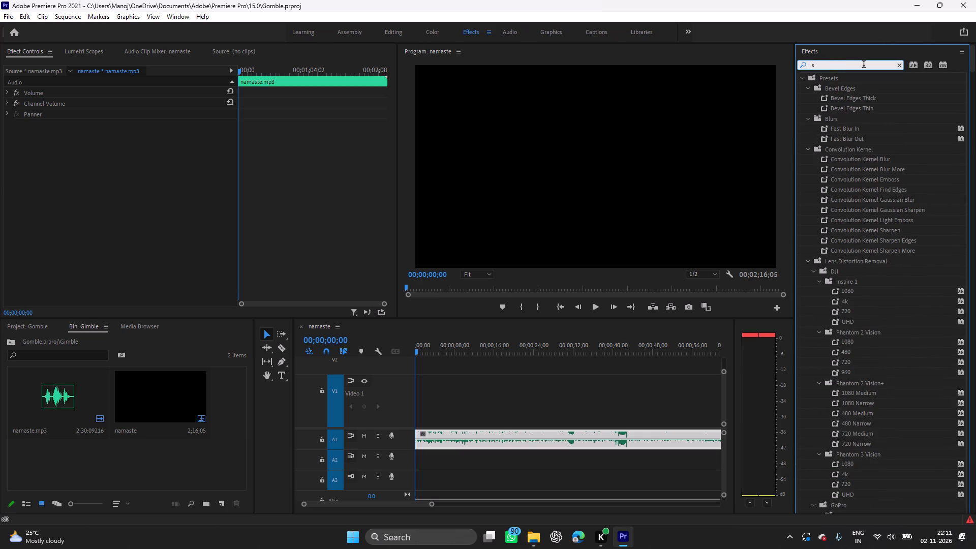
key("BackSpace")
key("BackSpace")
key("BackSpace")
key("BackSpace")
key("BackSpace")
key("BackSpace")
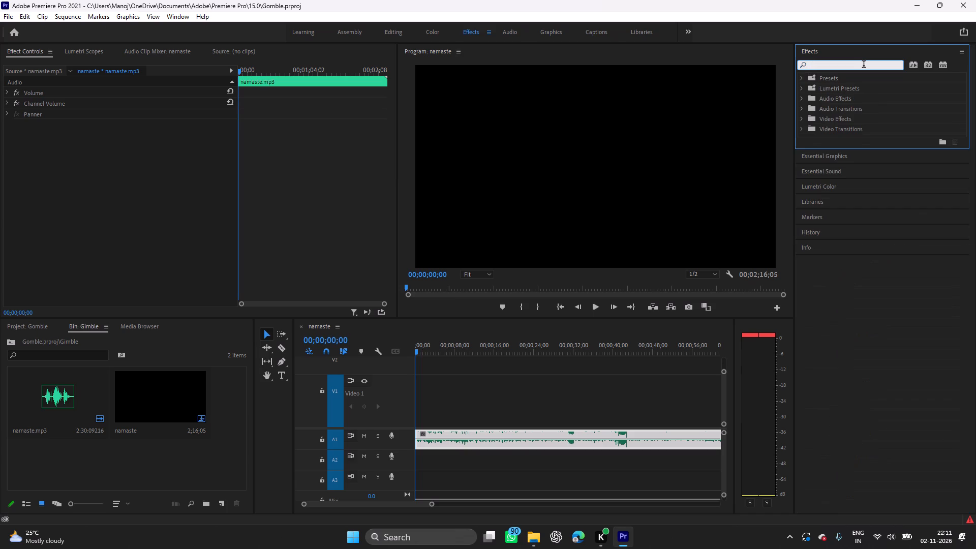
key("BackSpace")
key("BackSpace")
key("BackSpace")
key("BackSpace")
key("BackSpace")
type("wr")
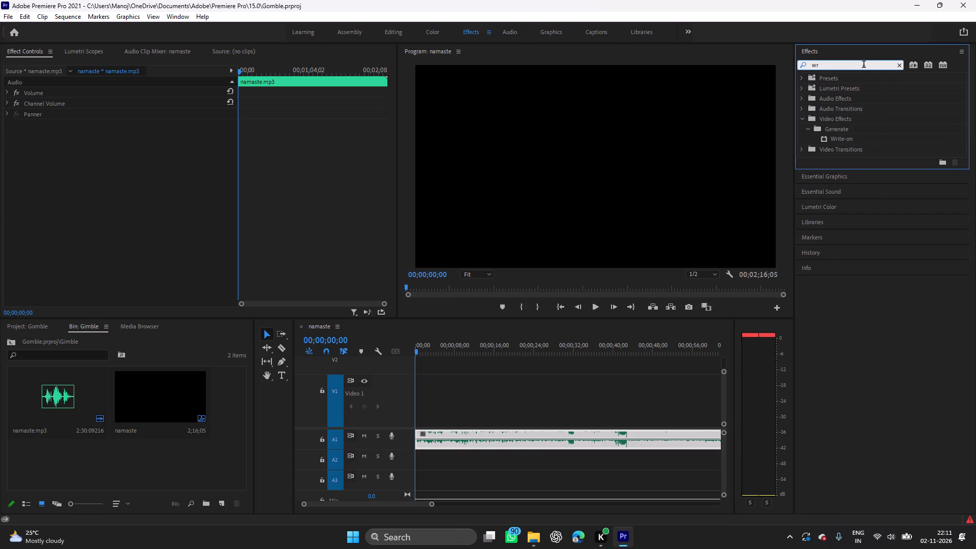
type("ap")
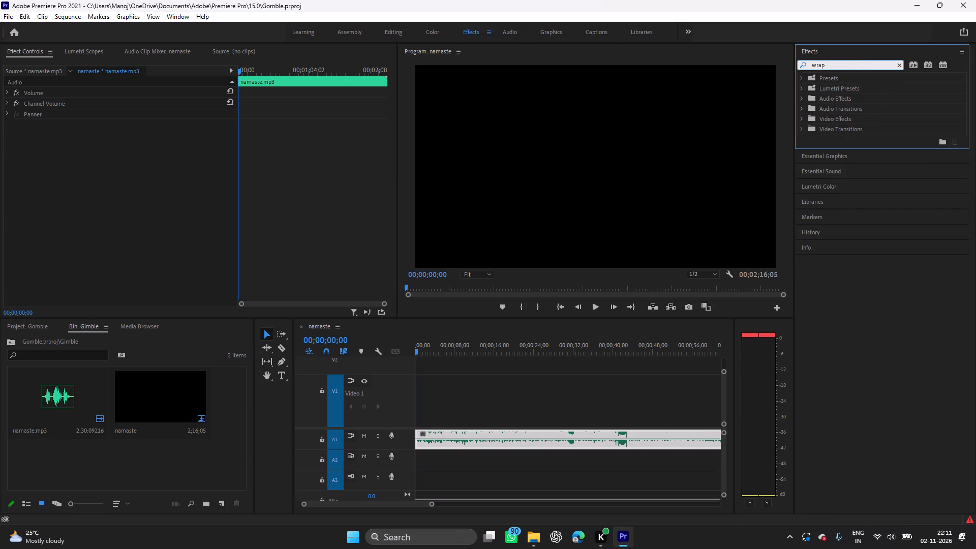
key("backslash")
key("backslash")
key("BackSpace")
key("BackSpace")
key("BackSpace")
key("BackSpace")
key("BackSpace")
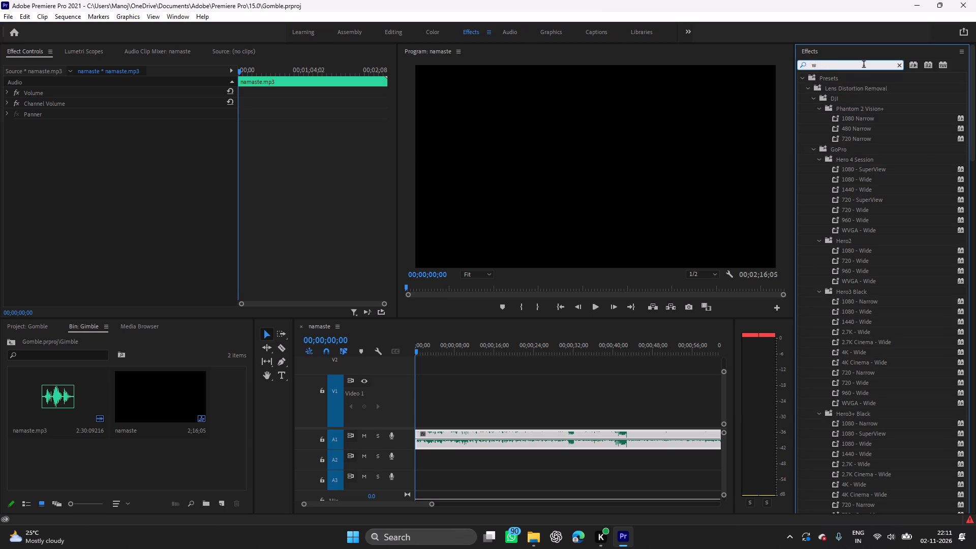
key("BackSpace")
key("BackSpace")
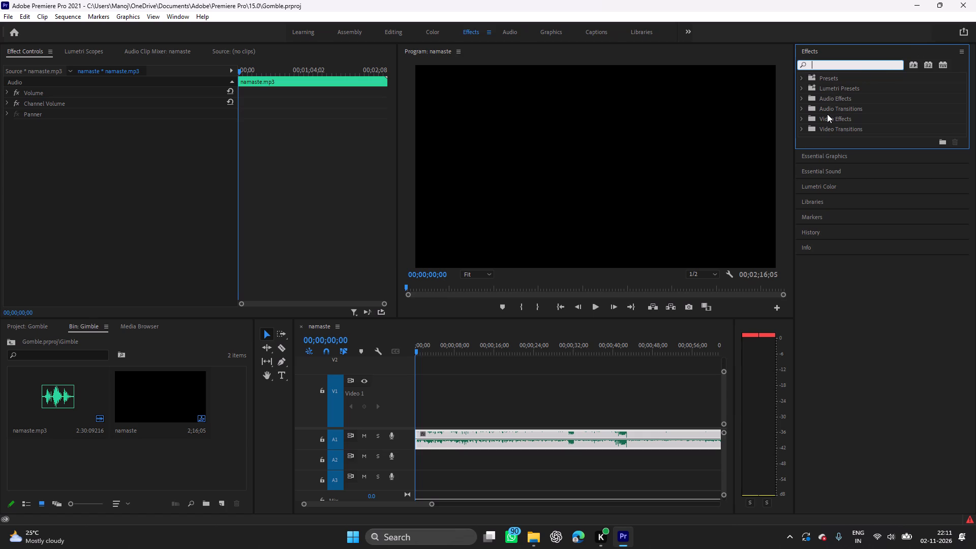
Browse the Video Effects categories and expand Distort to examine its effects.
left_click(801, 116)
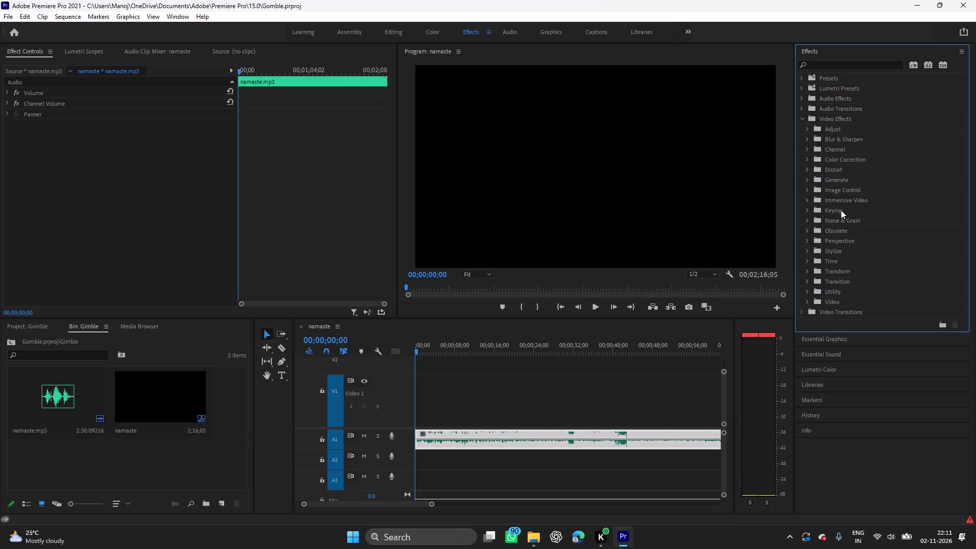
scroll(841, 210, "down", 1)
left_click(806, 167)
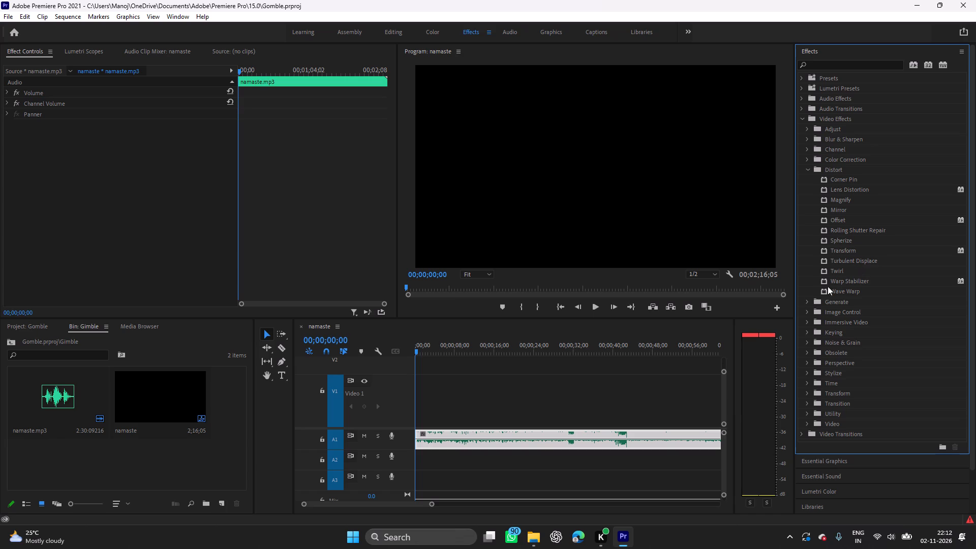
Play the namaste audio from the start of the sequence and listen through to about 40 seconds.
key("space")
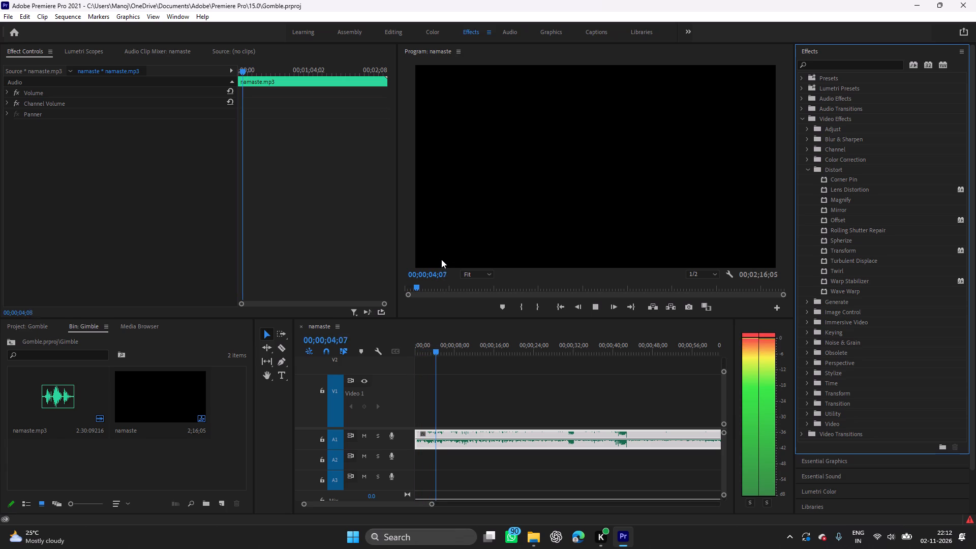
key("space")
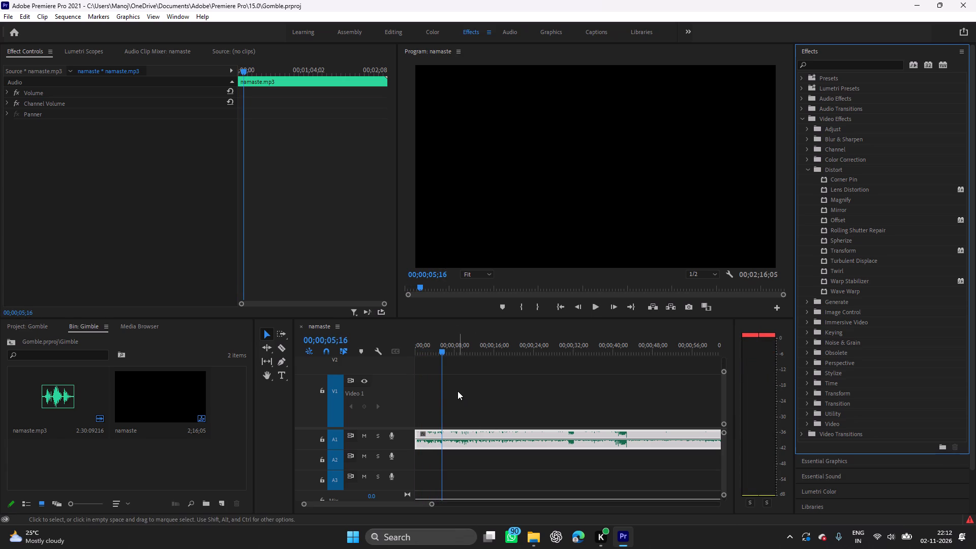
left_click(438, 391)
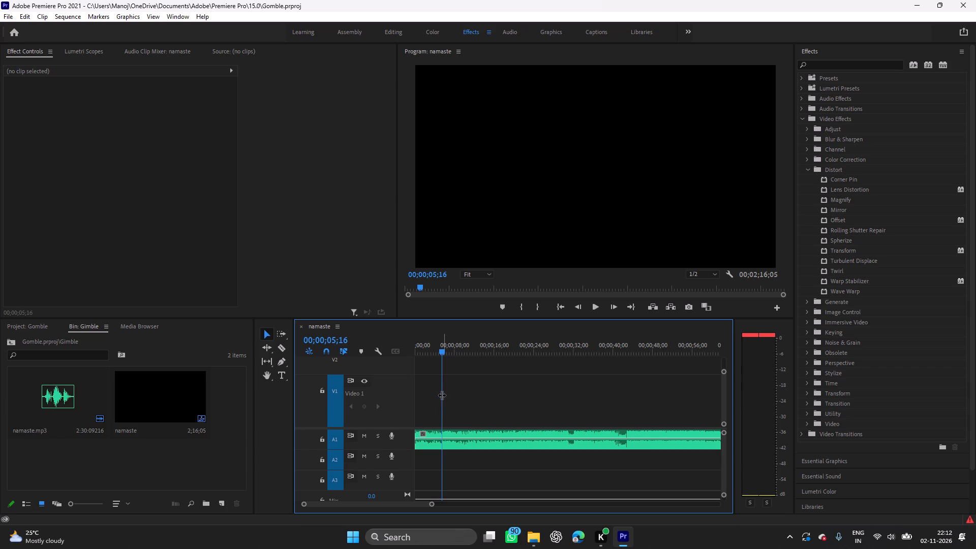
left_click_drag(441, 395, 362, 397)
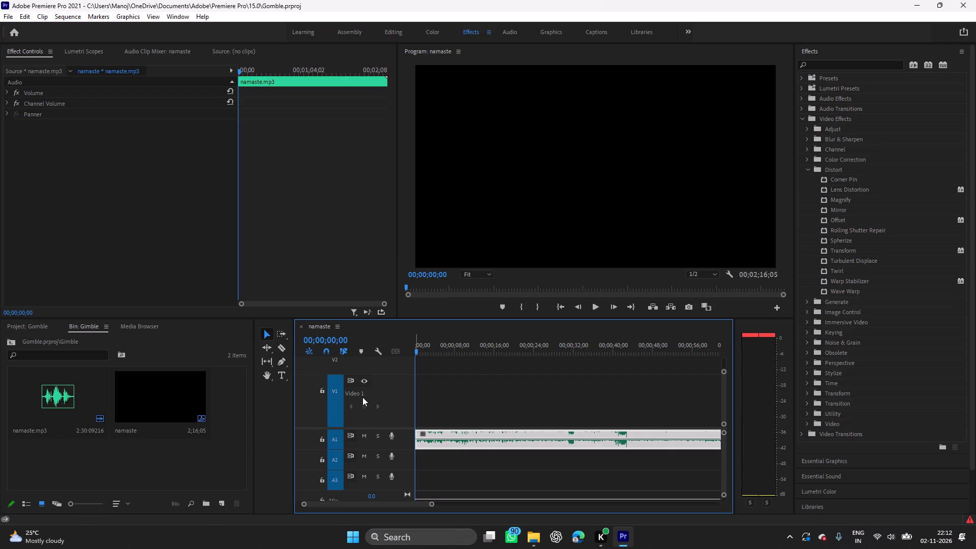
key("space")
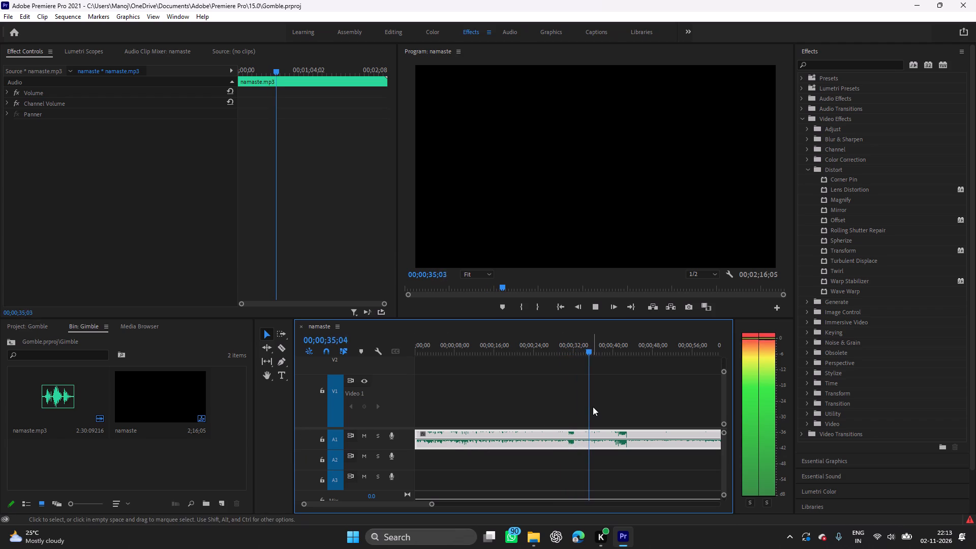
key("space")
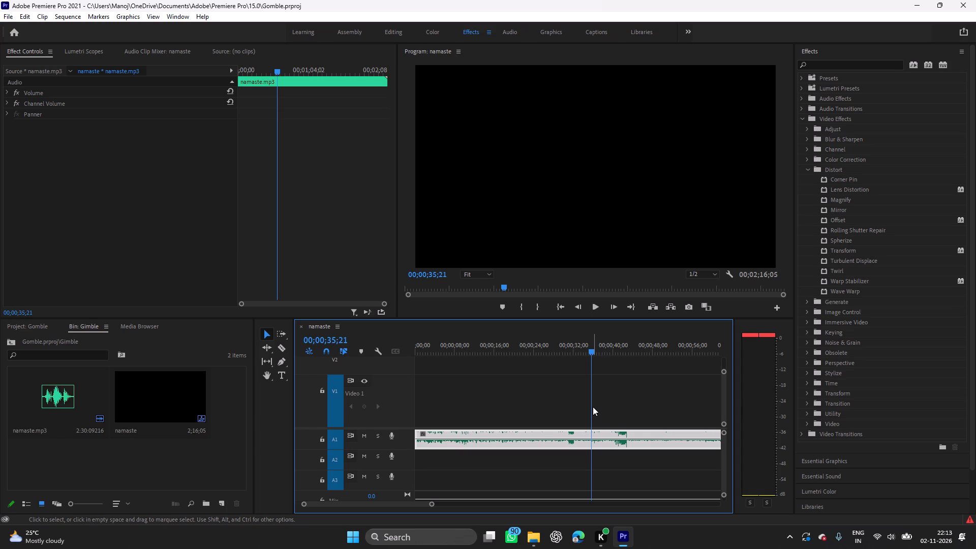
key("space")
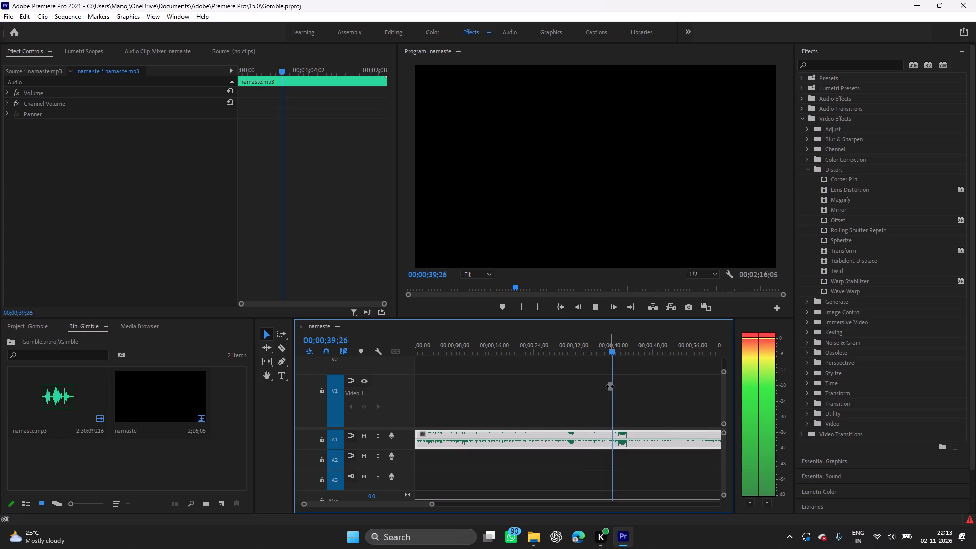
key("space")
Scrub through the rest of the namaste audio and play a short section from about 00;01;44.
left_click_drag(614, 387, 840, 435)
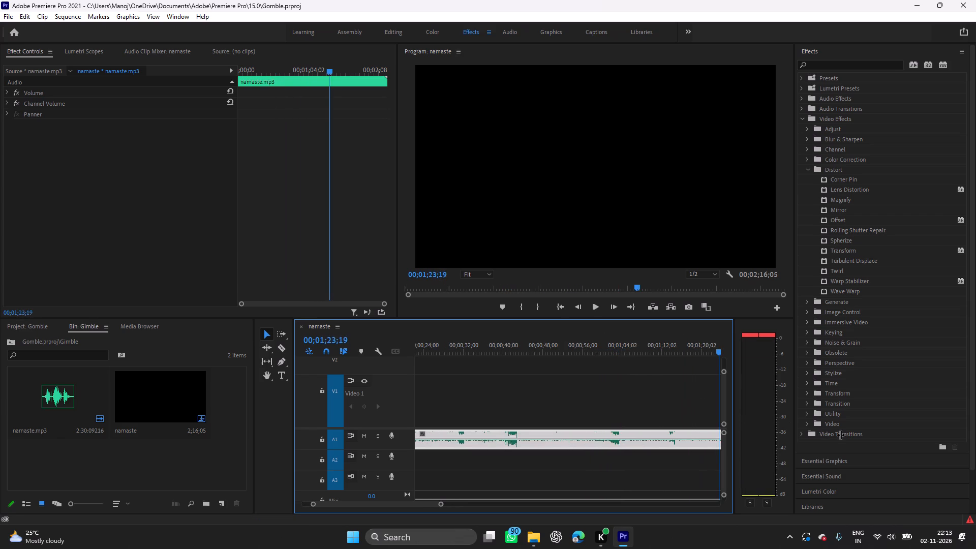
left_click_drag(840, 435, 819, 434)
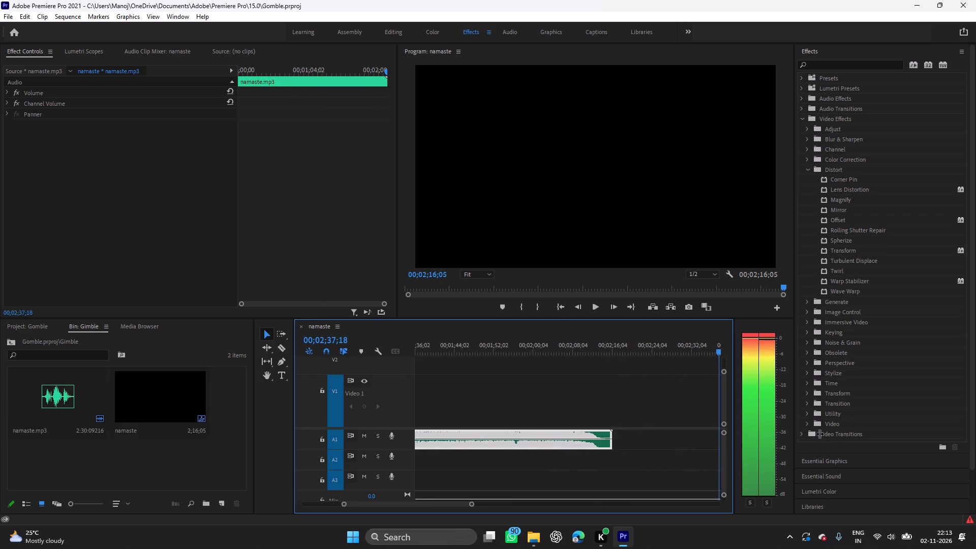
left_click_drag(819, 434, 419, 430)
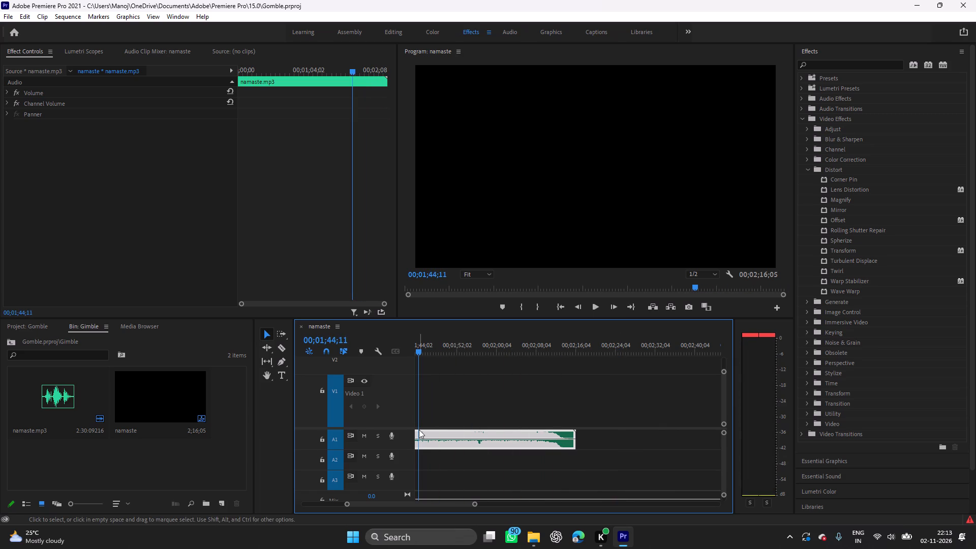
key("space")
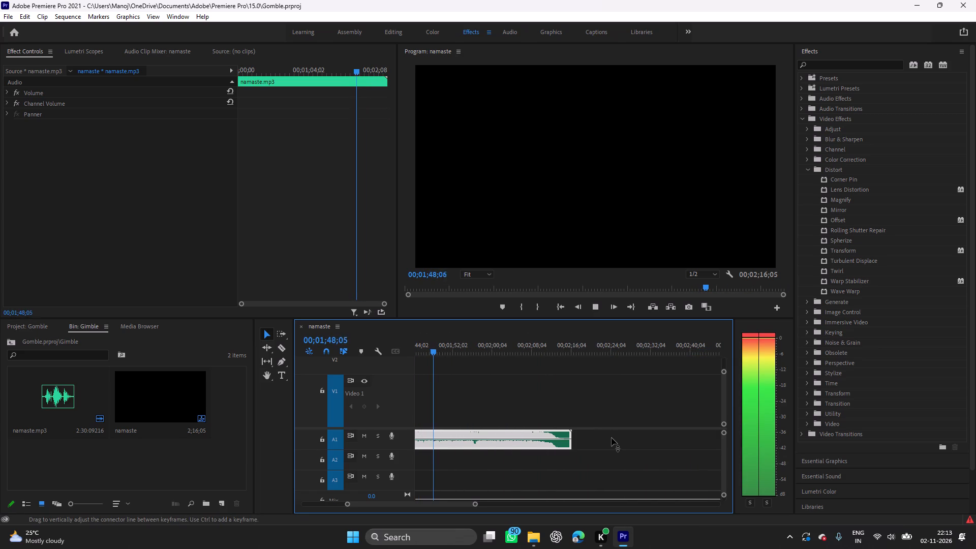
key("space")
Play the namaste audio from the start, then replay it from an early point through to about 35 seconds.
left_click_drag(436, 397, 407, 400)
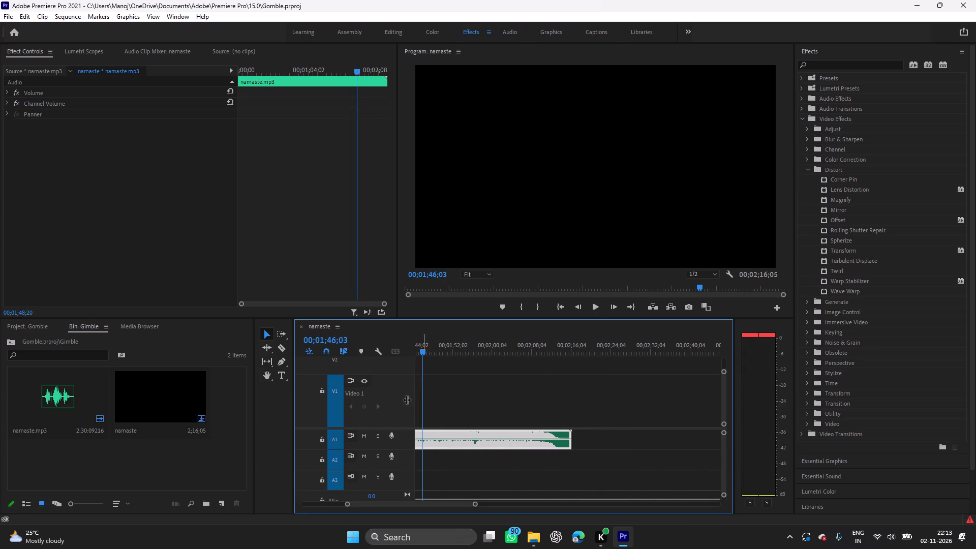
left_click_drag(407, 400, 388, 402)
key("space")
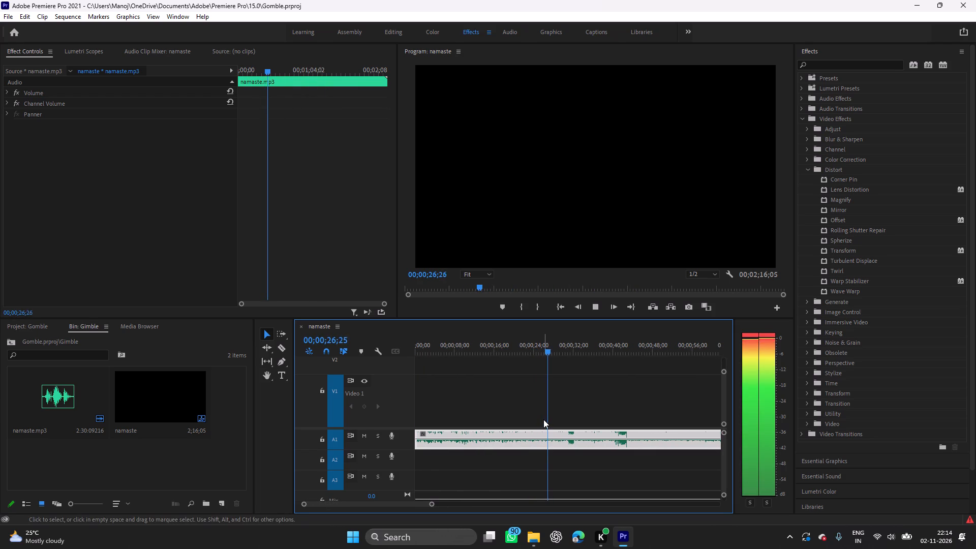
key("space")
left_click_drag(552, 403, 443, 400)
key("space")
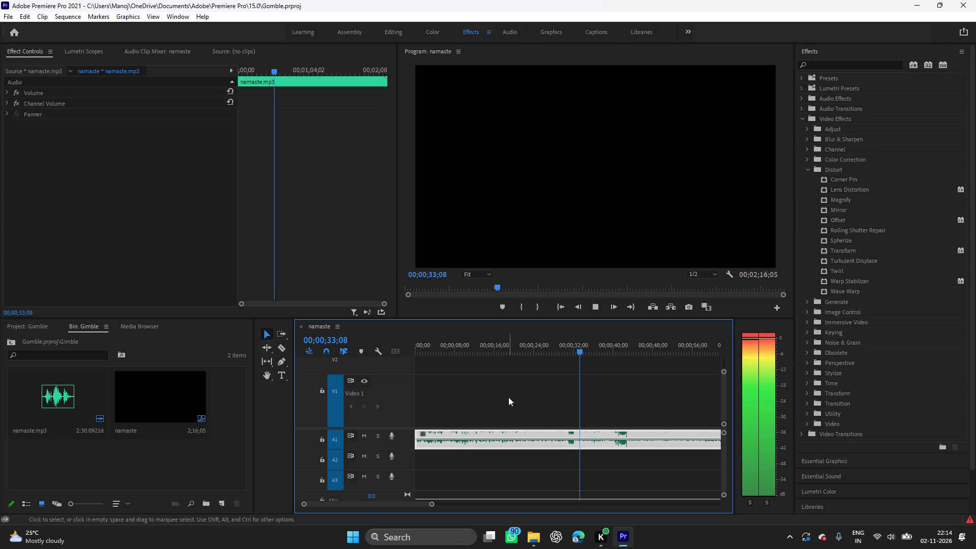
key("space")
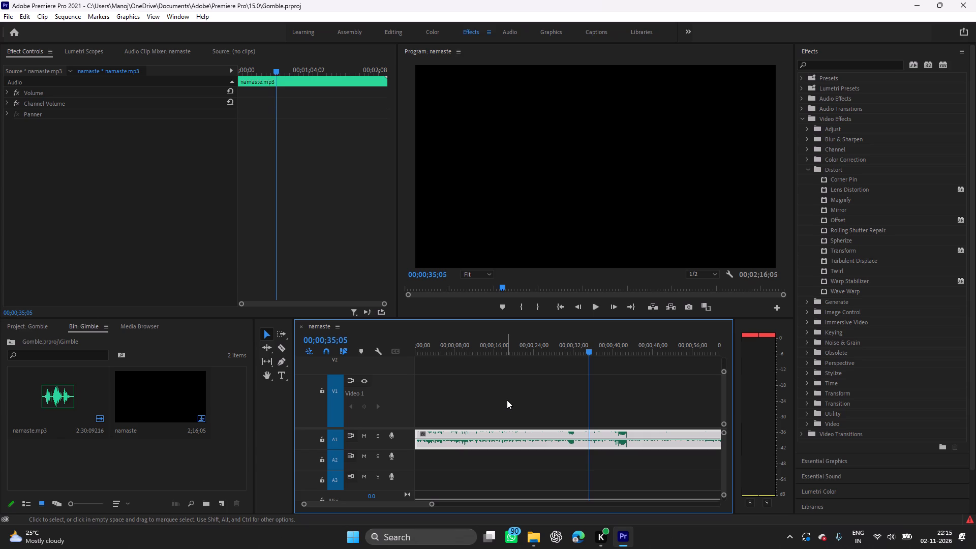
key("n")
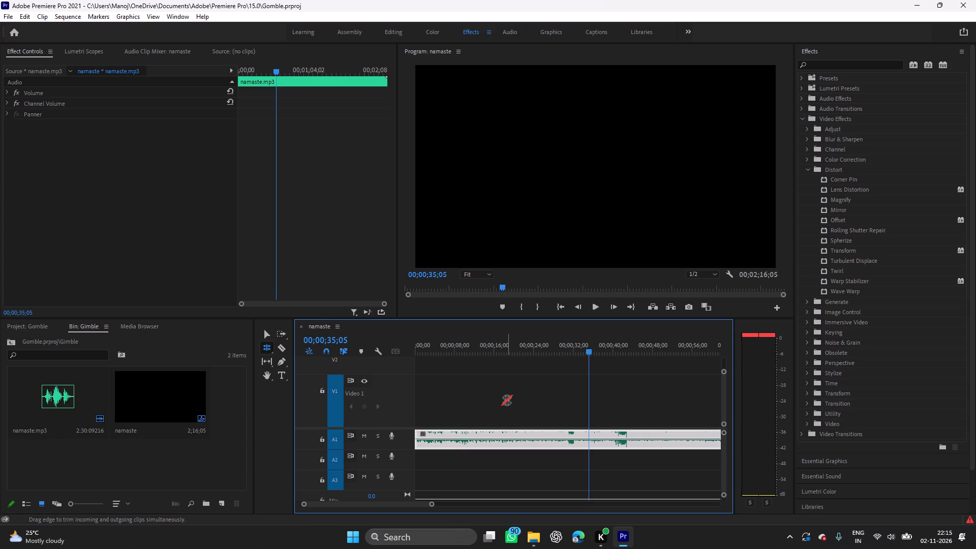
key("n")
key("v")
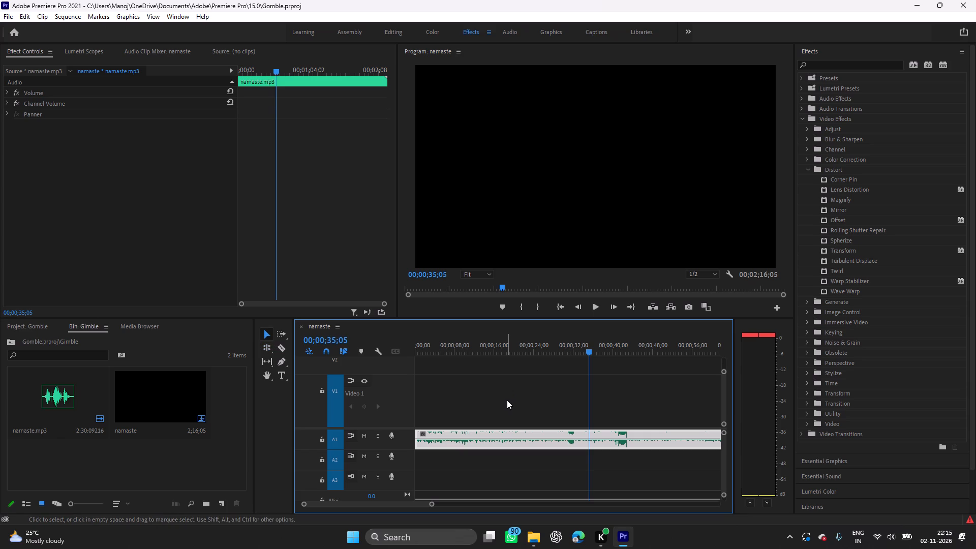
Listen to the namaste audio around 41 seconds to find the cut point and split the clip at 00;00;40;25.
key("space")
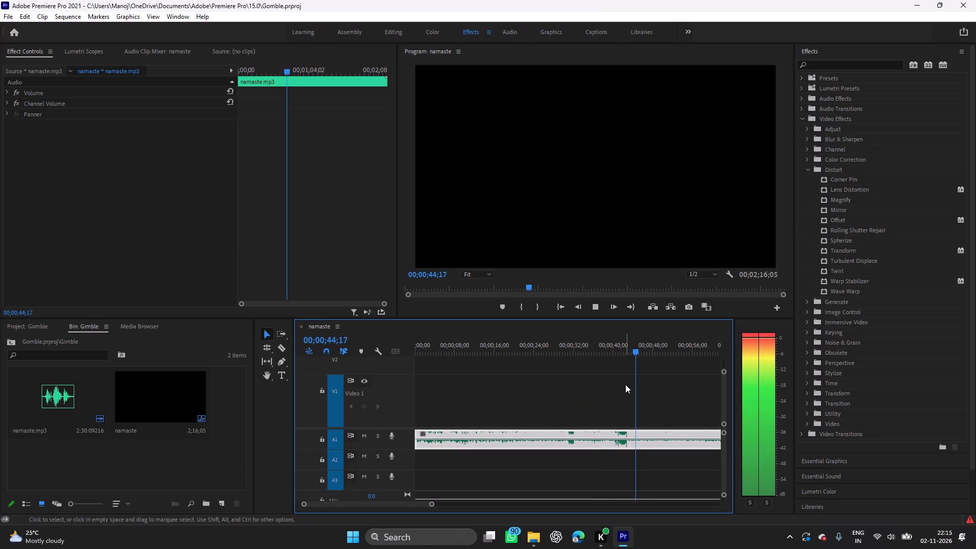
key("space")
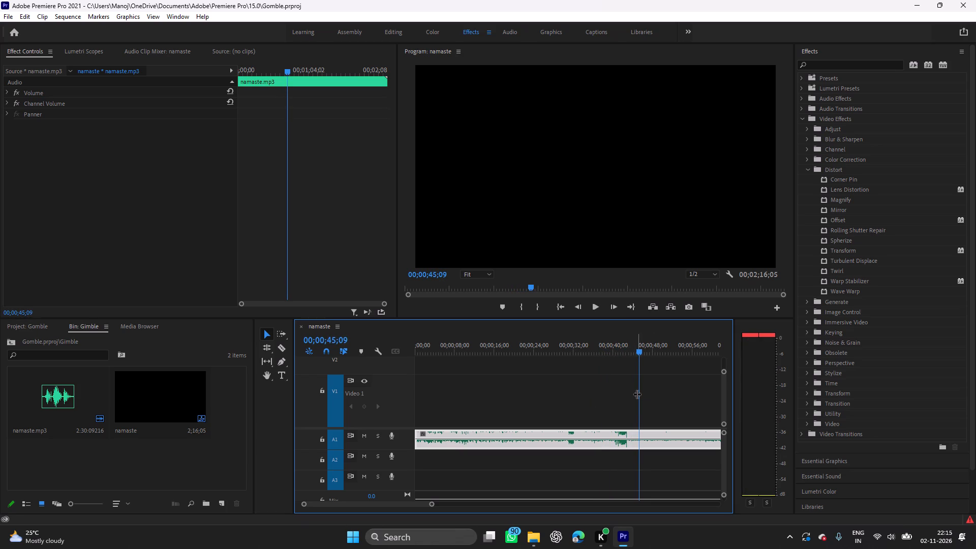
left_click_drag(638, 395, 619, 400)
key("space")
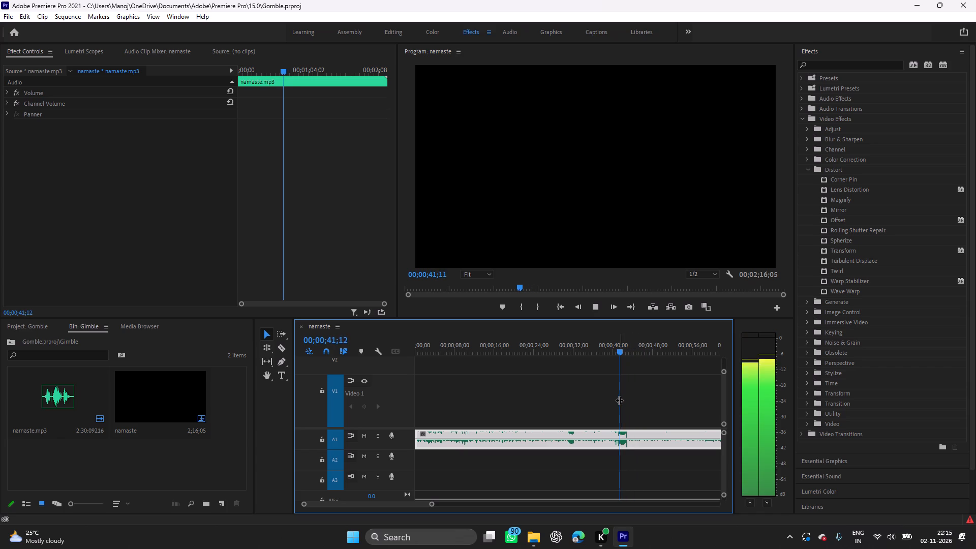
key("space")
key("space")
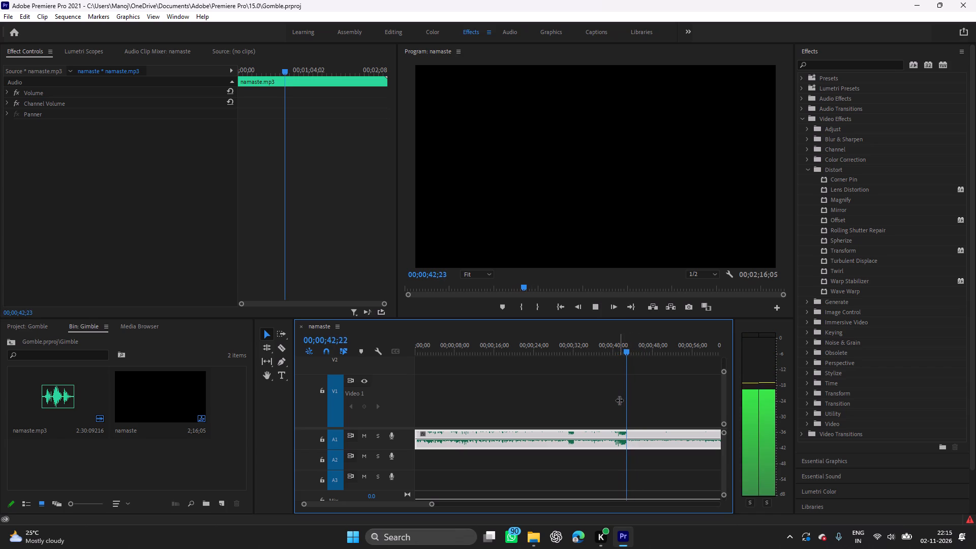
key("space")
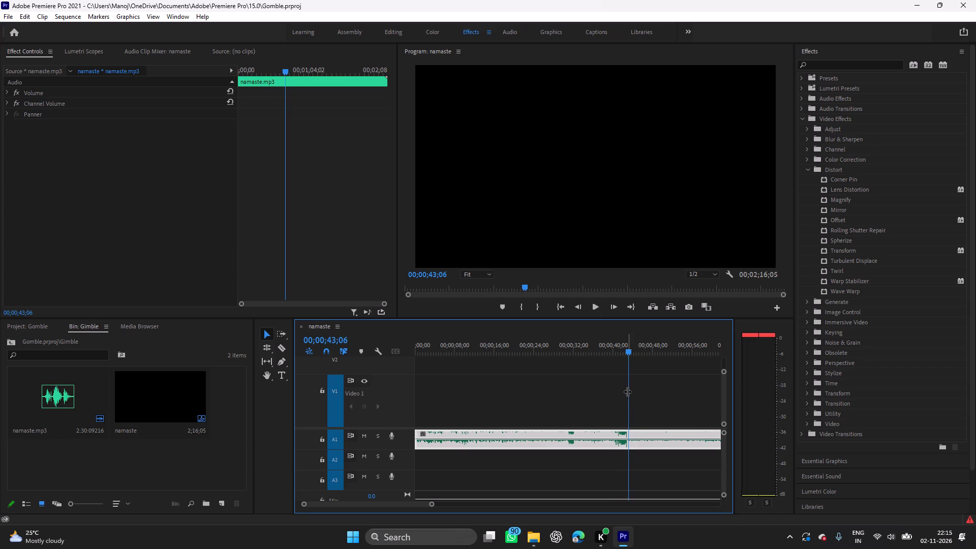
left_click_drag(627, 391, 615, 390)
key("space")
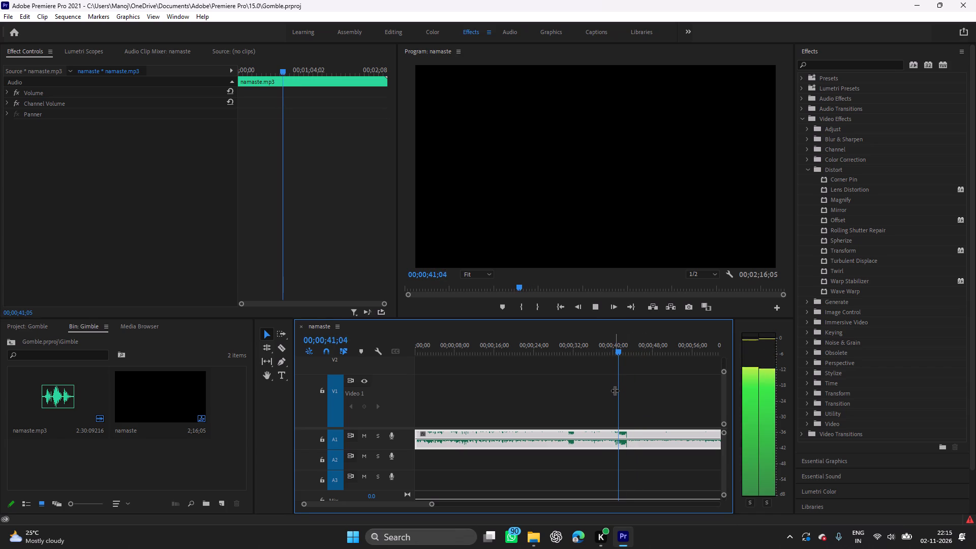
key("space")
key("space")
key("space")
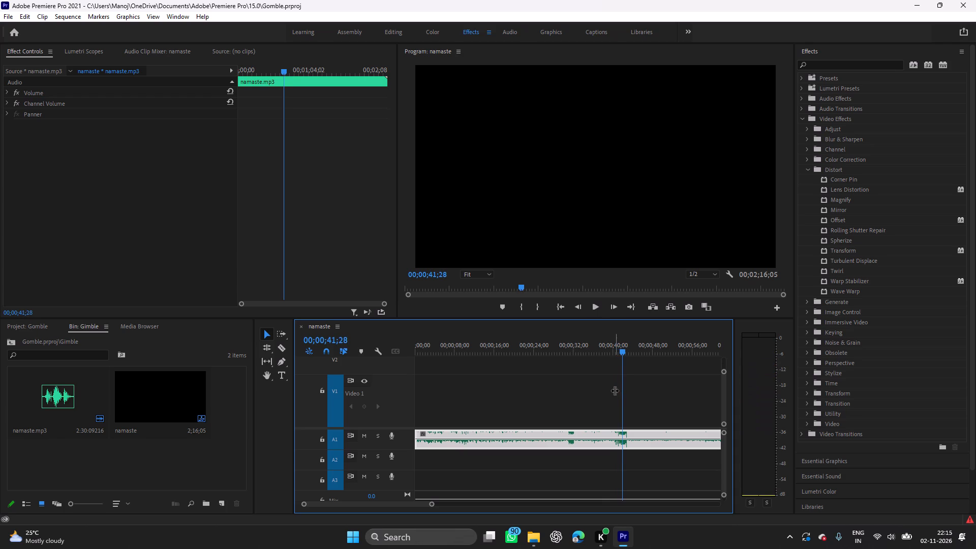
left_click_drag(623, 392, 617, 394)
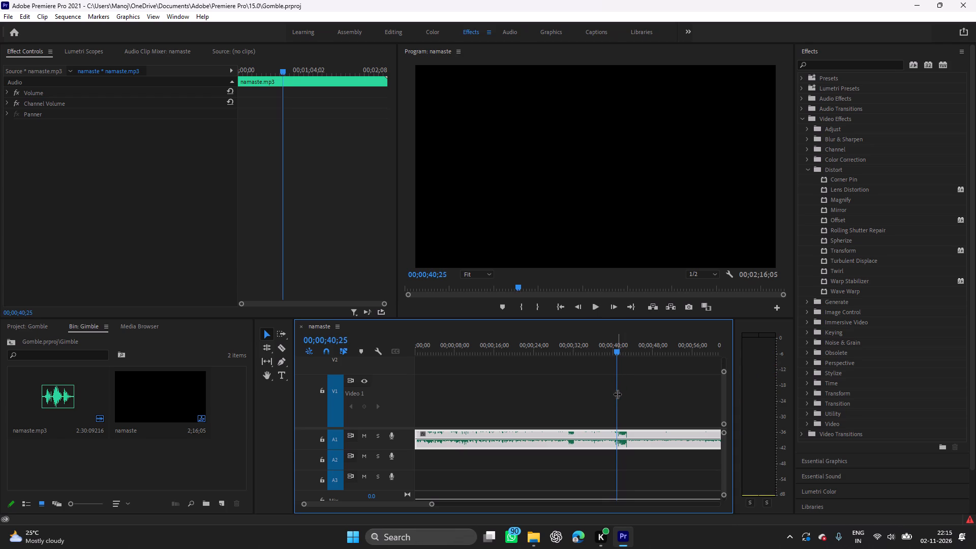
key("ctrl+k")
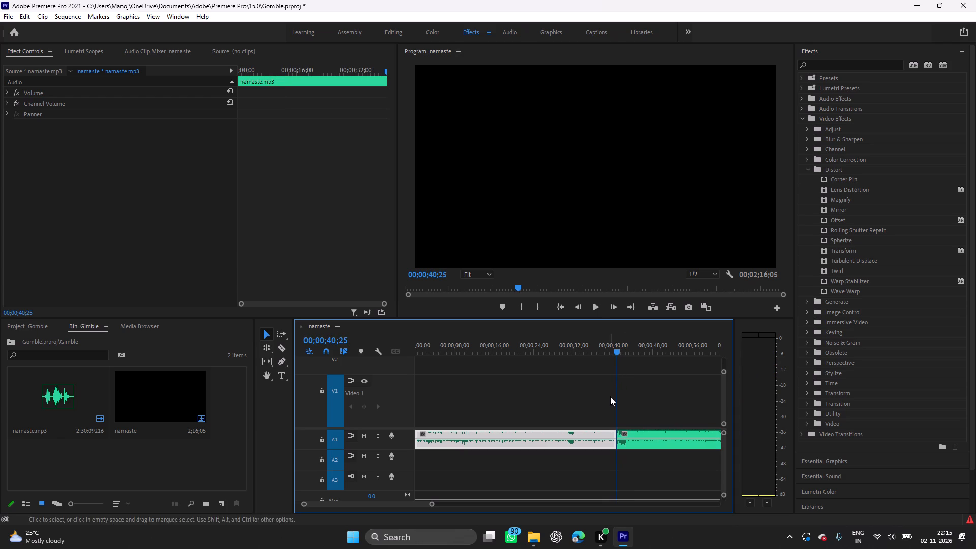
Play on through the second clip, split it at 00;01;03;05, and delete all the audio after that cut.
key("space")
key("space")
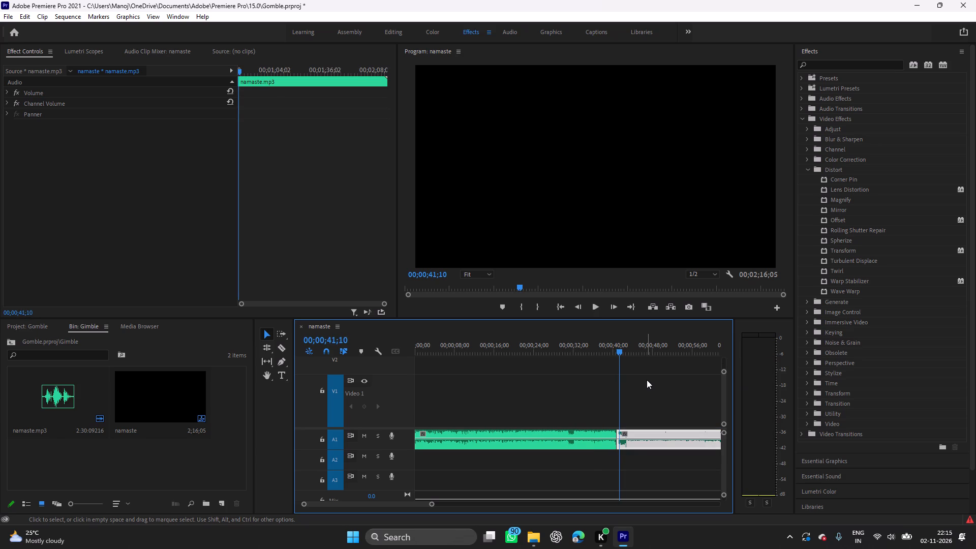
key("space")
key("space")
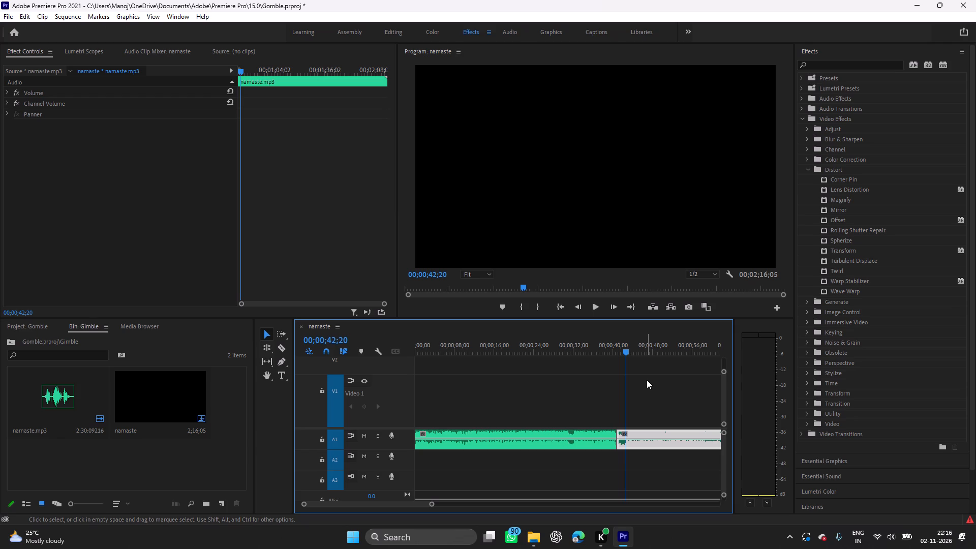
key("space")
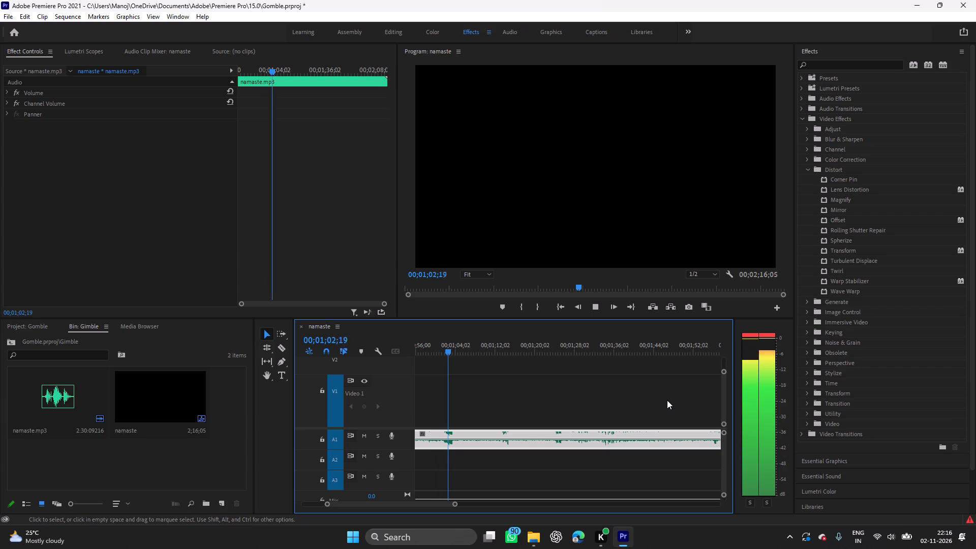
key("space")
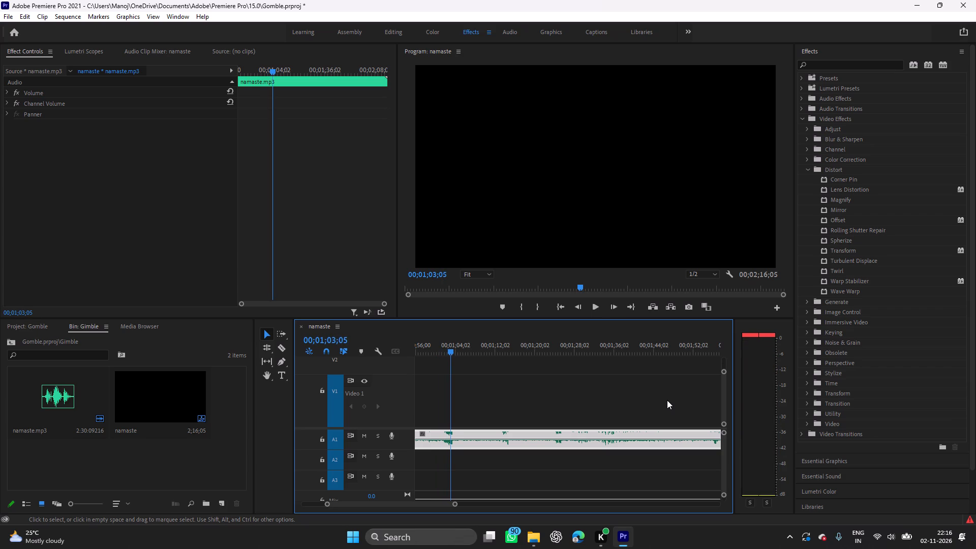
left_click(684, 378)
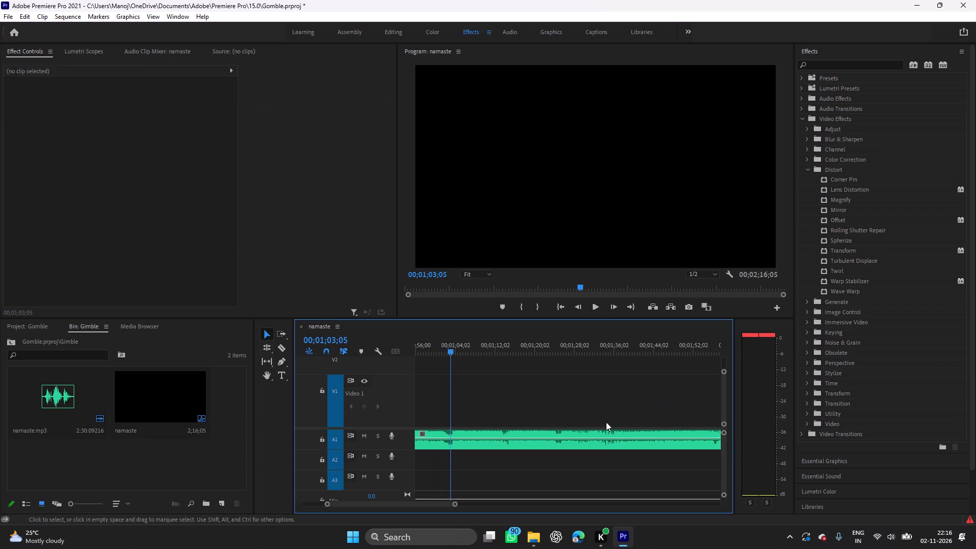
left_click(600, 446)
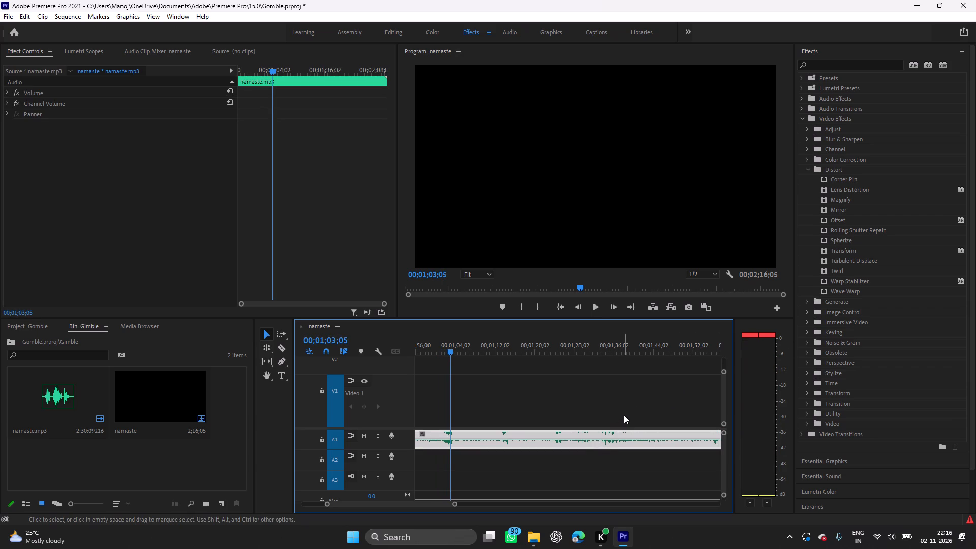
key("ctrl+k")
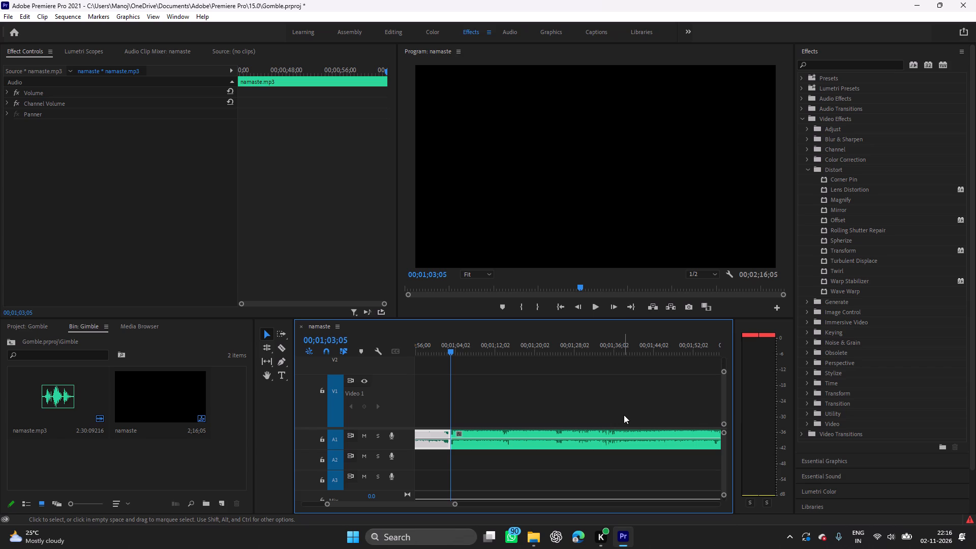
left_click(588, 399)
left_click(563, 439)
key("Delete")
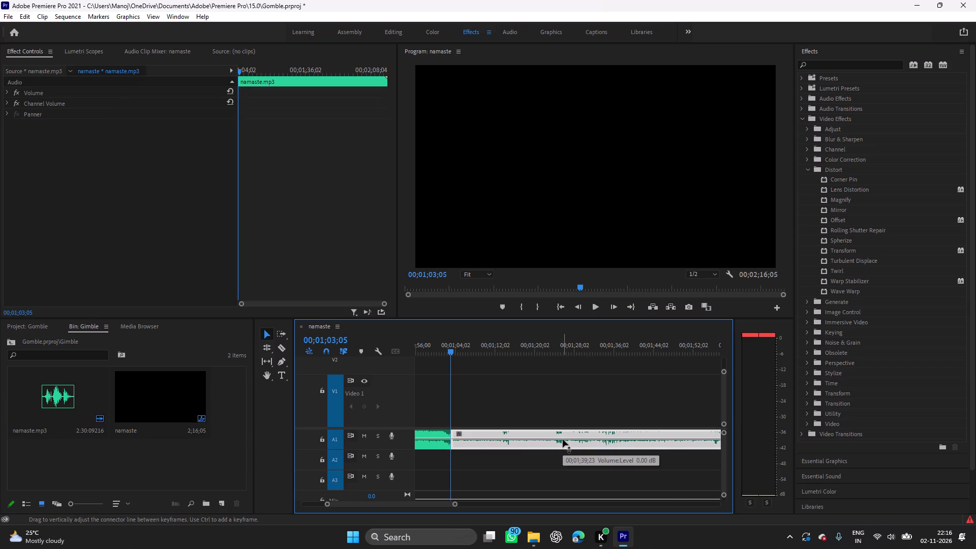
Replay the opening of the namaste audio and split the first clip at 00;00;10;15.
left_click(453, 411)
left_click_drag(452, 407, 418, 401)
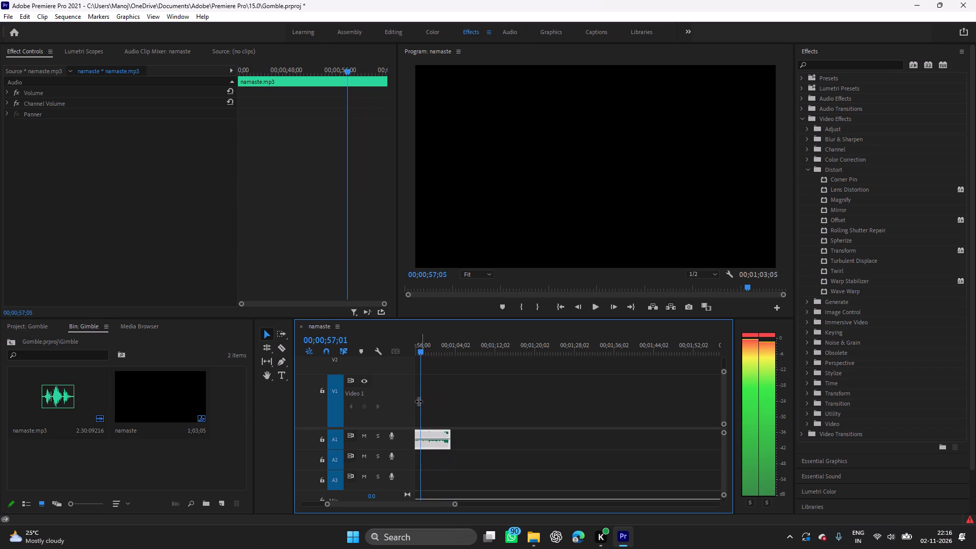
left_click_drag(418, 401, 403, 398)
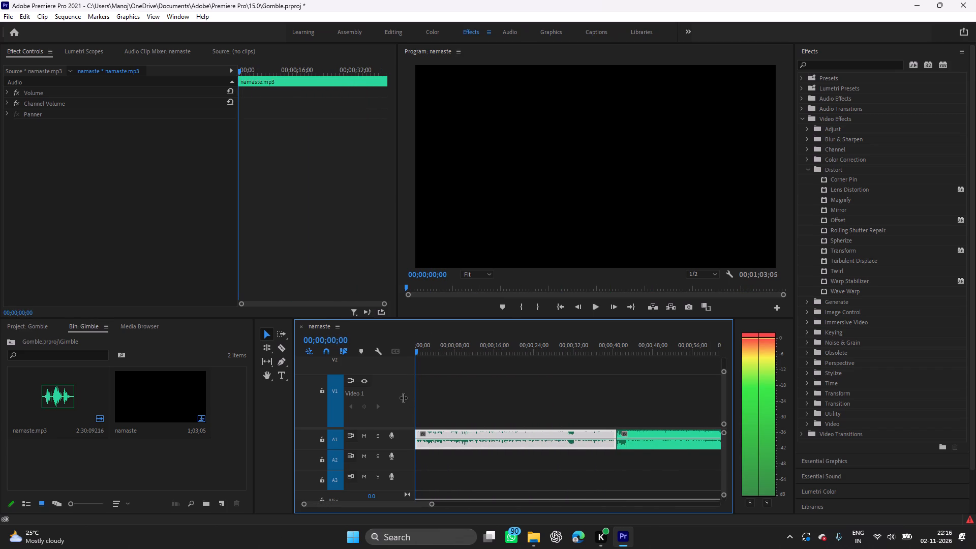
left_click_drag(403, 398, 326, 387)
key("space")
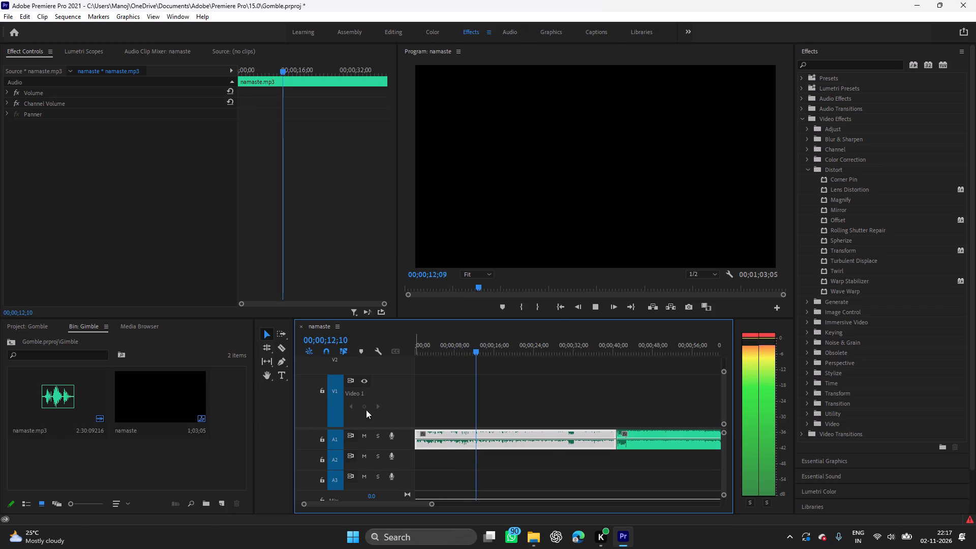
key("space")
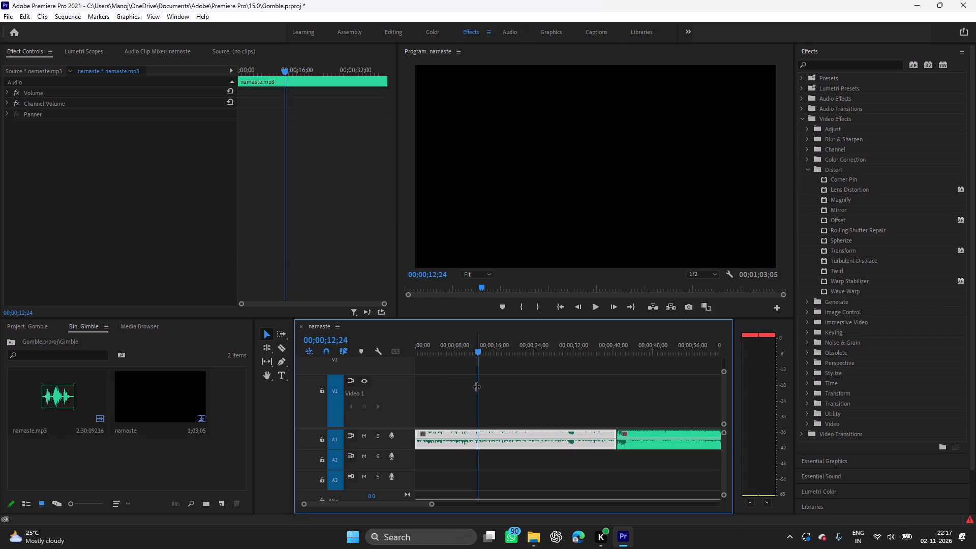
left_click_drag(476, 386, 450, 375)
key("space")
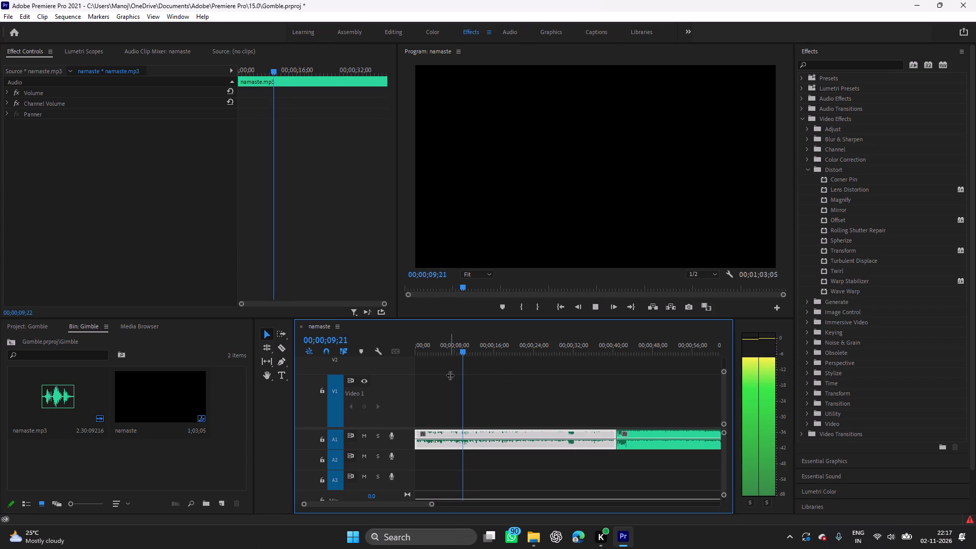
key("space")
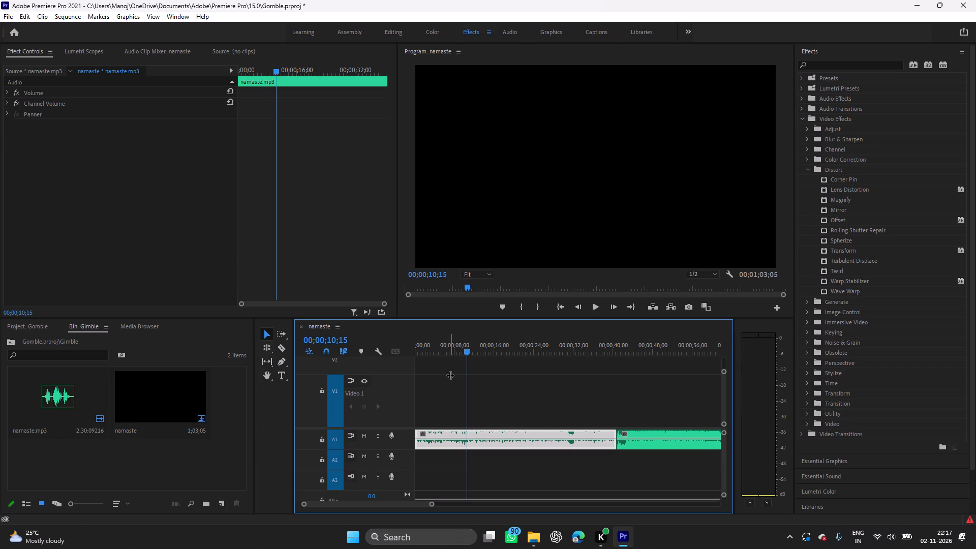
key("ctrl+k")
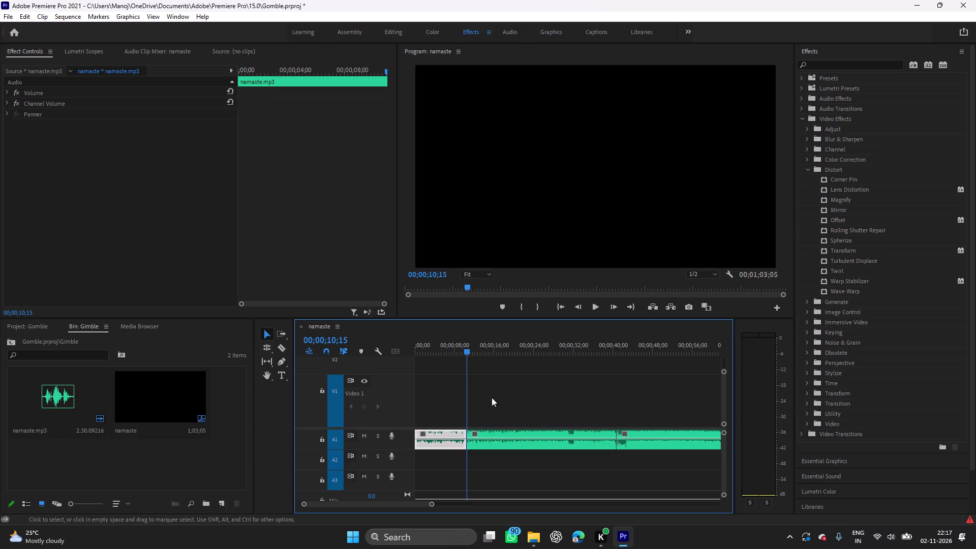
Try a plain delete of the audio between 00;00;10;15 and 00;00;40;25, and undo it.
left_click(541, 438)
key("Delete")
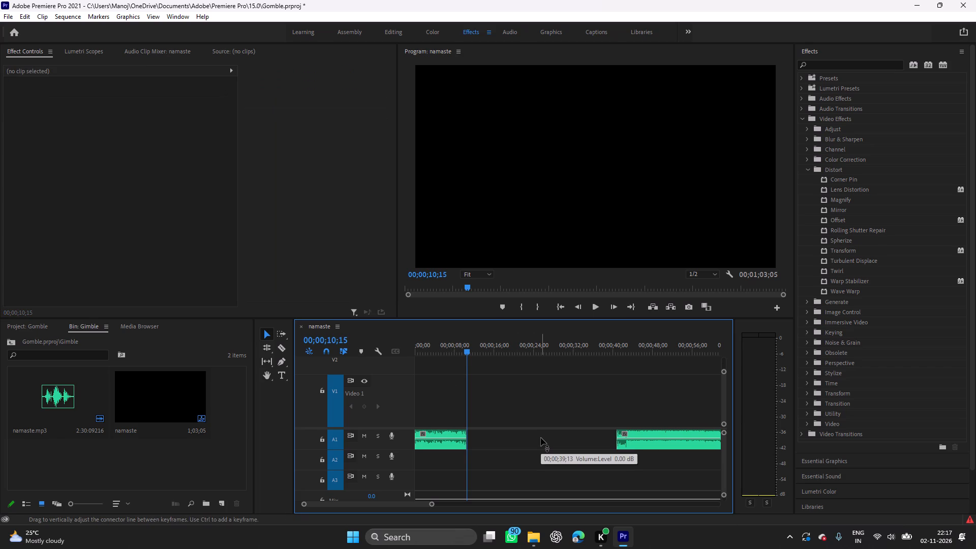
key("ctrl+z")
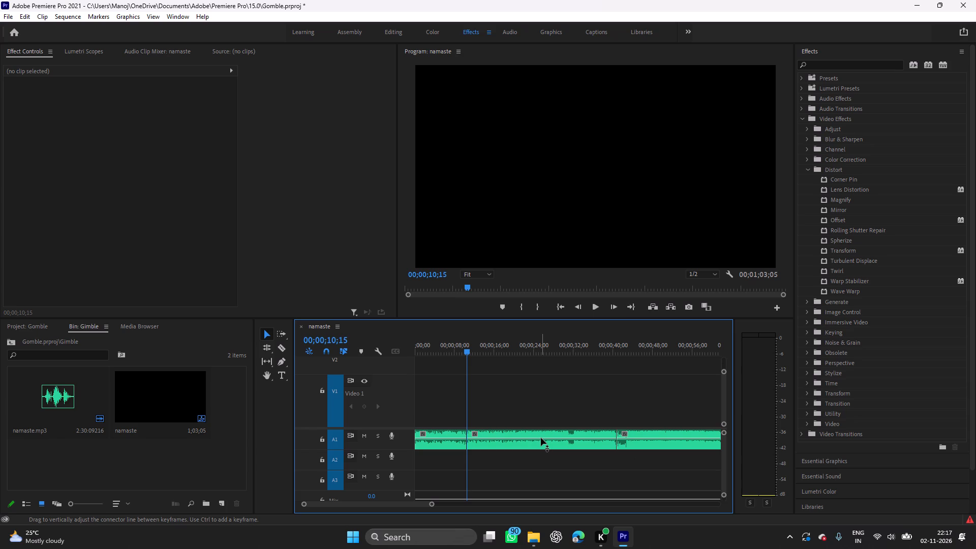
Ripple delete the audio section between the cuts at 00;00;10;15 and 00;00;40;25.
left_click(511, 436)
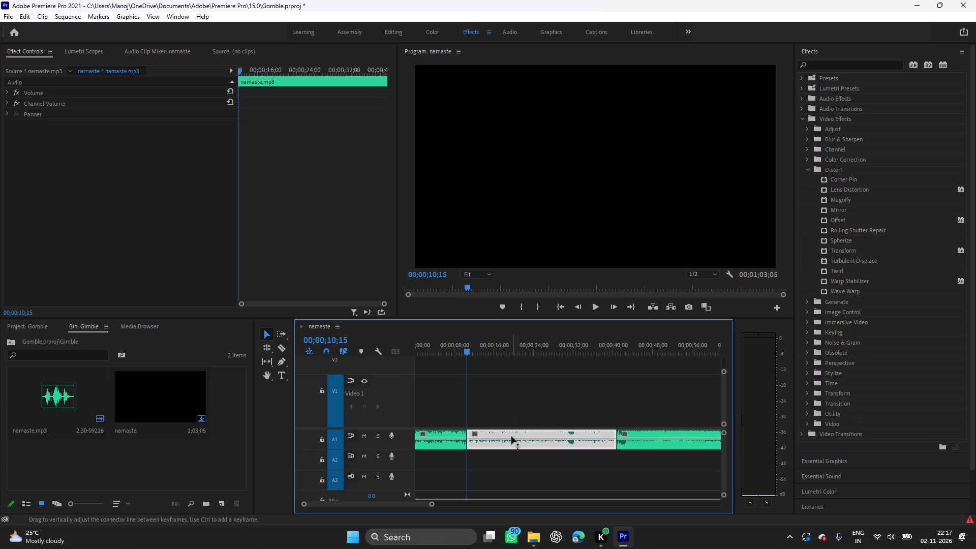
key("shift+Delete")
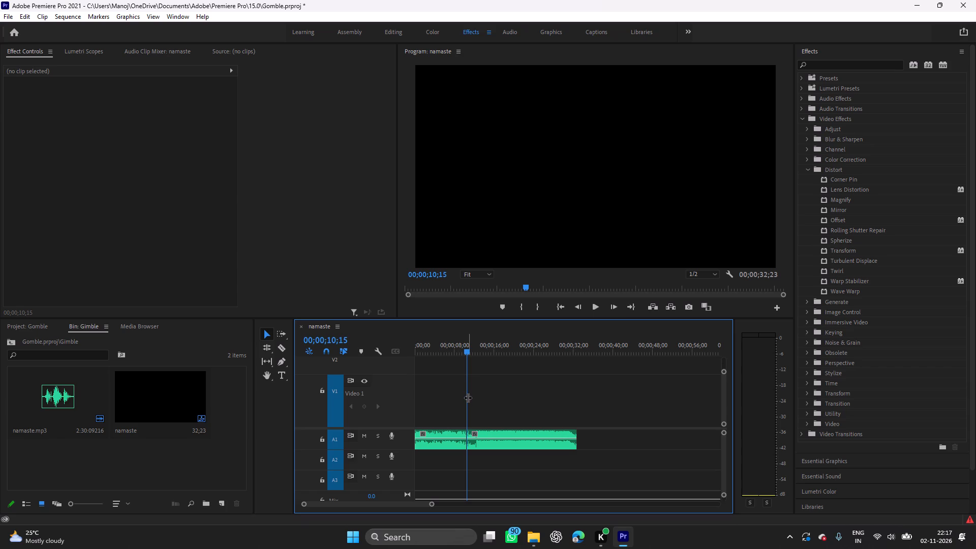
Play the trimmed namaste audio from the start through the join between the two clips.
left_click_drag(468, 398, 395, 393)
left_click(456, 385)
key("space")
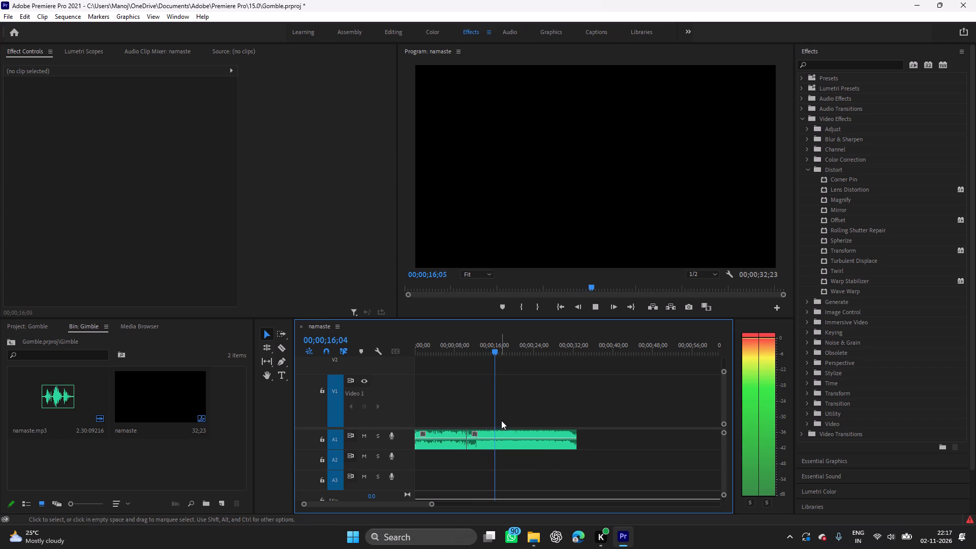
key("space")
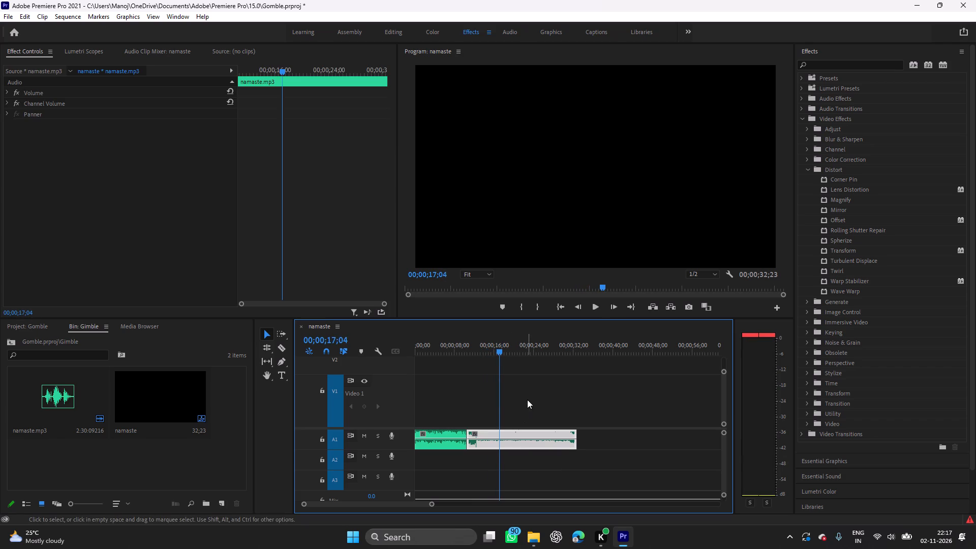
Move the second namaste clip to start at 00;00;11;22, leaving a short gap after the first clip.
left_click(528, 399)
left_click_drag(526, 433, 530, 434)
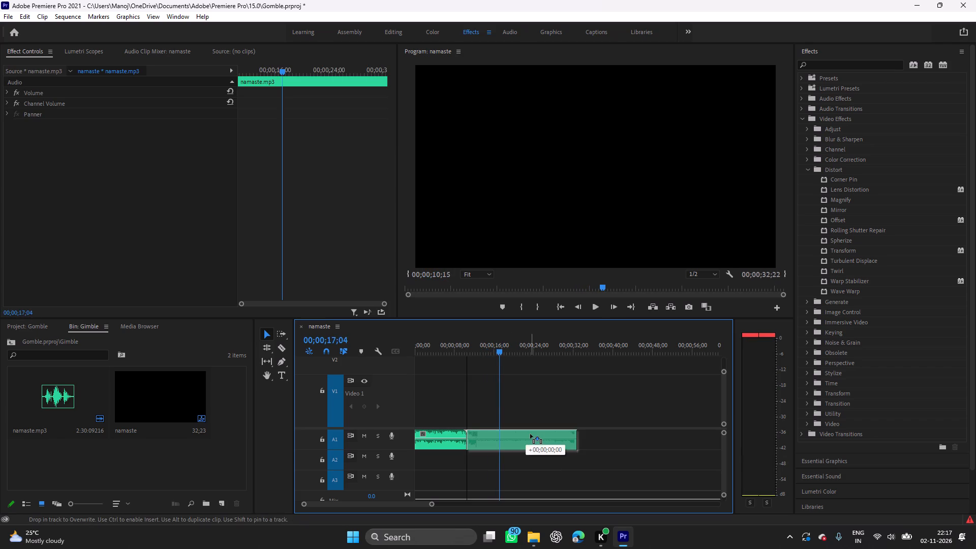
left_click_drag(530, 434, 532, 435)
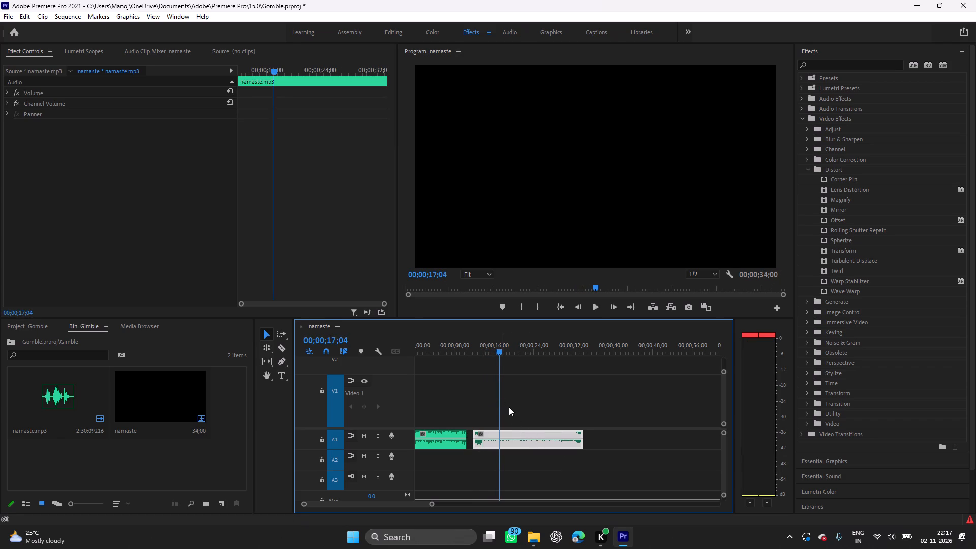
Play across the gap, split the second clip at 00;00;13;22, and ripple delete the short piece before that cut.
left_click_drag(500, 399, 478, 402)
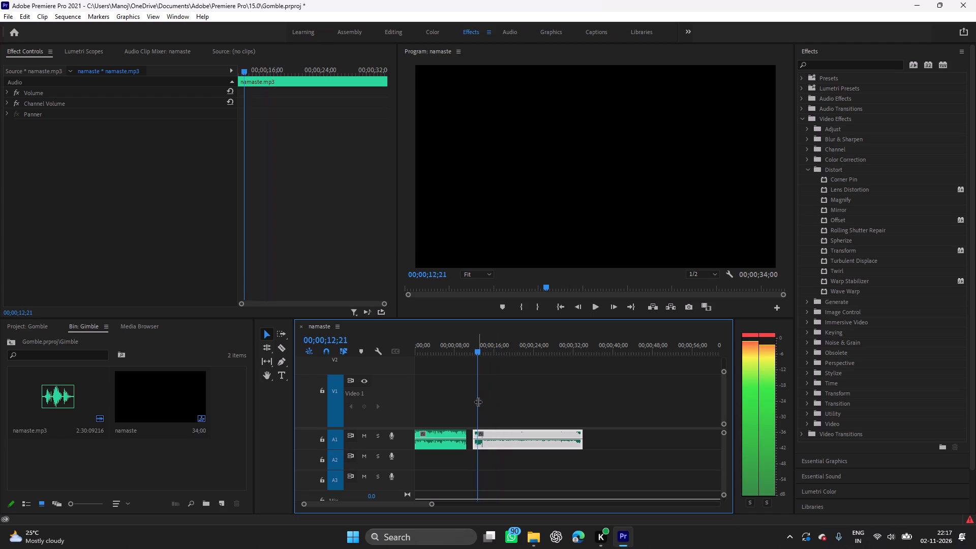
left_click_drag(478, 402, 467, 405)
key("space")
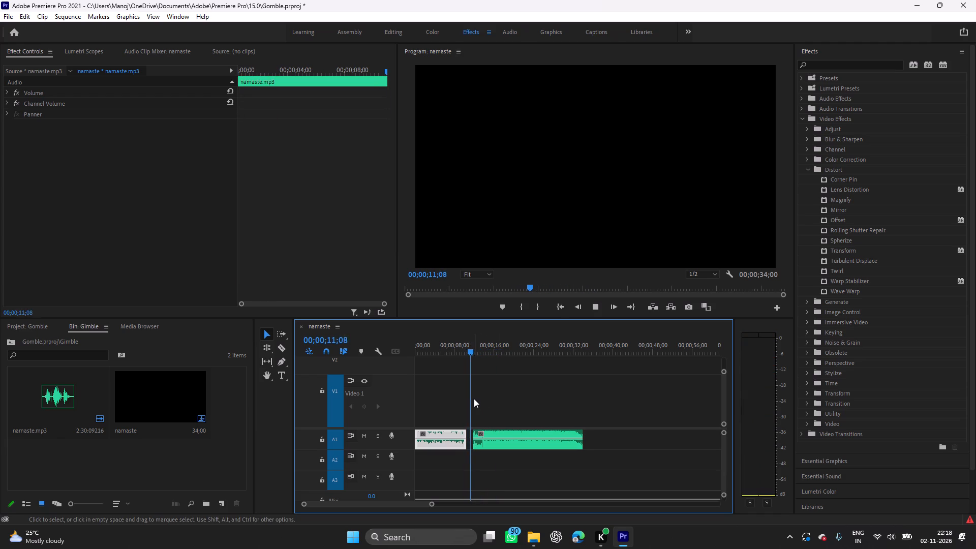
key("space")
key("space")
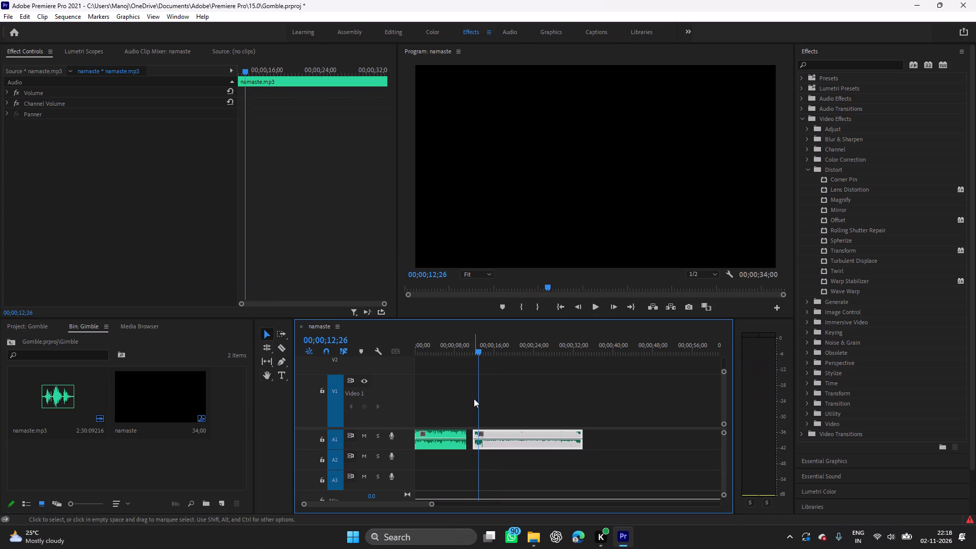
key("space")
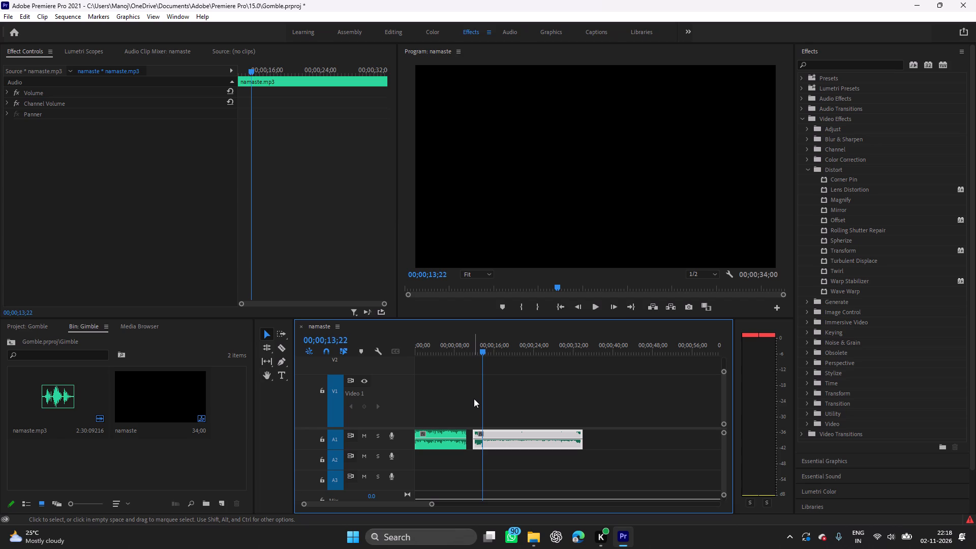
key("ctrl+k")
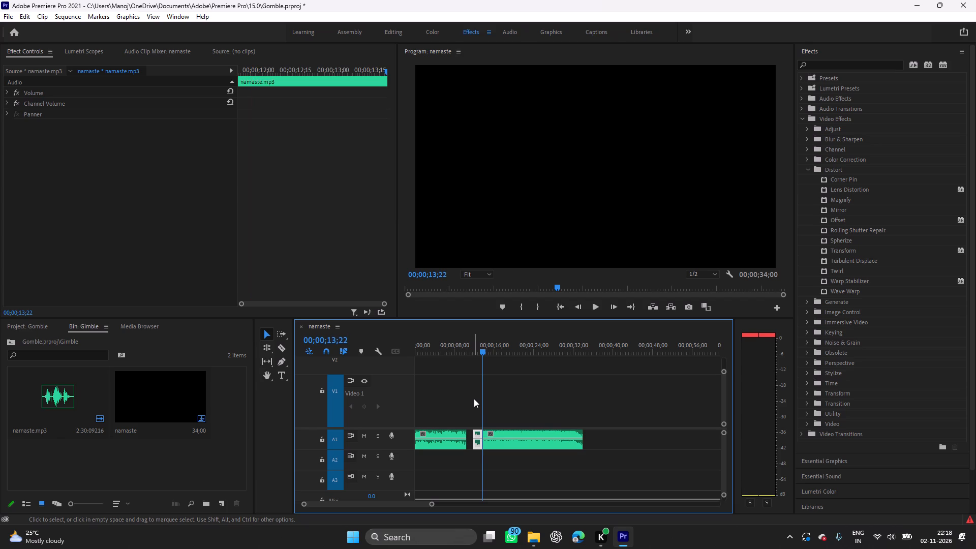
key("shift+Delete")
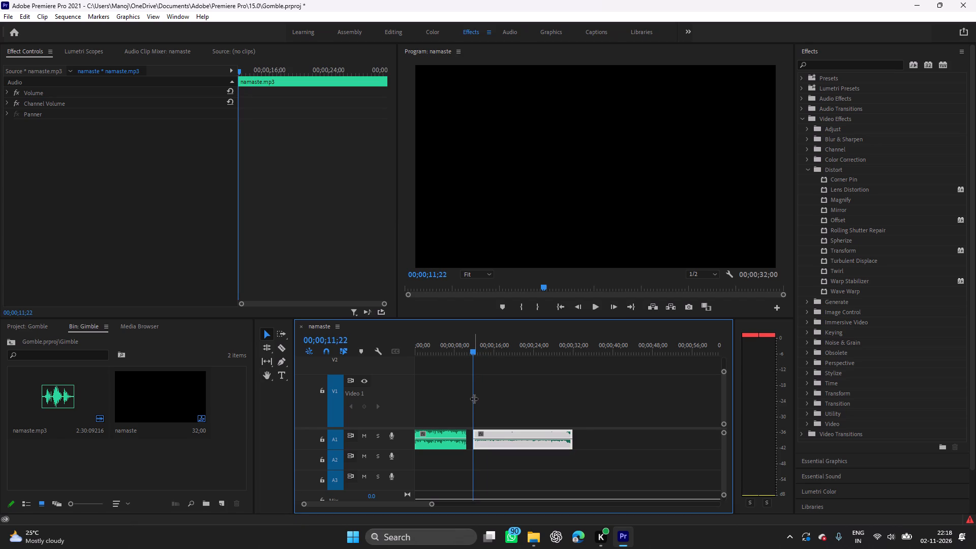
Replay the audio from the start and again across the gap to check how the second clip comes in.
left_click_drag(472, 396, 384, 415)
key("space")
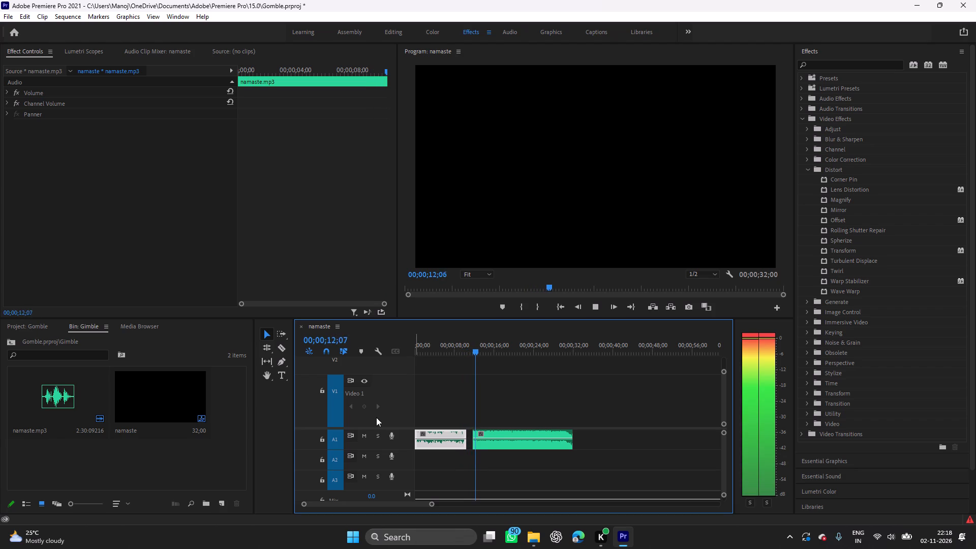
key("space")
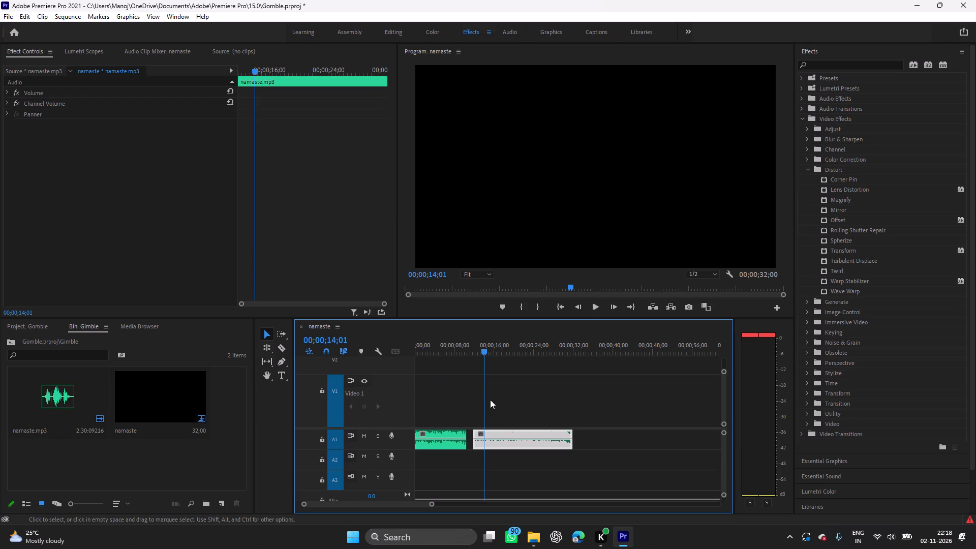
left_click_drag(484, 404, 448, 404)
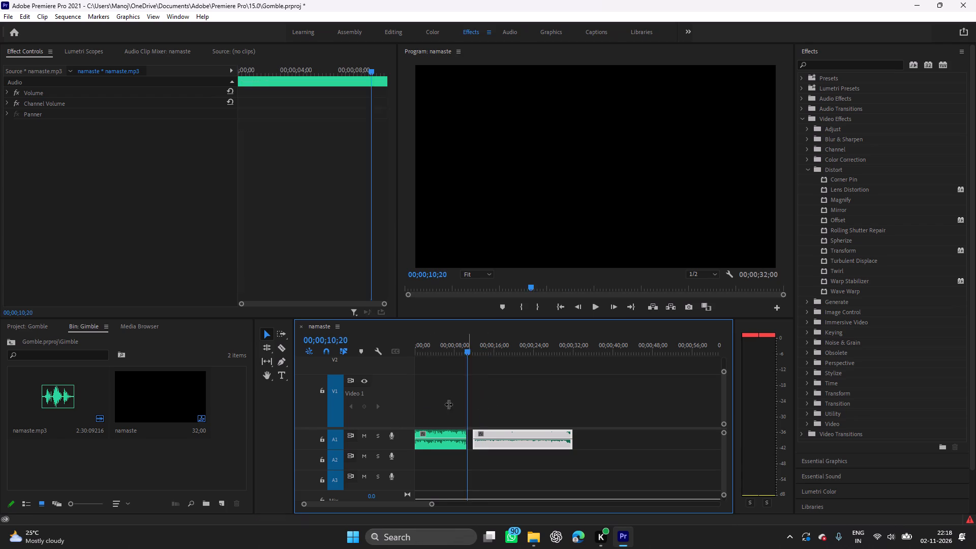
left_click_drag(448, 404, 447, 404)
key("space")
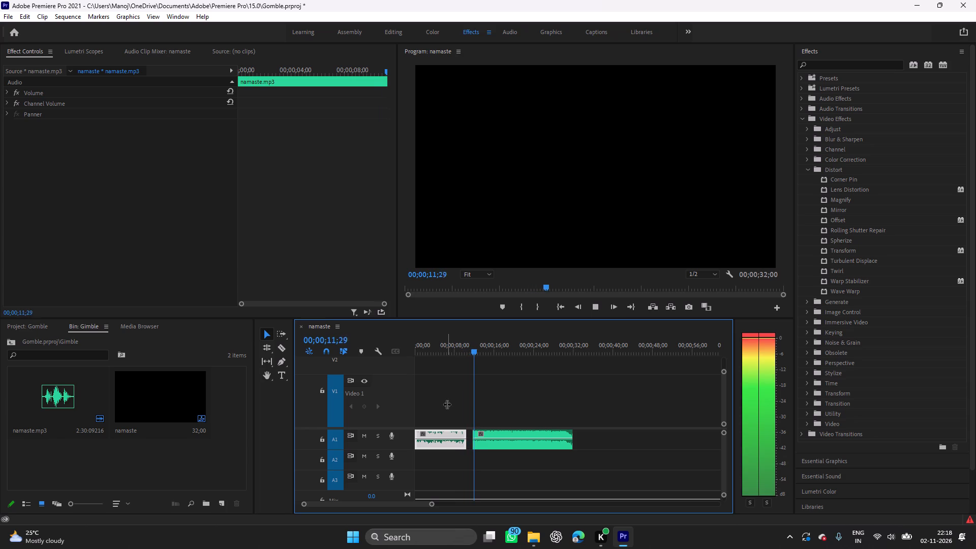
key("space")
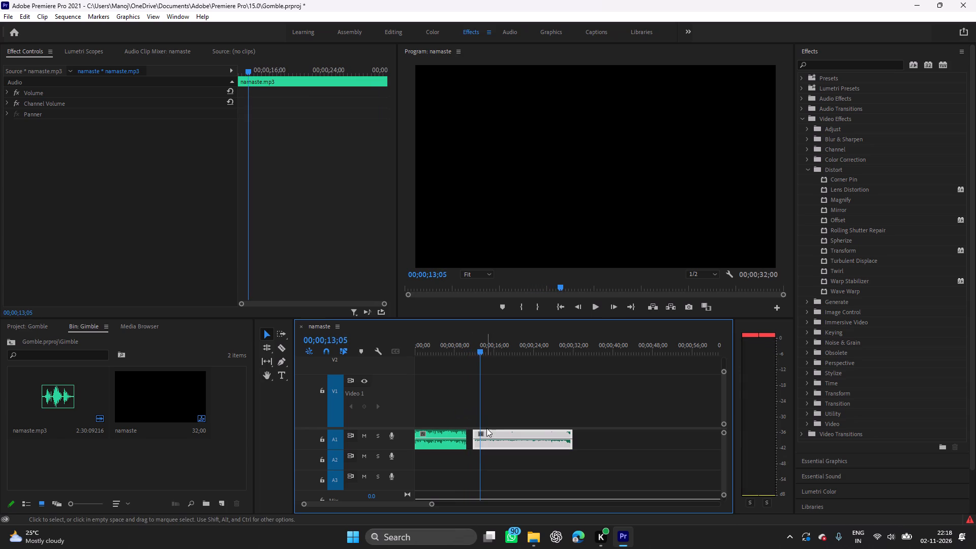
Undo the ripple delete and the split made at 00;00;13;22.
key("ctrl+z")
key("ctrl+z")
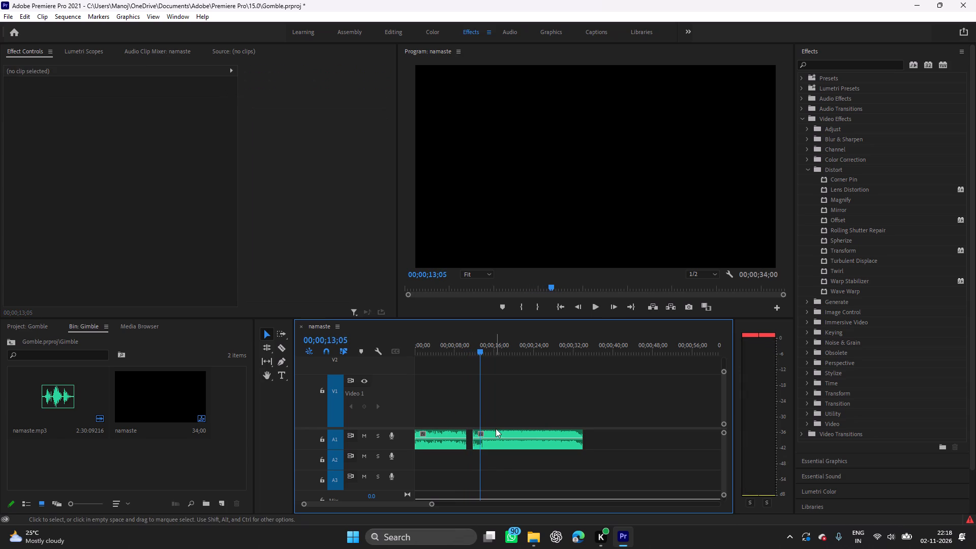
Replay the start of the second clip after the gap and split it at 00;00;13;04.
left_click_drag(478, 401, 461, 400)
key("space")
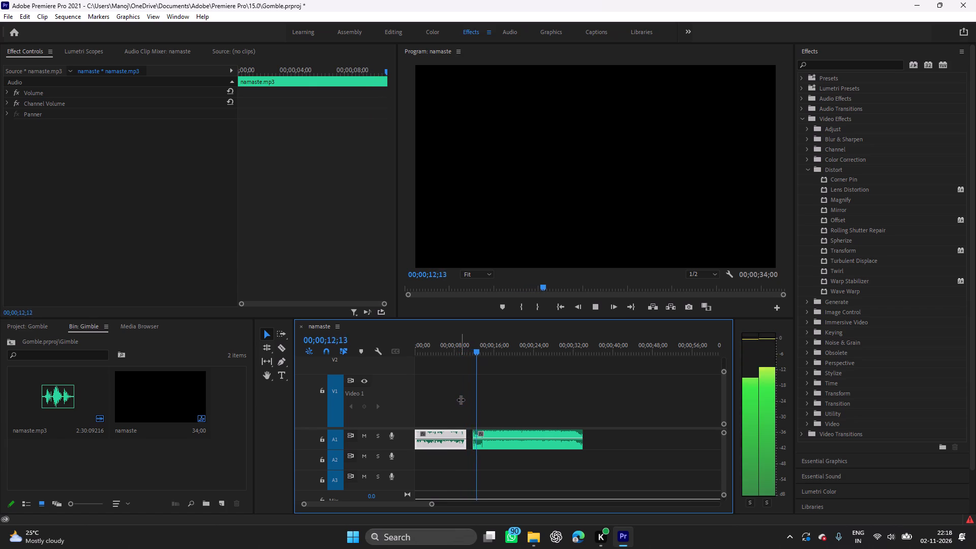
key("space")
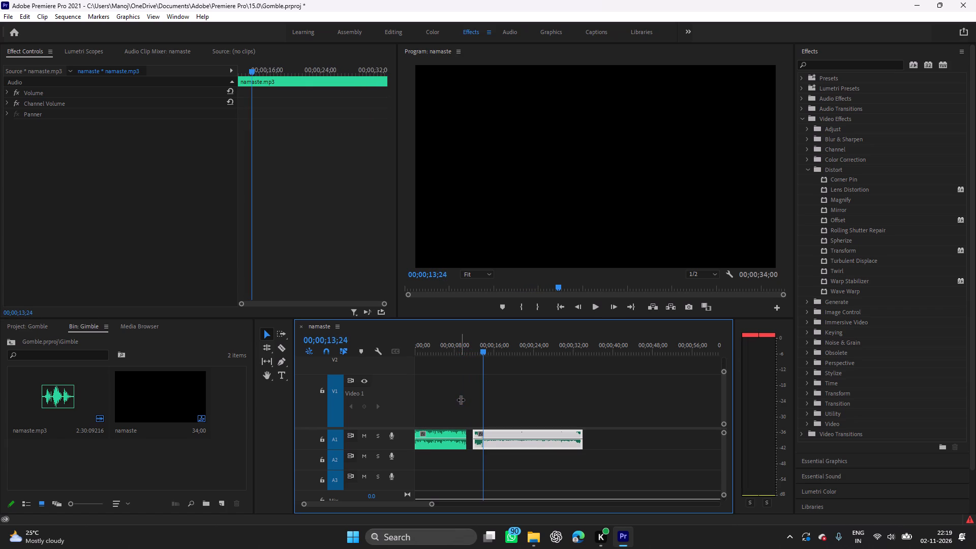
left_click(482, 404)
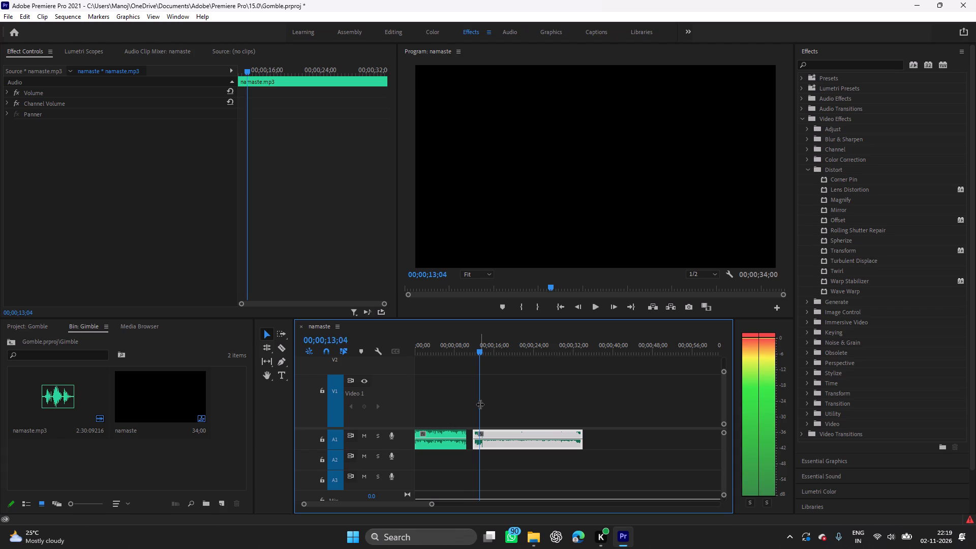
key("ctrl+k")
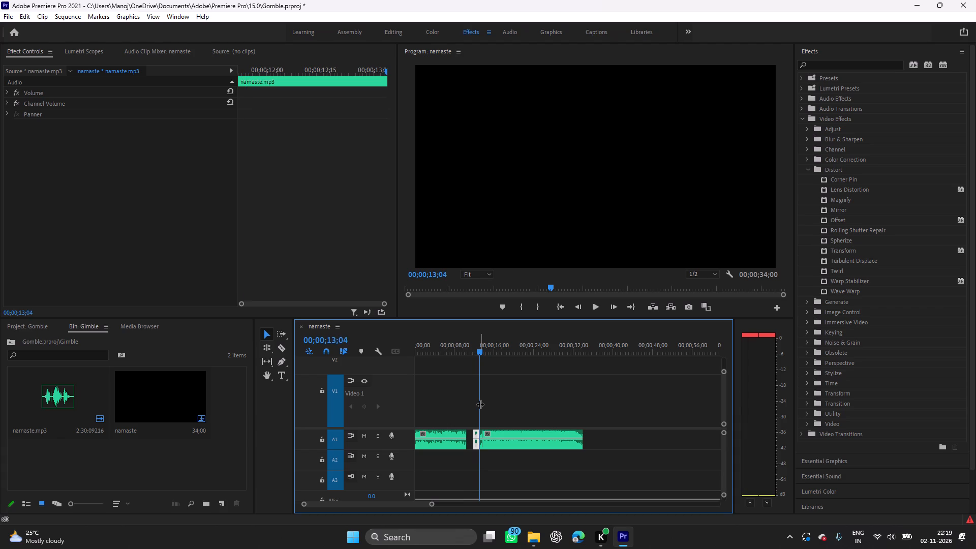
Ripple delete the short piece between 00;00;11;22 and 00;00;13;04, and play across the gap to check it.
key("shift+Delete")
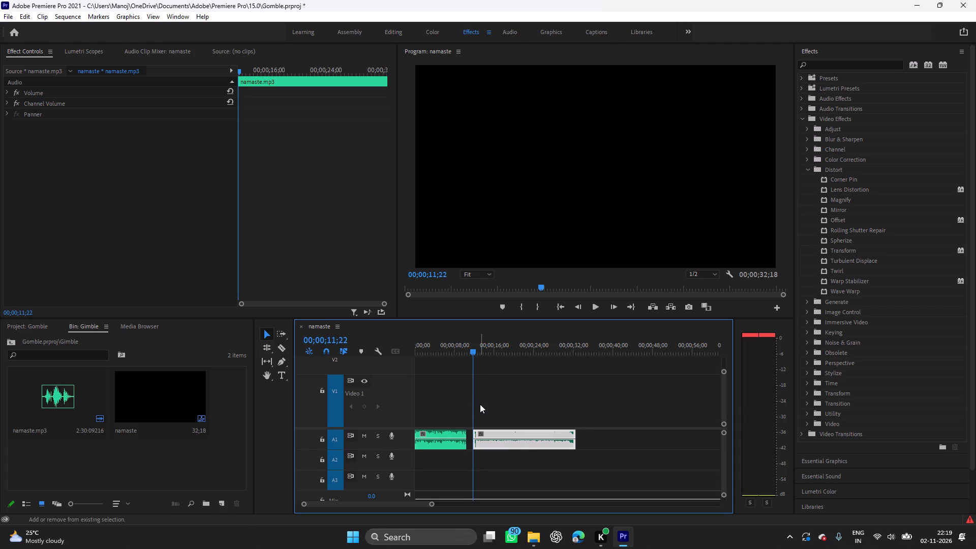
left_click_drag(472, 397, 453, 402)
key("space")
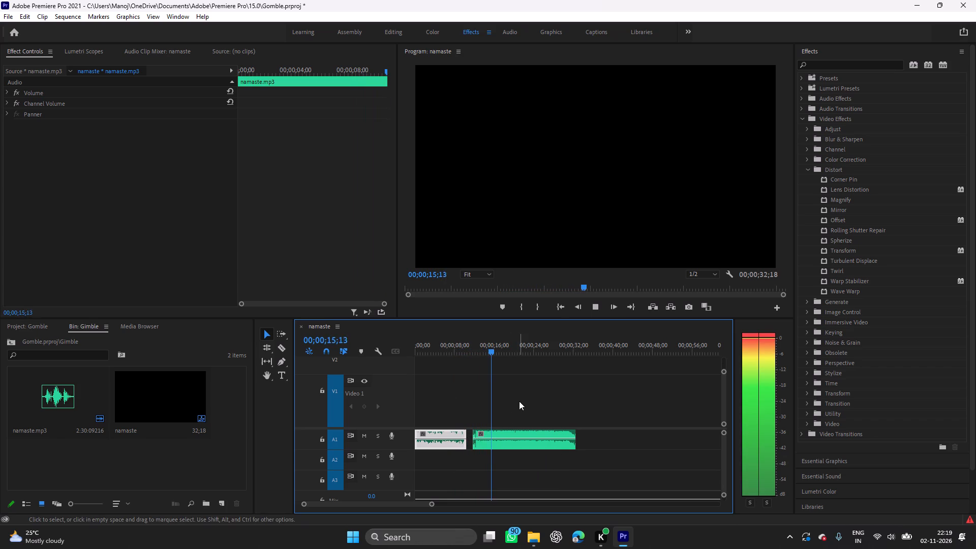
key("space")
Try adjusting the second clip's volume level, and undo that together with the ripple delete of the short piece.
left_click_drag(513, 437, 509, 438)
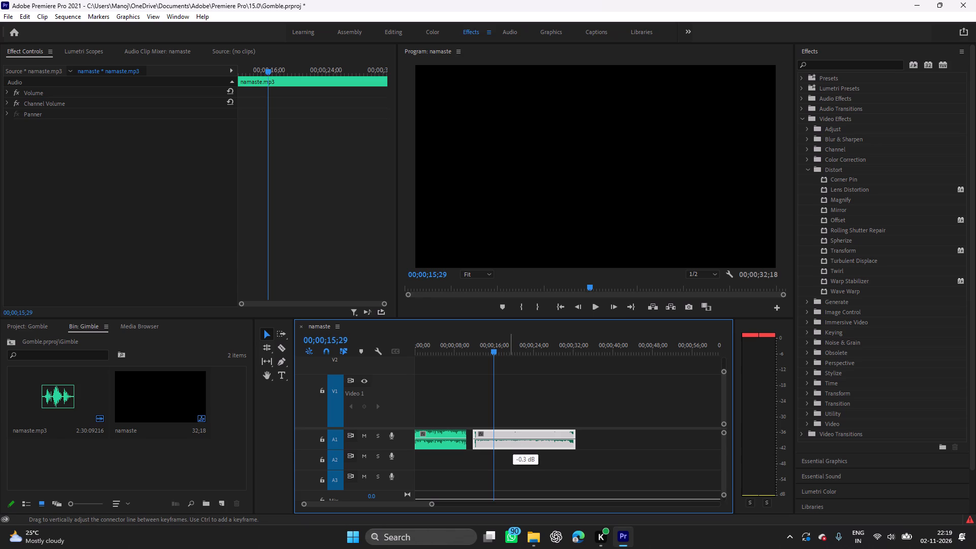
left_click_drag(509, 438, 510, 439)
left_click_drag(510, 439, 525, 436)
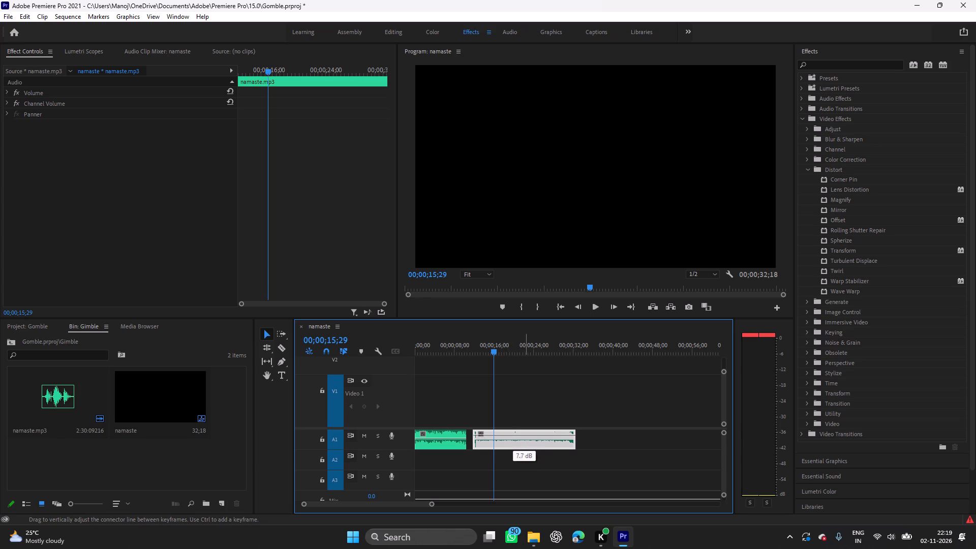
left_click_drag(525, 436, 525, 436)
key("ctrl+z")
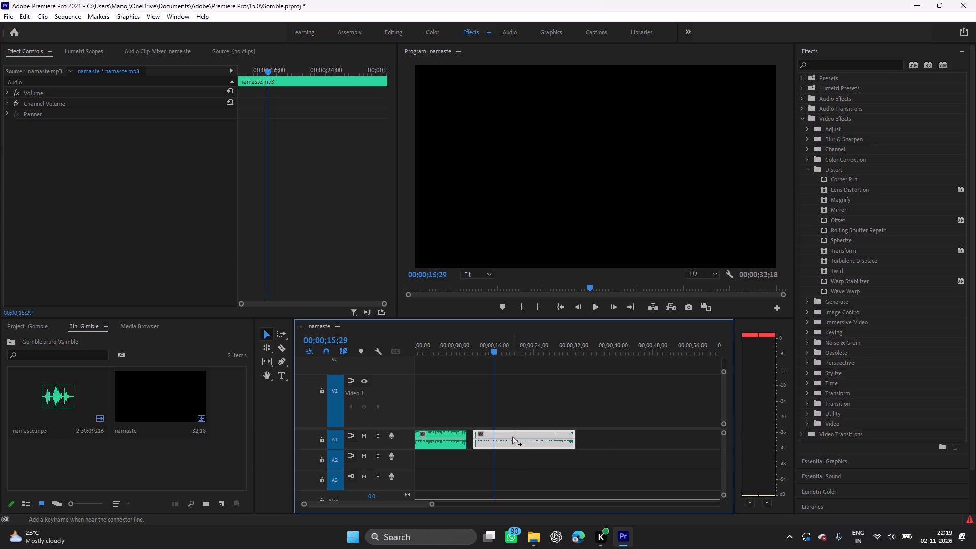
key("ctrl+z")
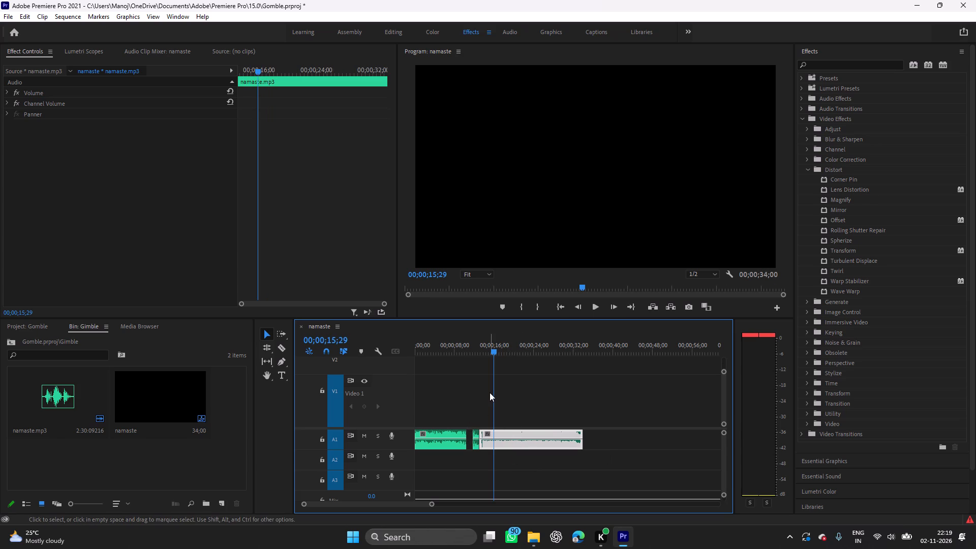
Delete only the short audio piece between 00;00;11;22 and 00;00;13;04, without closing the gap.
left_click(490, 392)
left_click(475, 440)
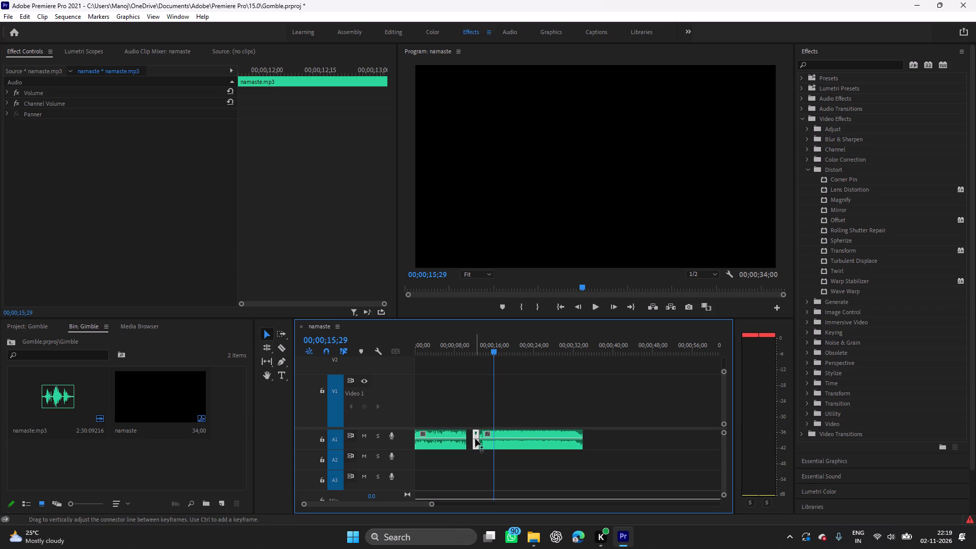
key("Delete")
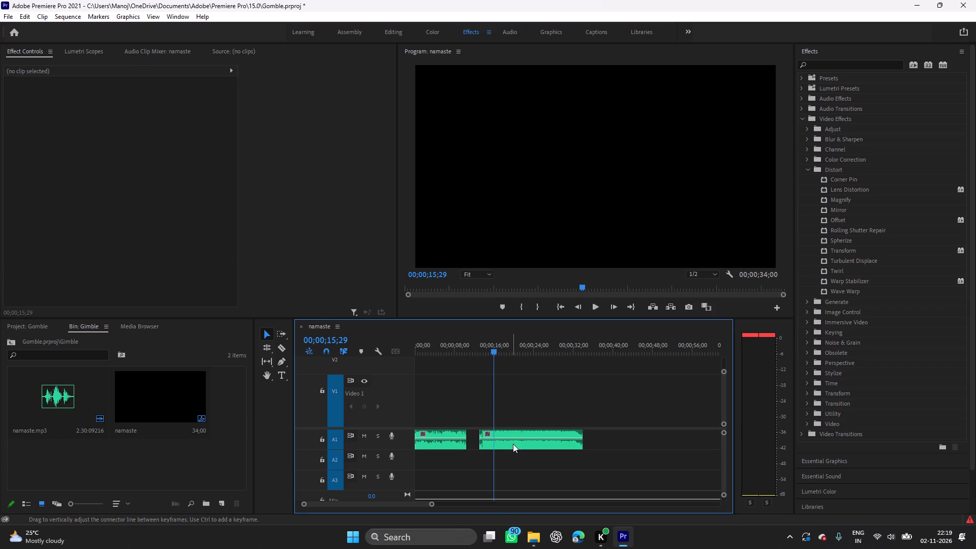
Move the remaining second clip back against the end of the first clip at 00;00;10;15.
left_click_drag(521, 432, 507, 429)
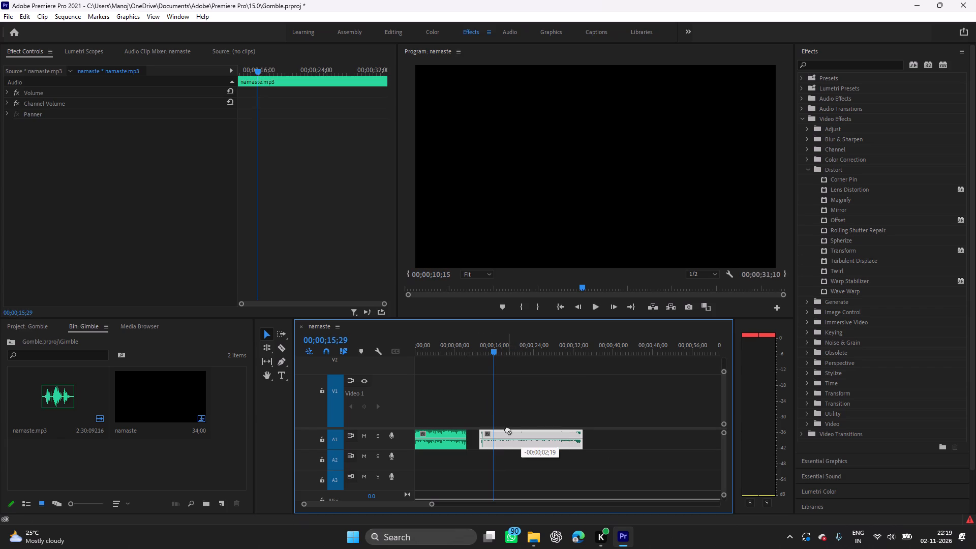
left_click_drag(507, 429, 504, 435)
Replay the joined audio across the cut, and return the playhead to 00;00;08;18 with no clip selected.
left_click_drag(495, 403, 431, 392)
key("space")
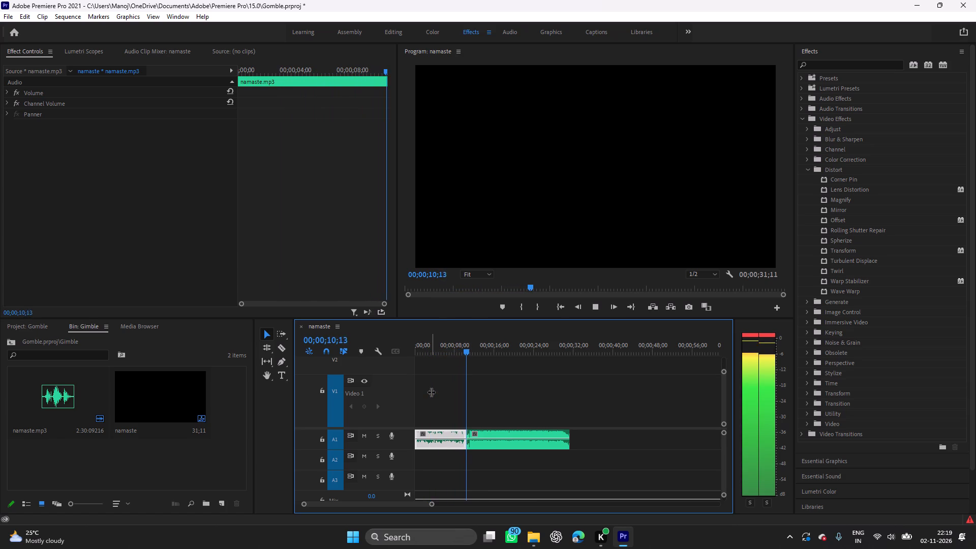
key("space")
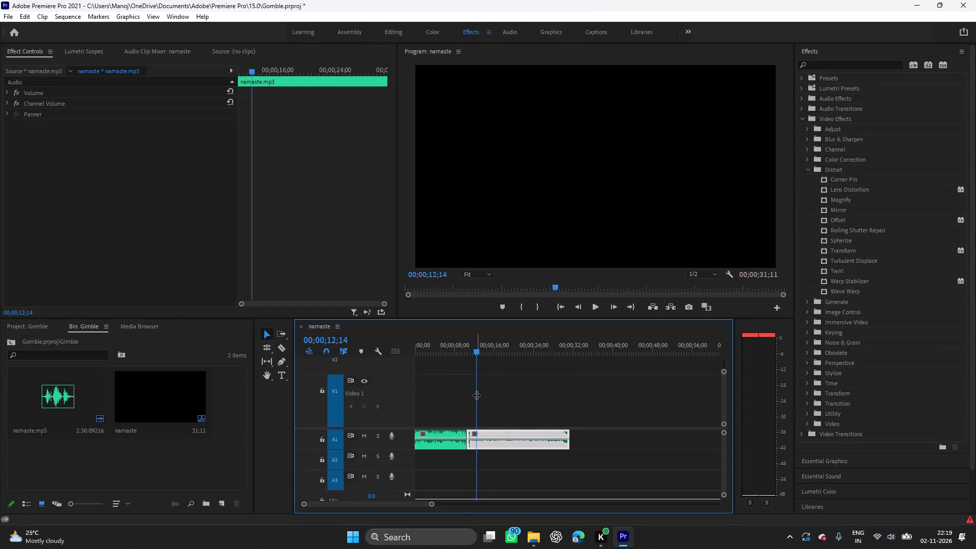
left_click(536, 393)
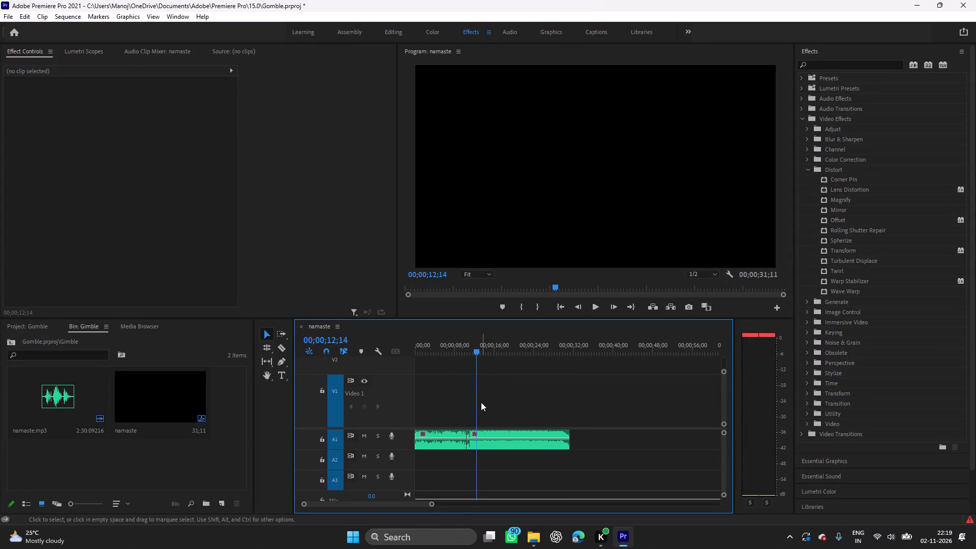
left_click_drag(476, 401, 457, 402)
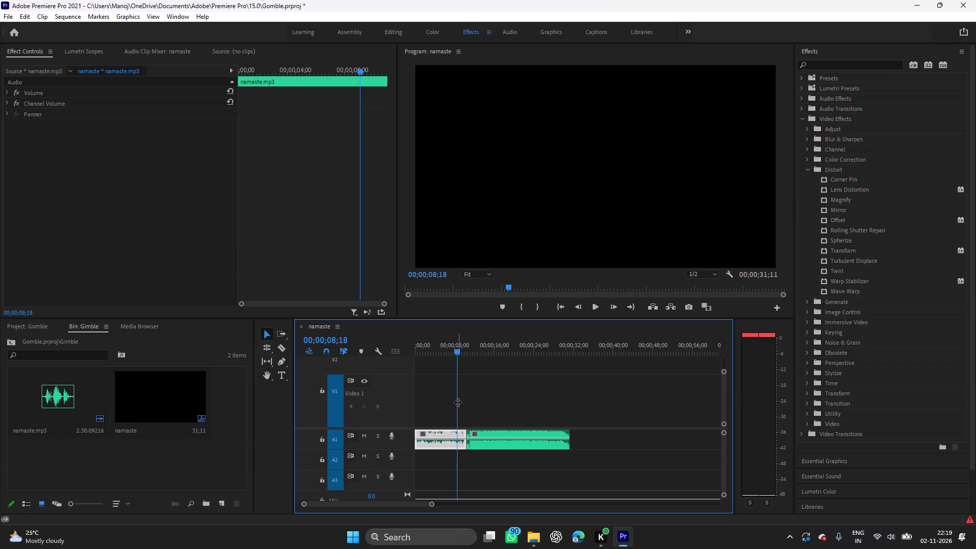
left_click(495, 401)
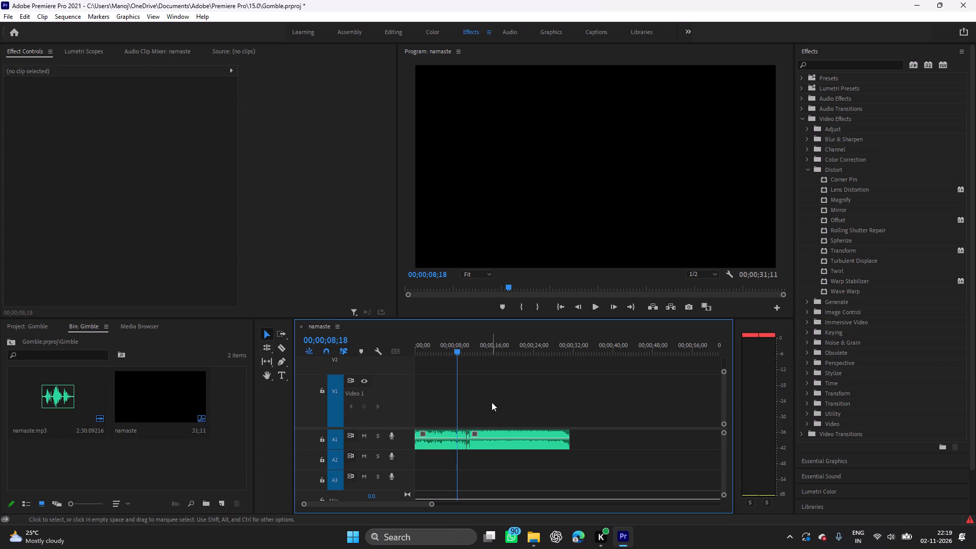
Listen across the cut, split the second clip at 00;00;11;05, and delete the short piece before it without closing the gap.
key("space")
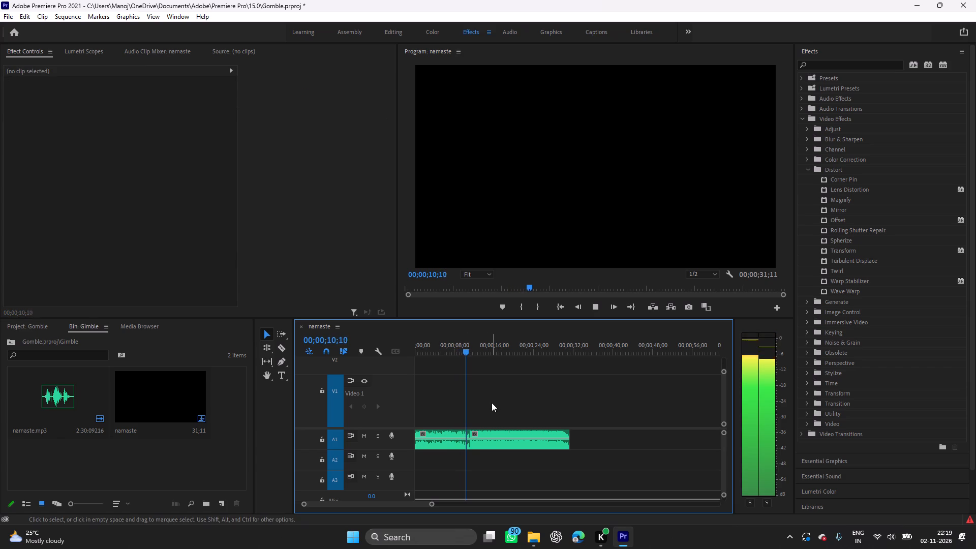
key("space")
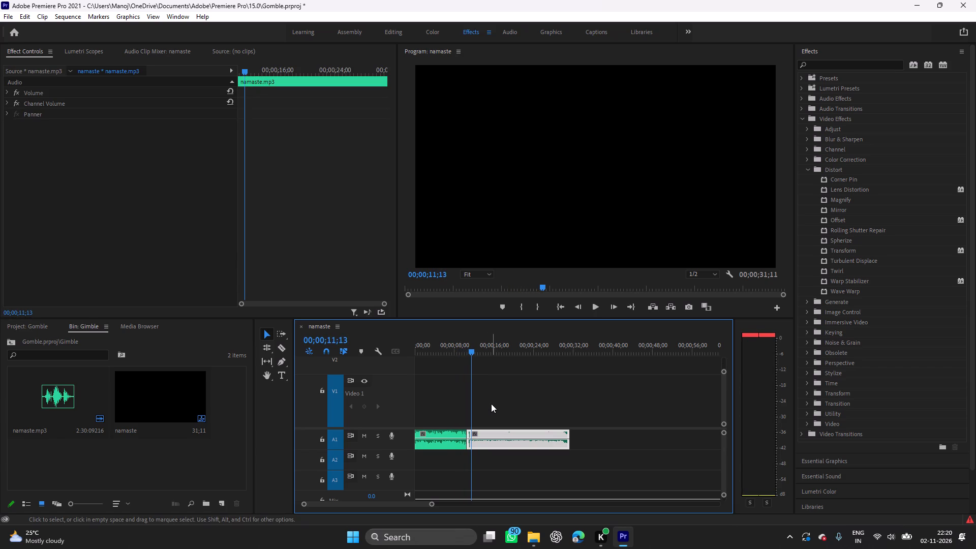
left_click_drag(471, 411, 465, 412)
key("space")
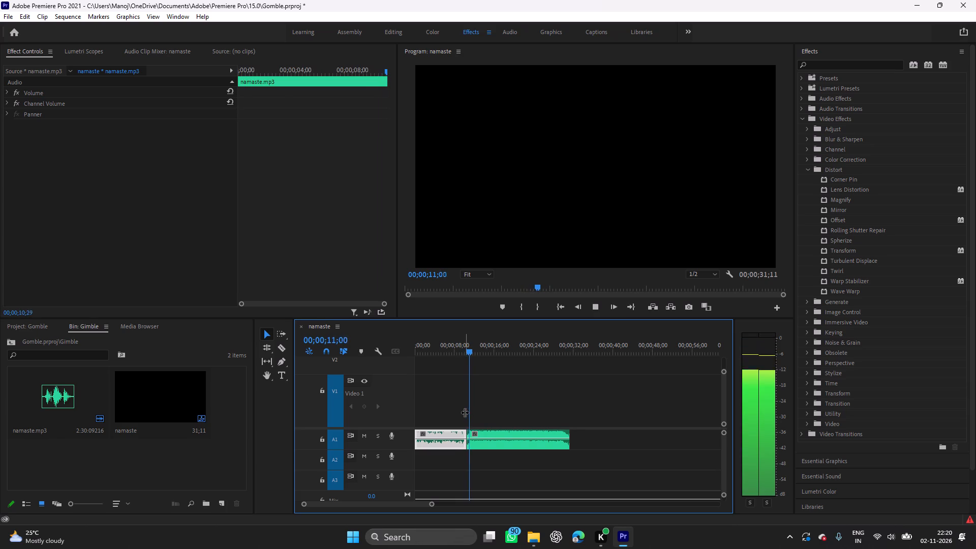
key("space")
left_click(474, 407)
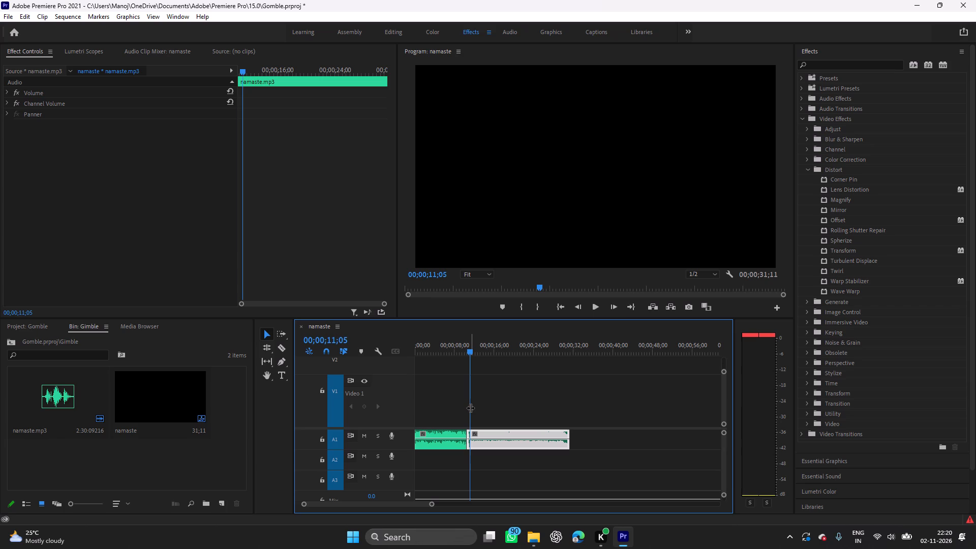
key("ctrl+k")
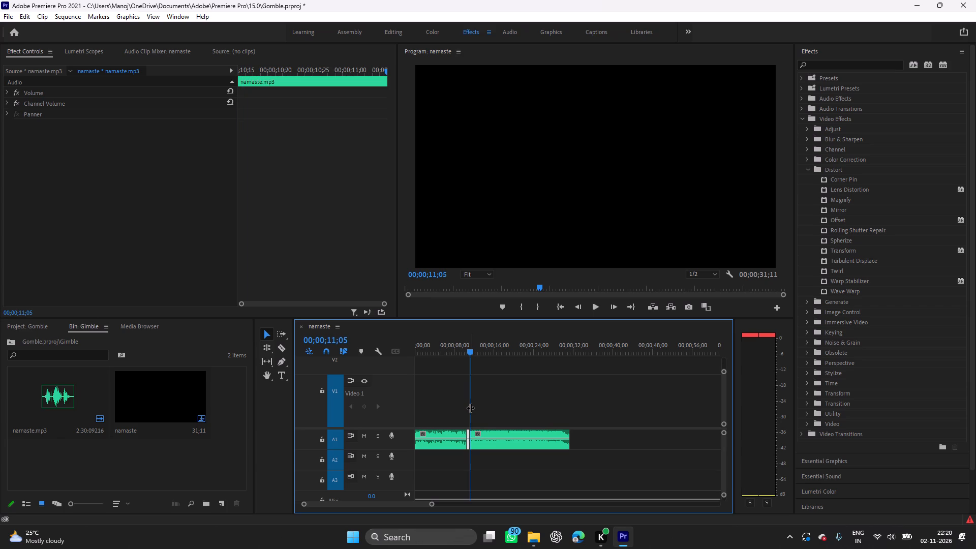
key("Delete")
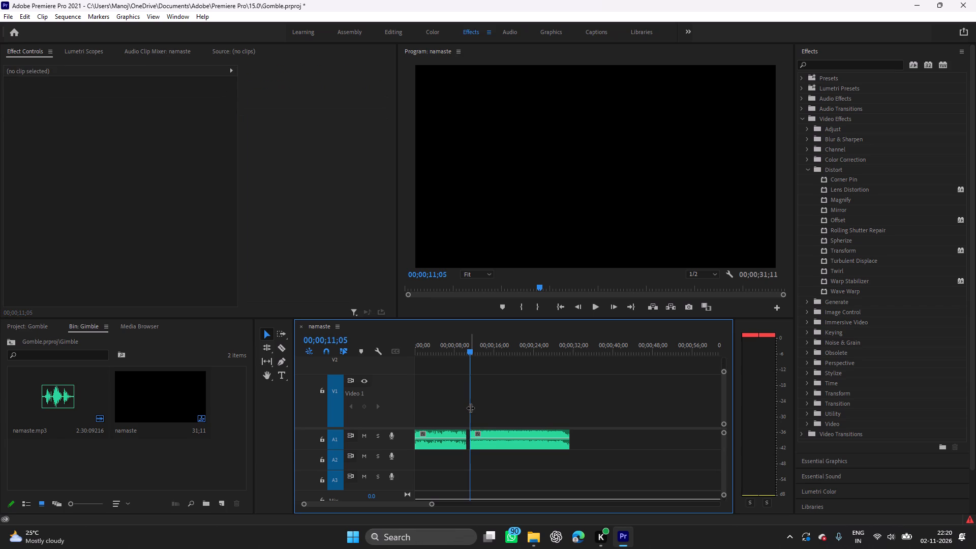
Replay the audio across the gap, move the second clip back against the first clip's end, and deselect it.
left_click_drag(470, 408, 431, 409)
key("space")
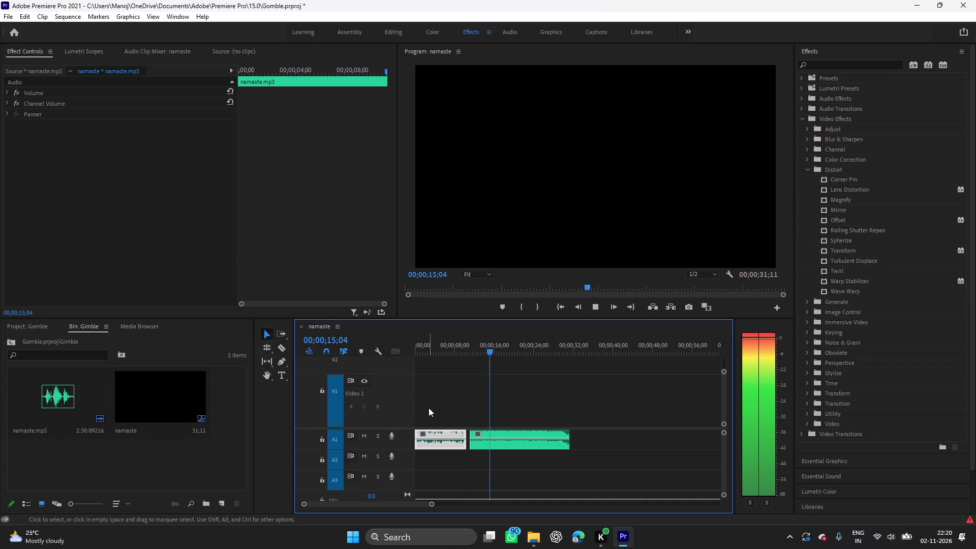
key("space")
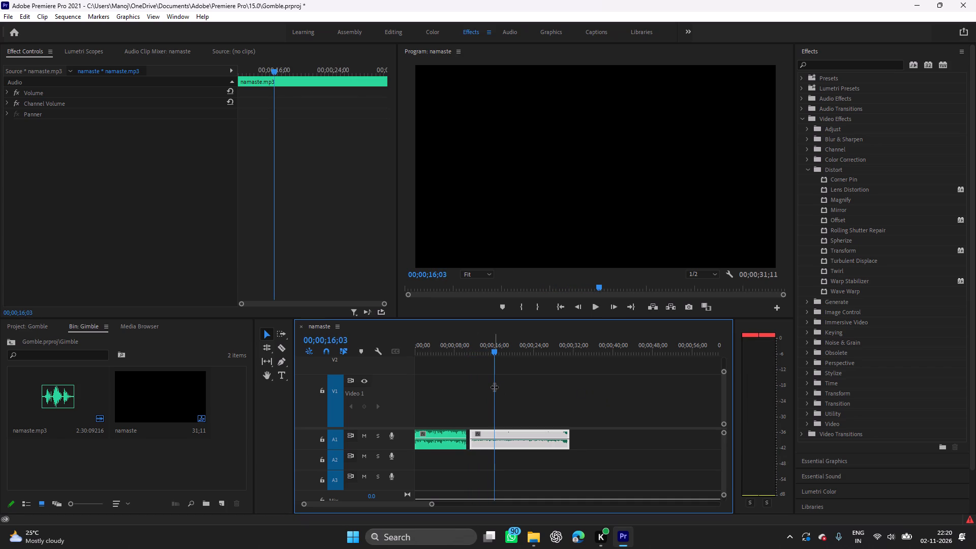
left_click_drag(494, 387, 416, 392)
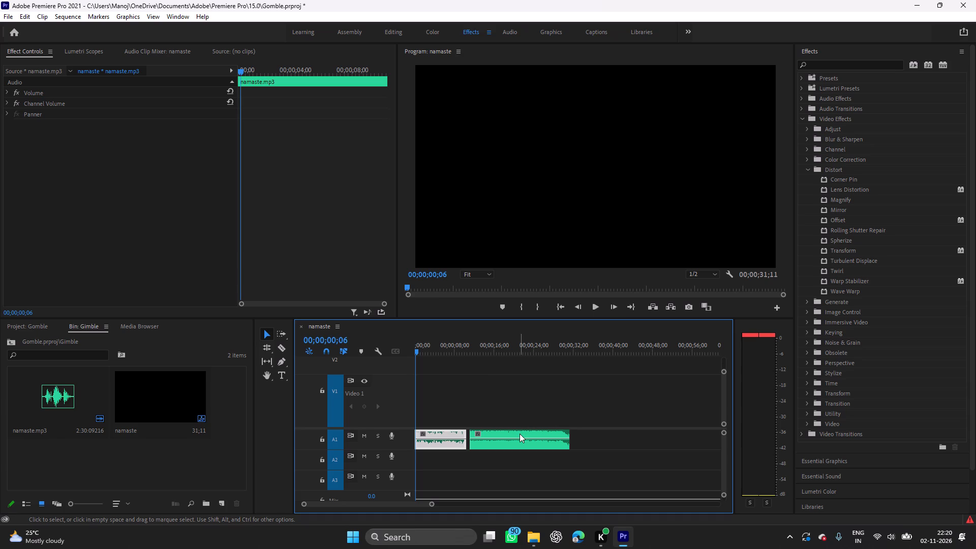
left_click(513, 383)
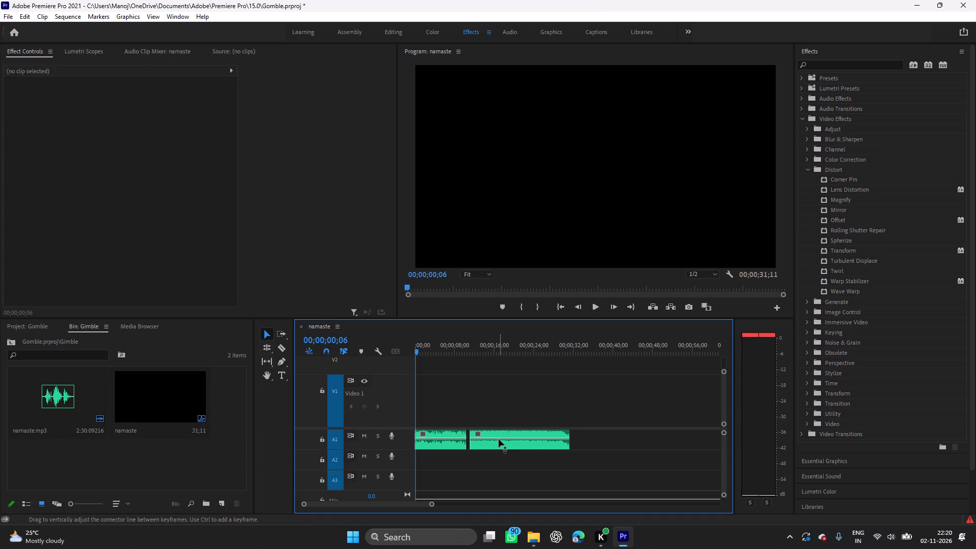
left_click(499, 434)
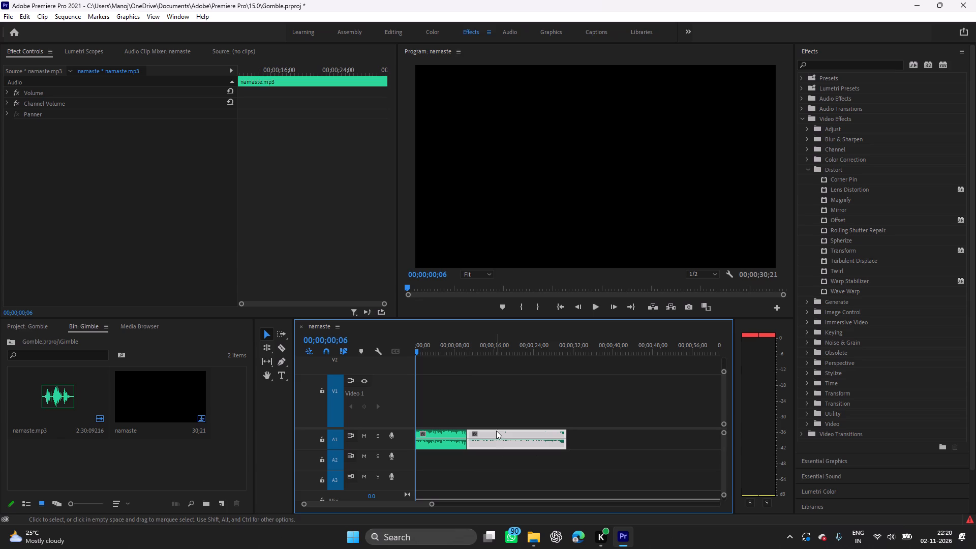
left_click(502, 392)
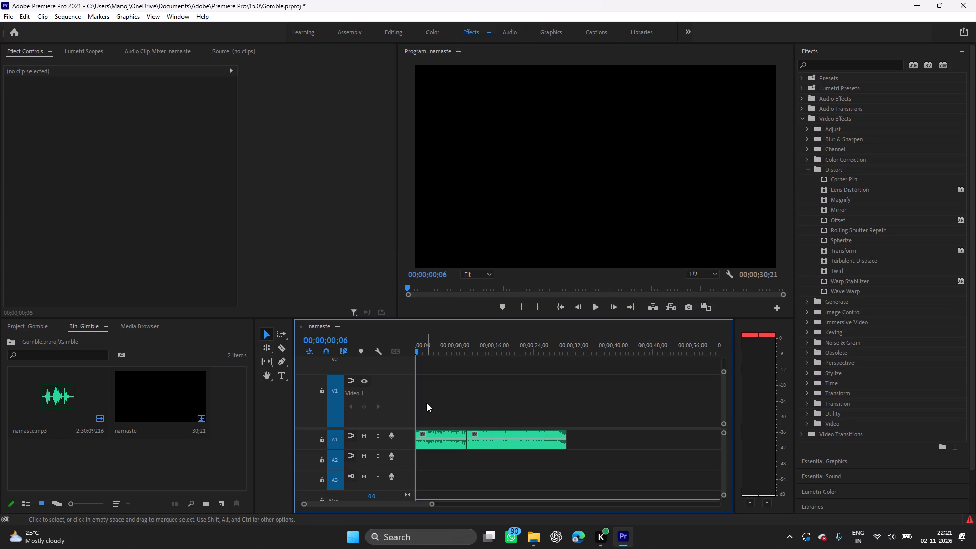
Play from the start past the join, and move the second clip so it starts at 00;00;12;02.
key("space")
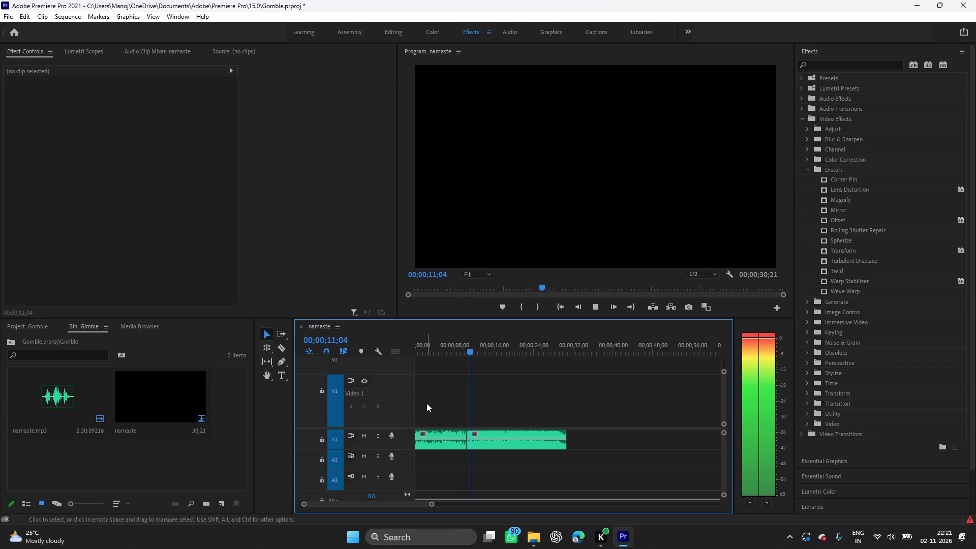
key("space")
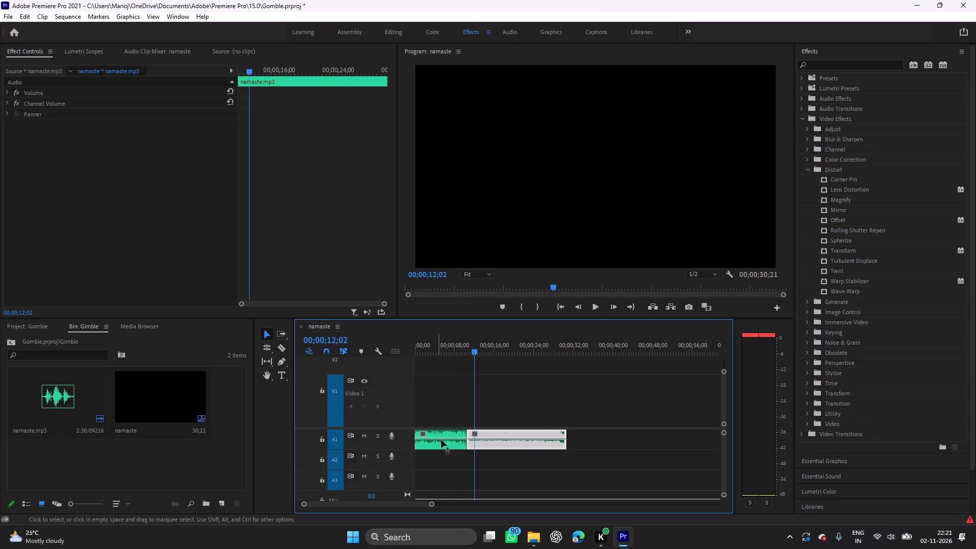
left_click(495, 431)
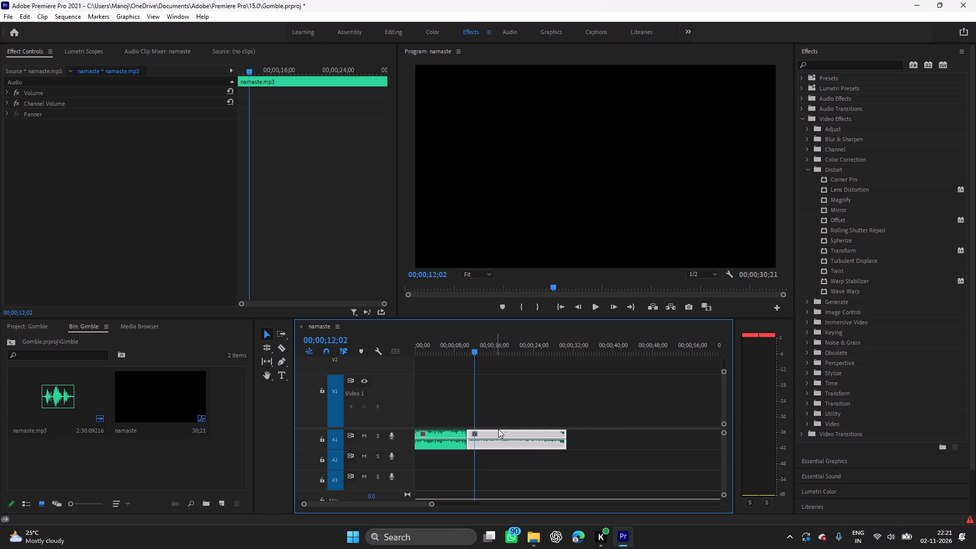
left_click_drag(496, 432, 500, 435)
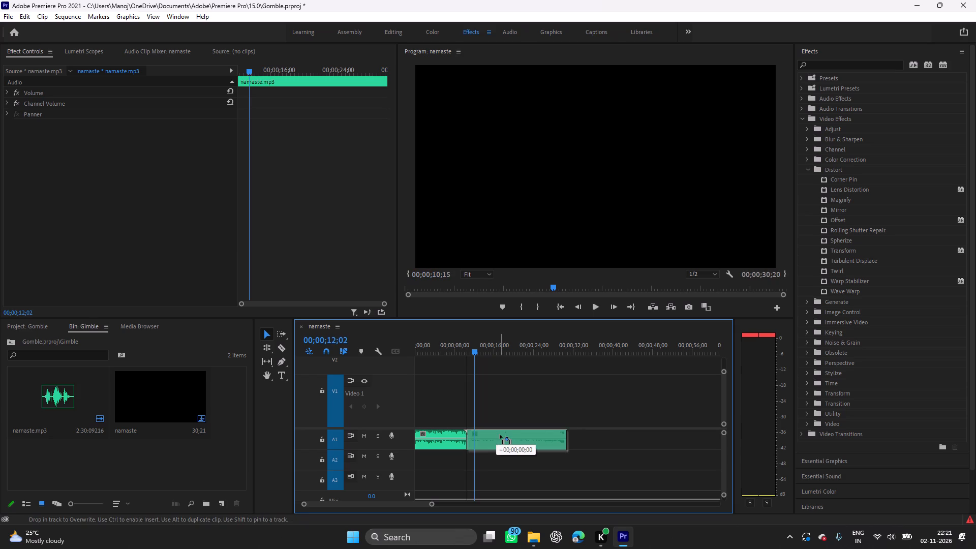
left_click_drag(500, 435, 501, 434)
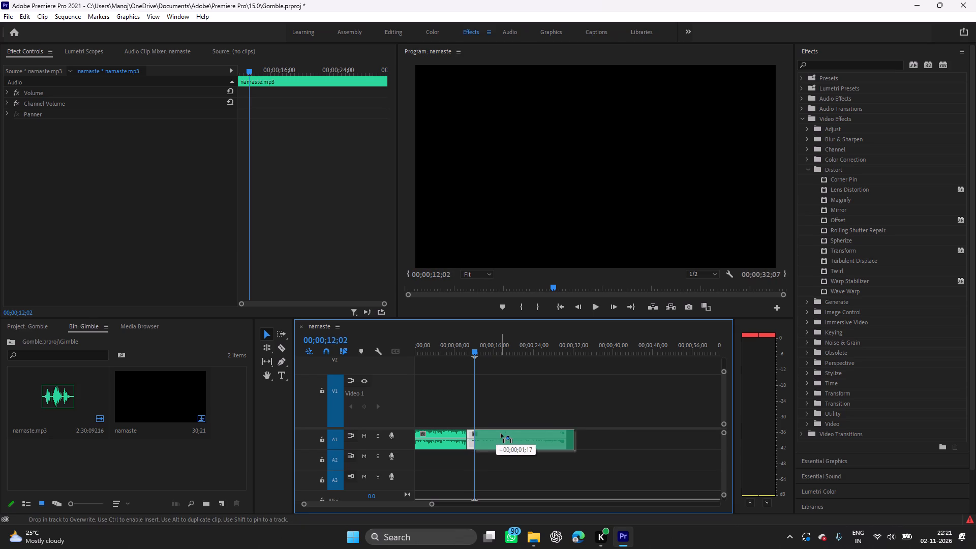
left_click_drag(501, 434, 505, 434)
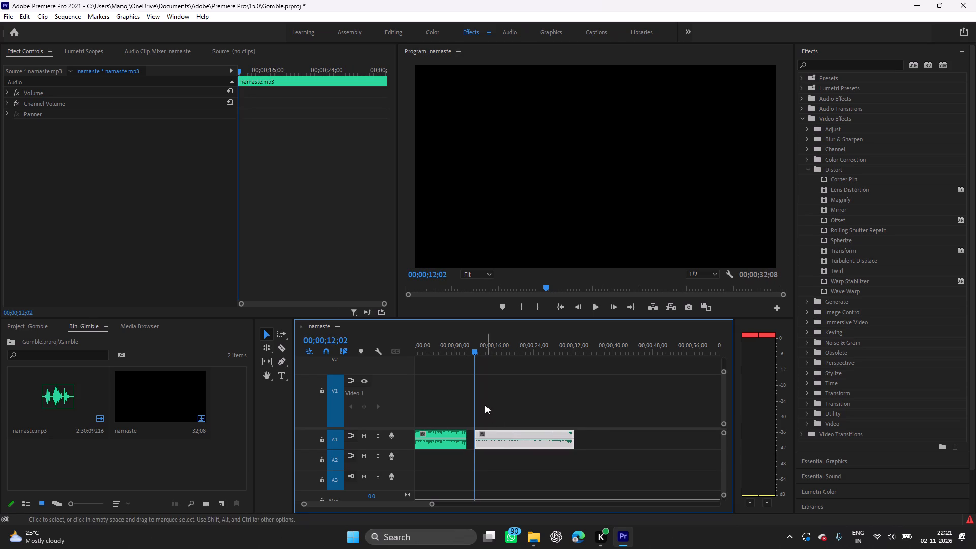
Play the audio from within the first clip and from 00;00;00;00 to check the pause between the two clips.
left_click_drag(472, 400, 455, 402)
key("space")
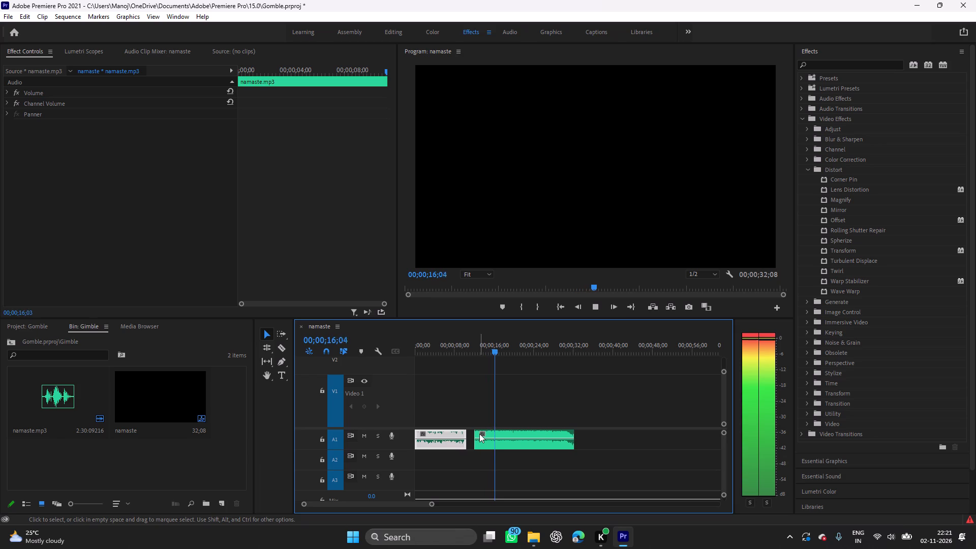
key("space")
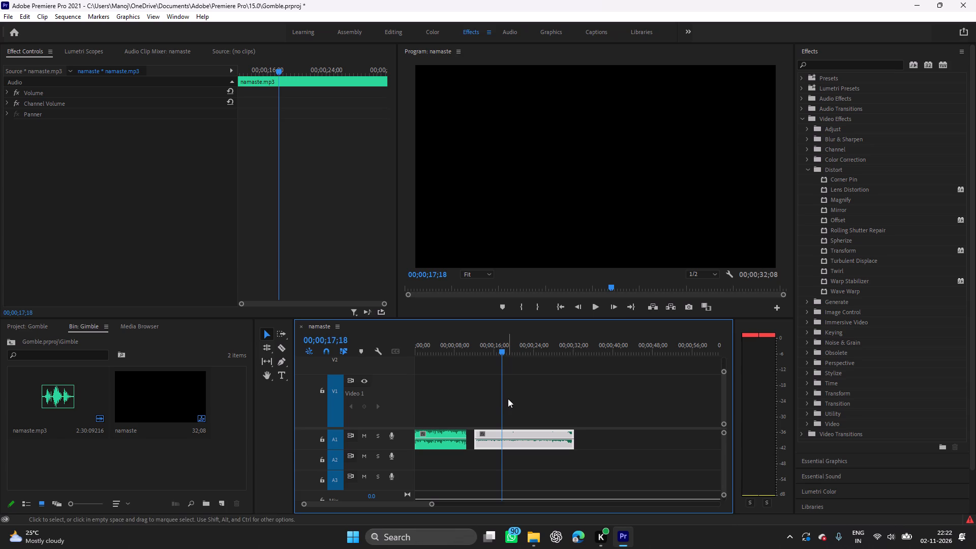
left_click_drag(501, 391, 387, 388)
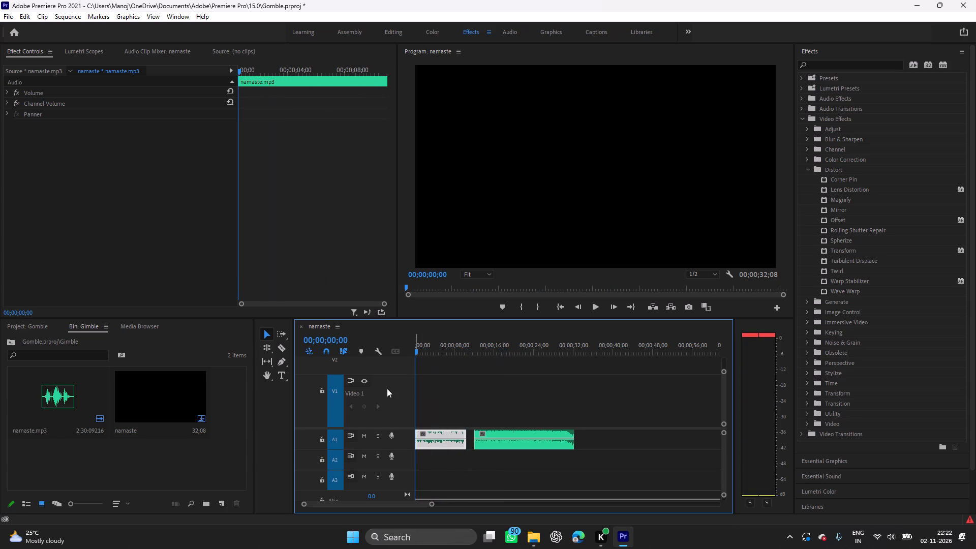
key("space")
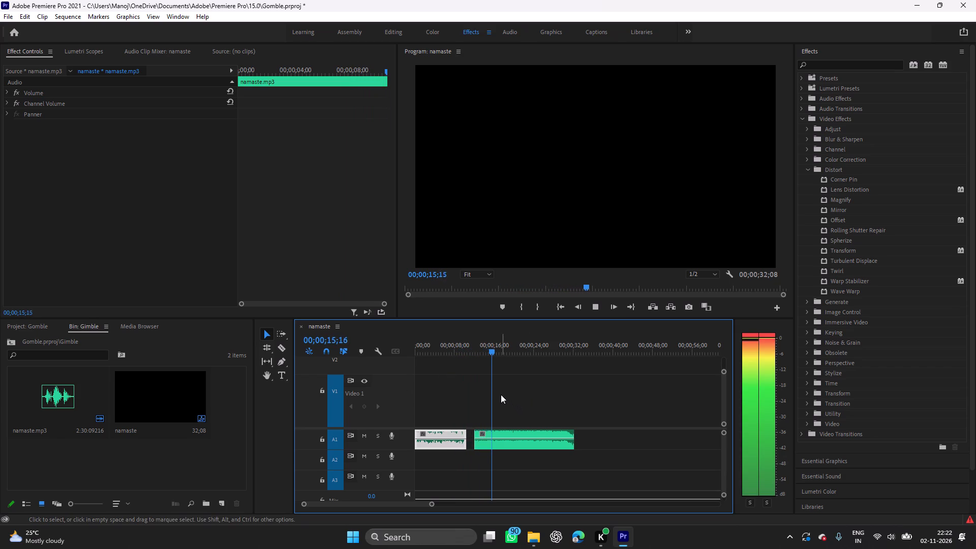
key("space")
left_click_drag(493, 386, 448, 389)
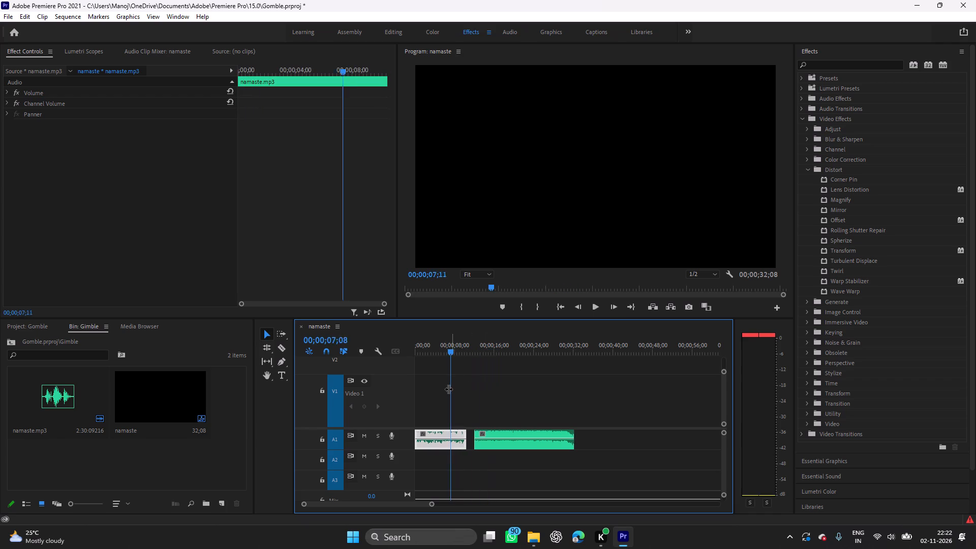
left_click_drag(448, 389, 440, 389)
key("space")
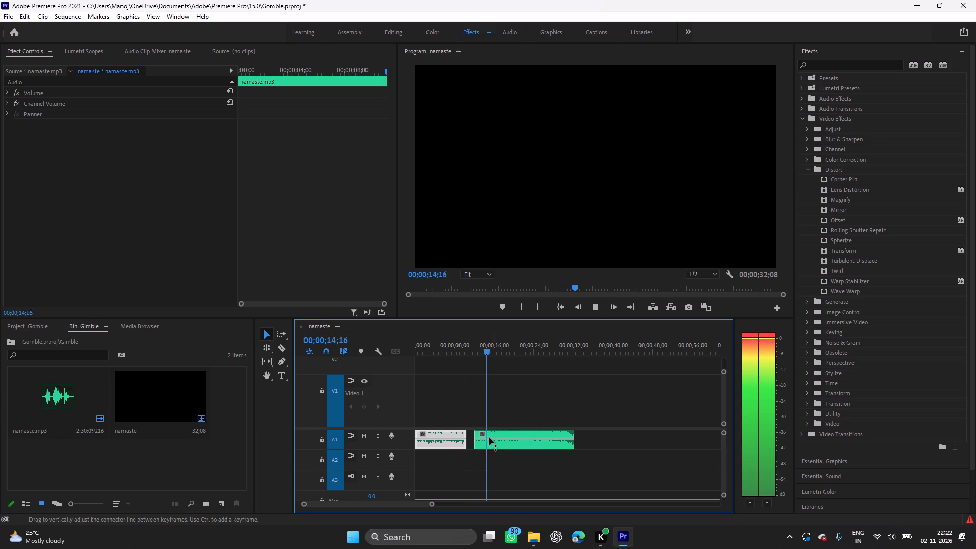
key("space")
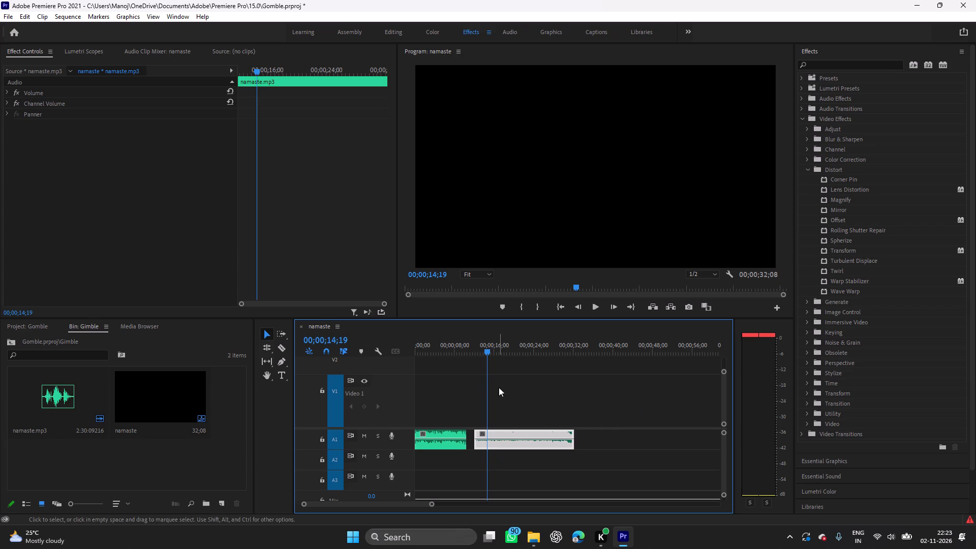
Replay the transition from the first clip into the second, and stop the playhead in the gap at 00;00;11;26.
left_click_drag(486, 388, 438, 394)
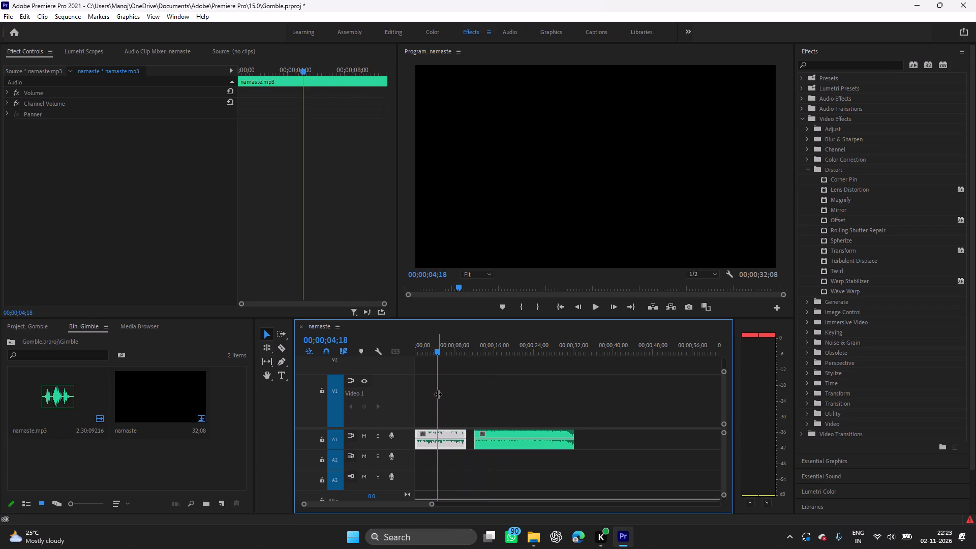
key("space")
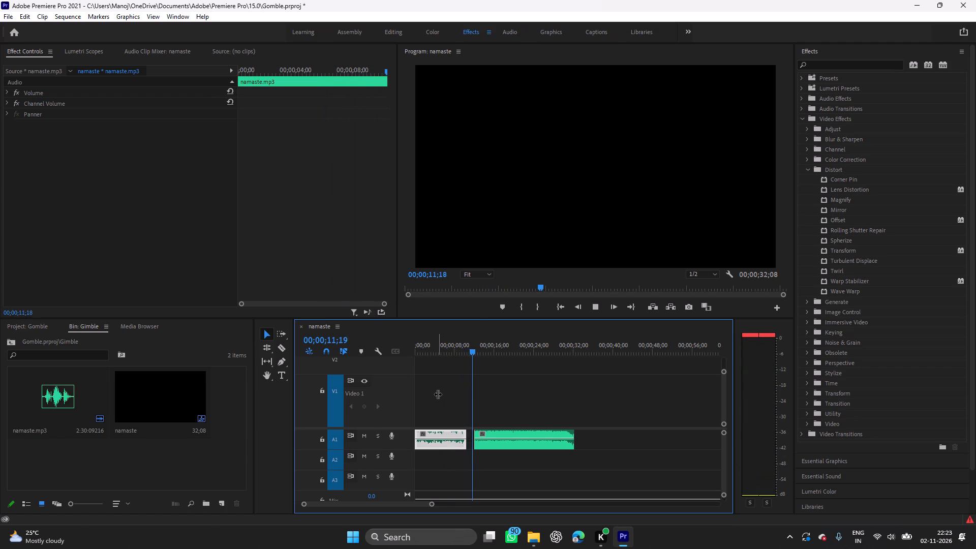
key("space")
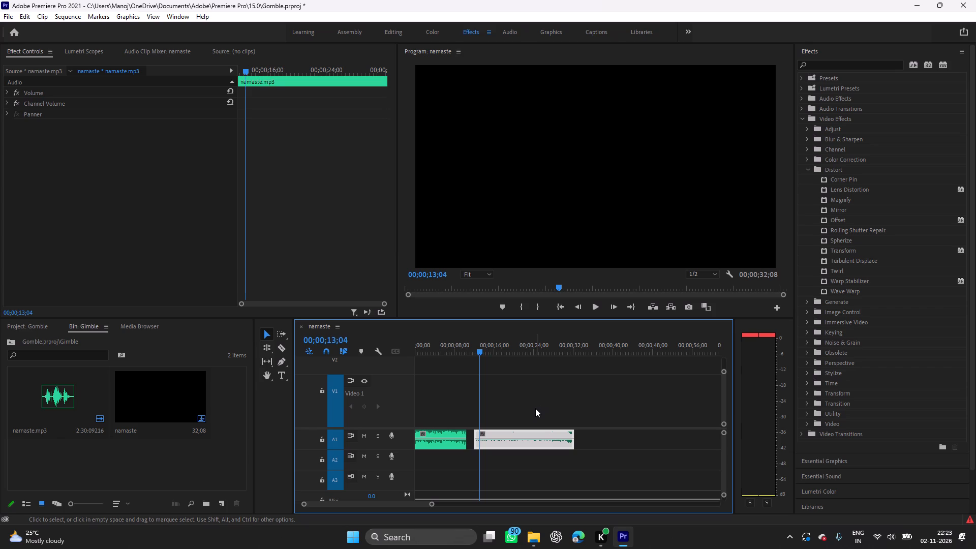
key("space")
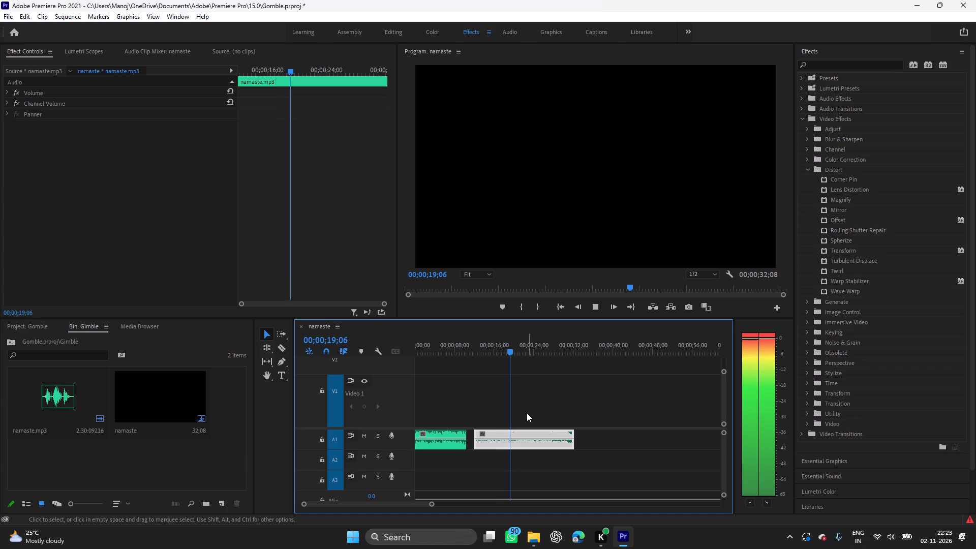
key("space")
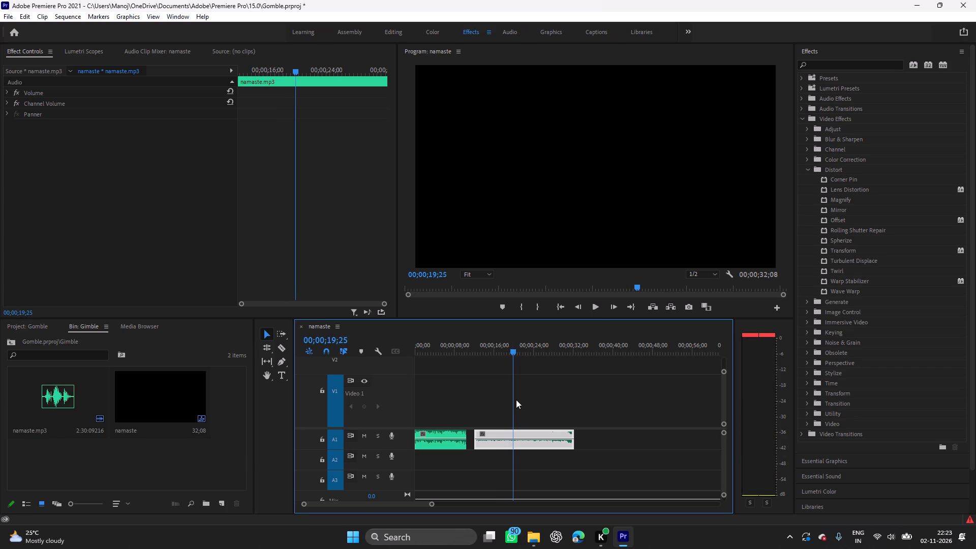
left_click_drag(515, 397, 489, 397)
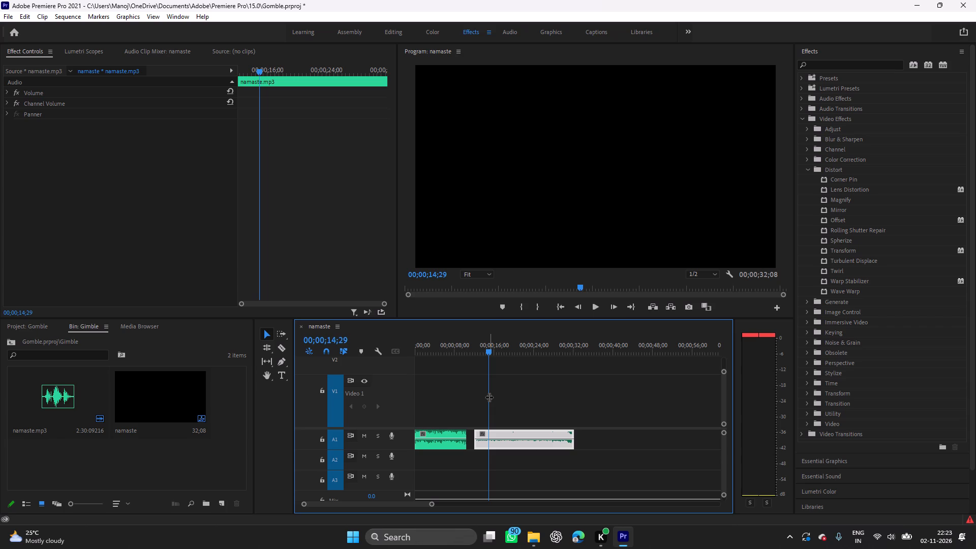
left_click_drag(489, 397, 483, 396)
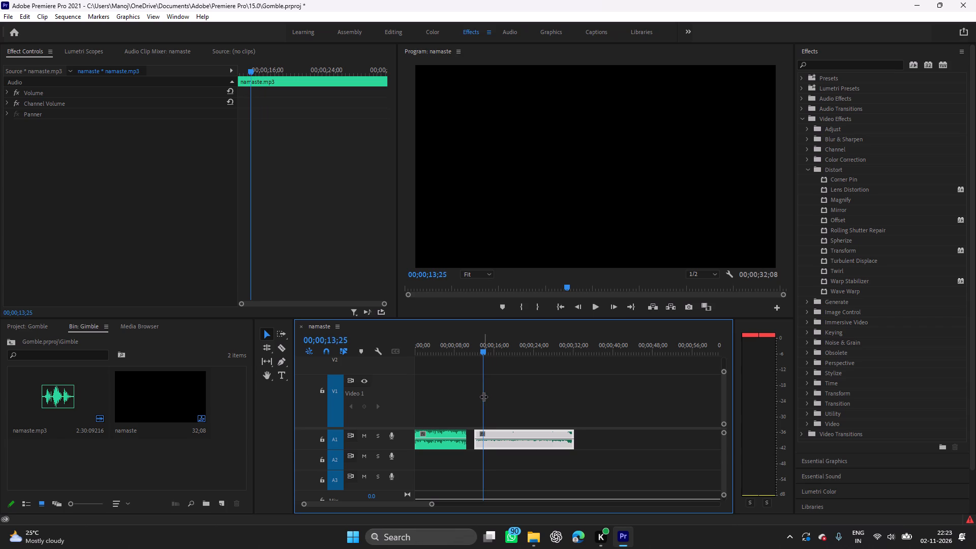
left_click_drag(483, 396, 464, 393)
key("space")
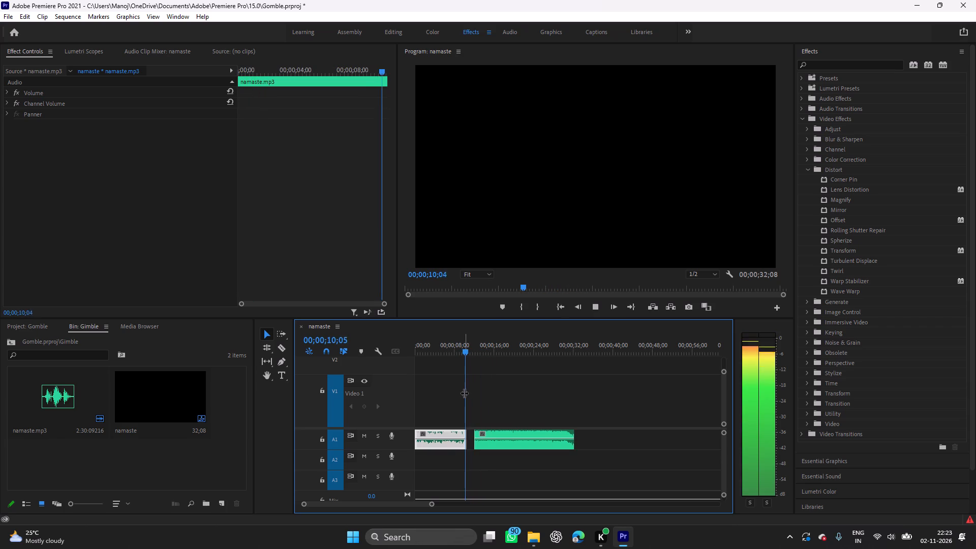
key("space")
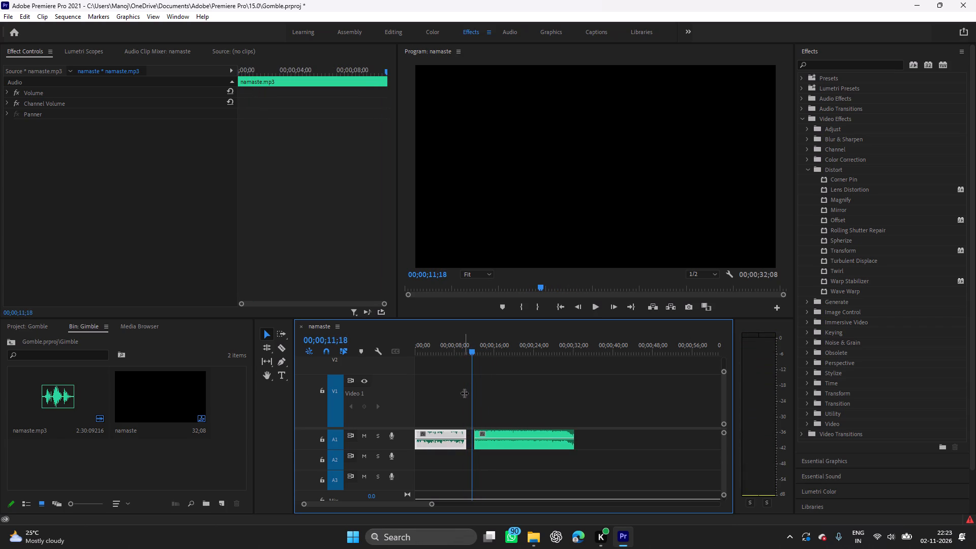
key("space")
key("space")
key("space")
key("space")
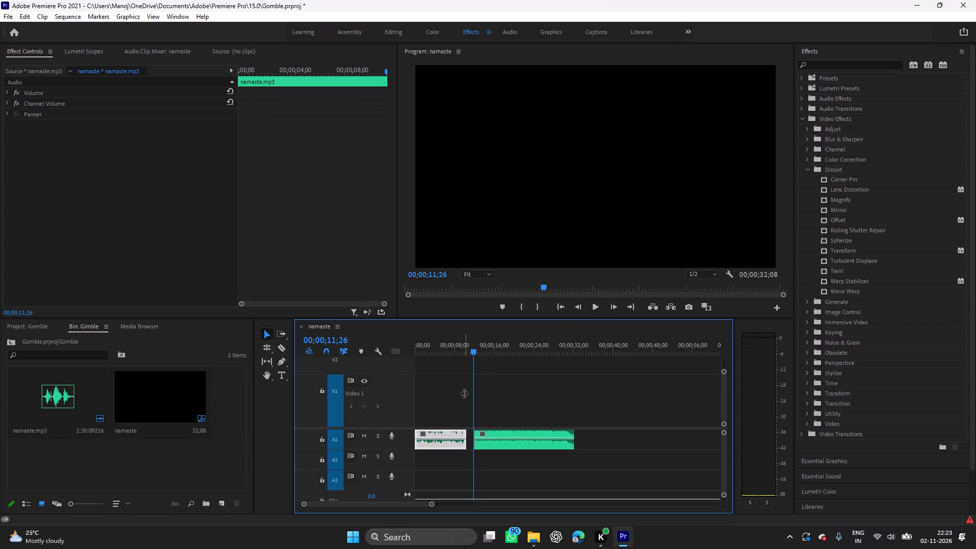
Play across the second clip's start, and extend the clip's beginning back to about 00;00;11;17.
key("space")
key("space")
key("space")
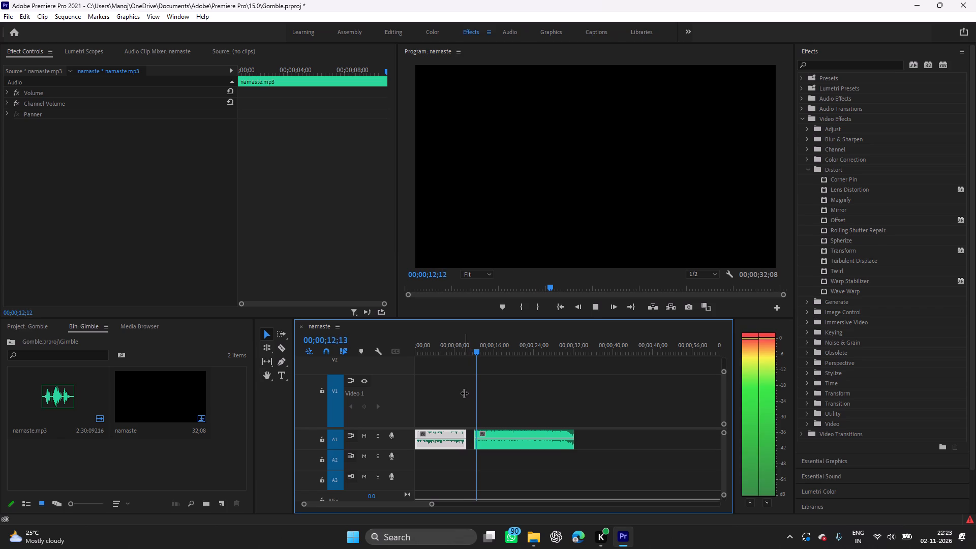
key("space")
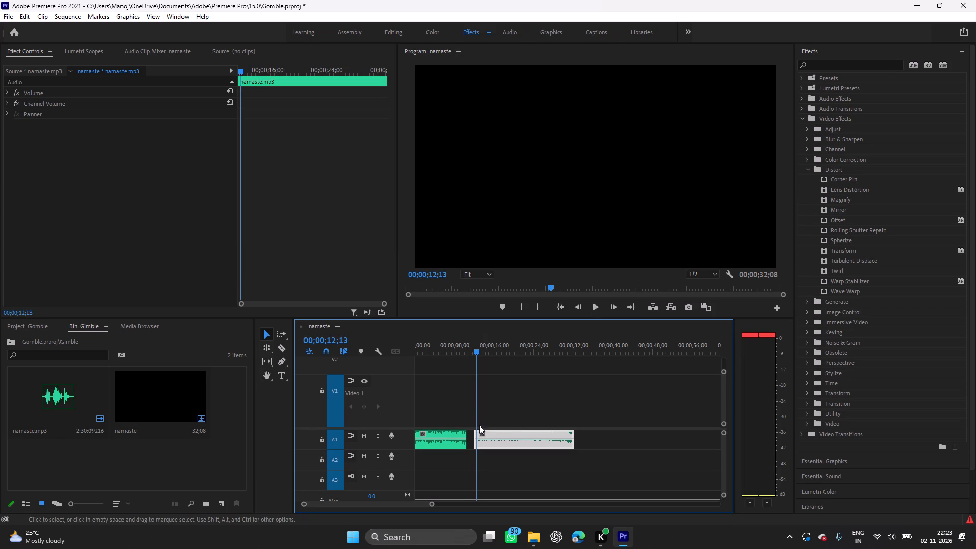
left_click(474, 439)
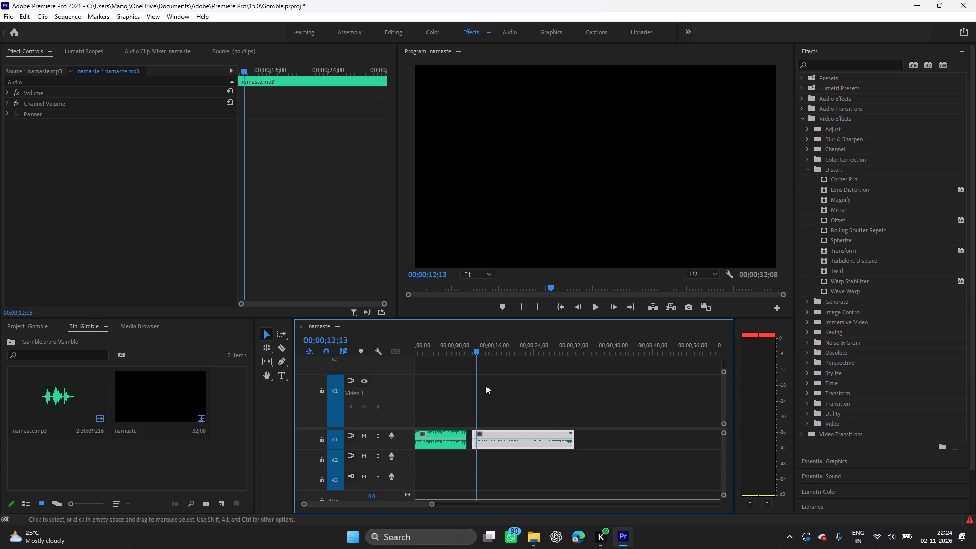
Play the audio from the sequence start and from within the first clip to check the transition into the second clip.
left_click_drag(475, 390, 426, 392)
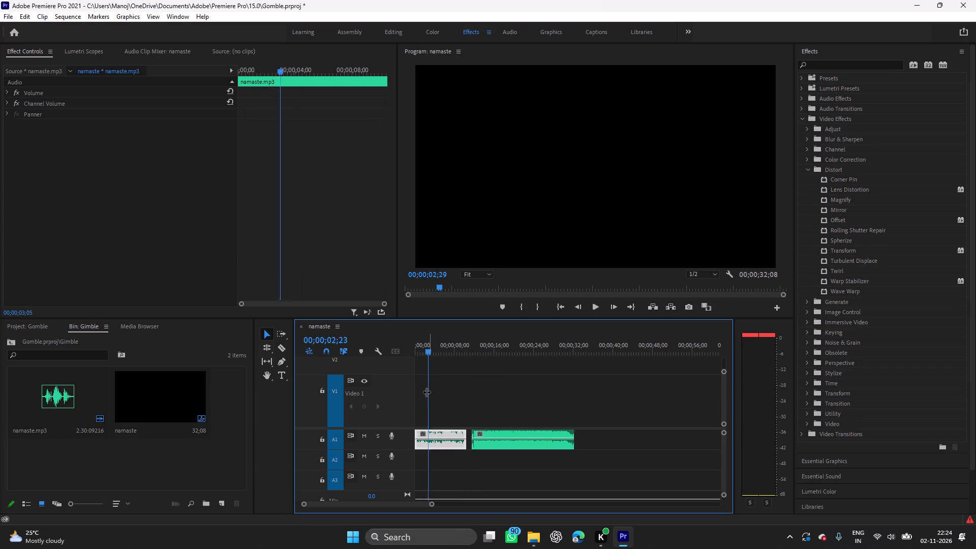
left_click_drag(426, 392, 415, 392)
key("space")
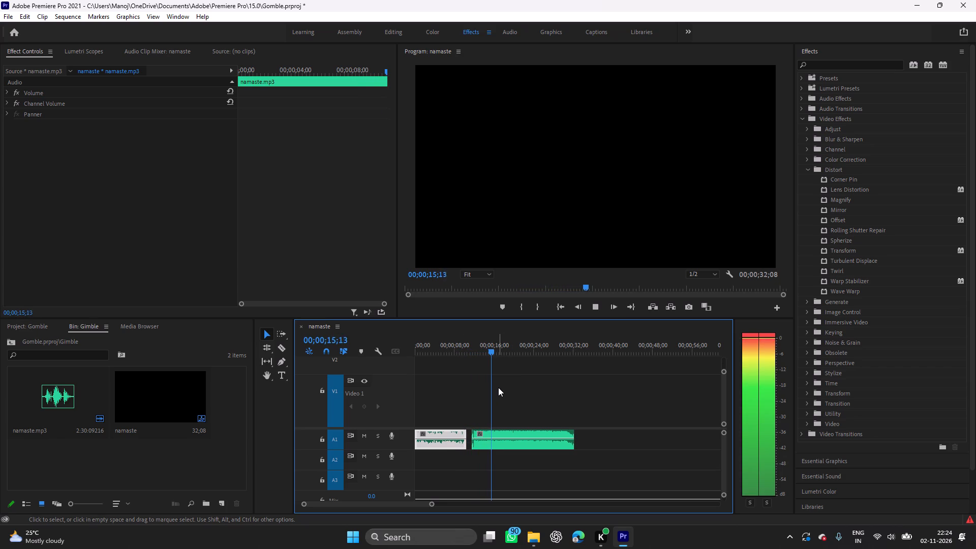
key("space")
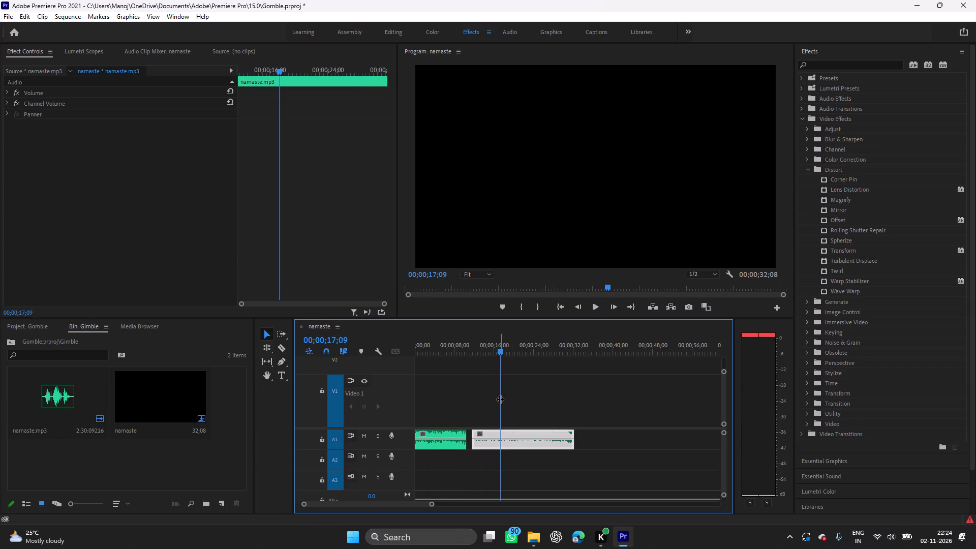
left_click_drag(500, 399, 440, 410)
key("space")
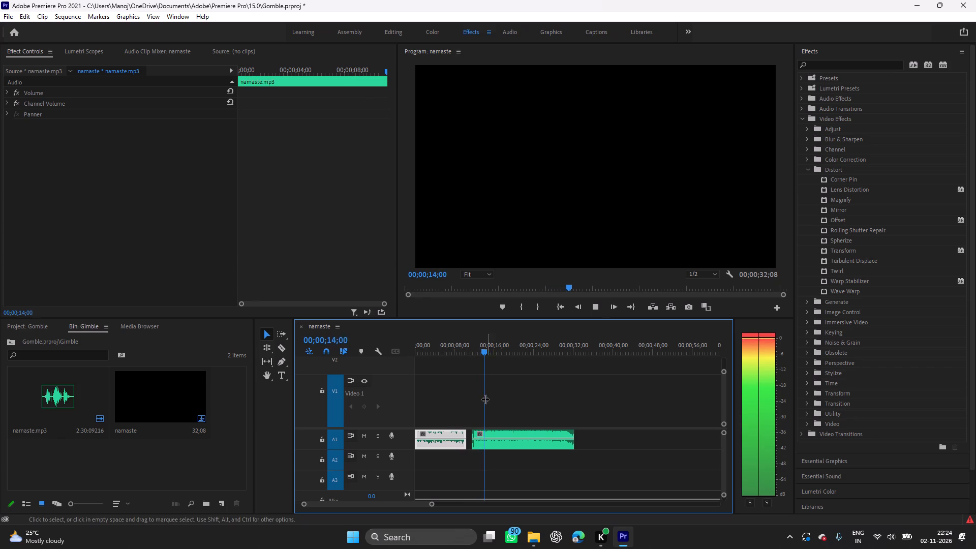
key("space")
Cut the second clip at 00;00;11;24 and ripple delete the short piece before the cut.
left_click_drag(484, 401, 475, 400)
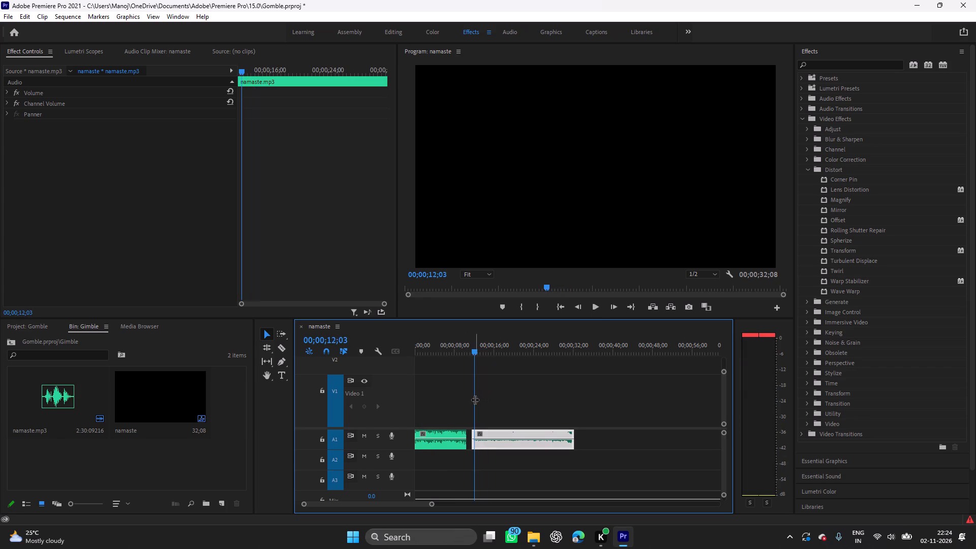
left_click_drag(475, 400, 473, 400)
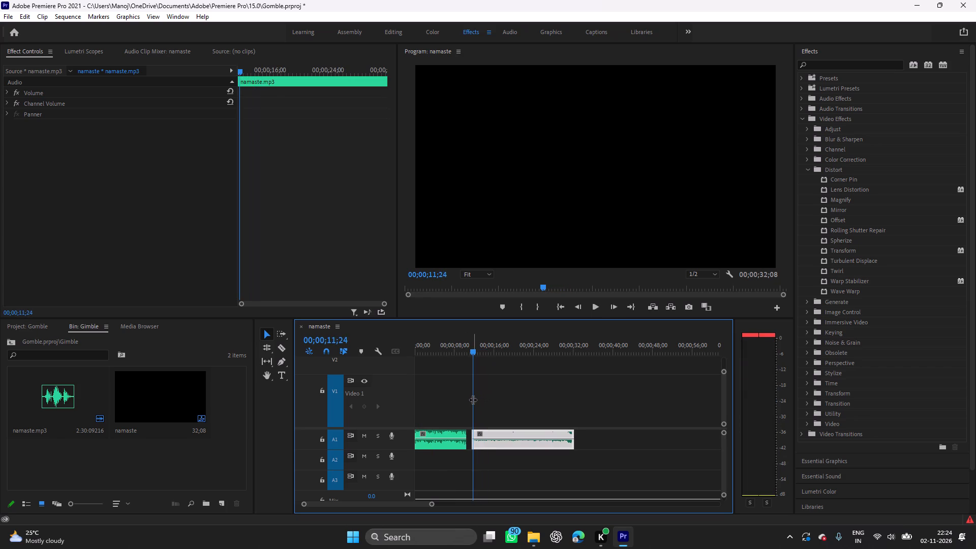
key("shift+k")
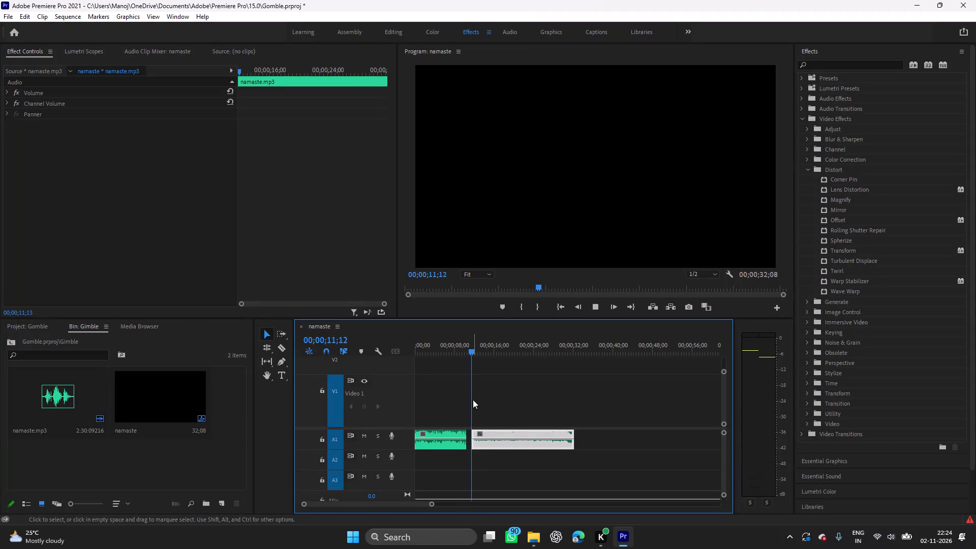
key("space")
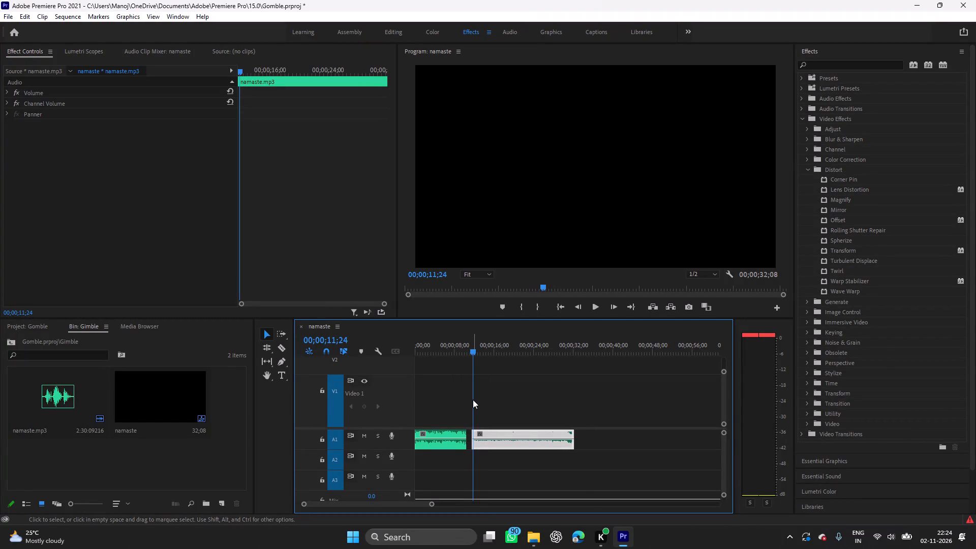
key("ctrl+k")
key("Delete")
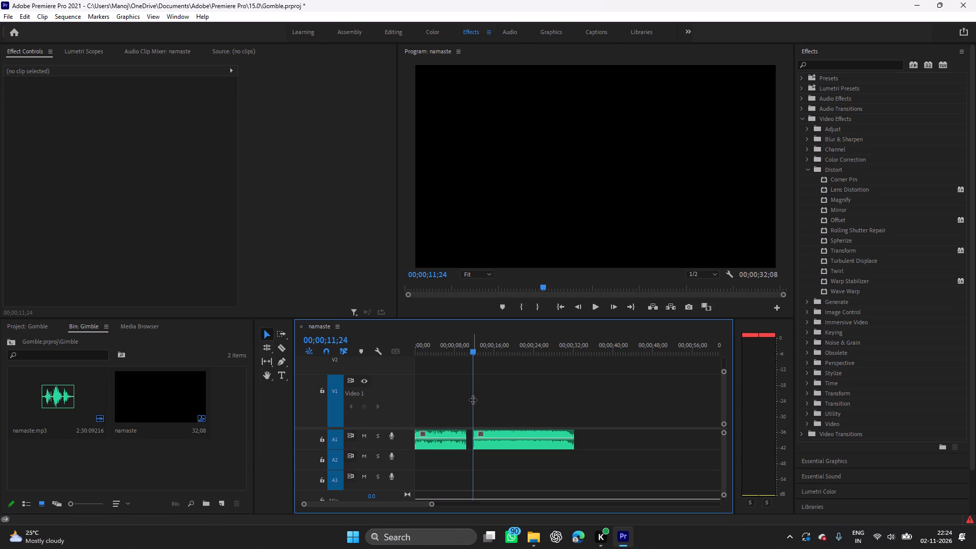
key("ctrl+z")
left_click(472, 437)
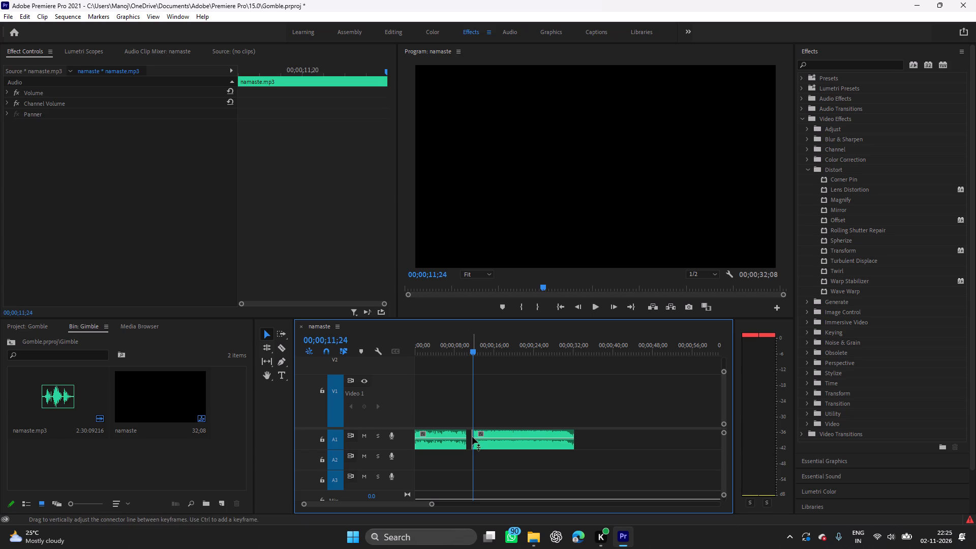
key("shift+Delete")
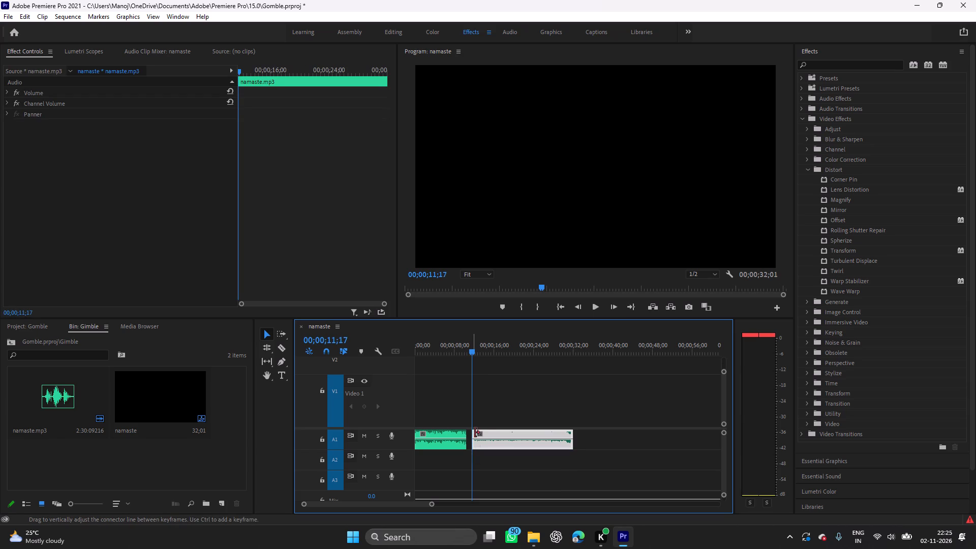
left_click(502, 386)
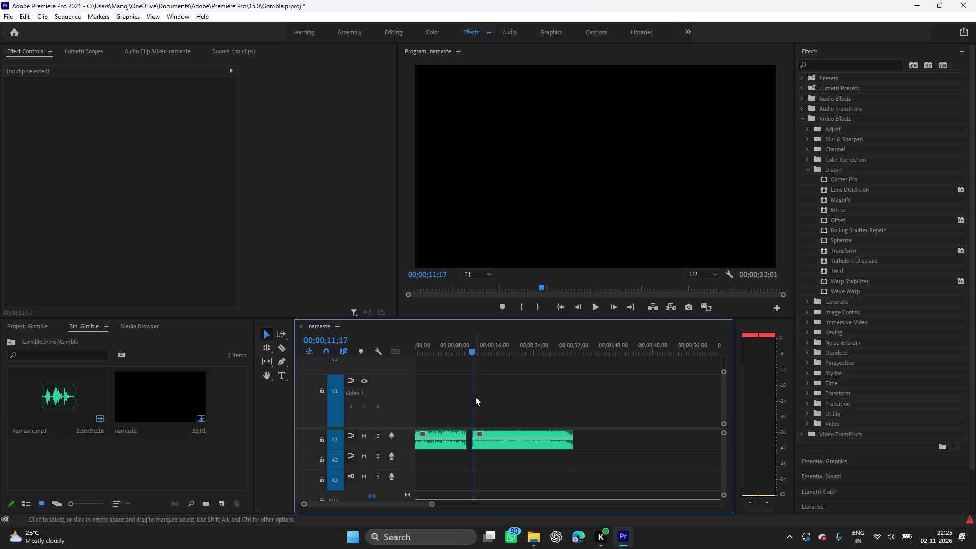
Play the audio from 00;00;06;04 and from 00;00;00;00 to check the transition between the two clips, and deselect the first clip.
left_click_drag(474, 396, 445, 402)
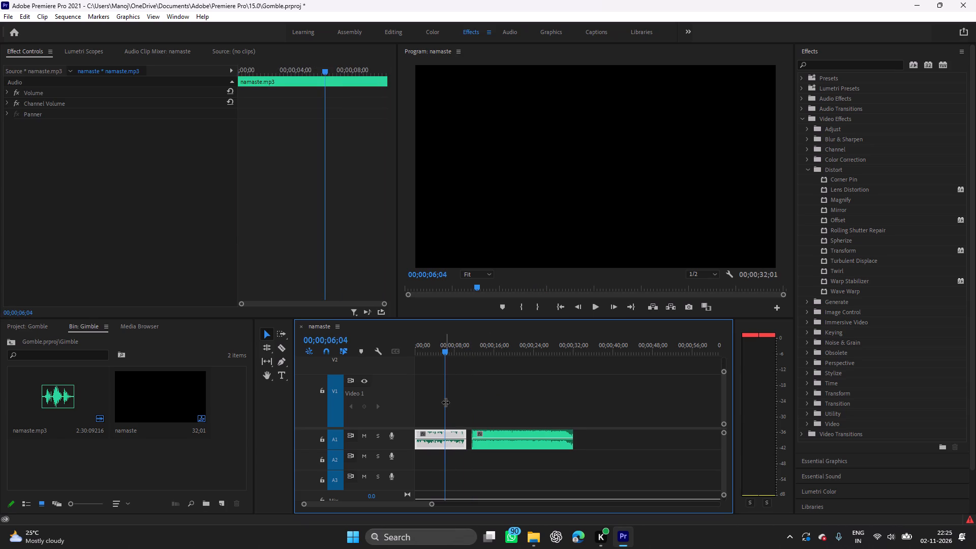
key("space")
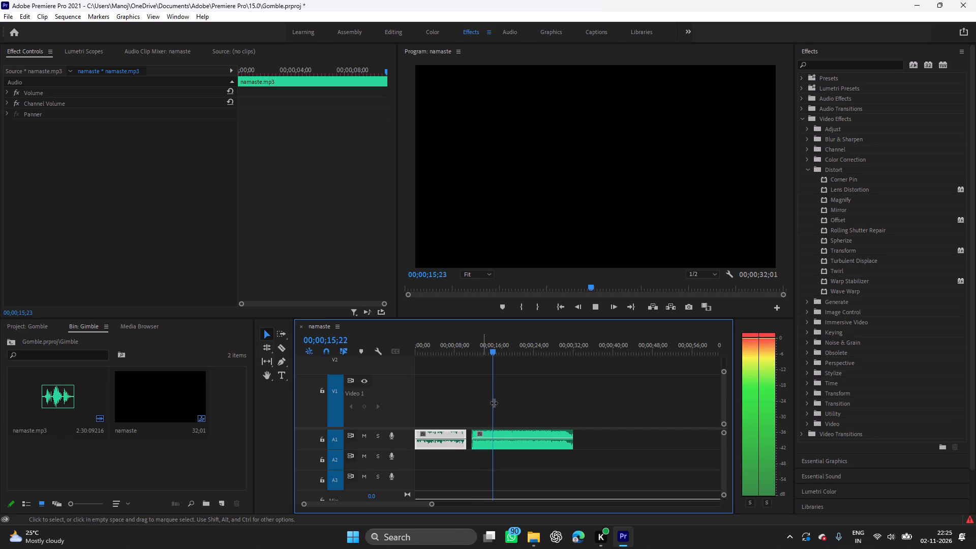
key("space")
left_click_drag(494, 394, 484, 398)
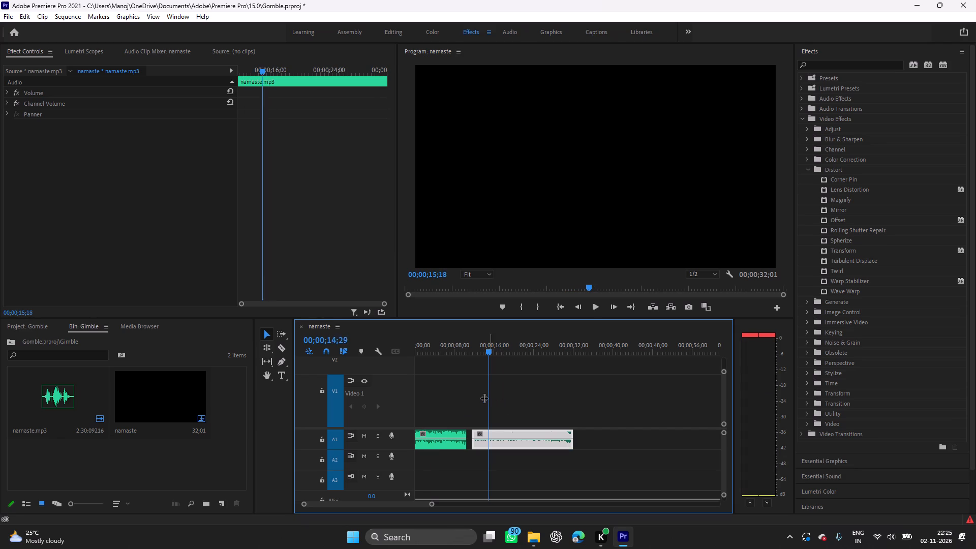
left_click_drag(484, 398, 461, 397)
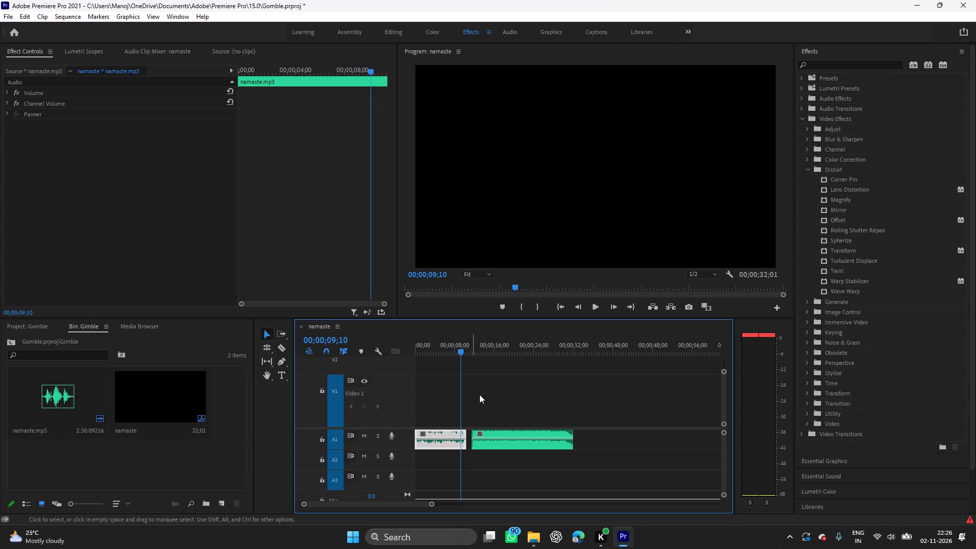
left_click_drag(458, 394, 396, 391)
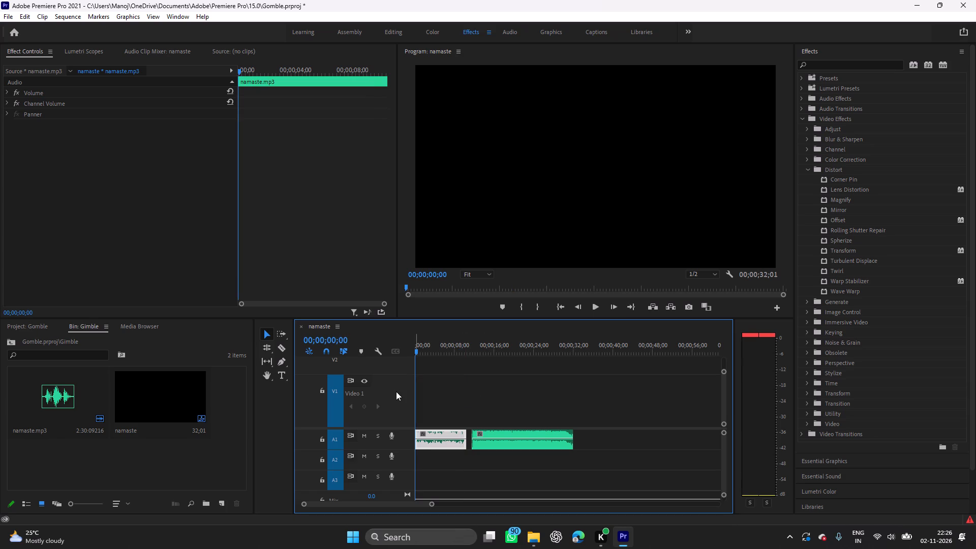
key("space")
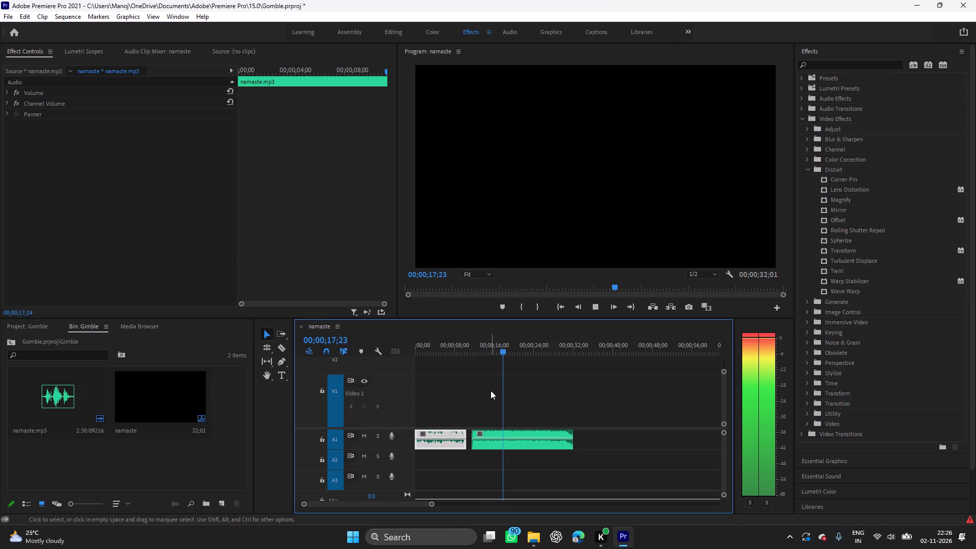
left_click(462, 395)
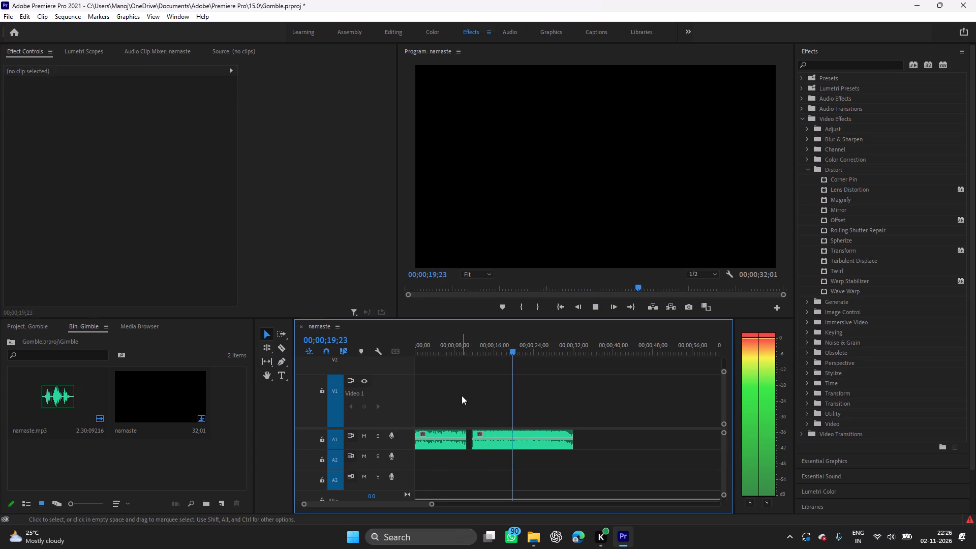
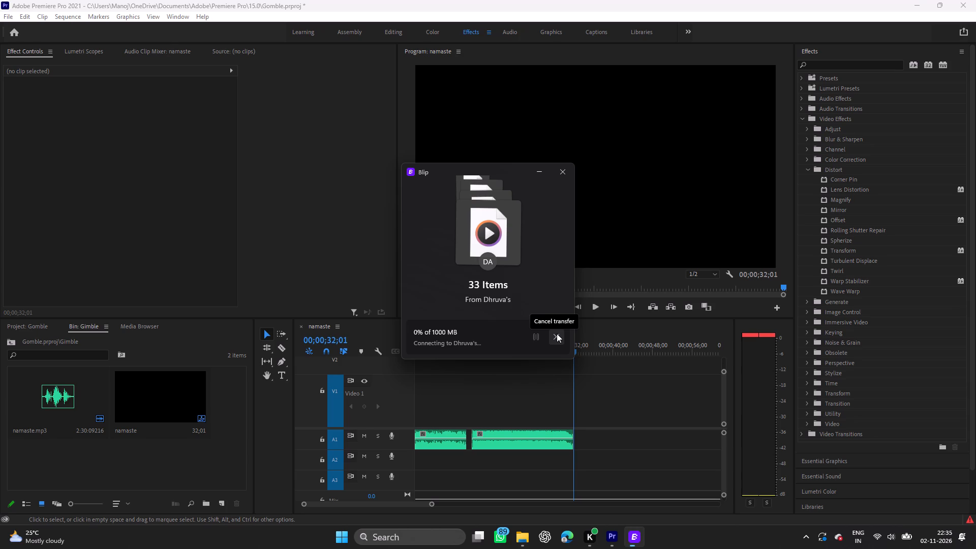
Cancel the incoming 33-item file transfer in Blip.
left_click(557, 333)
left_click(461, 292)
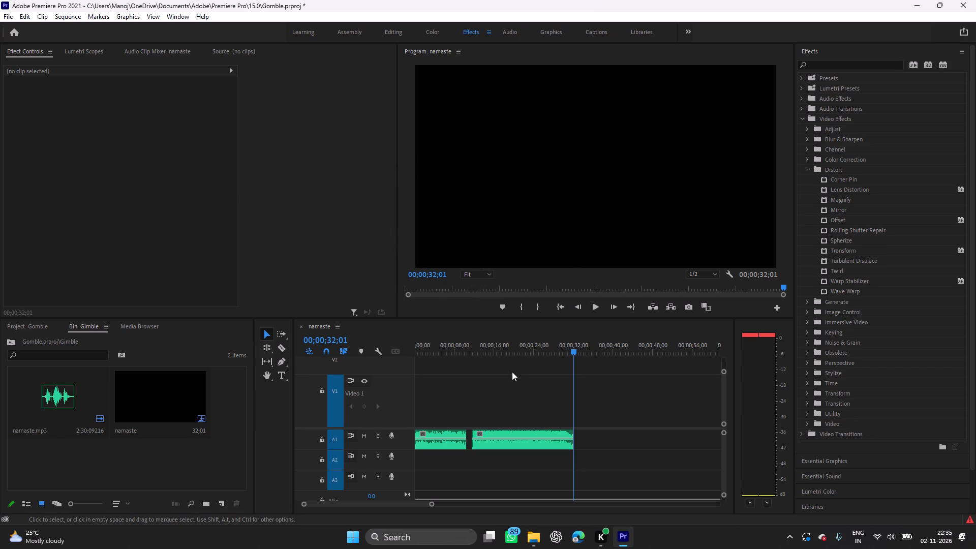
Return the playhead to the sequence start at 00;00;00;00 and leave no clip selected.
left_click_drag(573, 390, 358, 397)
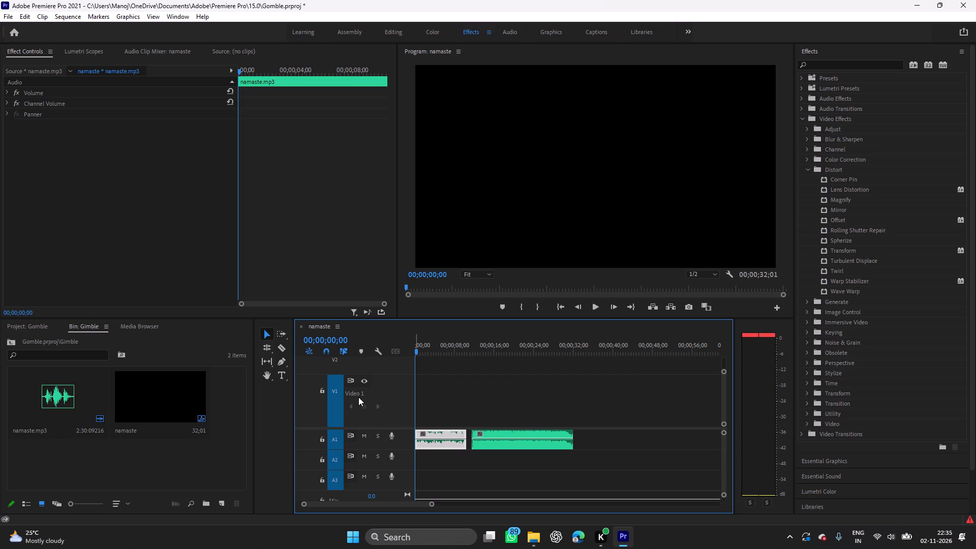
left_click(471, 384)
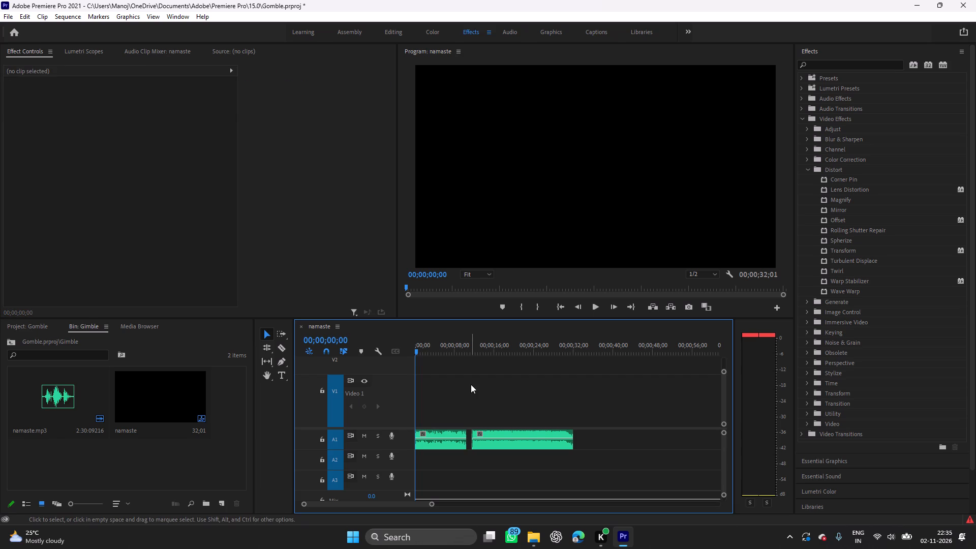
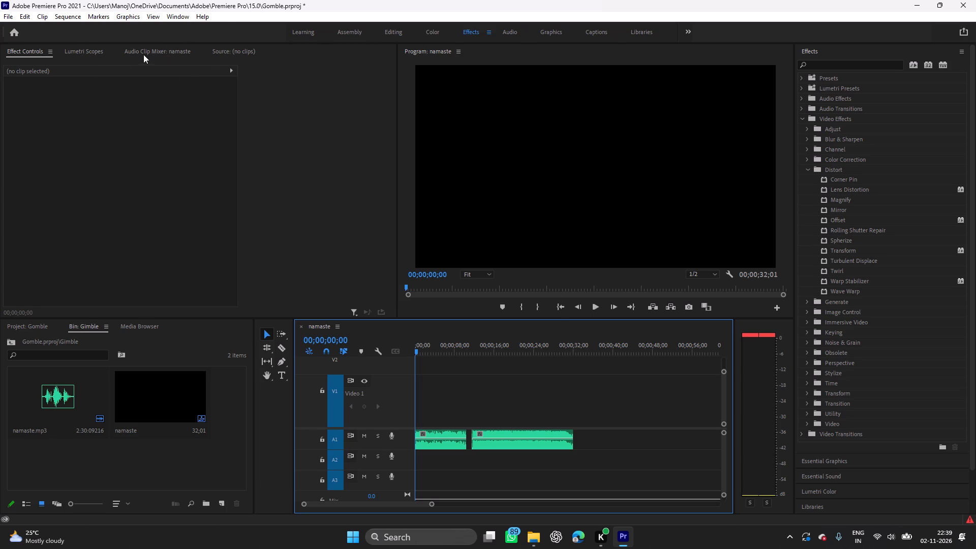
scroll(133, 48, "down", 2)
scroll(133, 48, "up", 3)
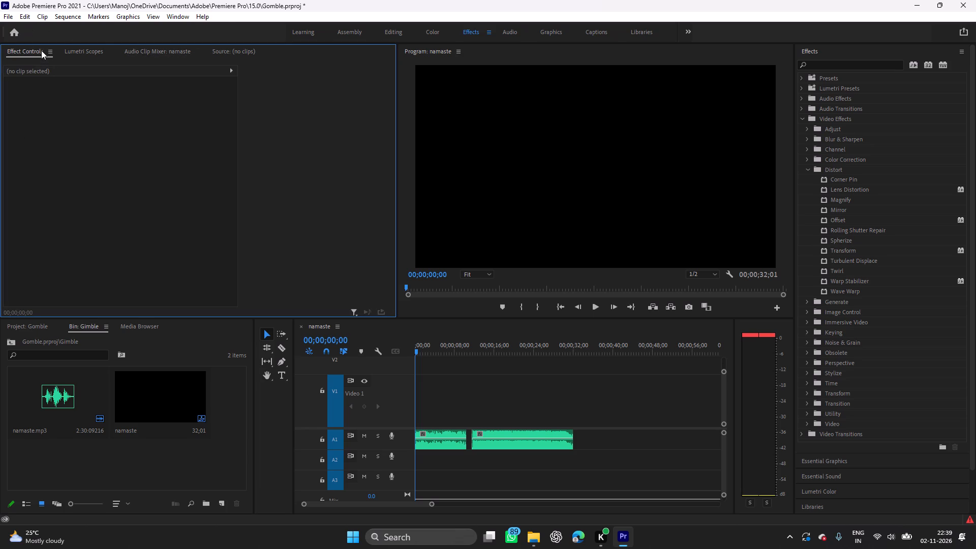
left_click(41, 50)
Create an empty text layer with the Type tool near the middle of the frame at the start of the namaste sequence.
left_click(283, 377)
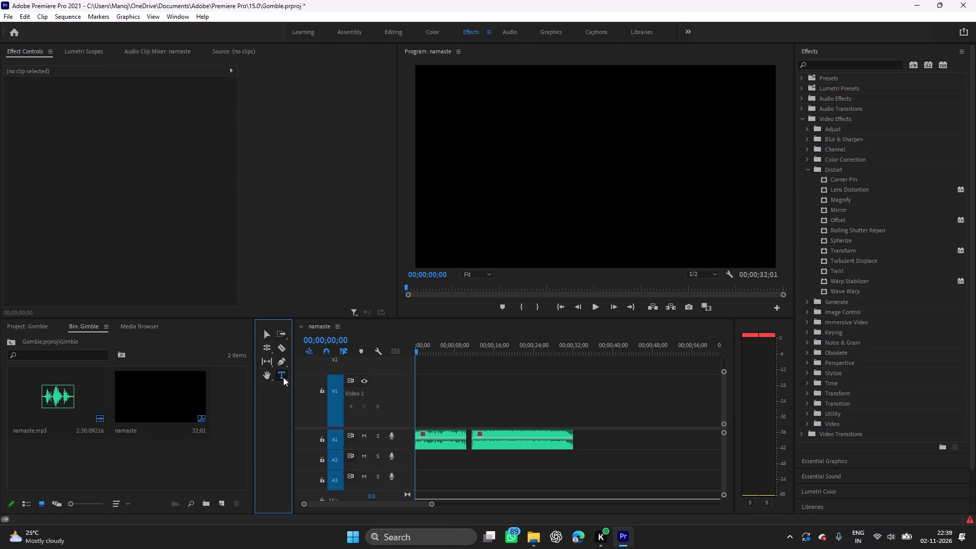
left_click(283, 377)
left_click(282, 376)
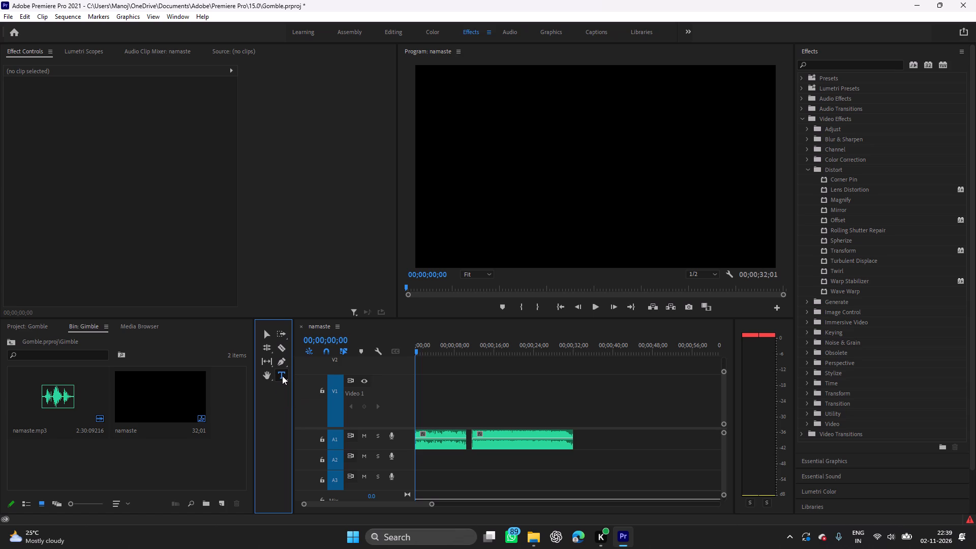
double_click(282, 376)
left_click(557, 199)
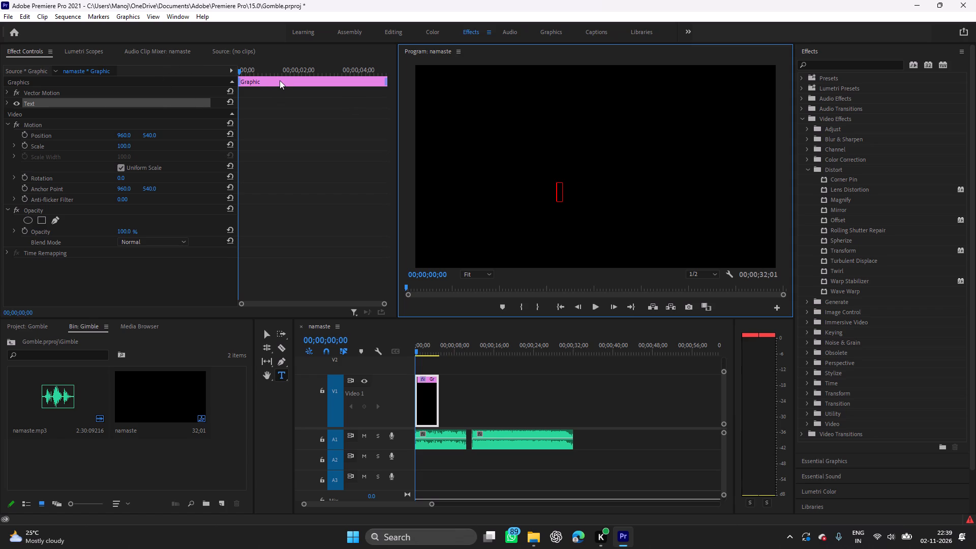
left_click(557, 191)
left_click(69, 103)
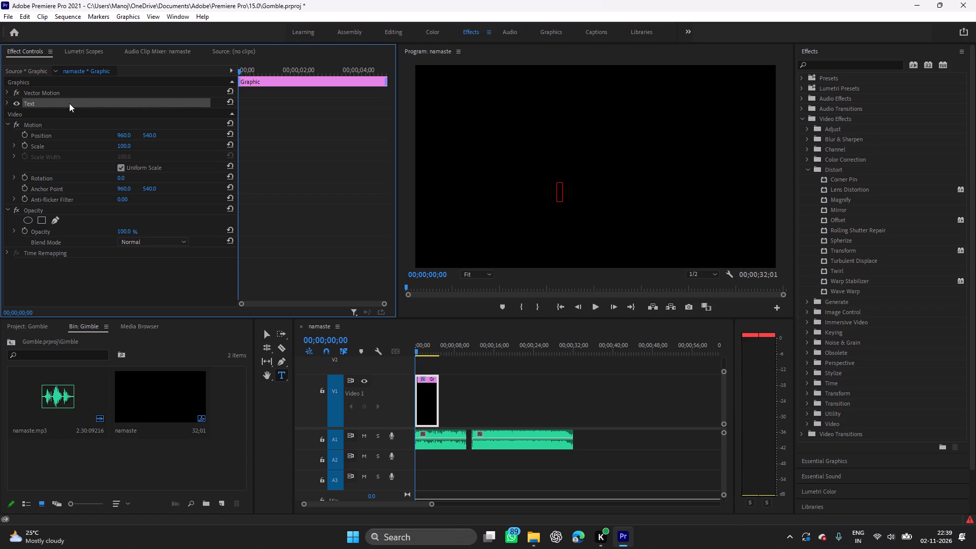
left_click(71, 99)
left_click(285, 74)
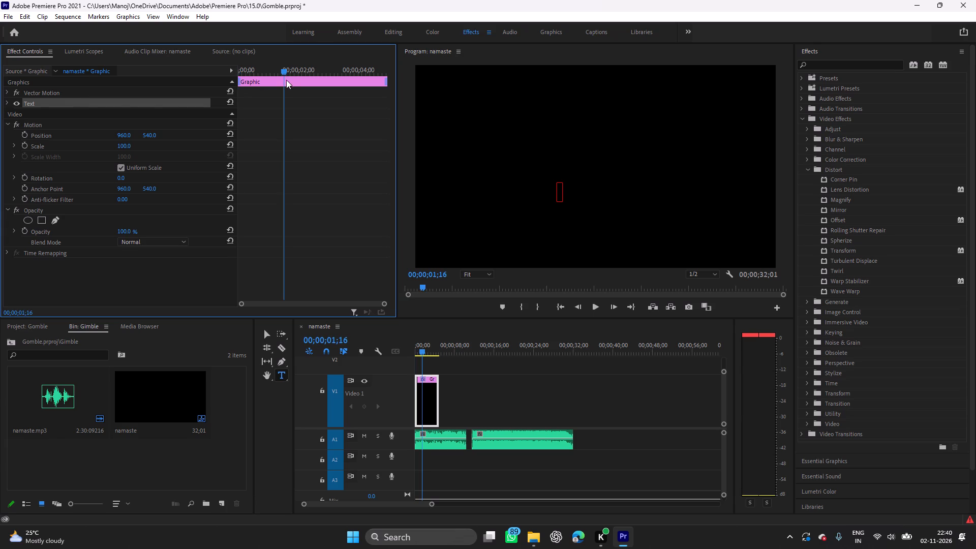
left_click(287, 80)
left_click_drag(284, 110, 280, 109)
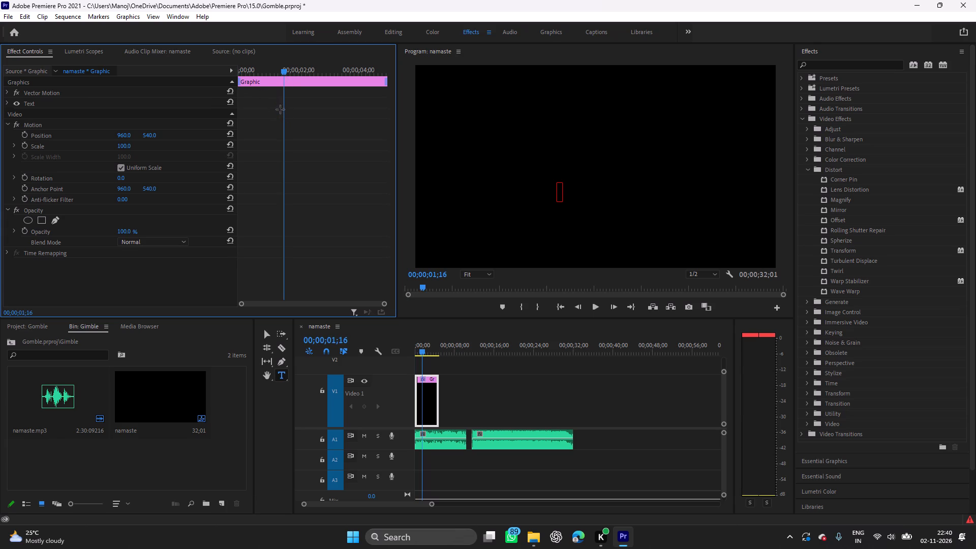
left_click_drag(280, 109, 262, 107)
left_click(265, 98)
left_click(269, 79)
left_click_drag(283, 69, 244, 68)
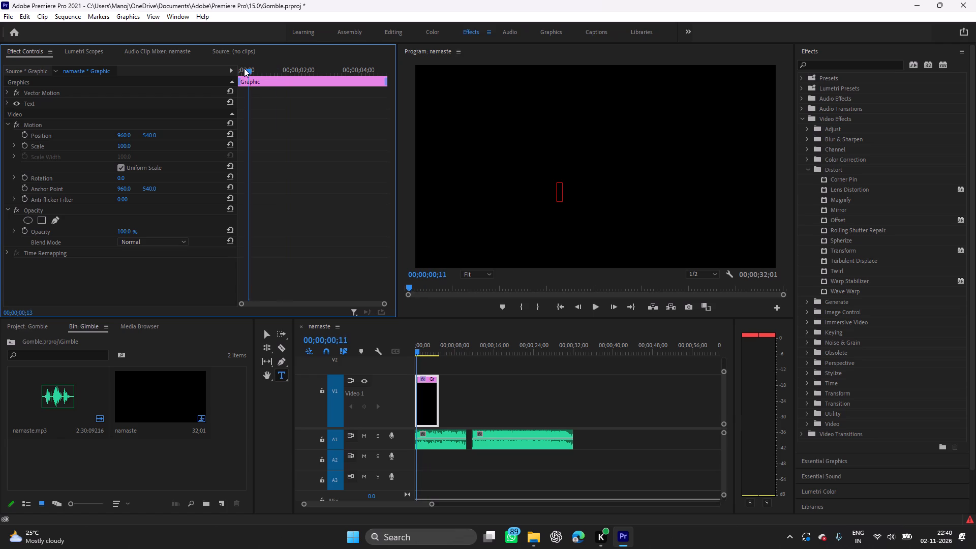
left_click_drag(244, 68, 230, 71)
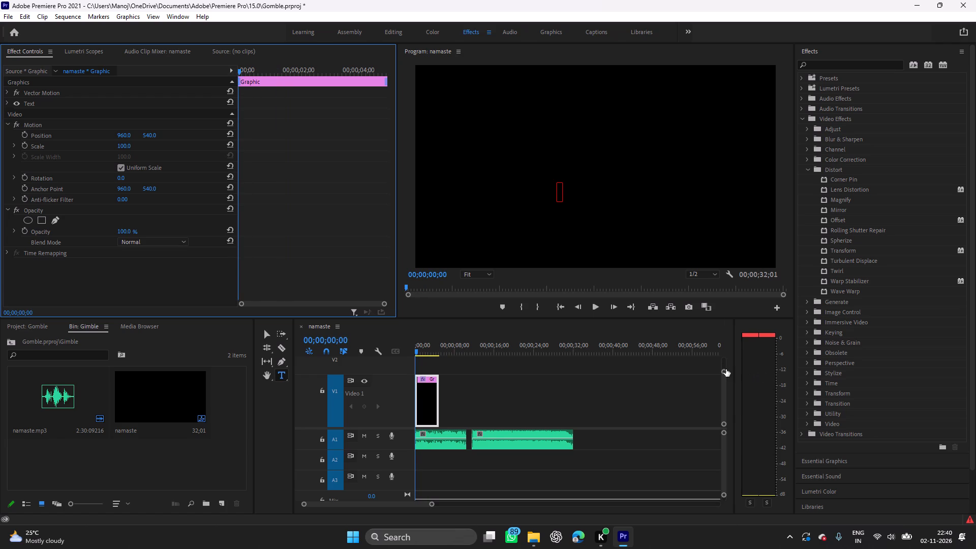
Reduce the height of the video tracks so that V1, V2 and V3 all fit in the timeline.
left_click_drag(725, 369, 730, 426)
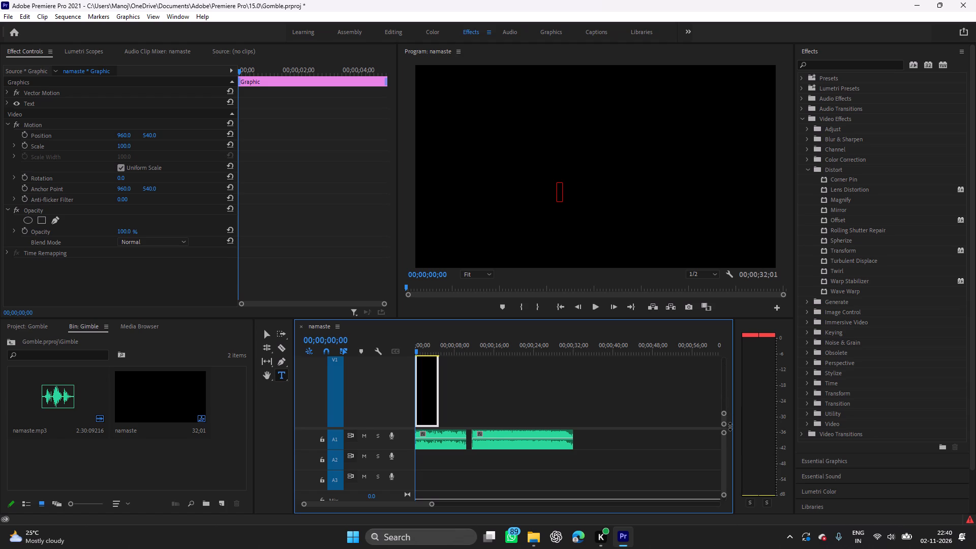
left_click_drag(730, 426, 726, 363)
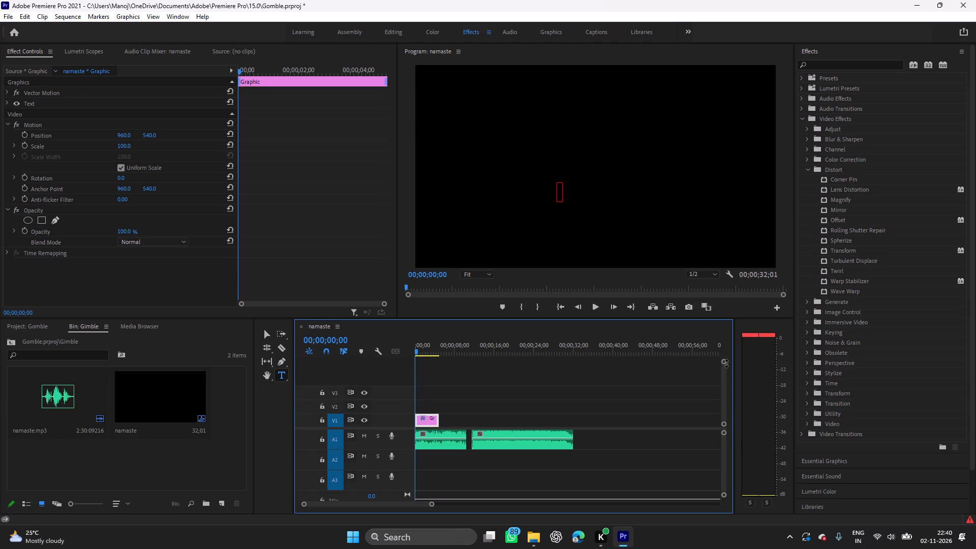
left_click_drag(726, 363, 728, 361)
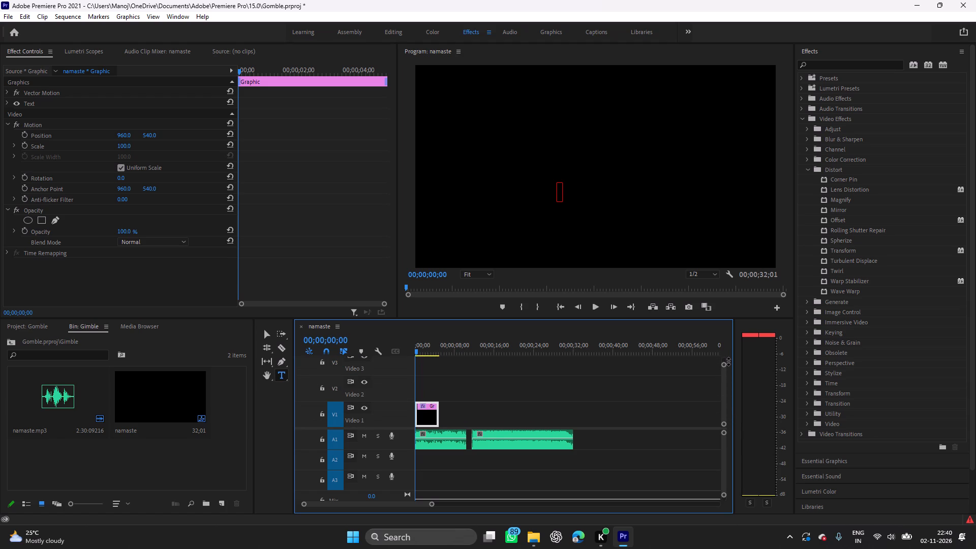
left_click_drag(728, 361, 728, 358)
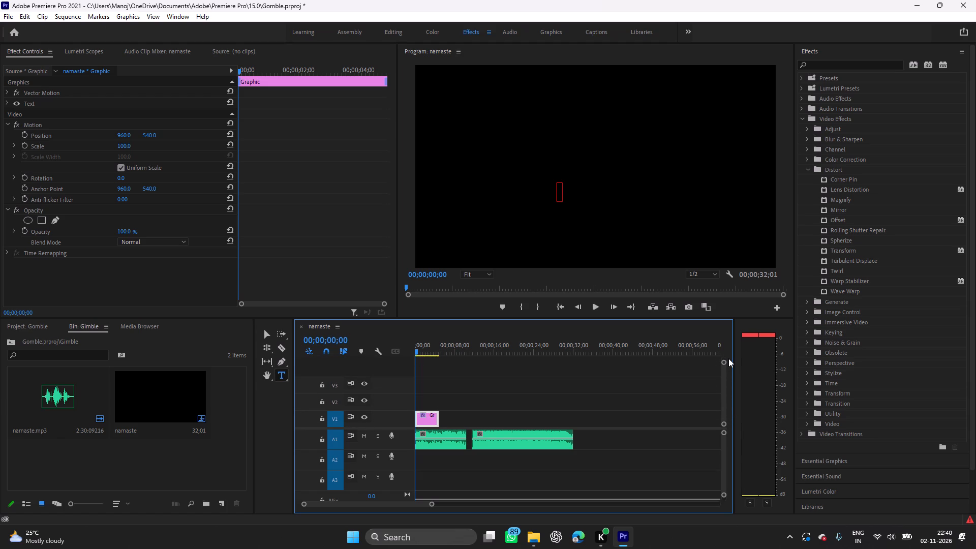
left_click(728, 358)
Enter the text "WHY GIMBEL" in the empty text layer in the frame.
left_click(559, 193)
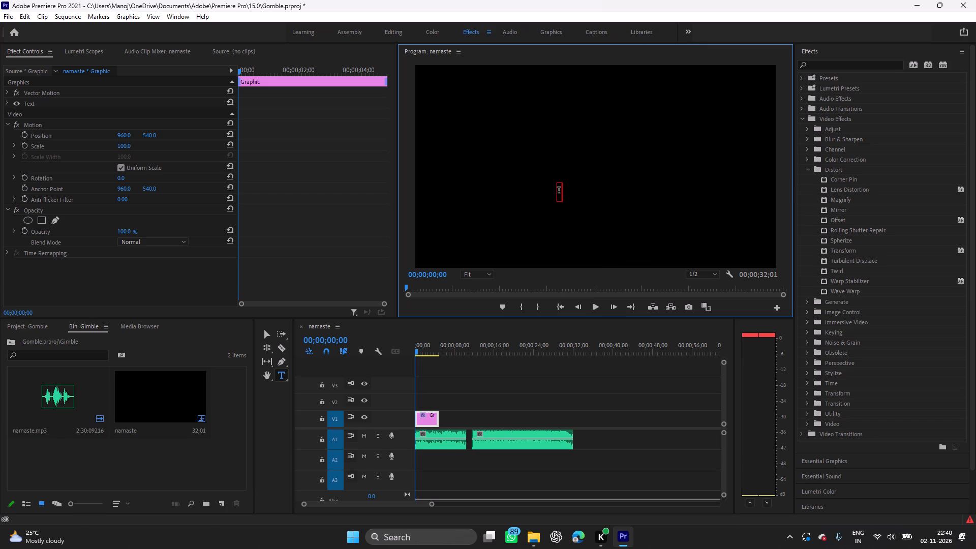
left_click(559, 191)
left_click(559, 192)
type("HY")
key("space")
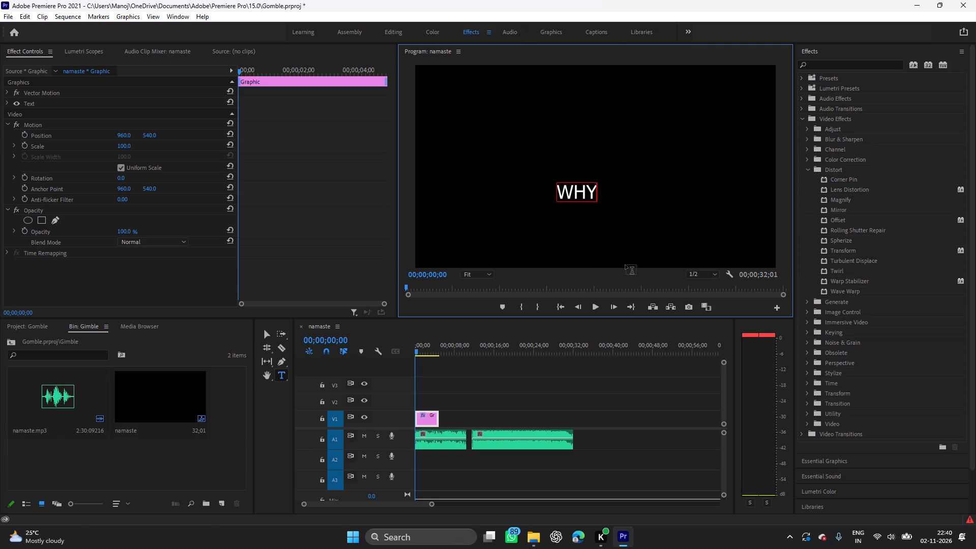
type("GI")
type("MB")
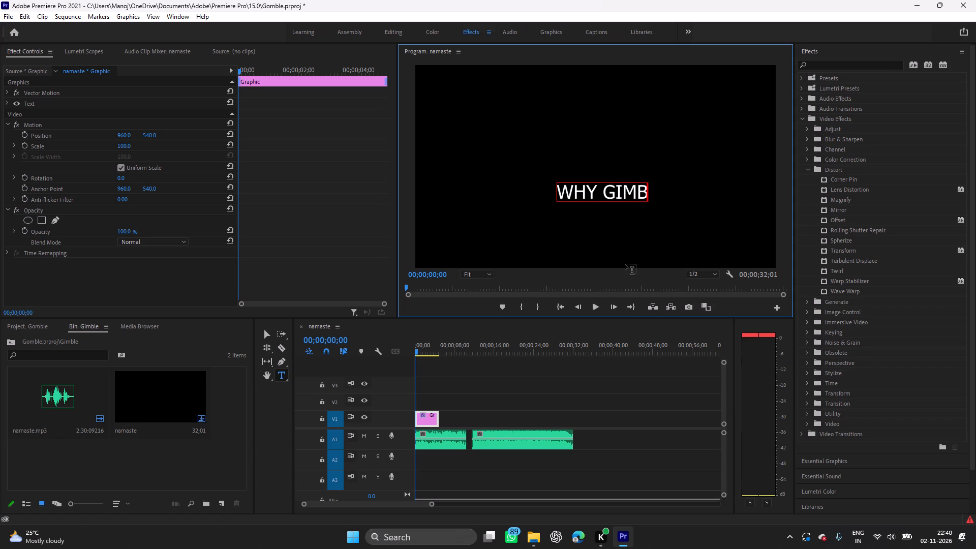
type("EL")
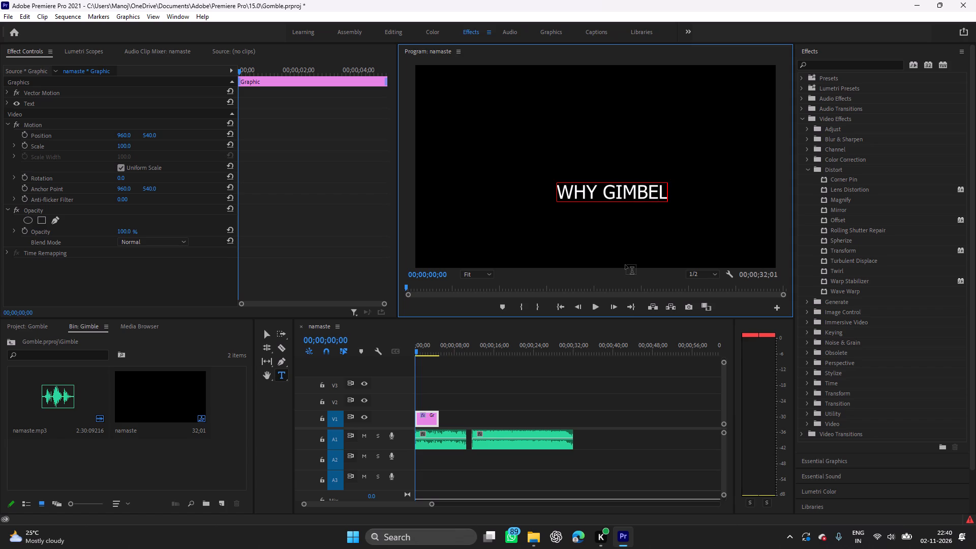
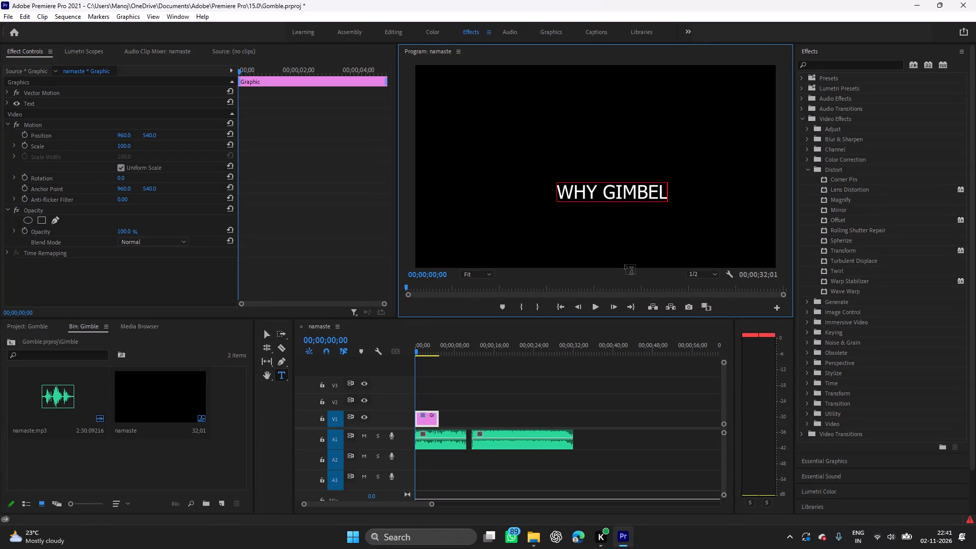
Correct the title text in the frame so that it reads "WHY GIMBAL".
key("BackSpace")
key("BackSpace")
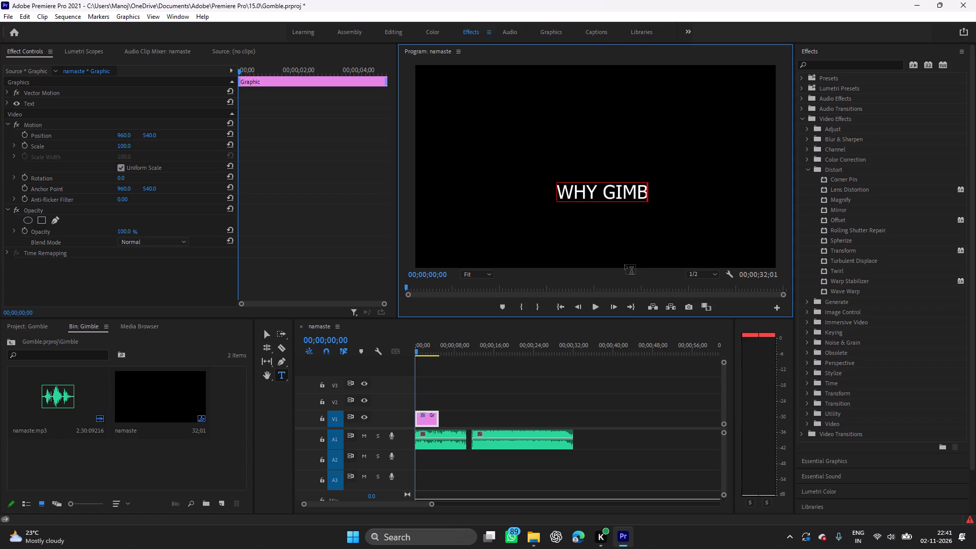
type("AL")
Look for the font settings of the "WHY GIMBAL" text layer in the effect controls, checking both the Effects and Editing workspaces.
left_click(36, 103)
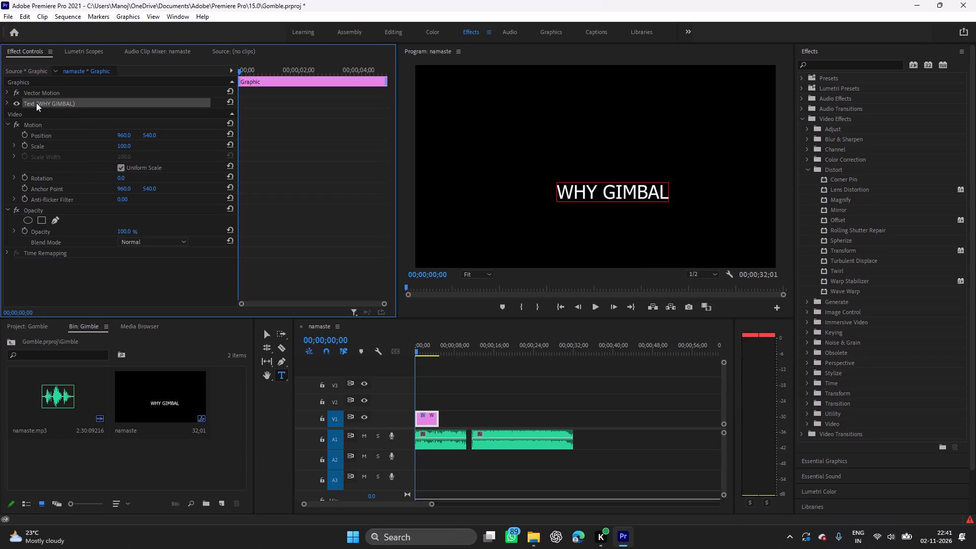
left_click(102, 101)
scroll(142, 119, "up", 2)
left_click_drag(558, 191, 666, 194)
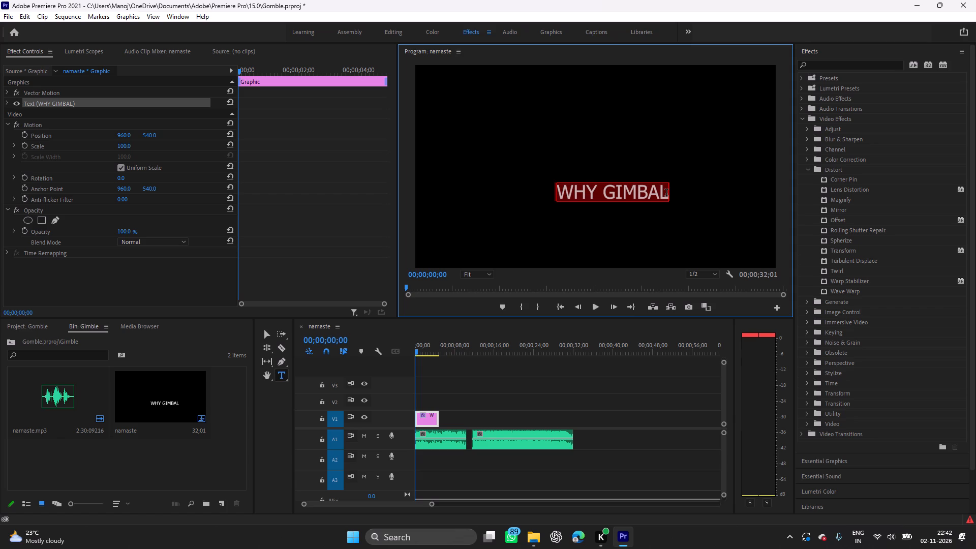
scroll(150, 199, "down", 3)
scroll(149, 200, "up", 4)
left_click(50, 103)
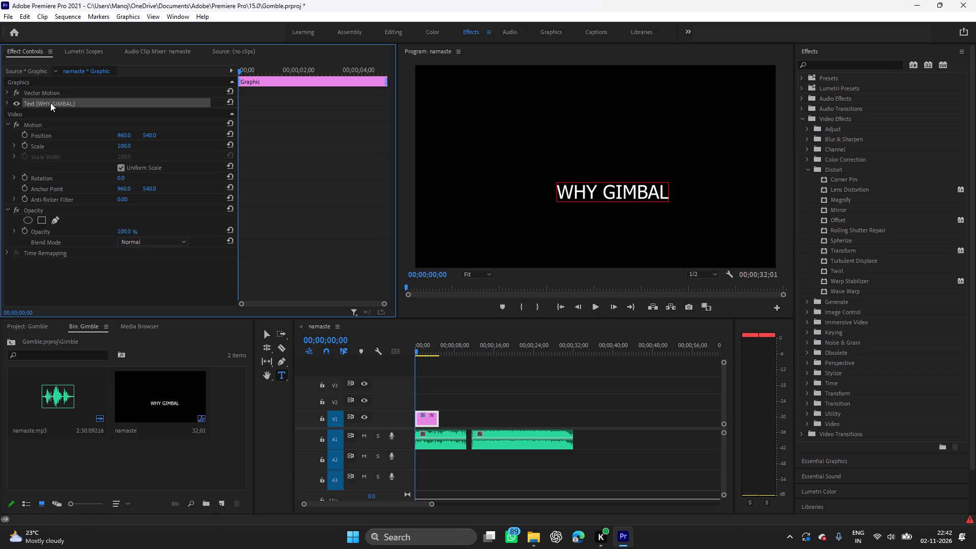
triple_click(50, 103)
scroll(163, 193, "down", 1)
scroll(163, 193, "up", 3)
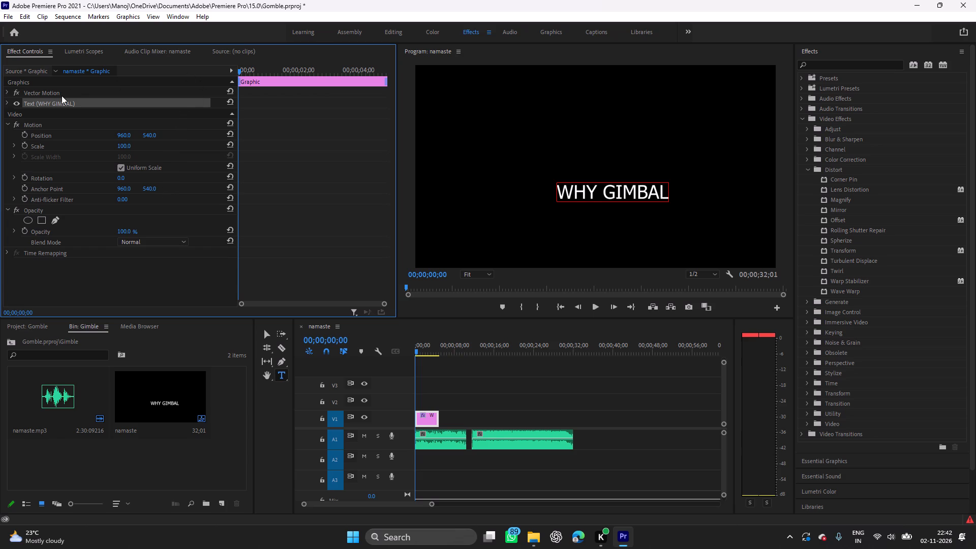
left_click(63, 91)
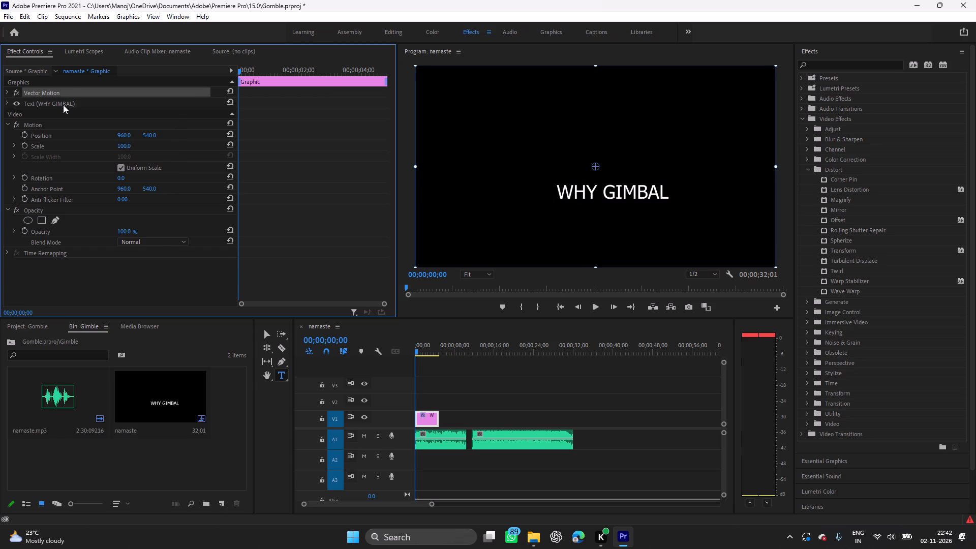
left_click(63, 105)
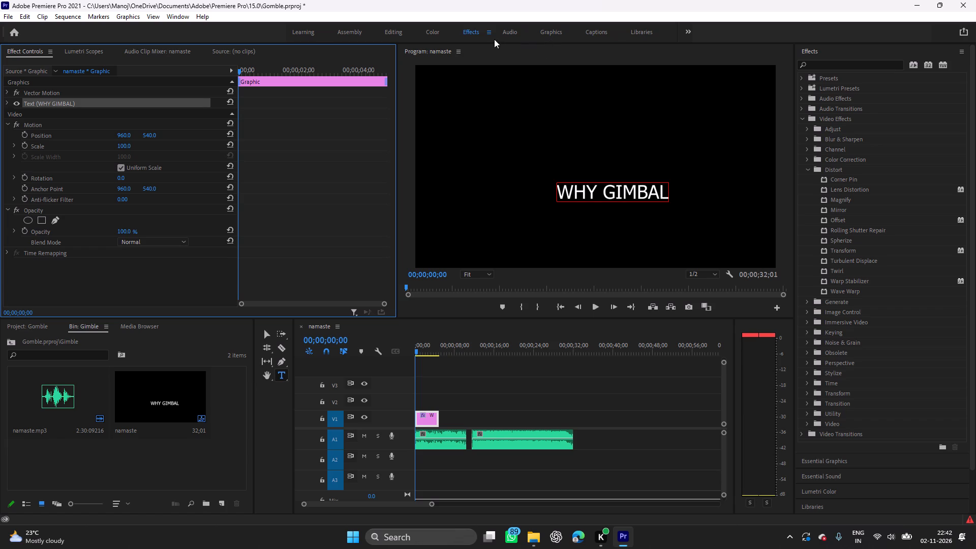
left_click(390, 33)
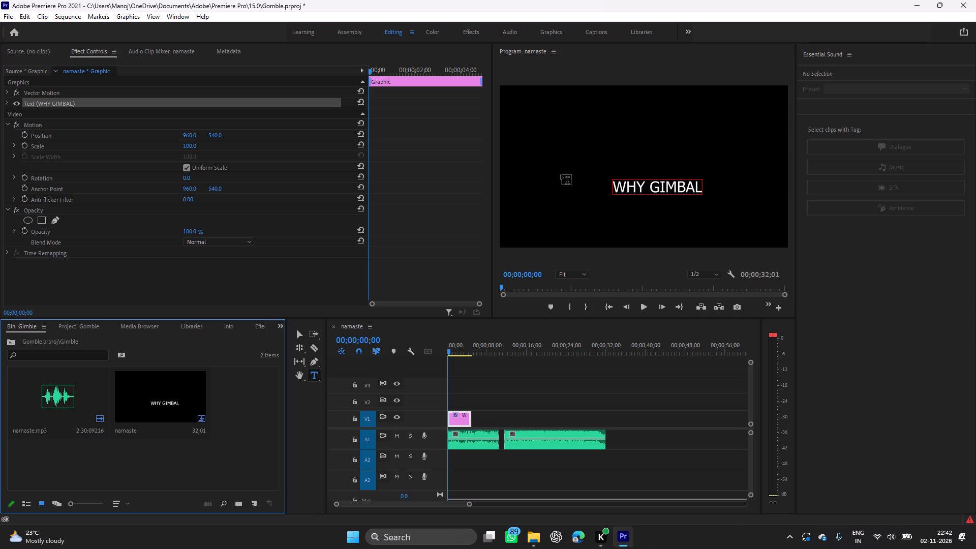
left_click_drag(617, 183, 723, 189)
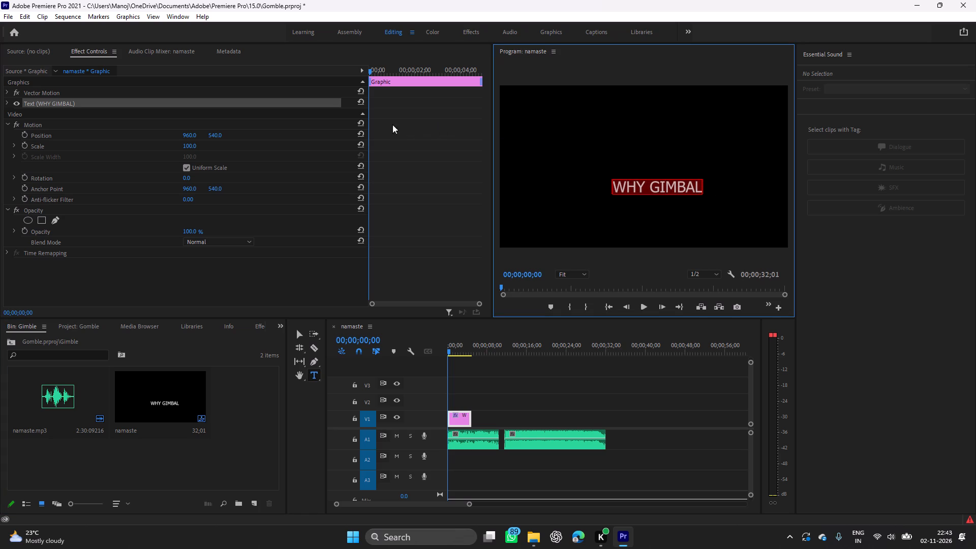
scroll(232, 170, "down", 2)
left_click(467, 34)
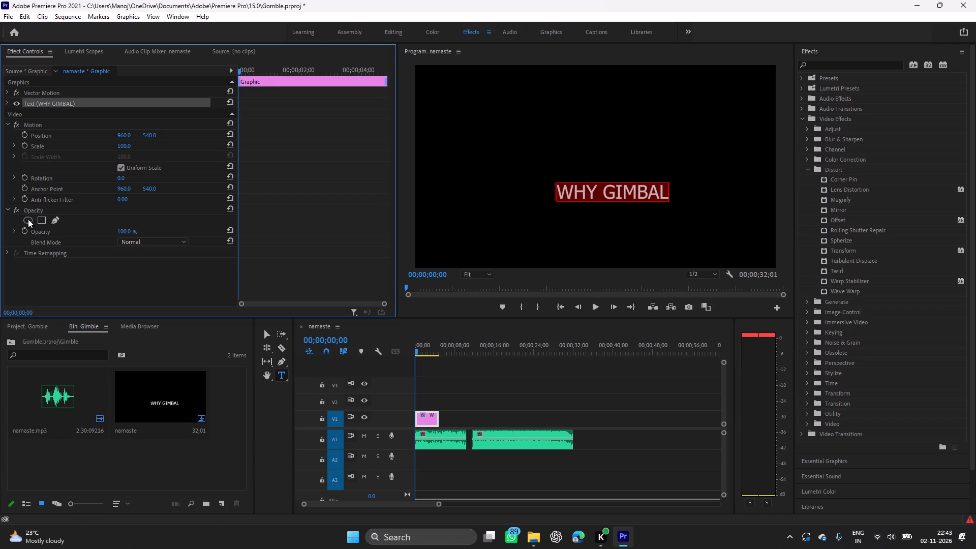
Expand the "WHY GIMBAL" text layer's properties and look through its source text, appearance and transform settings.
left_click(4, 104)
left_click(7, 102)
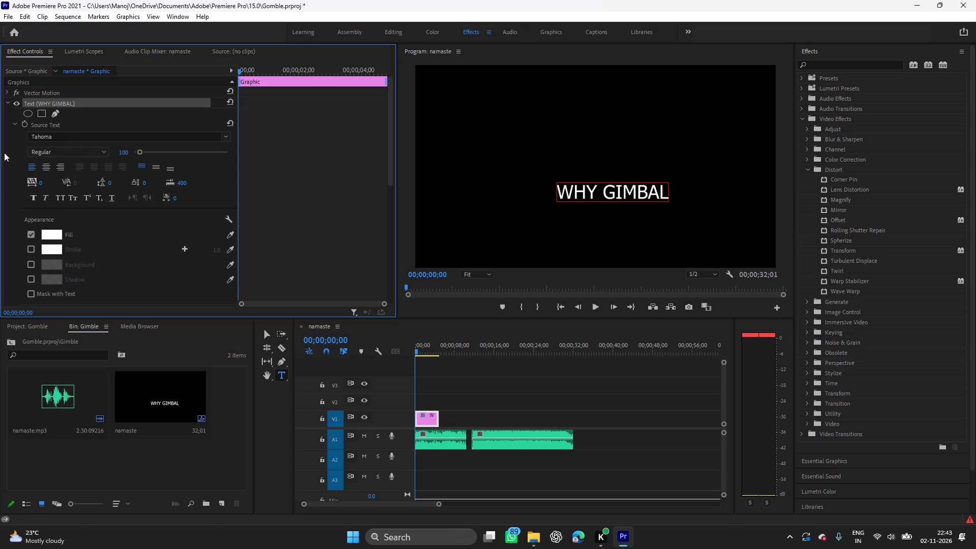
scroll(4, 152, "down", 5)
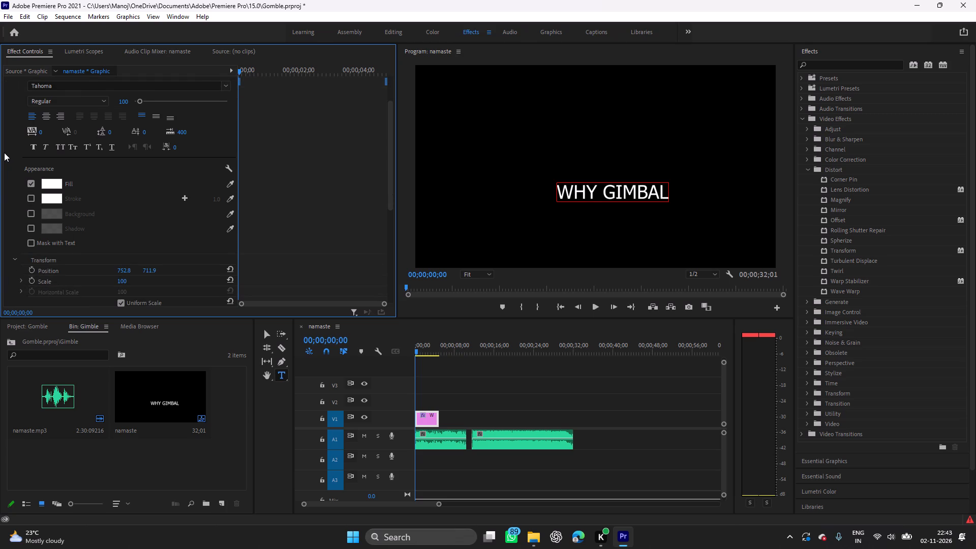
scroll(4, 152, "up", 3)
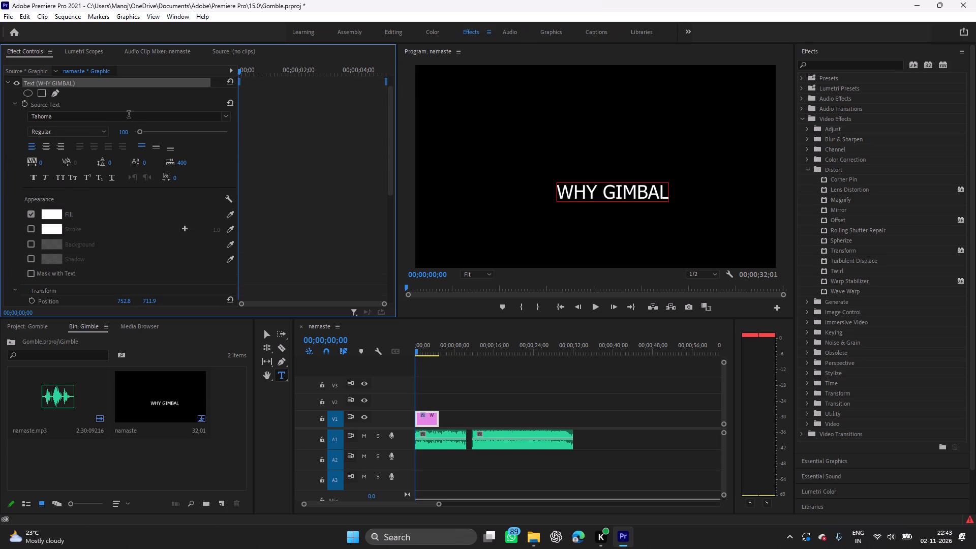
Select the whole "WHY GIMBAL" title text and set its font to Trebuchet MS.
left_click(228, 118)
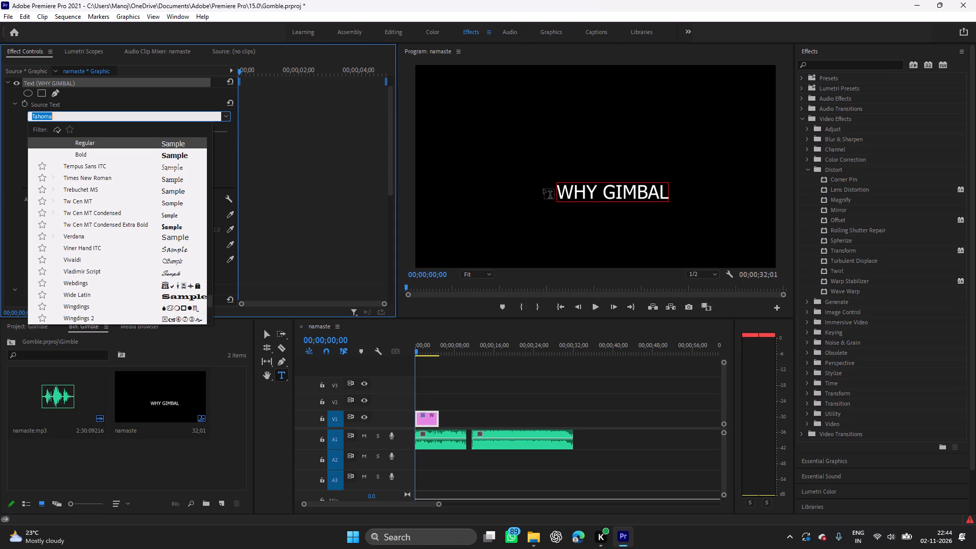
left_click_drag(554, 188, 632, 198)
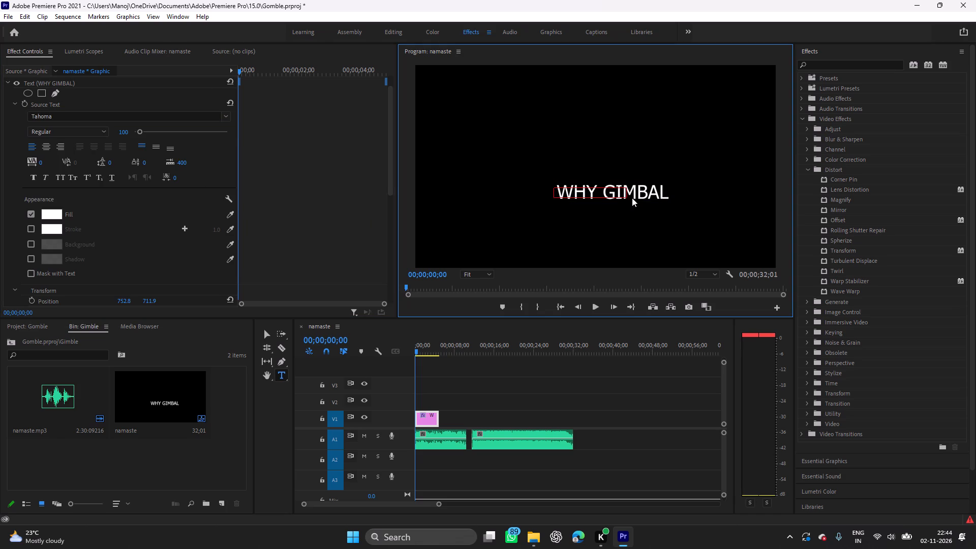
left_click_drag(632, 198, 669, 194)
left_click(637, 198)
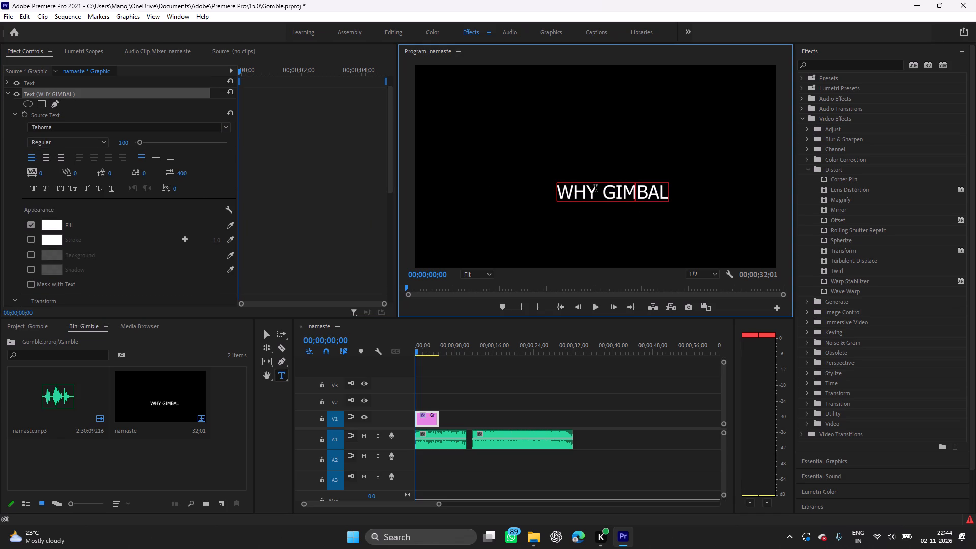
left_click_drag(559, 192, 664, 197)
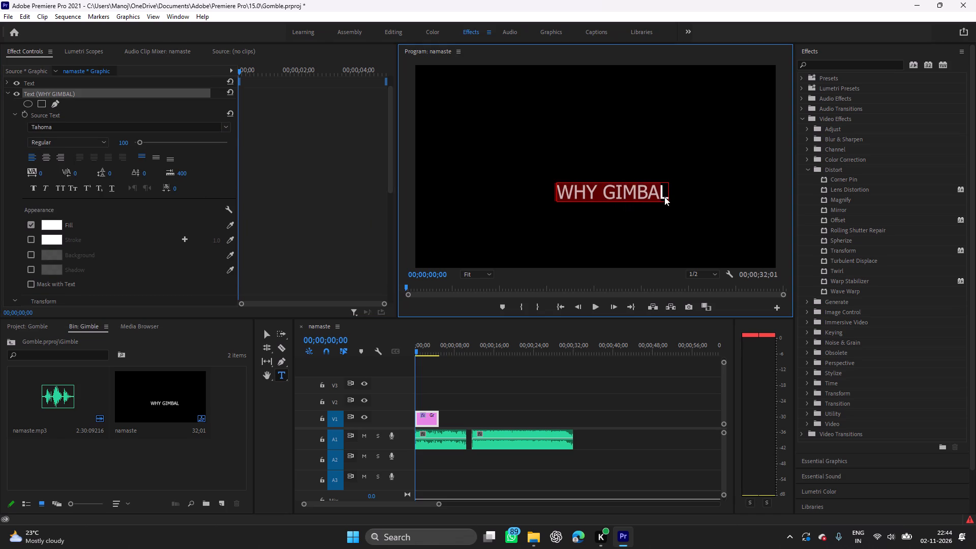
left_click_drag(664, 197, 676, 196)
left_click(10, 93)
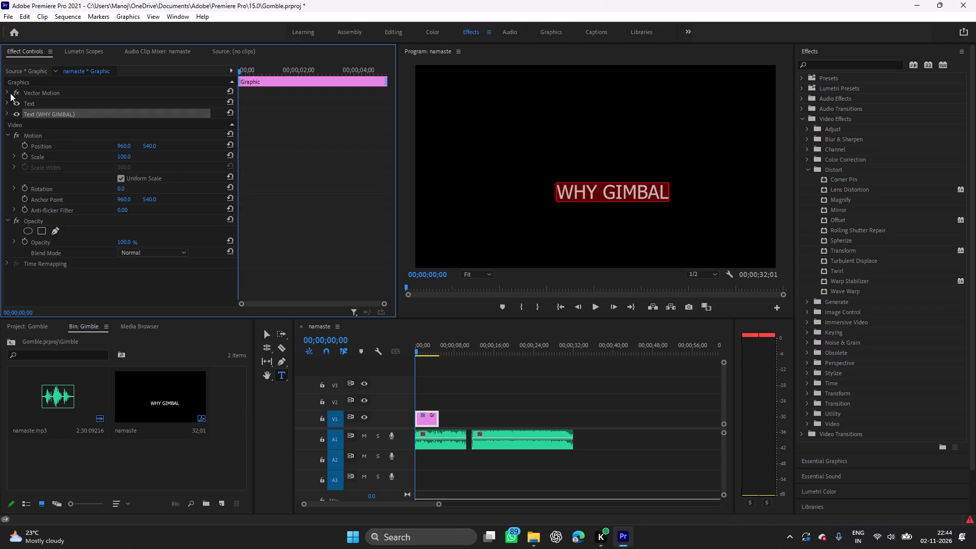
left_click(10, 93)
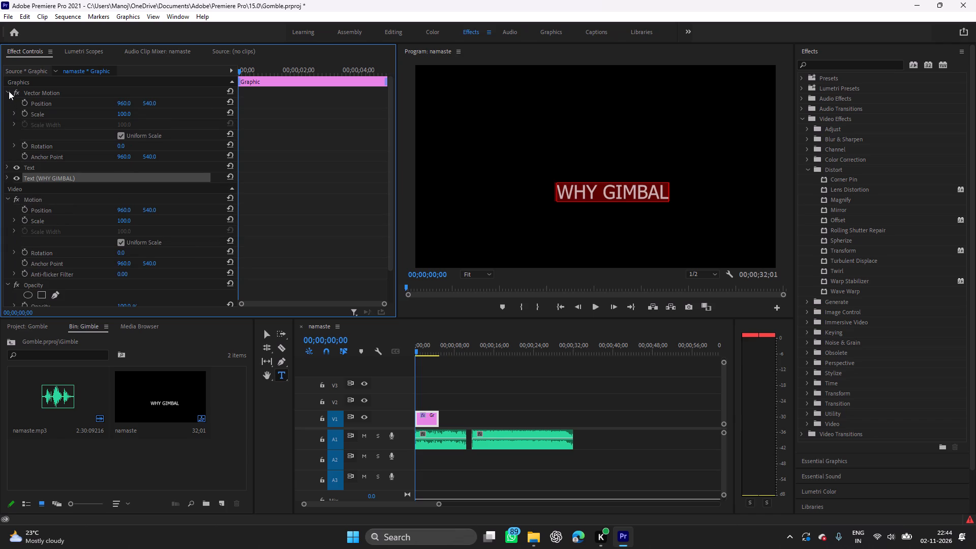
left_click(9, 91)
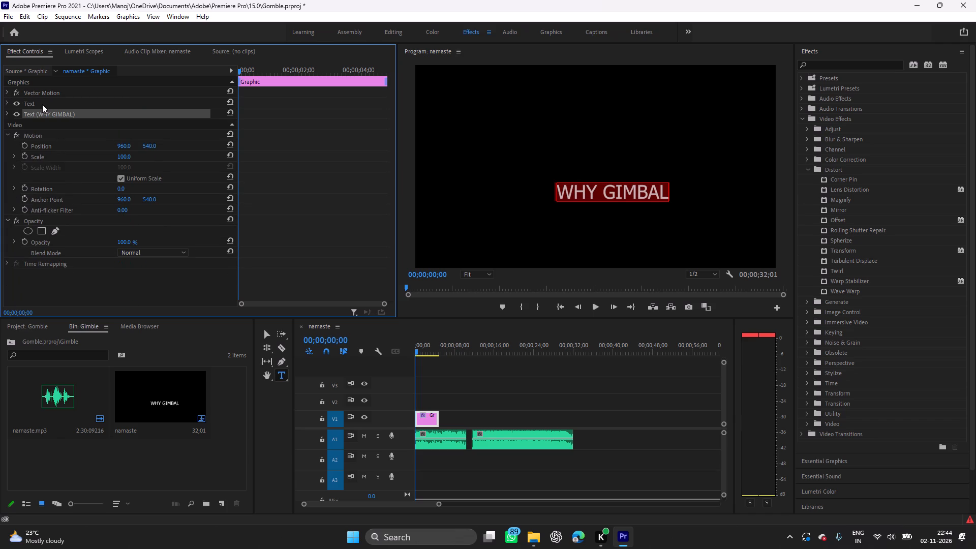
left_click(8, 112)
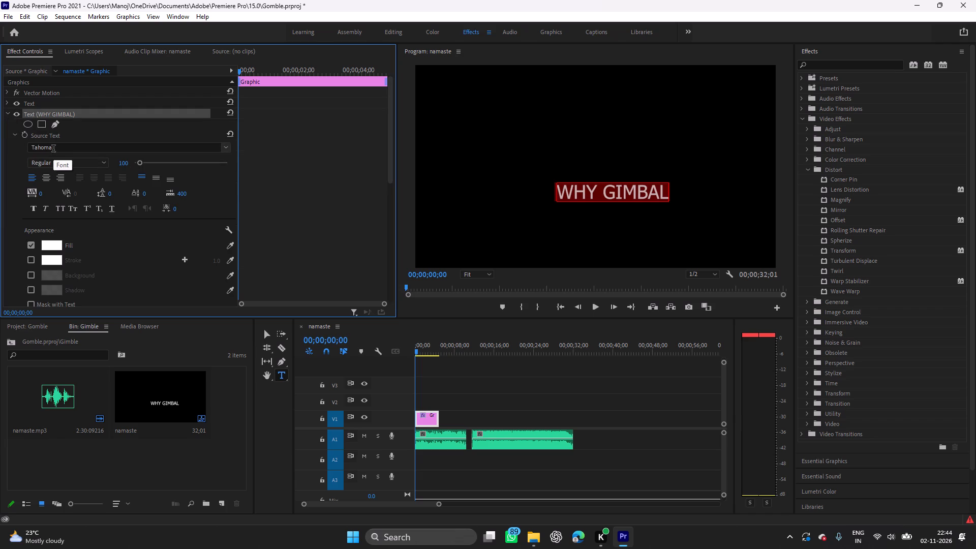
left_click(127, 149)
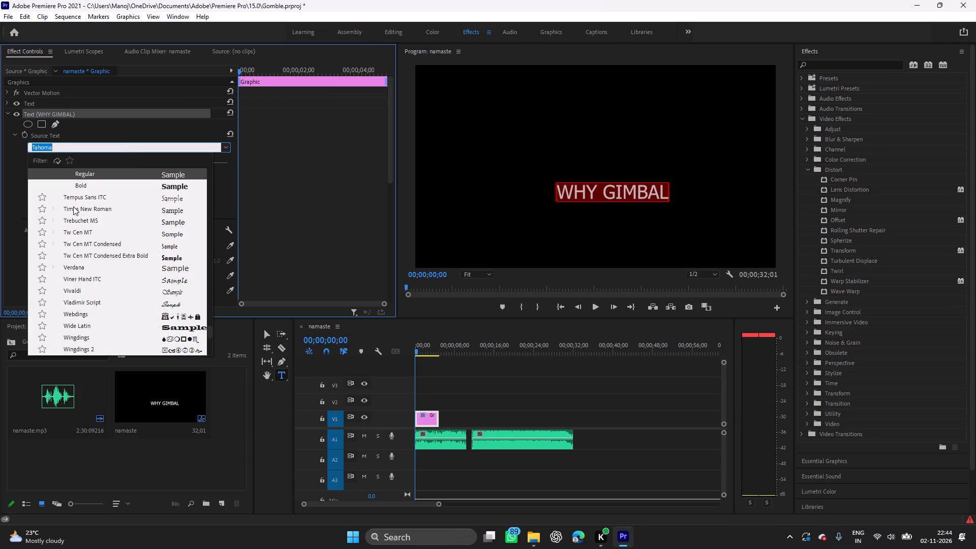
left_click(77, 220)
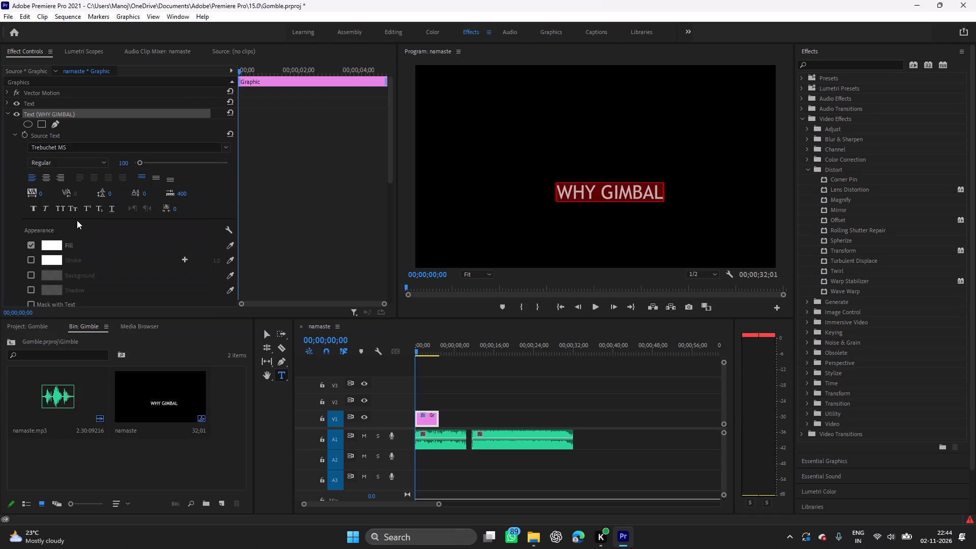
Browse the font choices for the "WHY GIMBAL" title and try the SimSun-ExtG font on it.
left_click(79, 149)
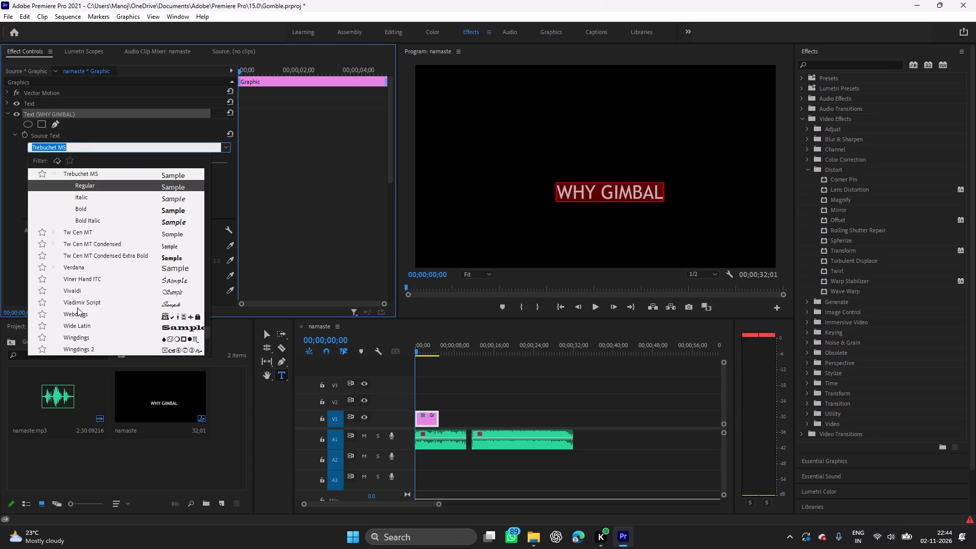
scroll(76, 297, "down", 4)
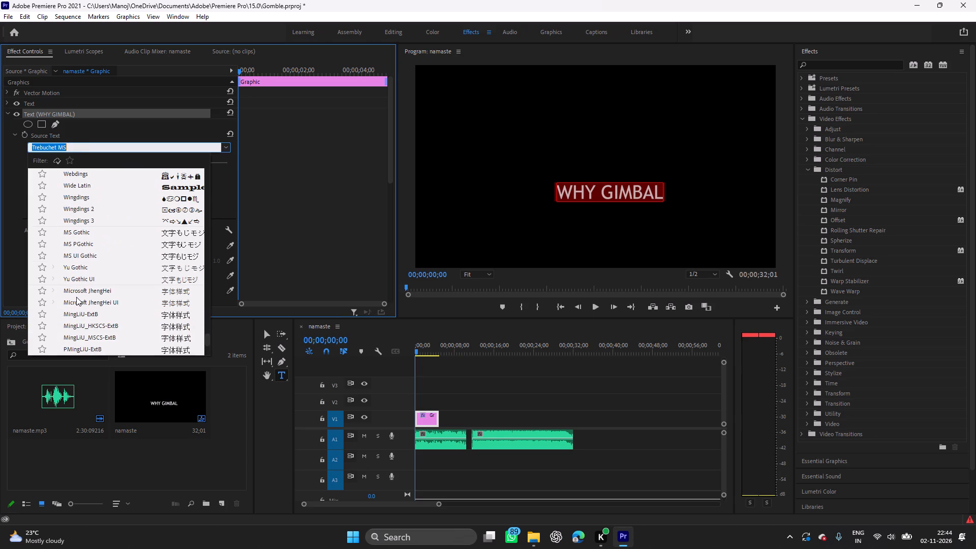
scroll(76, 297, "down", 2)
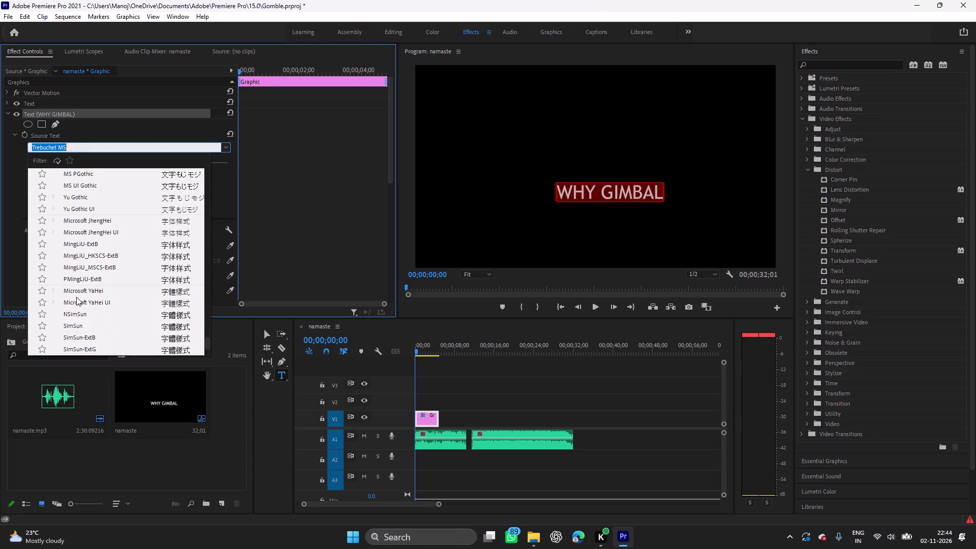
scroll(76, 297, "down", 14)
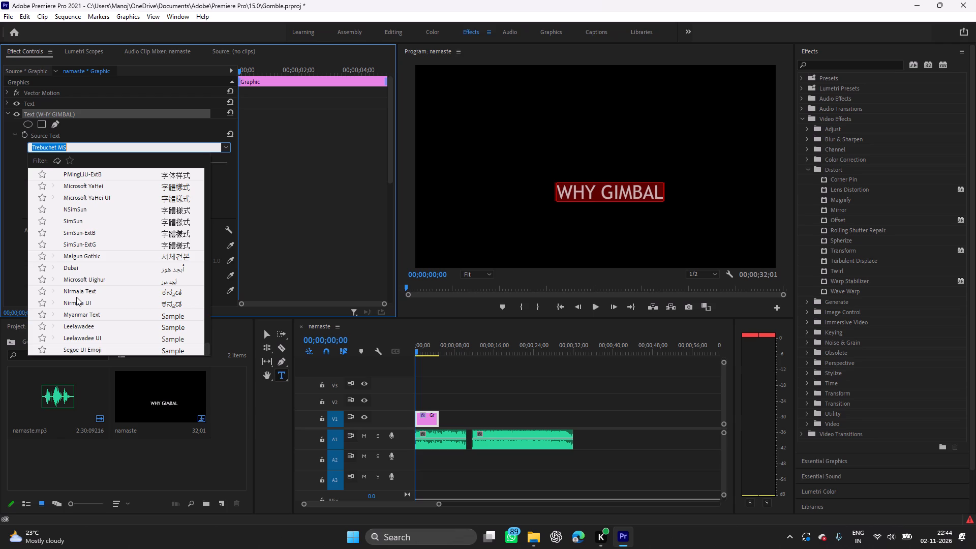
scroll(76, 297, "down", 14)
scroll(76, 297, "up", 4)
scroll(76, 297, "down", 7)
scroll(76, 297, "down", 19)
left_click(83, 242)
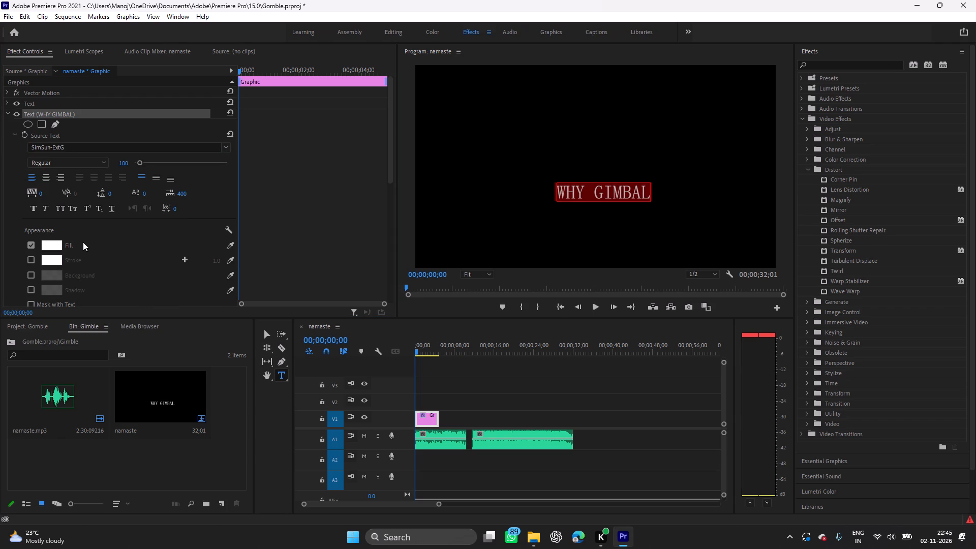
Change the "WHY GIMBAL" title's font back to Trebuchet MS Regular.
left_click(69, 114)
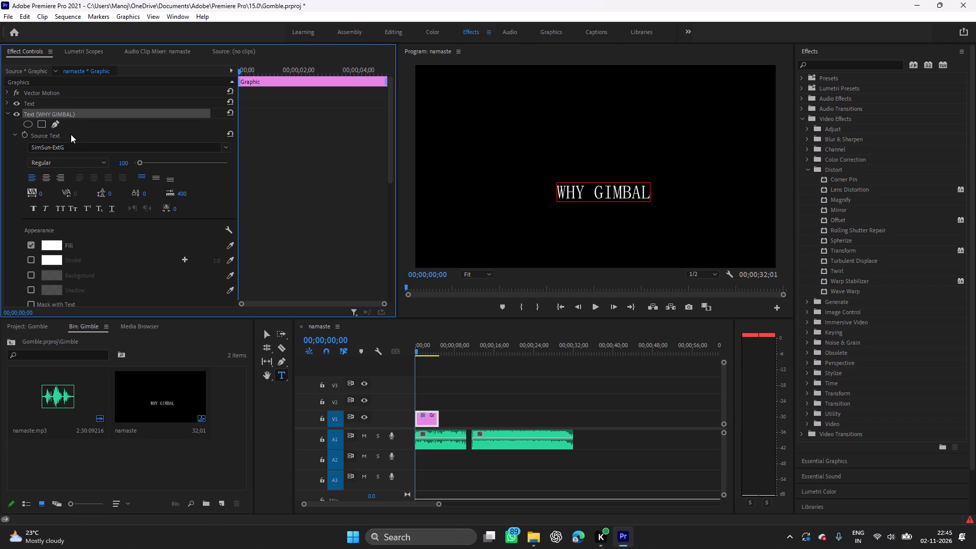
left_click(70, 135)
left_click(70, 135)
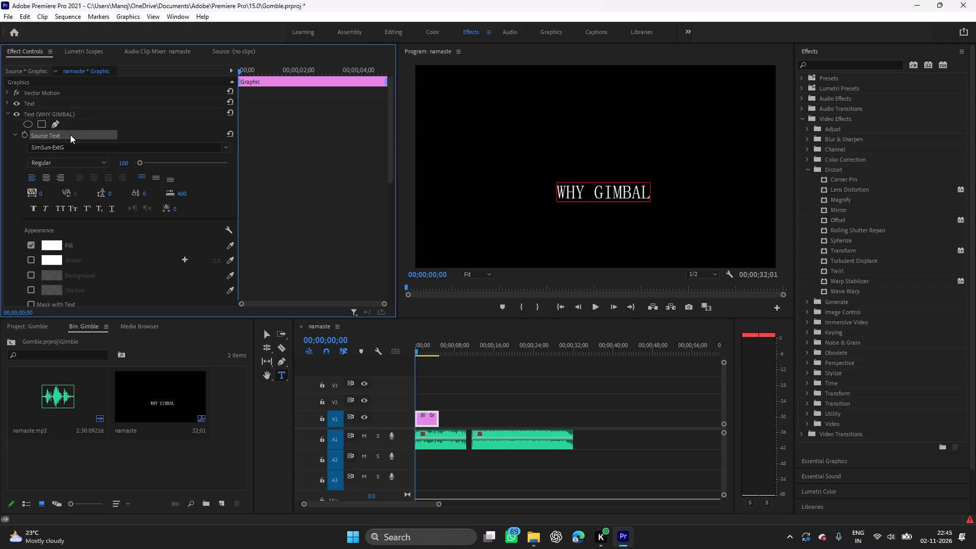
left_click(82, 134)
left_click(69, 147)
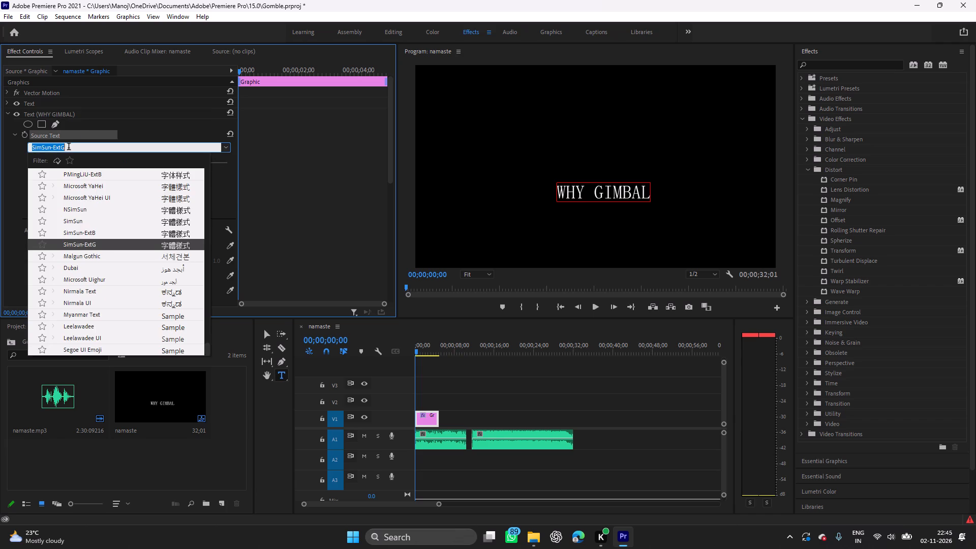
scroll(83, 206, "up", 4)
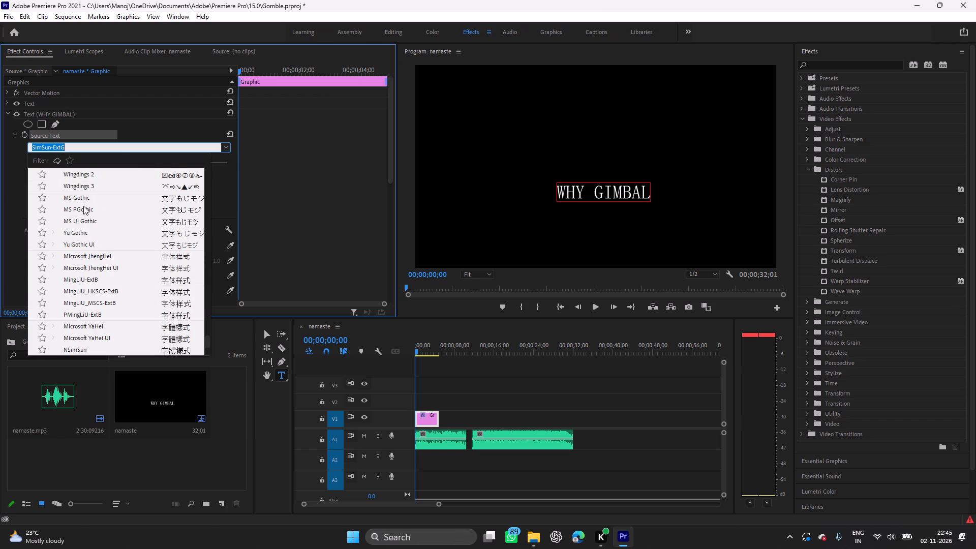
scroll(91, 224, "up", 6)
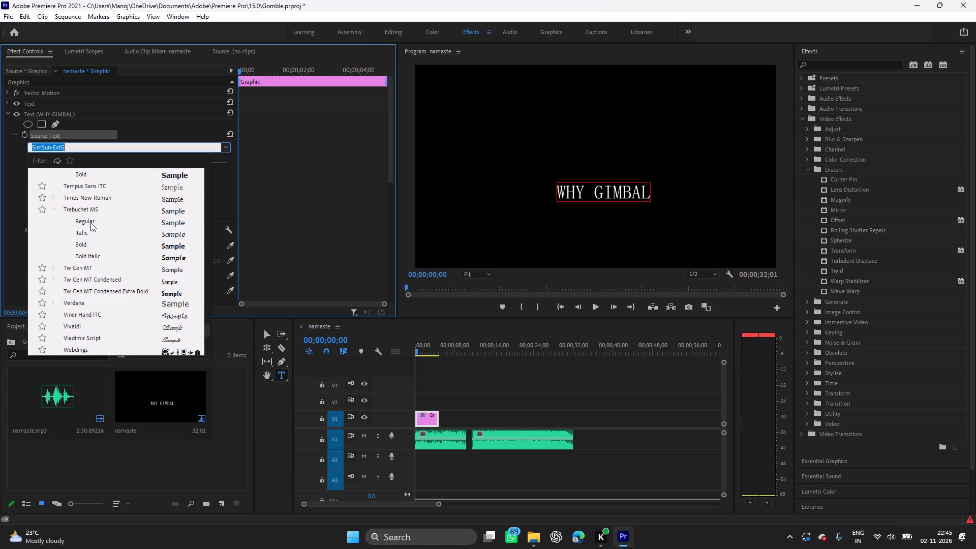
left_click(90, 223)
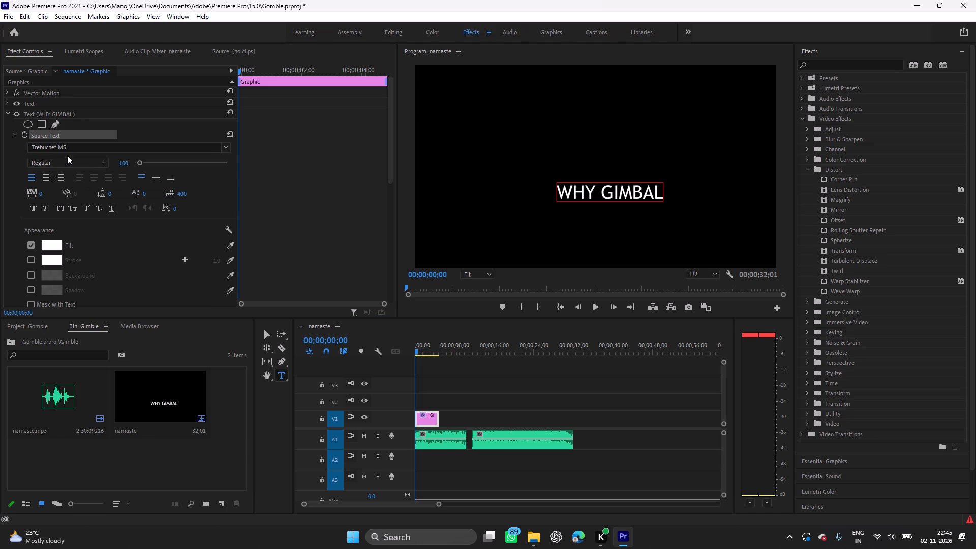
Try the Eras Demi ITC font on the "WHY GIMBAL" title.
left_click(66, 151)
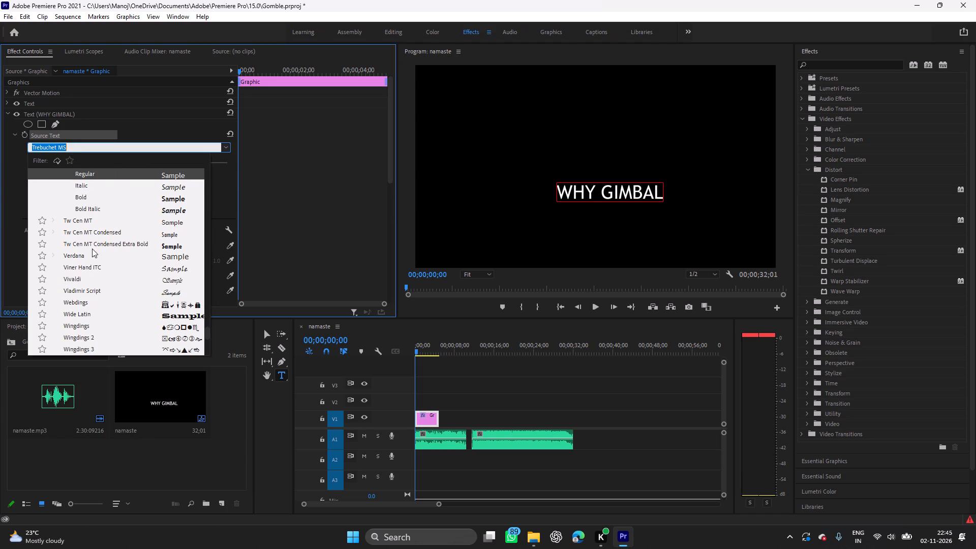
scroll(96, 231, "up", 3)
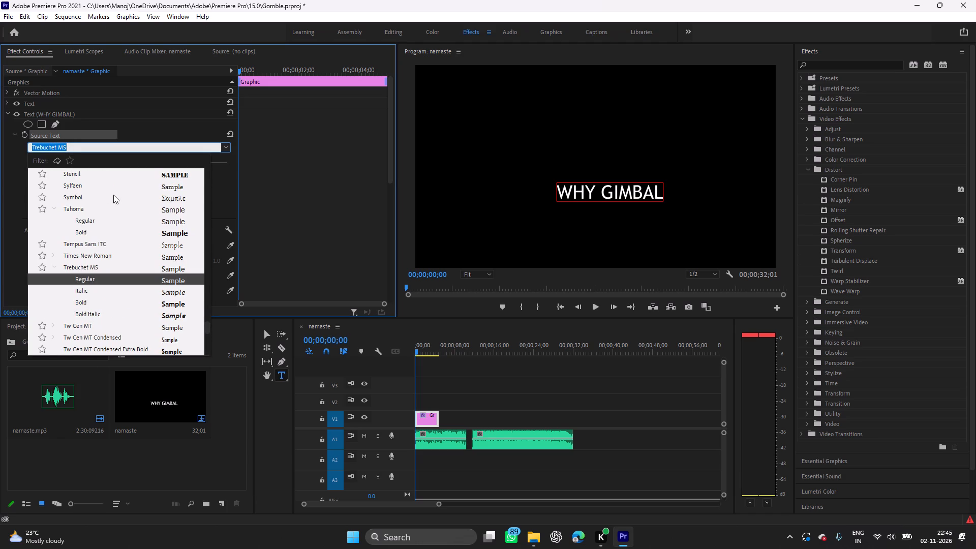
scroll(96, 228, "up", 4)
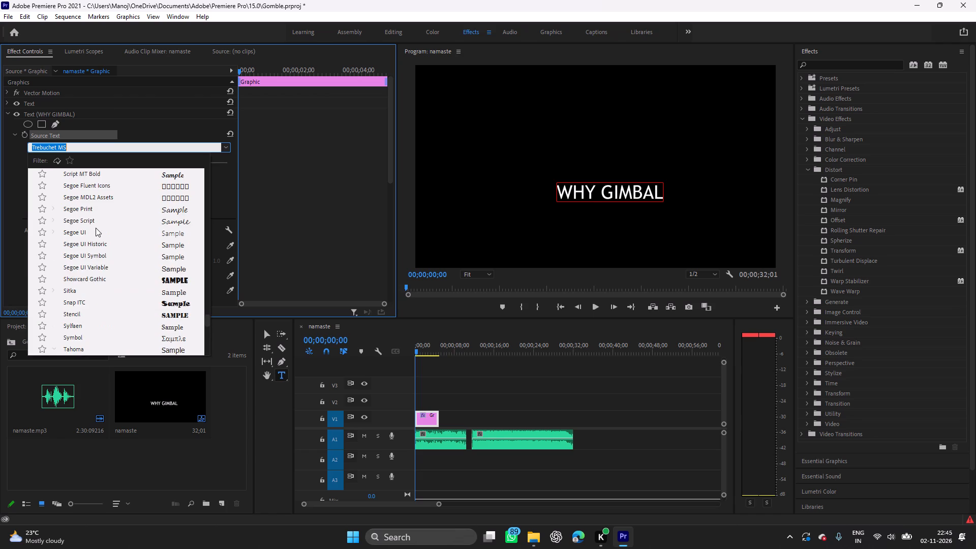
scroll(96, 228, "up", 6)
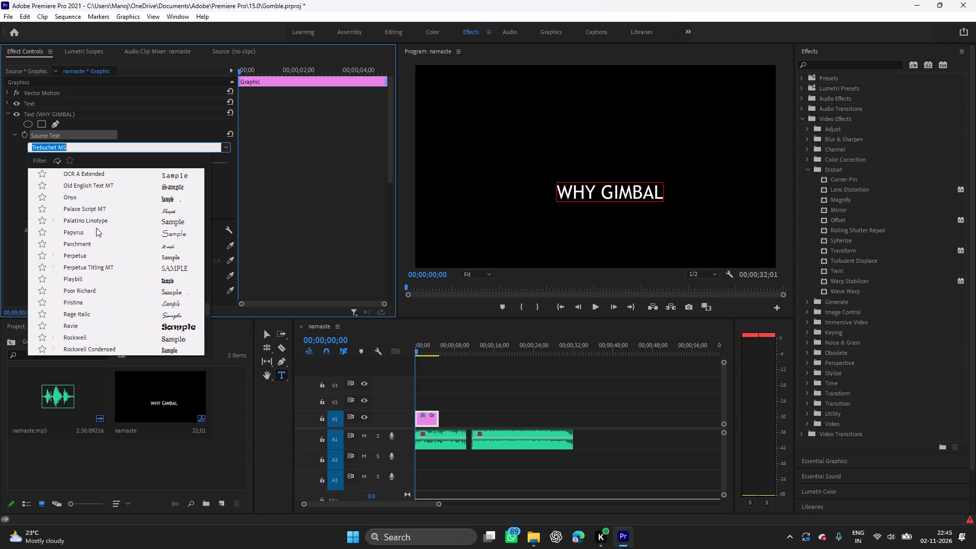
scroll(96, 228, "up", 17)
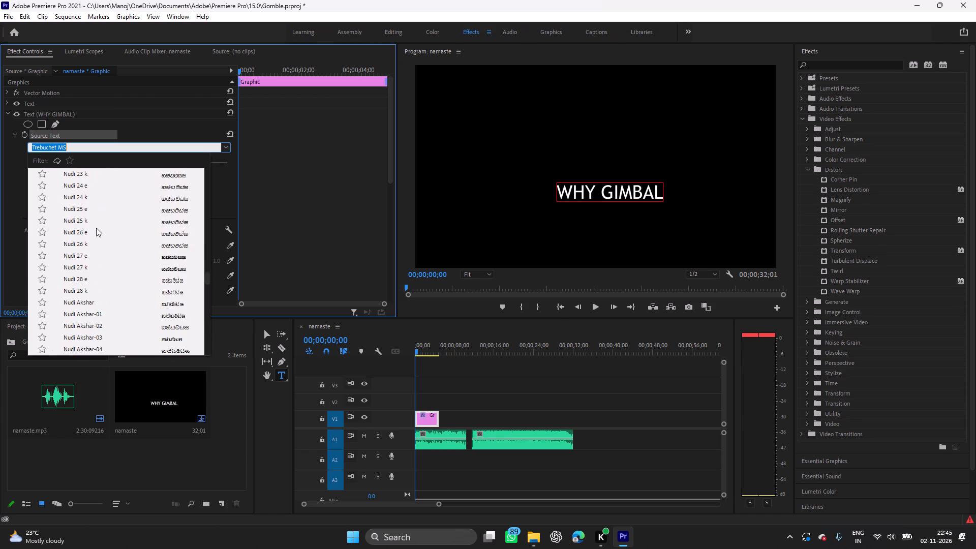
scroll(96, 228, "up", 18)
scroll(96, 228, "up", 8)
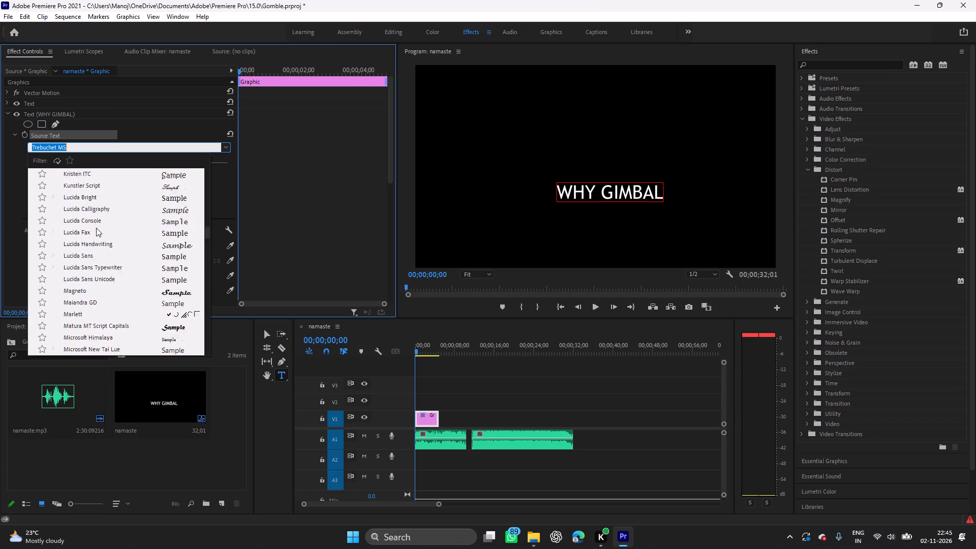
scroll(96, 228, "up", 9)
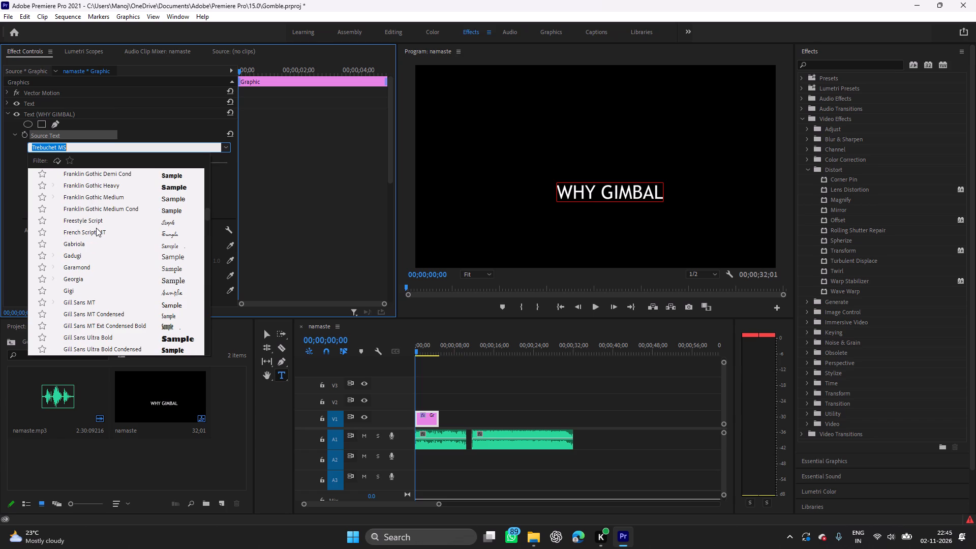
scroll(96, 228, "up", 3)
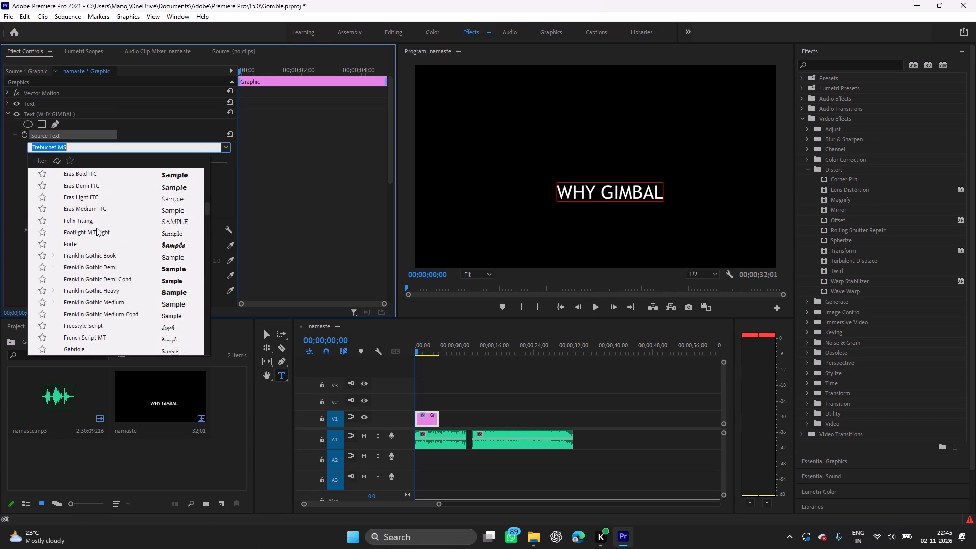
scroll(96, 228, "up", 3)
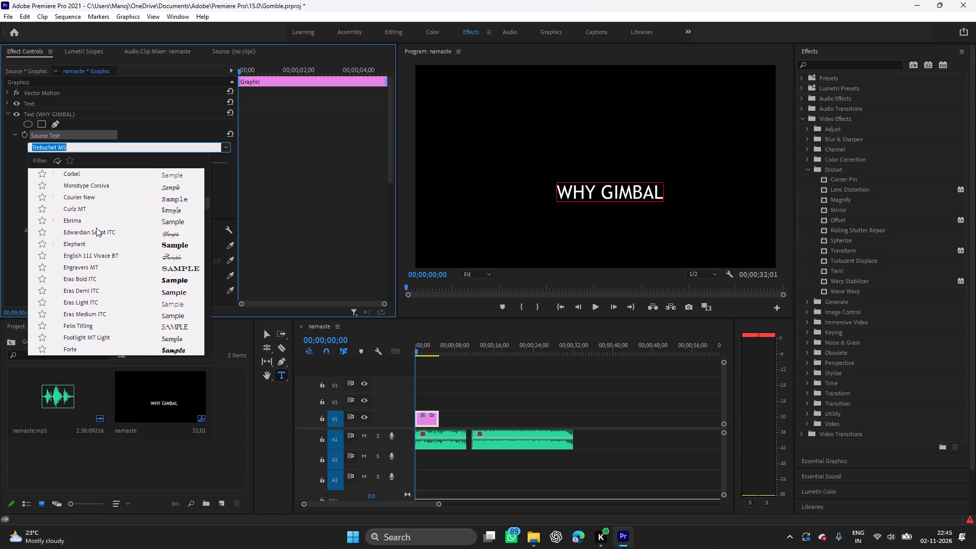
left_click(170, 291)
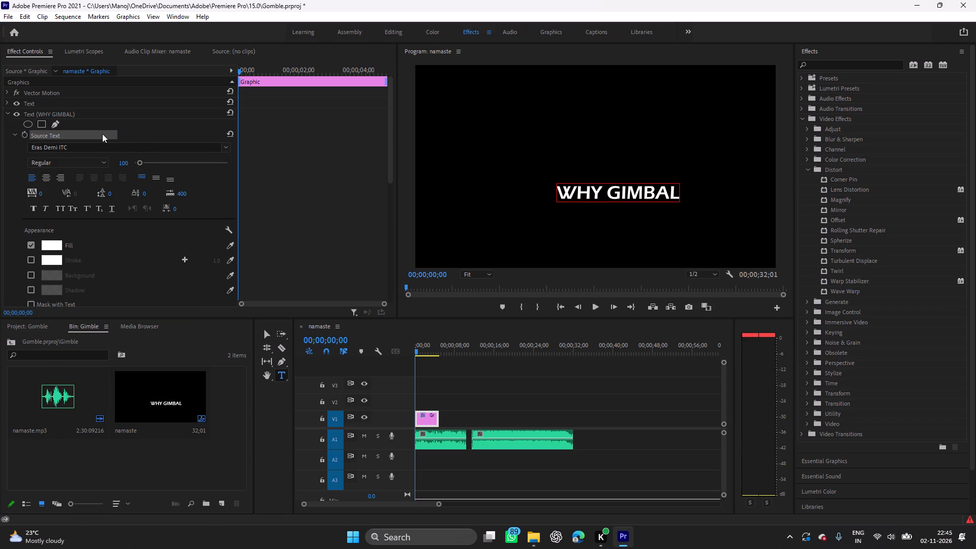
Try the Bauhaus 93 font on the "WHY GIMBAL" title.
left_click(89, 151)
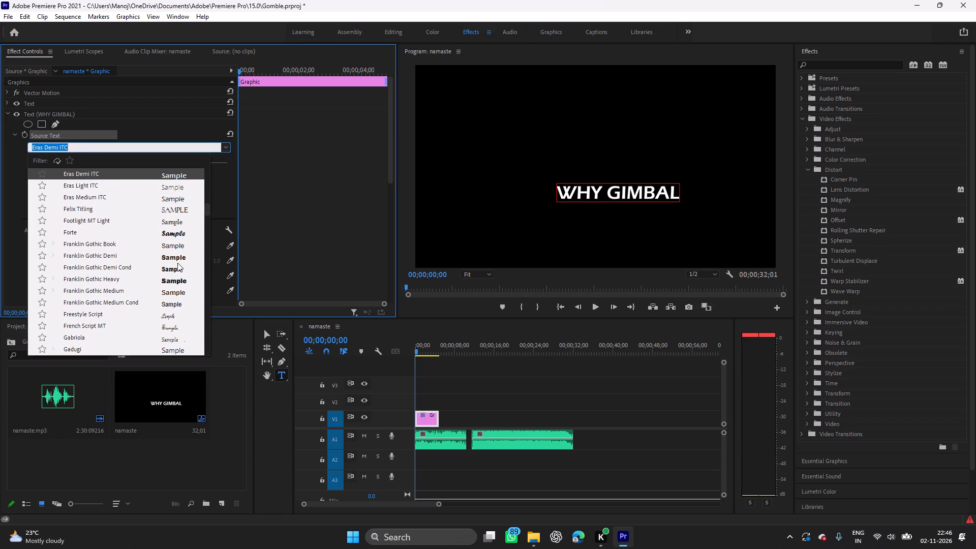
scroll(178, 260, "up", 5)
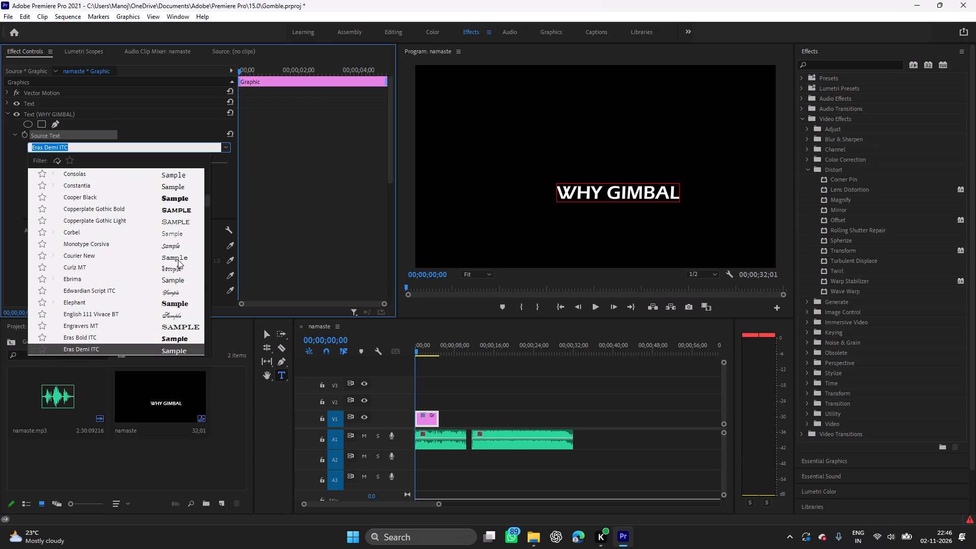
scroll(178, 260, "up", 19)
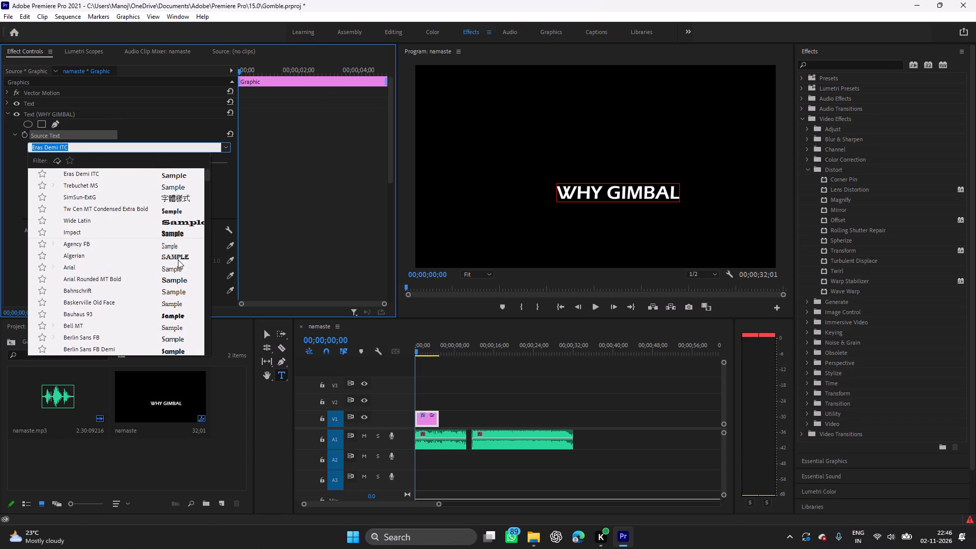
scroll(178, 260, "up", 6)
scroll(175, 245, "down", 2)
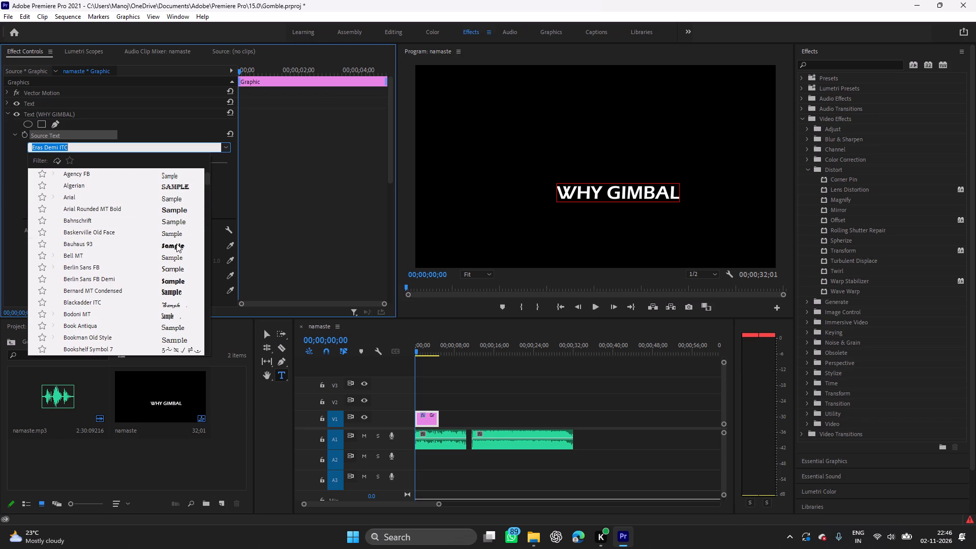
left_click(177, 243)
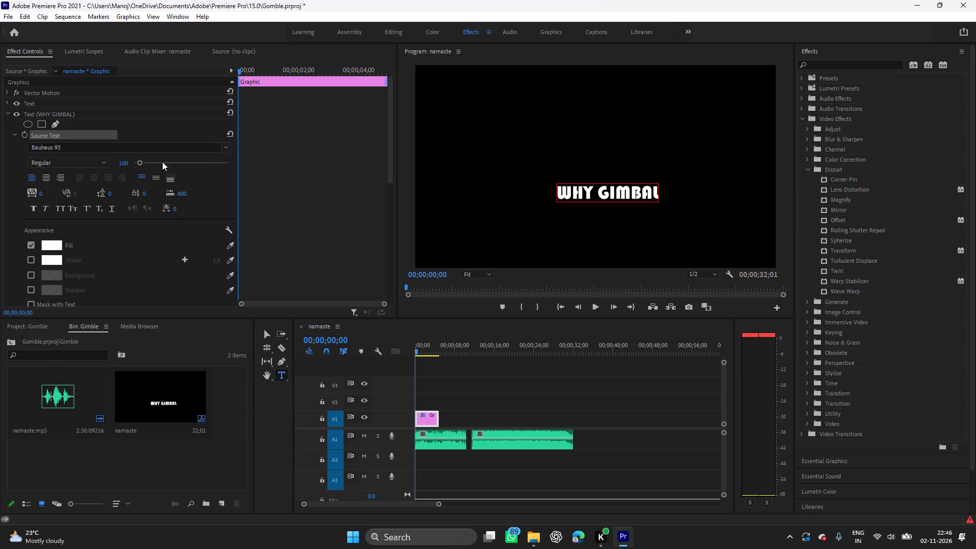
Set the "WHY GIMBAL" title's font to Brush Script MT.
left_click(104, 135)
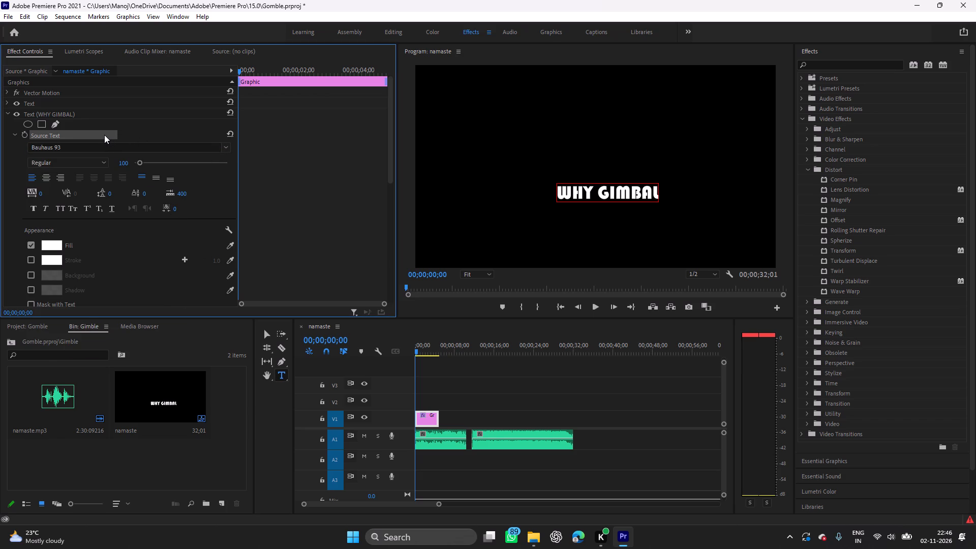
left_click(103, 134)
left_click(81, 150)
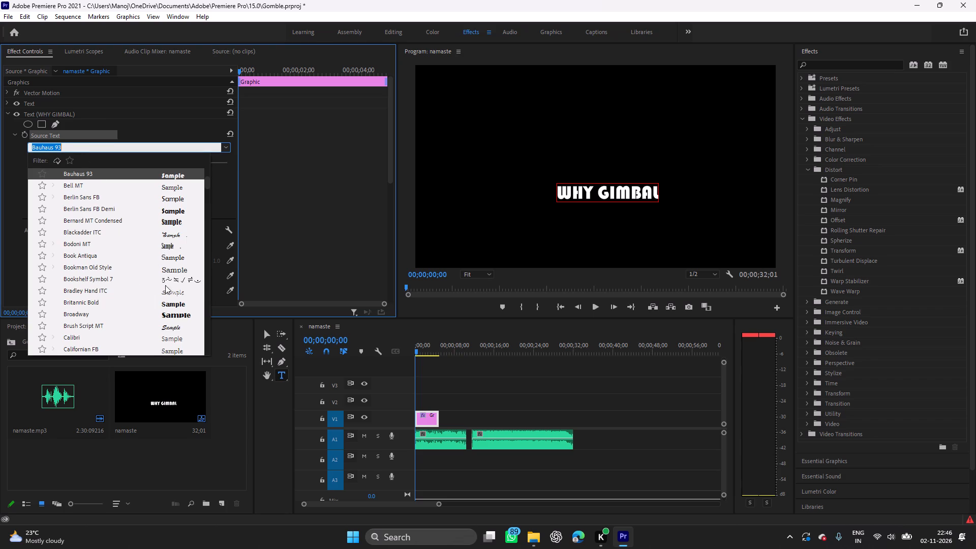
scroll(167, 299, "down", 1)
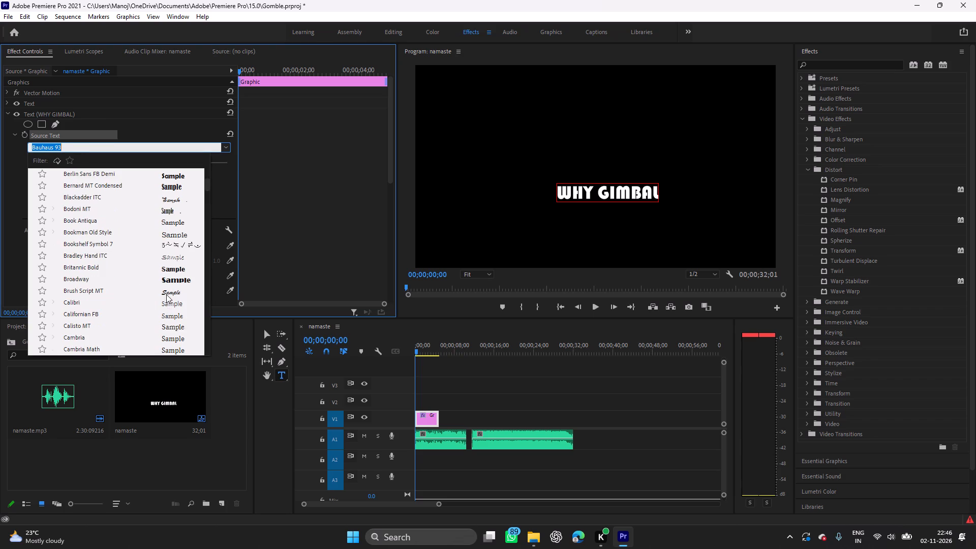
left_click(168, 289)
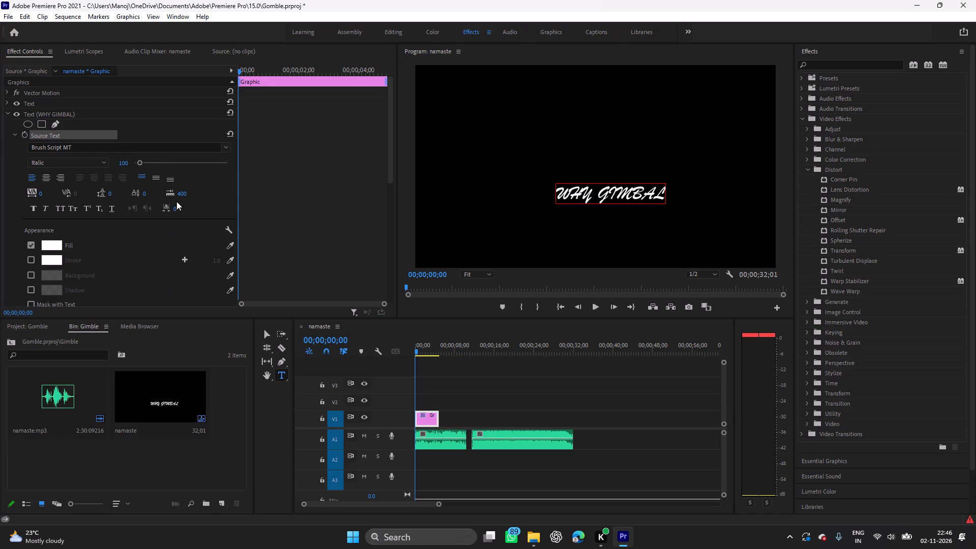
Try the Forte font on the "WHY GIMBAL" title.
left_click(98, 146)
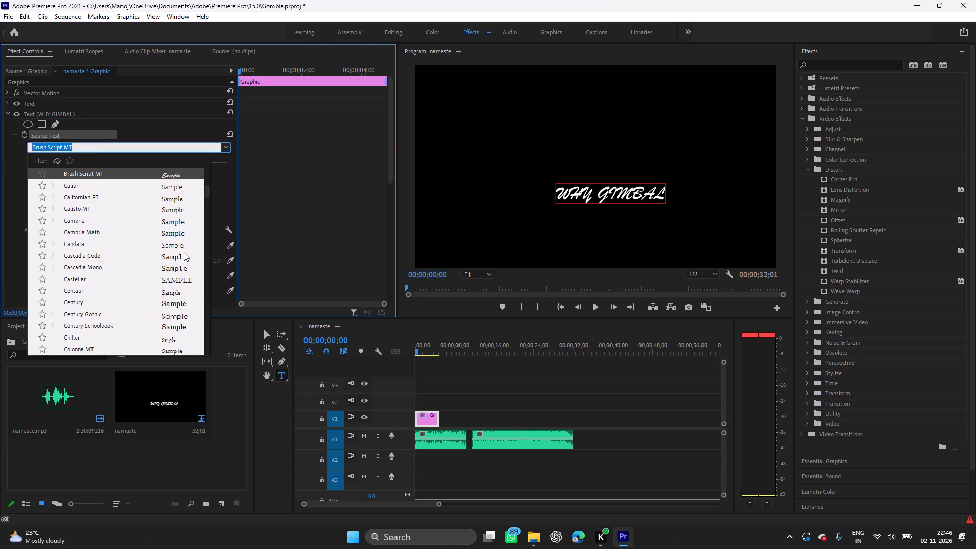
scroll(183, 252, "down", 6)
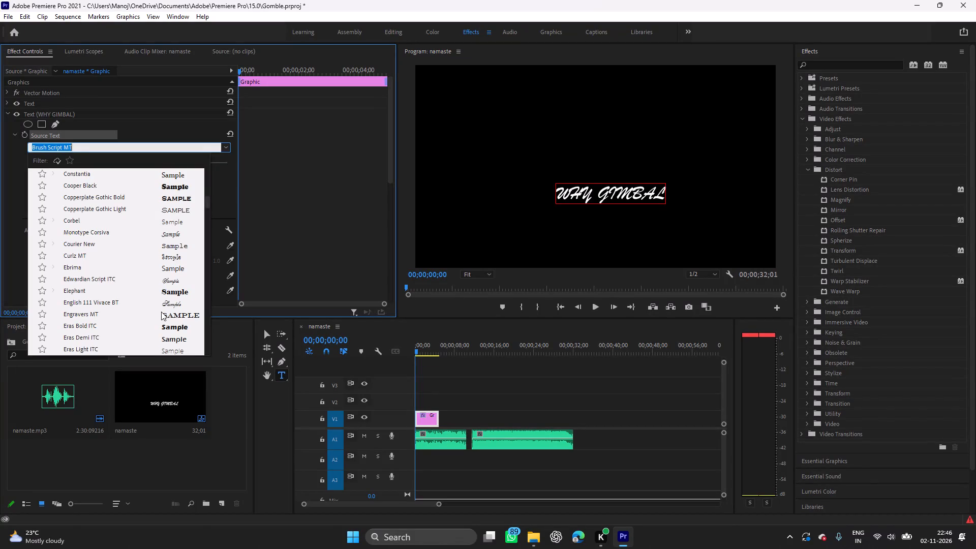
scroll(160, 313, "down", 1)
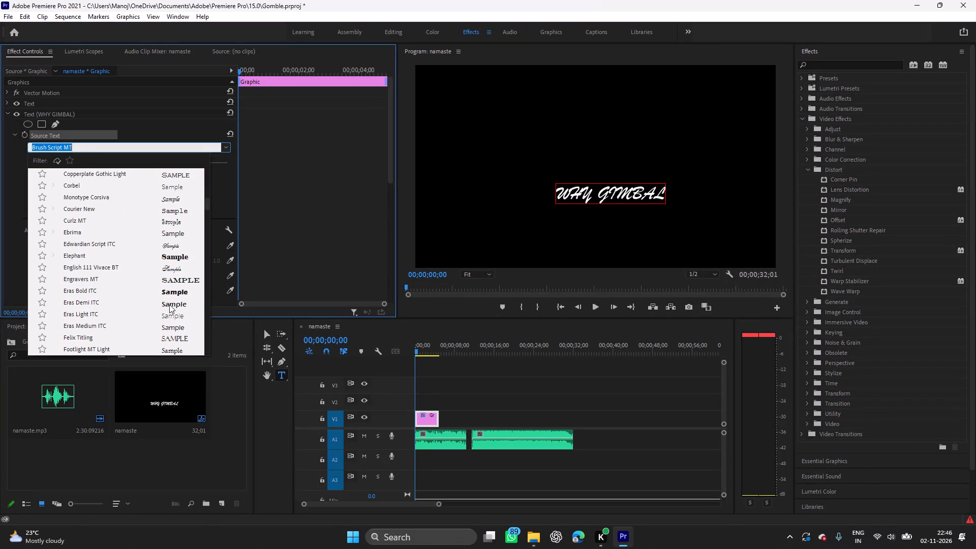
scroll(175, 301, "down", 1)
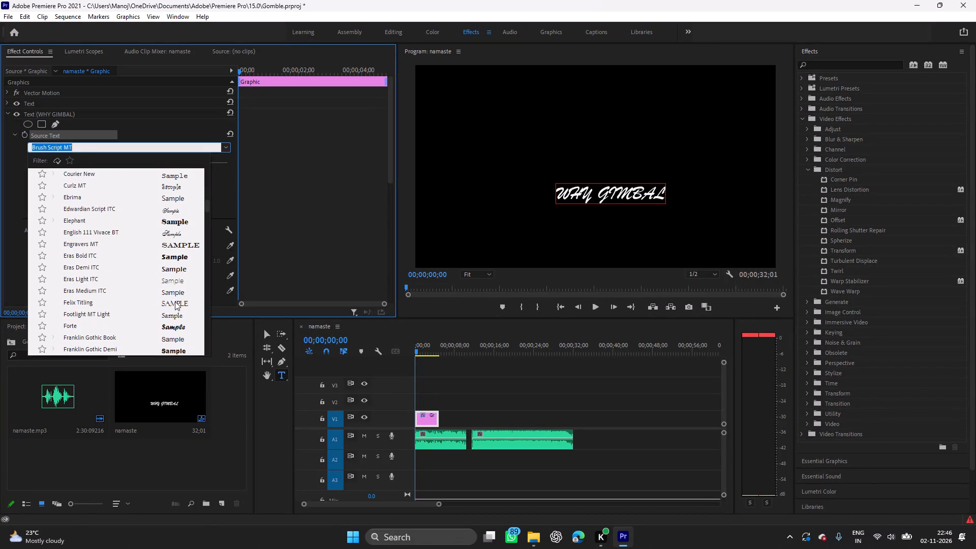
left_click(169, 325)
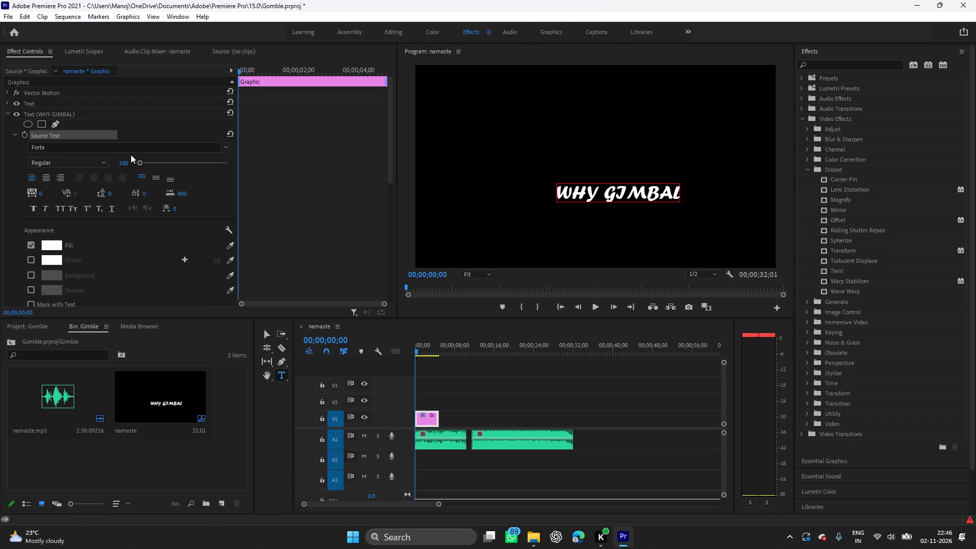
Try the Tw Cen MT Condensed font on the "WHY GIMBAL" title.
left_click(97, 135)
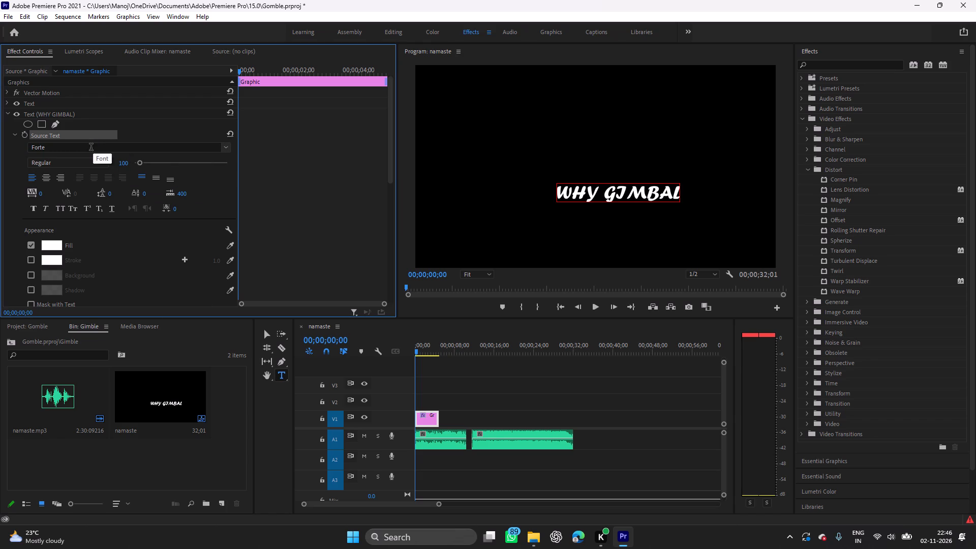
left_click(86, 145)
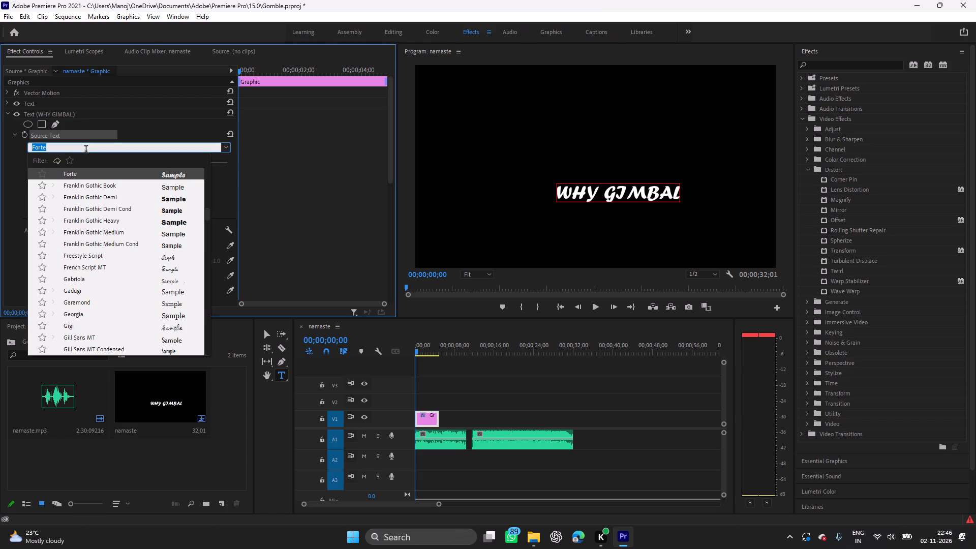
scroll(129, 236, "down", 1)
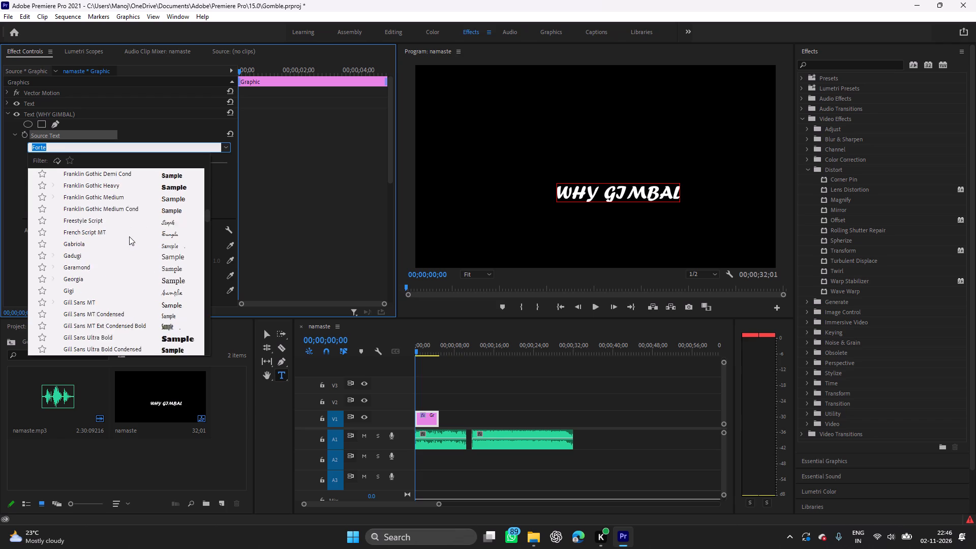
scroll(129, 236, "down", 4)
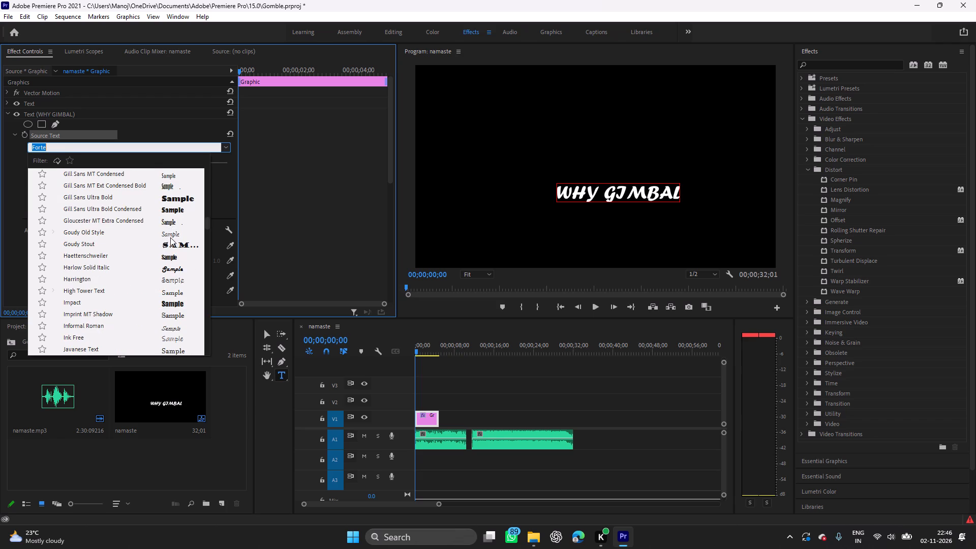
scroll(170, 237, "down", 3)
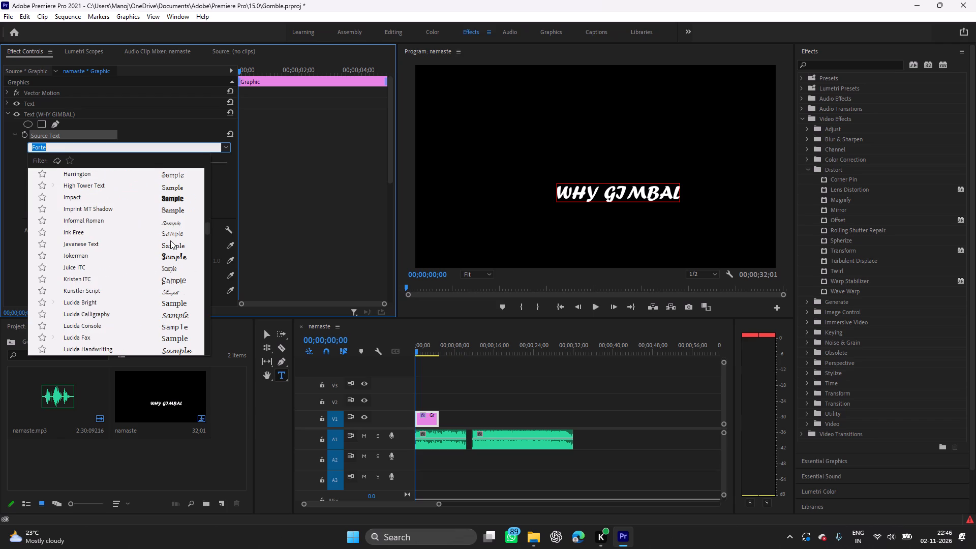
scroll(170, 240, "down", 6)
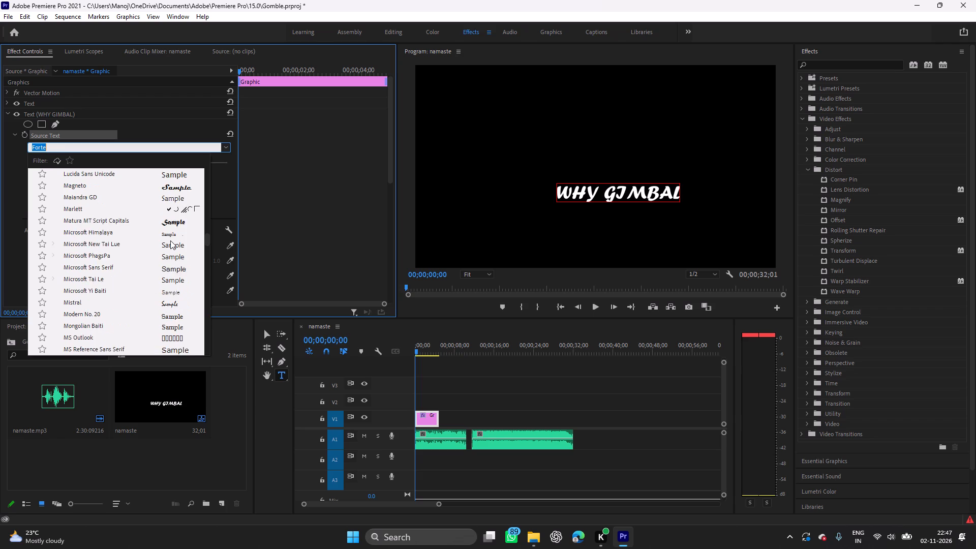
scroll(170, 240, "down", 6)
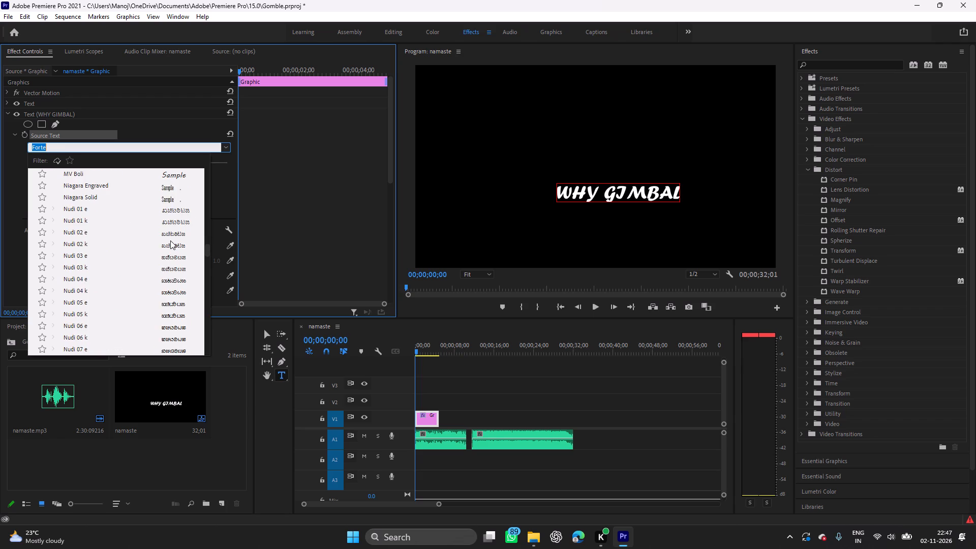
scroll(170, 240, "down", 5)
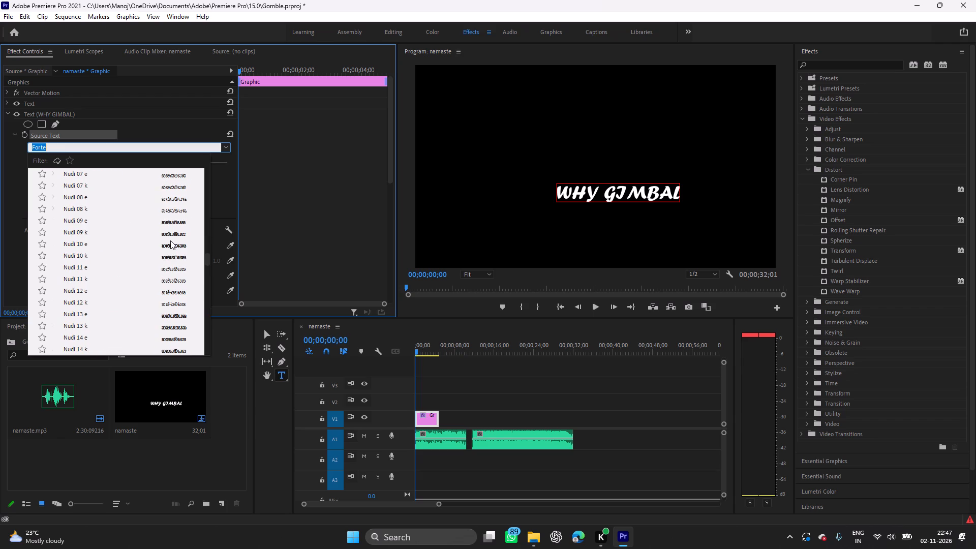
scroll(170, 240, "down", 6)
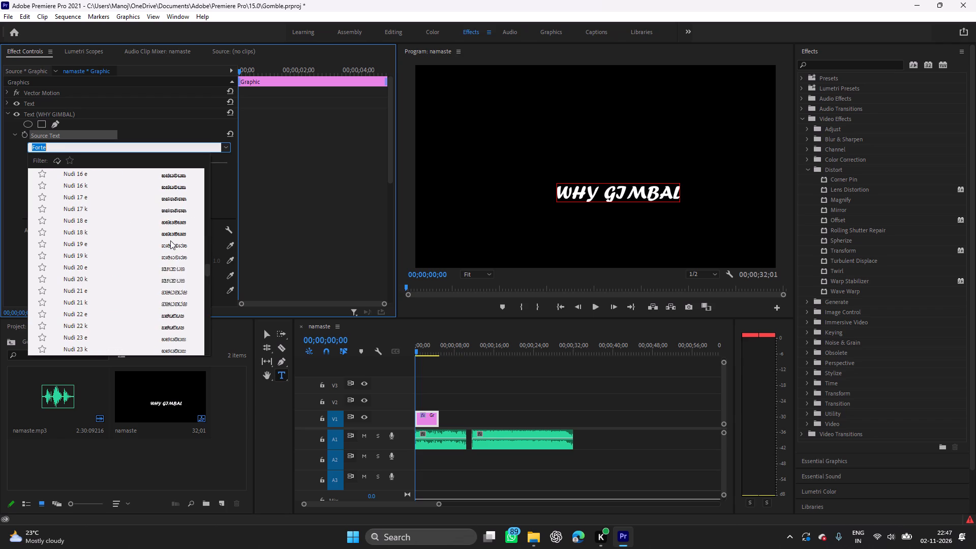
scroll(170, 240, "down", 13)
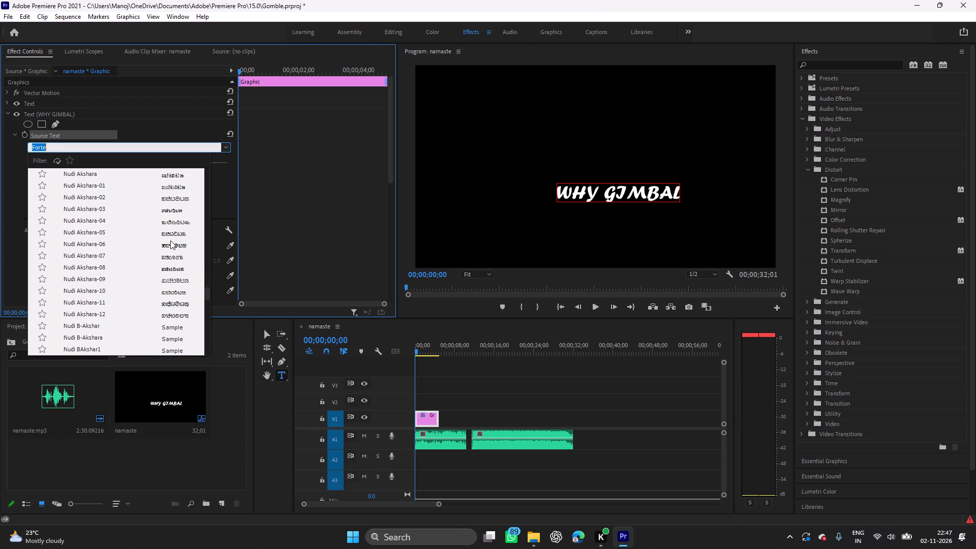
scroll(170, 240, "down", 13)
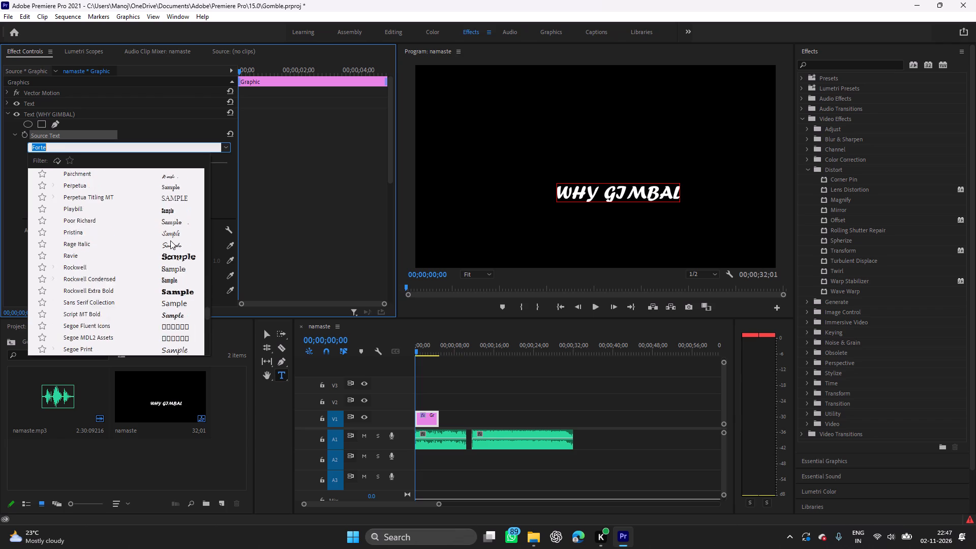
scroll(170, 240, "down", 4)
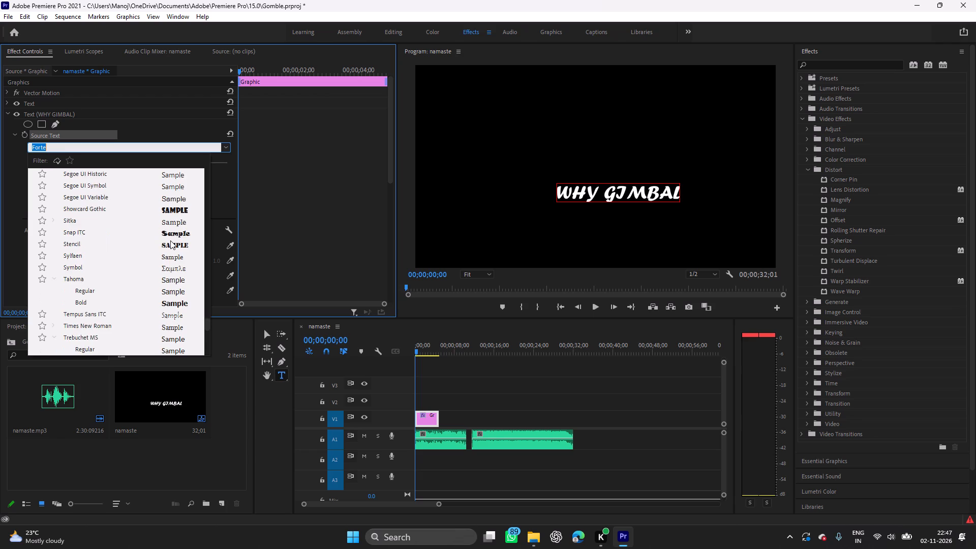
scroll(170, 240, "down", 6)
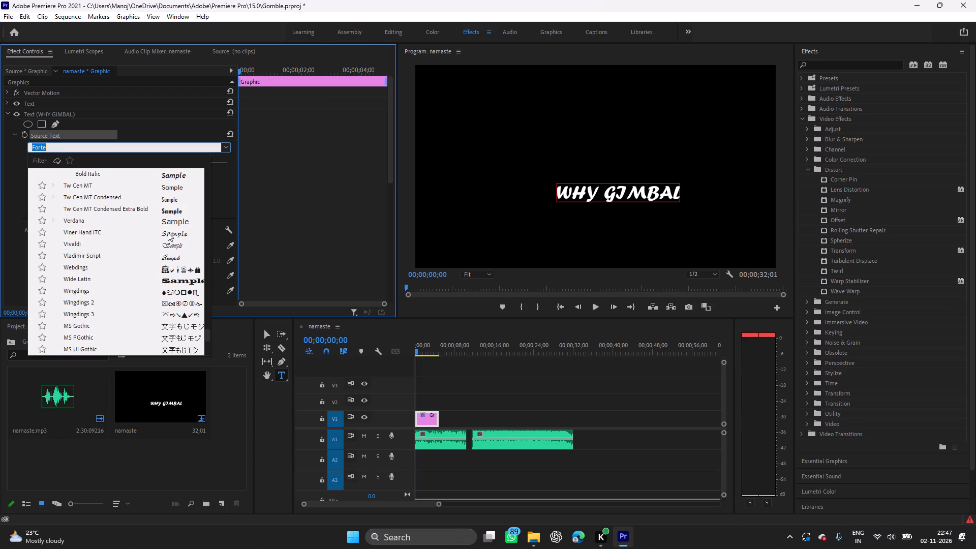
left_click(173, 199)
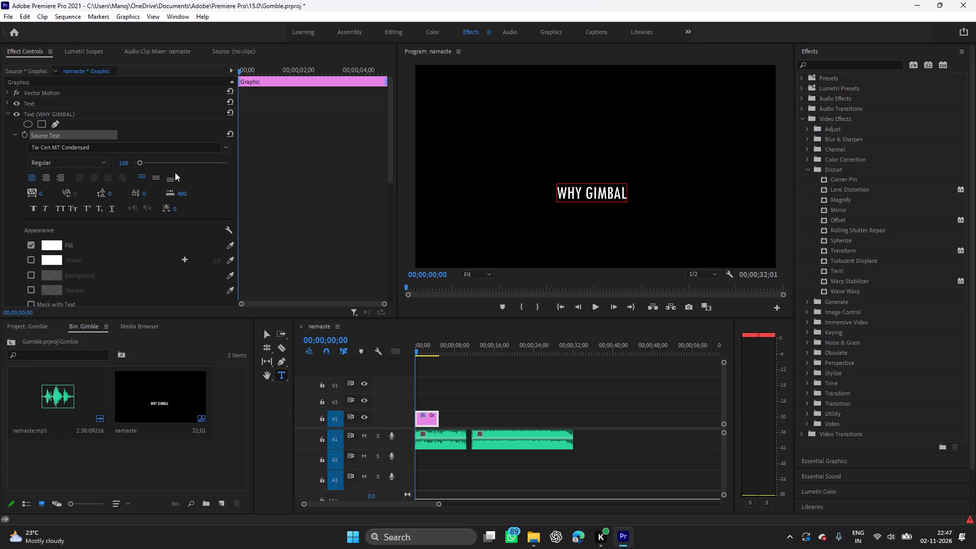
Set the "WHY GIMBAL" title's font to Modern No. 20.
left_click(89, 146)
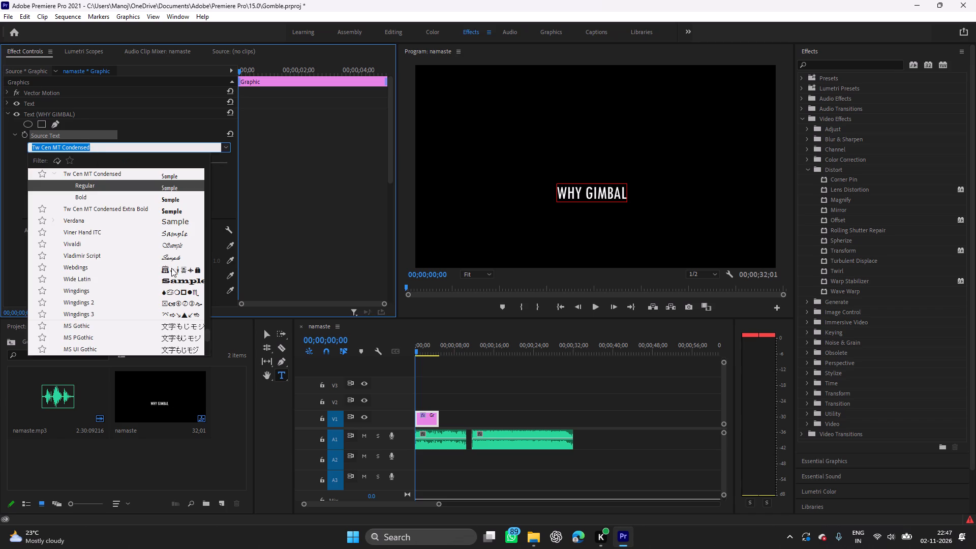
scroll(173, 301, "down", 8)
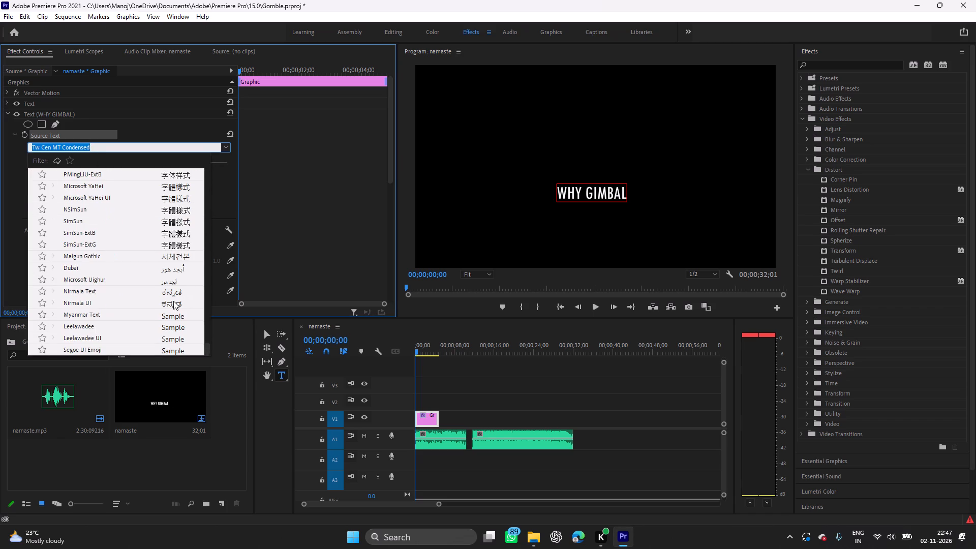
scroll(173, 301, "down", 20)
scroll(173, 301, "down", 10)
scroll(176, 302, "up", 8)
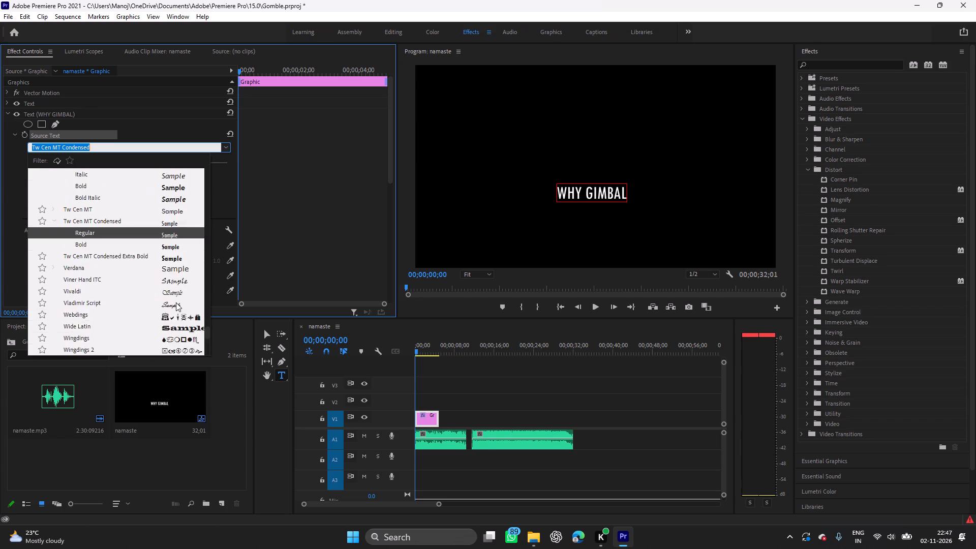
scroll(176, 302, "up", 20)
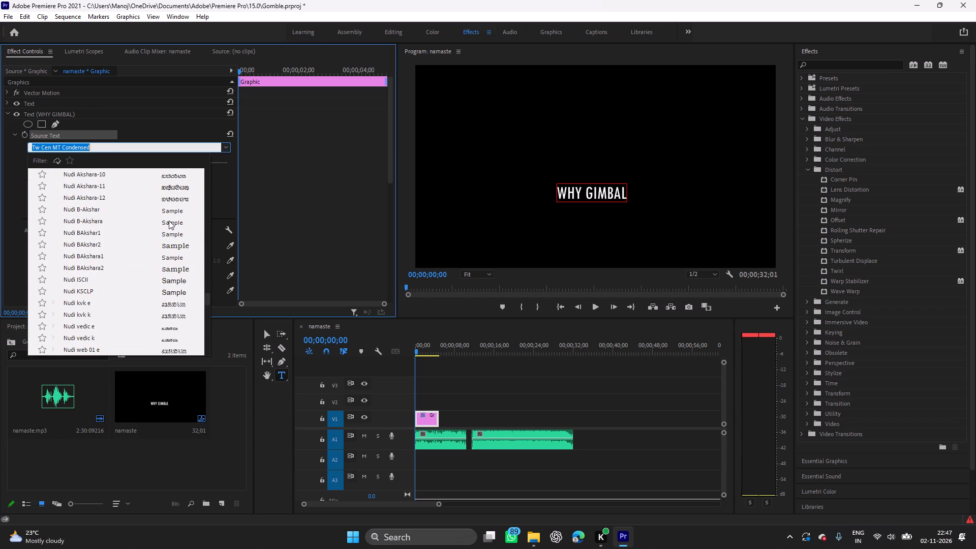
scroll(169, 221, "up", 16)
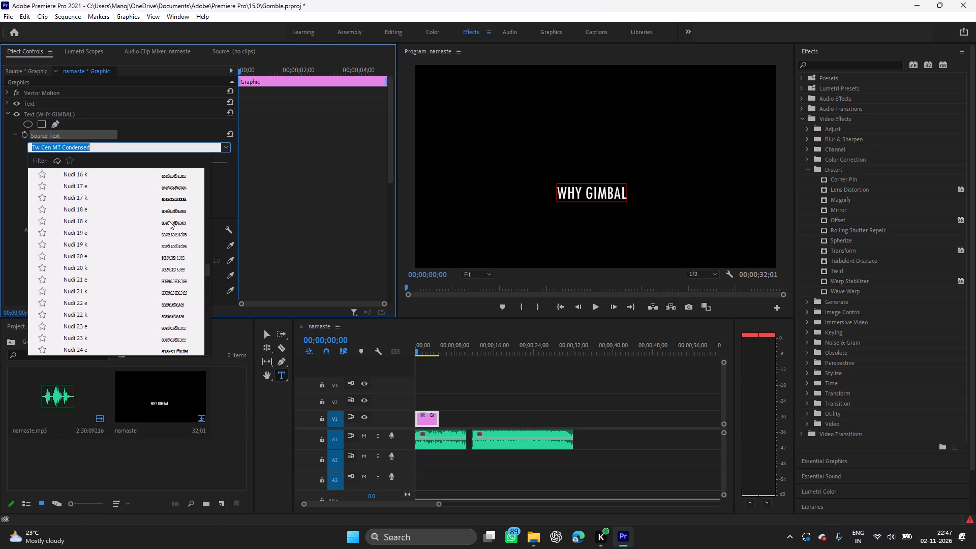
scroll(169, 221, "up", 7)
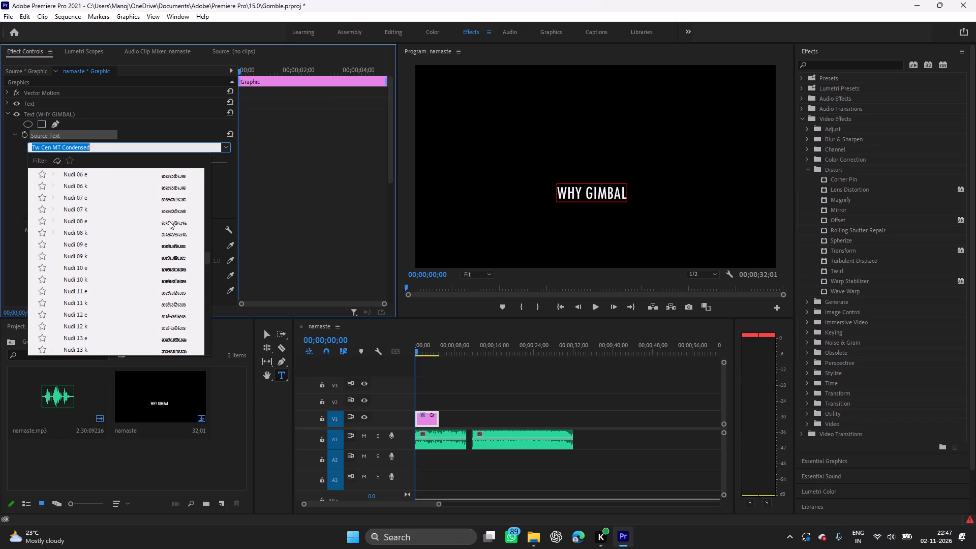
scroll(169, 221, "up", 5)
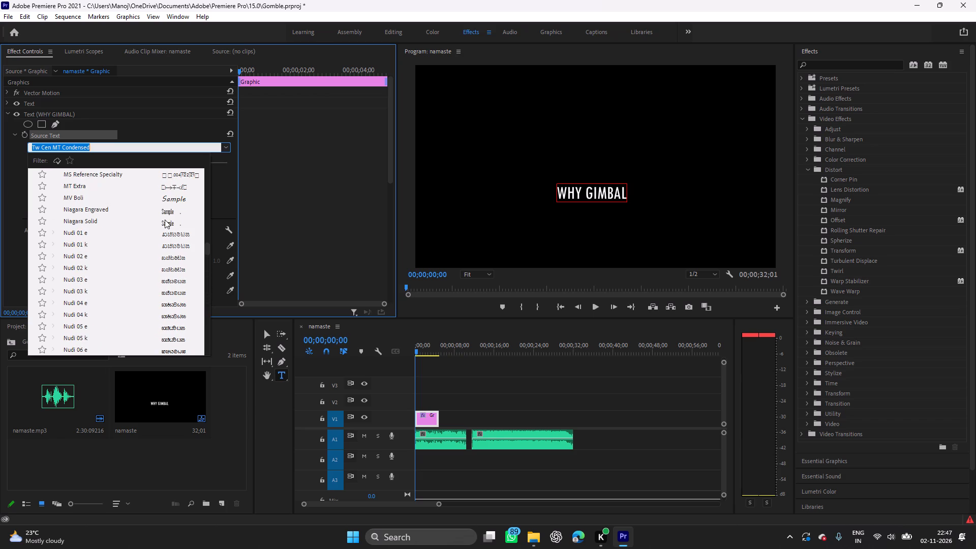
scroll(165, 220, "up", 2)
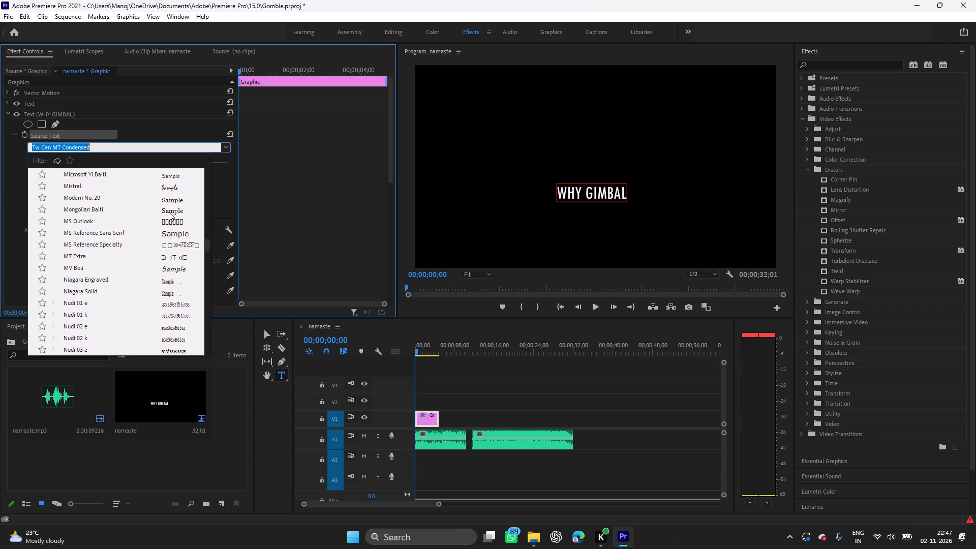
left_click(172, 198)
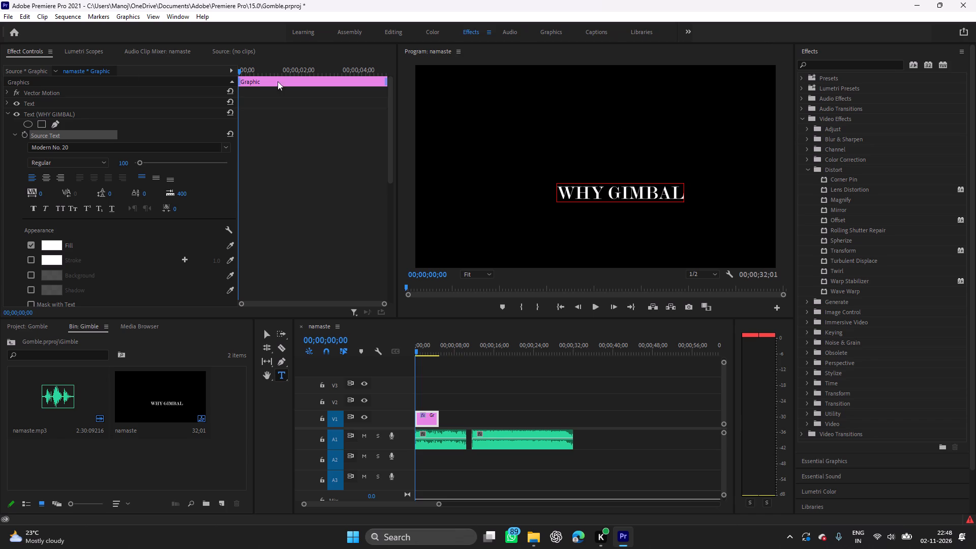
Collapse the title's text properties and set the graphic's vertical Motion position to 600.
left_click(9, 114)
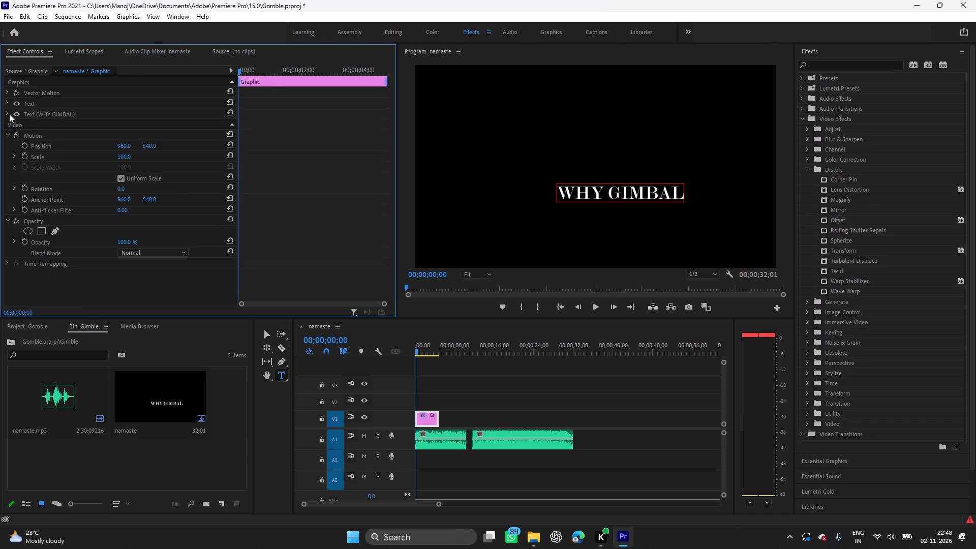
left_click(152, 141)
left_click(152, 142)
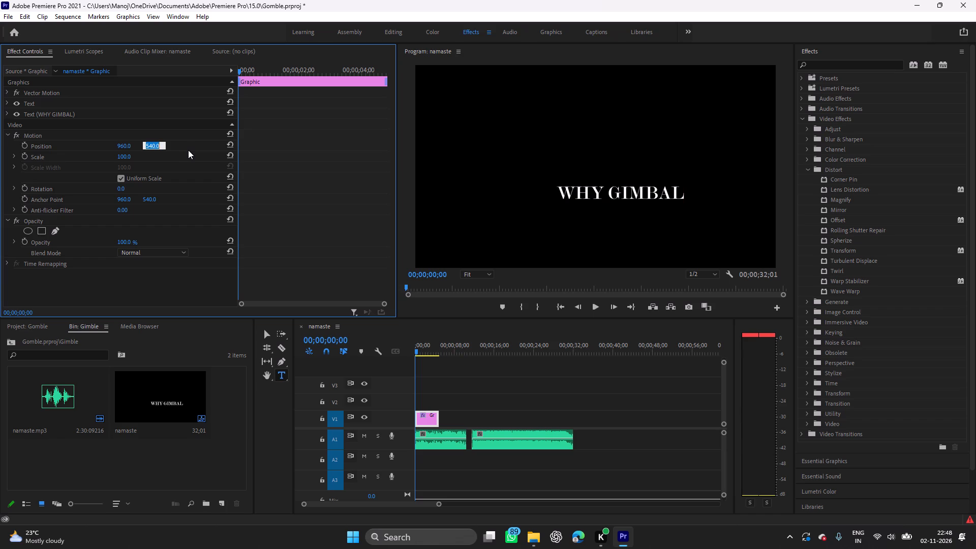
type("600")
key("Return")
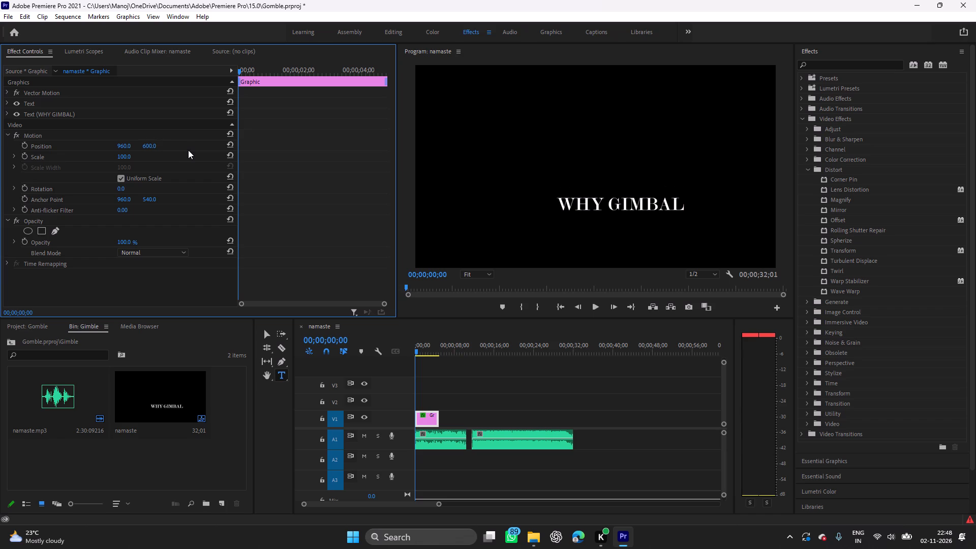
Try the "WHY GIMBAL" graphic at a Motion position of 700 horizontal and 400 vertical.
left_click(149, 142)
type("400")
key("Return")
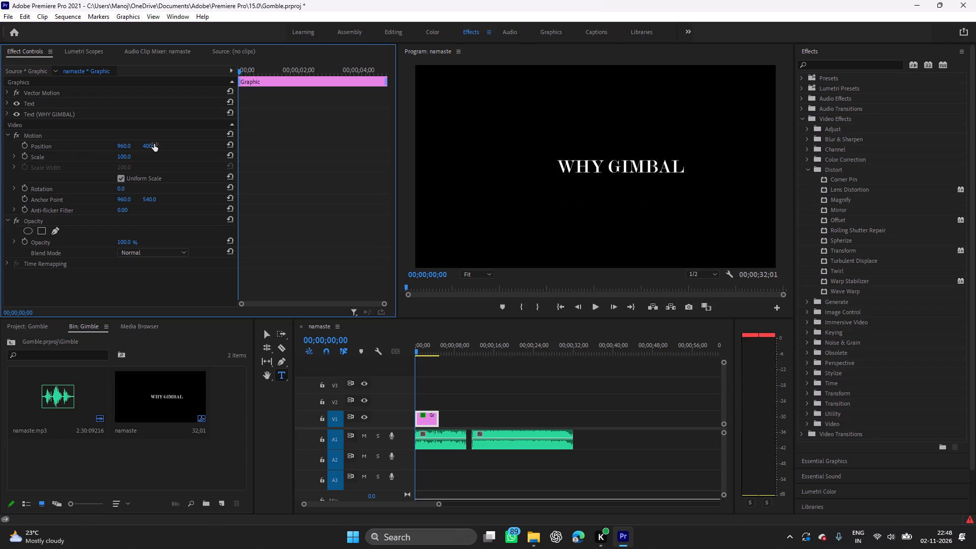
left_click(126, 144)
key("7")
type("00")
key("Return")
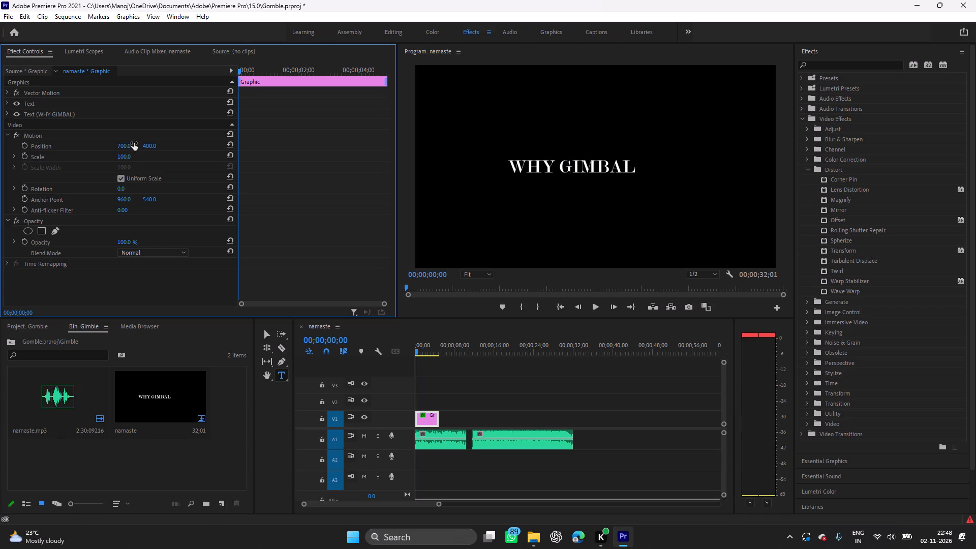
Set the "WHY GIMBAL" graphic's Motion position to 800 horizontal and 380 vertical.
left_click(124, 144)
type("800")
key("Return")
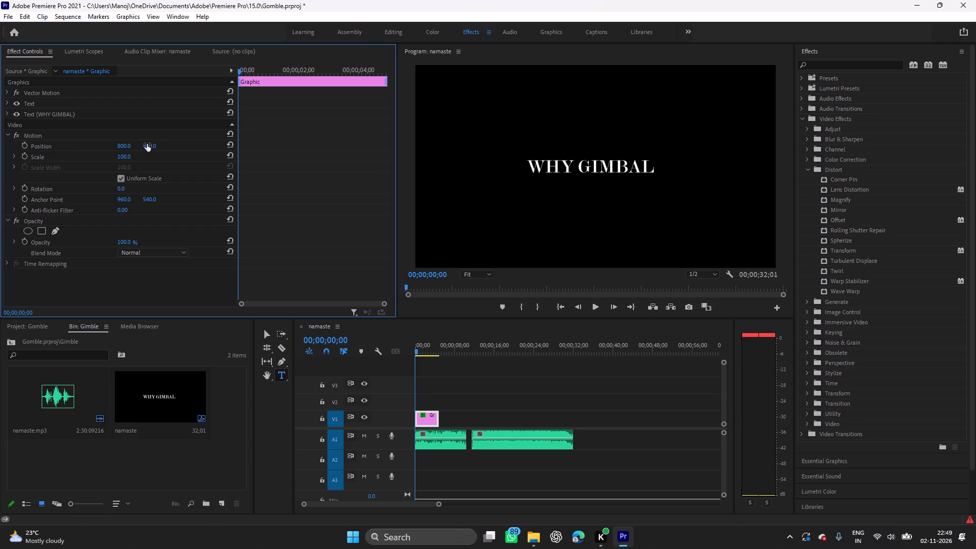
left_click(146, 144)
key("3")
key("8")
key("0")
key("Return")
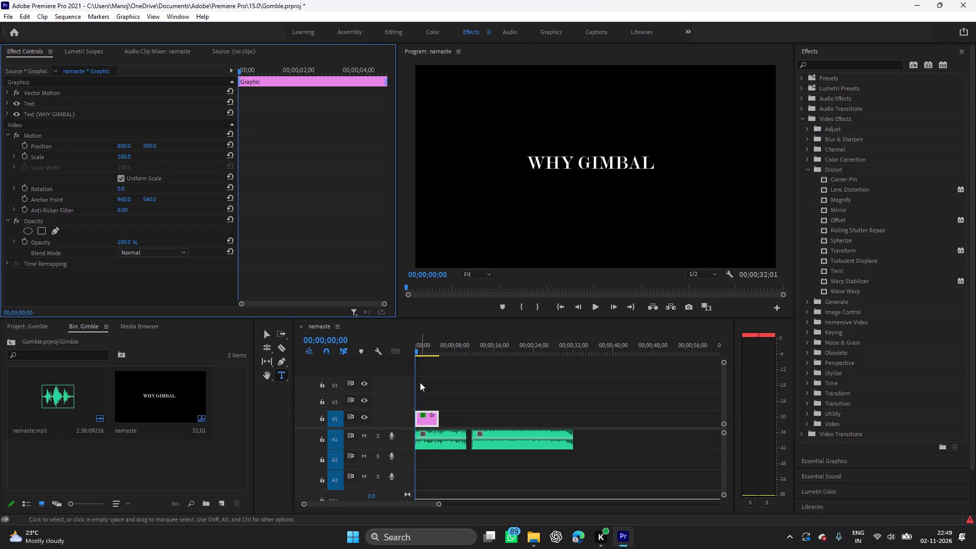
Play the sequence from the start until just past the end of the "WHY GIMBAL" title.
left_click_drag(417, 389, 412, 391)
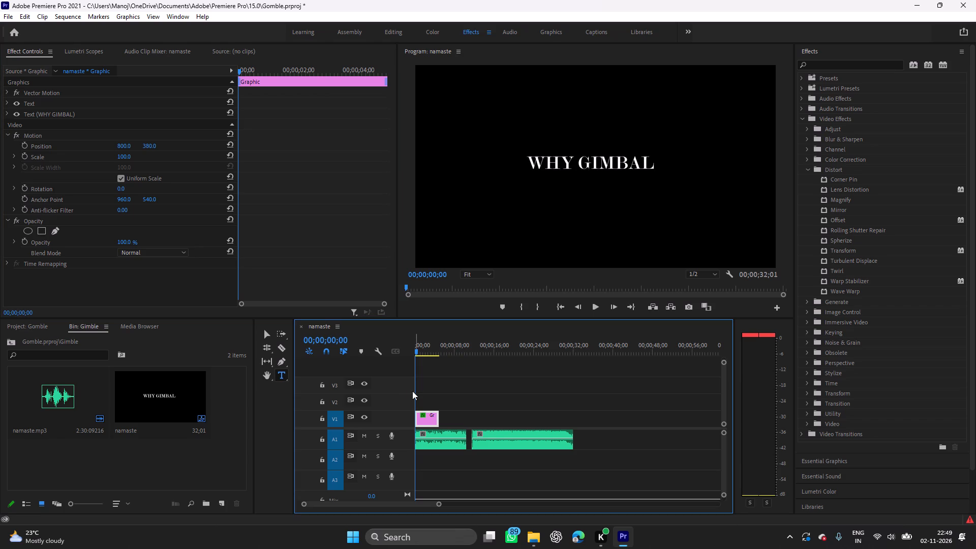
key("space")
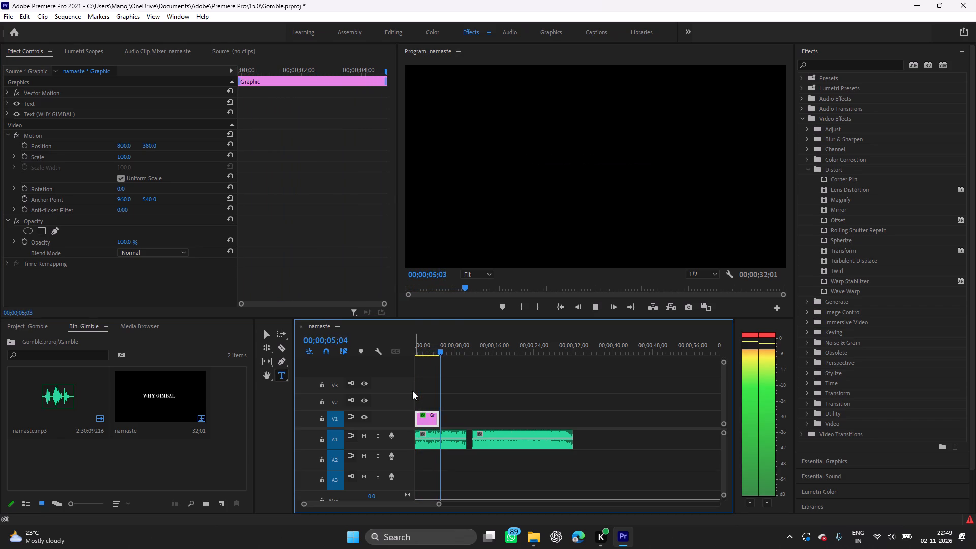
key("space")
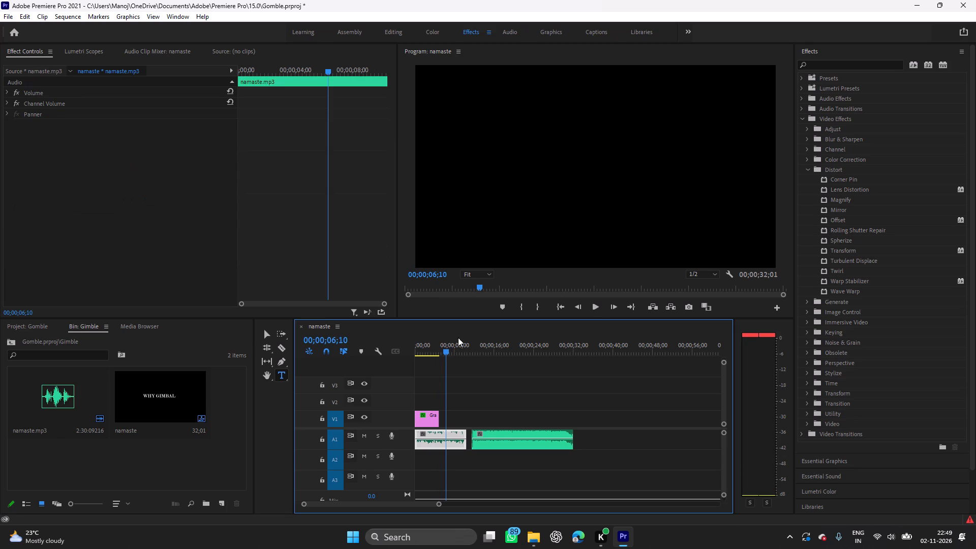
Add a new empty text graphic at the playhead and move its V1 clip directly after the "WHY GIMBAL" clip.
left_click(477, 384)
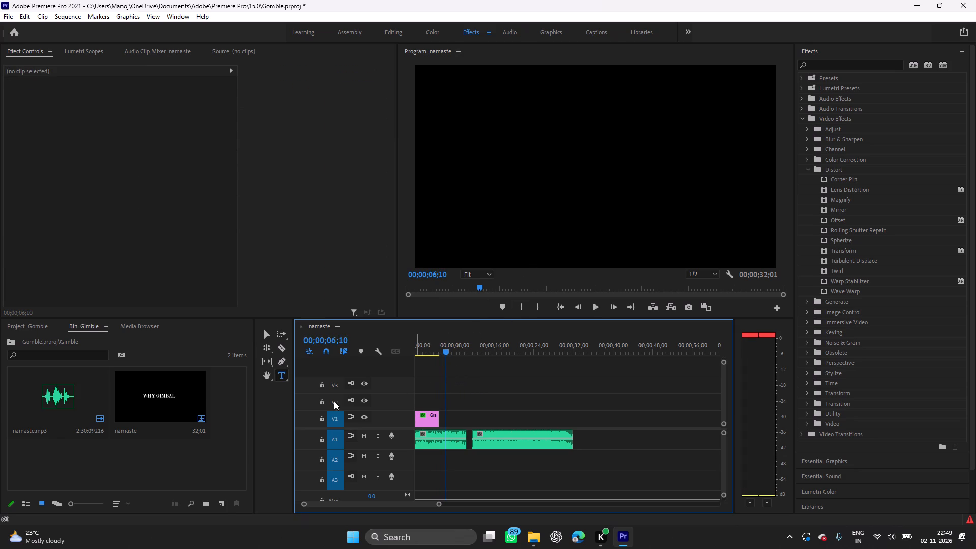
left_click(284, 379)
left_click(567, 149)
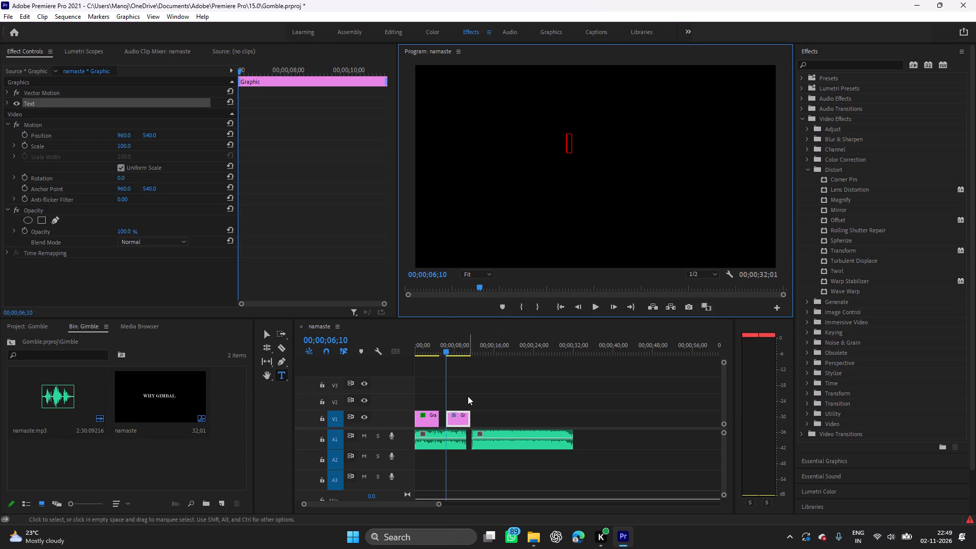
left_click_drag(460, 415, 453, 417)
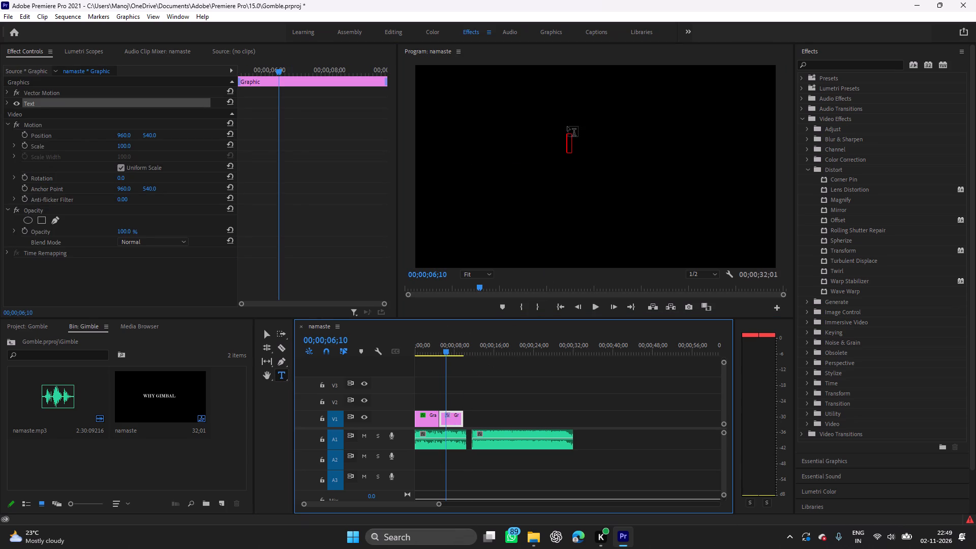
Enter "WHY OSMO ?" as the text of the new title graphic.
left_click(567, 144)
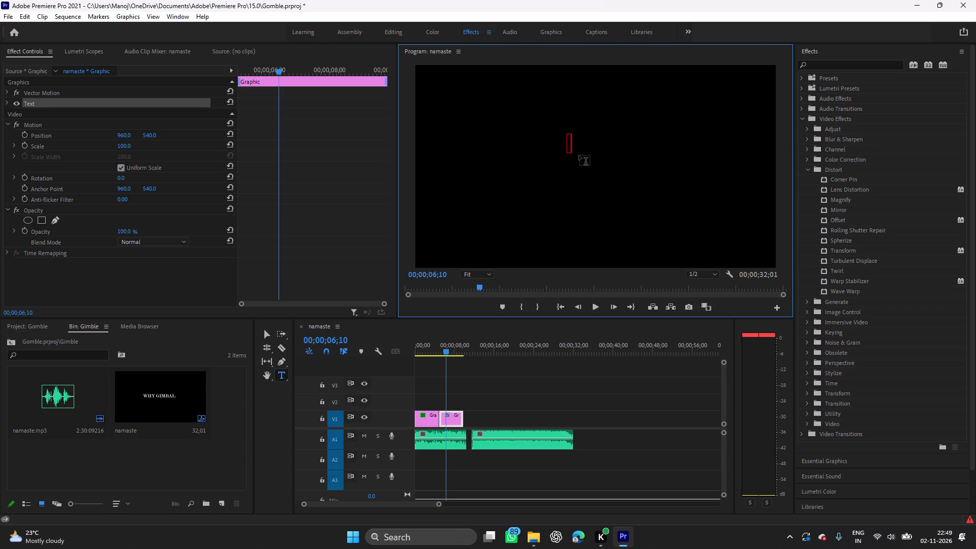
left_click(570, 144)
type("WH")
key("y")
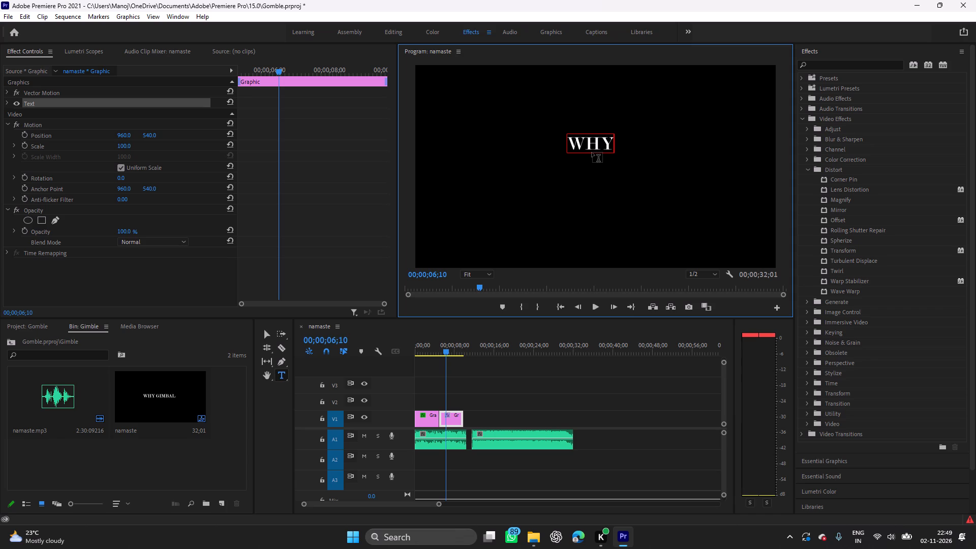
key("space")
type("OSMO")
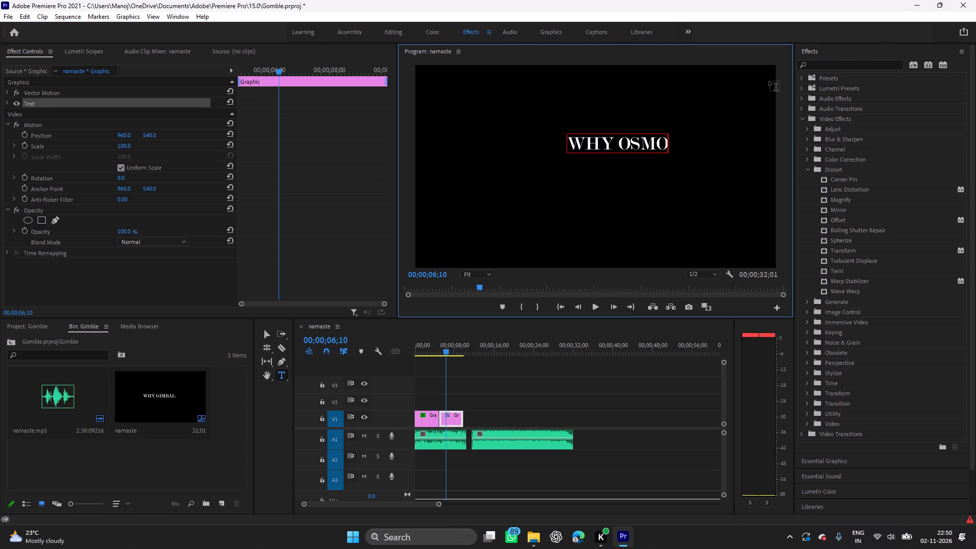
left_click(666, 146)
key("shift+question")
key("Left")
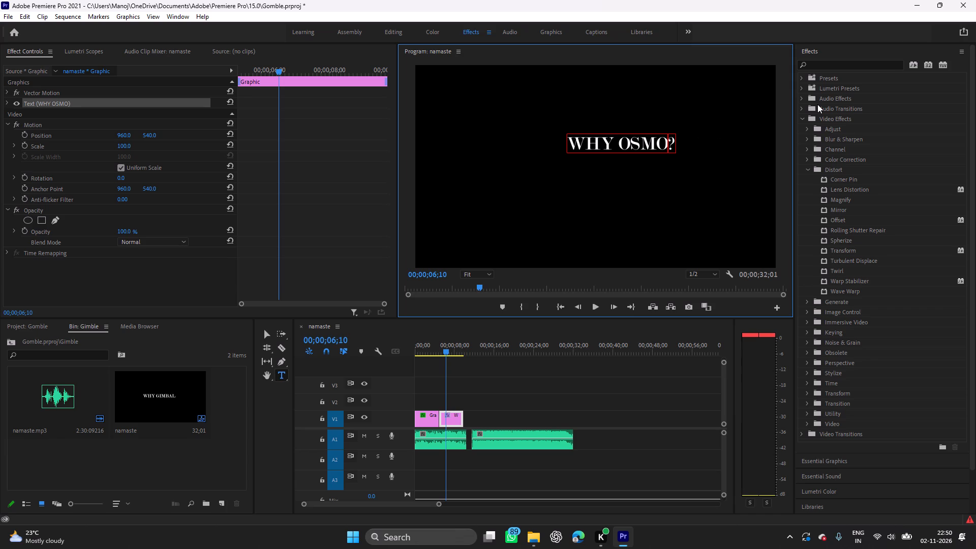
key("space")
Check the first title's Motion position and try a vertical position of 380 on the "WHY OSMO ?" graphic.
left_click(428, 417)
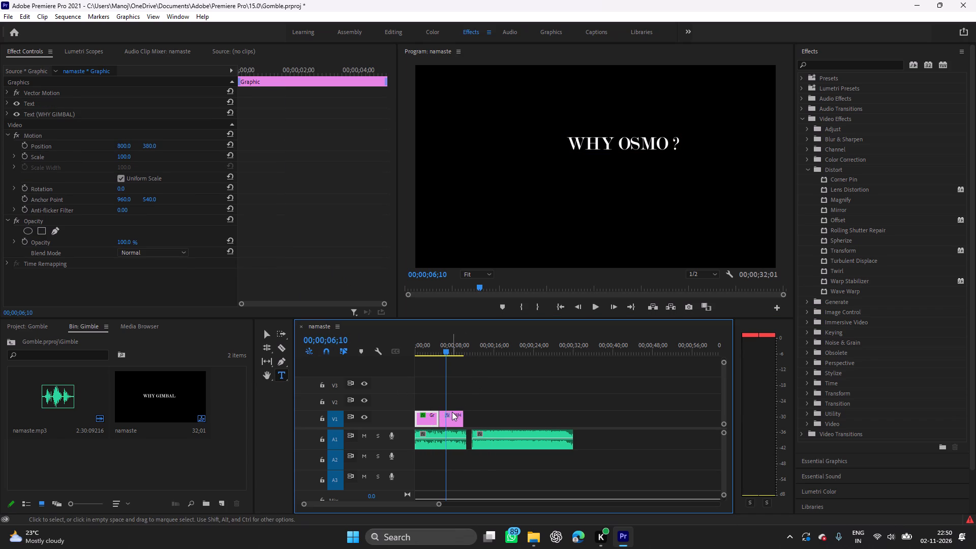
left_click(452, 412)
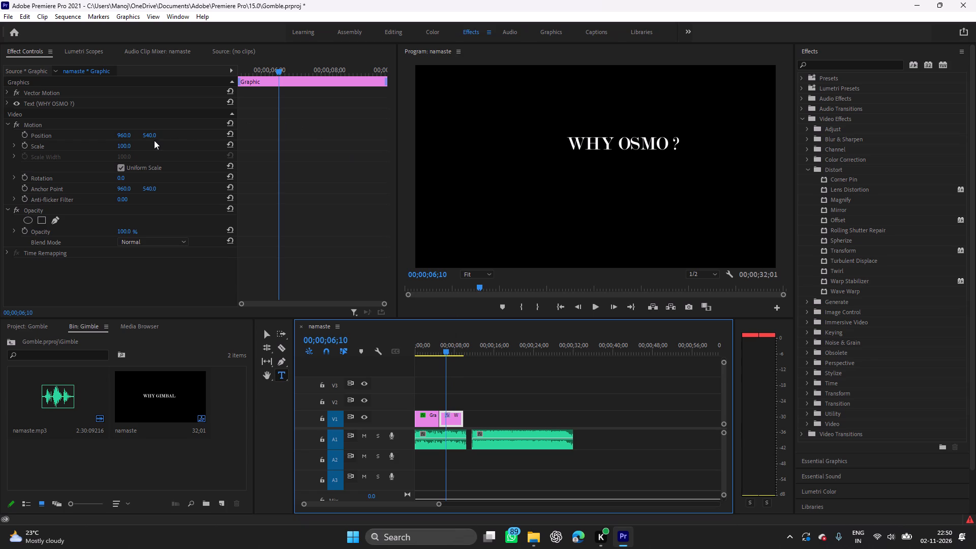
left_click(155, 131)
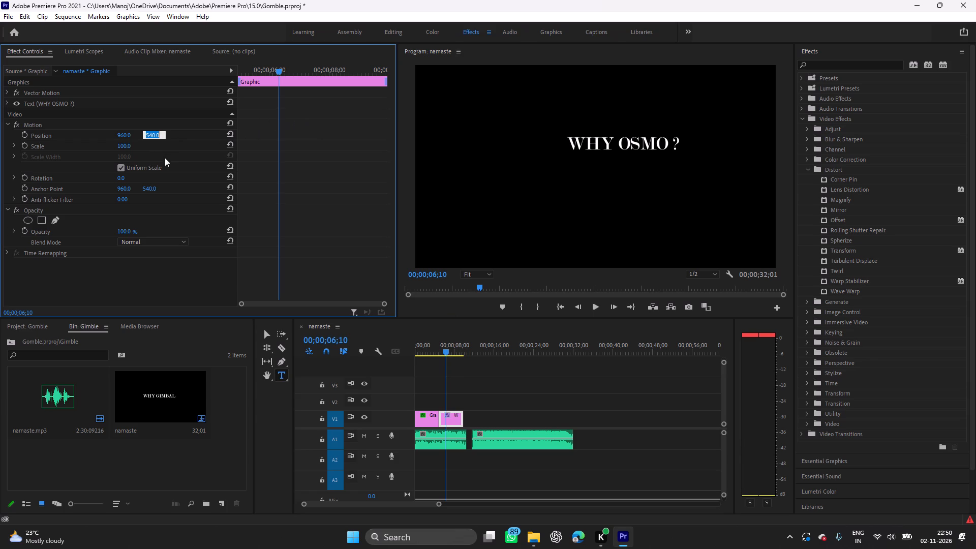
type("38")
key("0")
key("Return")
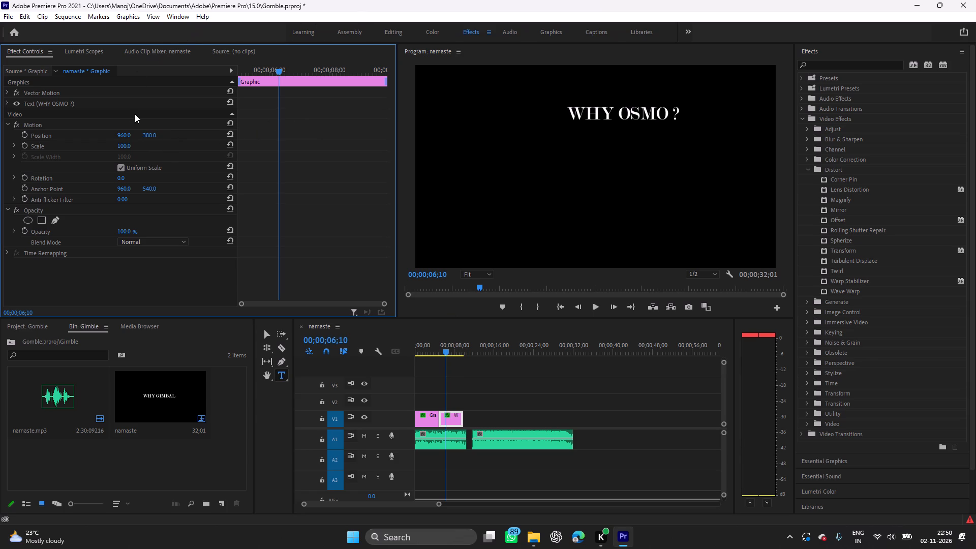
Set the "WHY OSMO ?" graphic's Motion position to 400 horizontal and 450 vertical.
left_click(123, 132)
type("400")
key("Return")
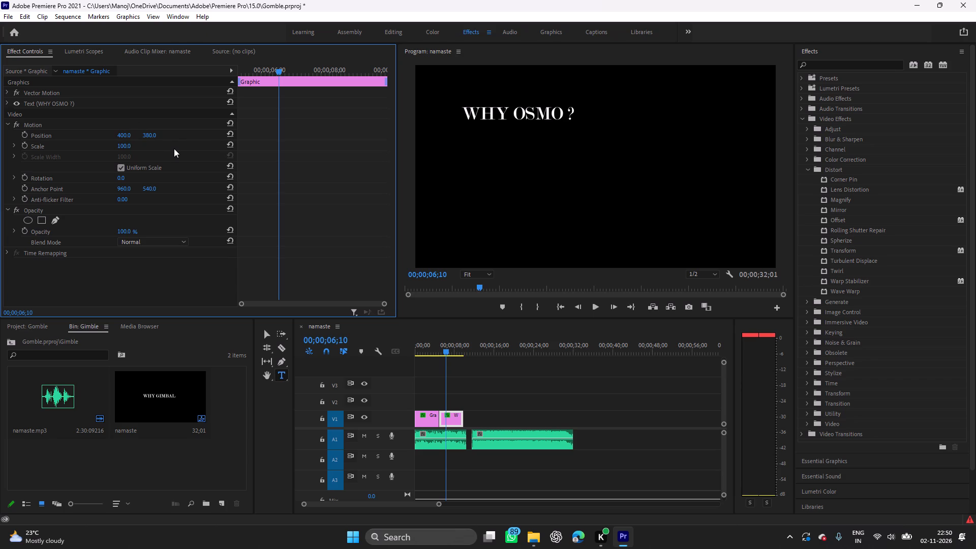
left_click(151, 133)
type("450")
key("Return")
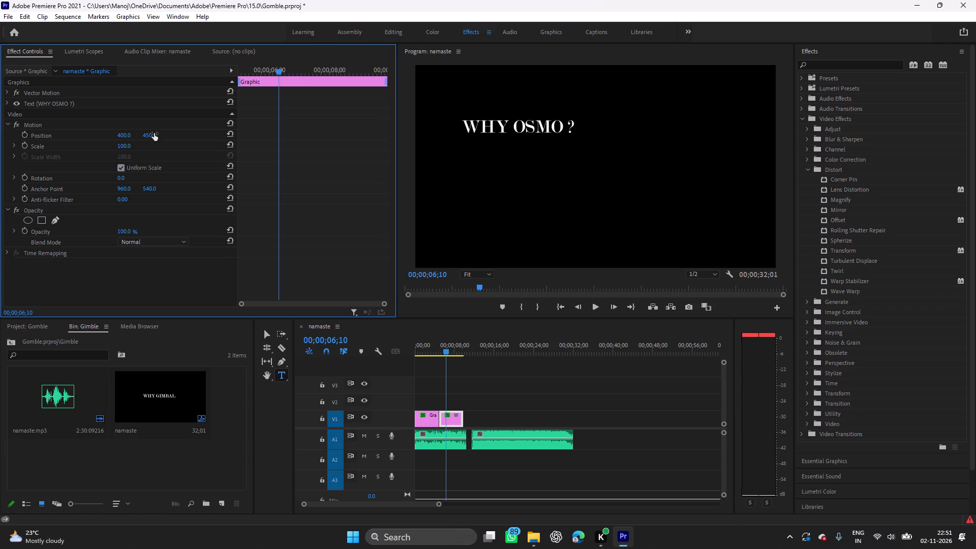
Set the "WHY OSMO ?" graphic's Motion position to 800 horizontal and 650 vertical, after trying 600 vertical.
left_click(154, 133)
left_click(121, 133)
type("800")
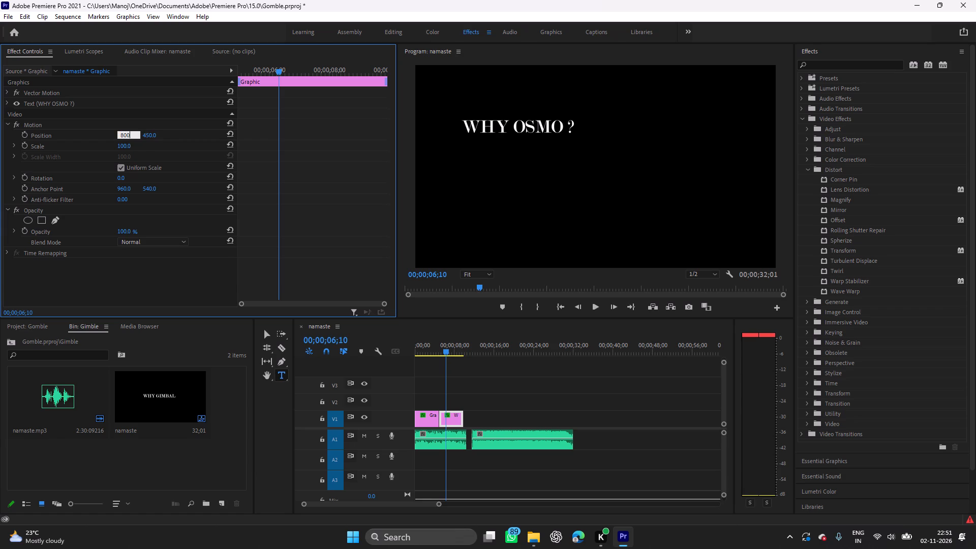
key("Return")
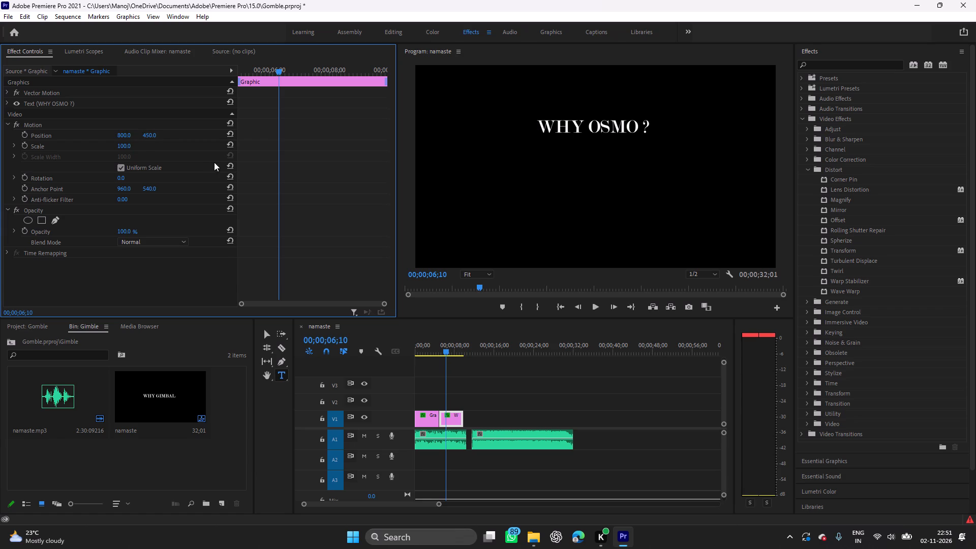
left_click(150, 131)
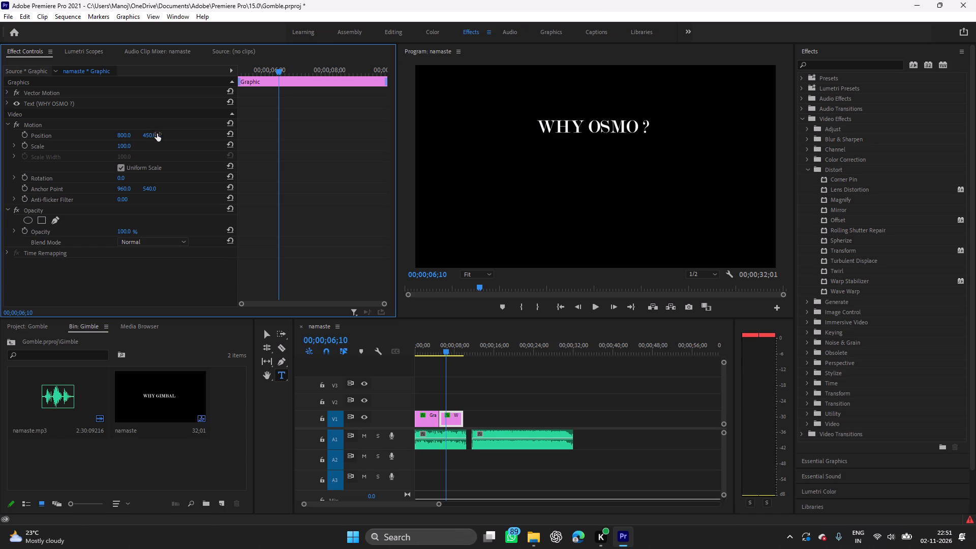
left_click(152, 134)
key("6")
type("00")
key("Return")
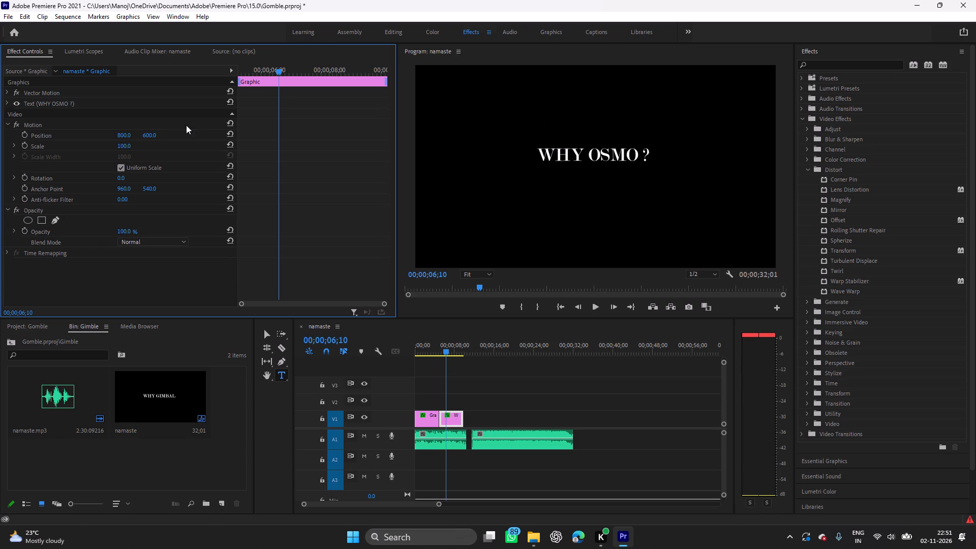
left_click(146, 134)
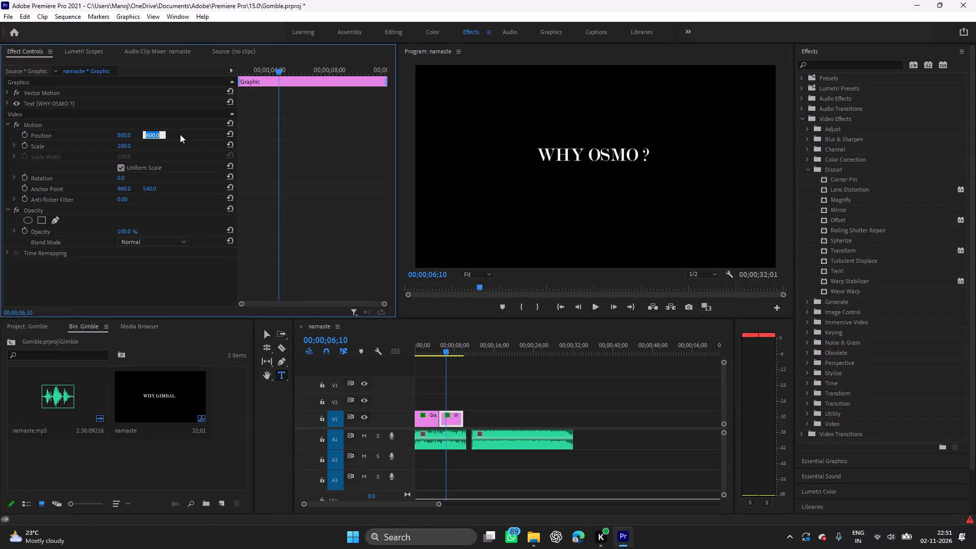
type("65")
key("0")
key("Return")
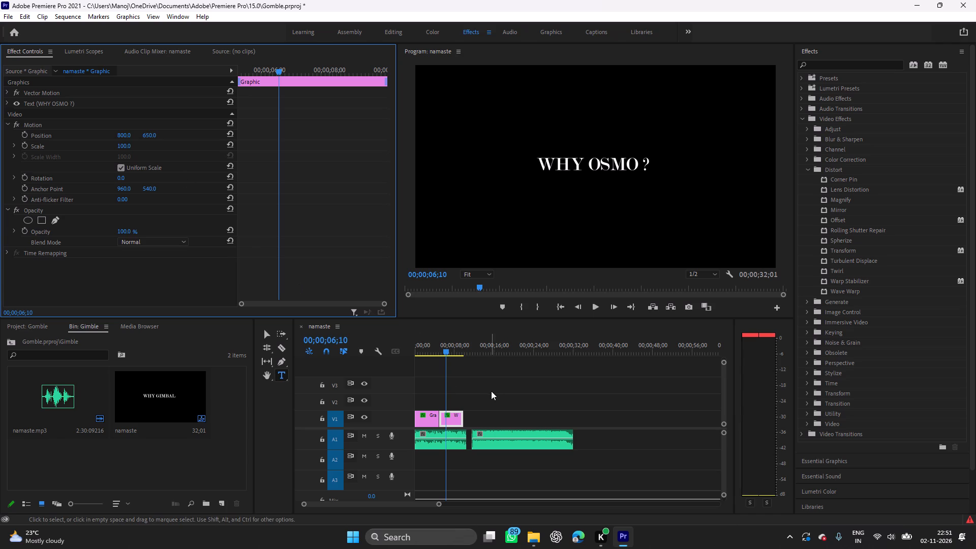
Compare the placement of the two titles across their cut and play the sequence from its start.
left_click_drag(446, 369, 430, 370)
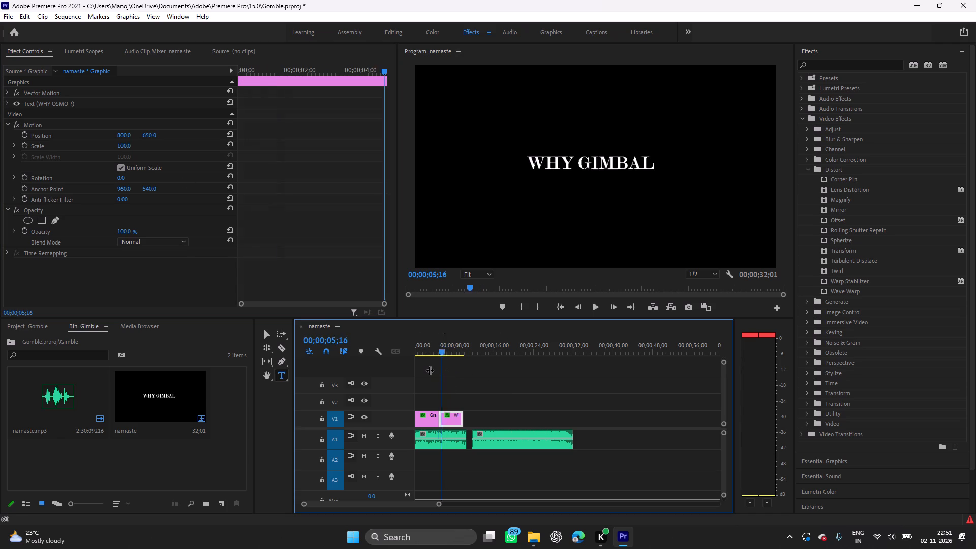
left_click_drag(430, 370, 441, 371)
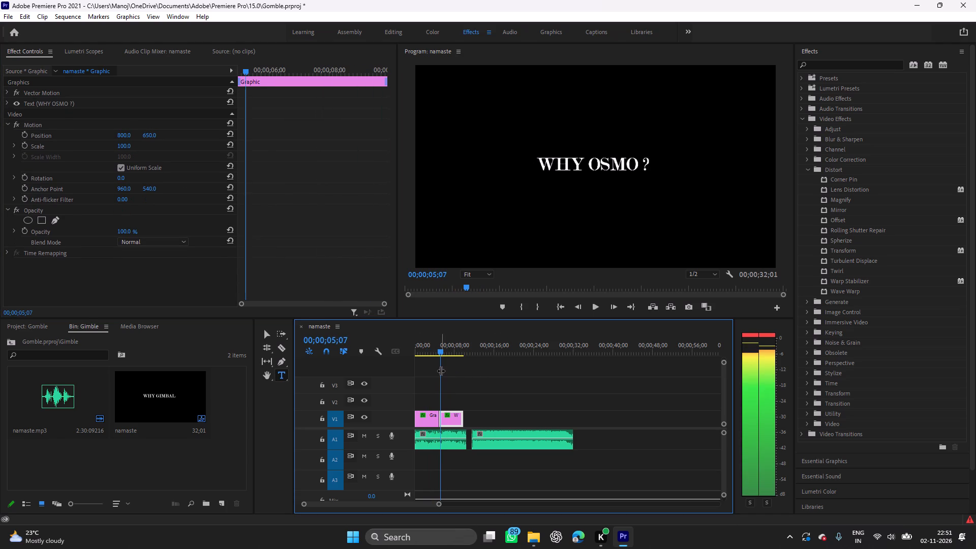
left_click_drag(441, 371, 443, 373)
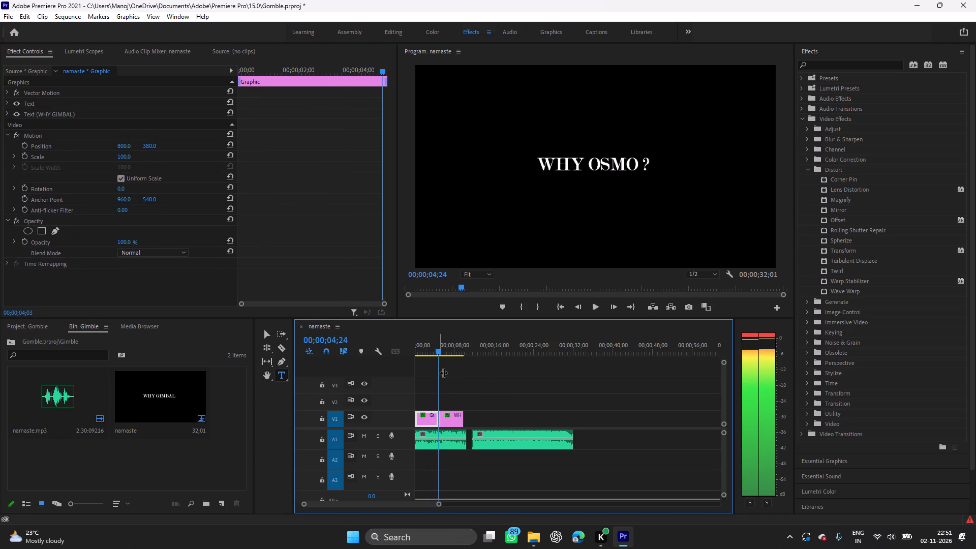
left_click_drag(443, 373, 439, 374)
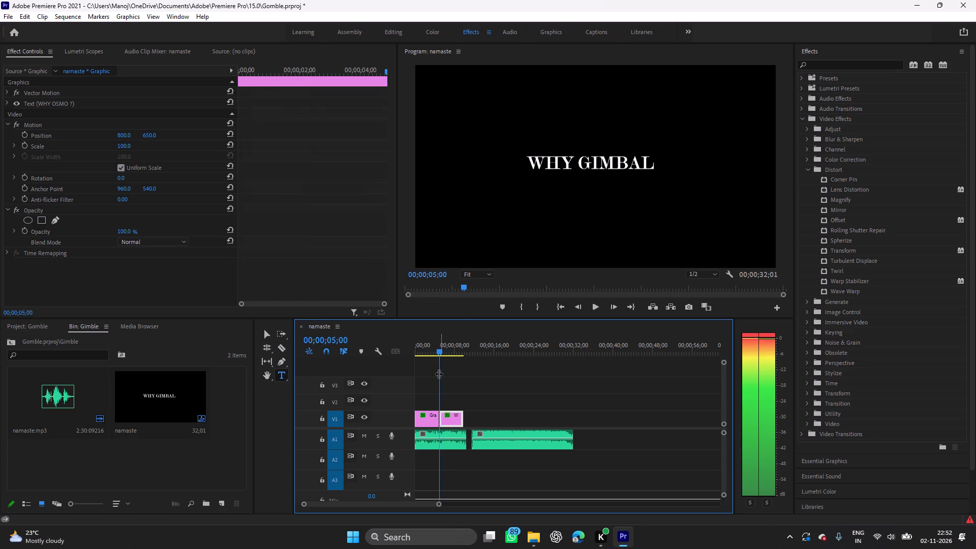
left_click_drag(439, 374, 394, 384)
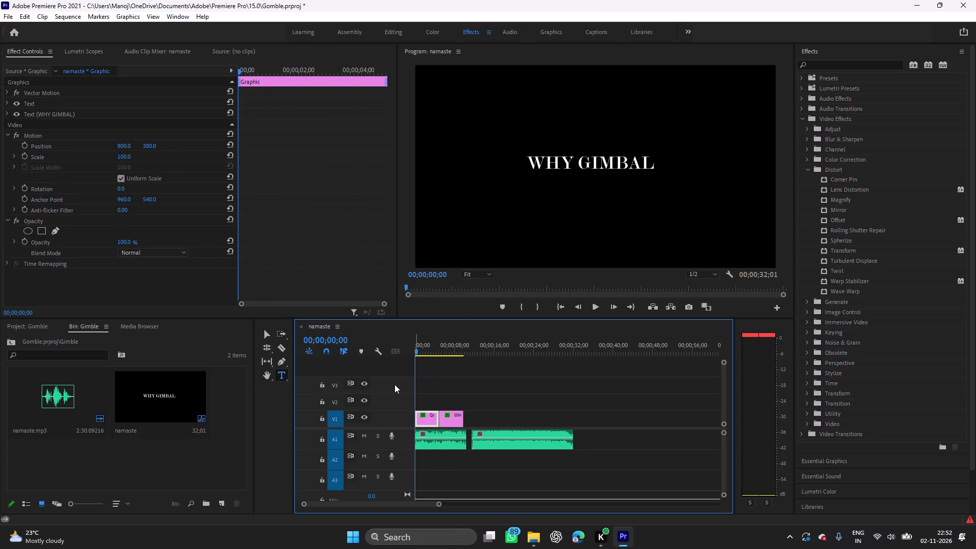
key("space")
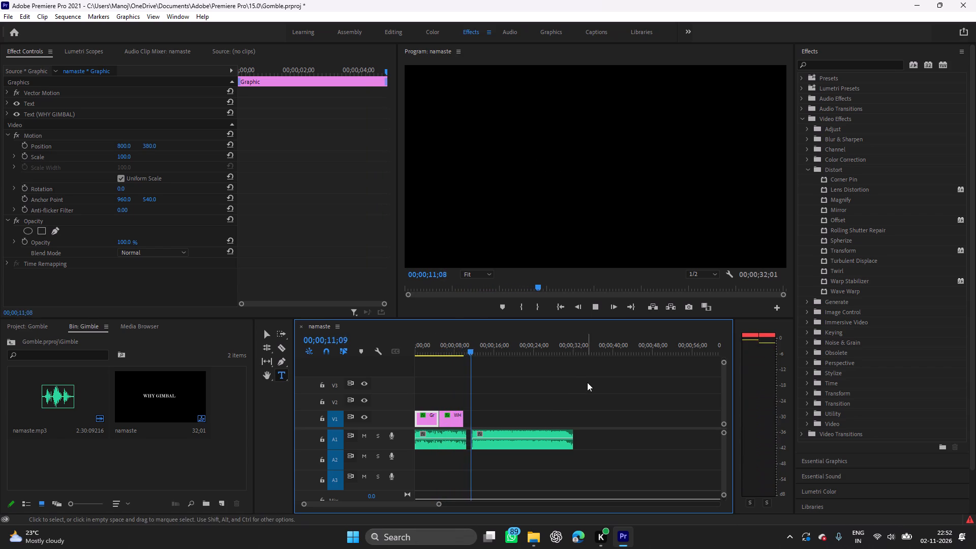
key("space")
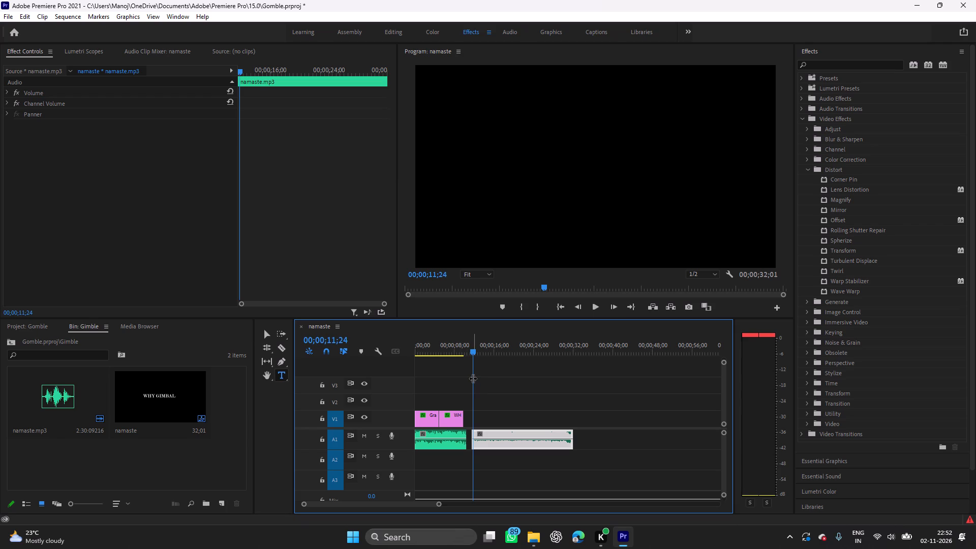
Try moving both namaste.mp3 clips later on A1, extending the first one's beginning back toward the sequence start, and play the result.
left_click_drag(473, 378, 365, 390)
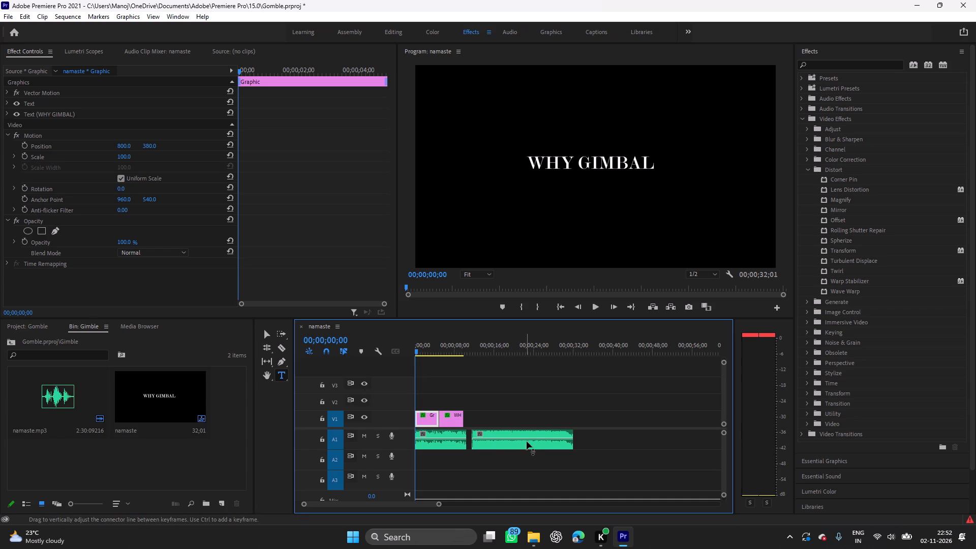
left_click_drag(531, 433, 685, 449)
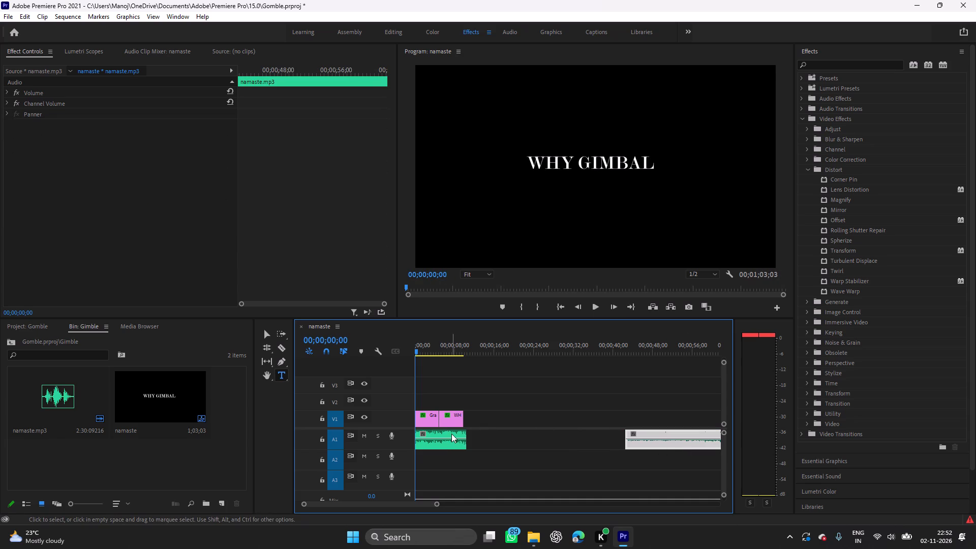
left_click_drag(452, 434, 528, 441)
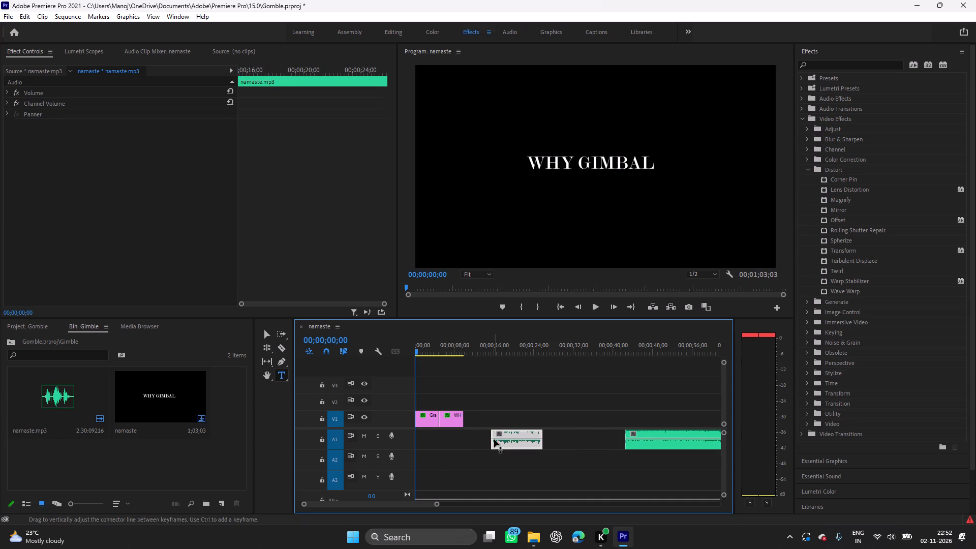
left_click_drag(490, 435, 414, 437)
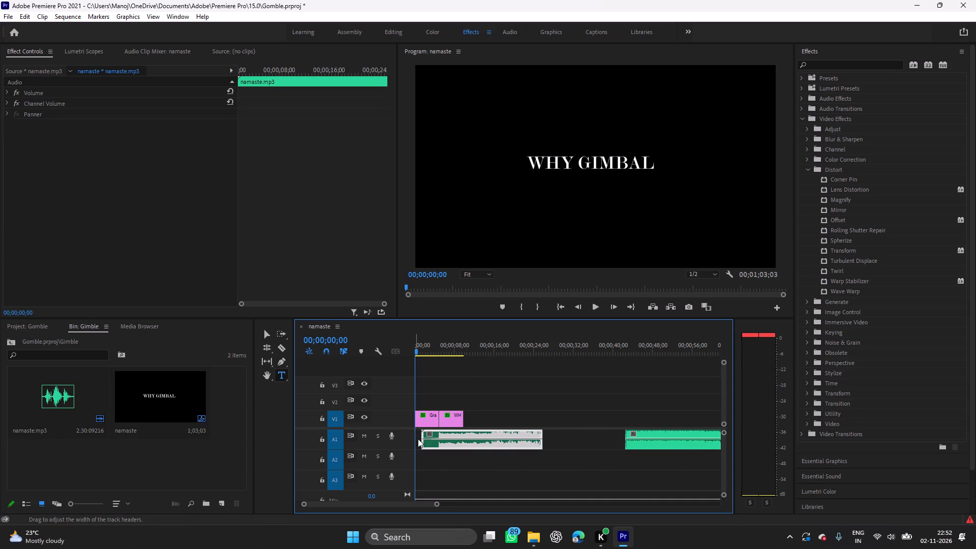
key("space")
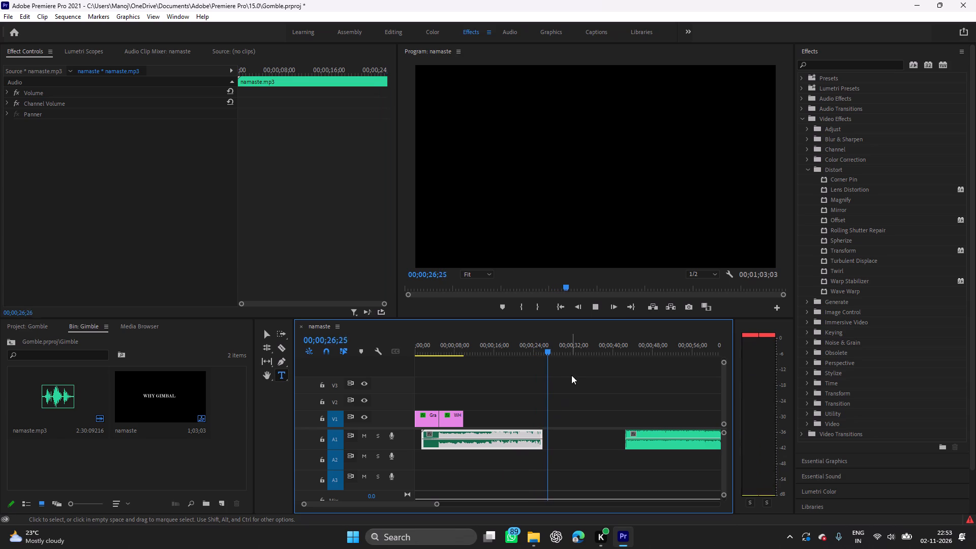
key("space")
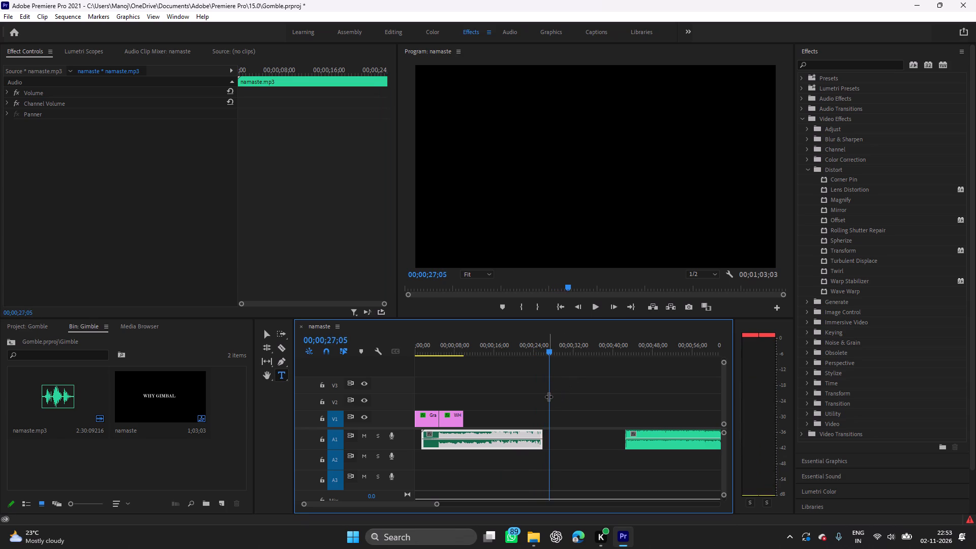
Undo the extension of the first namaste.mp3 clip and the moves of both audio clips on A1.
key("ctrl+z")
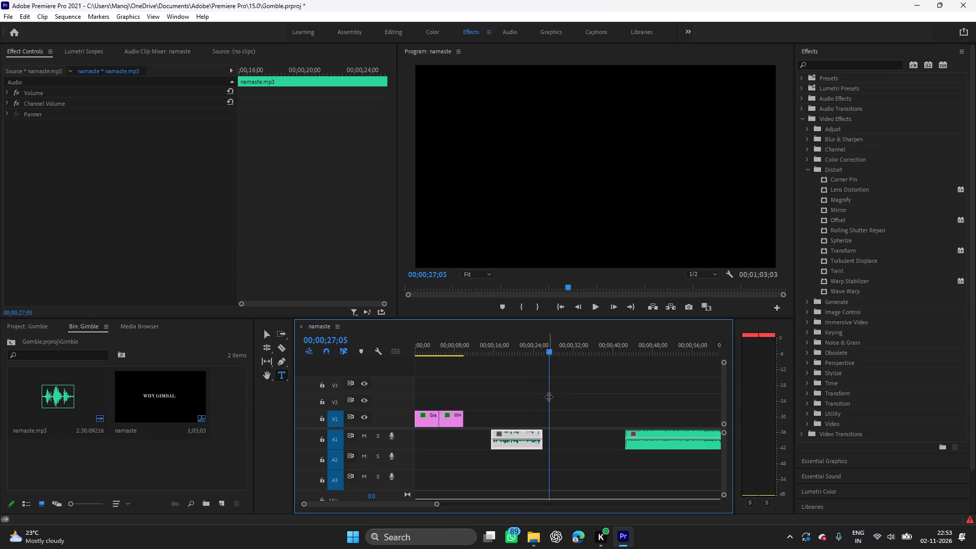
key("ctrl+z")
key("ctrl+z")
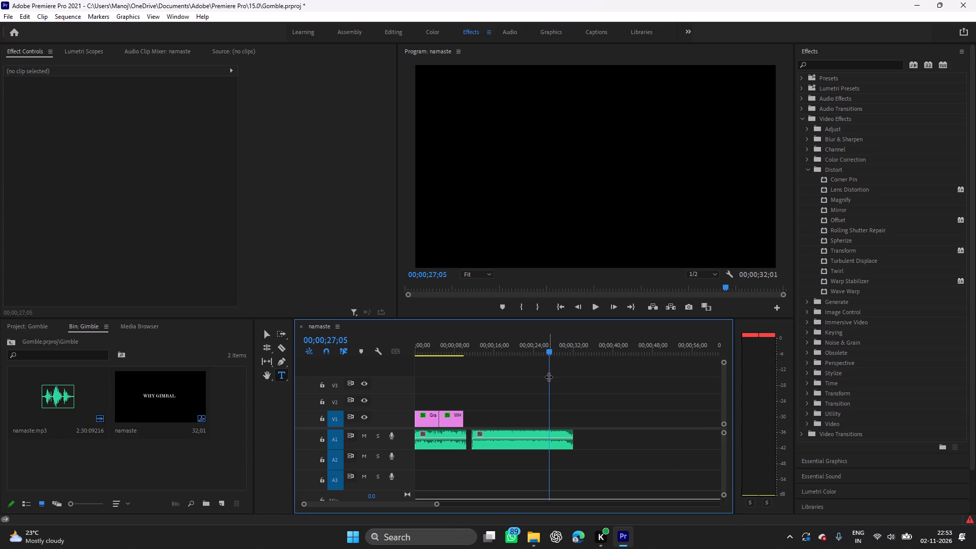
Play the sequence from the start through both titles and the first audio clip.
left_click_drag(548, 377, 409, 399)
key("space")
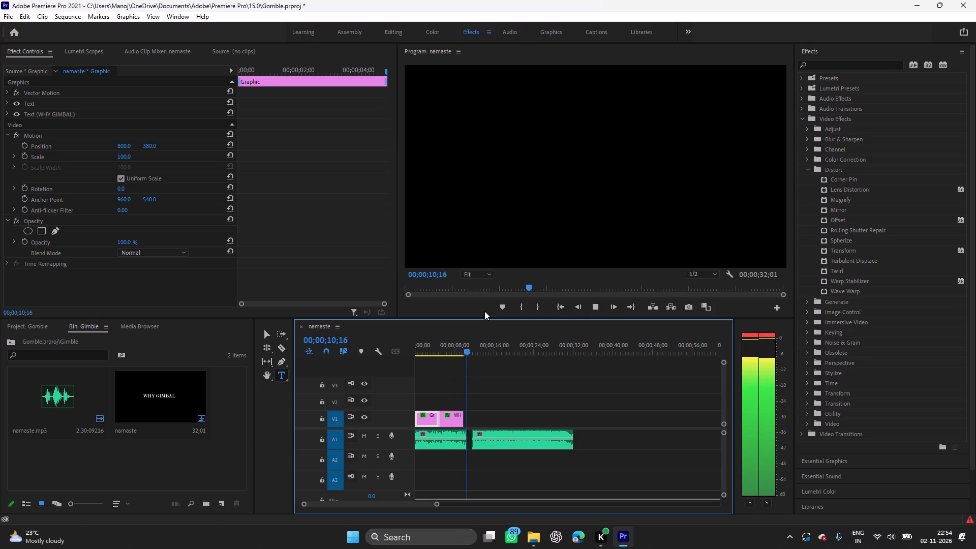
key("space")
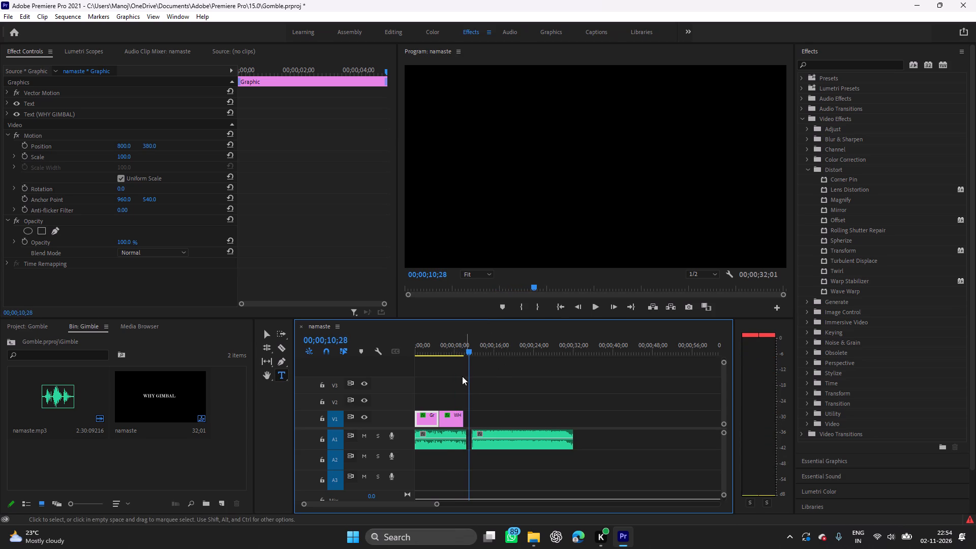
Append a space and a question mark to the first title so it reads "WHY GIMBAL ?".
left_click_drag(469, 382, 395, 378)
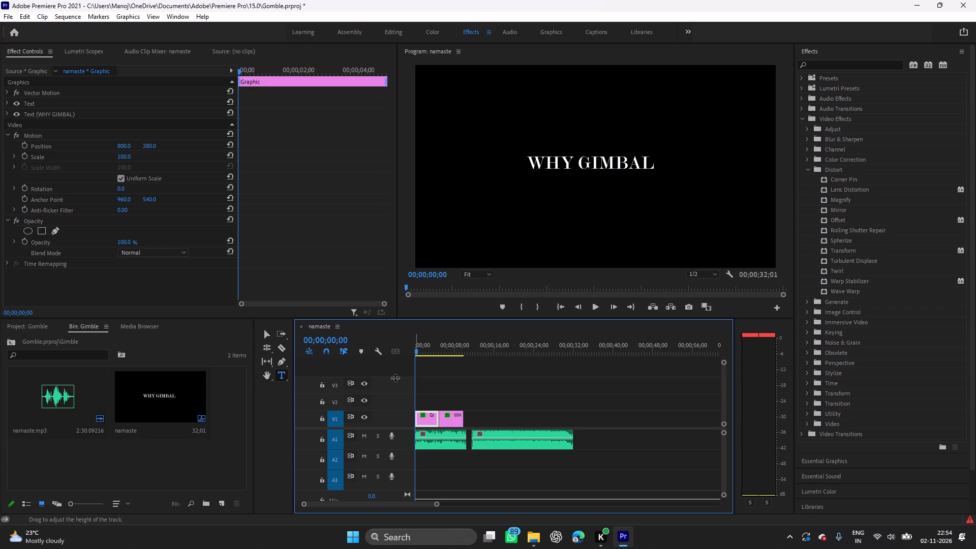
left_click(586, 168)
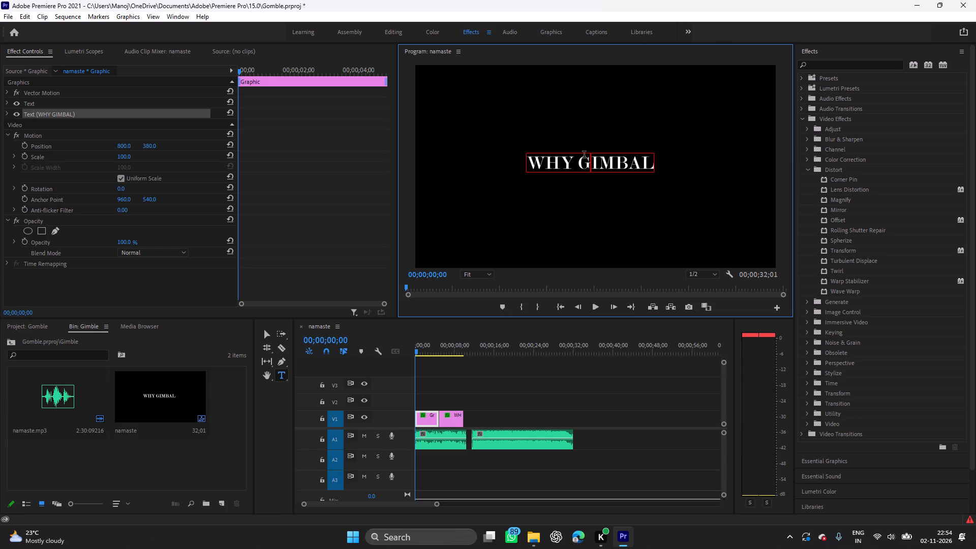
left_click(650, 161)
key("space")
key("shift+question")
left_click(698, 205)
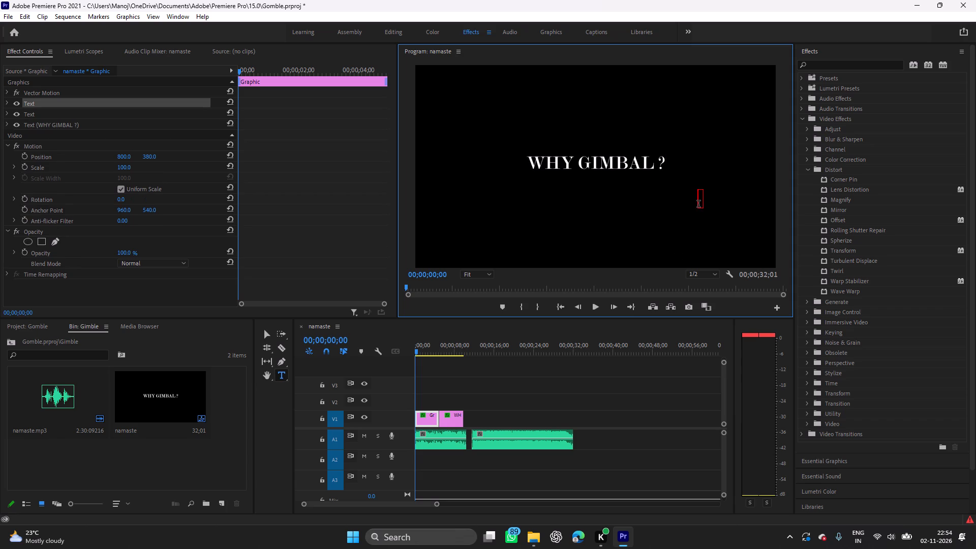
Play the sequence from the start to review both titles with the audio.
left_click_drag(415, 384, 396, 382)
key("space")
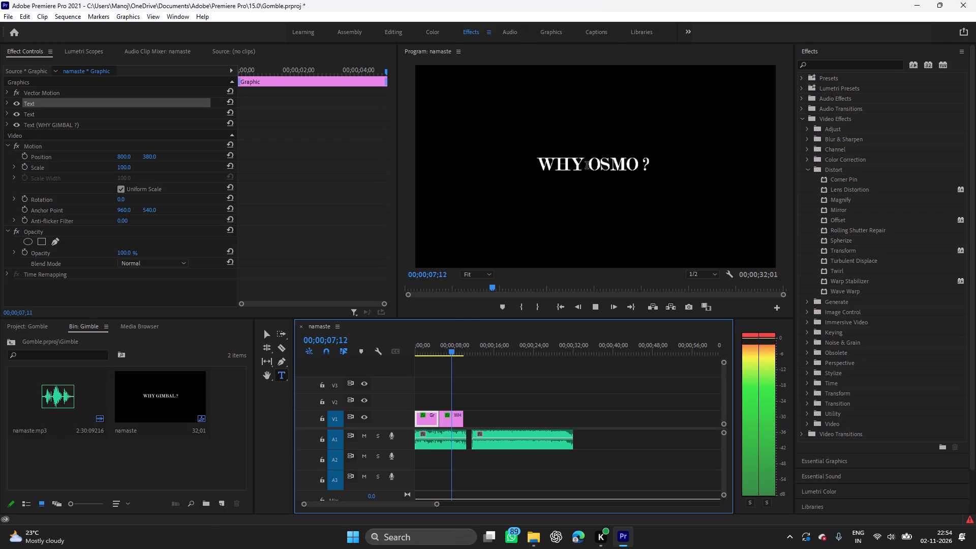
key("space")
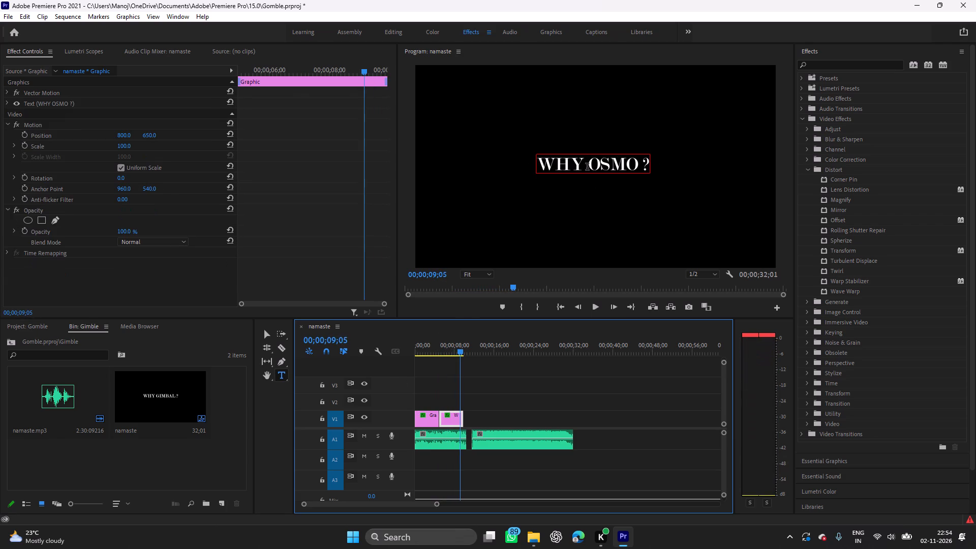
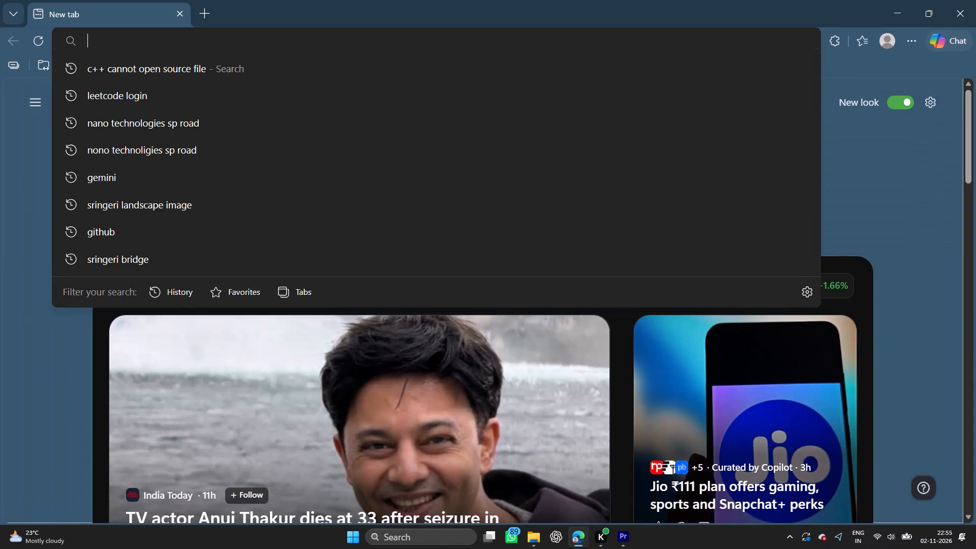
Search the web for the DJI logo.
type("DJI")
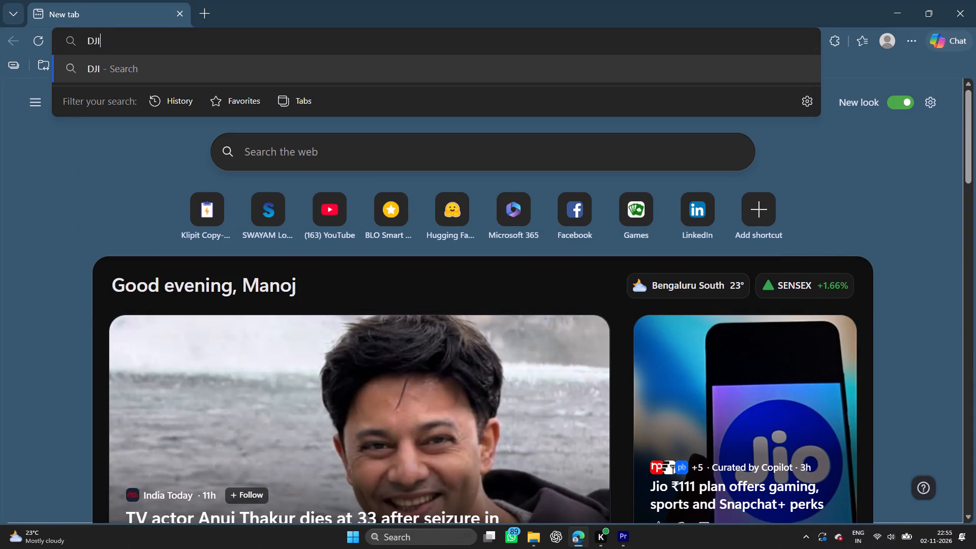
key("space")
type("LP")
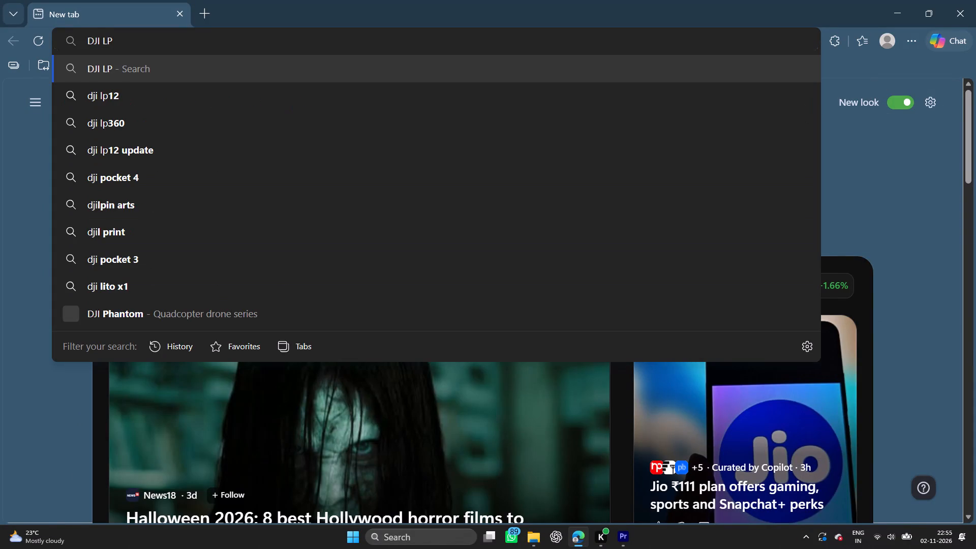
type("GO")
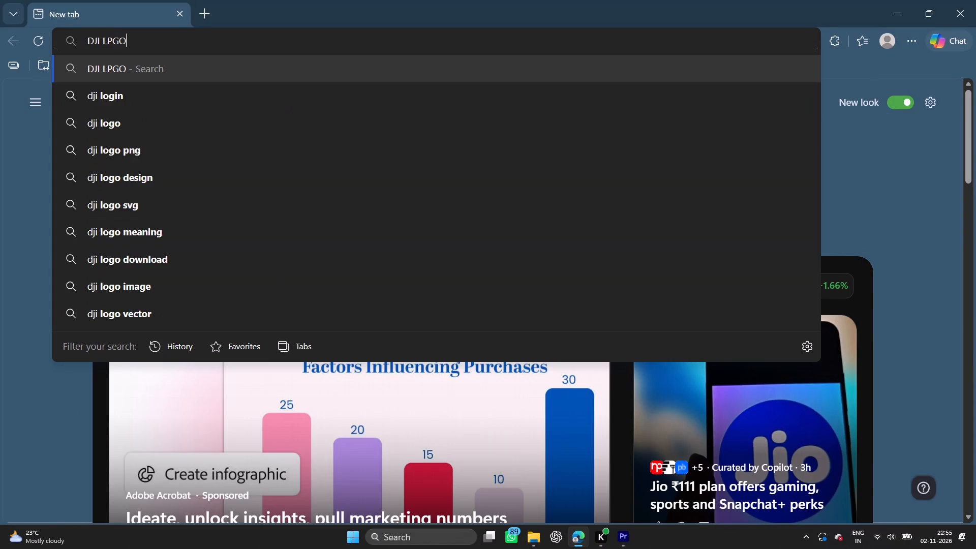
key("Return")
Find and open the portrait image of the white DJI logo on a black background among the image results.
scroll(342, 145, "down", 1)
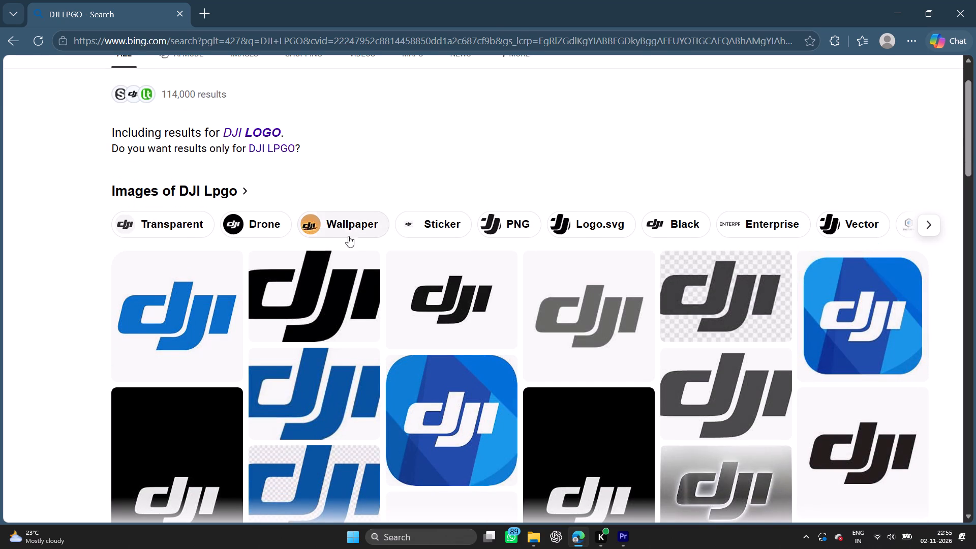
scroll(350, 310, "down", 2)
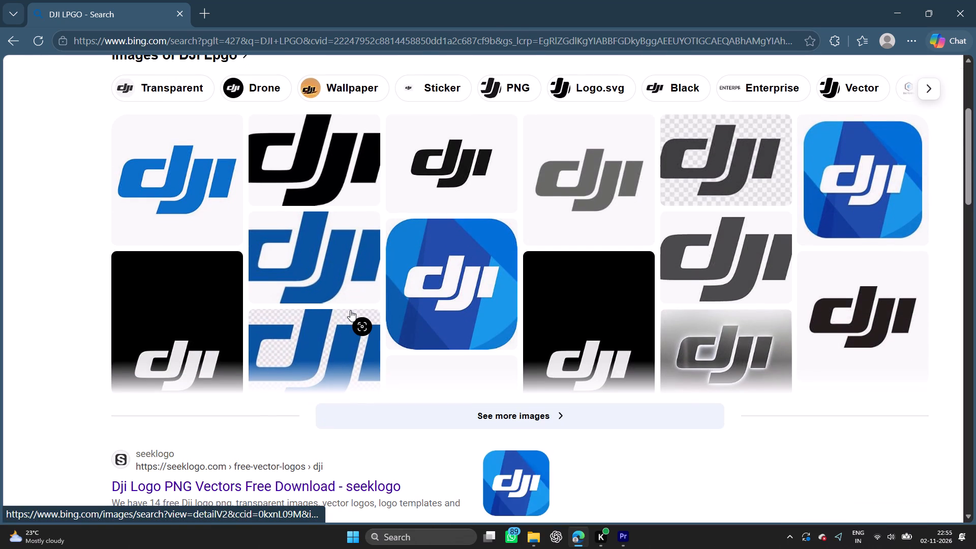
scroll(350, 311, "up", 1)
scroll(350, 311, "down", 1)
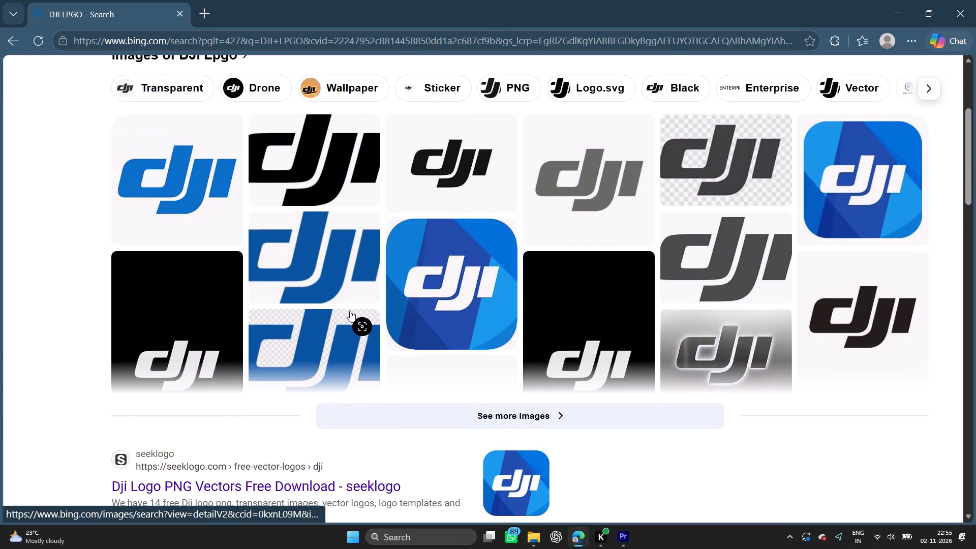
left_click(186, 317)
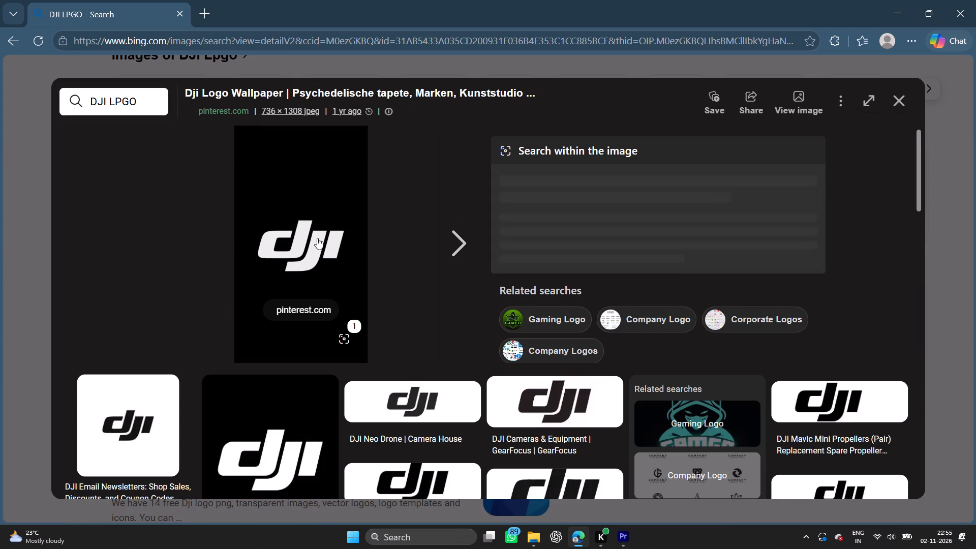
Save the white-on-black DJI logo image as a JPG, keeping its suggested name, in D:\Manu\MANU\Edits\Gimble.
right_click(317, 237)
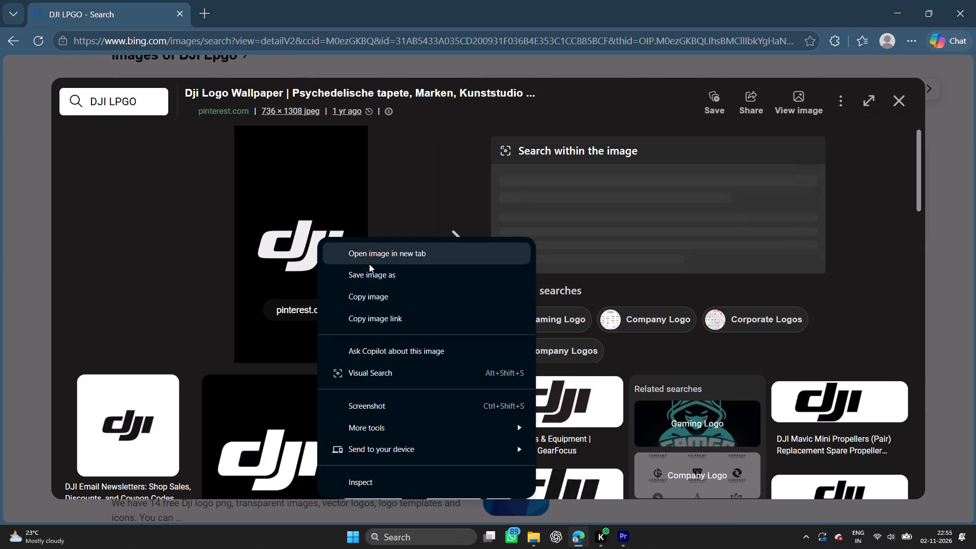
left_click(373, 268)
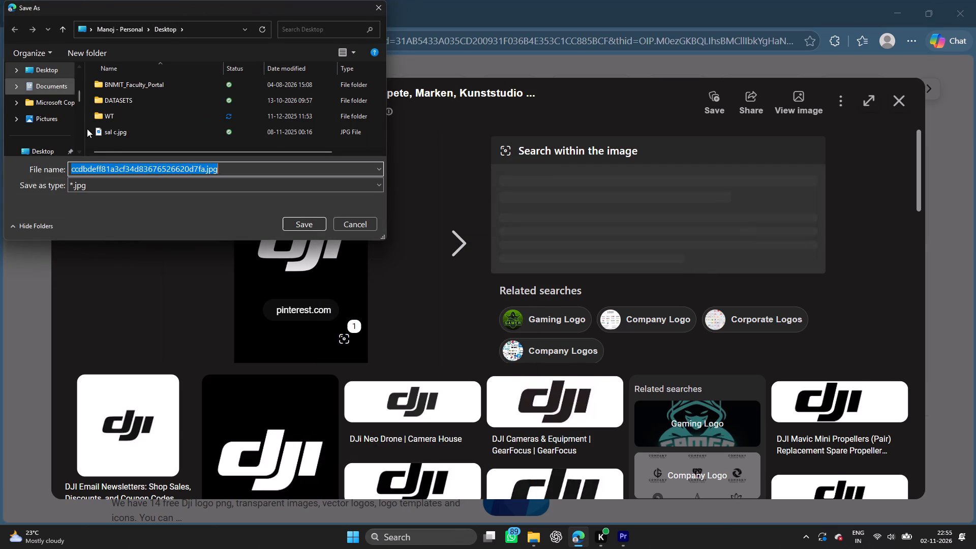
scroll(67, 142, "down", 1)
scroll(67, 142, "up", 1)
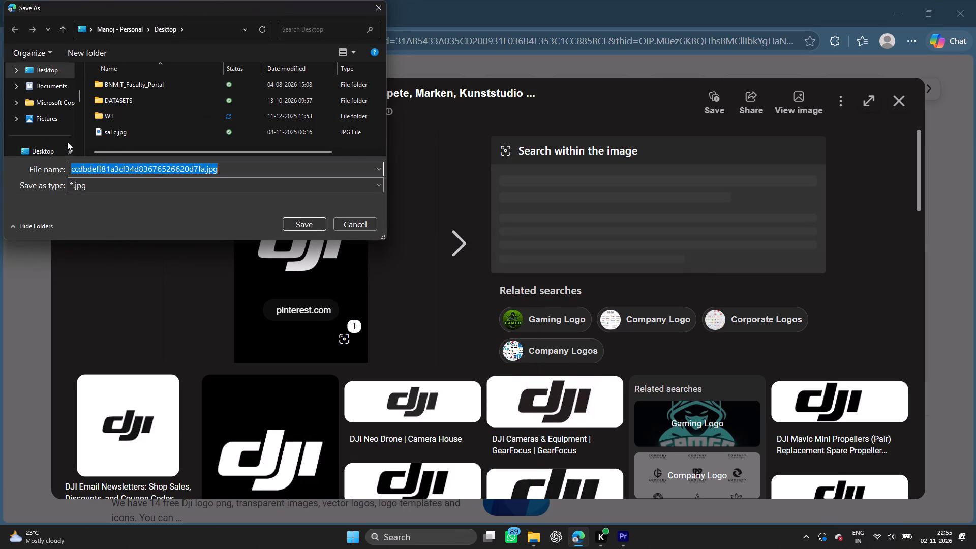
scroll(52, 124, "down", 6)
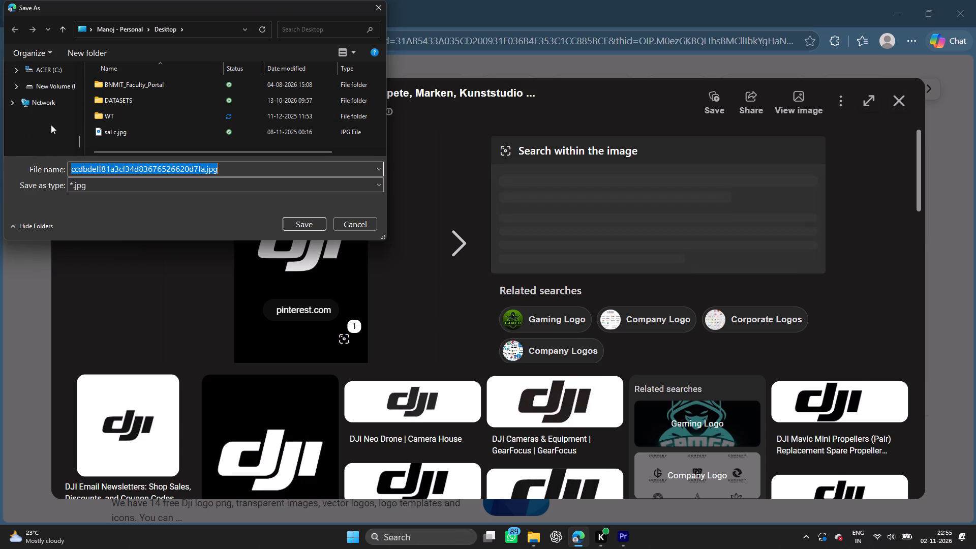
scroll(51, 117, "up", 1)
scroll(52, 116, "down", 1)
left_click(63, 82)
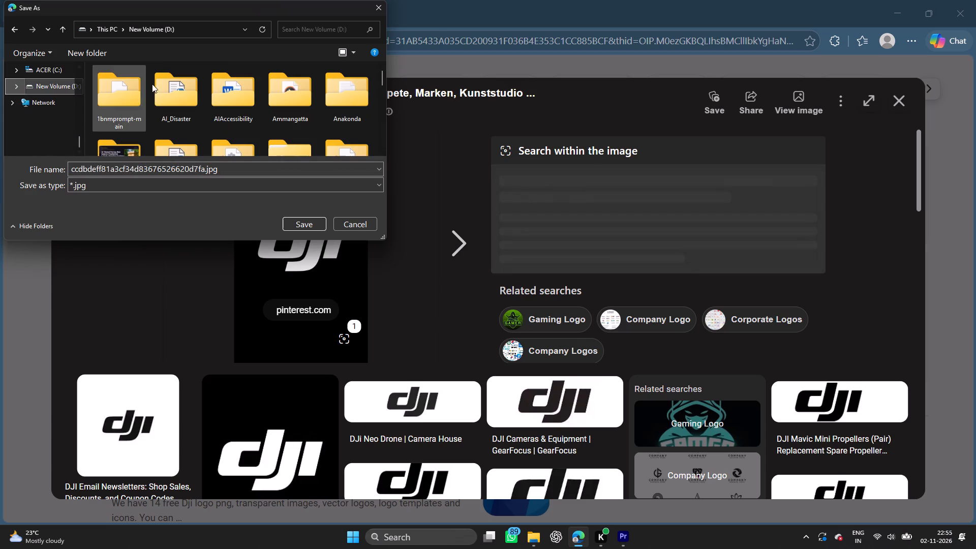
scroll(191, 113, "down", 1)
scroll(123, 124, "down", 2)
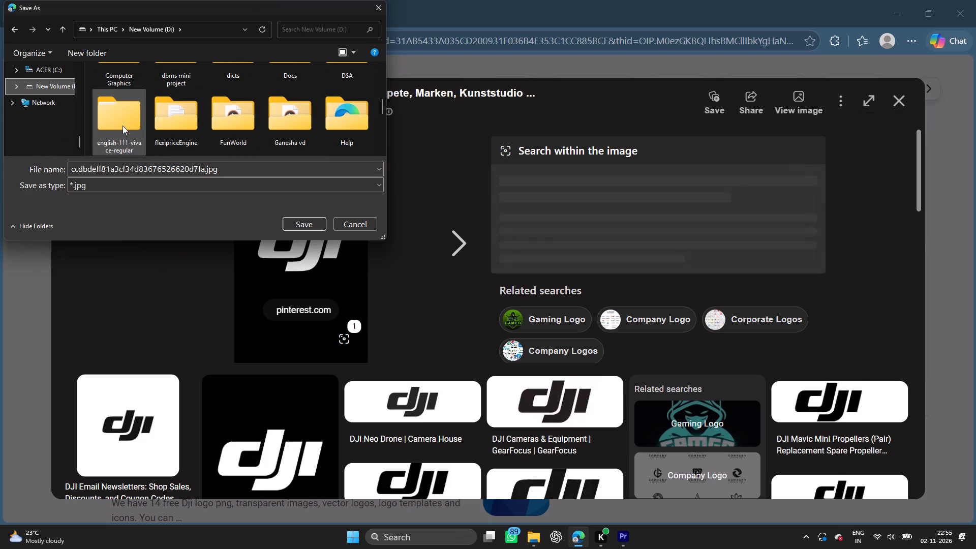
scroll(252, 116, "down", 1)
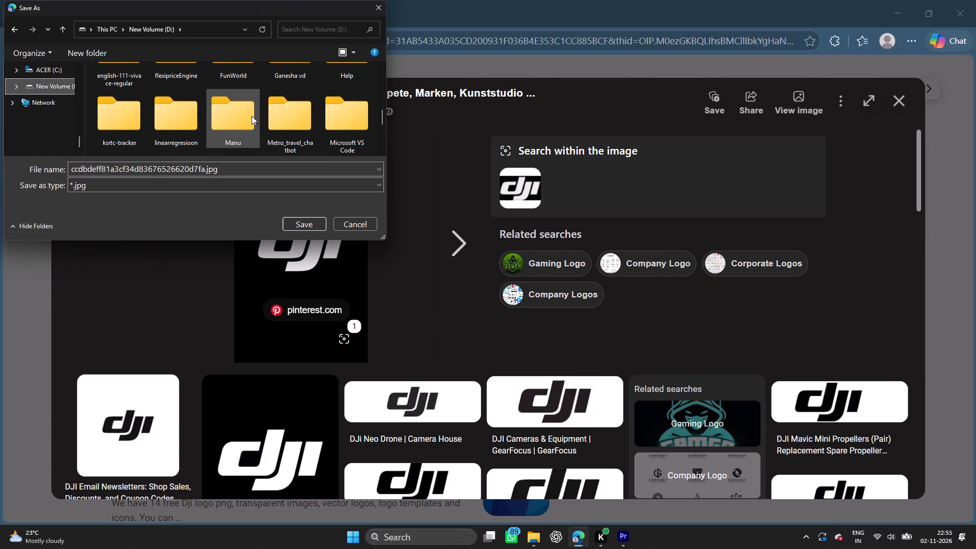
double_click(252, 116)
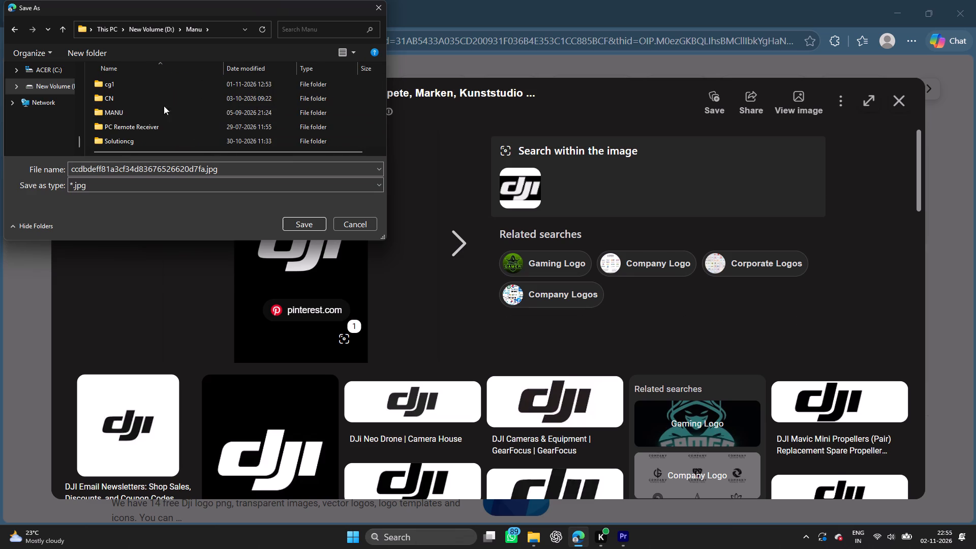
double_click(131, 111)
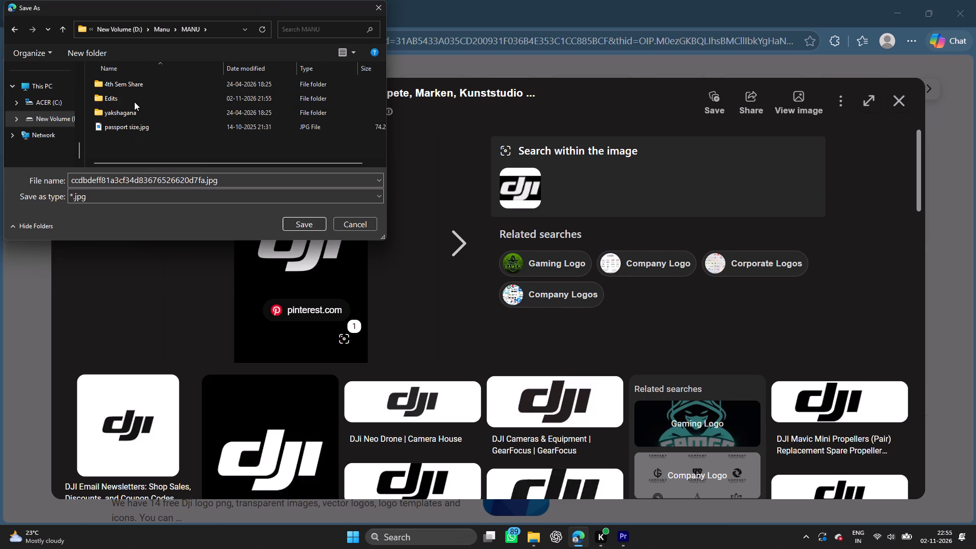
double_click(134, 102)
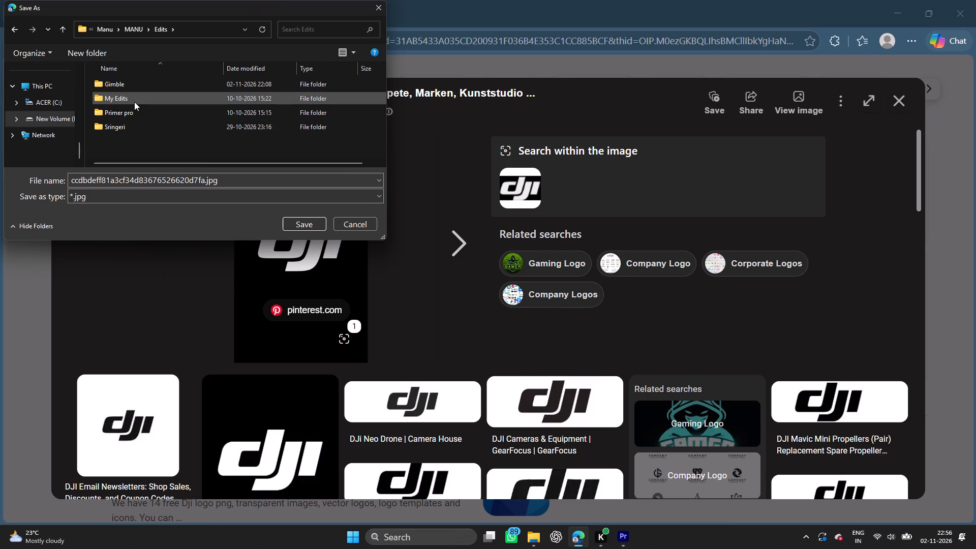
double_click(138, 86)
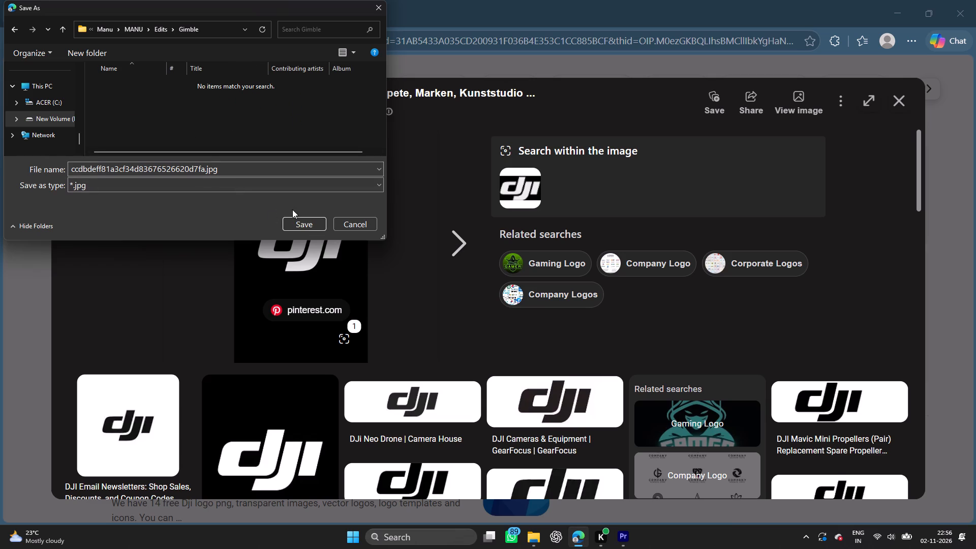
left_click(301, 223)
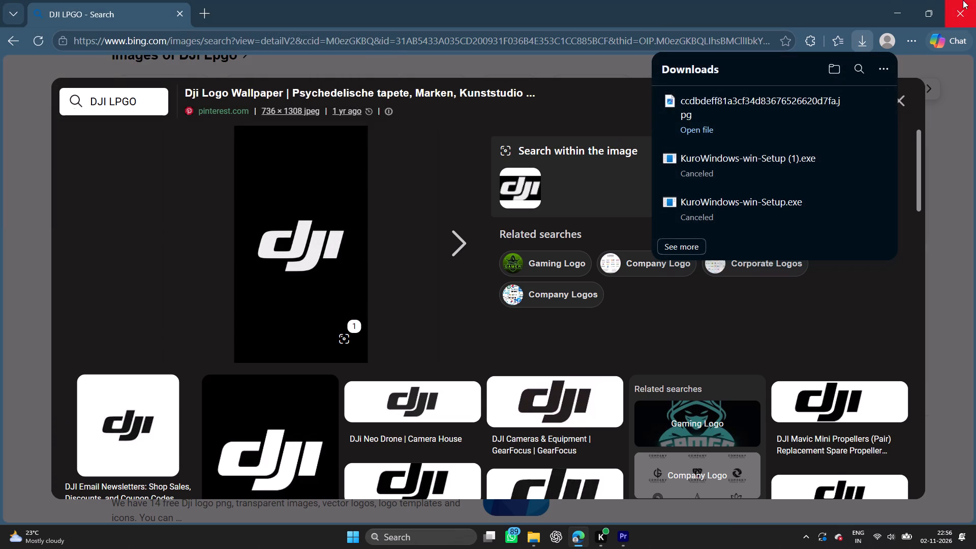
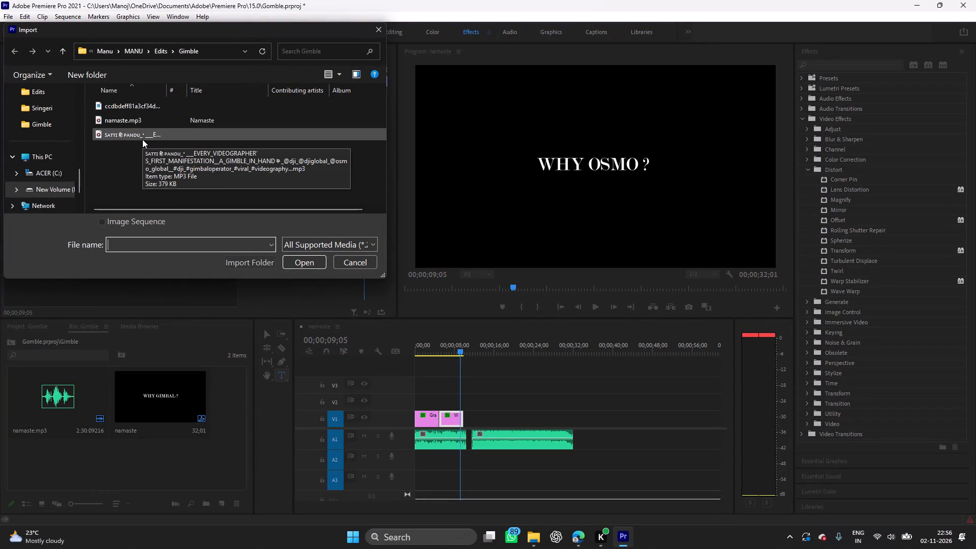
Import the DJI logo JPG from the Gimble folder into the Gimble bin.
left_click(148, 101)
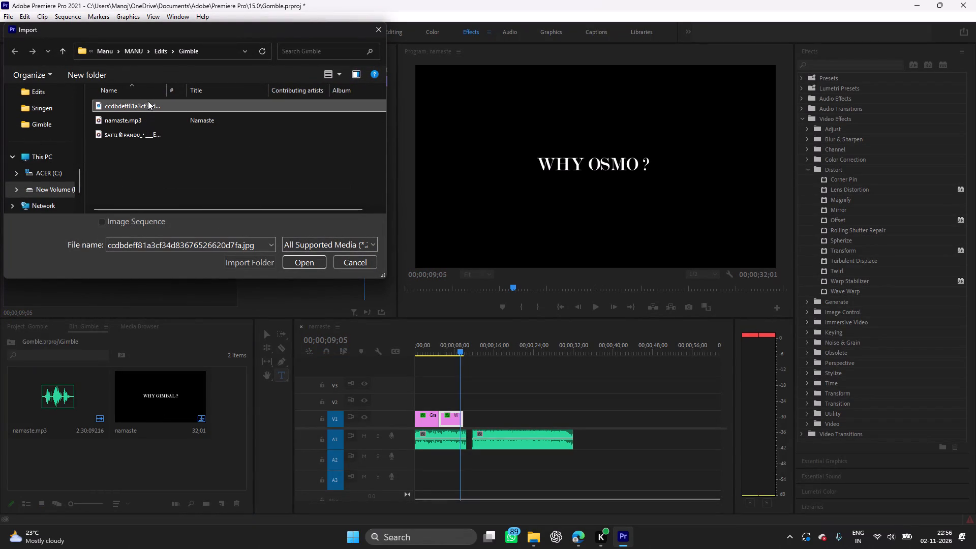
left_click(299, 264)
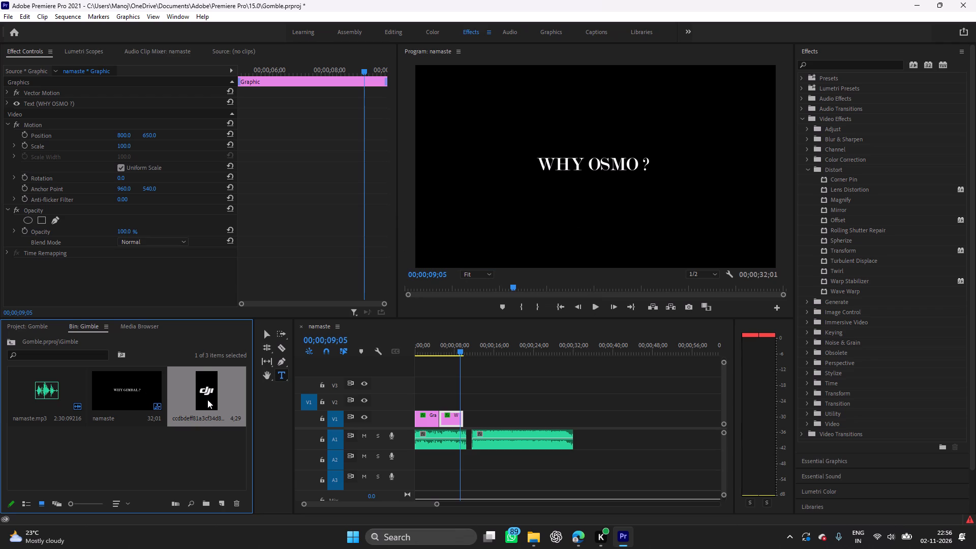
Place the DJI logo image on track V2 past the end of the audio, starting at about 37 seconds.
left_click_drag(207, 400, 429, 385)
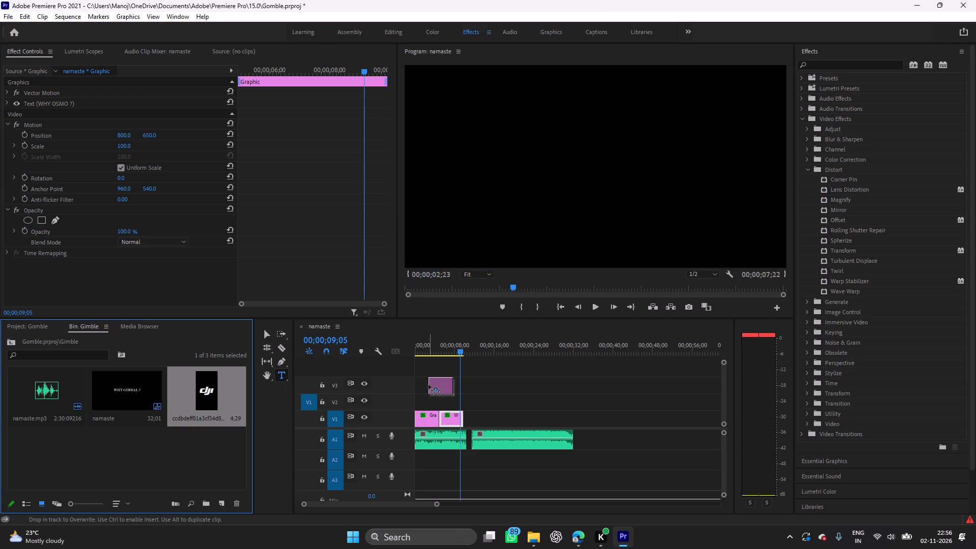
left_click_drag(429, 385, 430, 395)
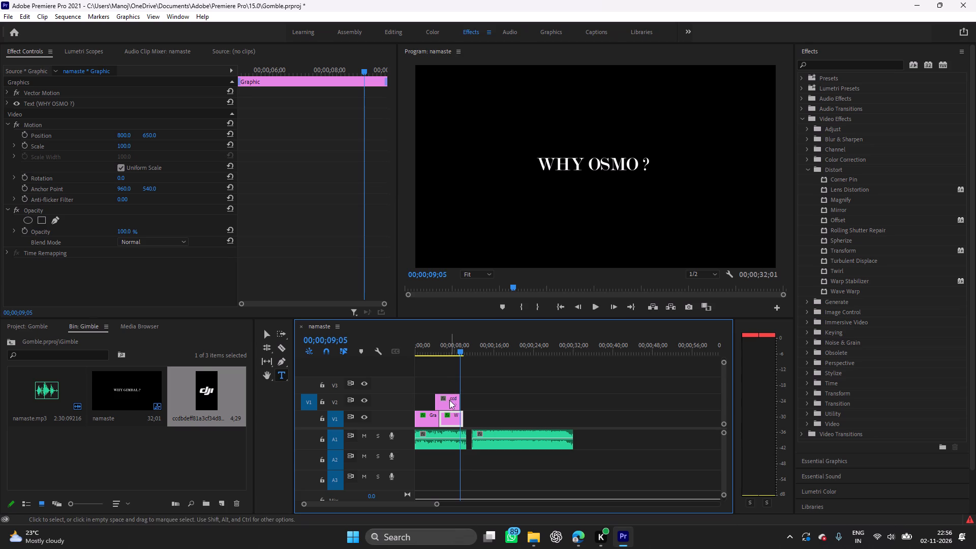
left_click_drag(447, 397, 458, 394)
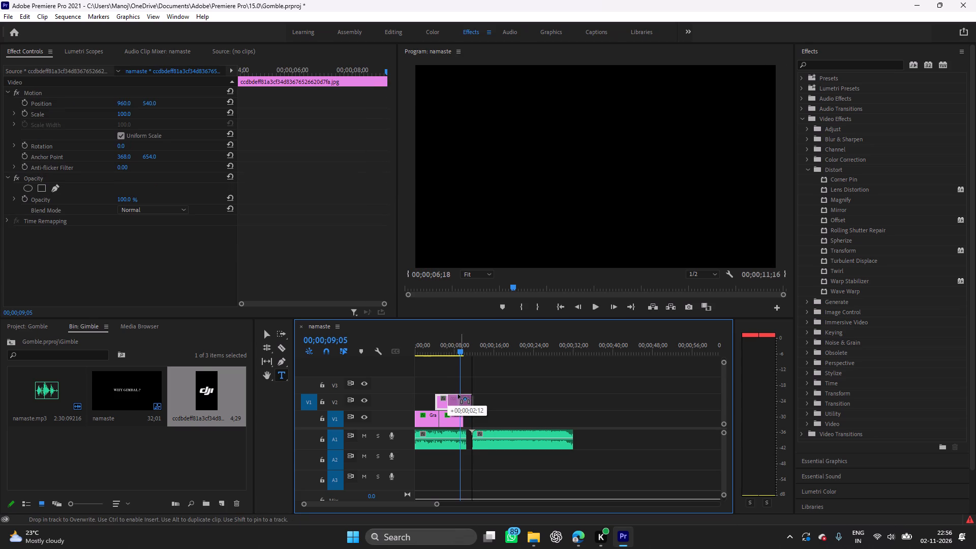
left_click_drag(458, 394, 455, 393)
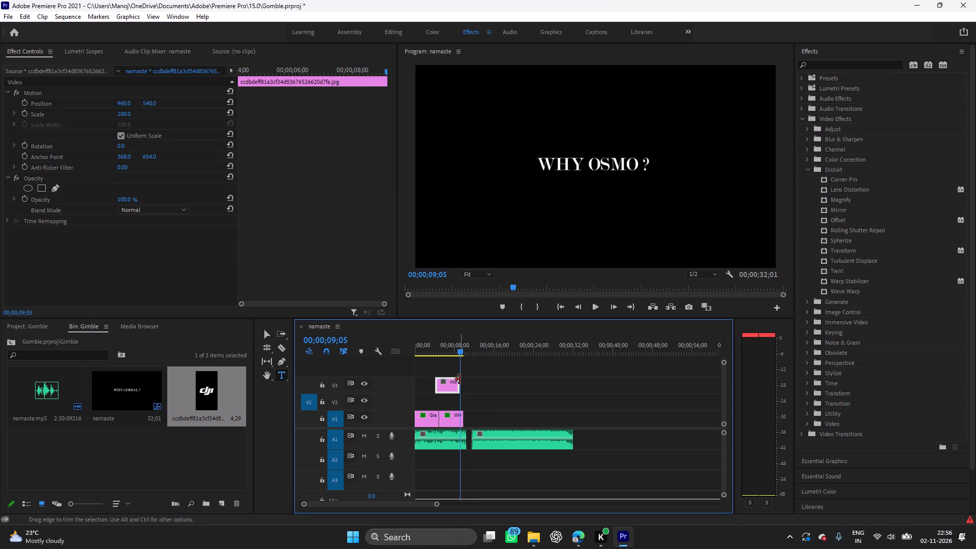
left_click(448, 387)
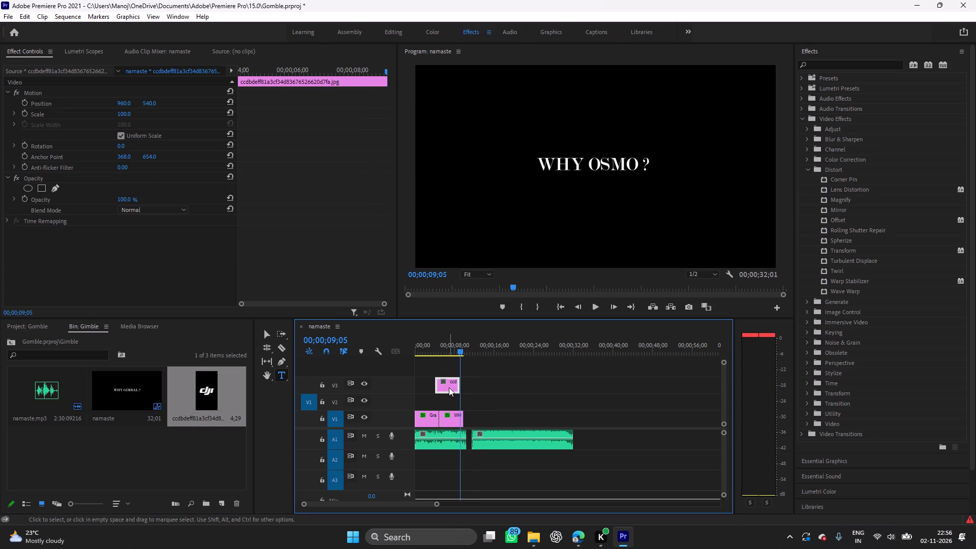
left_click_drag(452, 387, 614, 405)
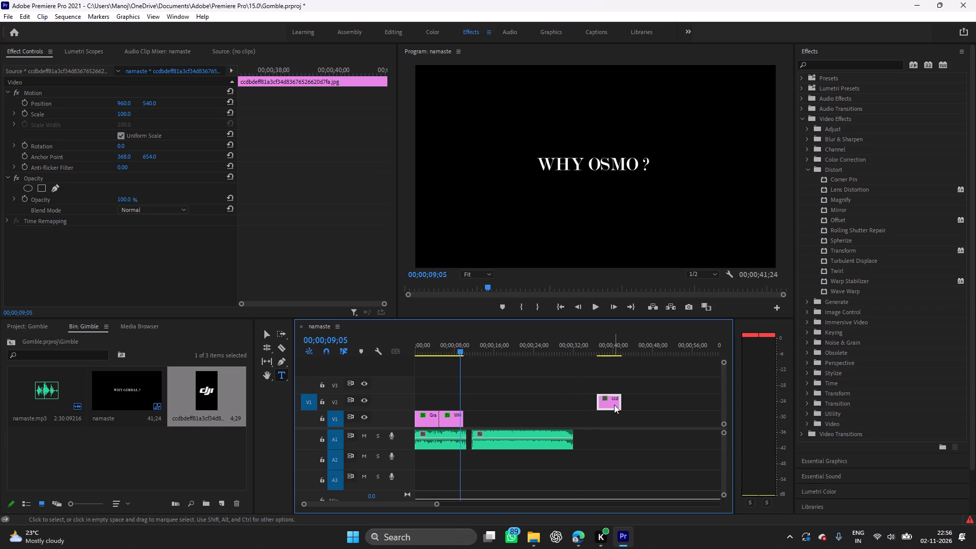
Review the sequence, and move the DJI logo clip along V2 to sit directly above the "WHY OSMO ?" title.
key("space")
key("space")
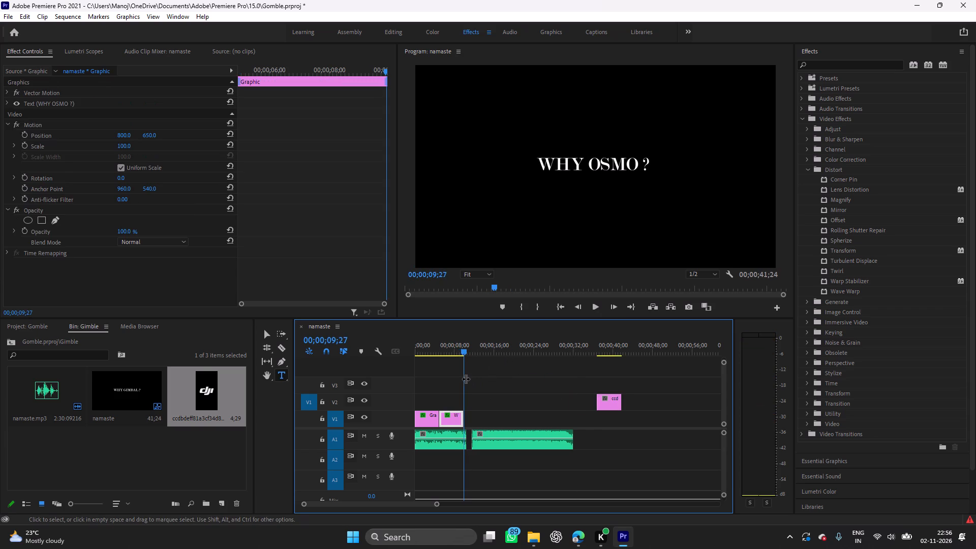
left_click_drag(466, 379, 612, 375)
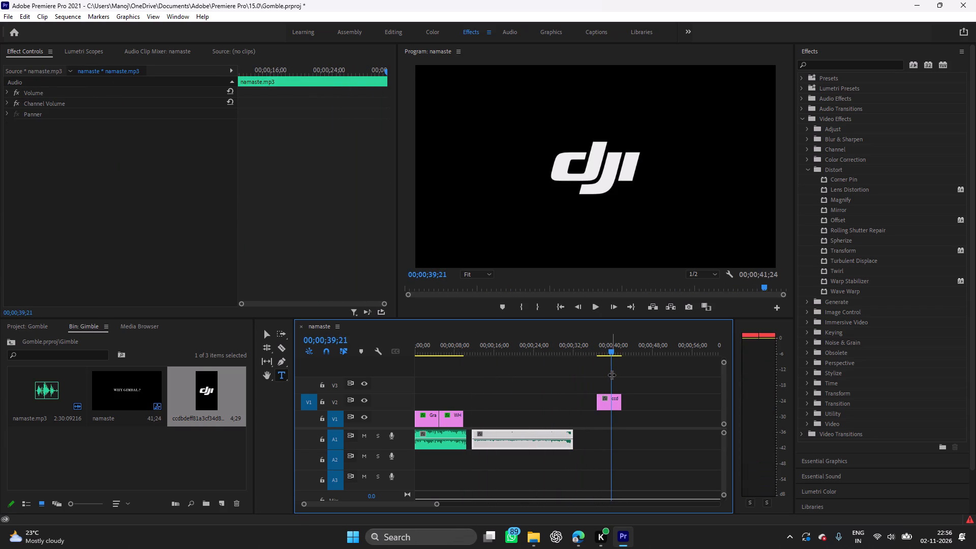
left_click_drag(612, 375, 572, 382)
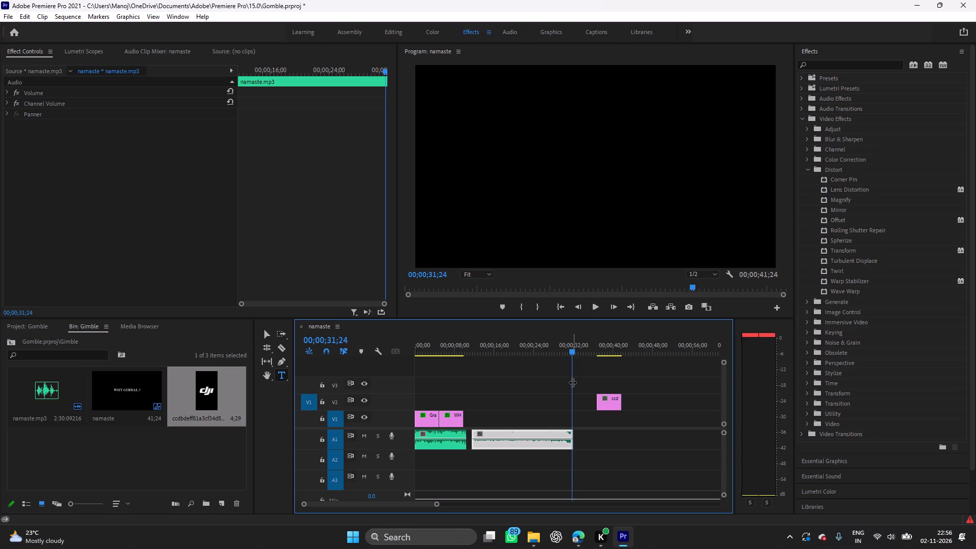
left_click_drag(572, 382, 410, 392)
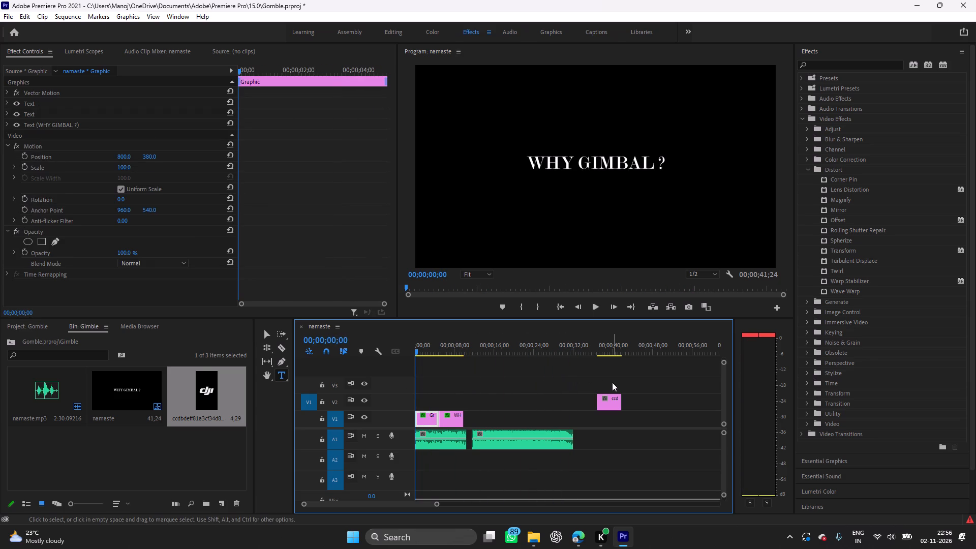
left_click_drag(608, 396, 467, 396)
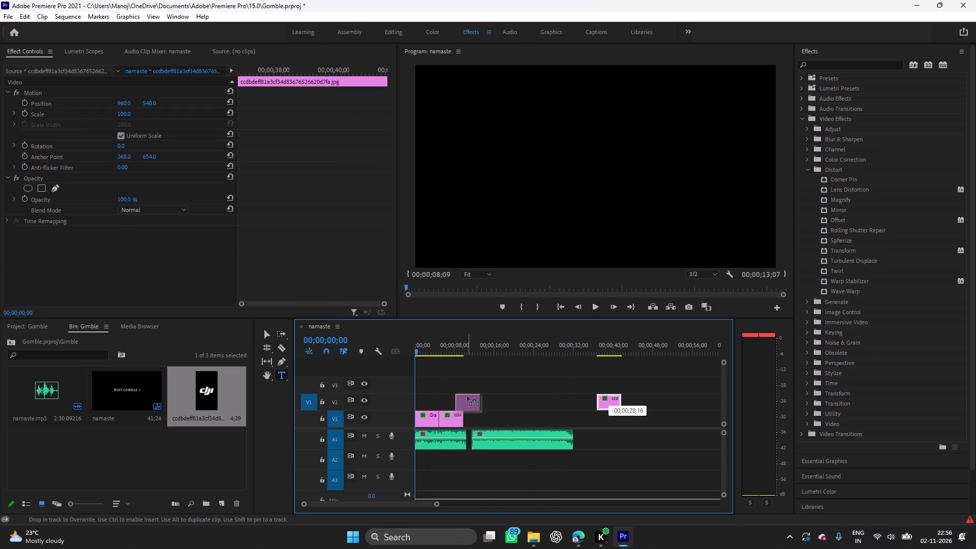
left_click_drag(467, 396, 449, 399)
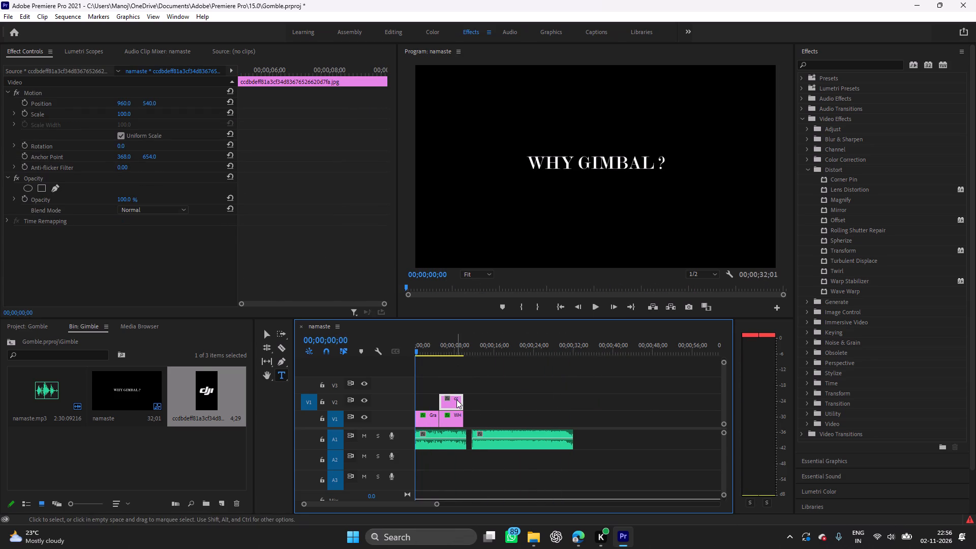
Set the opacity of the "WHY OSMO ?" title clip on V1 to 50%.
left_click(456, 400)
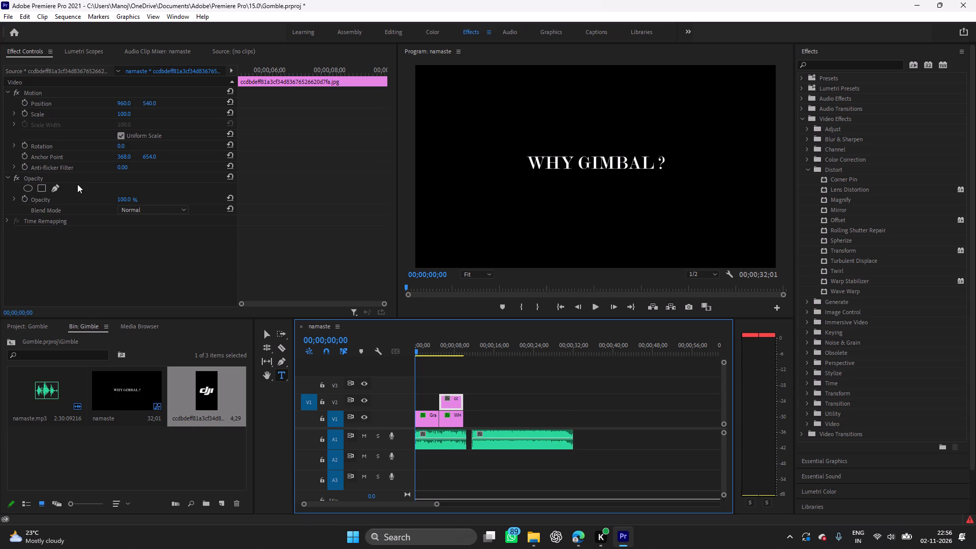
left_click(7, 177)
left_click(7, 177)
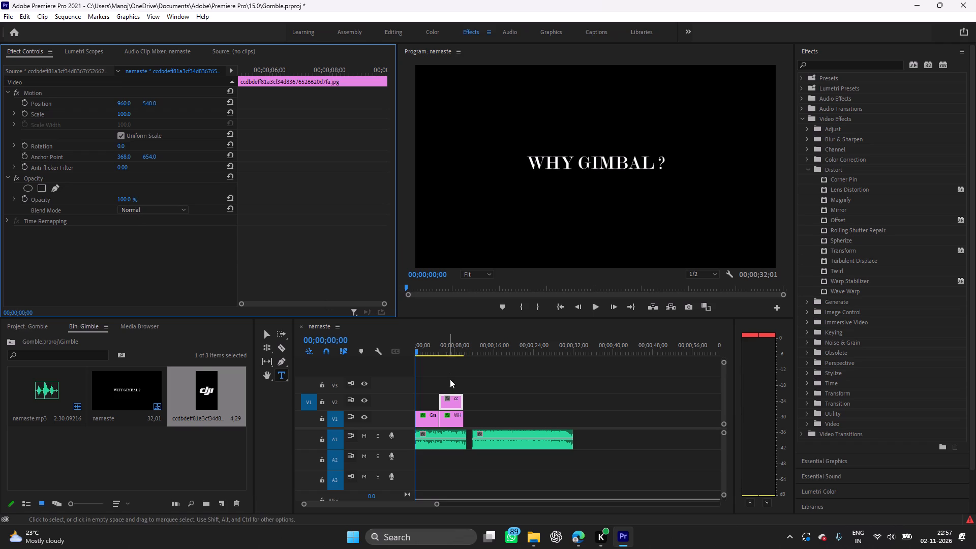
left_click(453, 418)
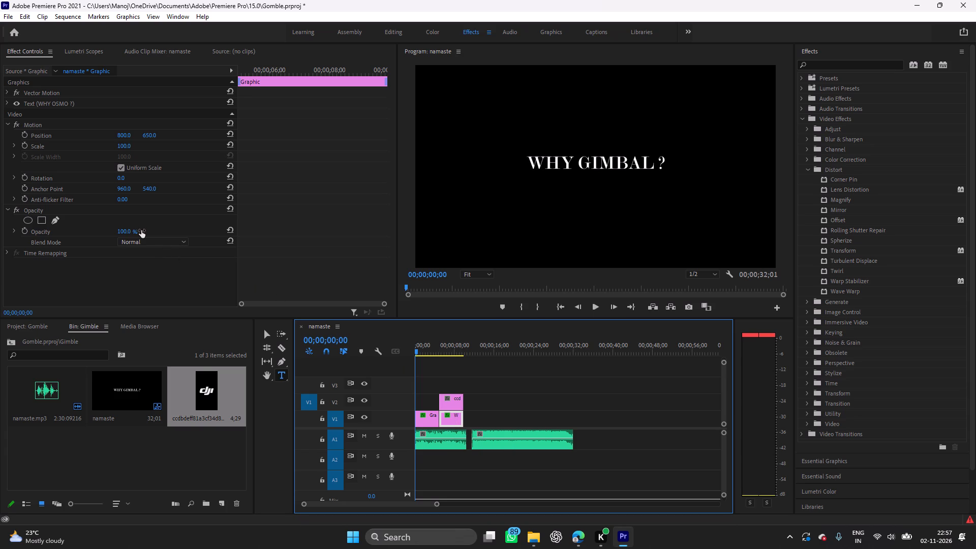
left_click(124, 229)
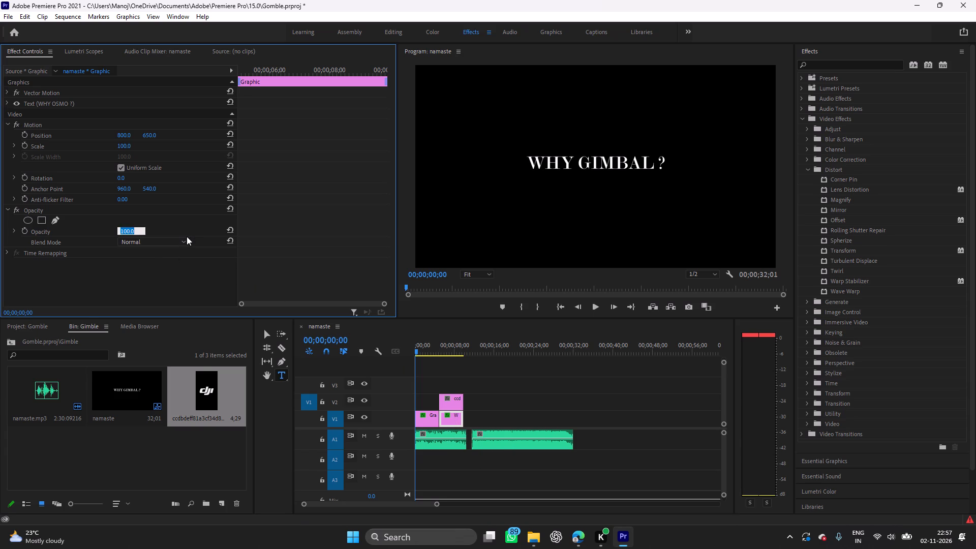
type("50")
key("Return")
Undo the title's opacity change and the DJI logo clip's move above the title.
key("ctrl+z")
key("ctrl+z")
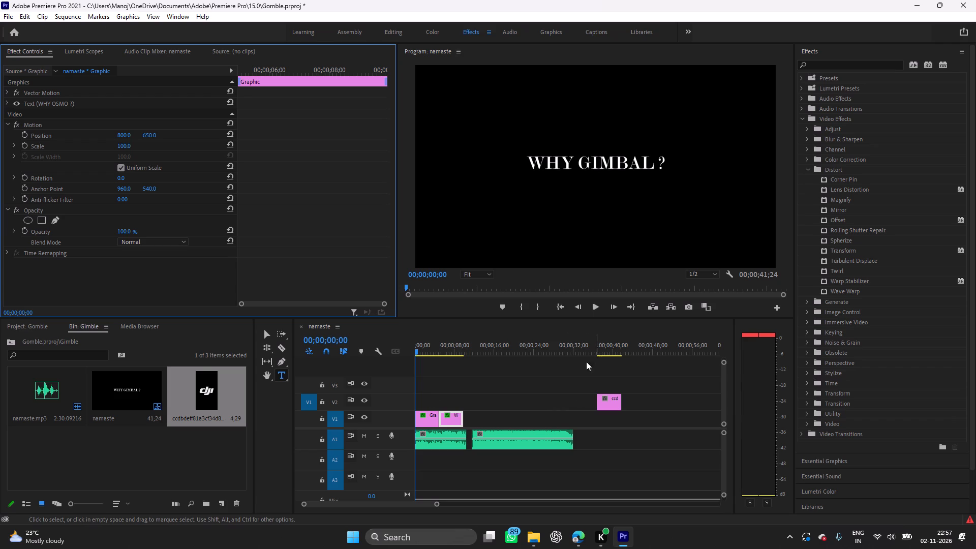
Play and scrub through the DJI logo clip on V2 to examine how it appears on screen.
left_click_drag(416, 371, 485, 380)
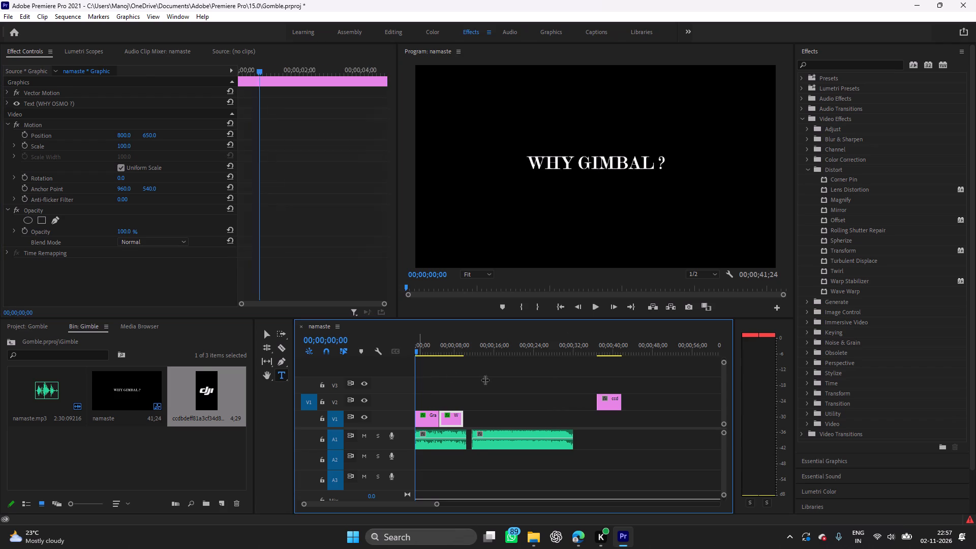
left_click_drag(485, 380, 593, 375)
left_click(608, 374)
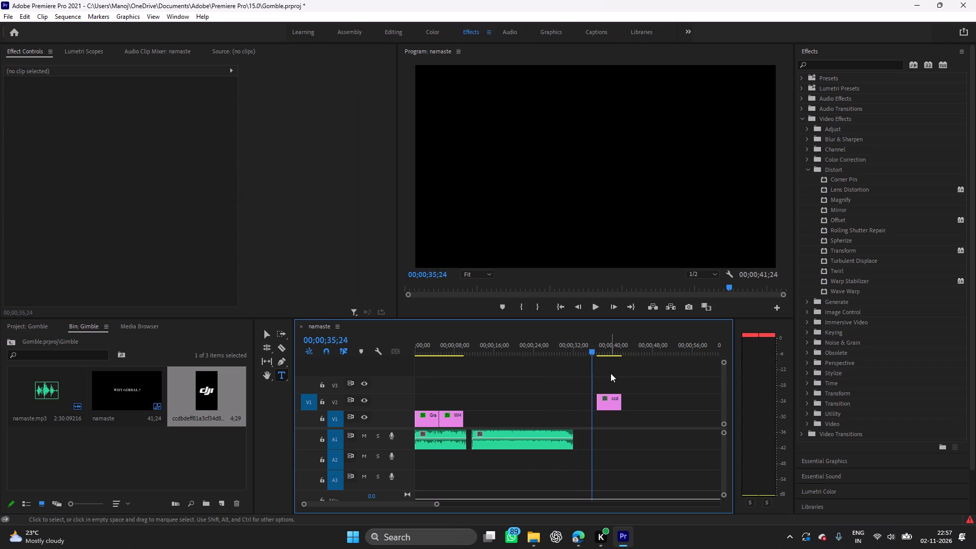
key("space")
key("space")
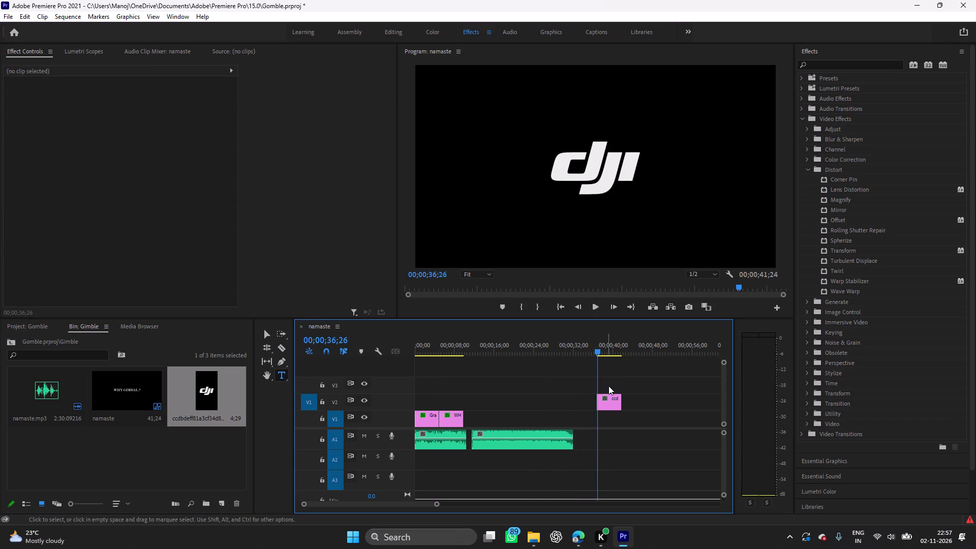
key("space")
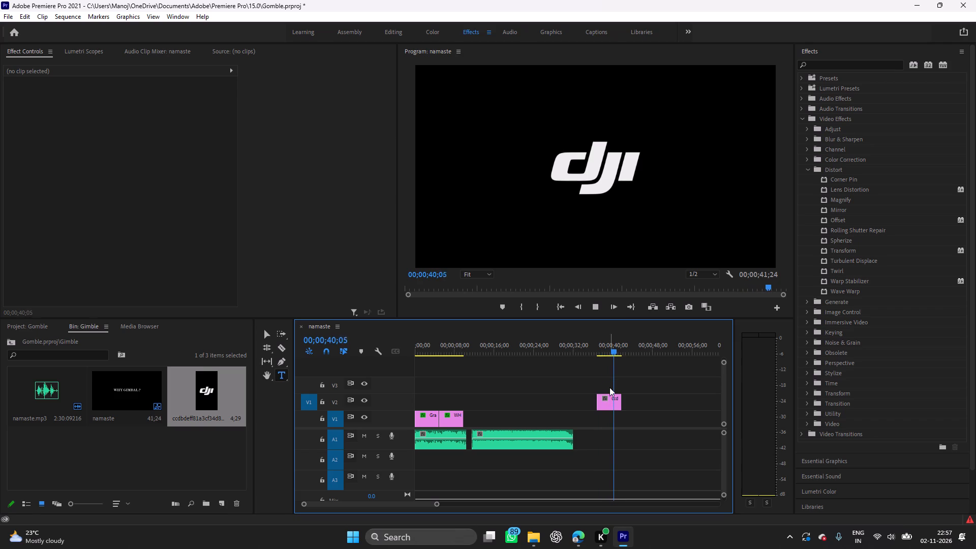
left_click_drag(618, 371, 608, 371)
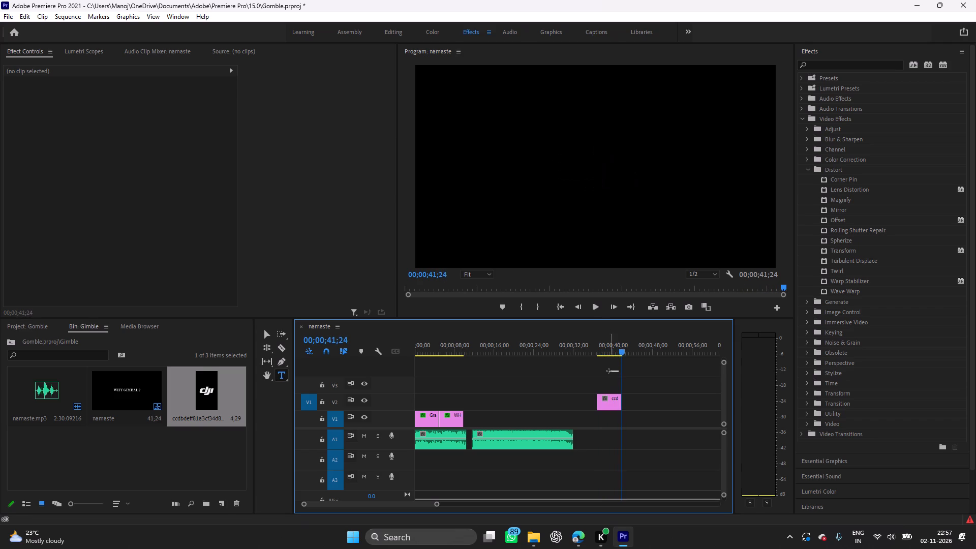
left_click_drag(608, 371, 597, 372)
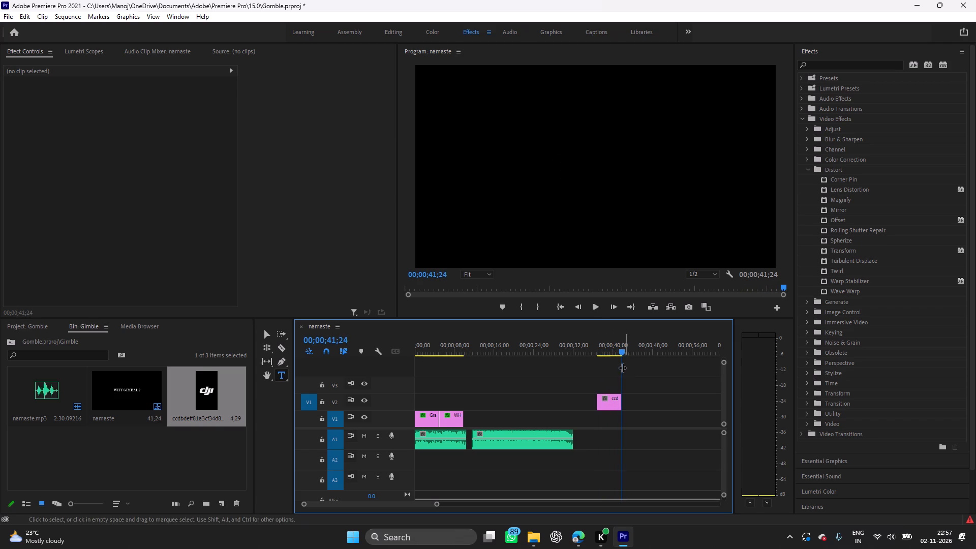
left_click_drag(621, 368, 595, 372)
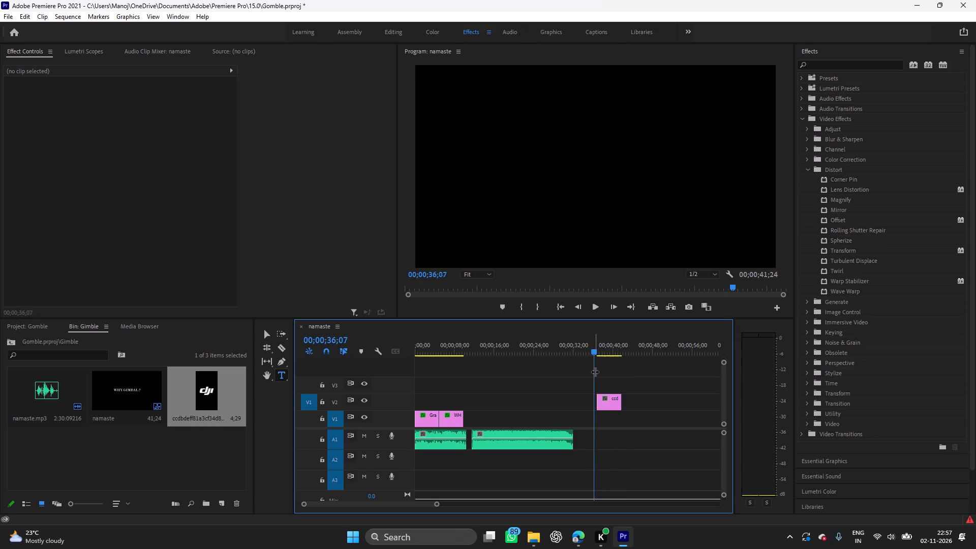
left_click_drag(595, 372, 595, 371)
left_click(615, 369)
left_click(606, 398)
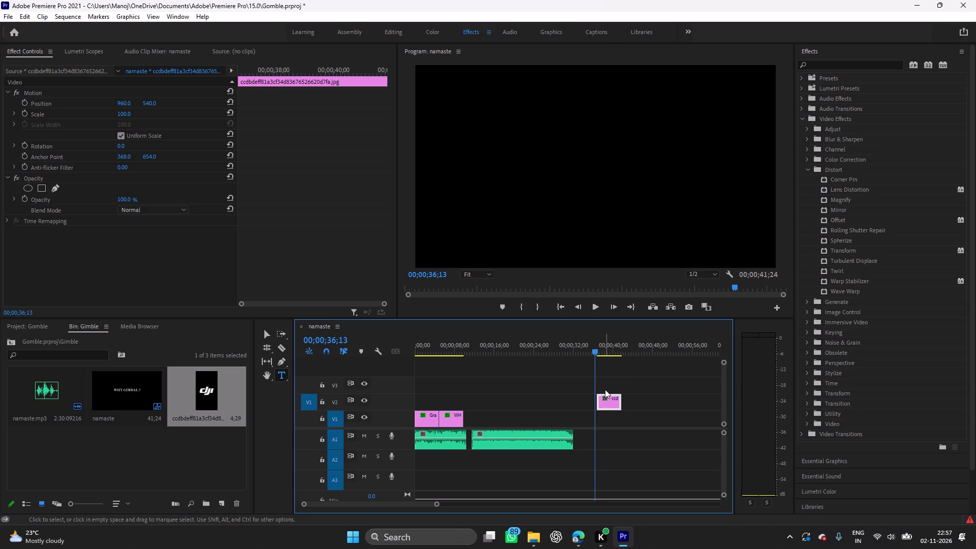
left_click(572, 386)
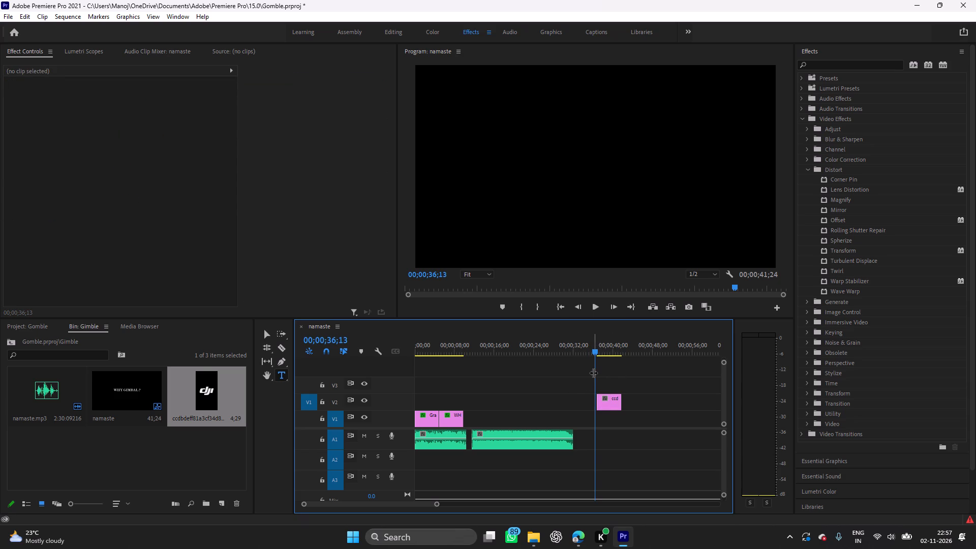
Scrub back through the sequence to view the "WHY OSMO ?" title at about 00;00;06;20.
left_click_drag(593, 373, 597, 372)
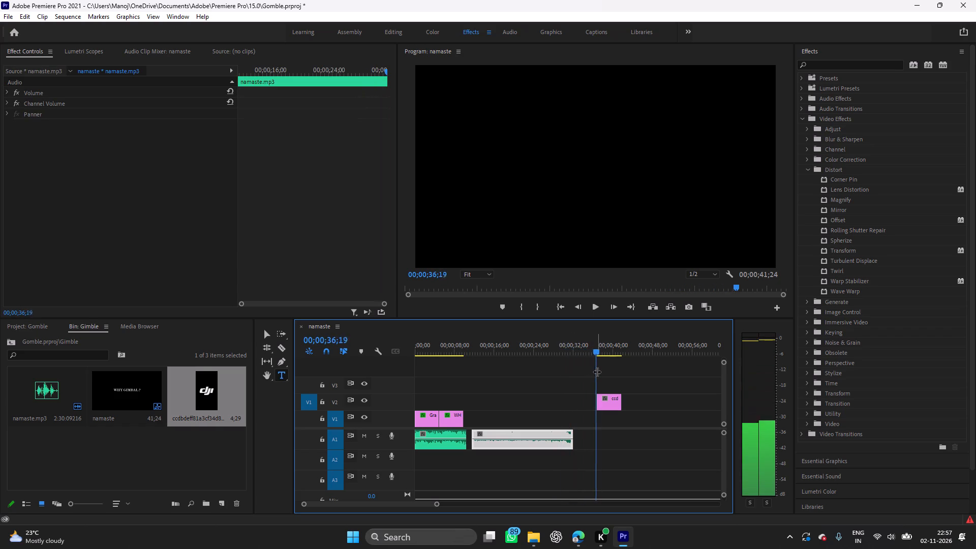
left_click_drag(597, 372, 538, 380)
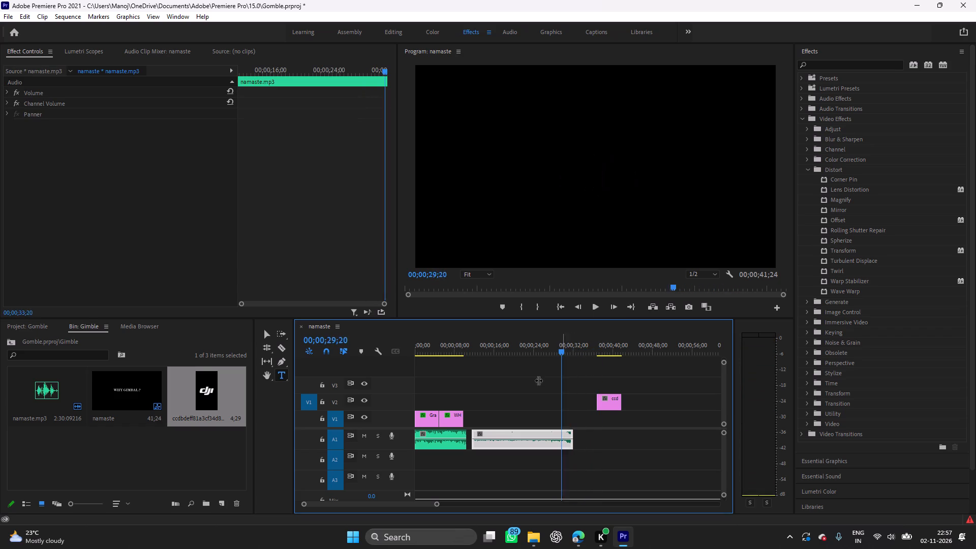
left_click_drag(538, 380, 444, 410)
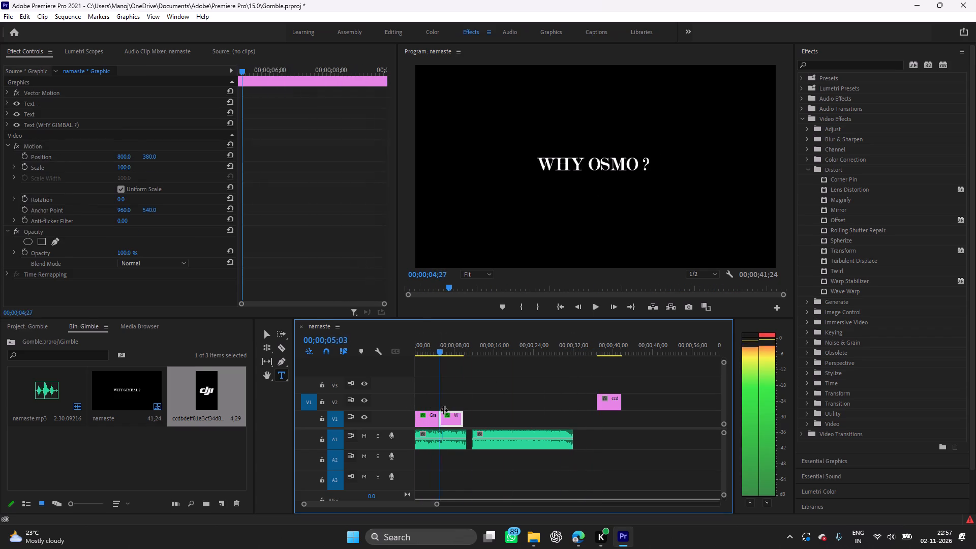
left_click_drag(444, 410, 448, 411)
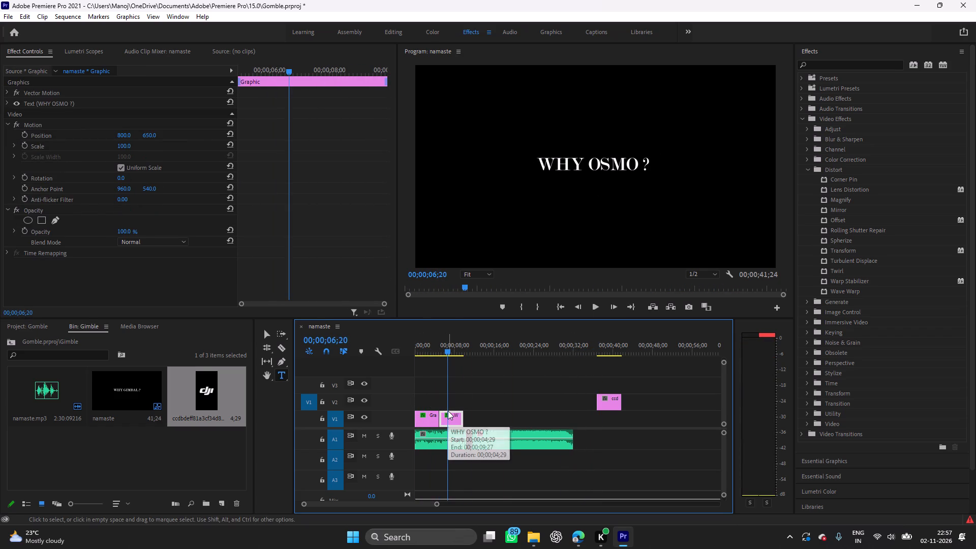
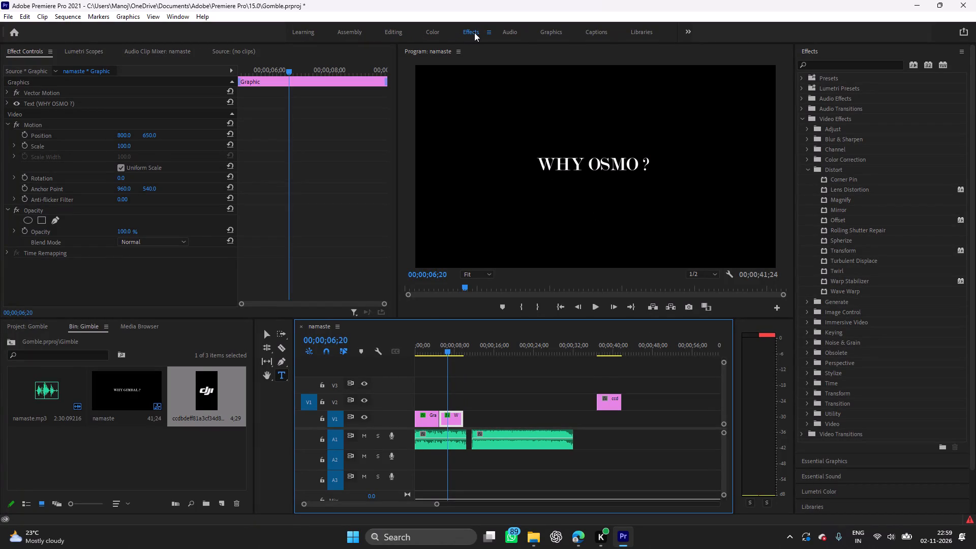
Search the effects for "lighting" and apply the Lighting Effects video effect to the DJI logo clip on V2.
left_click(838, 65)
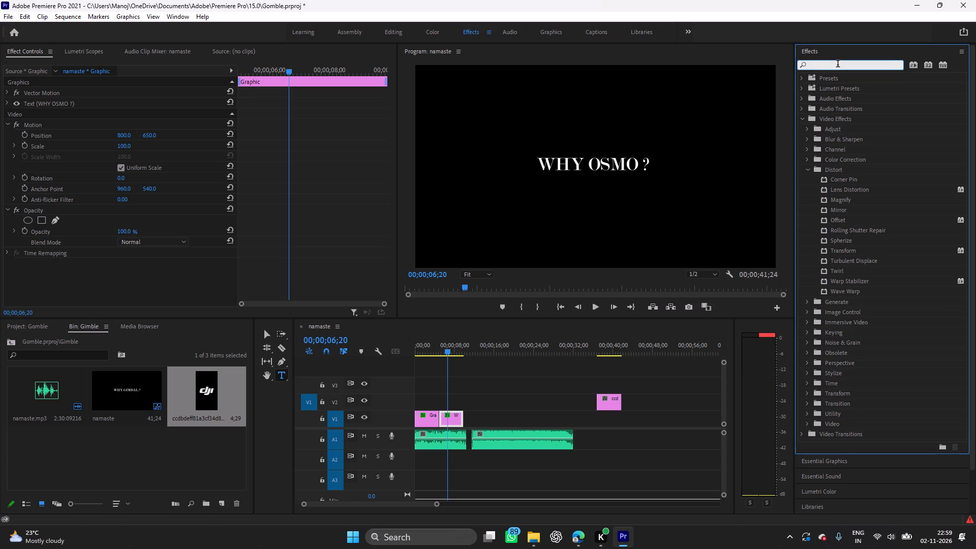
key("l")
type("IGHT")
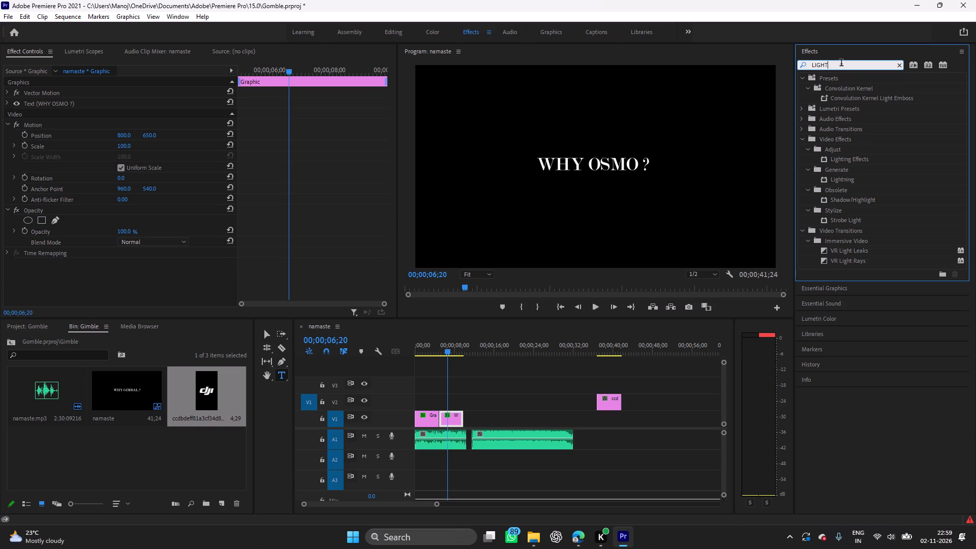
key("BackSpace")
key("BackSpace")
key("BackSpace")
key("BackSpace")
key("BackSpace")
key("BackSpace")
key("BackSpace")
key("BackSpace")
key("BackSpace")
key("BackSpace")
key("BackSpace")
key("BackSpace")
key("BackSpace")
key("BackSpace")
key("BackSpace")
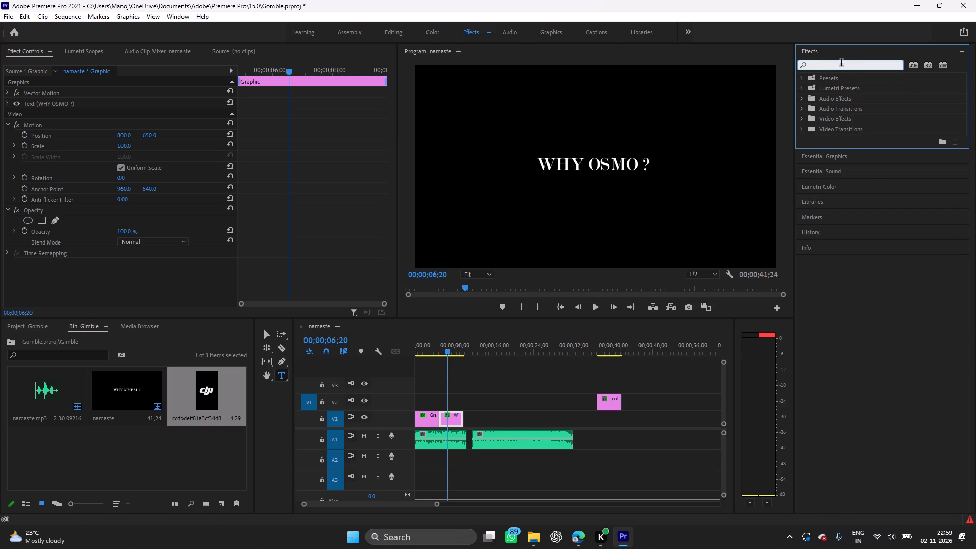
type("li")
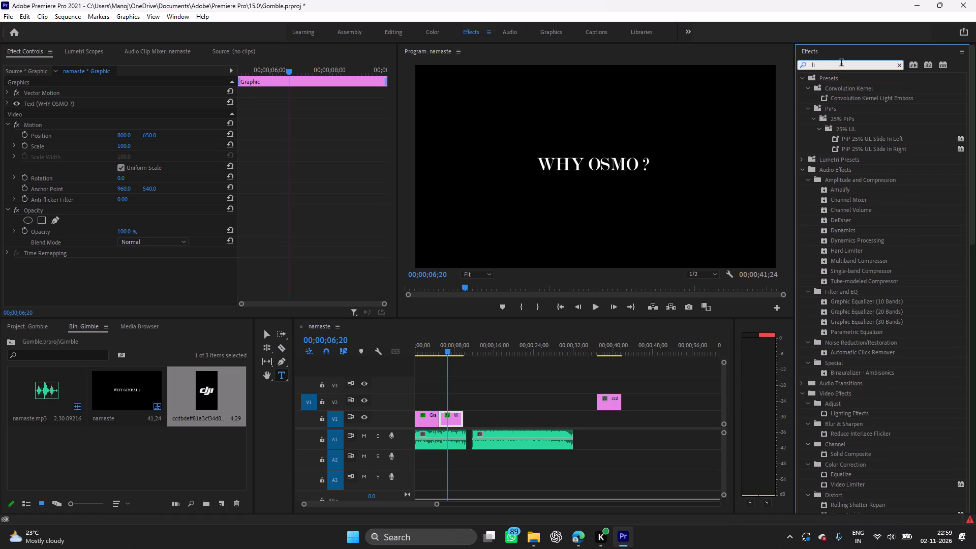
type("ghti")
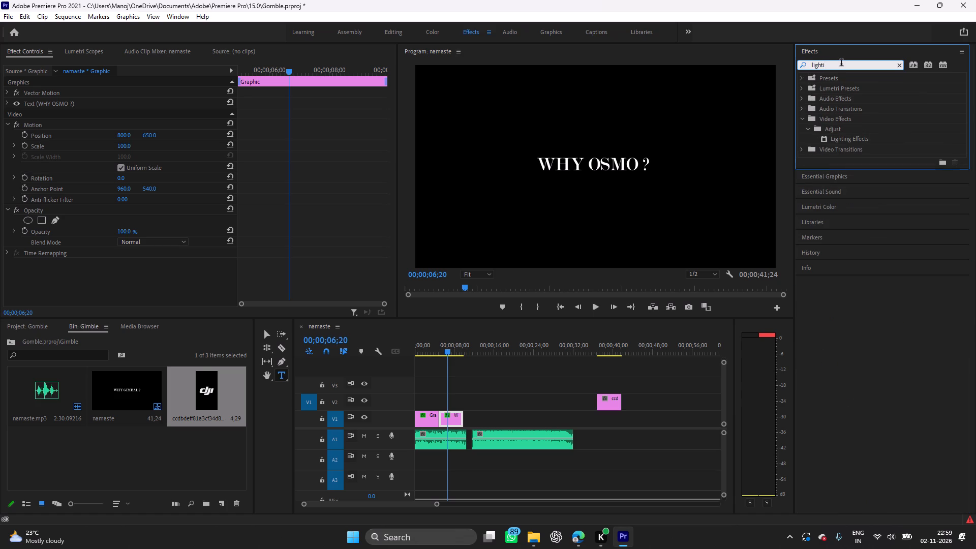
type("ng")
left_click(803, 119)
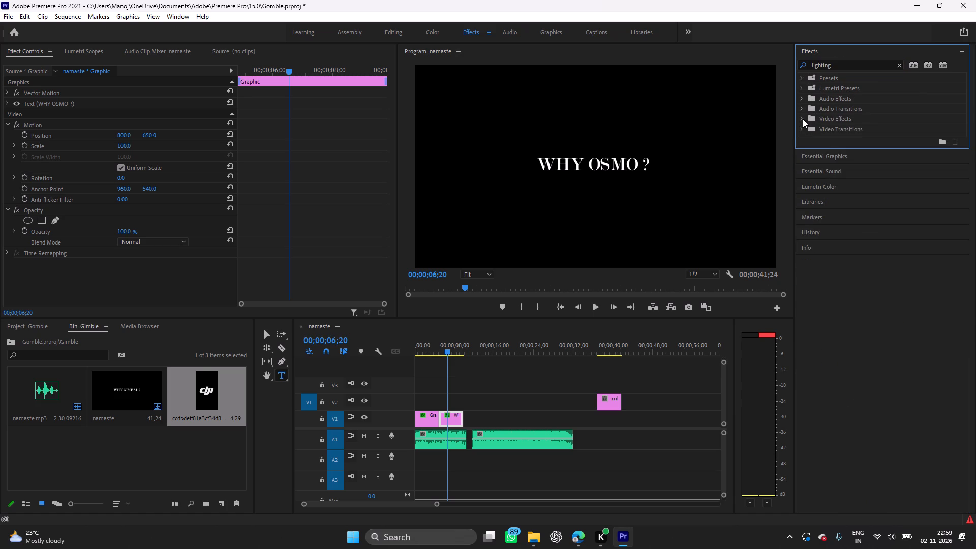
left_click(803, 119)
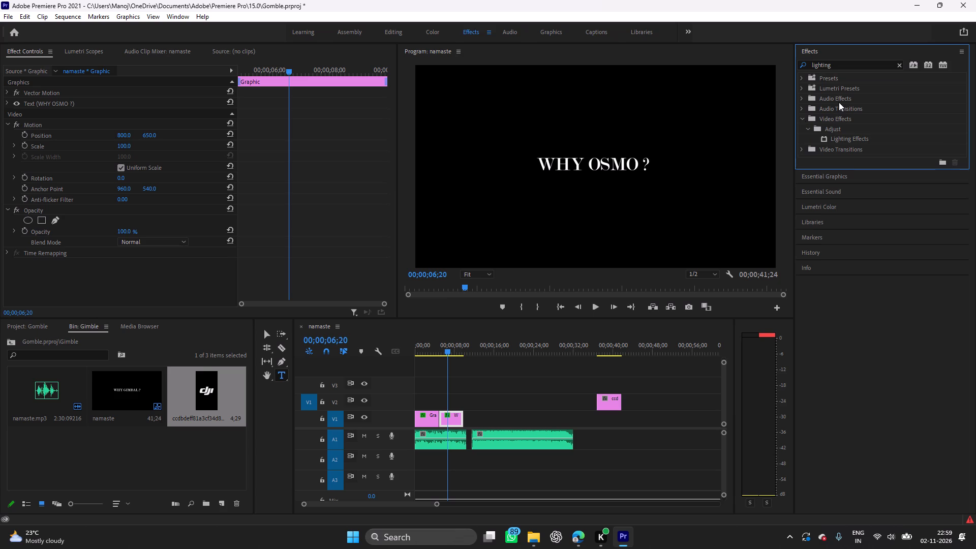
left_click_drag(845, 136, 698, 231)
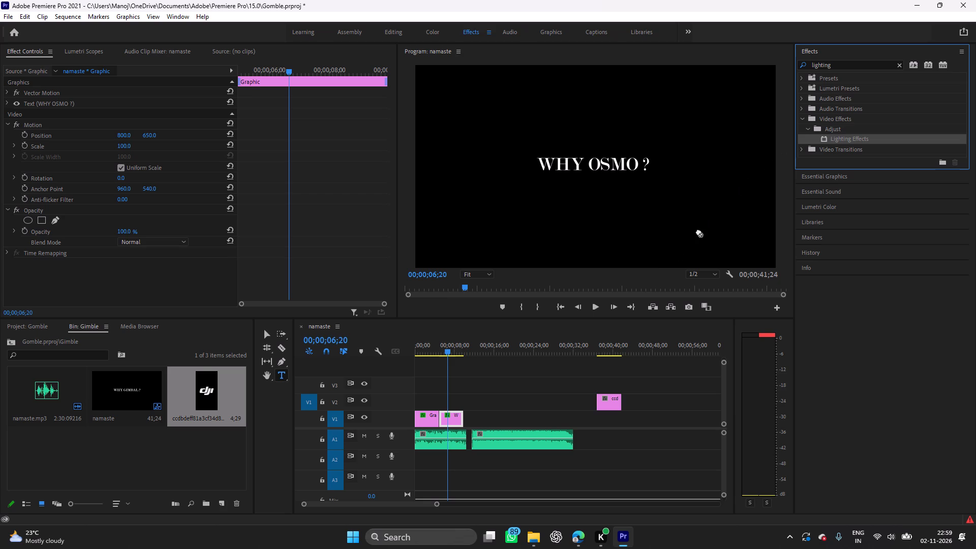
left_click_drag(698, 231, 615, 403)
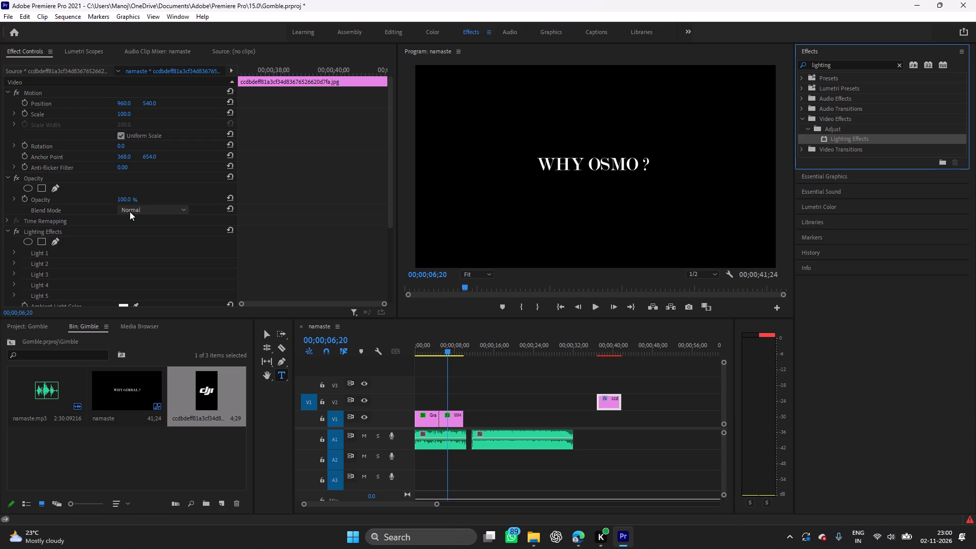
Set the Ambience Intensity of the DJI logo clip's Lighting Effects to 100.
scroll(87, 262, "down", 3)
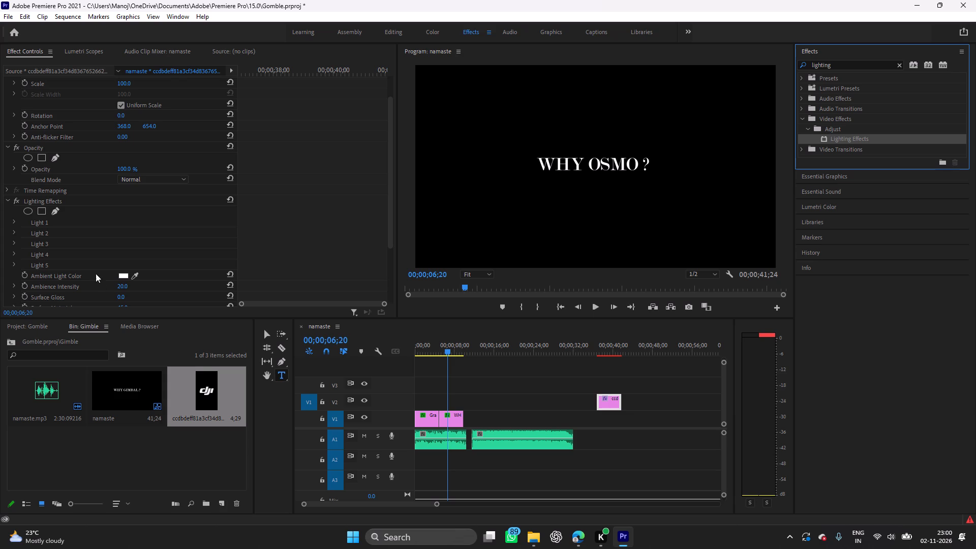
left_click(120, 285)
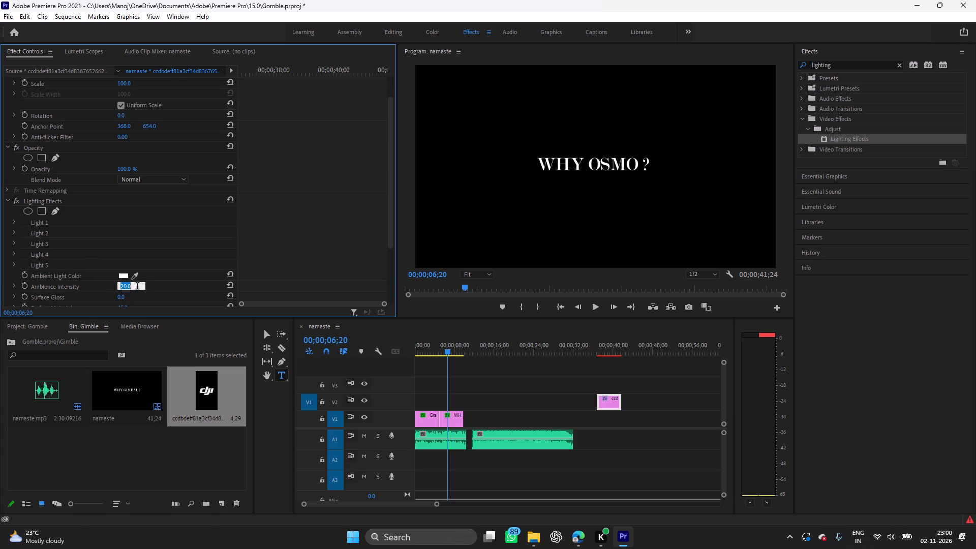
type("100")
key("Return")
Move the playhead to 00;00;38;27 and add a rectangular opacity mask to the DJI logo clip on V2.
left_click_drag(445, 351, 492, 368)
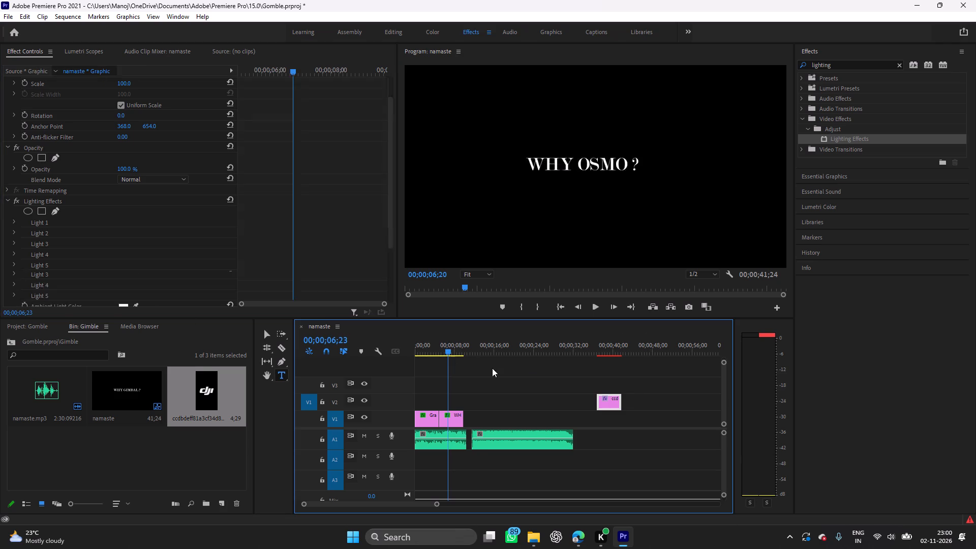
left_click_drag(492, 368, 605, 381)
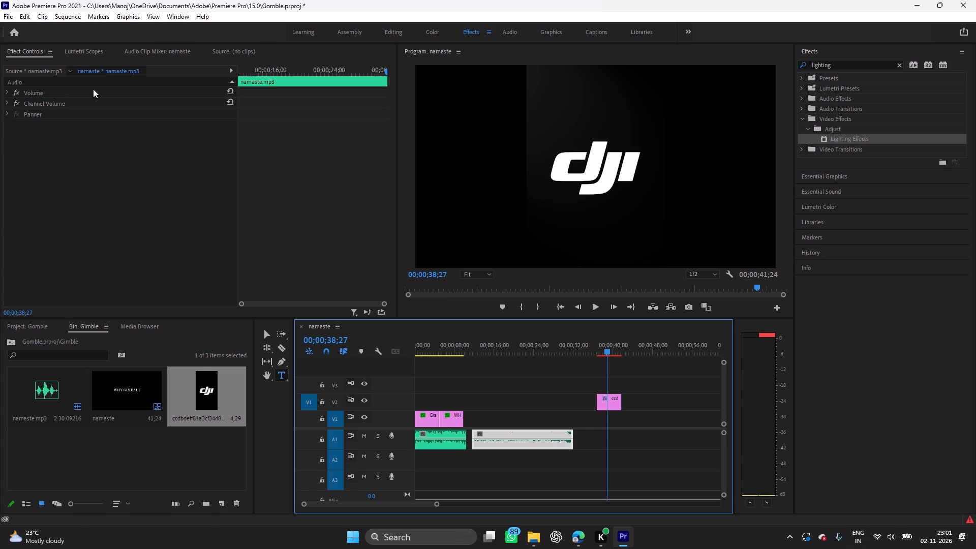
left_click(613, 396)
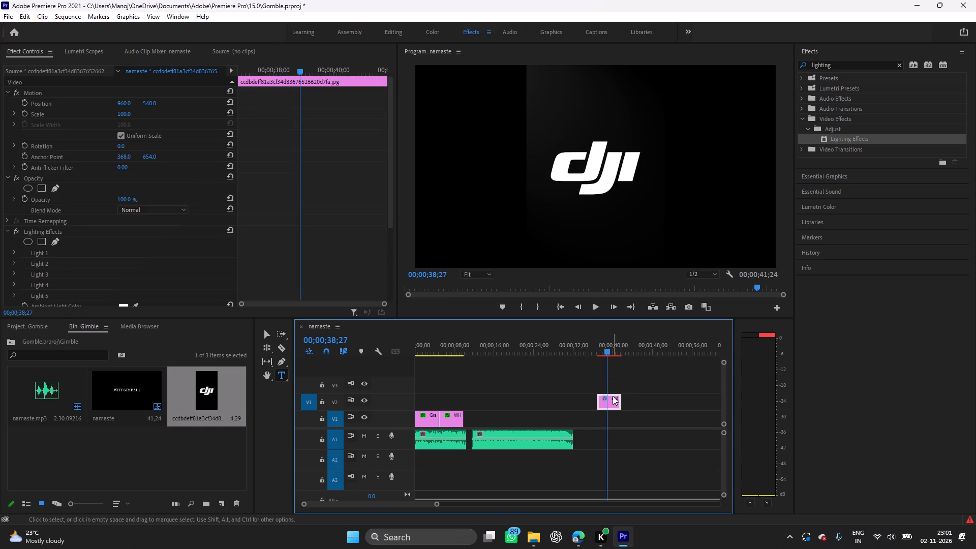
scroll(41, 156, "up", 3)
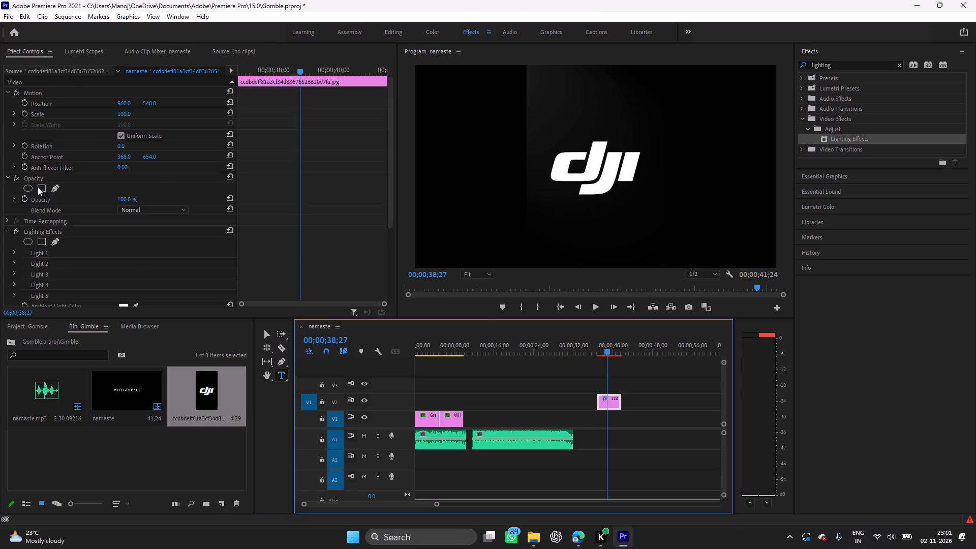
left_click(38, 187)
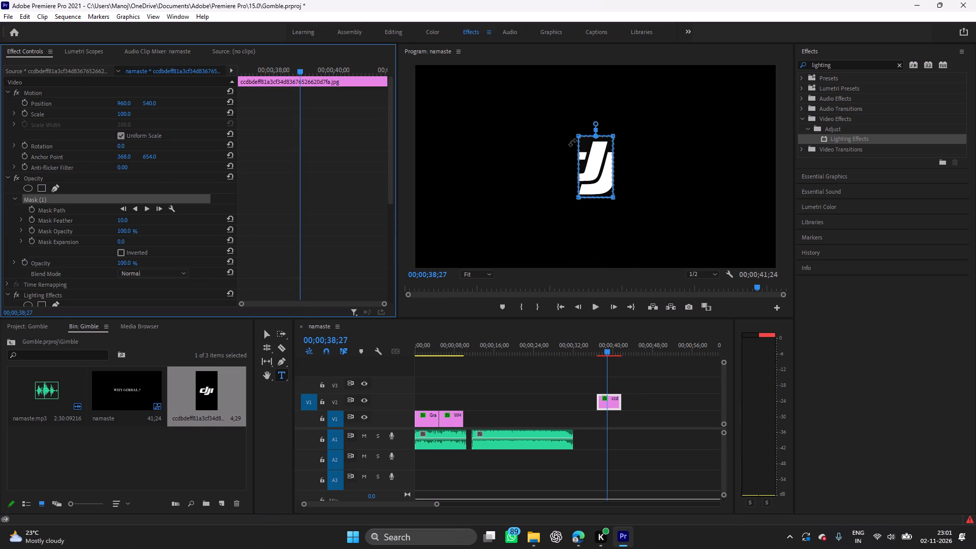
Reshape the opacity mask by moving its four corners outward into a near-rectangle enclosing the whole DJI logo.
left_click_drag(578, 136, 547, 134)
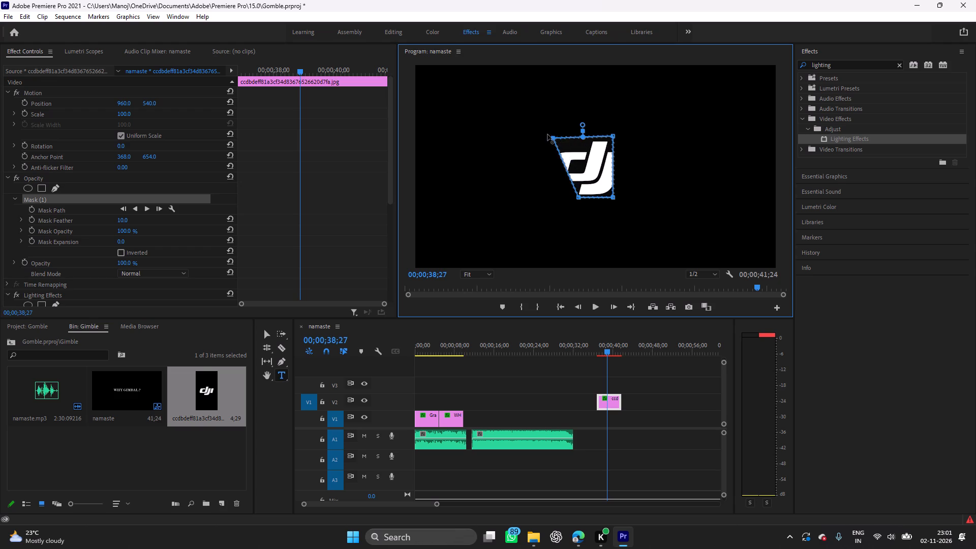
left_click_drag(547, 134, 531, 145)
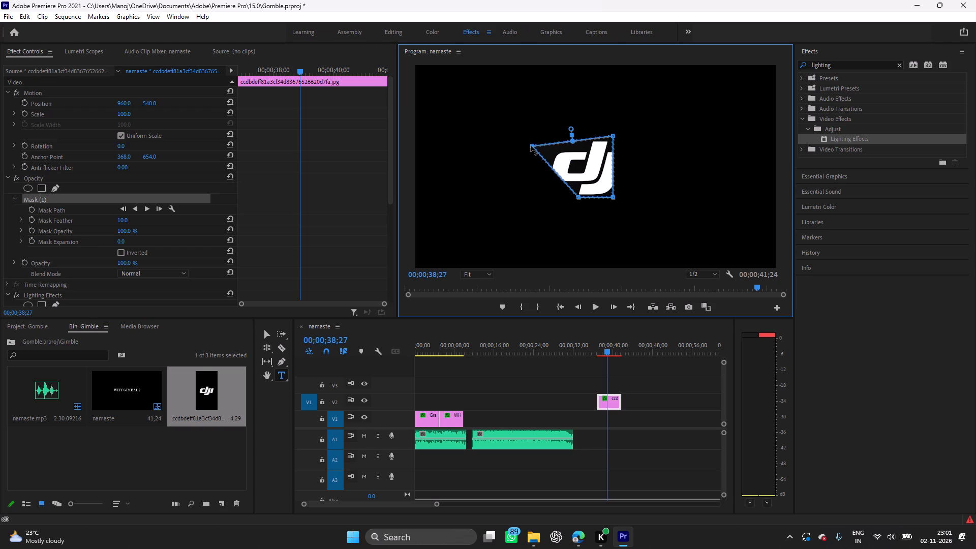
left_click_drag(531, 145, 529, 141)
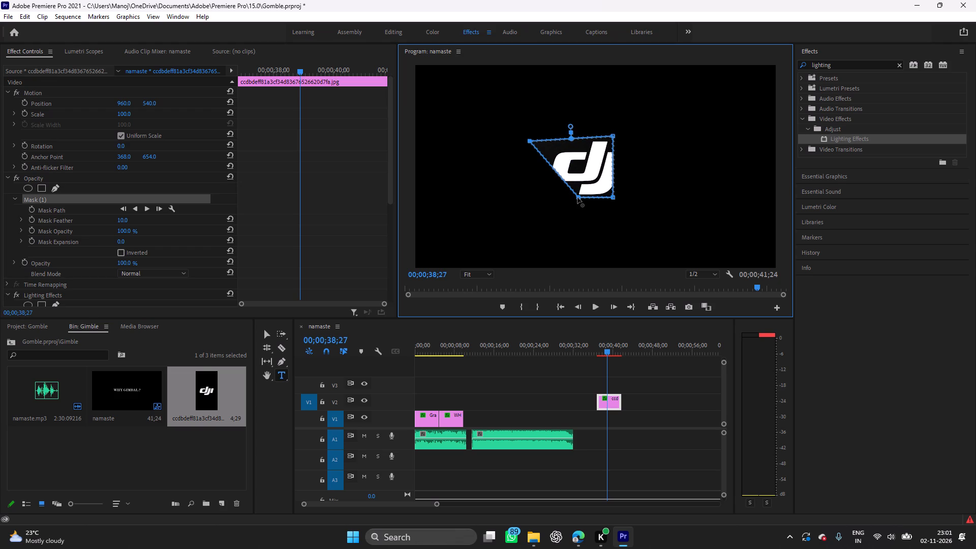
left_click_drag(577, 197, 556, 207)
left_click_drag(551, 202, 533, 201)
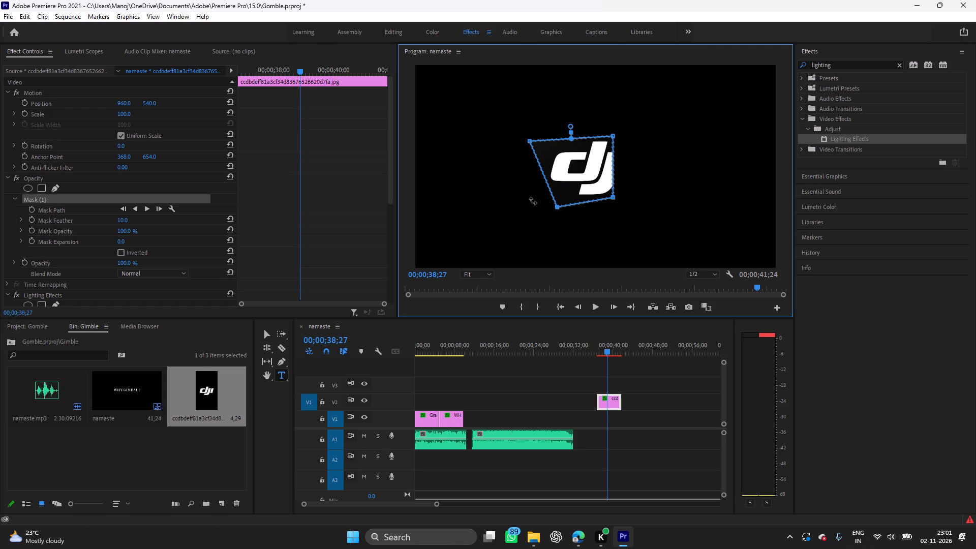
left_click_drag(533, 201, 540, 213)
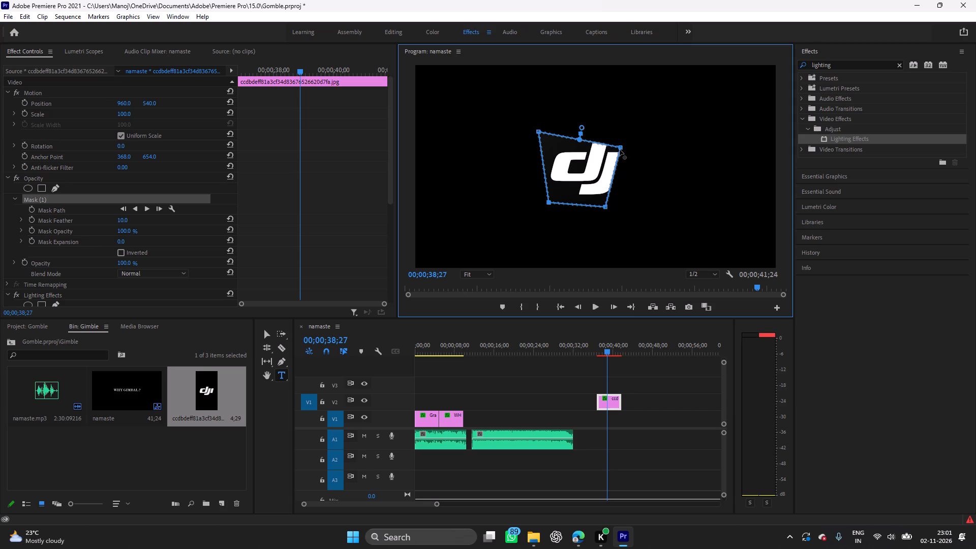
left_click_drag(621, 148, 667, 138)
left_click_drag(671, 137, 676, 137)
left_click(665, 135)
double_click(665, 134)
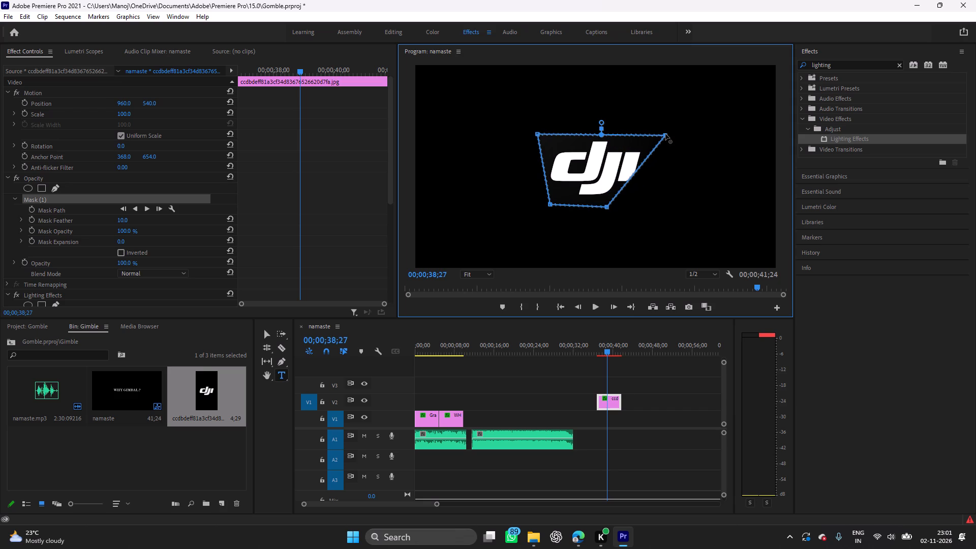
left_click_drag(607, 207, 656, 203)
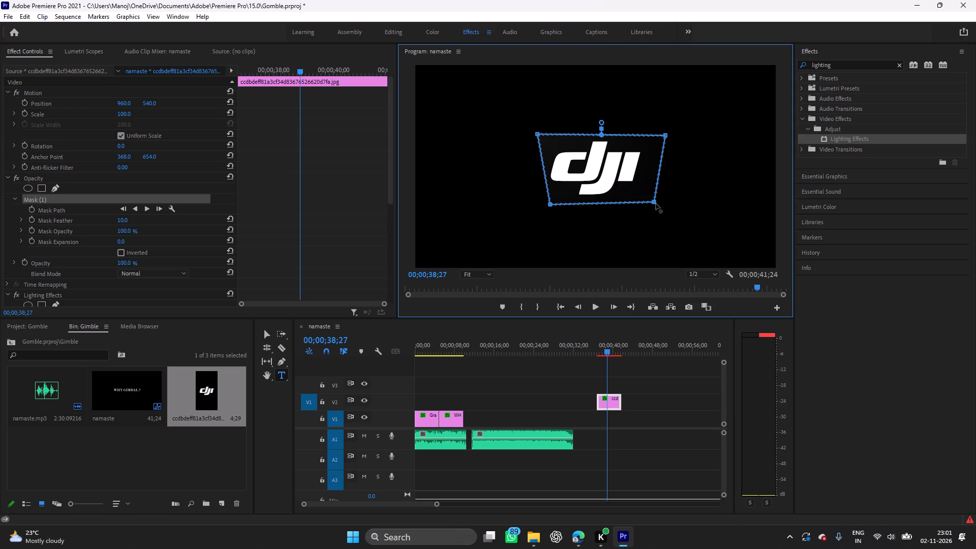
left_click_drag(656, 203, 671, 202)
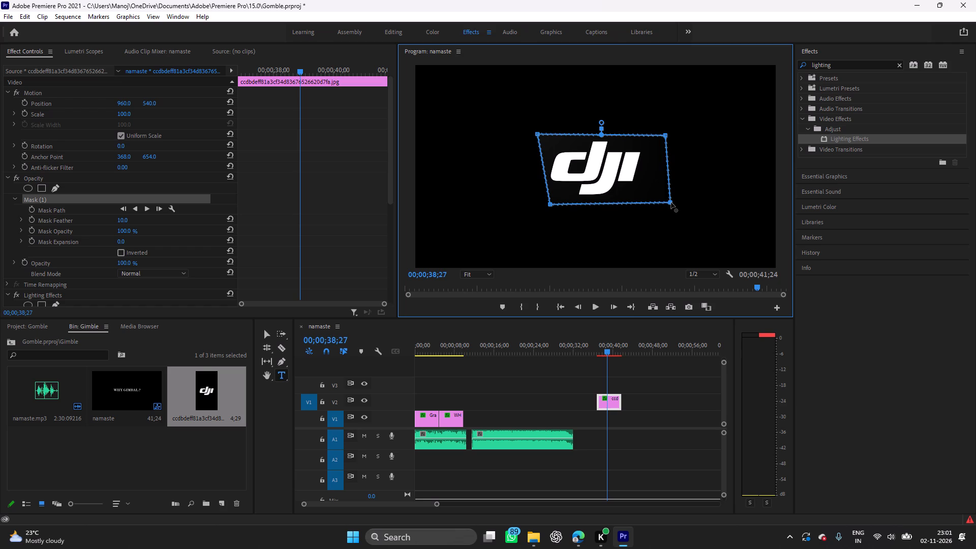
left_click_drag(671, 202, 665, 200)
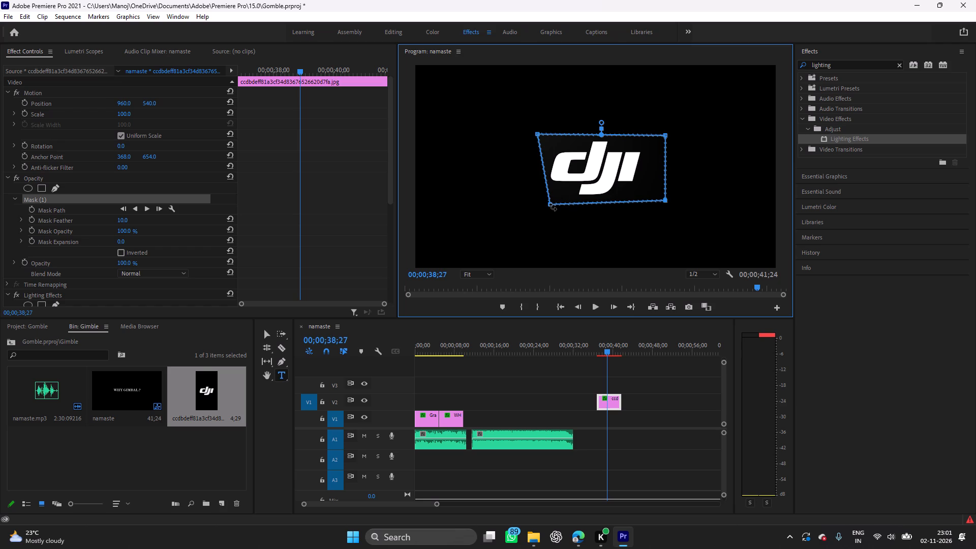
left_click_drag(552, 206, 541, 206)
left_click_drag(541, 206, 536, 206)
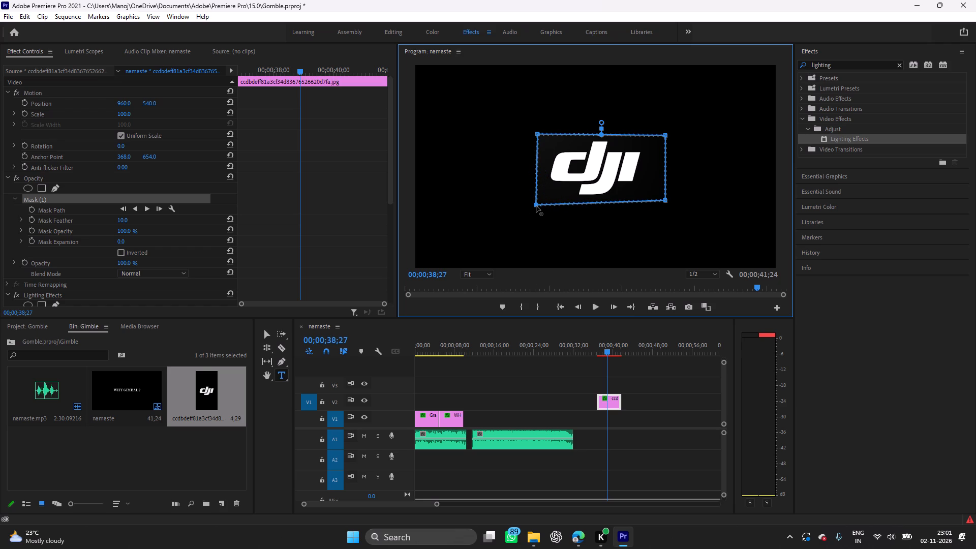
Reshape the DJI logo clip's opacity mask by moving its corners into a narrow diagonal strip running from upper left to lower right across the logo.
left_click_drag(536, 206, 579, 172)
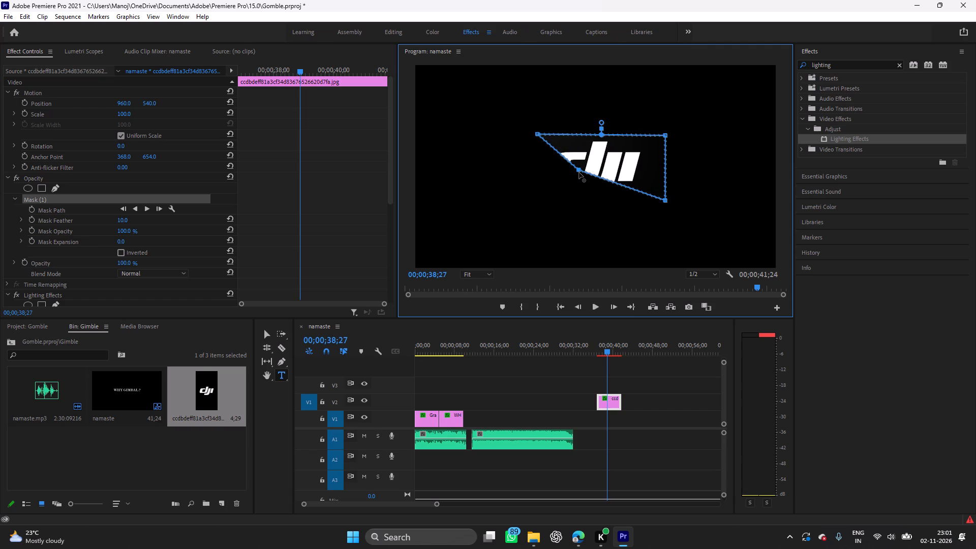
left_click_drag(579, 172, 590, 173)
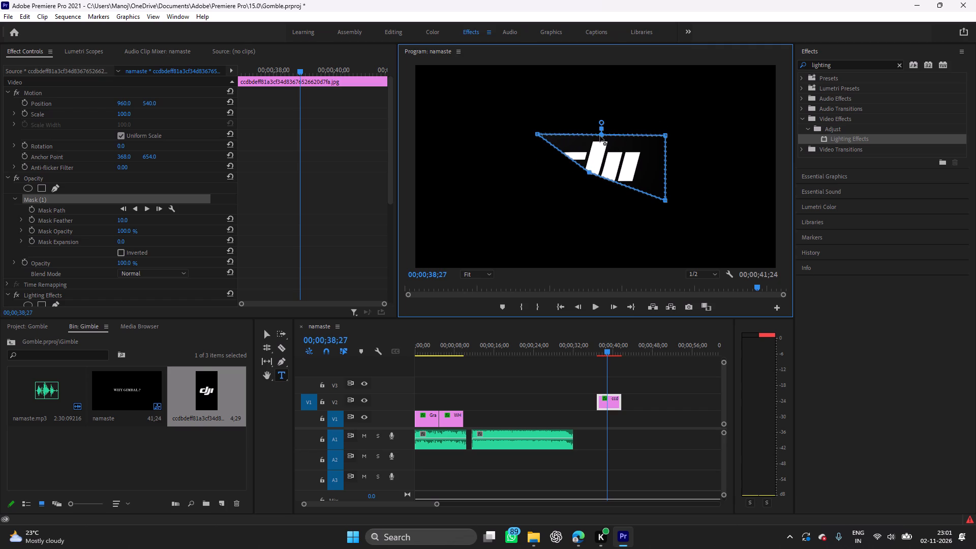
left_click_drag(600, 136, 567, 125)
left_click_drag(666, 134, 606, 160)
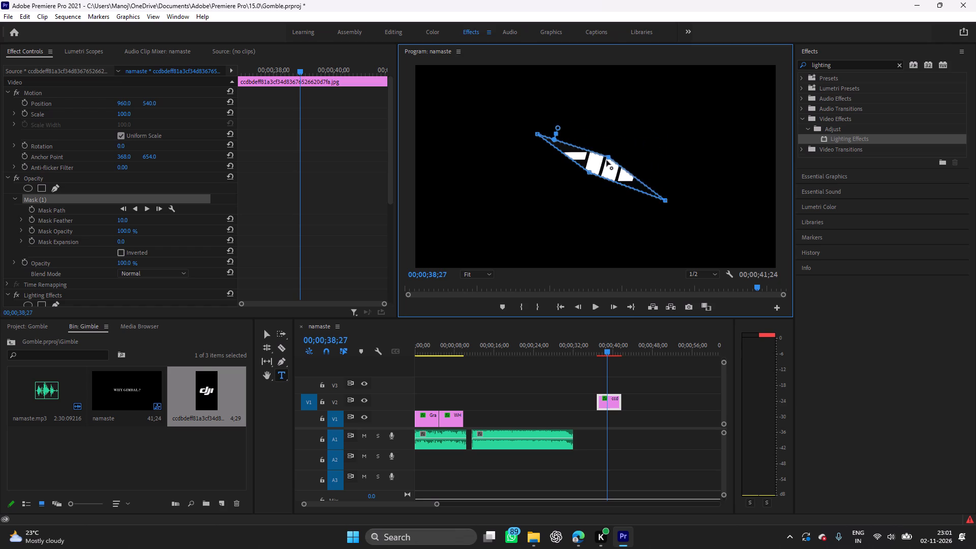
left_click_drag(606, 160, 636, 134)
left_click(647, 123)
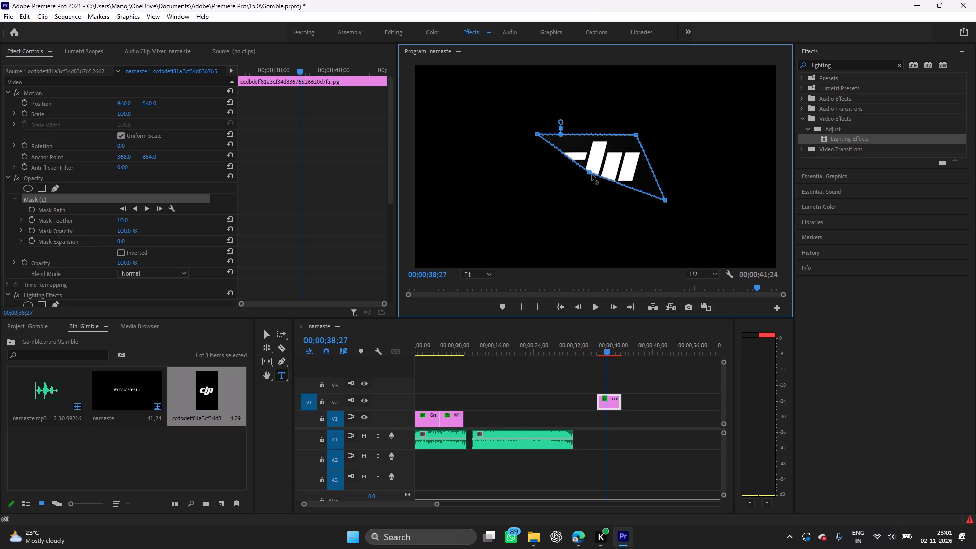
left_click_drag(588, 171, 624, 199)
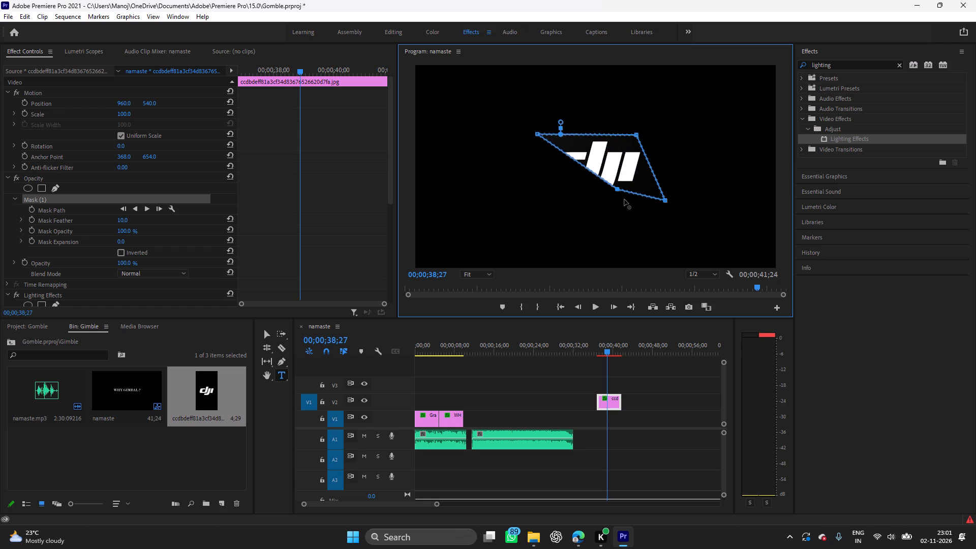
left_click_drag(624, 199, 648, 218)
left_click_drag(636, 134, 561, 125)
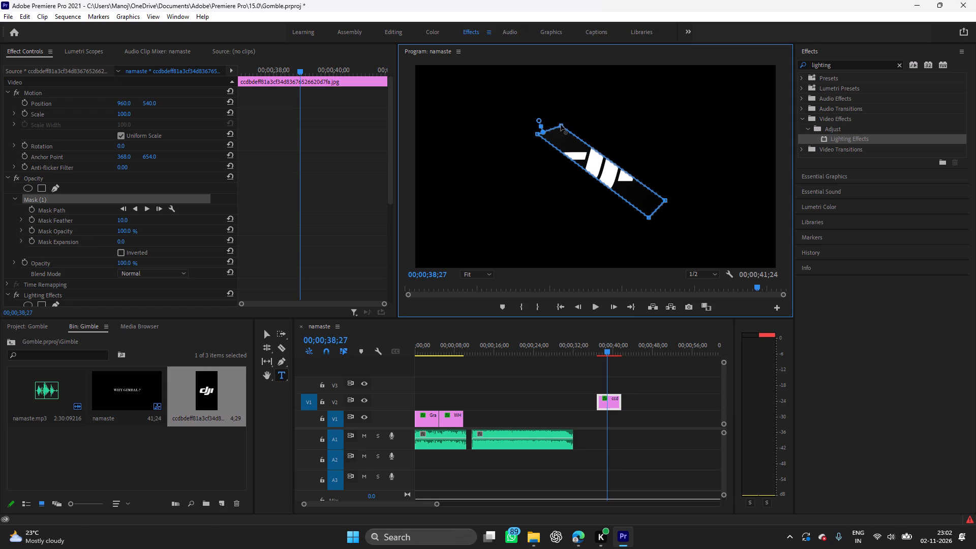
left_click_drag(561, 125, 559, 120)
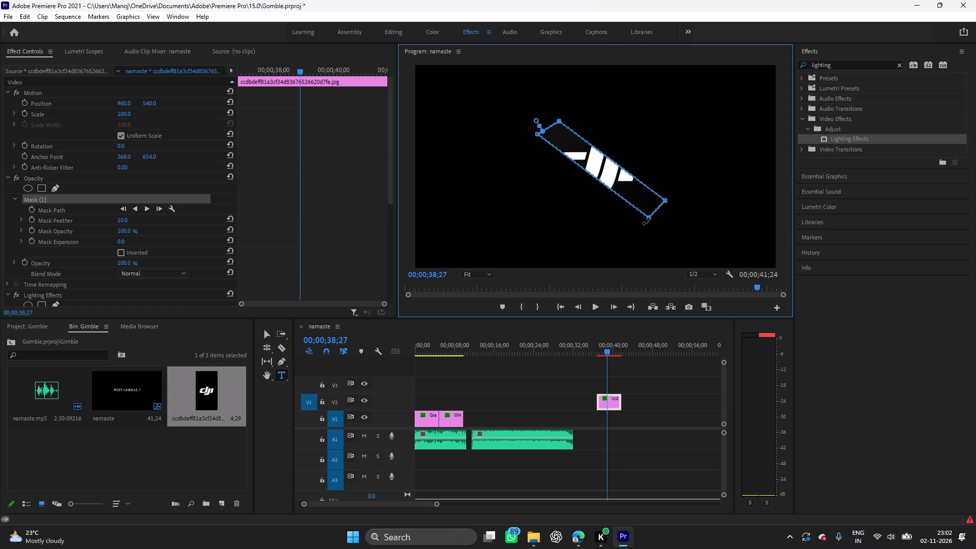
left_click_drag(648, 220, 654, 209)
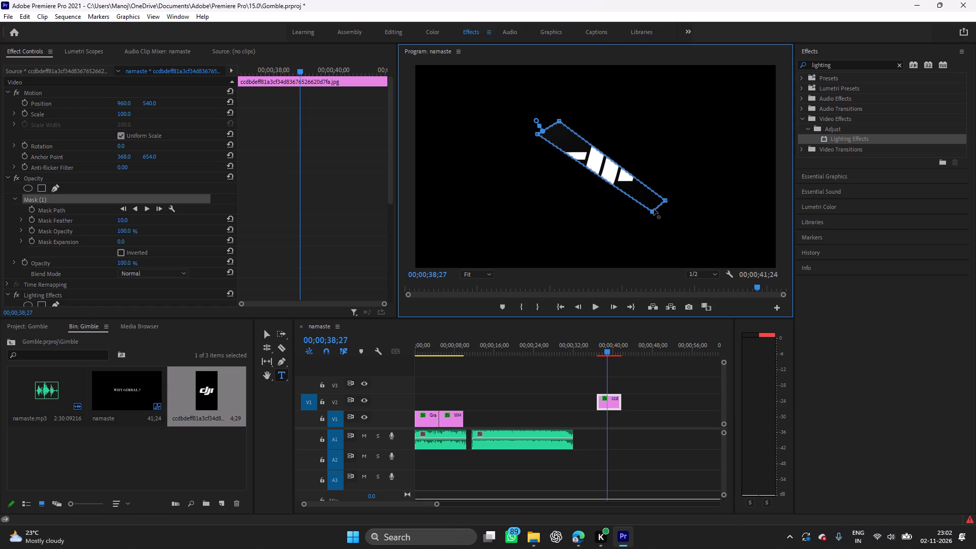
left_click_drag(654, 209, 652, 212)
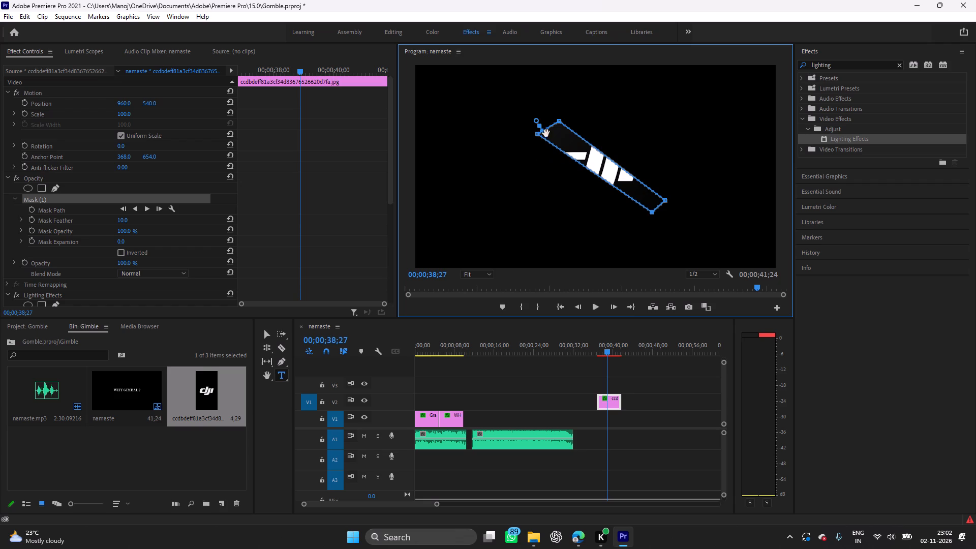
left_click_drag(537, 135, 544, 132)
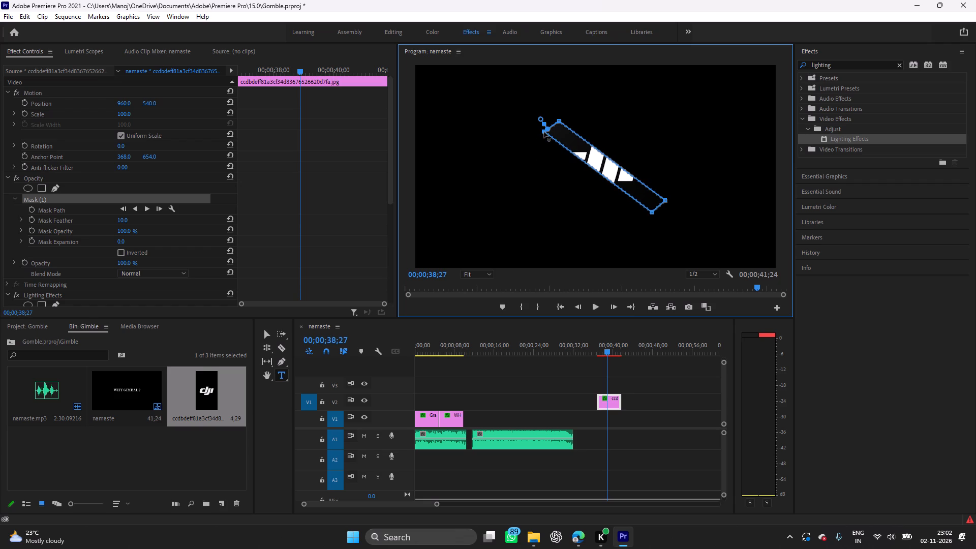
left_click_drag(544, 132, 543, 134)
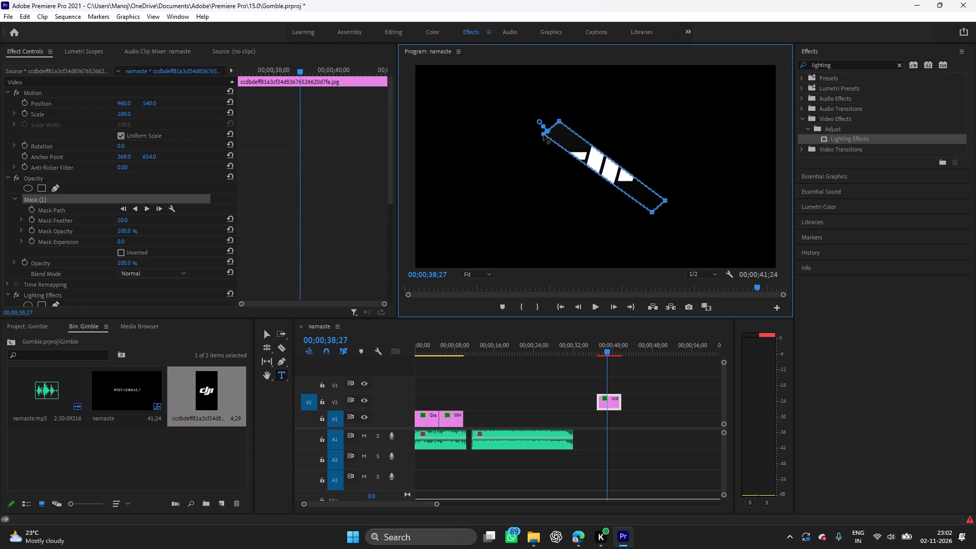
left_click(690, 125)
Move the whole diagonal mask down and left so it covers only the lower-left edge of the DJI logo.
left_click_drag(586, 159, 543, 183)
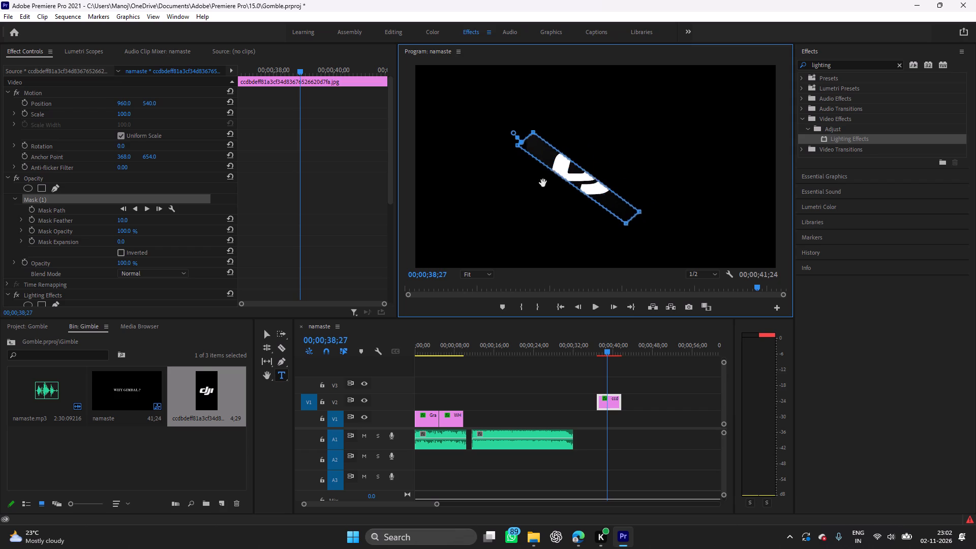
left_click_drag(543, 183, 519, 197)
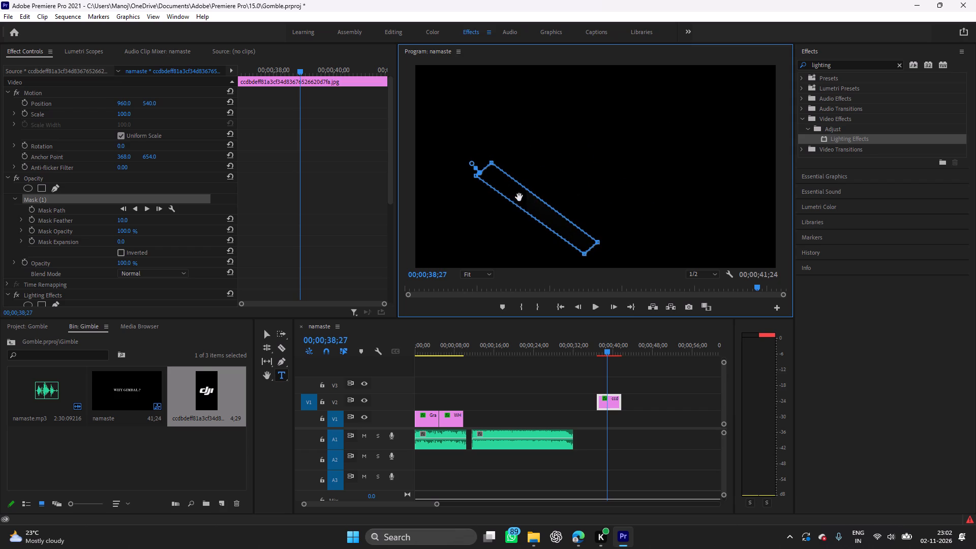
left_click_drag(519, 197, 534, 176)
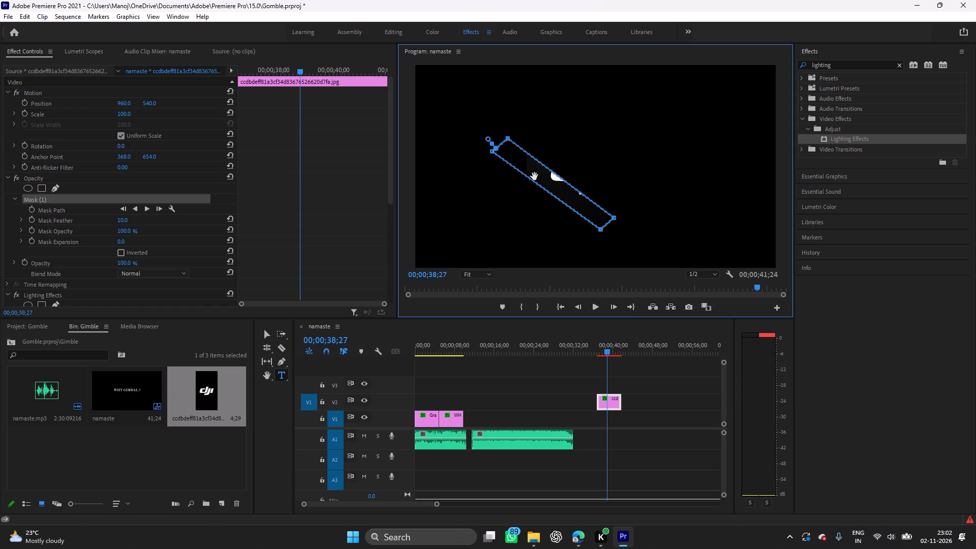
Turn on Mask Path keyframing for the DJI logo clip's opacity mask at 00;00;38;27.
left_click(31, 209)
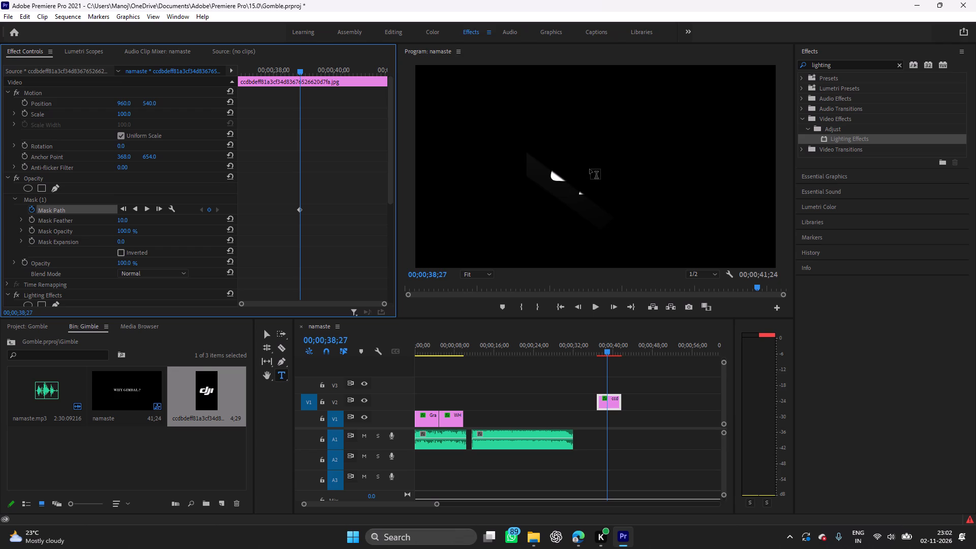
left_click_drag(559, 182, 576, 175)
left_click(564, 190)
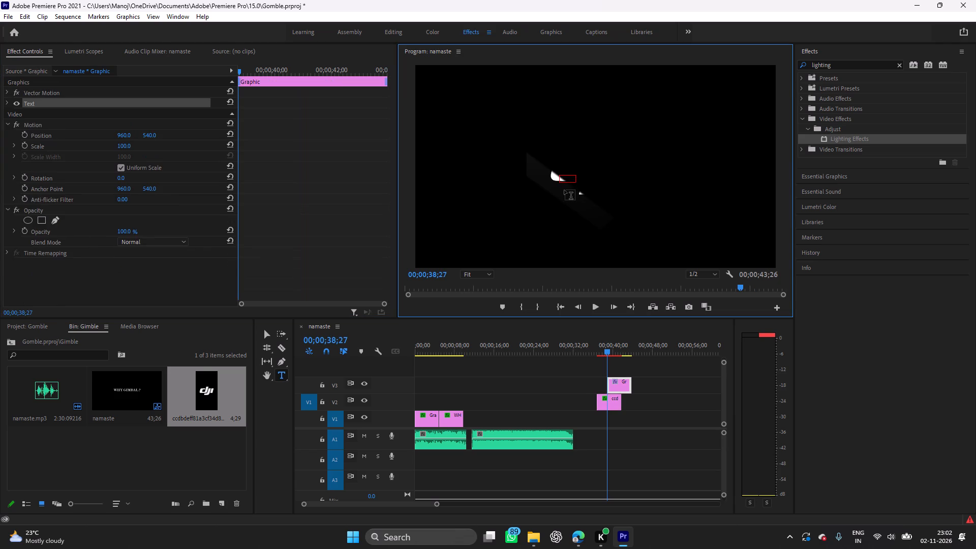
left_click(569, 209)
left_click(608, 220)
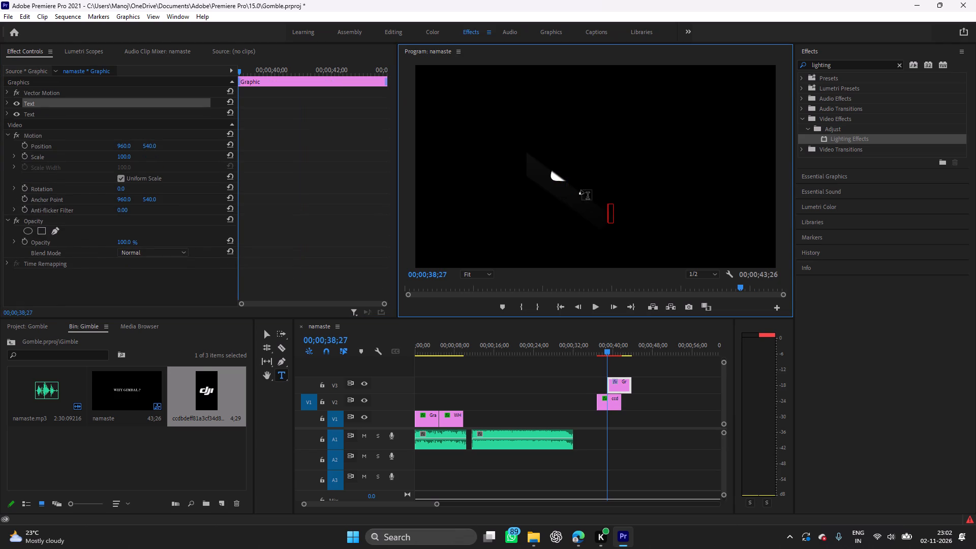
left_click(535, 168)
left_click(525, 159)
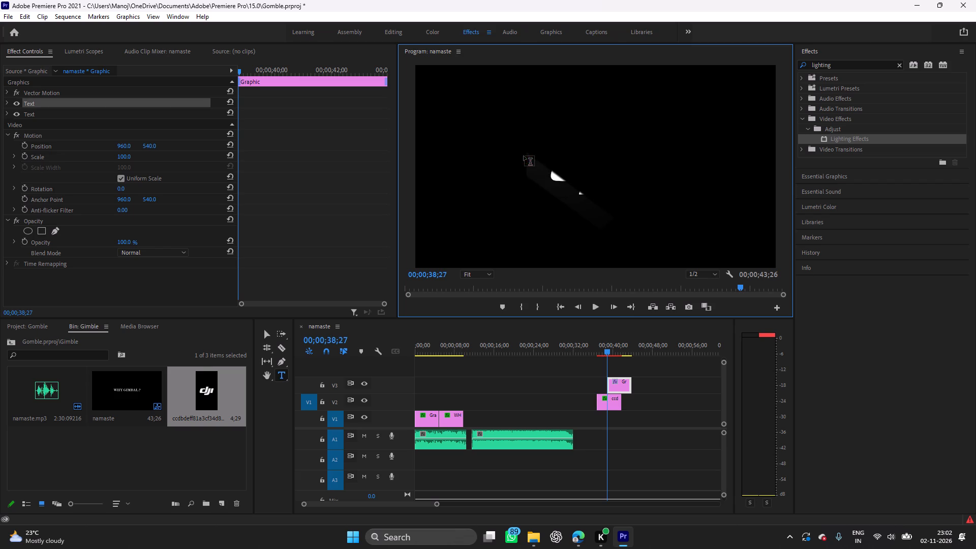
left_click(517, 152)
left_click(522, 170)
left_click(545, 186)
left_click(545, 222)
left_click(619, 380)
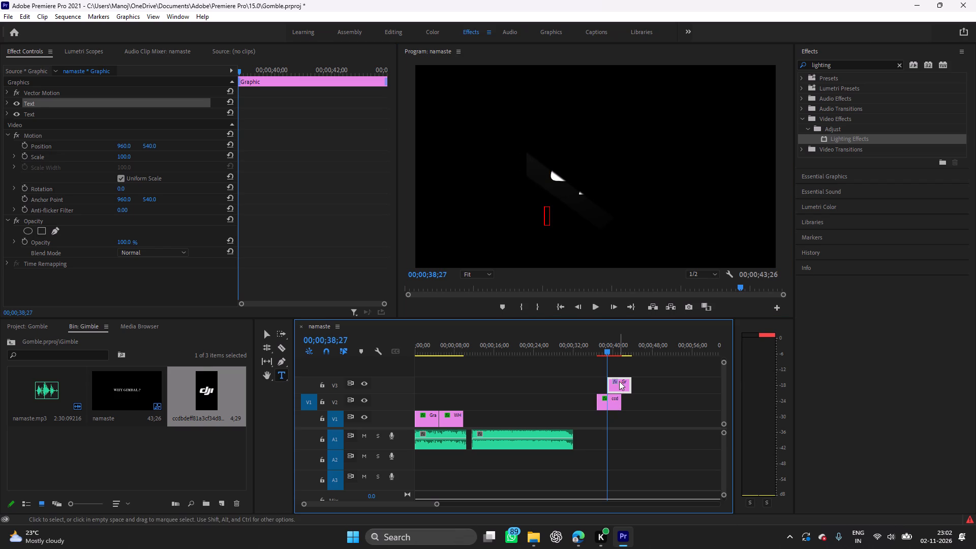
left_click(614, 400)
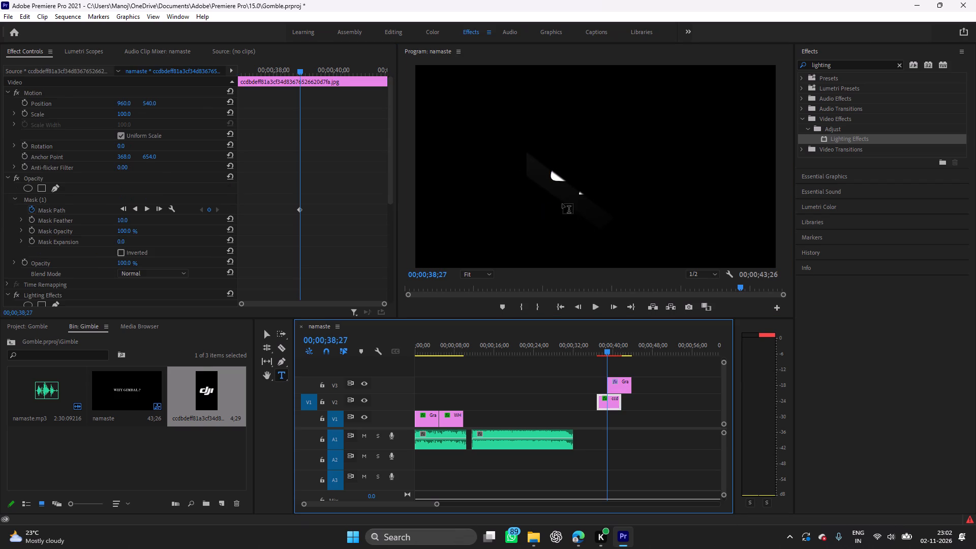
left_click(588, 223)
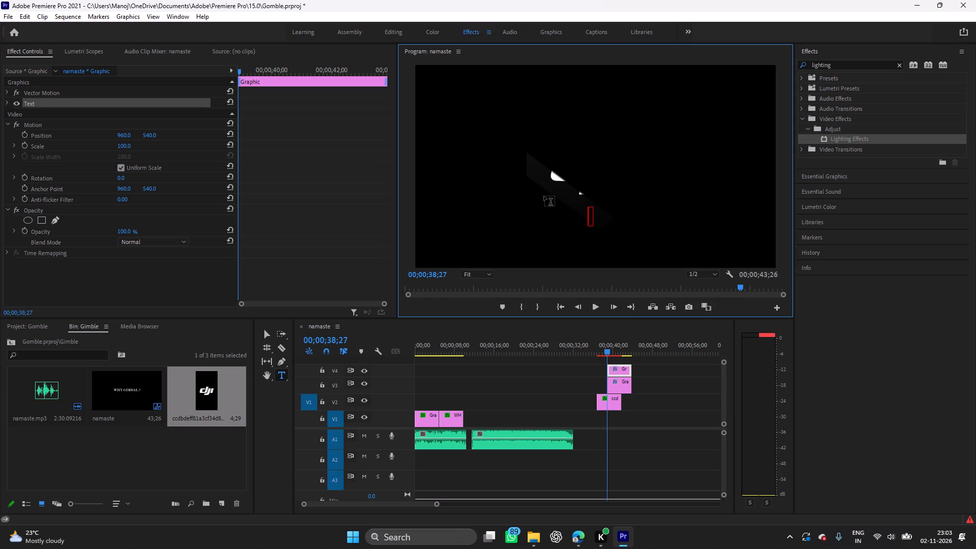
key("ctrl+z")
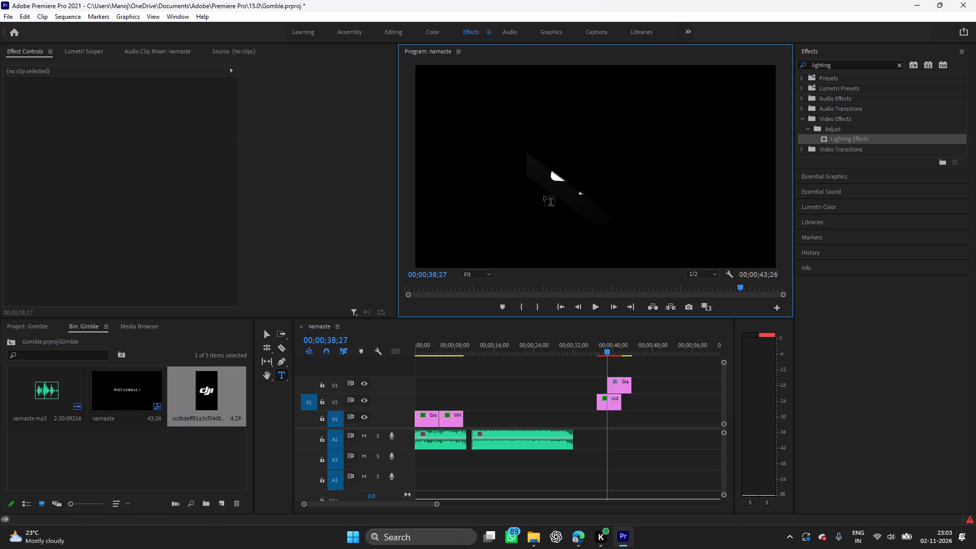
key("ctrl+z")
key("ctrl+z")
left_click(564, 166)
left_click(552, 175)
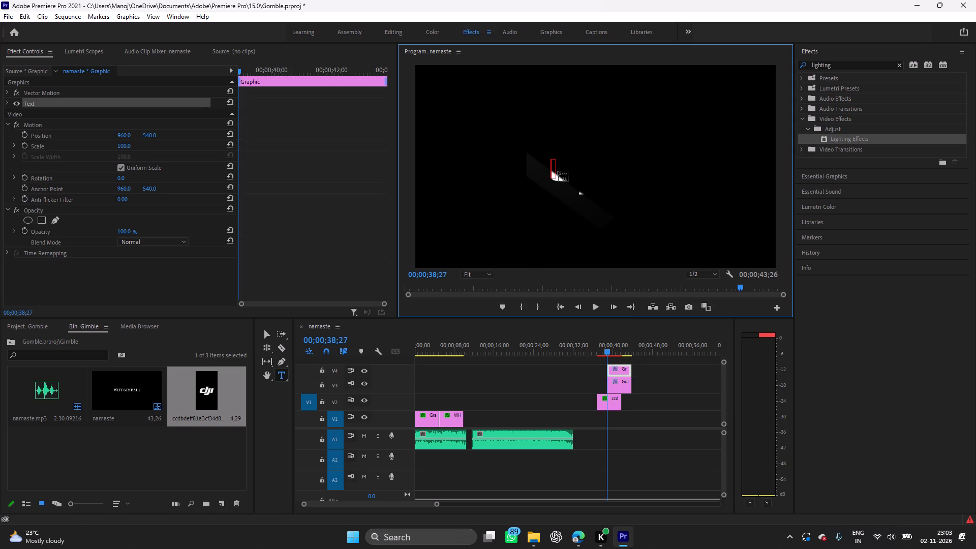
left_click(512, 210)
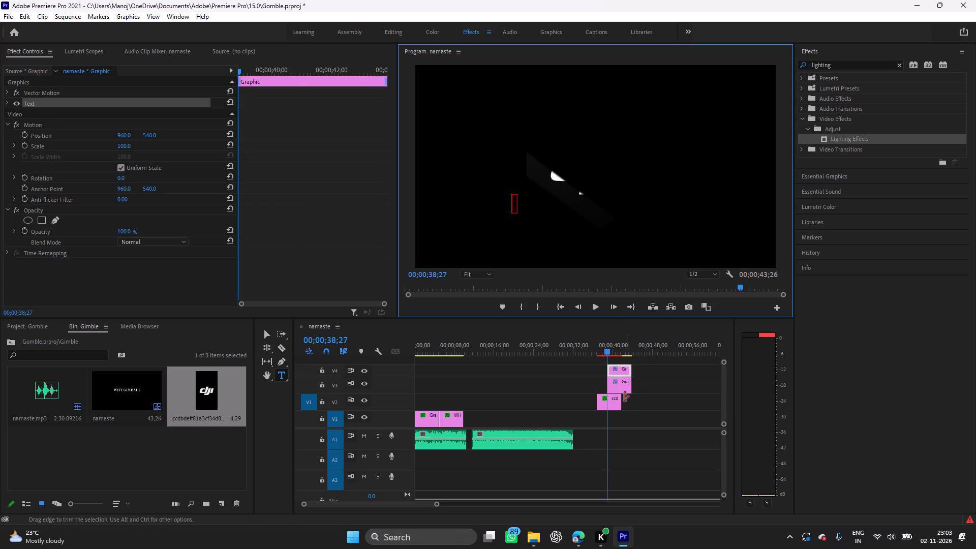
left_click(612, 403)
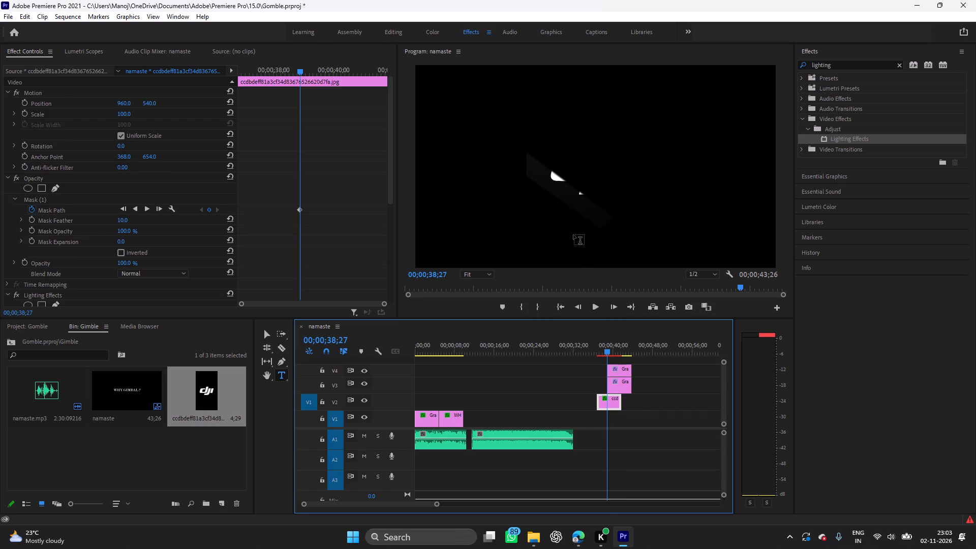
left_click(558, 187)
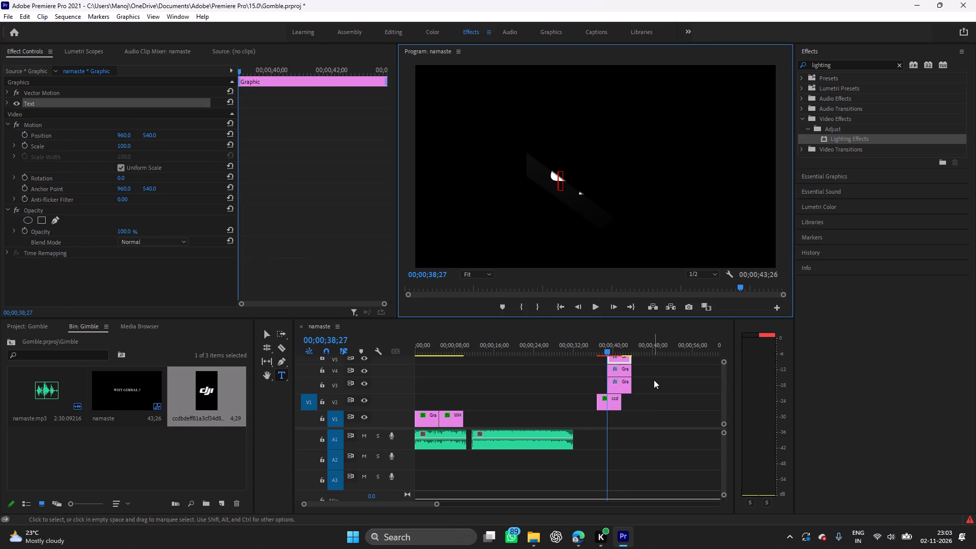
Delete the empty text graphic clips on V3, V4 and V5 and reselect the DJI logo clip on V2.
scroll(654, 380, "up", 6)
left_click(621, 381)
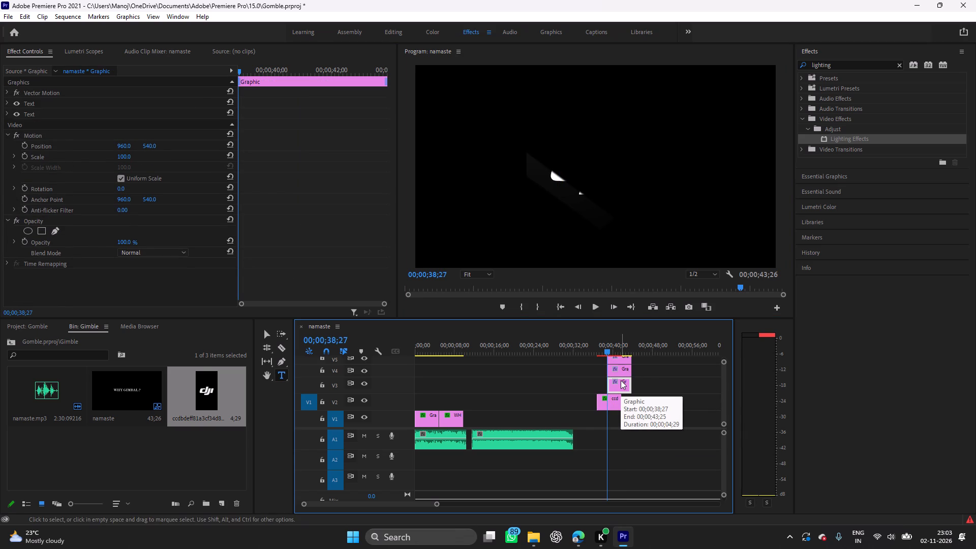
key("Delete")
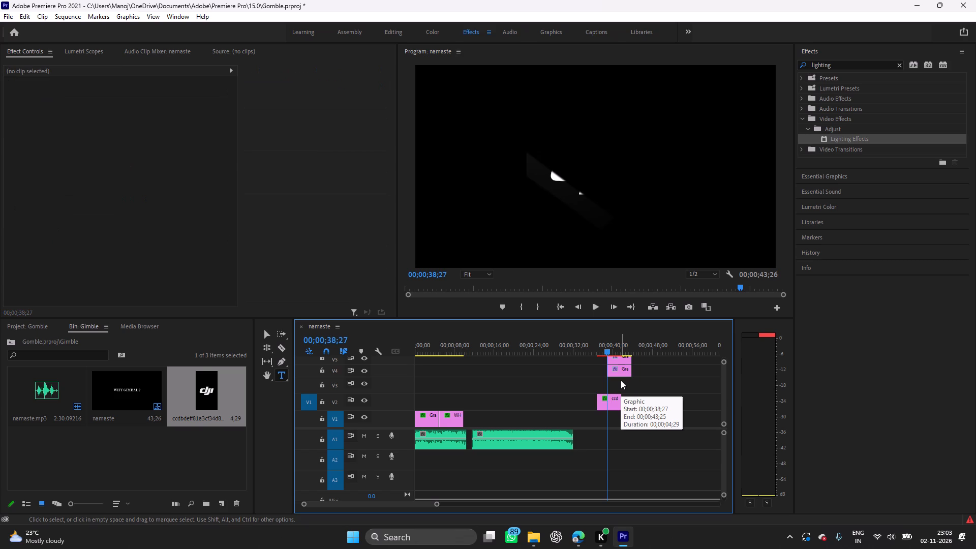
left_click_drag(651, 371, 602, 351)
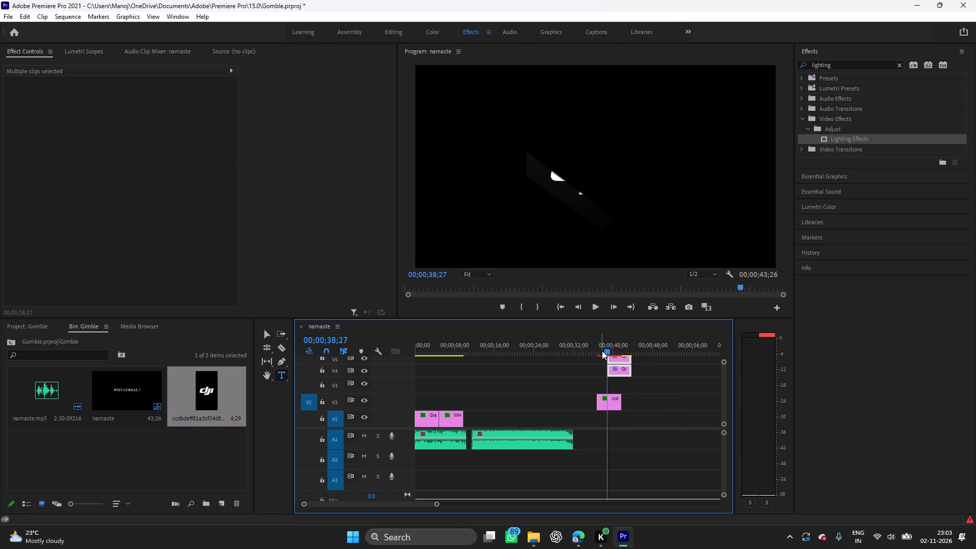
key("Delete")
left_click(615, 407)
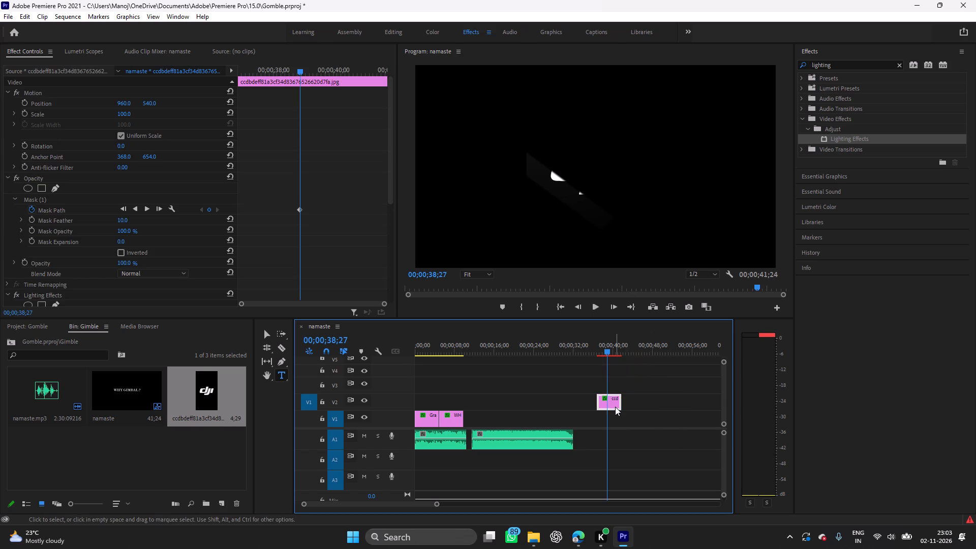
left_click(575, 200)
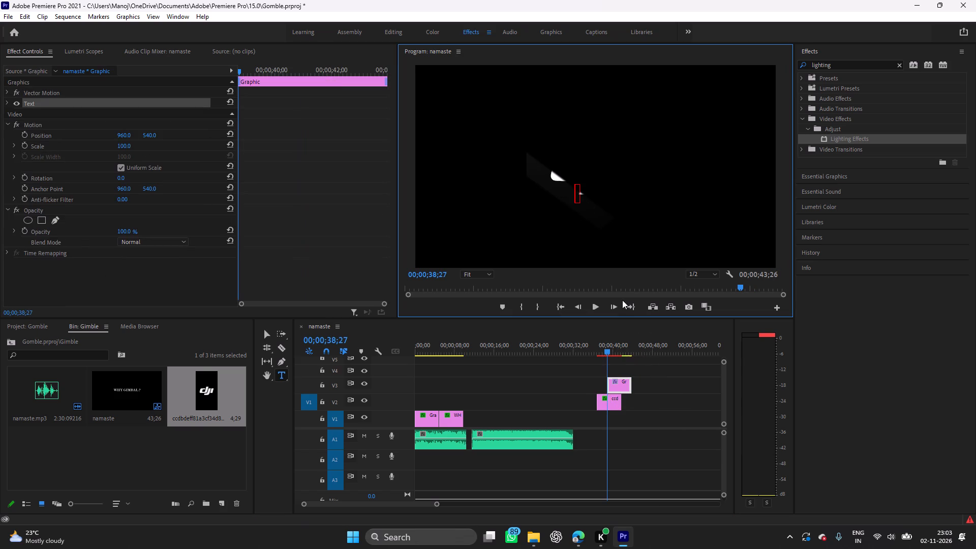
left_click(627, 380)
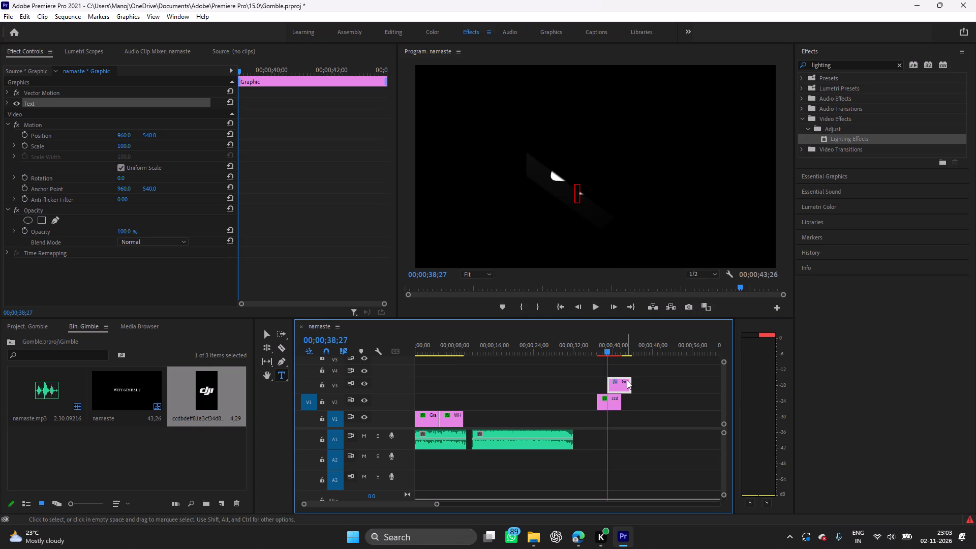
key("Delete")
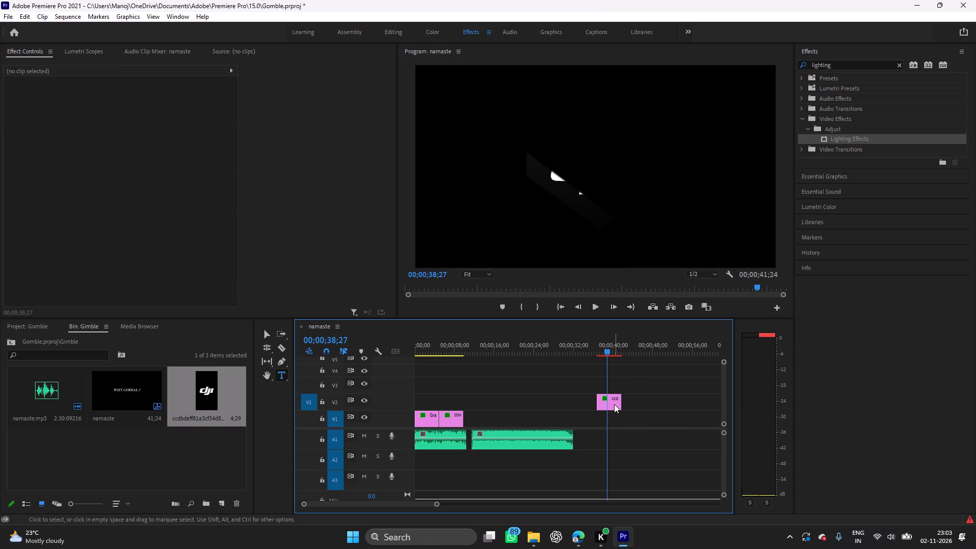
Delete the masked DJI logo clip from V2.
left_click(614, 404)
key("Delete")
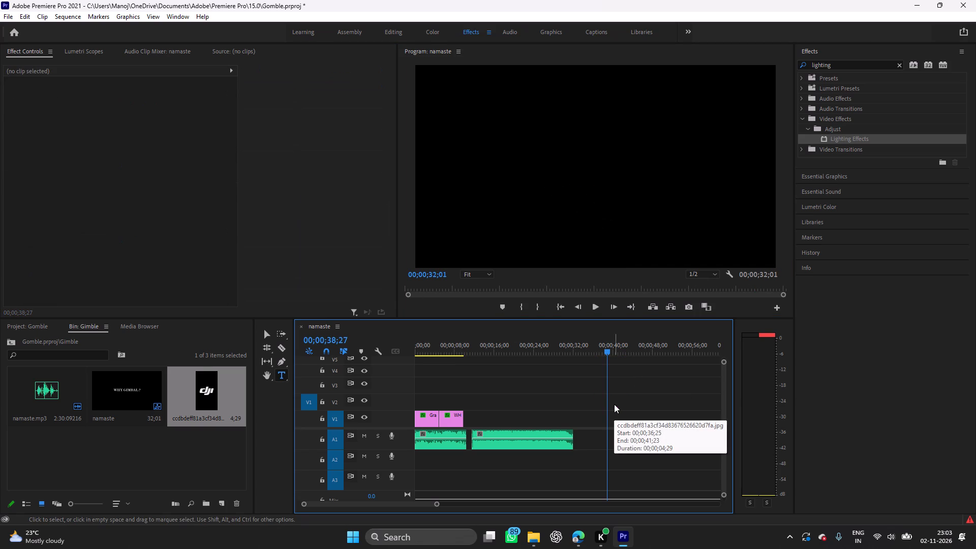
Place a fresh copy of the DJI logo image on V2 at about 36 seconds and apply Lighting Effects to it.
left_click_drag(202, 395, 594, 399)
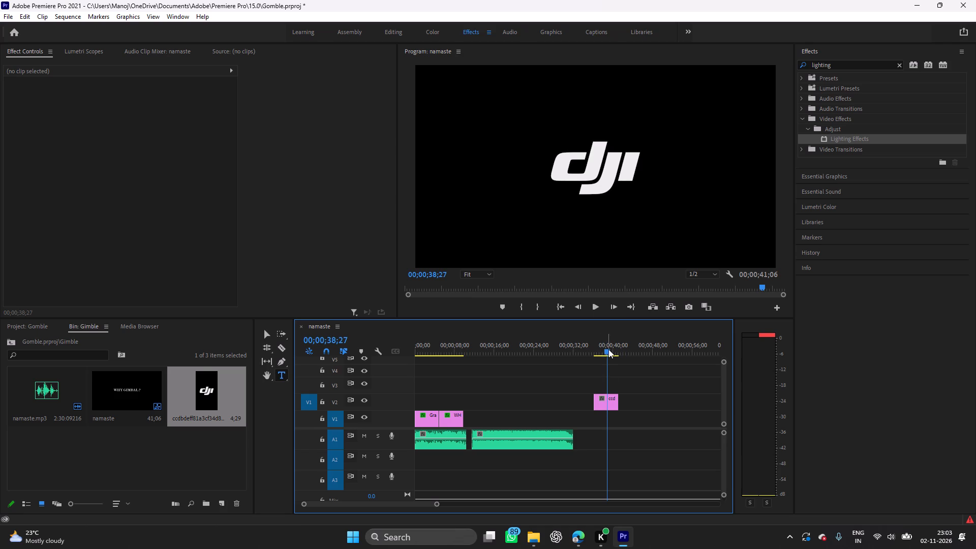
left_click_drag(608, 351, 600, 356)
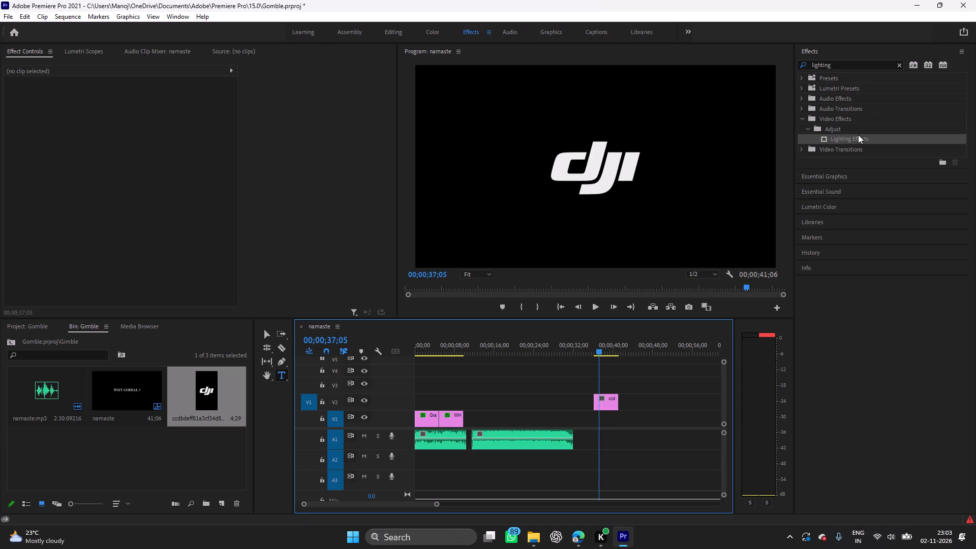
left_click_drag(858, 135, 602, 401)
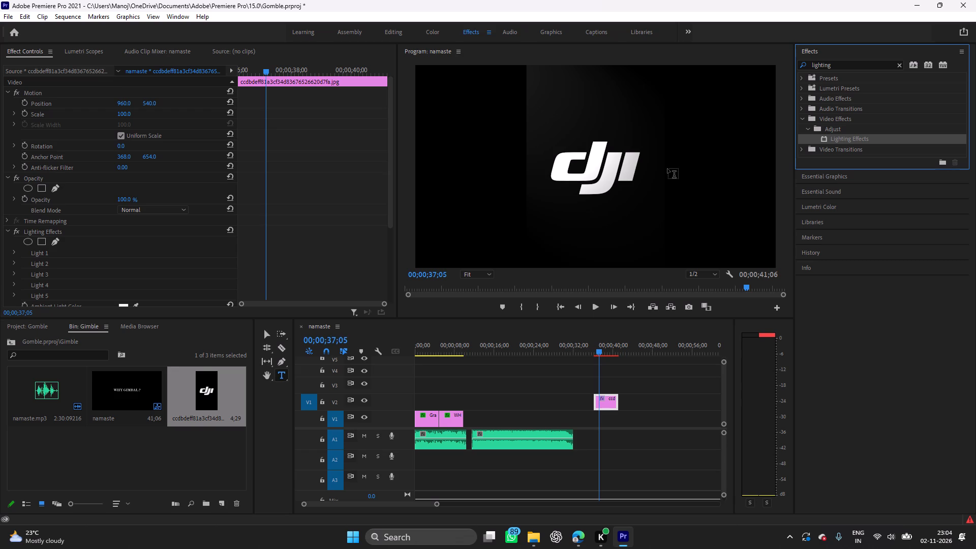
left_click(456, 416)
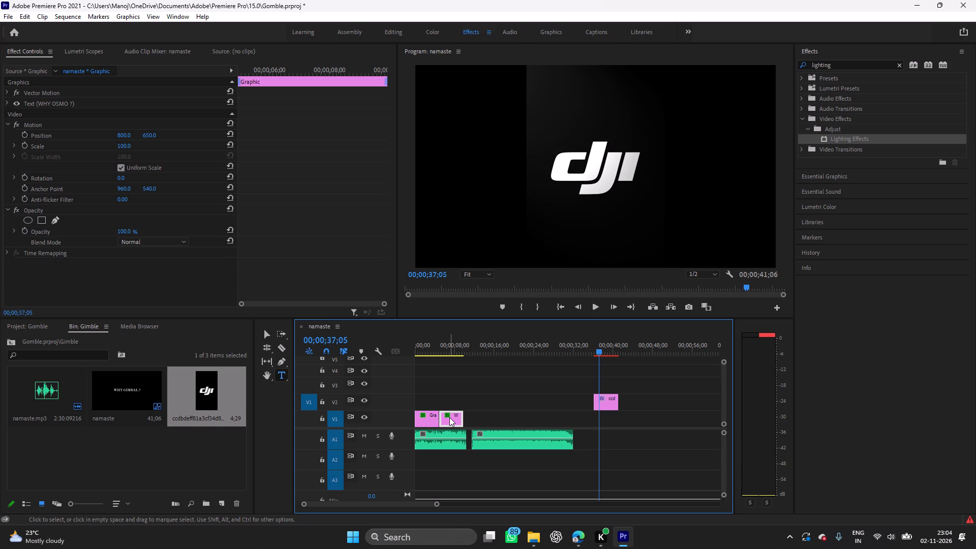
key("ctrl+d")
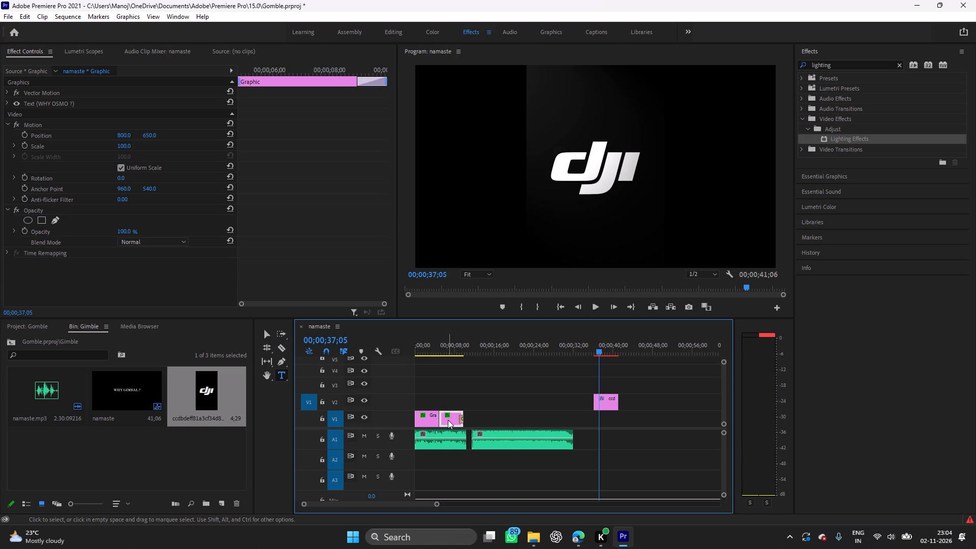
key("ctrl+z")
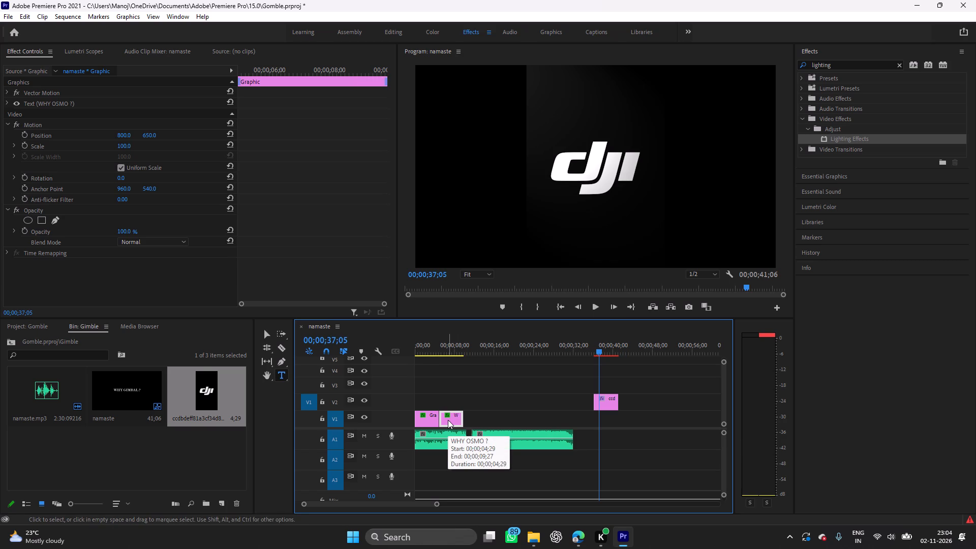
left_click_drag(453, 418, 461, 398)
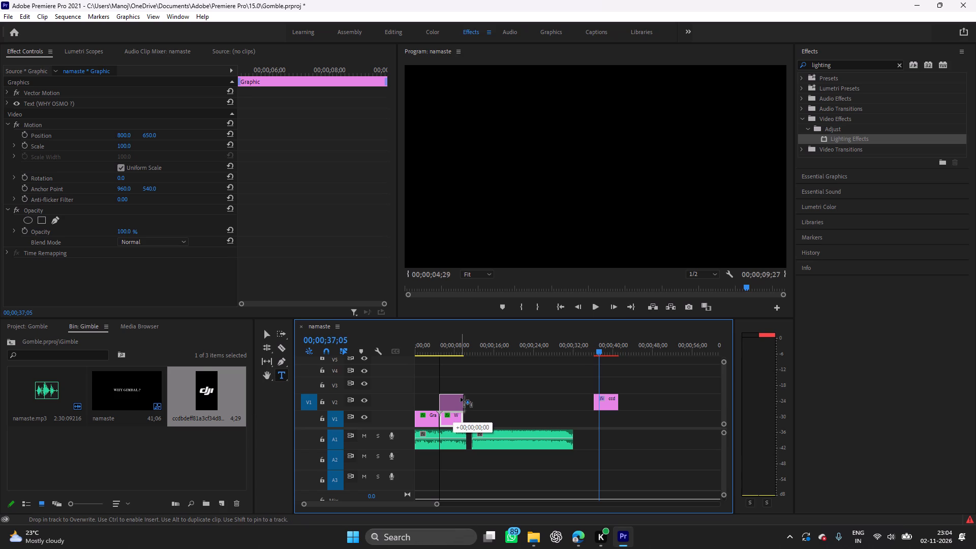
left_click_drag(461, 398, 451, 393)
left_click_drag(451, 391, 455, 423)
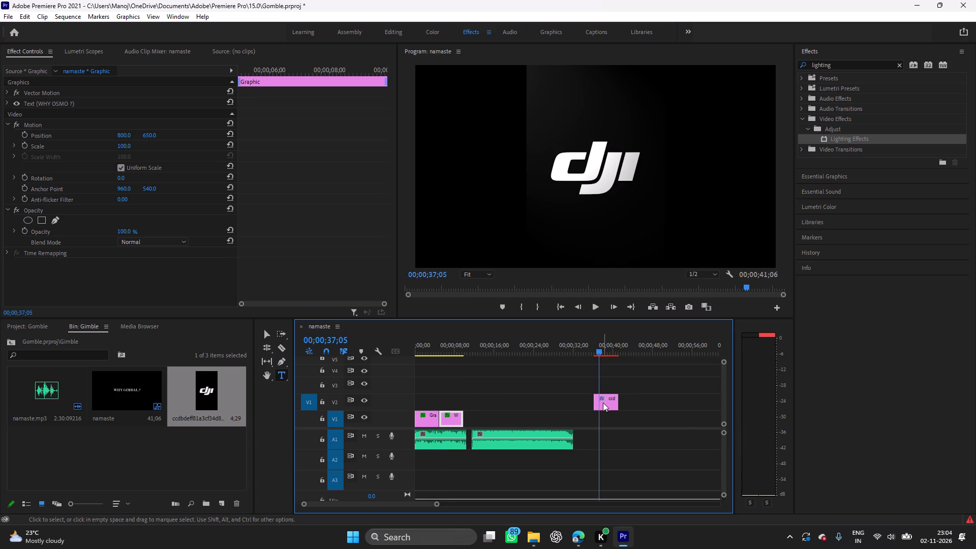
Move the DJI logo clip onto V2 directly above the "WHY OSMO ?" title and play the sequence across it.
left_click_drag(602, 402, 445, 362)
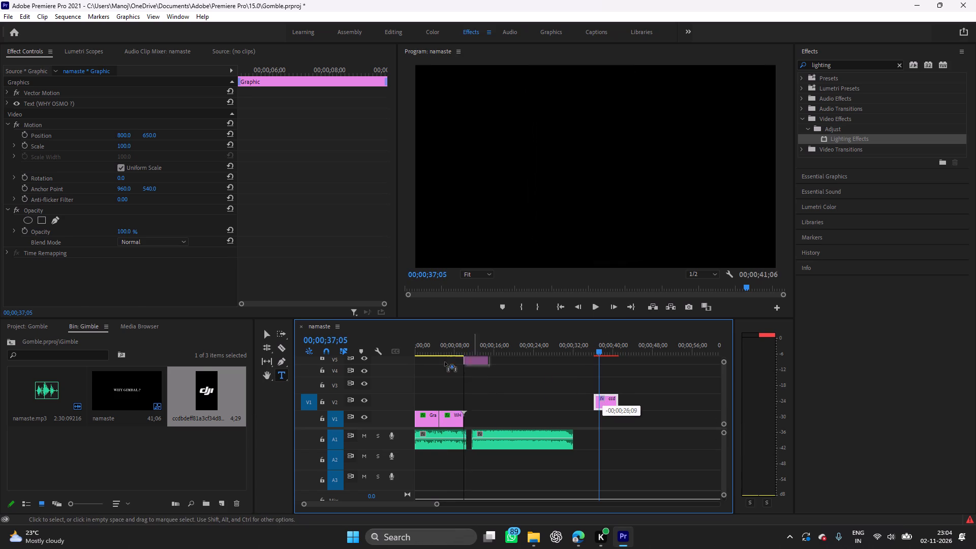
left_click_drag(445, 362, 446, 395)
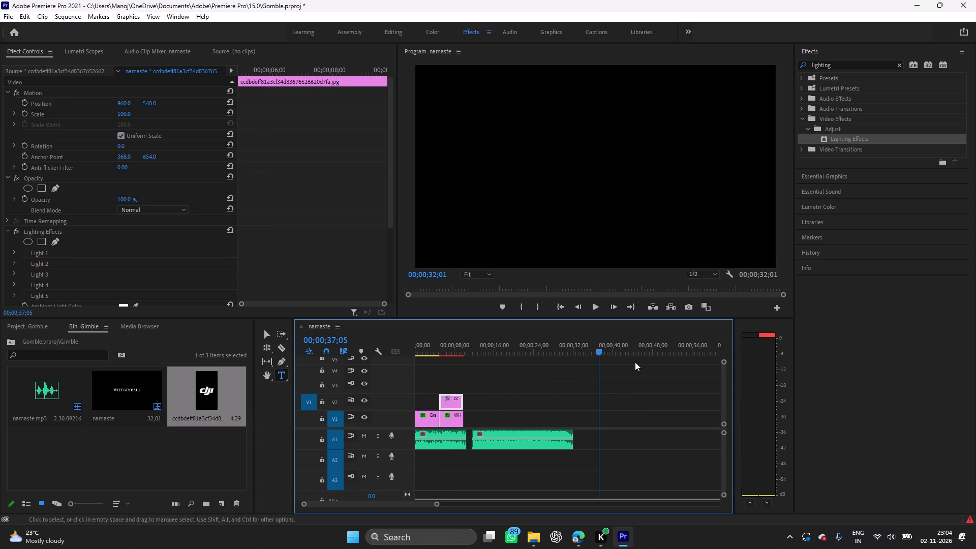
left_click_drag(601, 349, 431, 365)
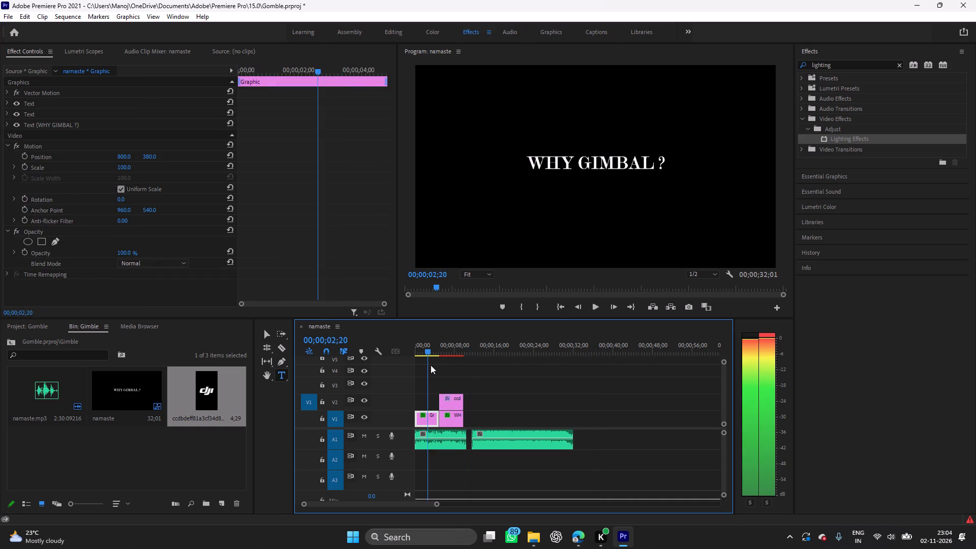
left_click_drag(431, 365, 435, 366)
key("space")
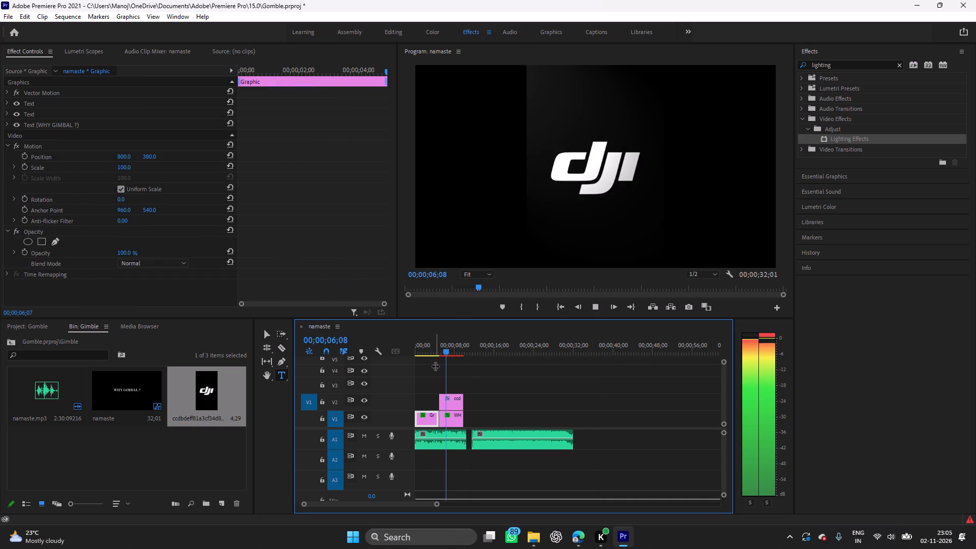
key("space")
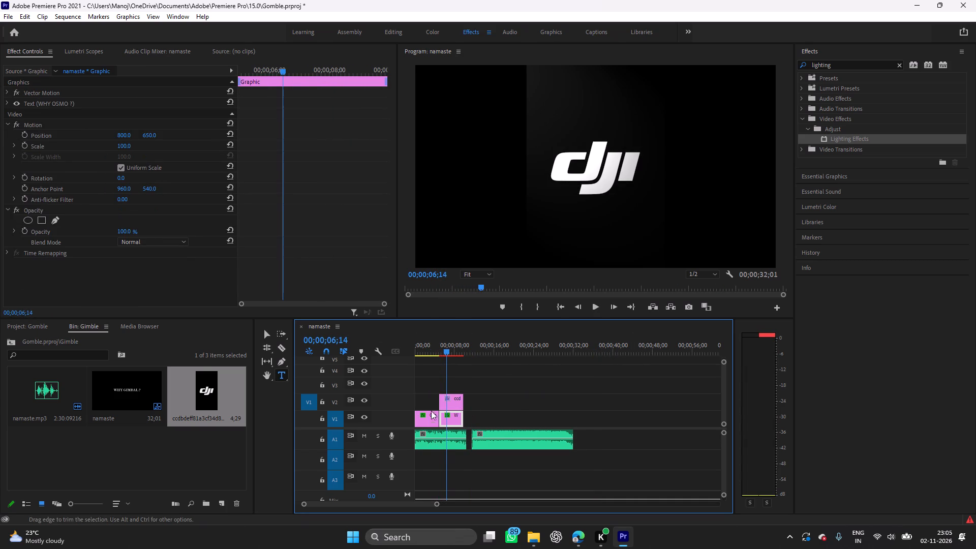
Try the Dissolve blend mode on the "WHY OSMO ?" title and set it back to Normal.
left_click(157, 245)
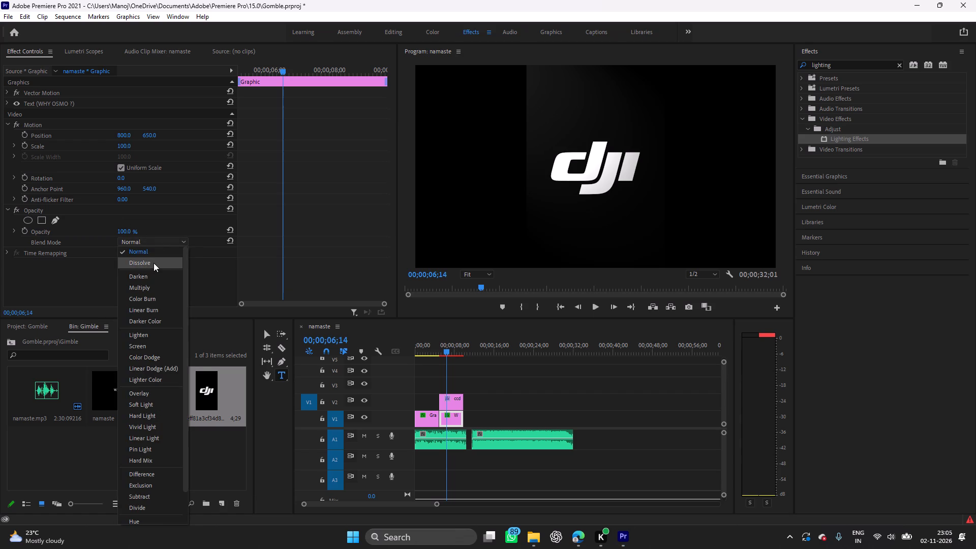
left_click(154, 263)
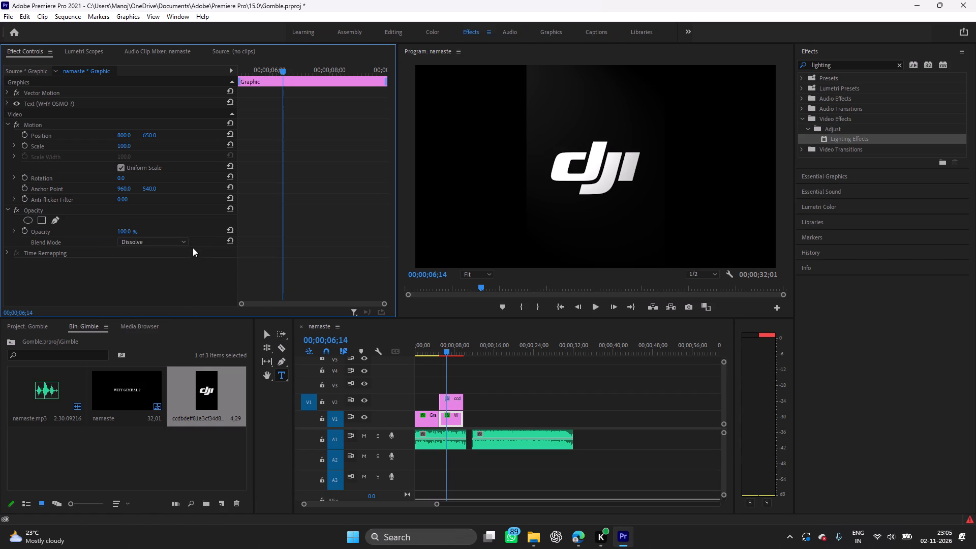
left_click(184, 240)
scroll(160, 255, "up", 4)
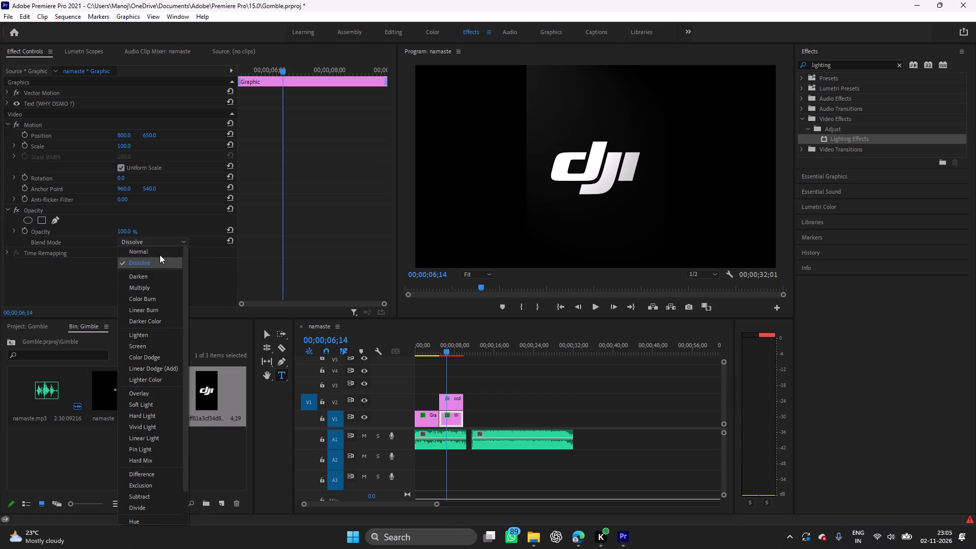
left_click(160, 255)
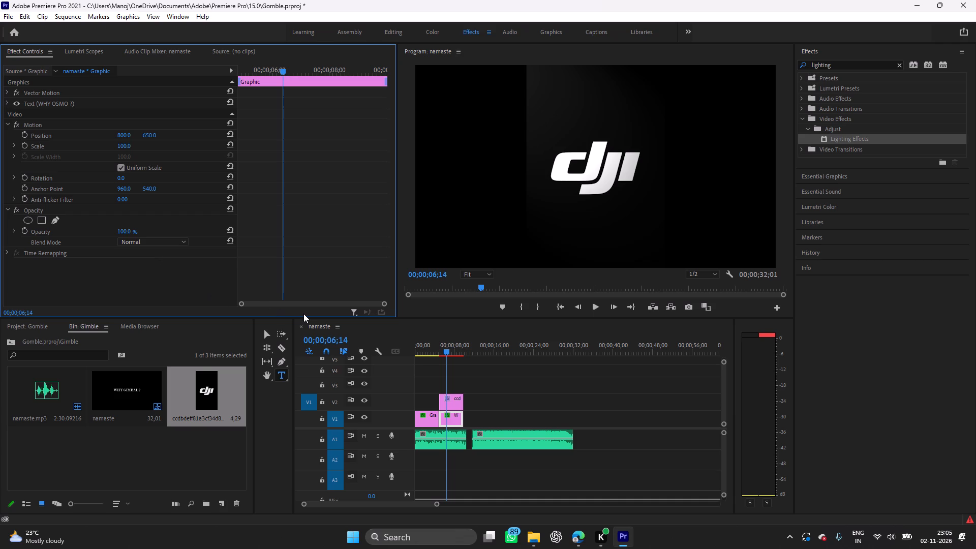
Move the DJI logo clip up to V3 and the "WHY OSMO ?" title up to V2, keeping their timing.
left_click(452, 417)
left_click(452, 398)
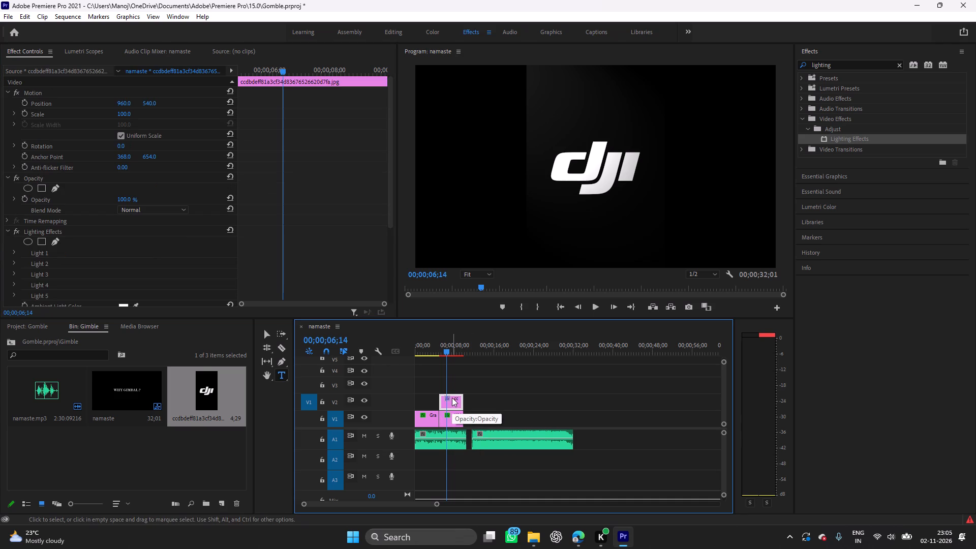
left_click_drag(452, 398, 448, 390)
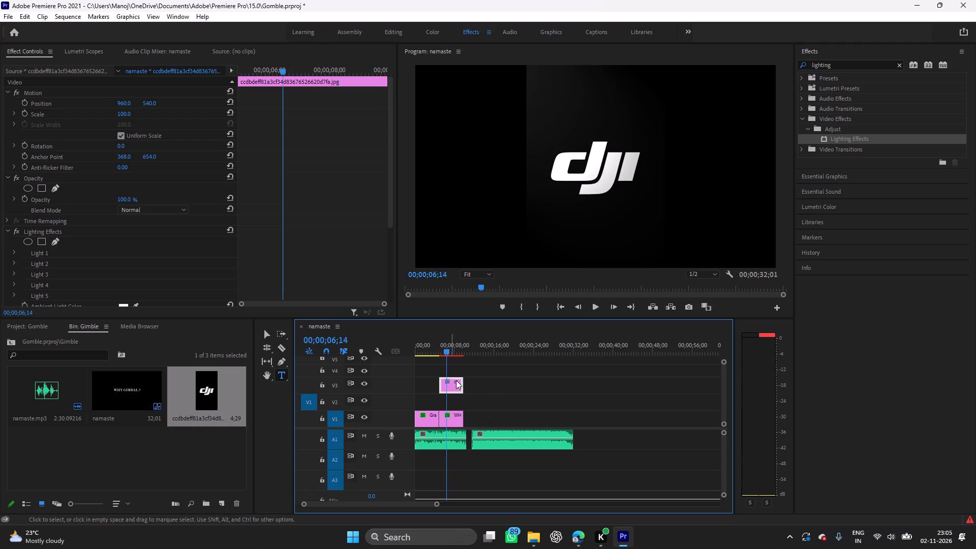
left_click_drag(450, 423, 449, 406)
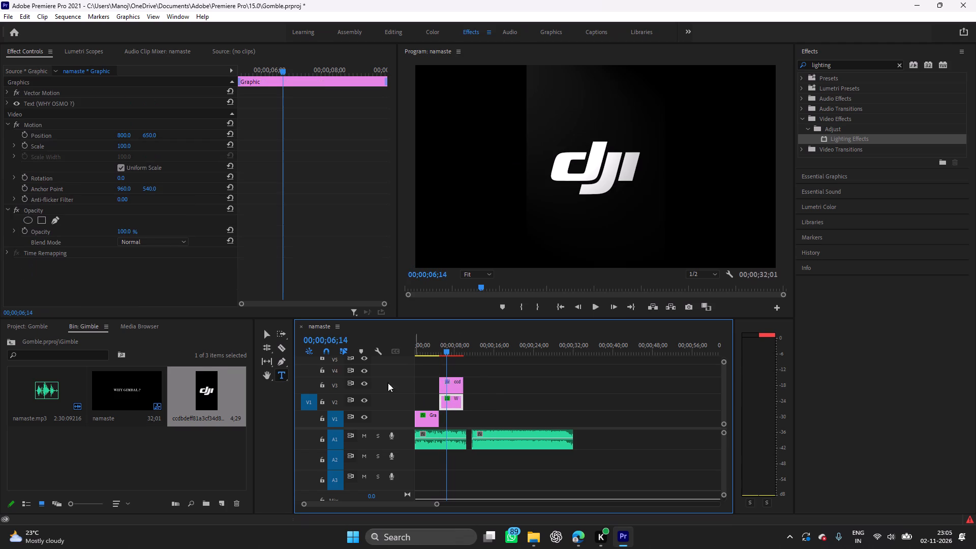
Place a fresh DJI logo clip on V1 right after the "WHY GIMBAL ?" title, beneath the "WHY OSMO ?" title.
left_click_drag(206, 389, 417, 425)
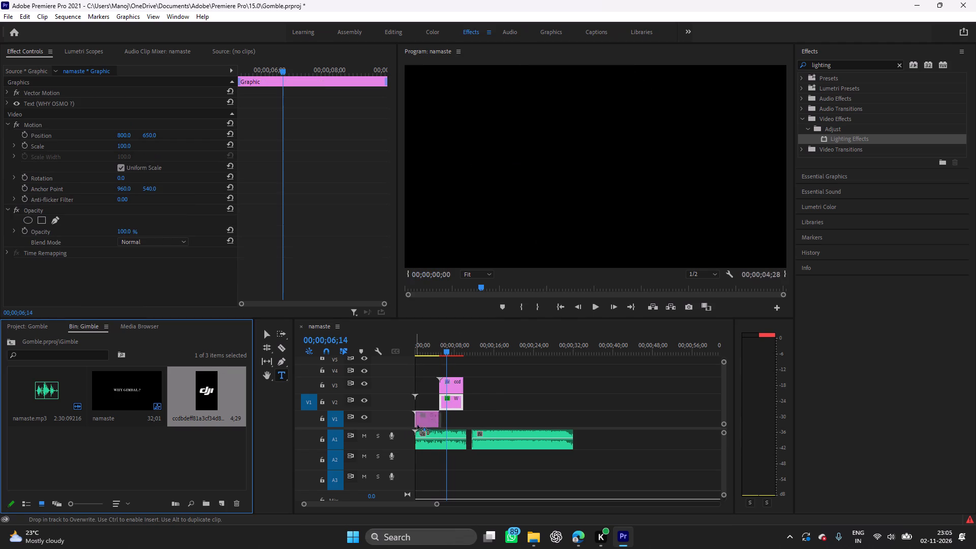
left_click_drag(417, 425, 440, 413)
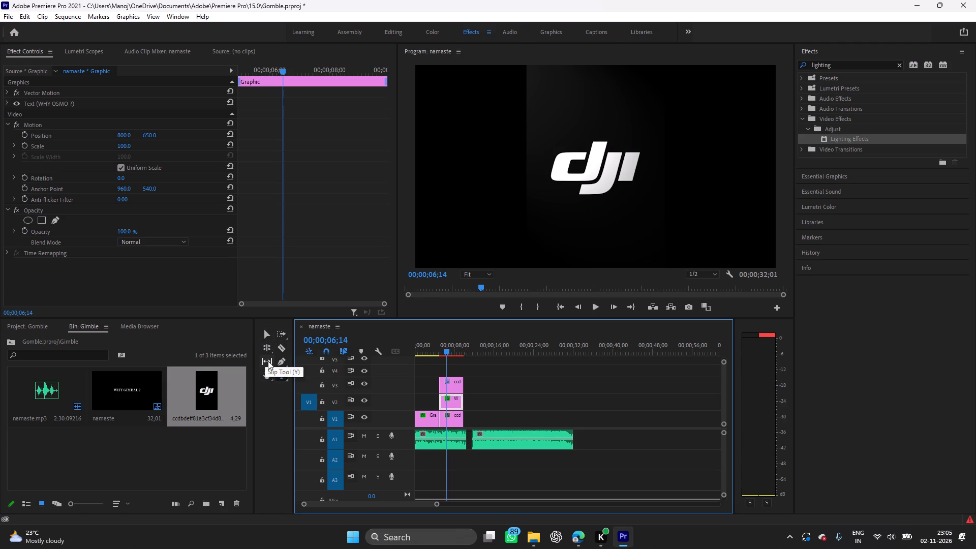
left_click(450, 402)
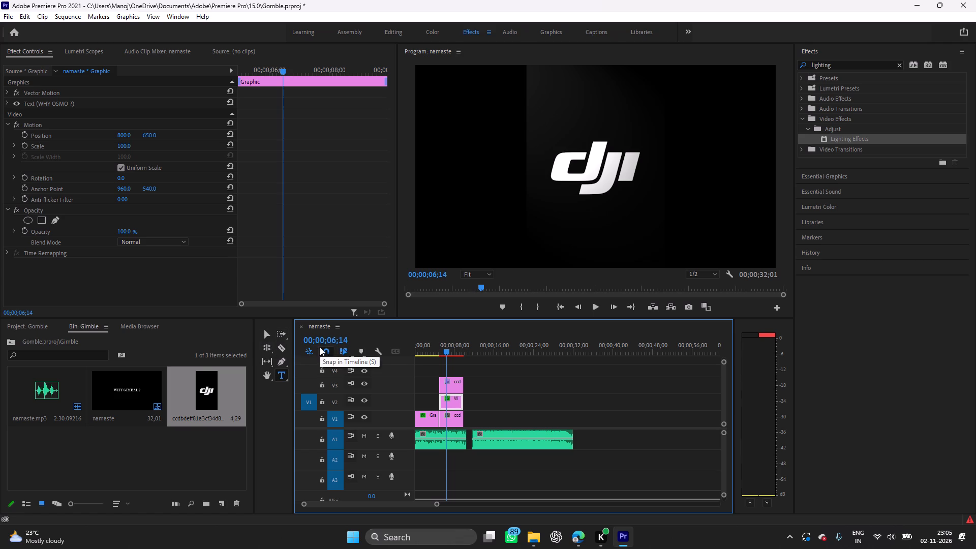
Switch to the Editing workspace.
left_click(394, 34)
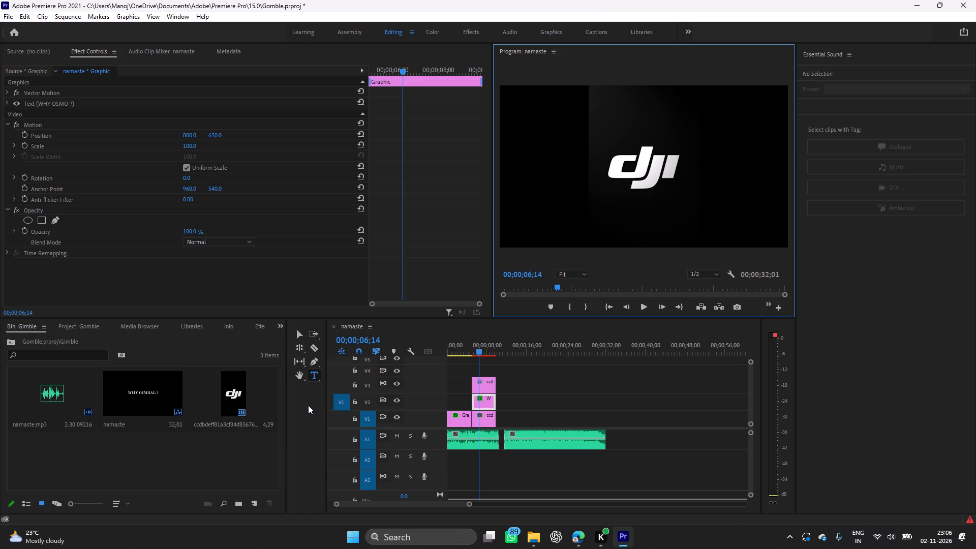
left_click(481, 30)
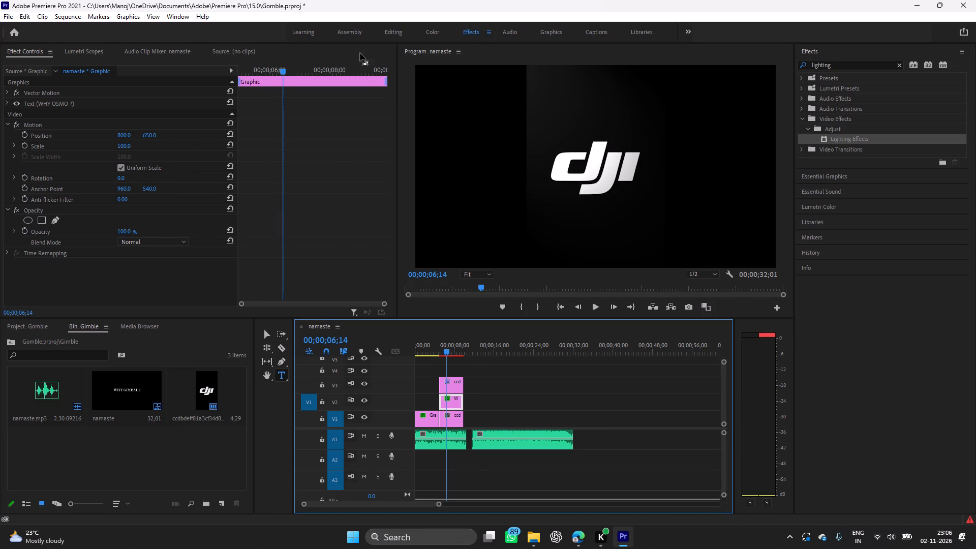
left_click(355, 33)
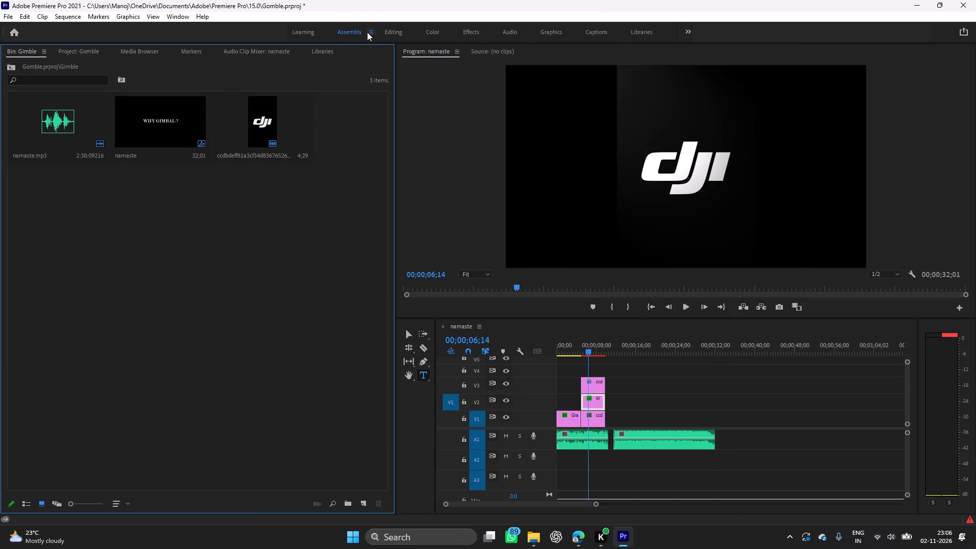
left_click(404, 29)
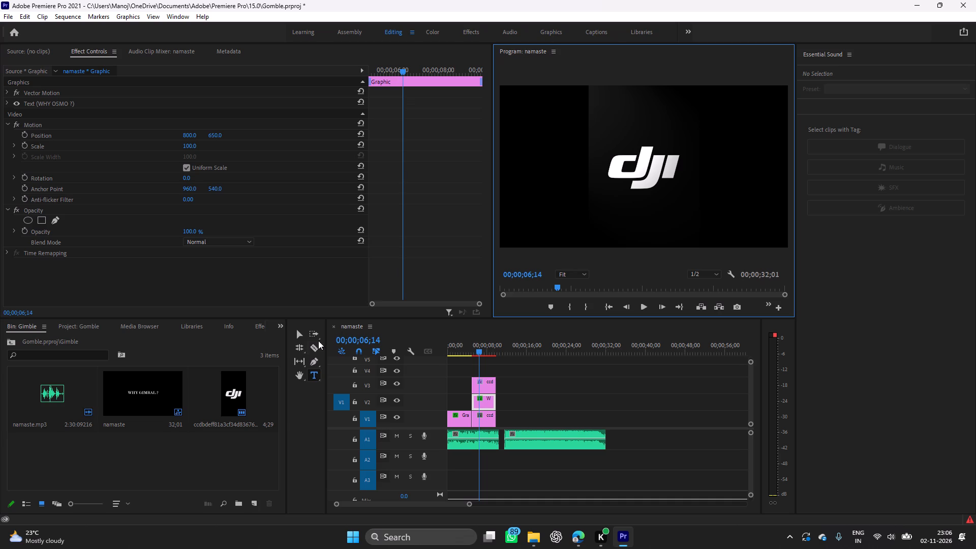
Delete the DJI logo clip with Lighting Effects from V3, using the Selection tool.
left_click(298, 374)
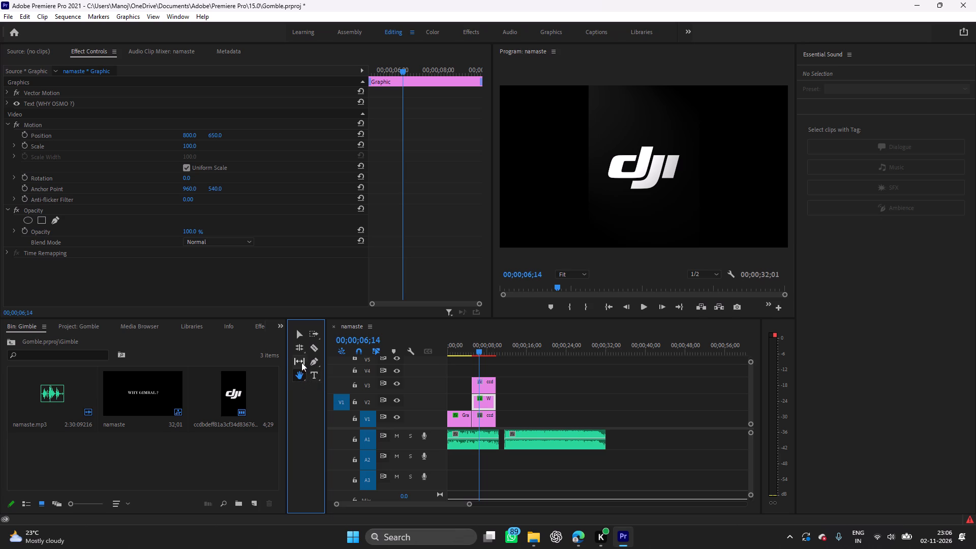
left_click(300, 328)
left_click(484, 384)
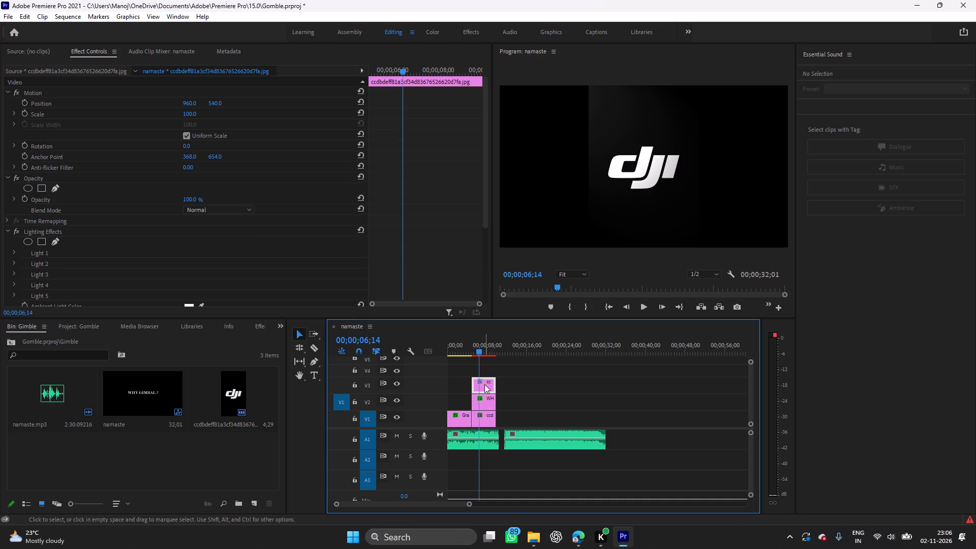
key("Delete")
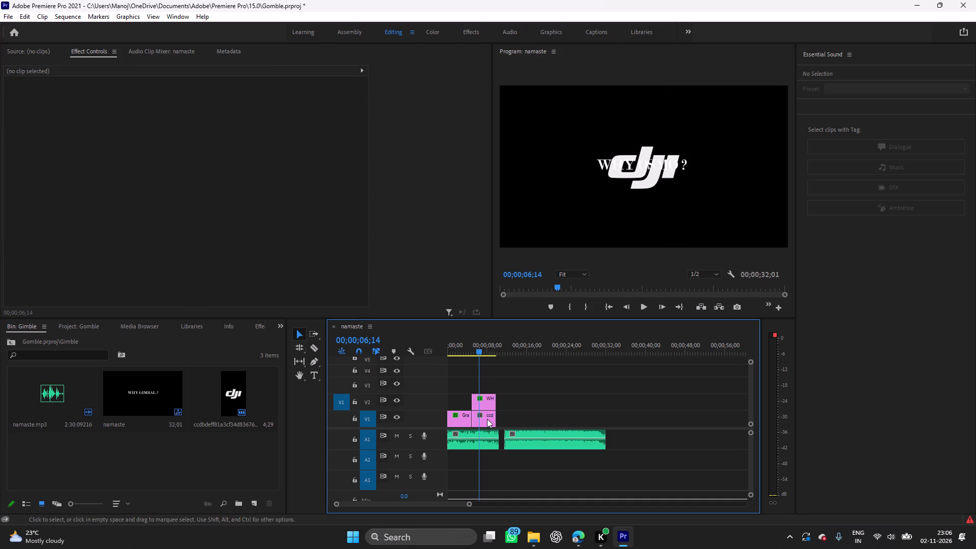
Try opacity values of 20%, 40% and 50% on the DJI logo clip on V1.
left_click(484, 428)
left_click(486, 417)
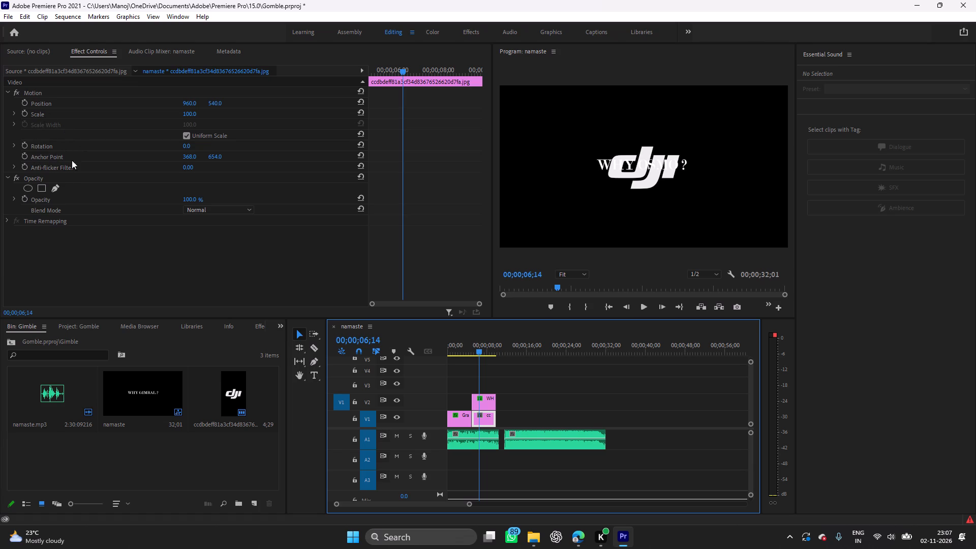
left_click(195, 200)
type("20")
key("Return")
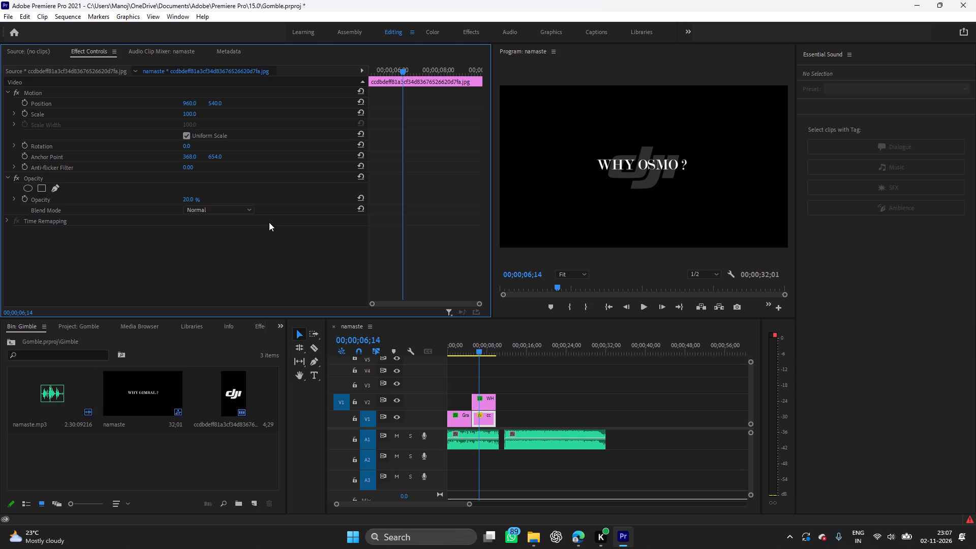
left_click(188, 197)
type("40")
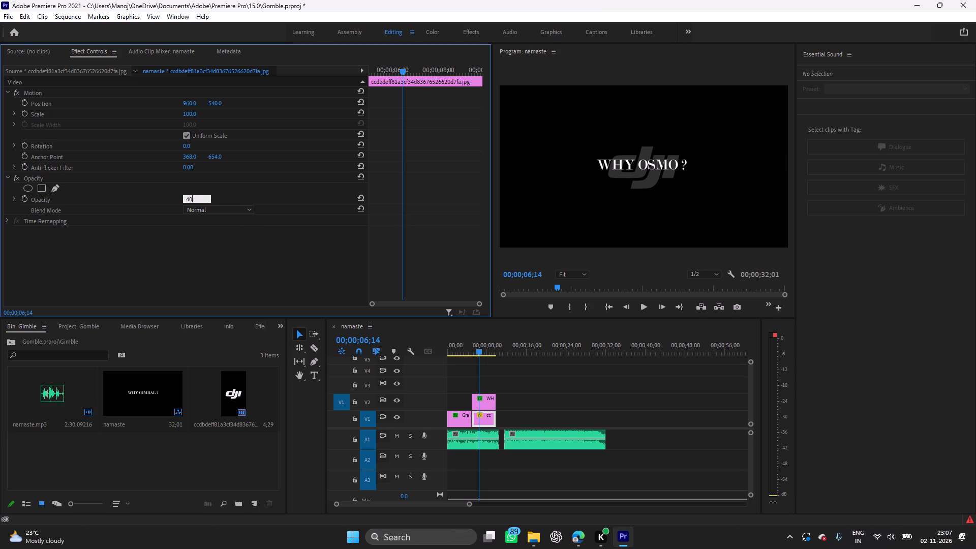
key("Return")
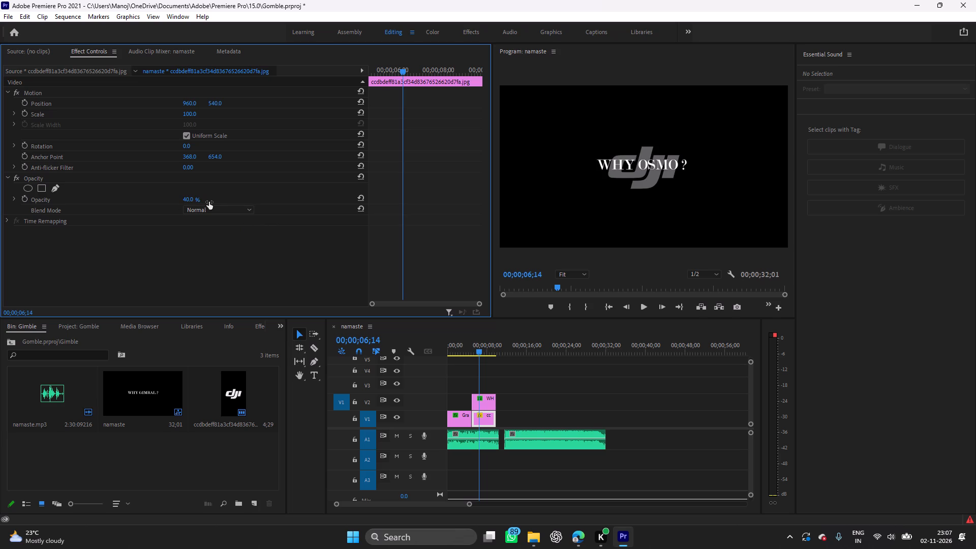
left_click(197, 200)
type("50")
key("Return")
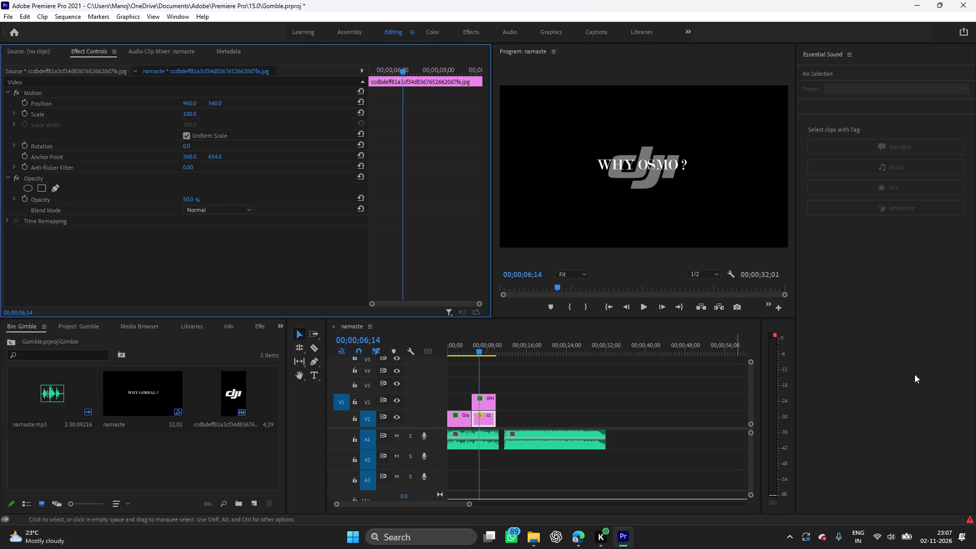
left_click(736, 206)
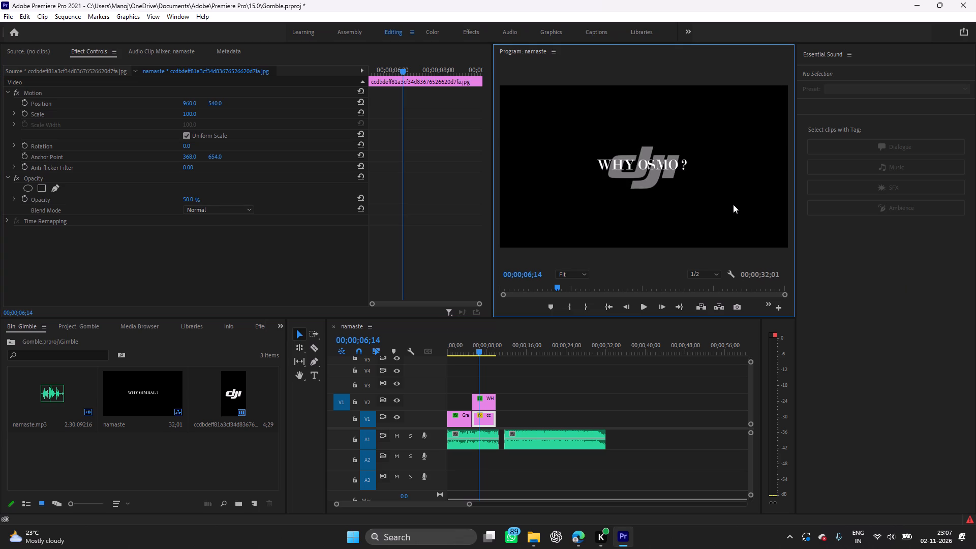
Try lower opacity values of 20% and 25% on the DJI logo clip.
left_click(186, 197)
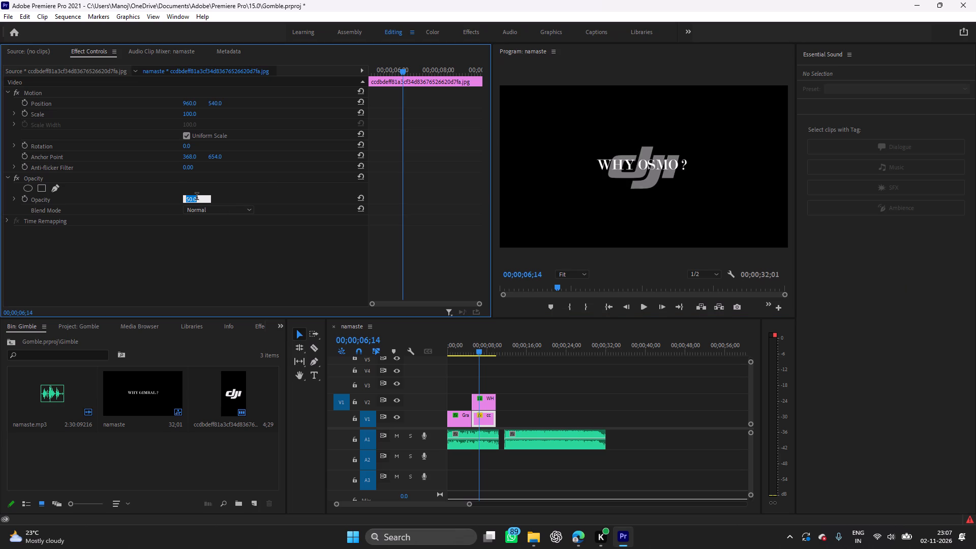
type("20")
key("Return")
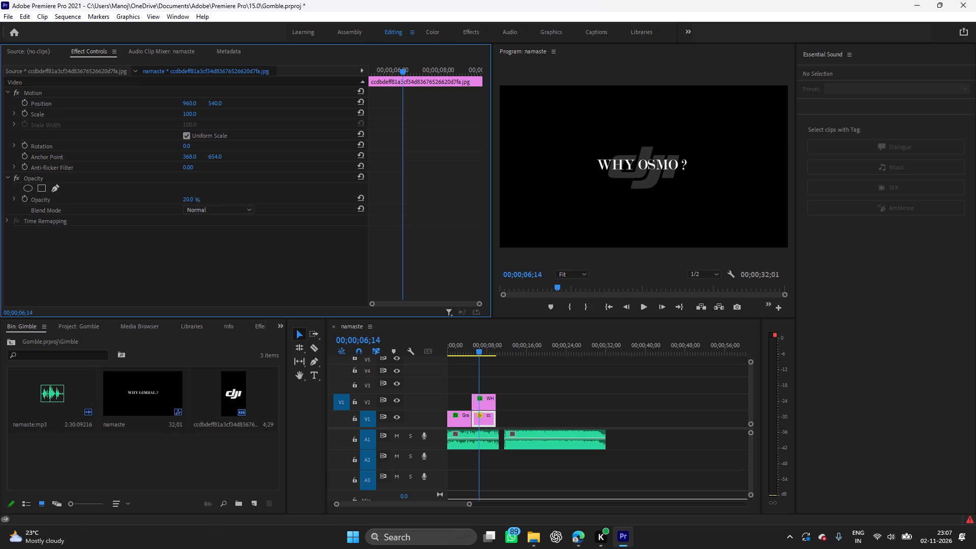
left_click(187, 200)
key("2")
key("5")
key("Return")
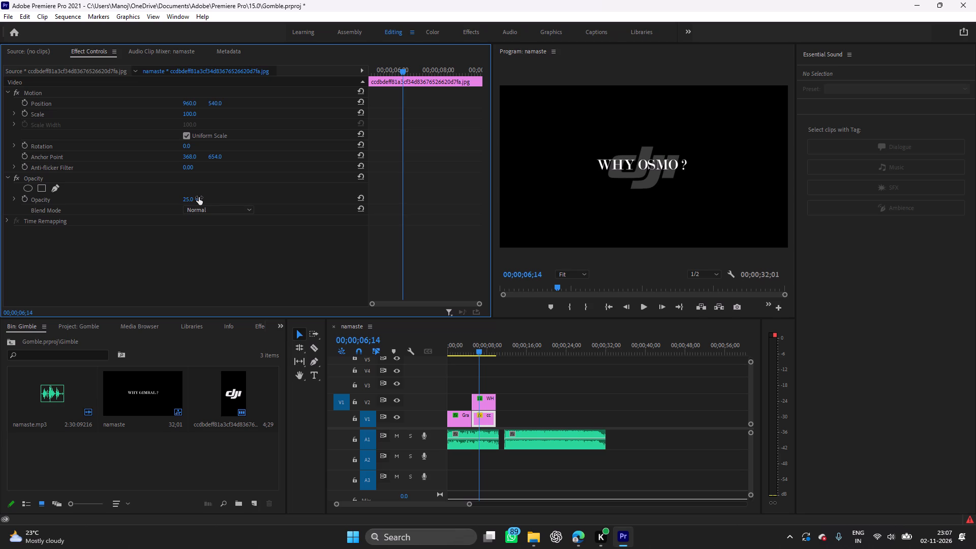
Set the DJI logo clip's opacity to 30%.
left_click(188, 198)
type("30")
key("Return")
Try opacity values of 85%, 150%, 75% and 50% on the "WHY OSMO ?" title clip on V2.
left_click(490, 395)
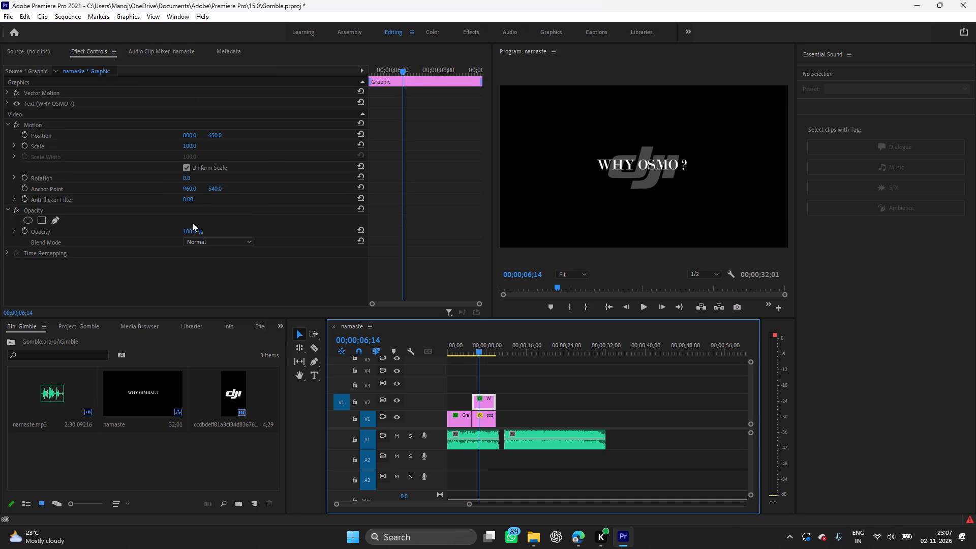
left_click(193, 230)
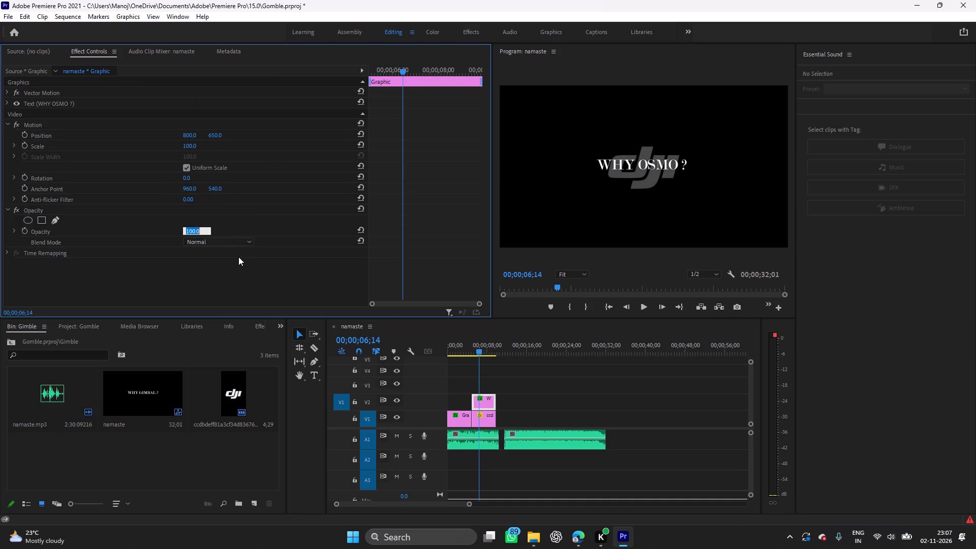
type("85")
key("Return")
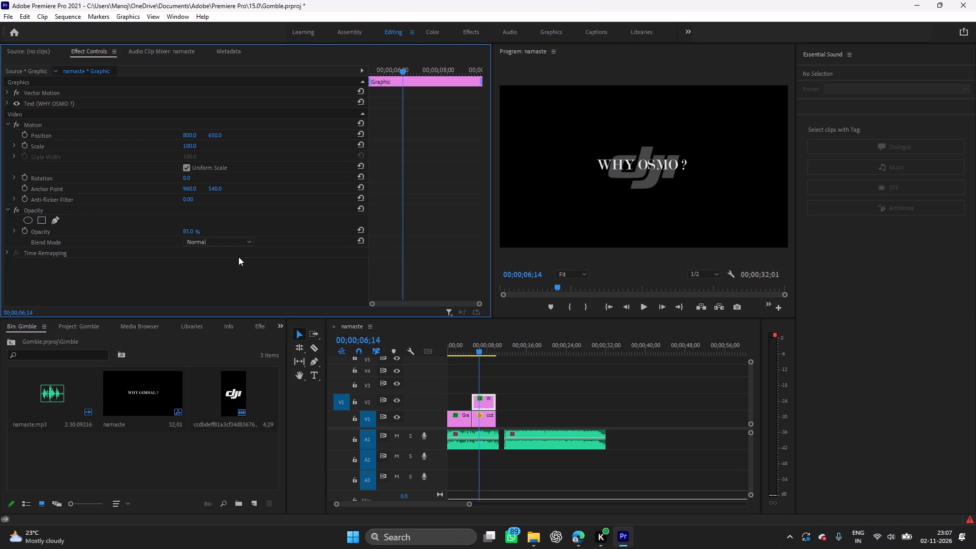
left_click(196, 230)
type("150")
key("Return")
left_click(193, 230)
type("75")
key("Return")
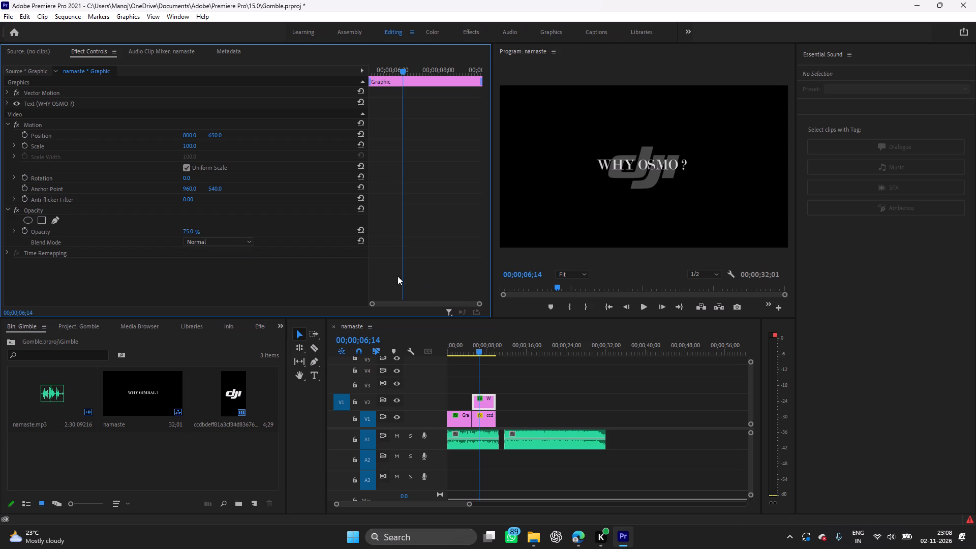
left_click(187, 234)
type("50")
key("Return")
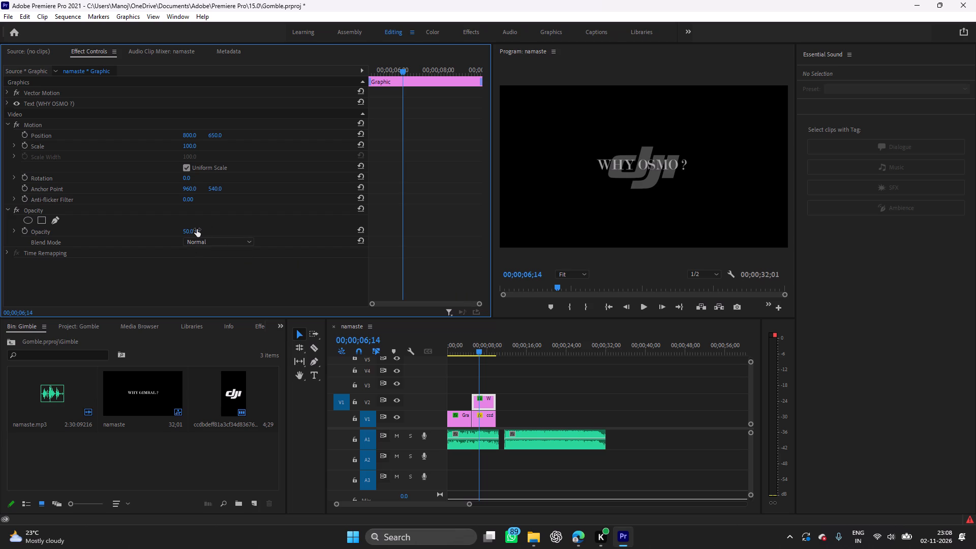
Set the "WHY OSMO ?" title clip's opacity to 80%.
left_click(197, 229)
type("75")
key("BackSpace")
key("BackSpace")
type("80")
key("Return")
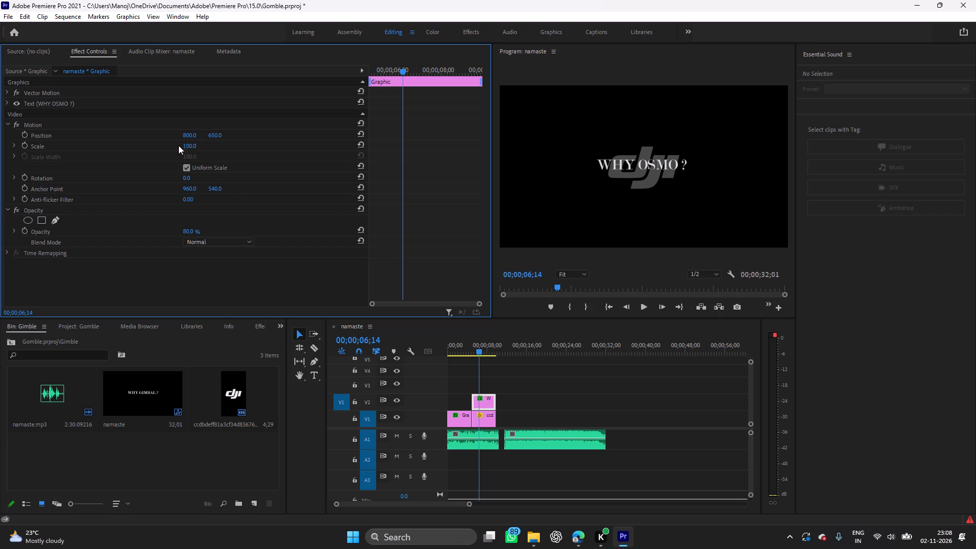
Scale the "WHY OSMO ?" title clip to 120.
left_click(193, 145)
type("120")
key("Return")
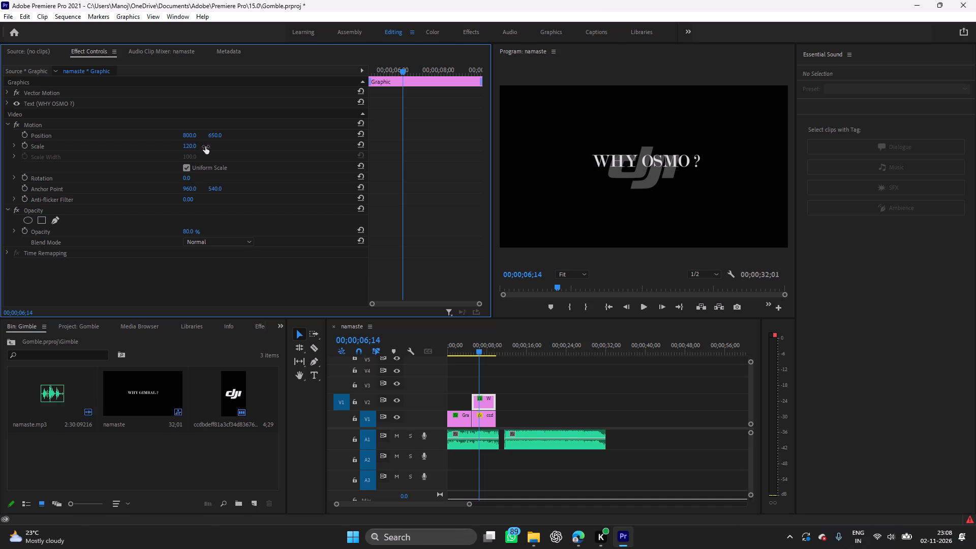
Lower the "WHY OSMO ?" title over the logo by setting its vertical position to 700, and refine it to 690.
left_click(191, 133)
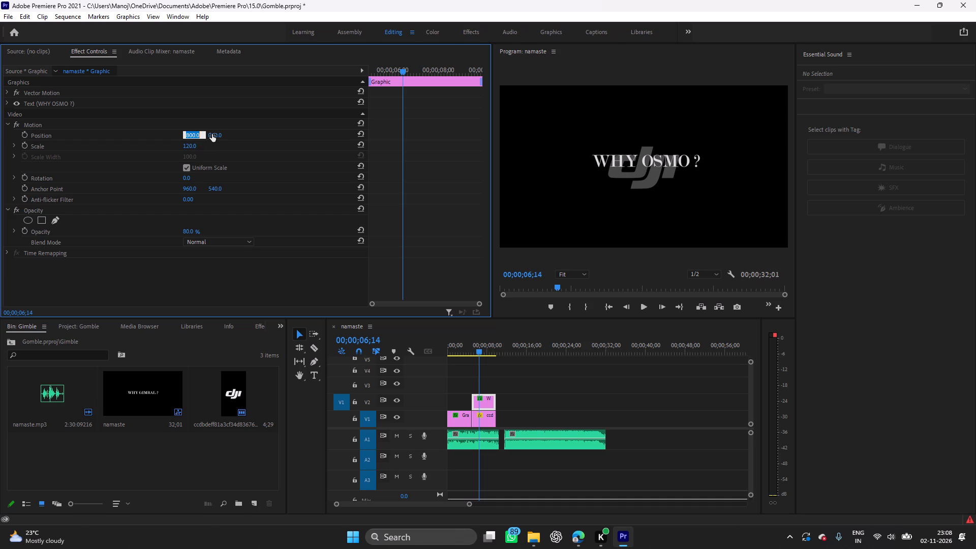
left_click(213, 135)
key("7")
type("00")
key("Return")
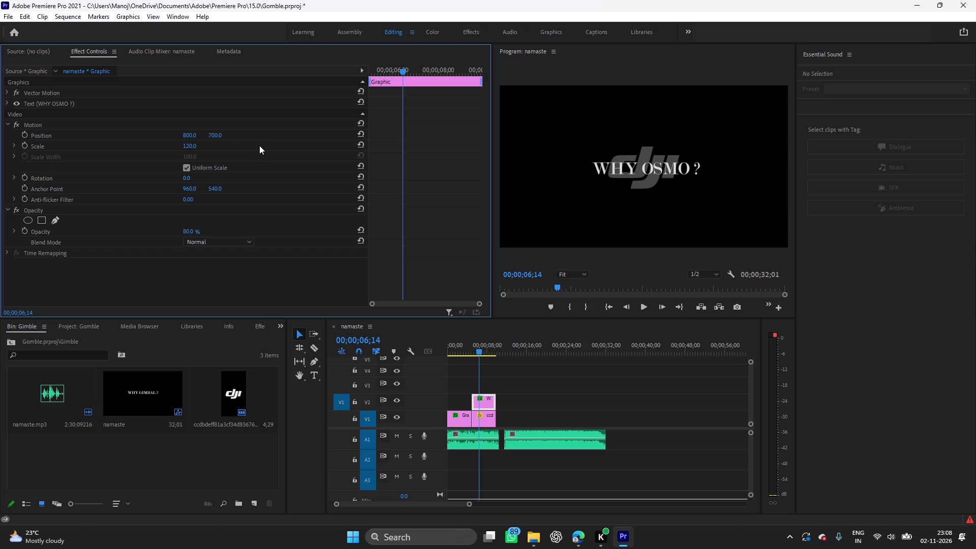
left_click(213, 136)
type("690")
key("Return")
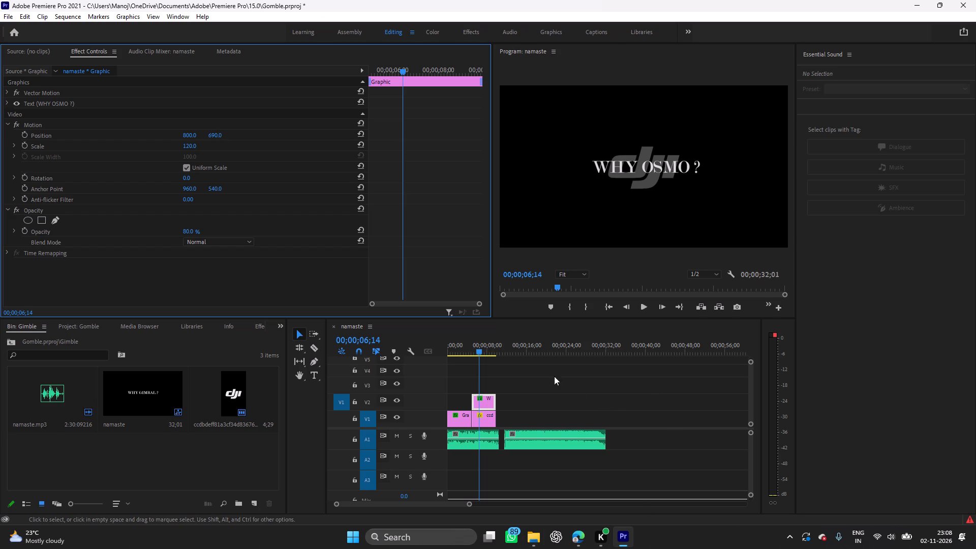
Play the sequence from the start through both titles, and return the playhead to the beginning.
left_click_drag(479, 370, 436, 374)
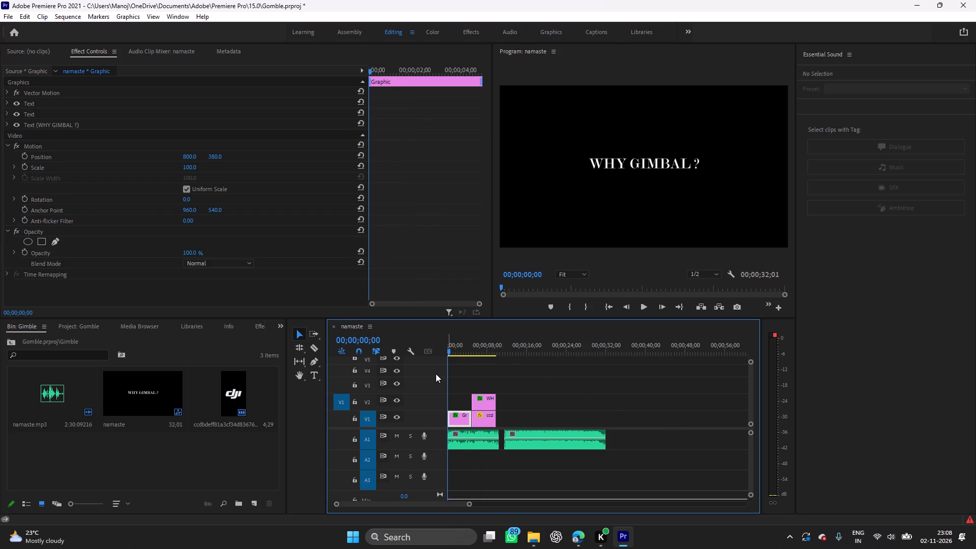
key("space")
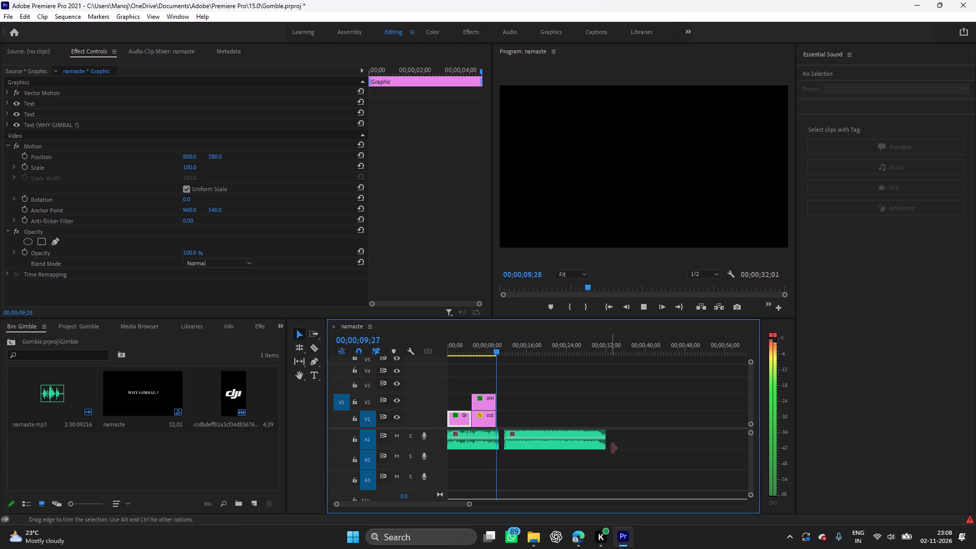
key("space")
left_click_drag(498, 368, 455, 370)
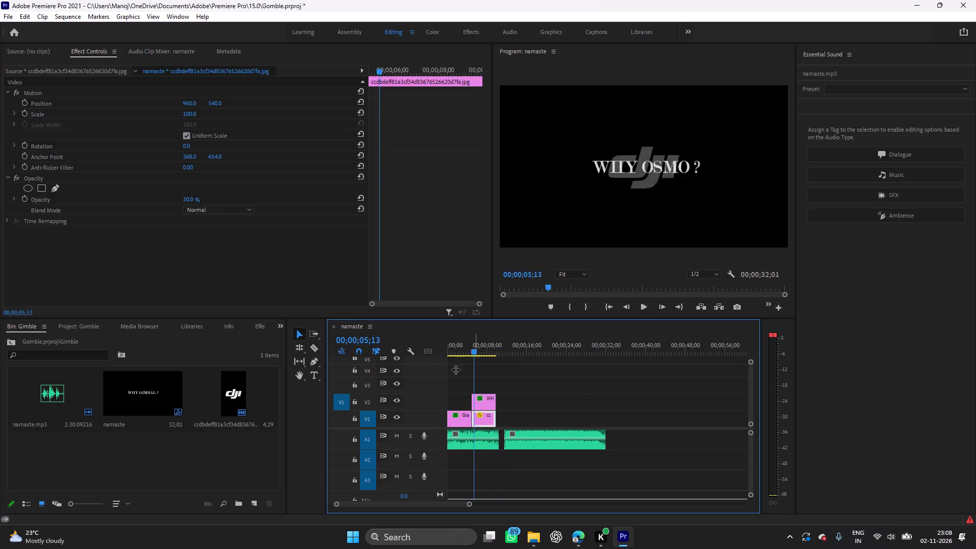
left_click_drag(455, 370, 432, 371)
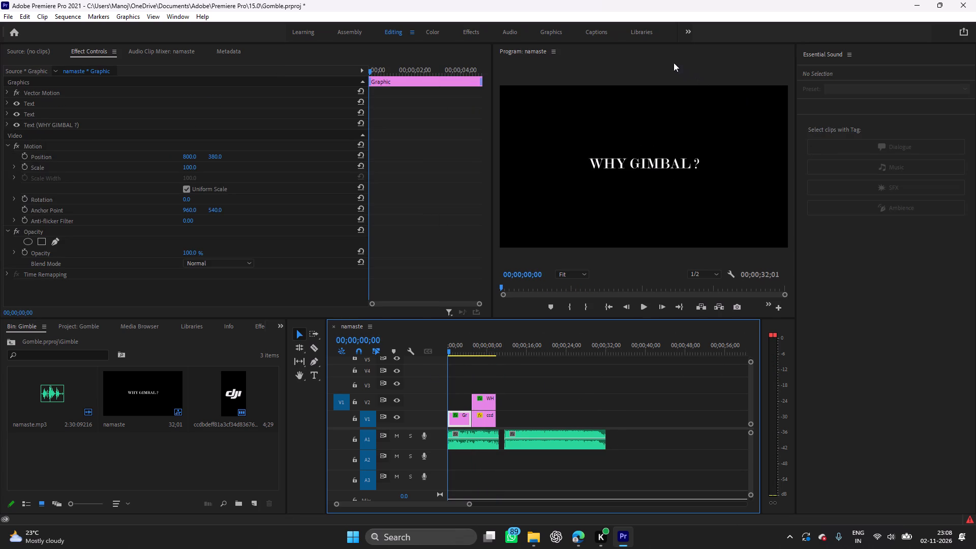
Apply a Dip to Black video transition at the cut between the "WHY GIMBAL ?" title and the DJI logo on V1.
left_click(481, 32)
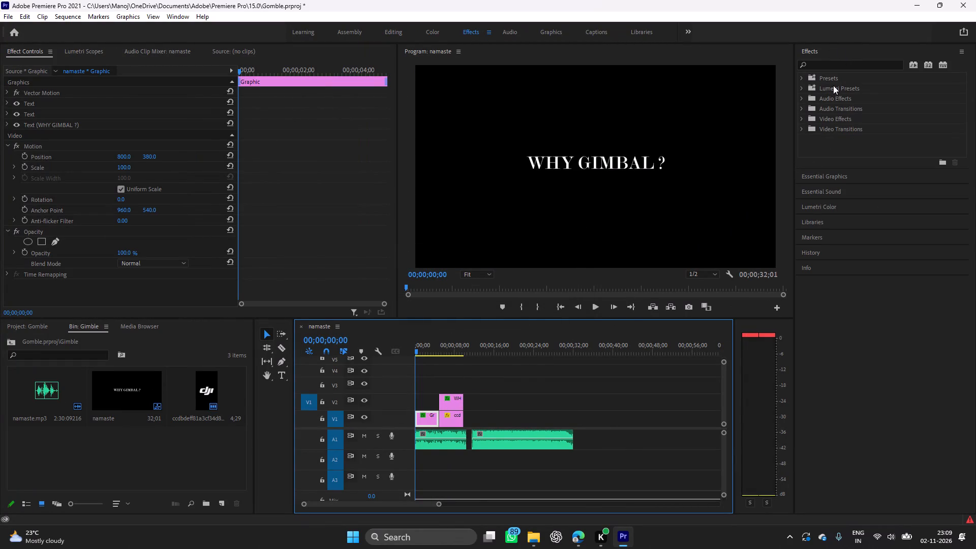
left_click(802, 115)
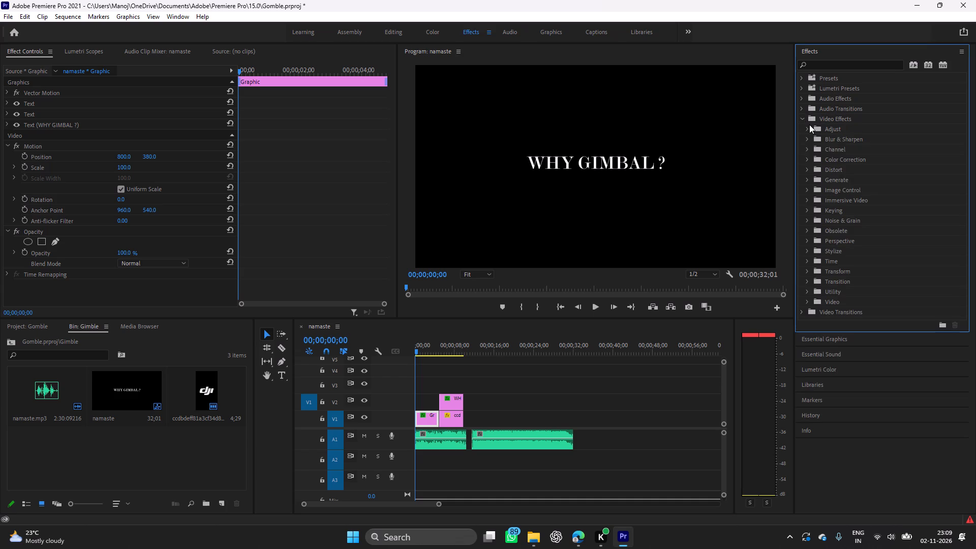
left_click(805, 170)
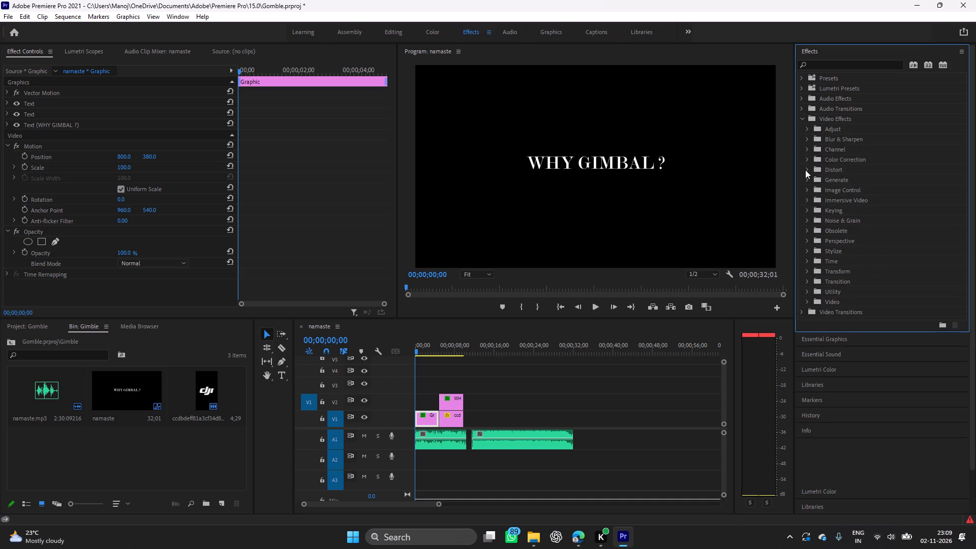
left_click(805, 170)
left_click(802, 117)
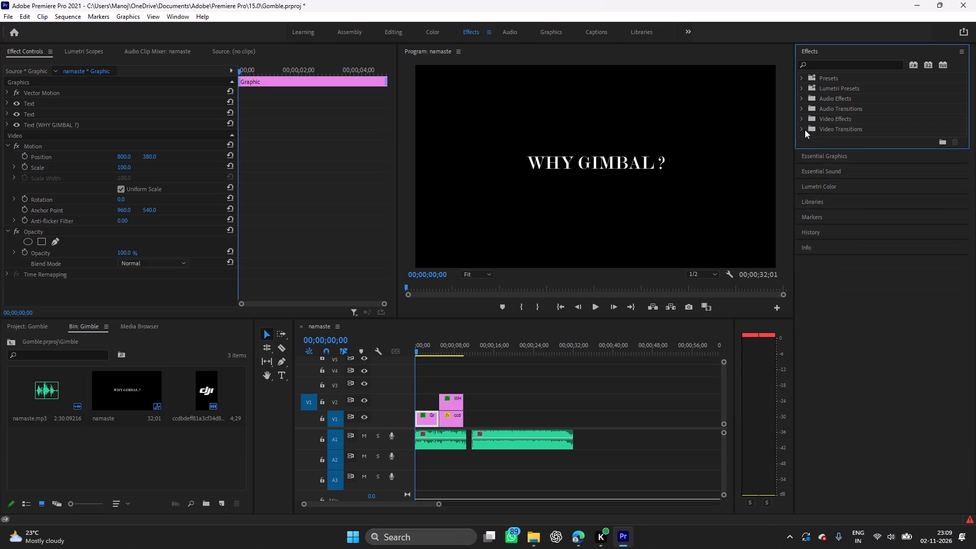
left_click(803, 129)
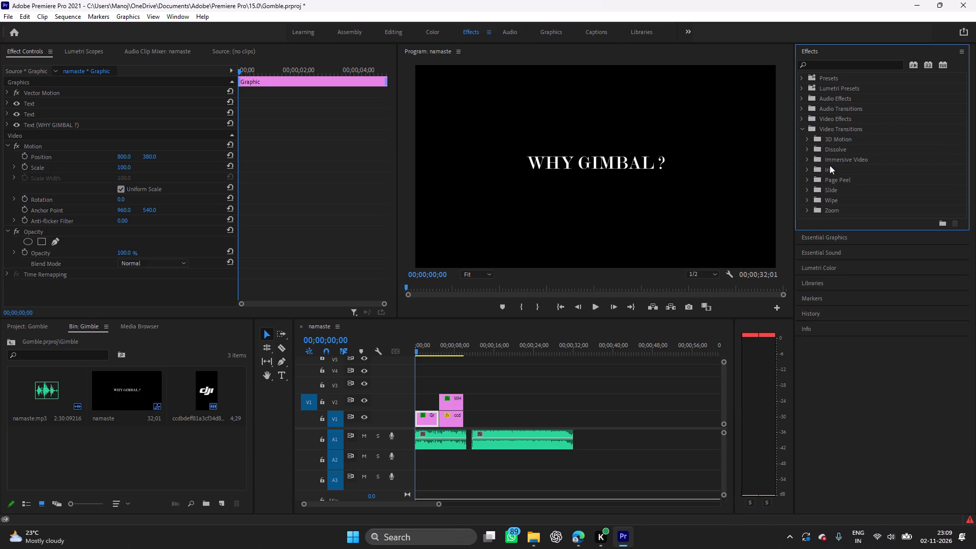
left_click(807, 145)
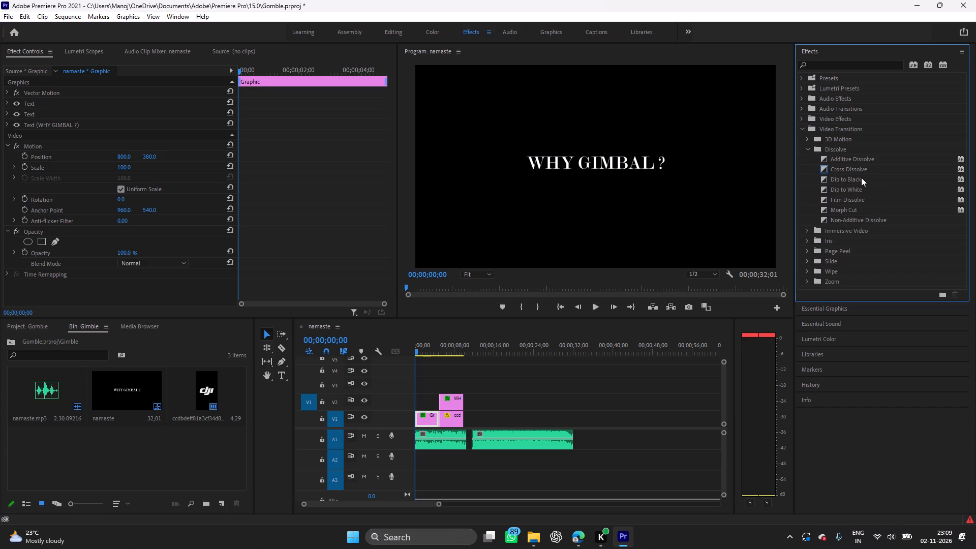
left_click_drag(861, 177, 439, 404)
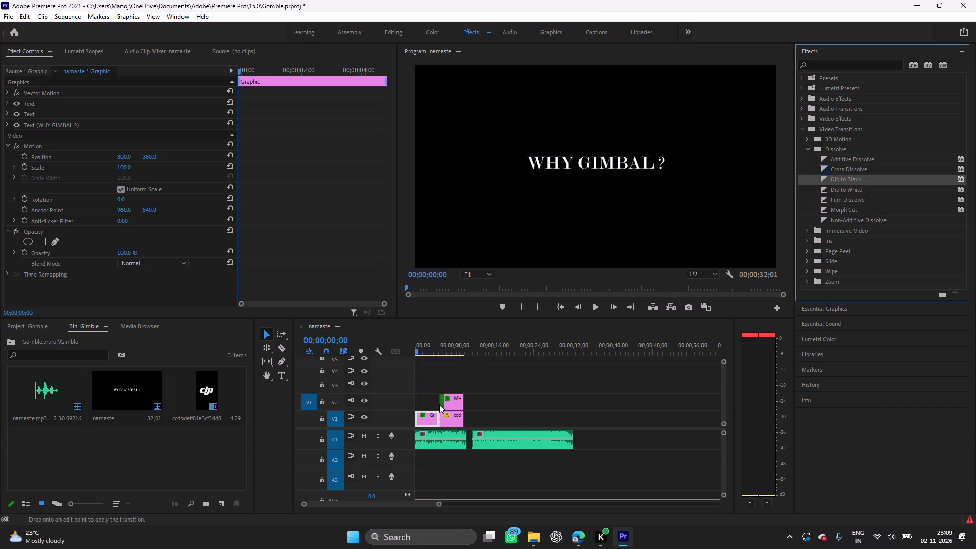
left_click_drag(439, 404, 436, 417)
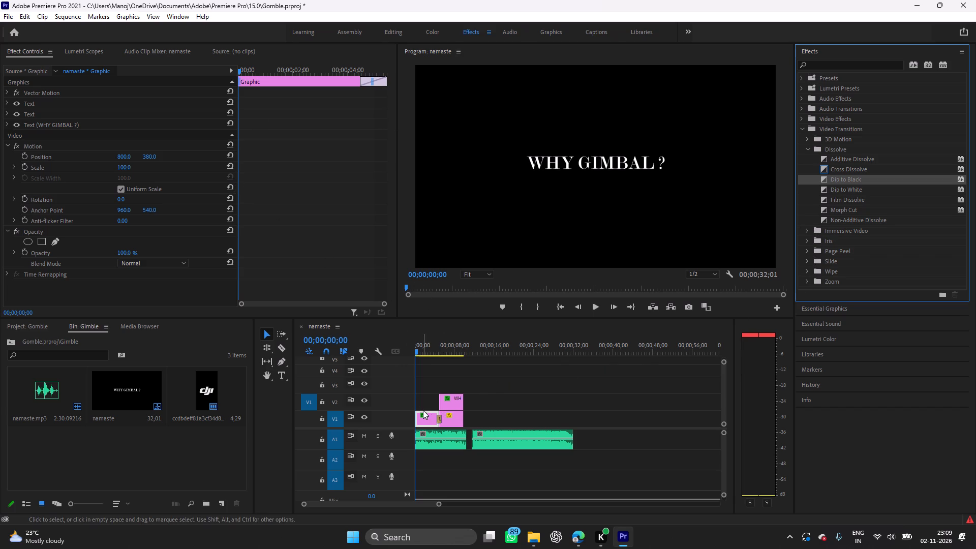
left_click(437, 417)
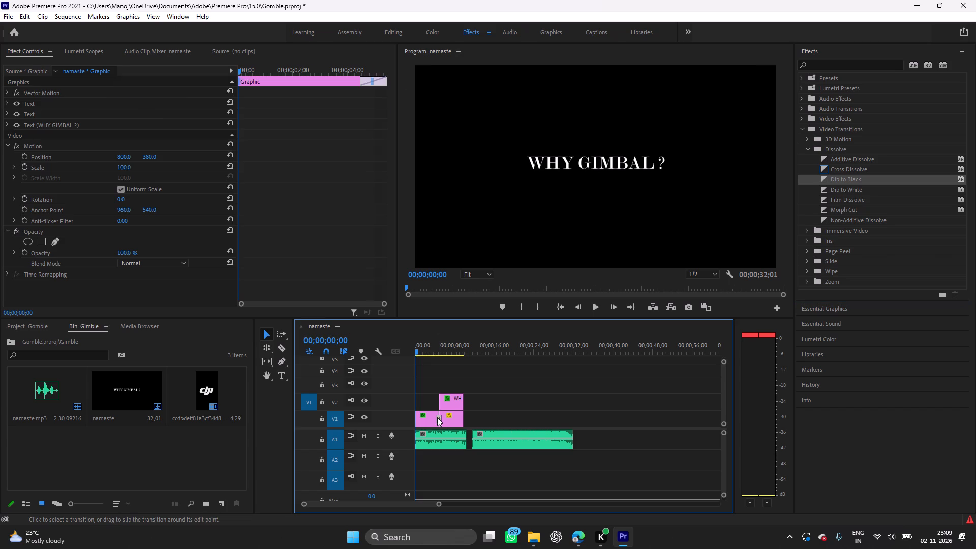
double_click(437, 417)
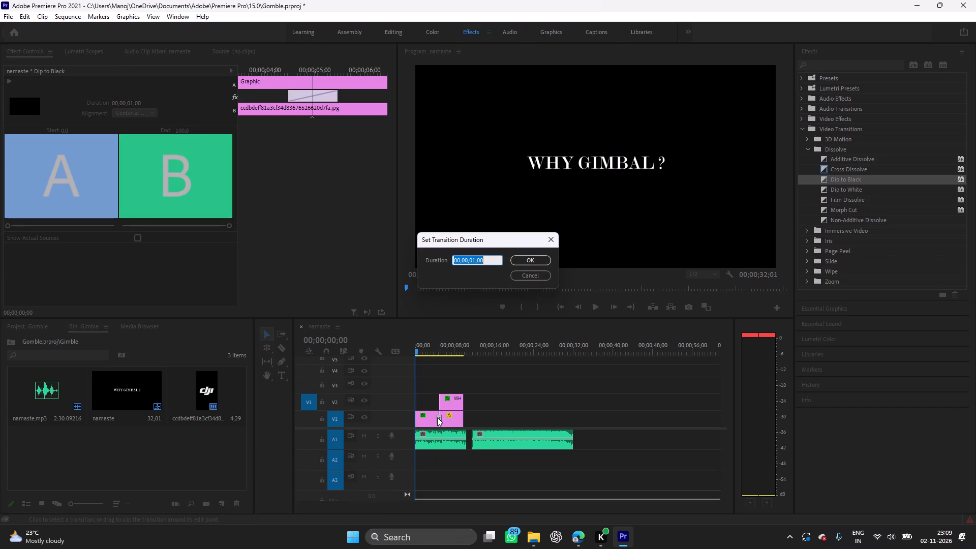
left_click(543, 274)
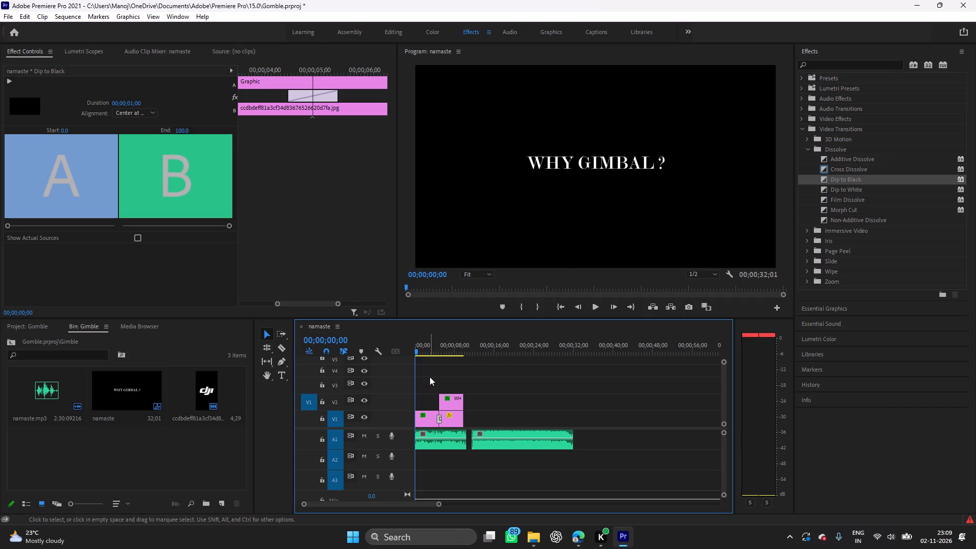
Play the sequence twice from the start to review the Dip to Black transition between the titles.
key("space")
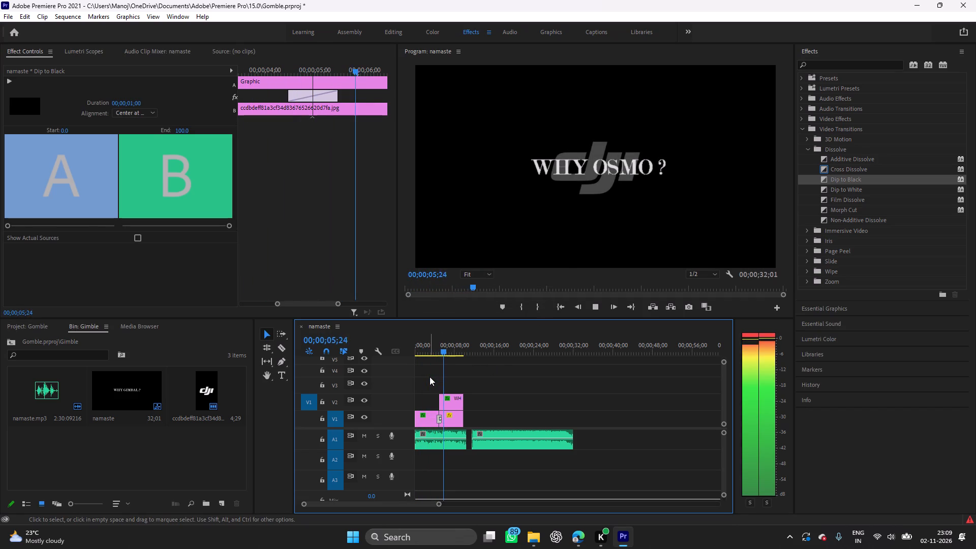
key("space")
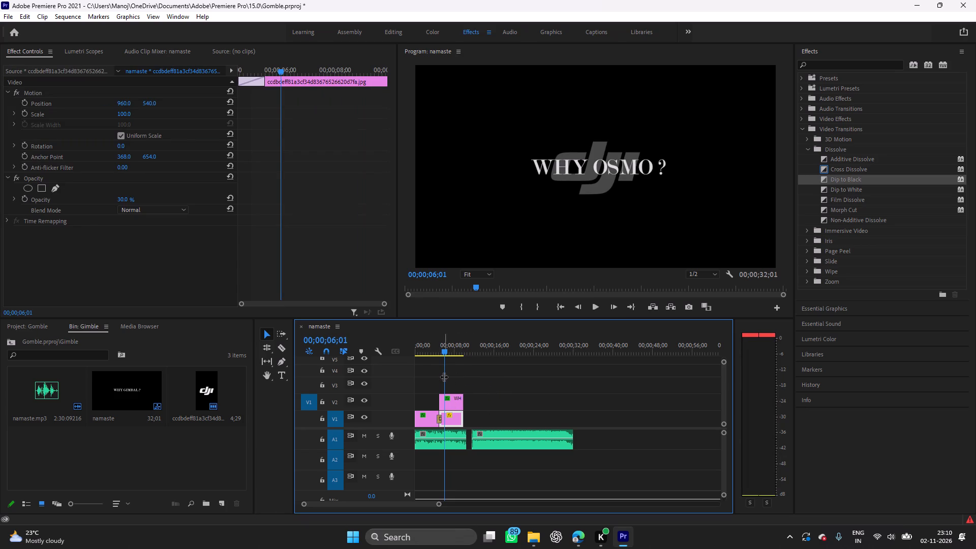
left_click_drag(444, 377, 405, 367)
key("space")
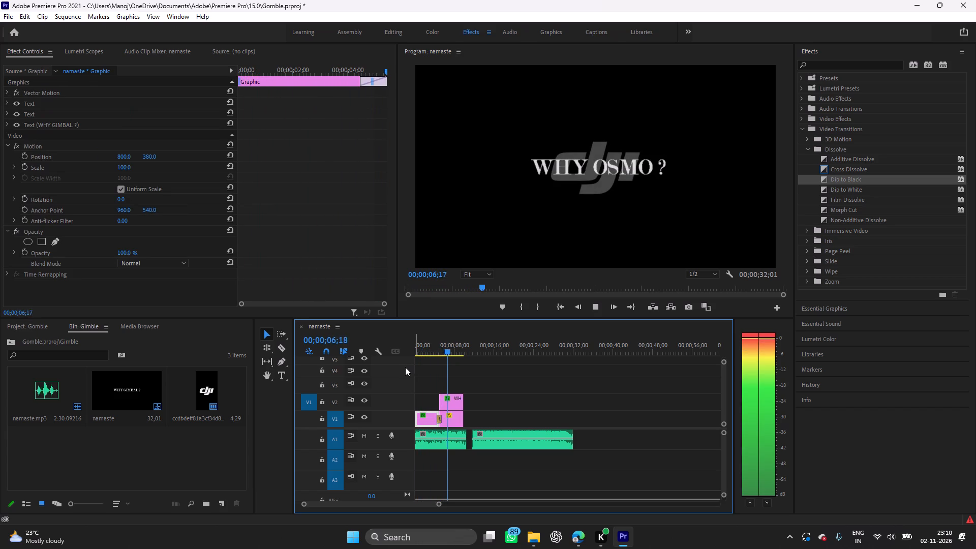
key("space")
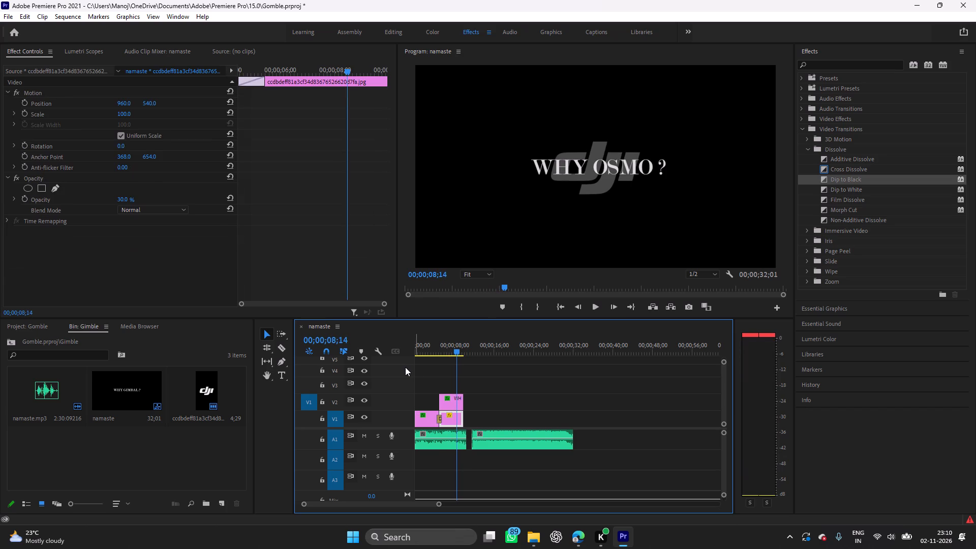
Set the Dip to Black transition's duration to 00;00;02;00 and play the sequence from the start to check it.
double_click(439, 416)
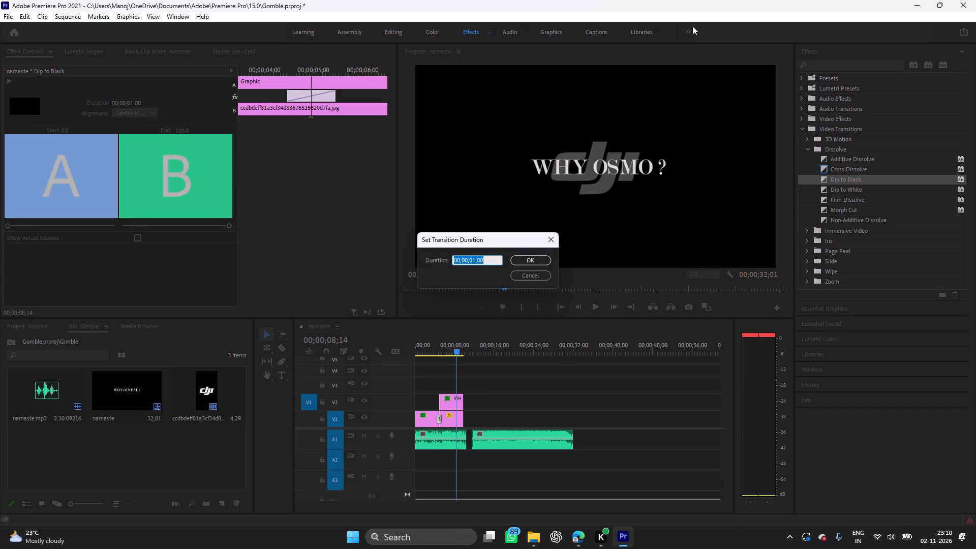
left_click(477, 260)
key("Left")
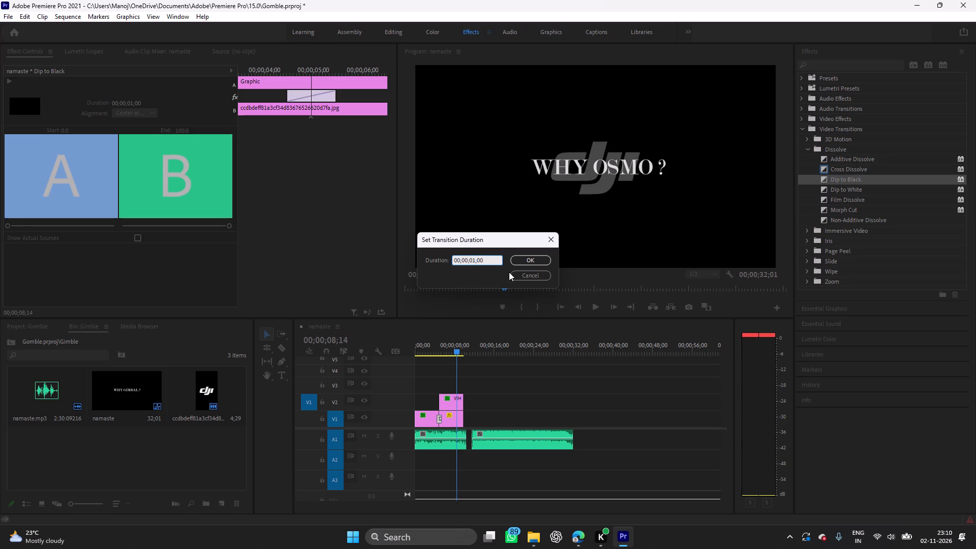
key("BackSpace")
key("2")
key("Return")
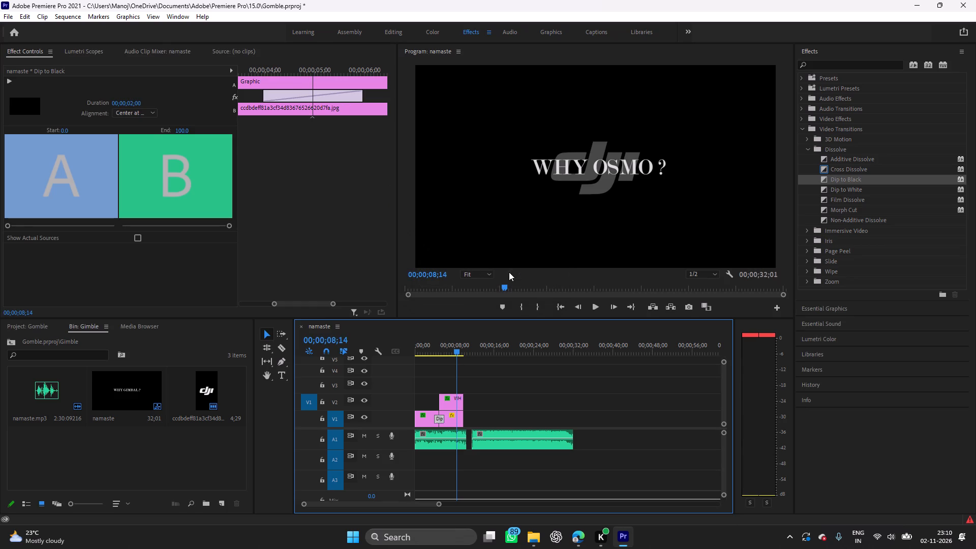
left_click_drag(457, 371, 387, 368)
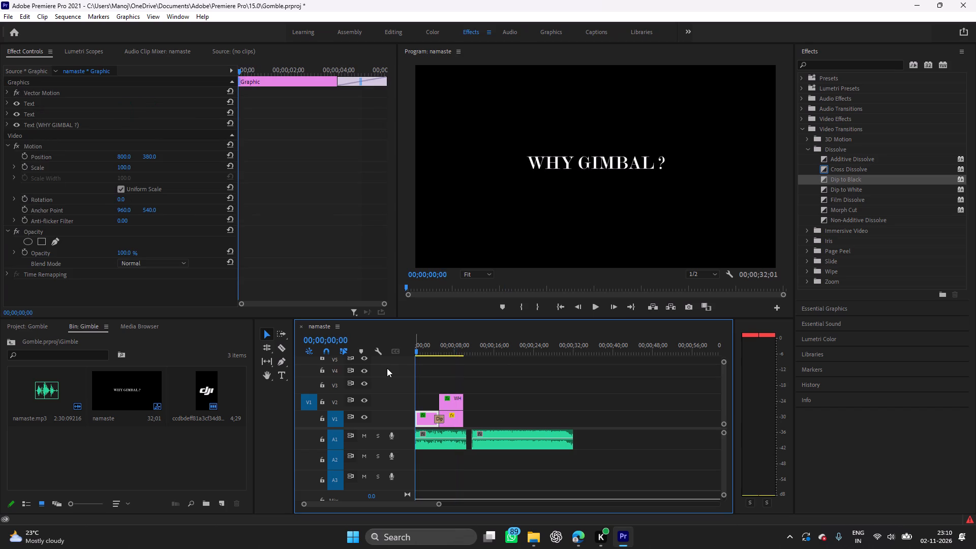
key("space")
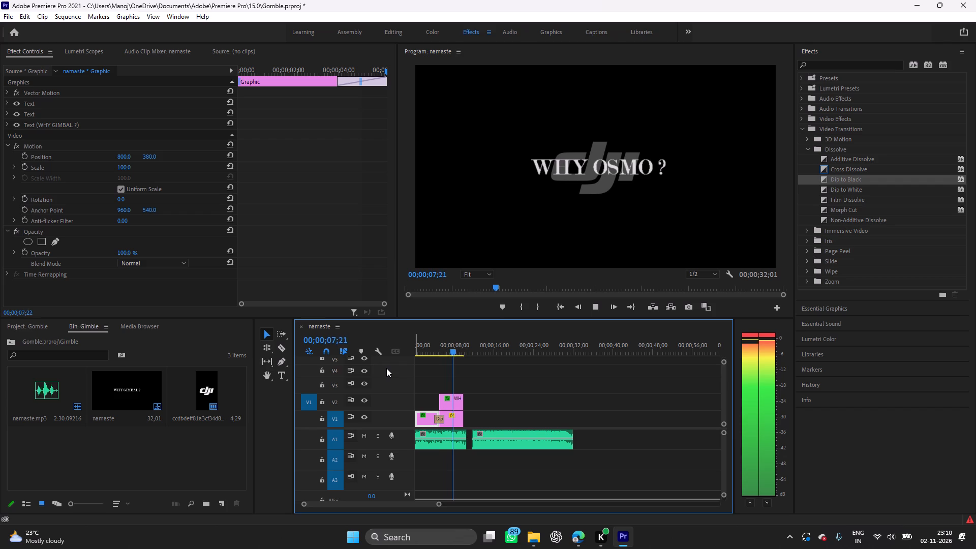
key("space")
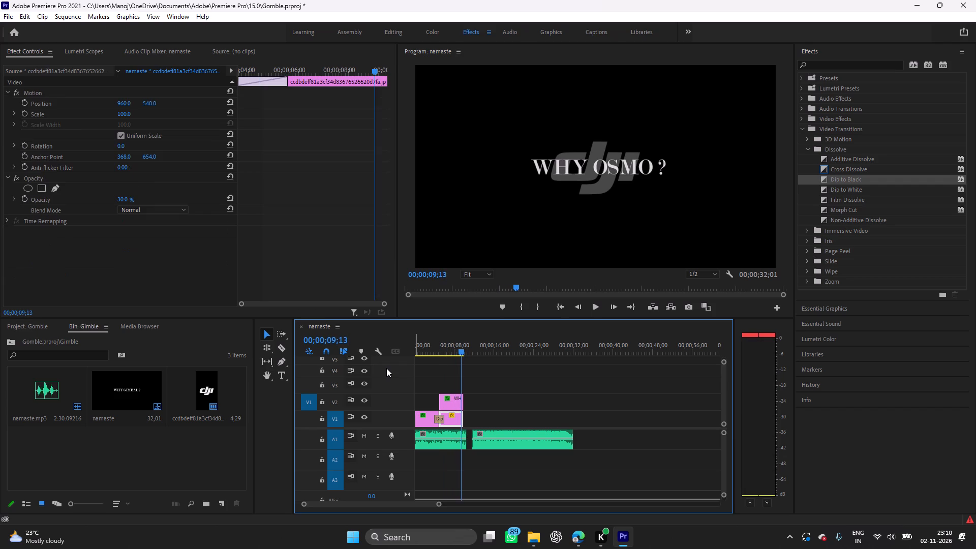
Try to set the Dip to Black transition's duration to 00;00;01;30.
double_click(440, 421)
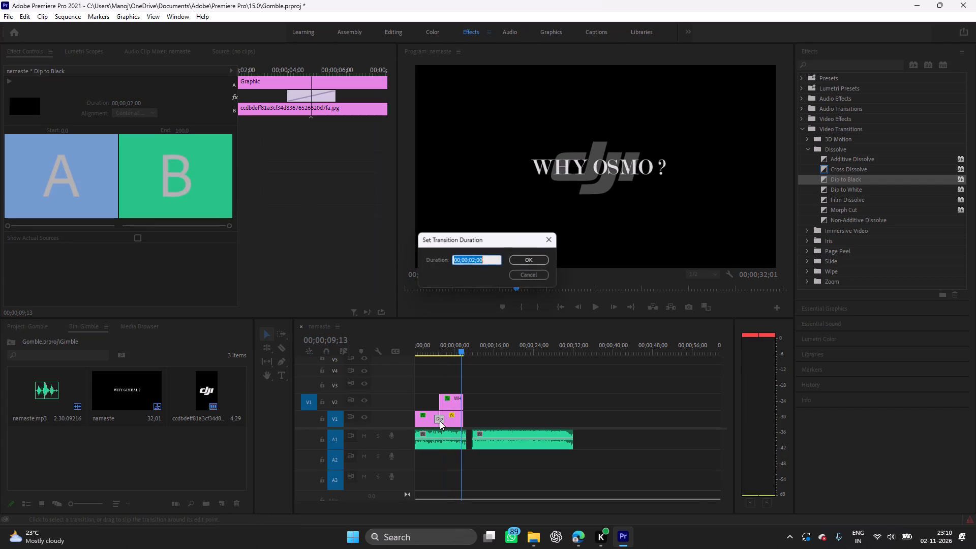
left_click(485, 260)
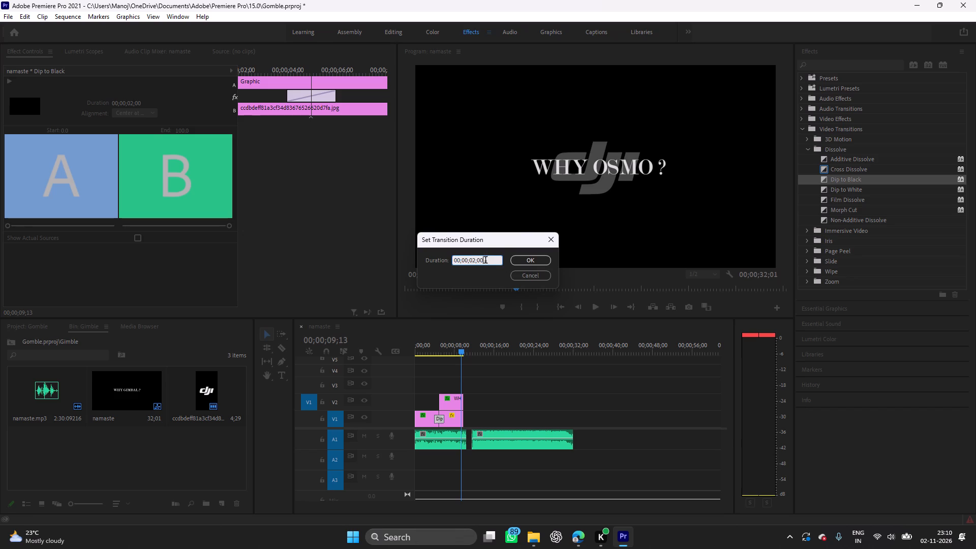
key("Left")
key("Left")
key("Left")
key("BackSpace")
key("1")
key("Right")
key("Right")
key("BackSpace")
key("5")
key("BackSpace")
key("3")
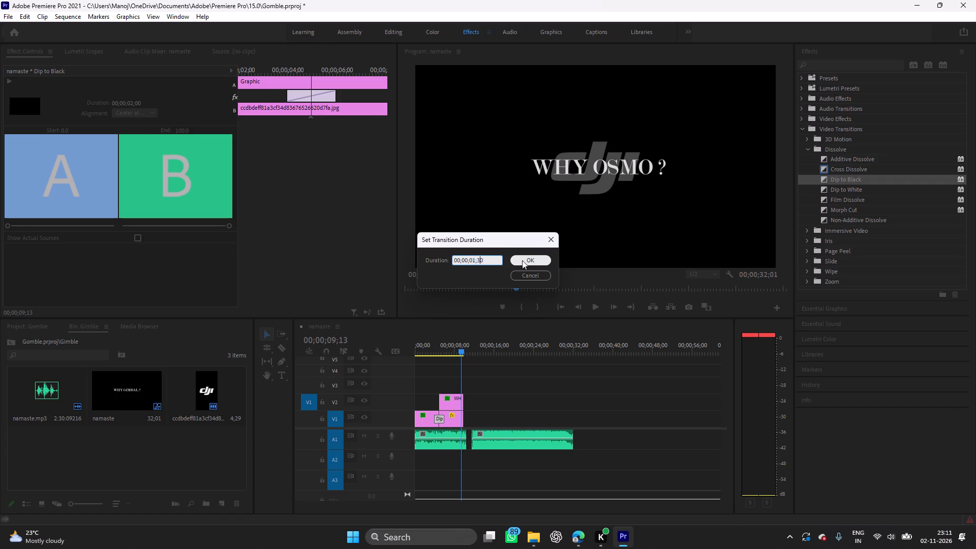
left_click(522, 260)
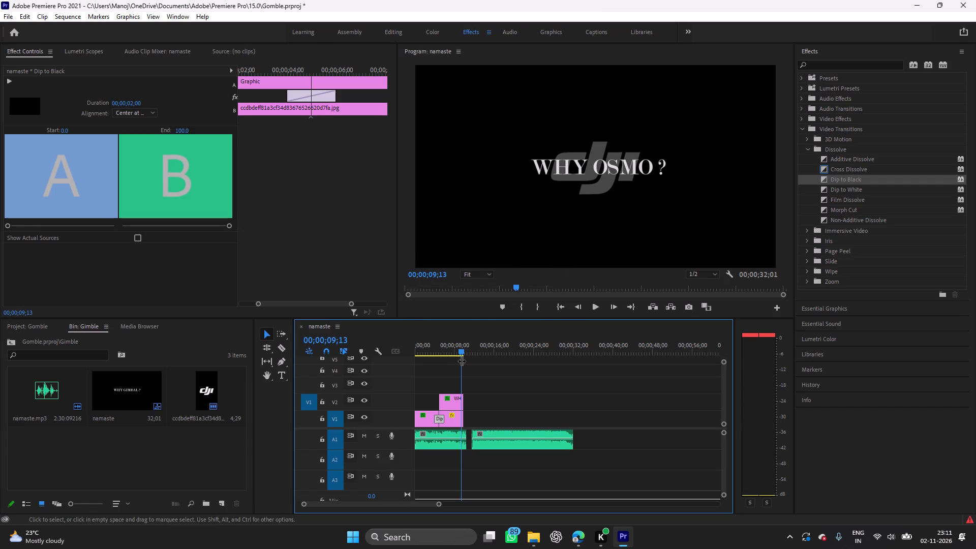
Play the sequence from the start twice to check the transition from "WHY GIMBAL ?" to "WHY OSMO ?".
left_click_drag(463, 371, 419, 365)
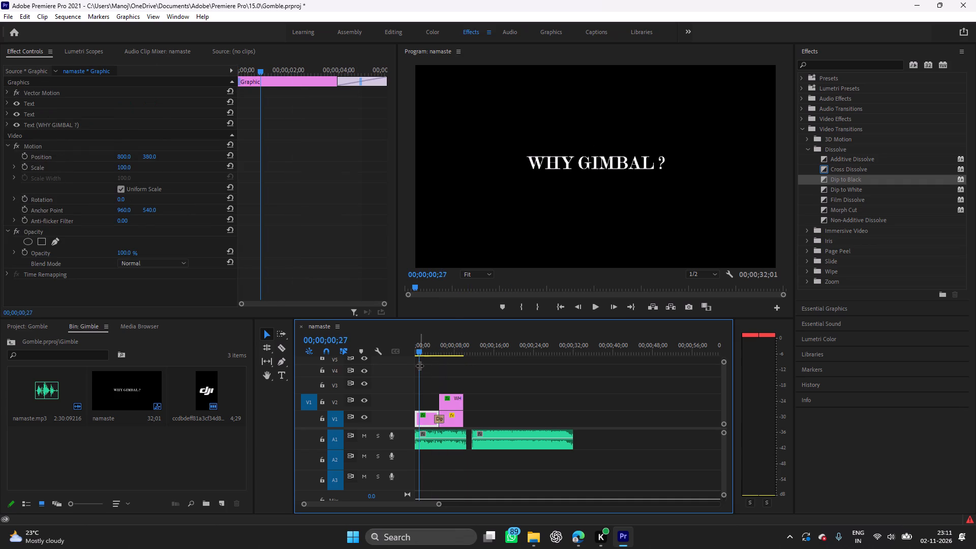
left_click_drag(419, 365, 411, 364)
key("space")
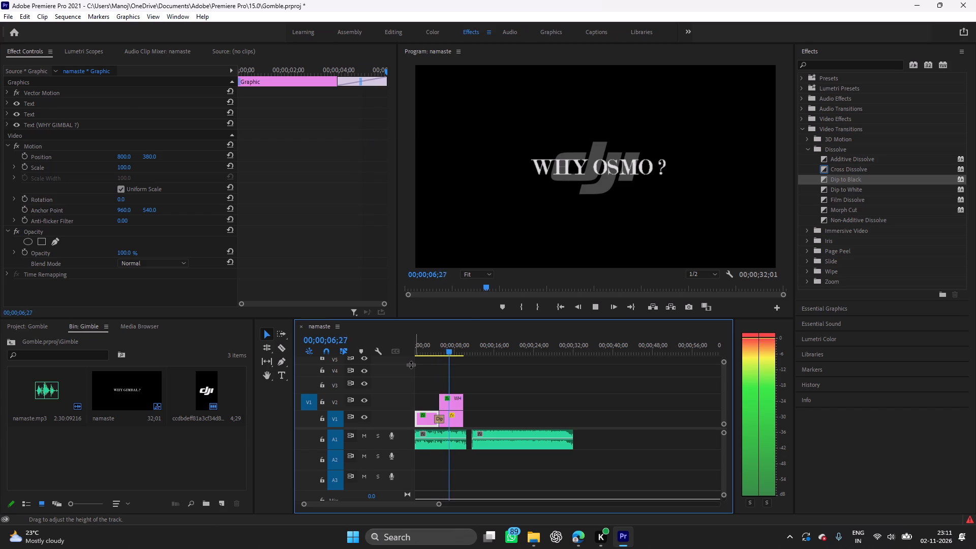
key("space")
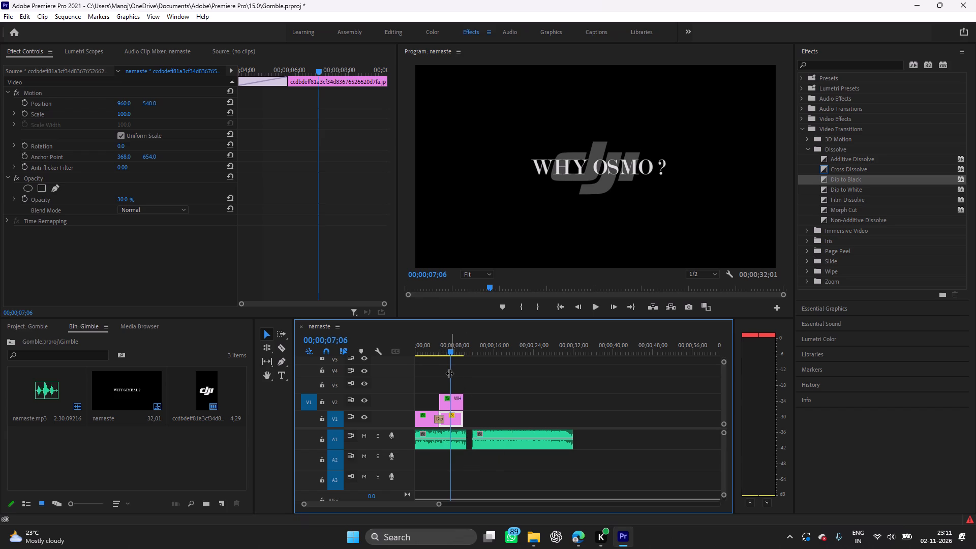
left_click_drag(448, 372, 396, 364)
key("space")
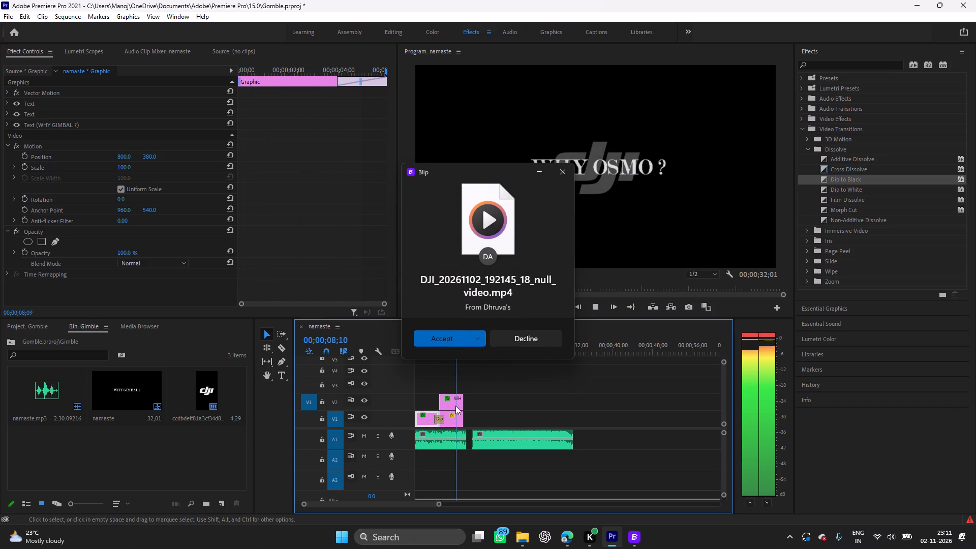
Accept the incoming video DJI_20261102_192145_18_null_video.mp4 in Blip and minimize the transfer window.
left_click(465, 339)
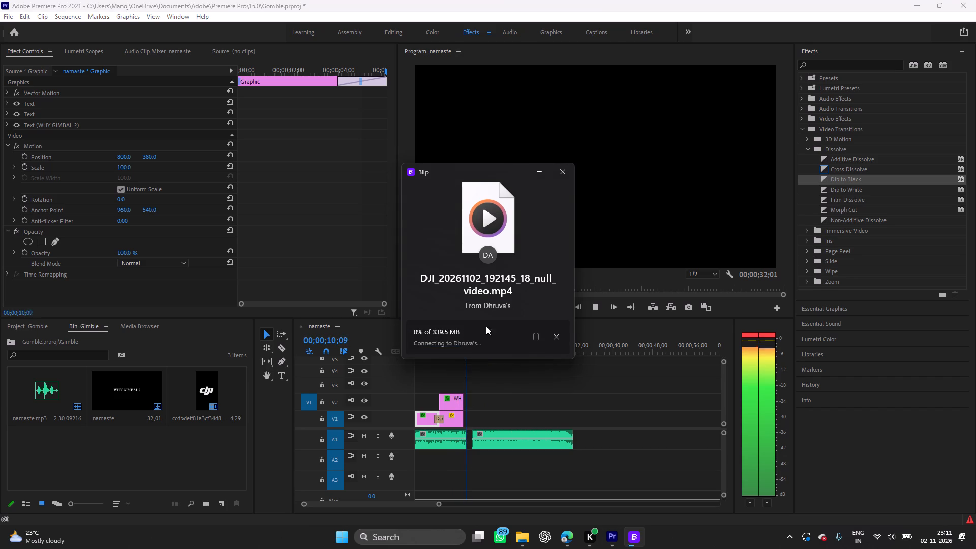
left_click(538, 171)
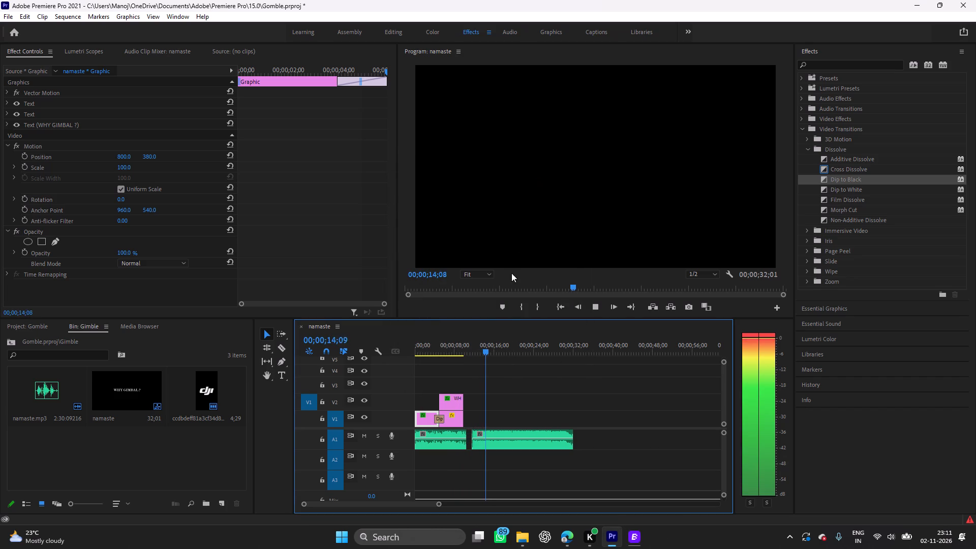
Play the sequence from the start again to review both titles and the Dip to Black transition.
key("space")
left_click_drag(490, 382, 369, 394)
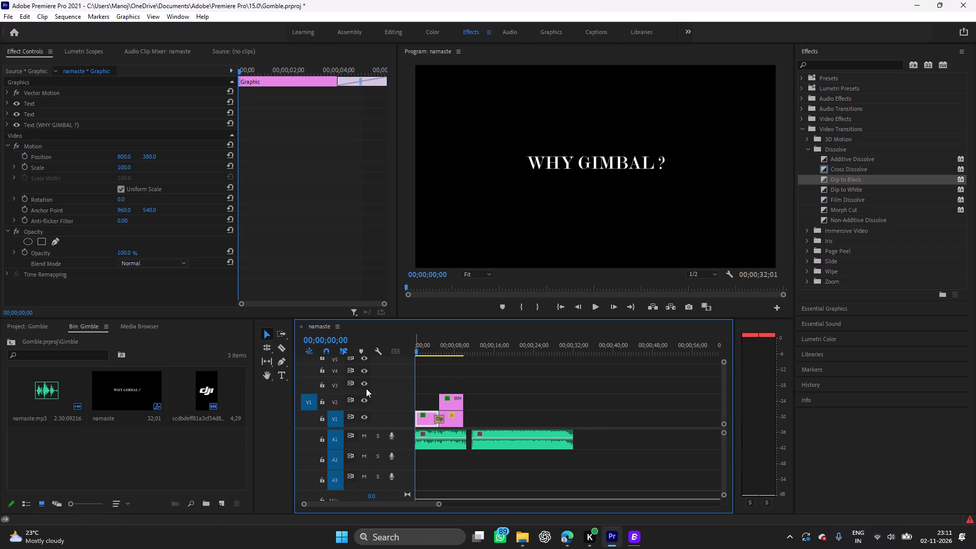
key("space")
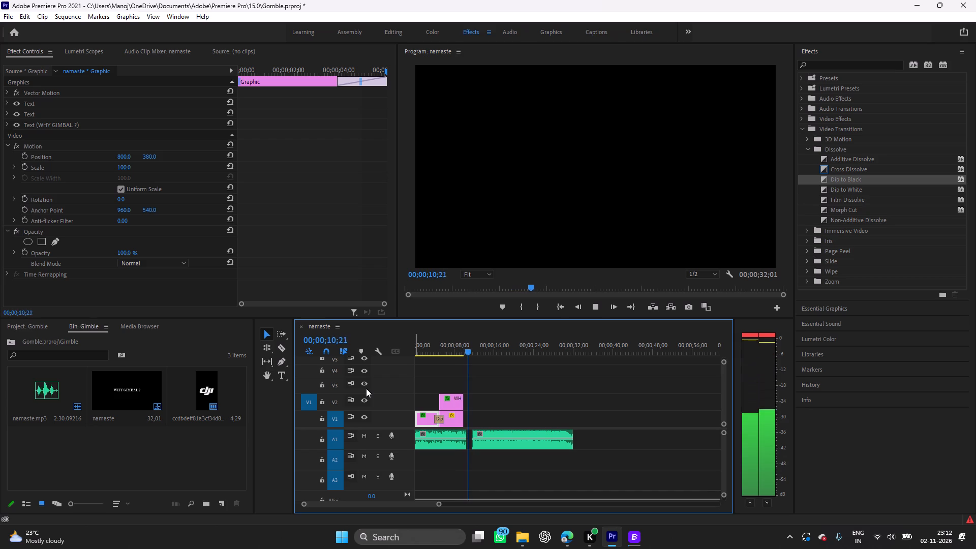
key("space")
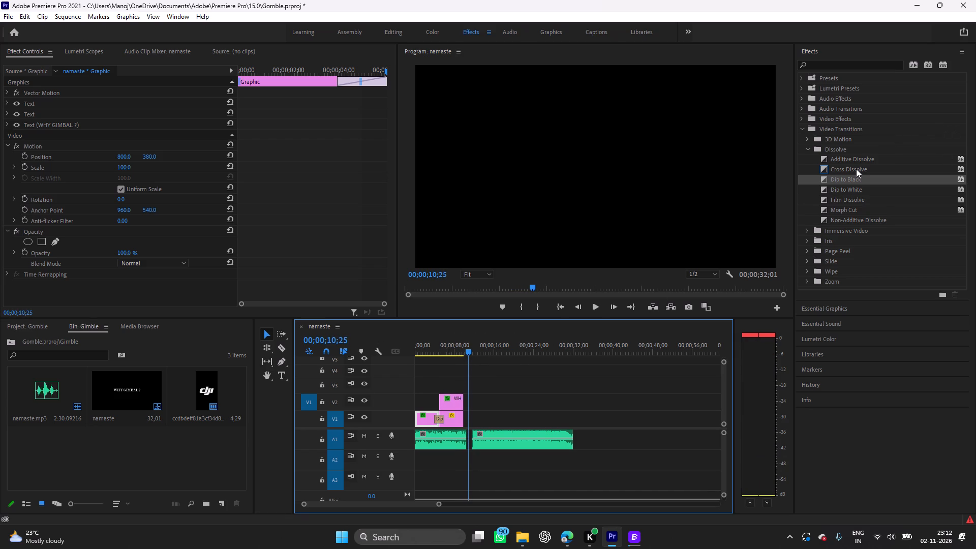
Add a Cross Dissolve to the start of the "WHY GIMBAL ?" title on V1 and play the sequence from the start to check it.
left_click_drag(856, 169, 401, 428)
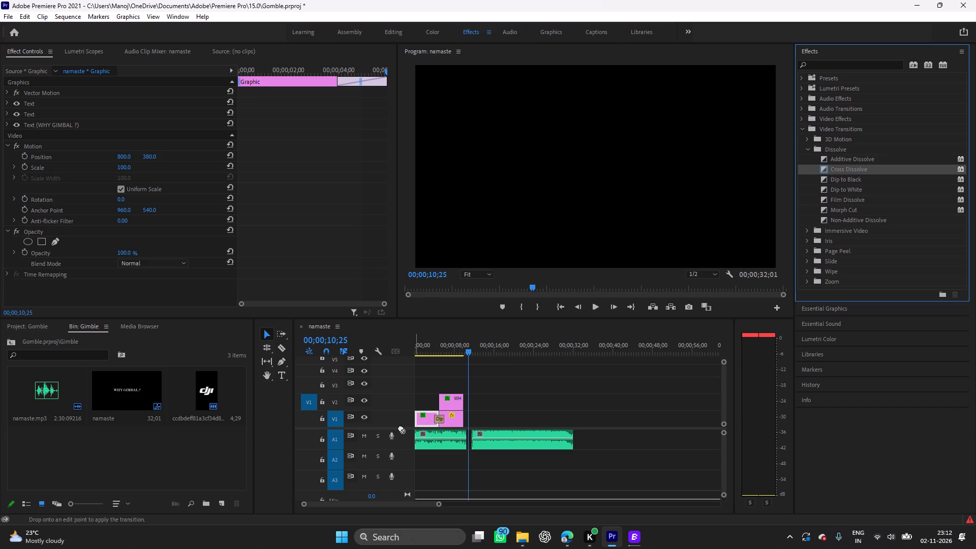
left_click_drag(401, 428, 417, 414)
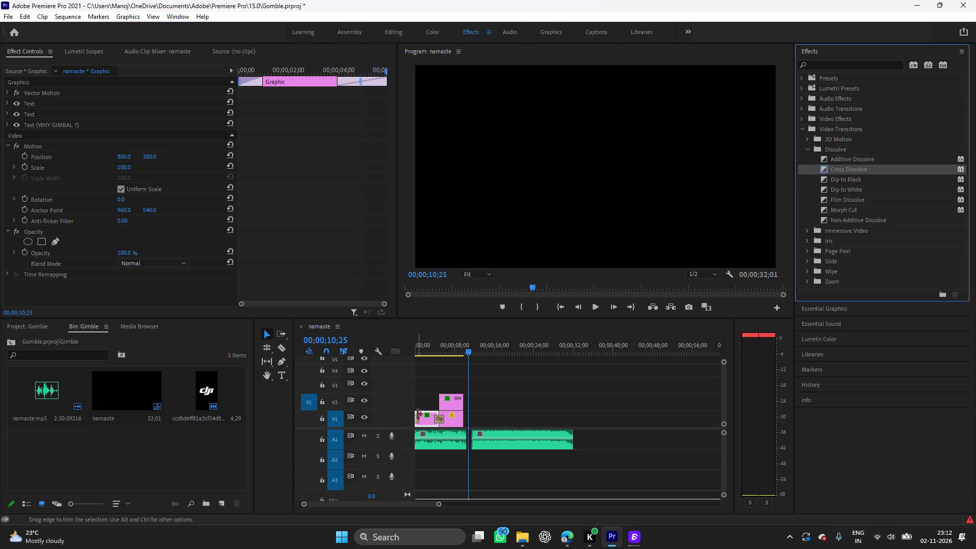
left_click(511, 375)
left_click_drag(467, 373, 429, 370)
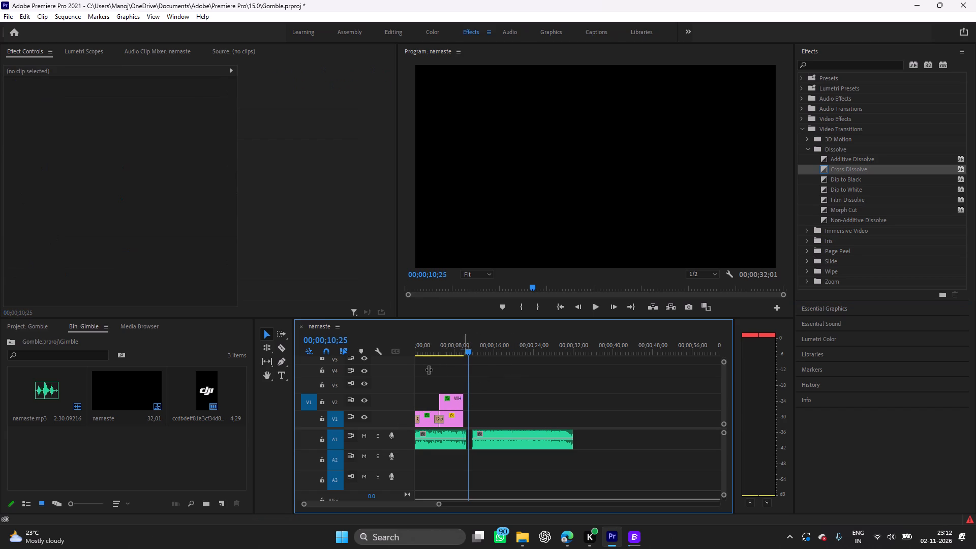
left_click_drag(429, 370, 388, 368)
key("space")
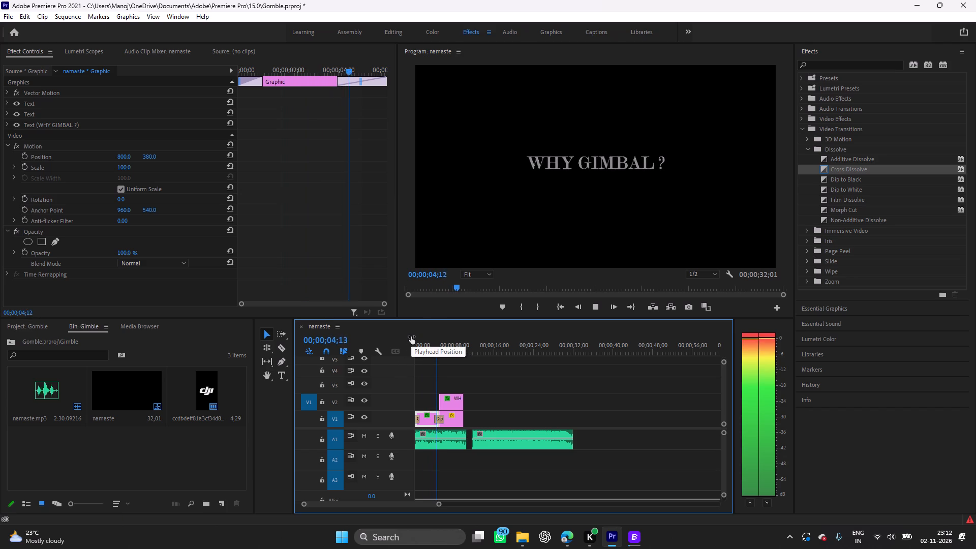
key("space")
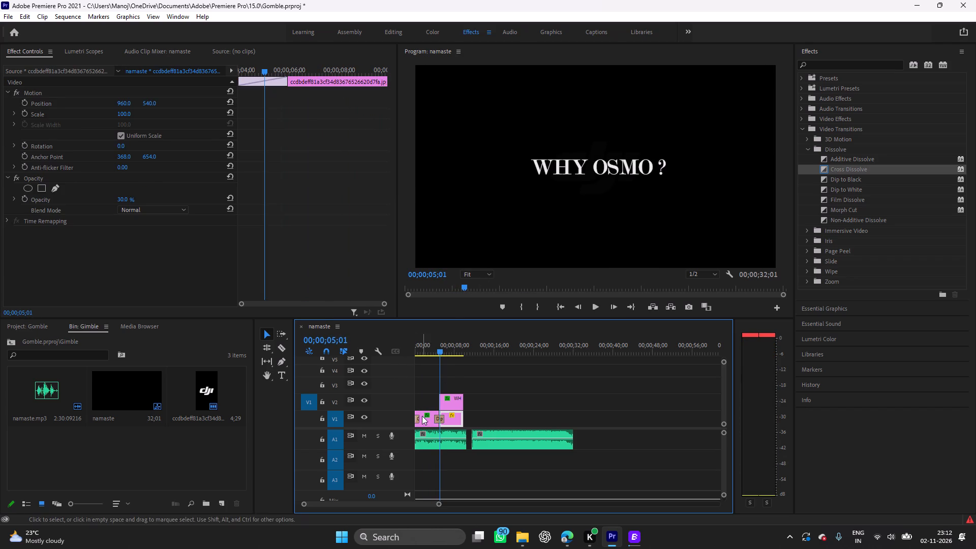
Set the opening Cross Dissolve's duration to 00;00;02;00, and play and scrub through the titles to check the fade.
double_click(416, 420)
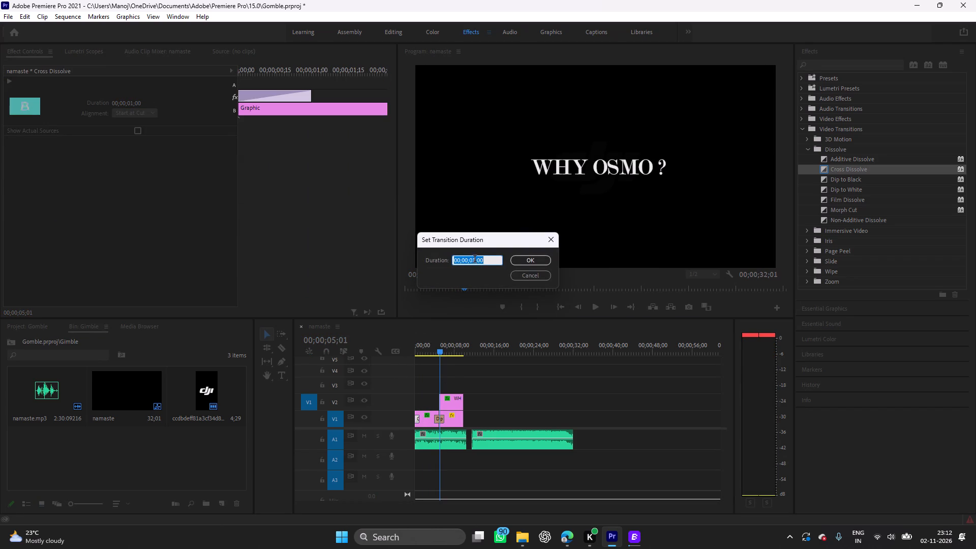
left_click(475, 260)
left_click(483, 260)
key("Left")
key("BackSpace")
key("3")
key("Return")
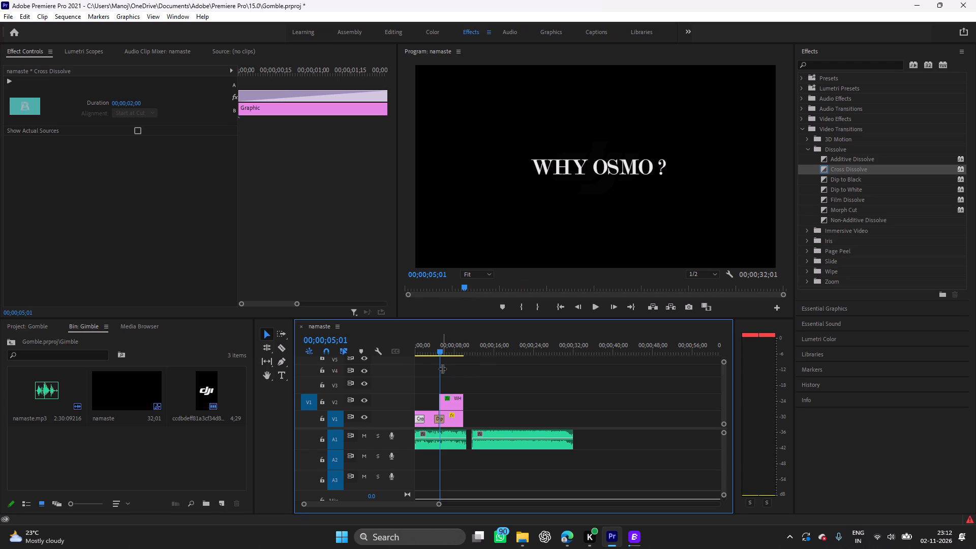
left_click_drag(442, 369, 379, 378)
key("space")
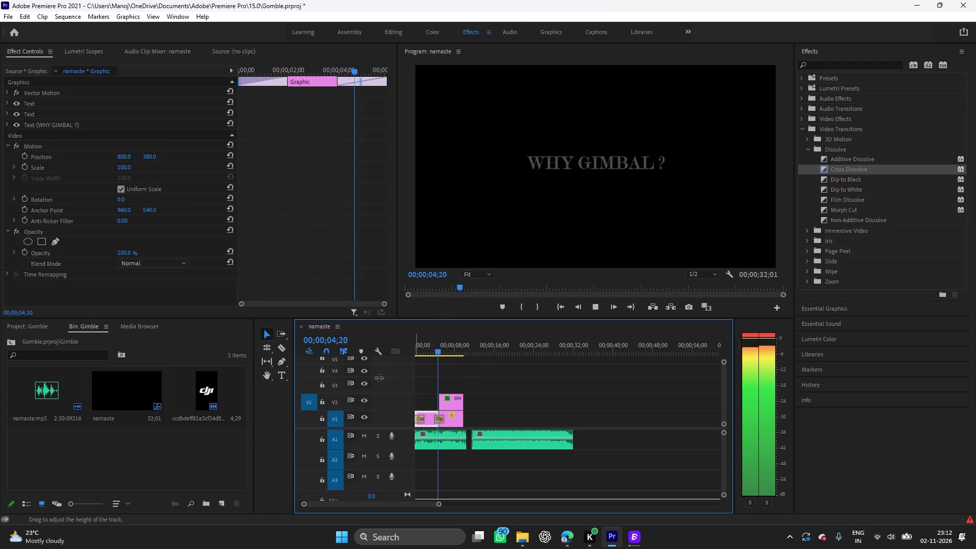
key("space")
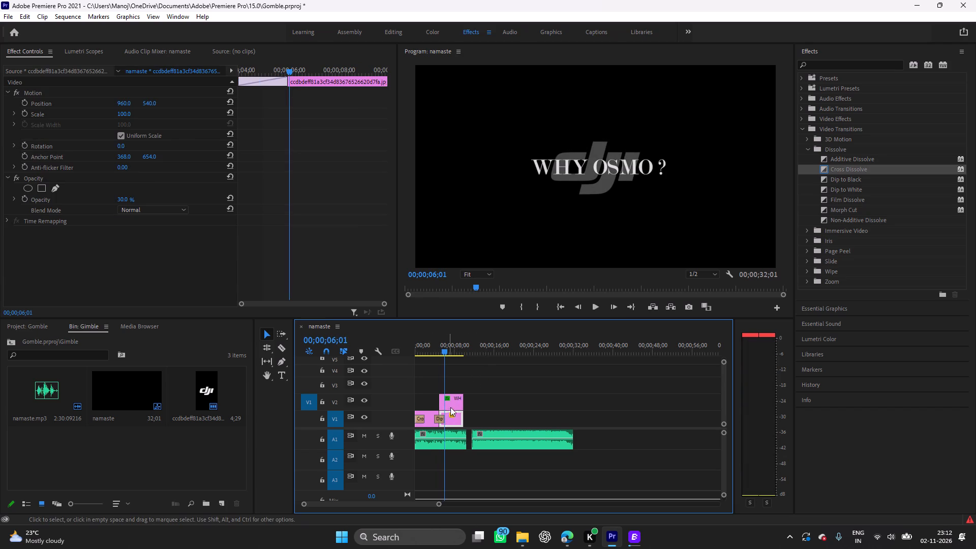
left_click(444, 374)
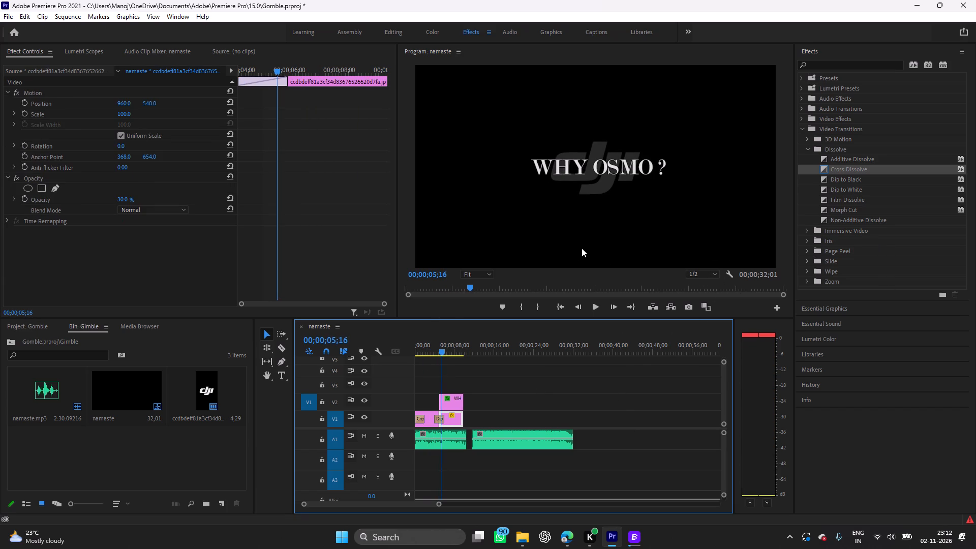
left_click_drag(441, 373, 439, 374)
left_click_drag(439, 374, 421, 379)
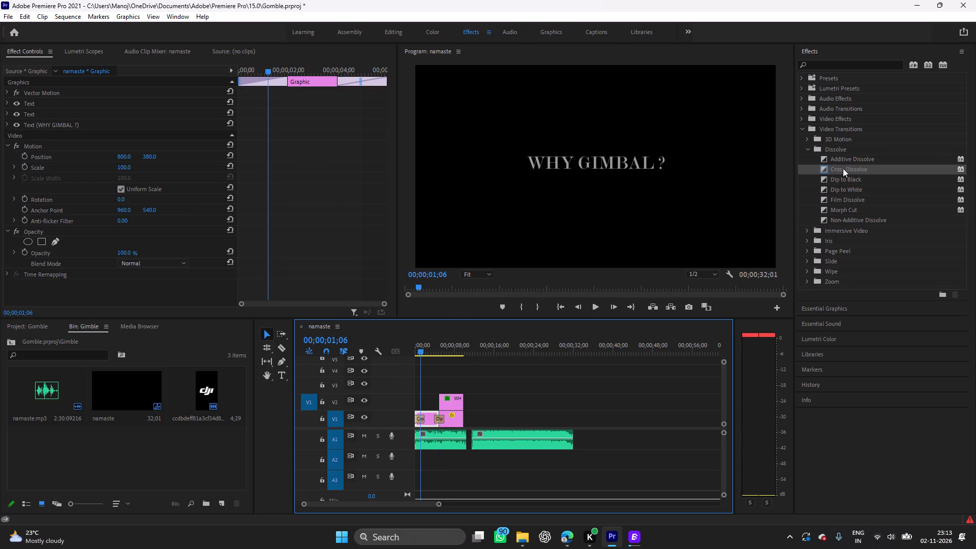
Add a Cross Dissolve to the start of the "WHY OSMO ?" title on V2 and play the sequence to check both title fades.
left_click_drag(843, 168, 449, 388)
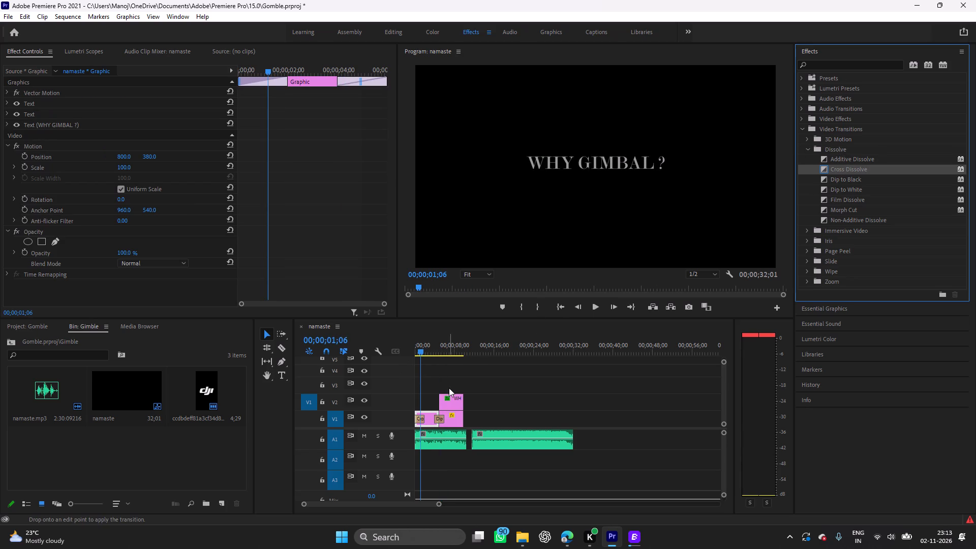
left_click_drag(449, 388, 440, 398)
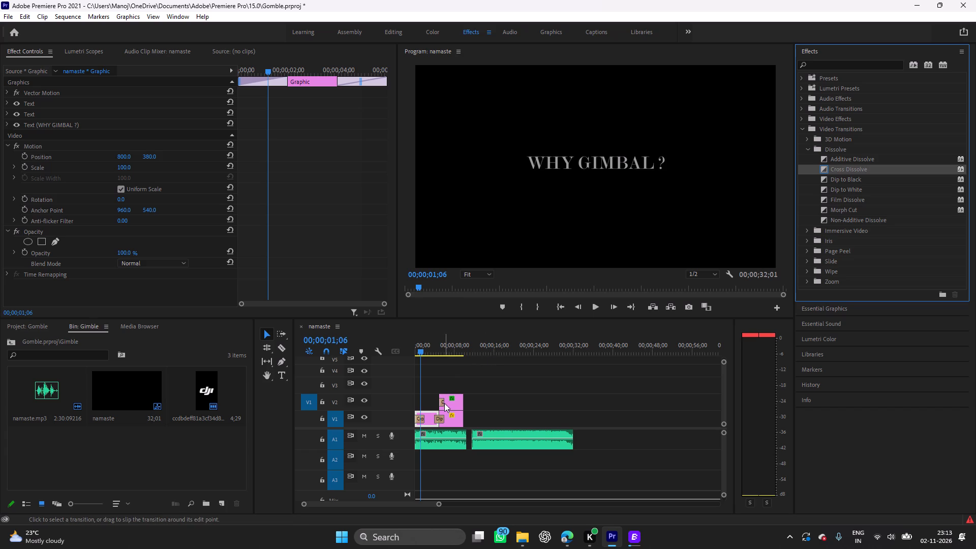
key("space")
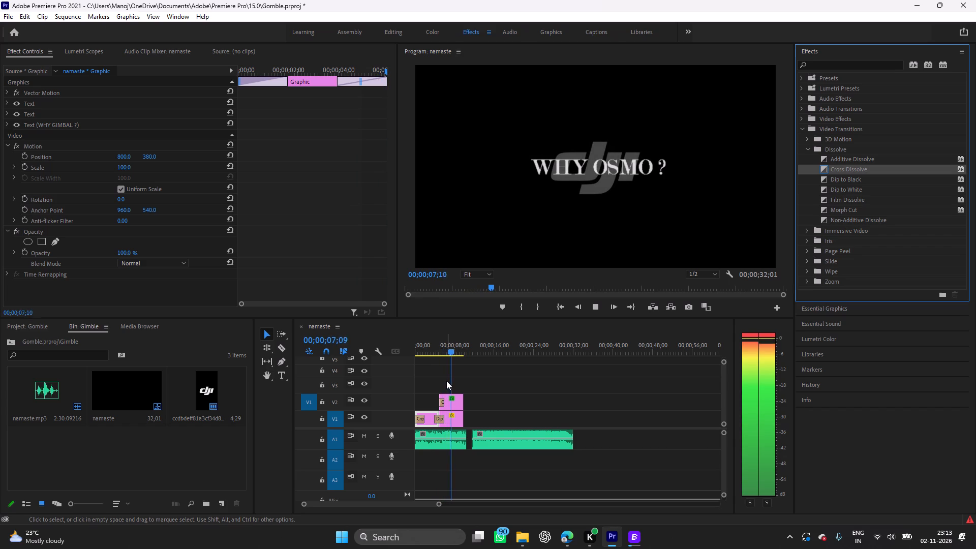
key("space")
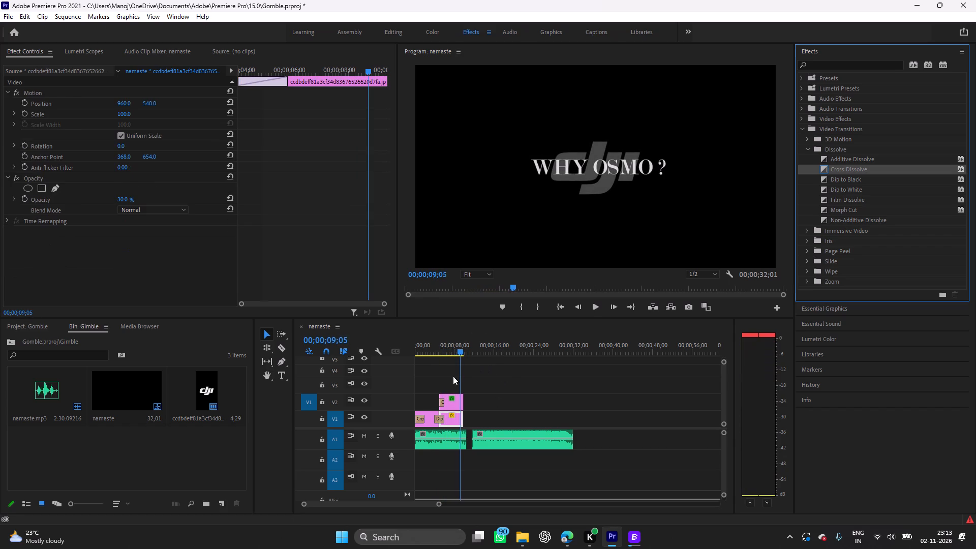
left_click_drag(463, 375, 366, 364)
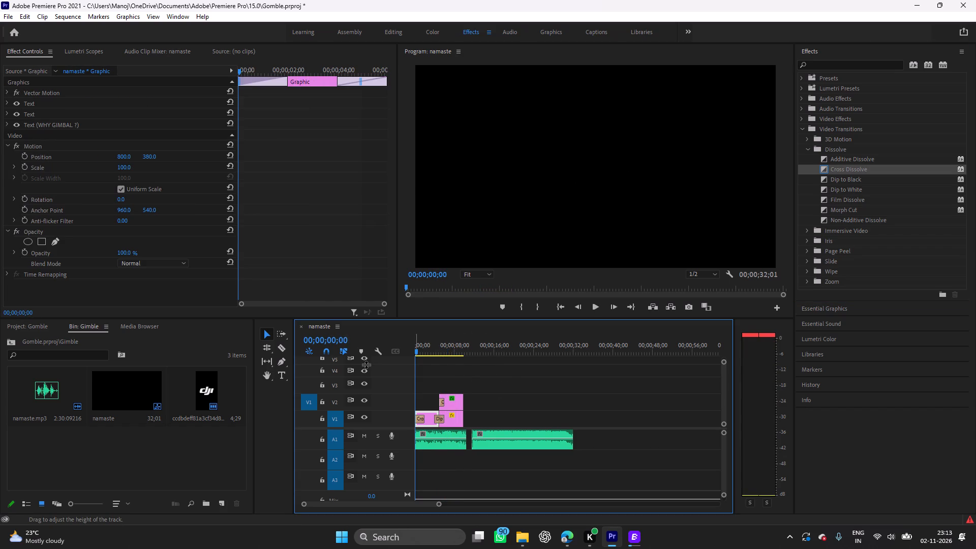
key("space")
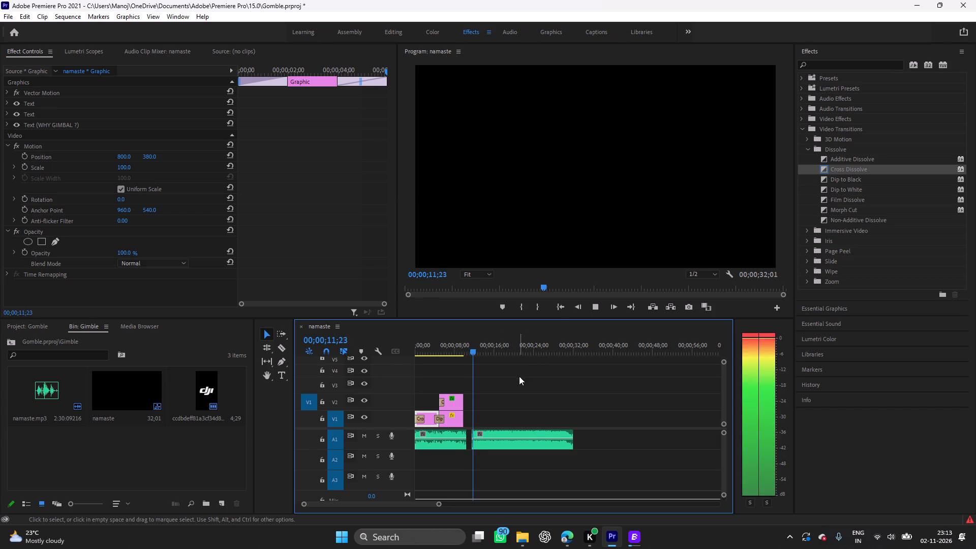
key("space")
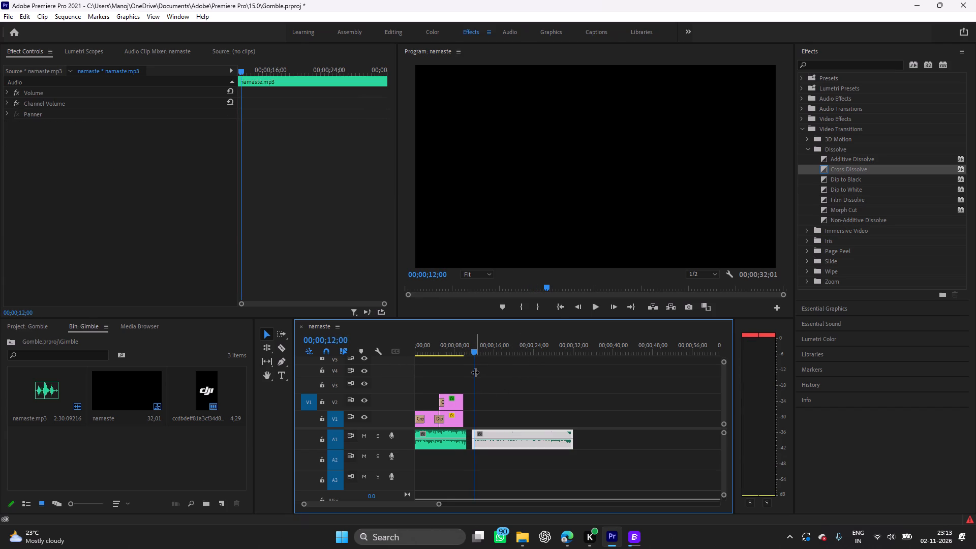
left_click_drag(474, 371, 427, 383)
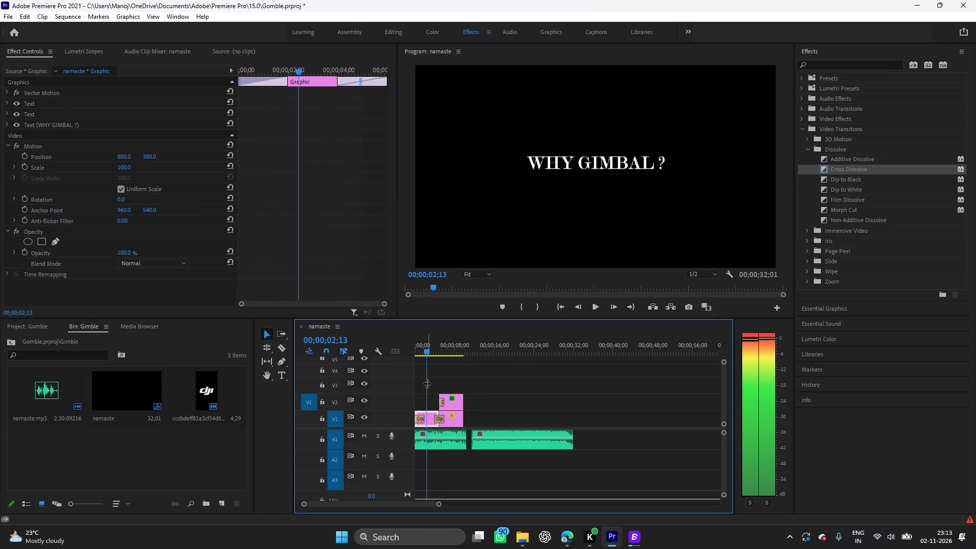
left_click_drag(427, 383, 403, 390)
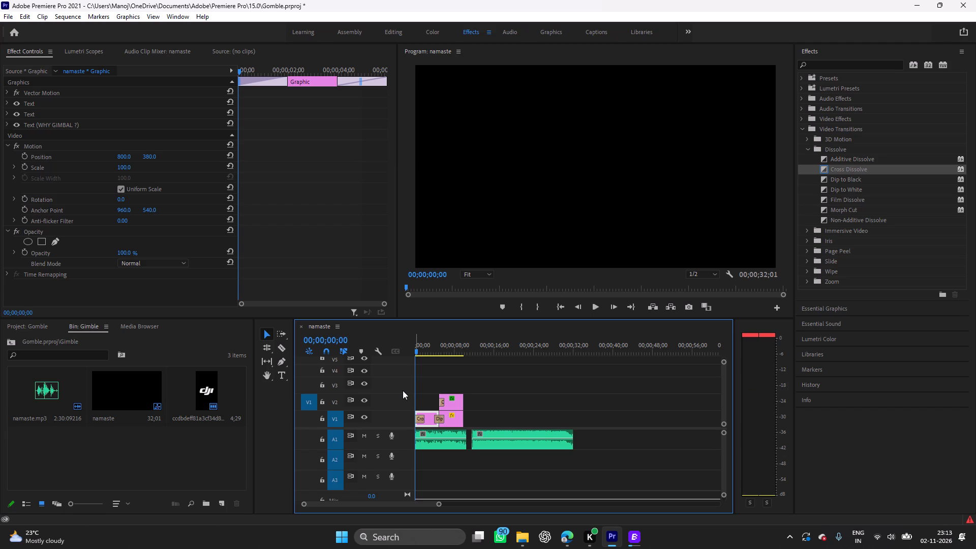
key("space")
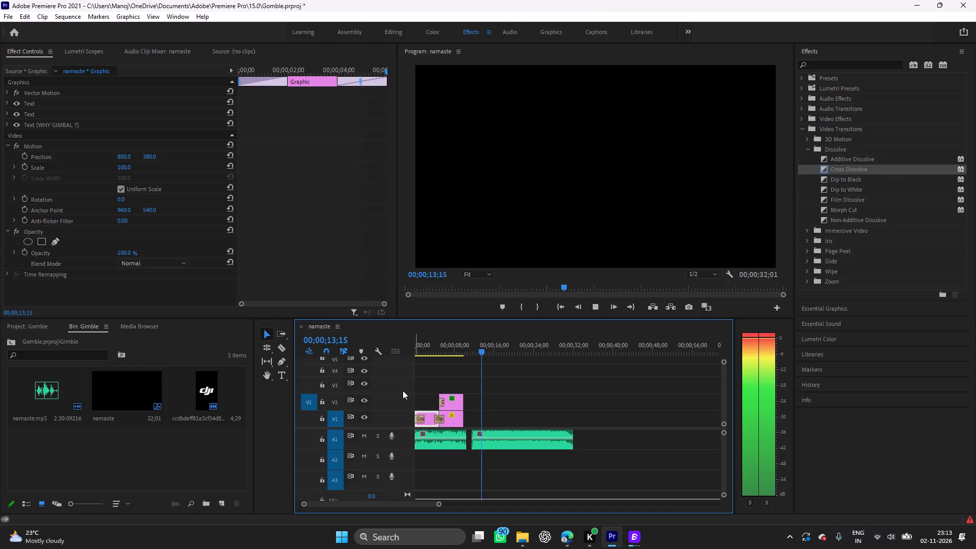
key("space")
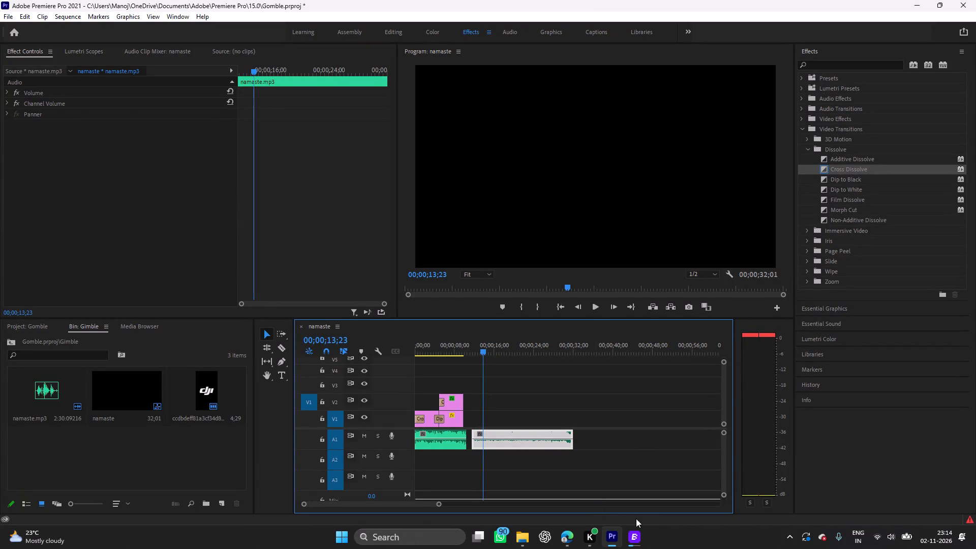
Switch to Blip to check the progress of the incoming DJI video transfer.
left_click(637, 537)
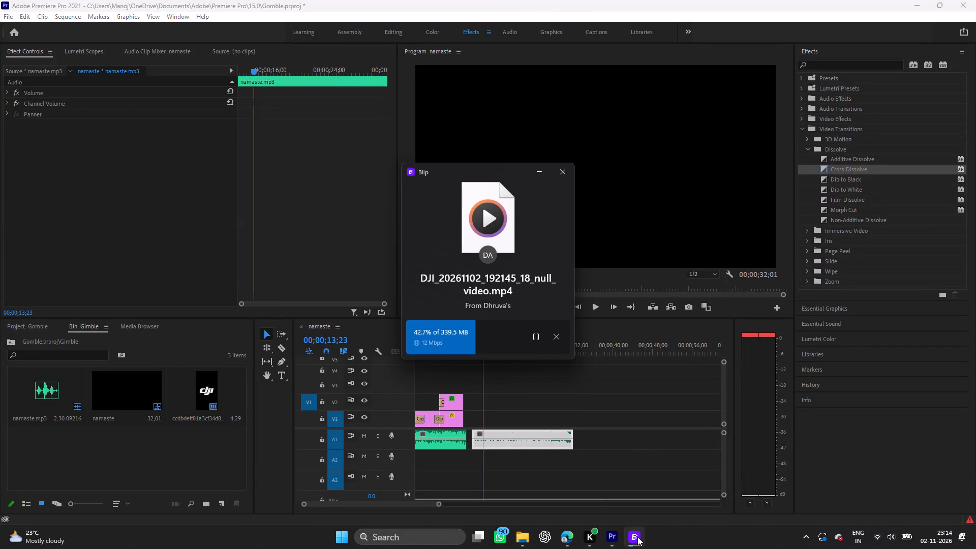
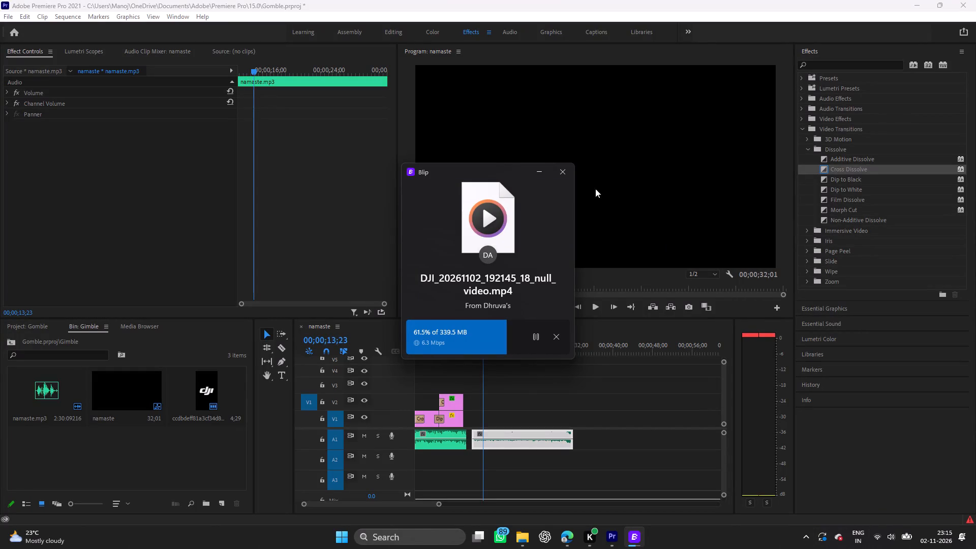
Minimize the Blip transfer window to return to the namaste sequence in Premiere Pro.
left_click(538, 170)
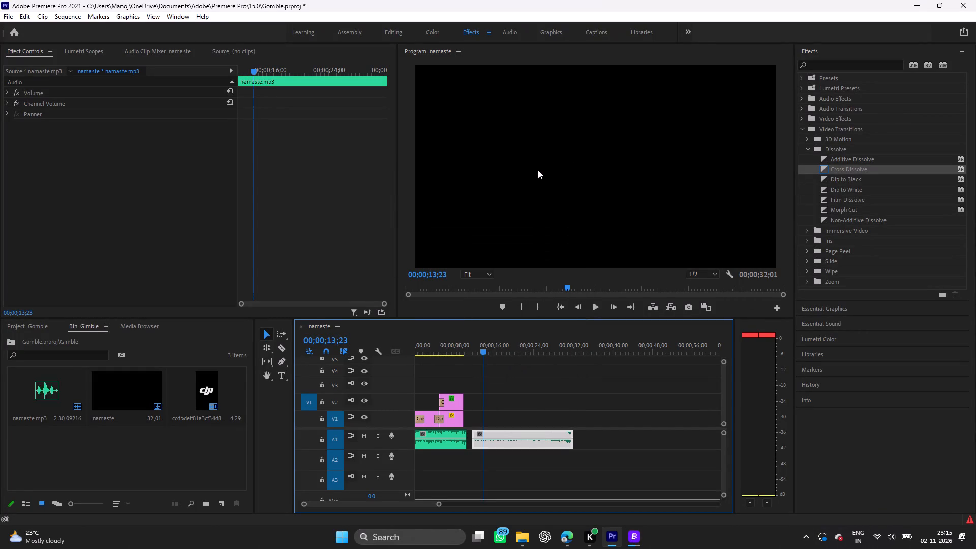
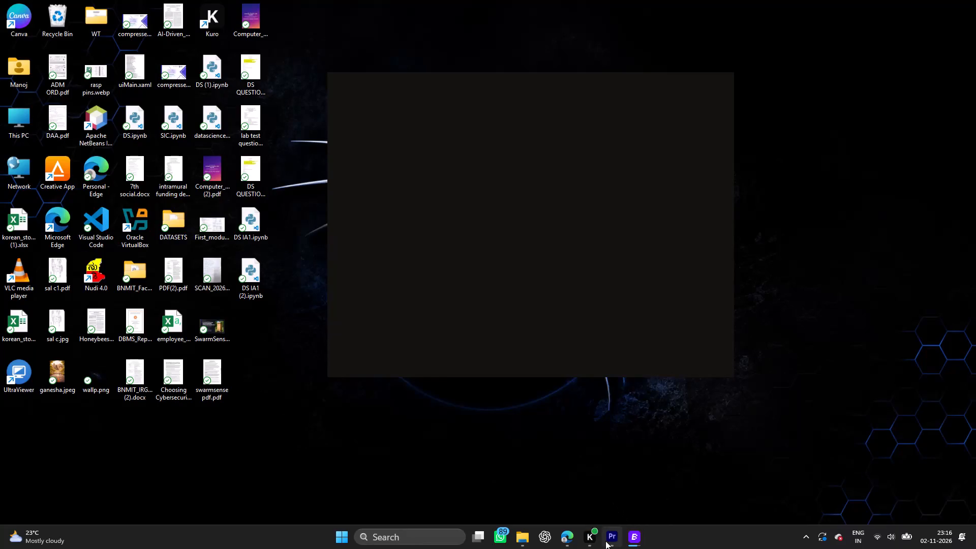
Return to Premiere Pro, then switch to Blip to check the progress of the incoming DJI video transfer.
left_click(615, 536)
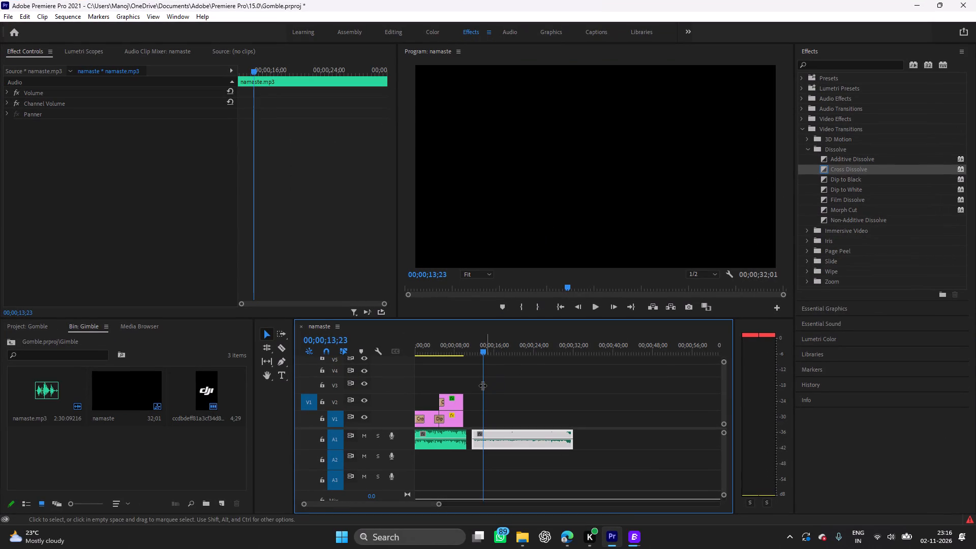
left_click(635, 541)
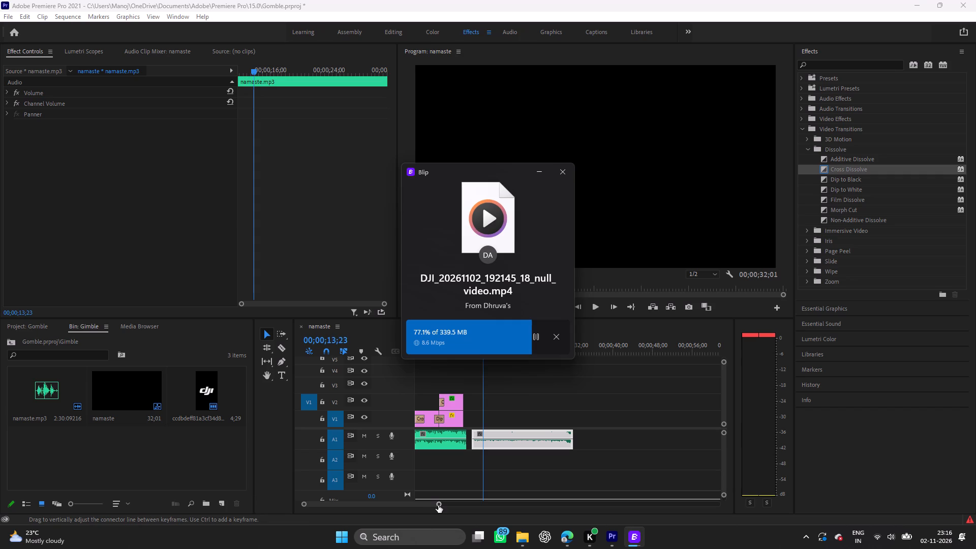
Scrub the namaste sequence back to about 00;00;09;12 to view the end of the "WHY OSMO ?" title.
left_click_drag(438, 505, 453, 506)
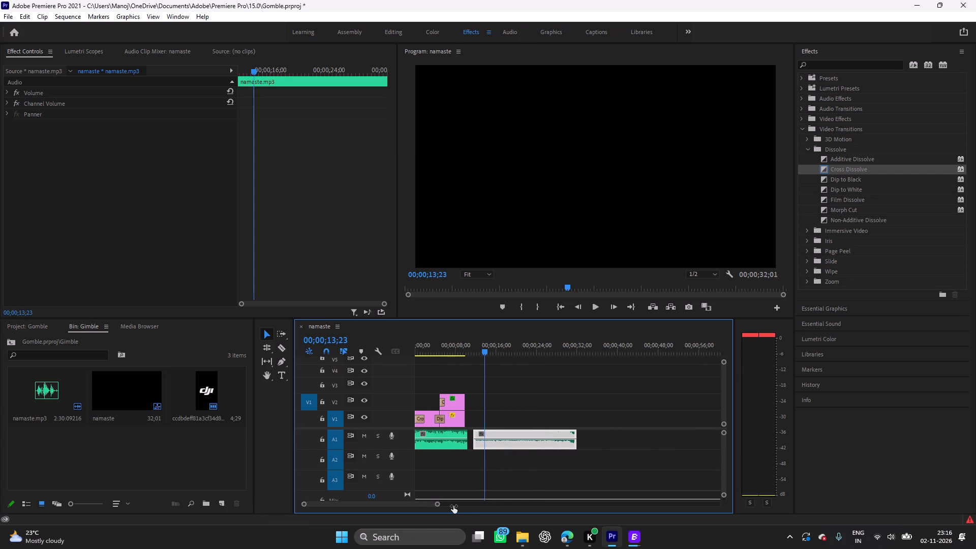
left_click_drag(453, 506, 408, 507)
left_click(405, 507)
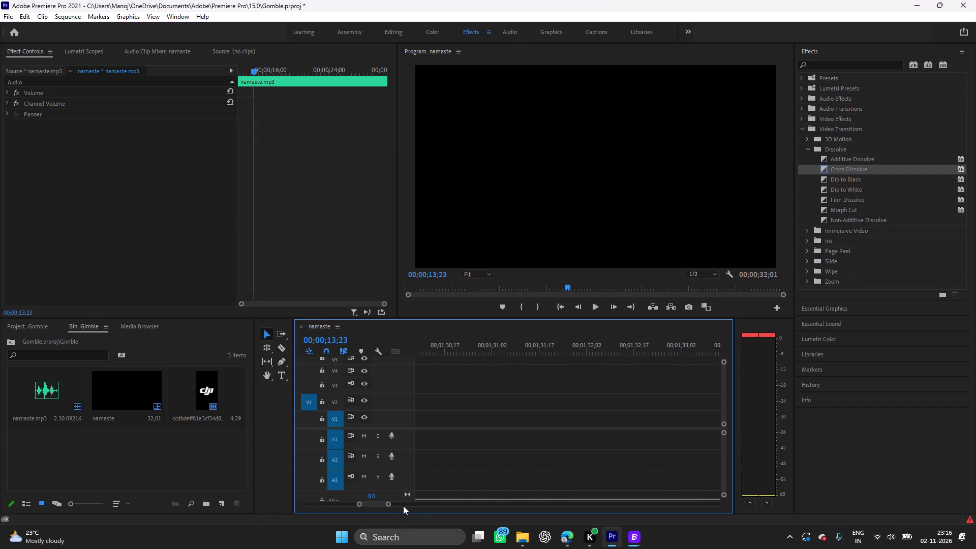
left_click_drag(403, 506, 447, 505)
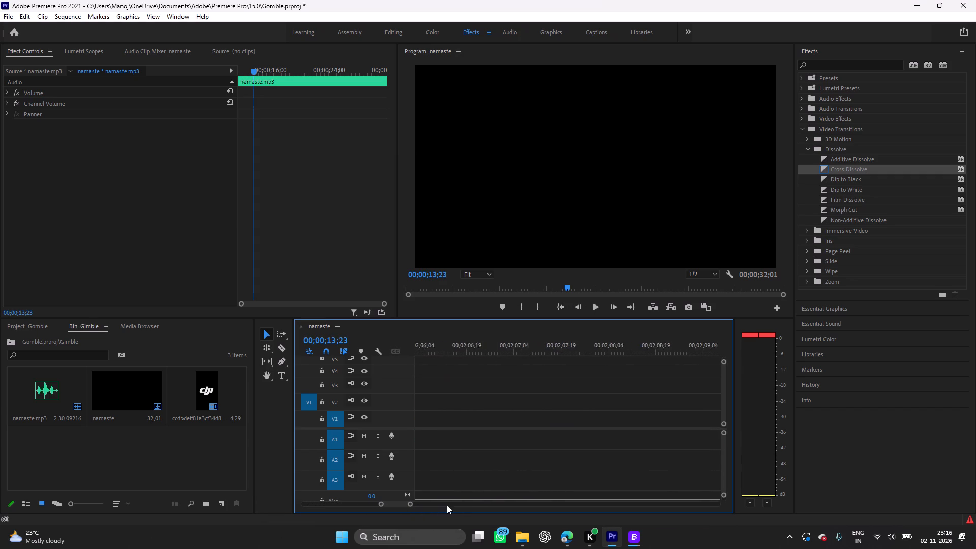
left_click_drag(447, 505, 602, 516)
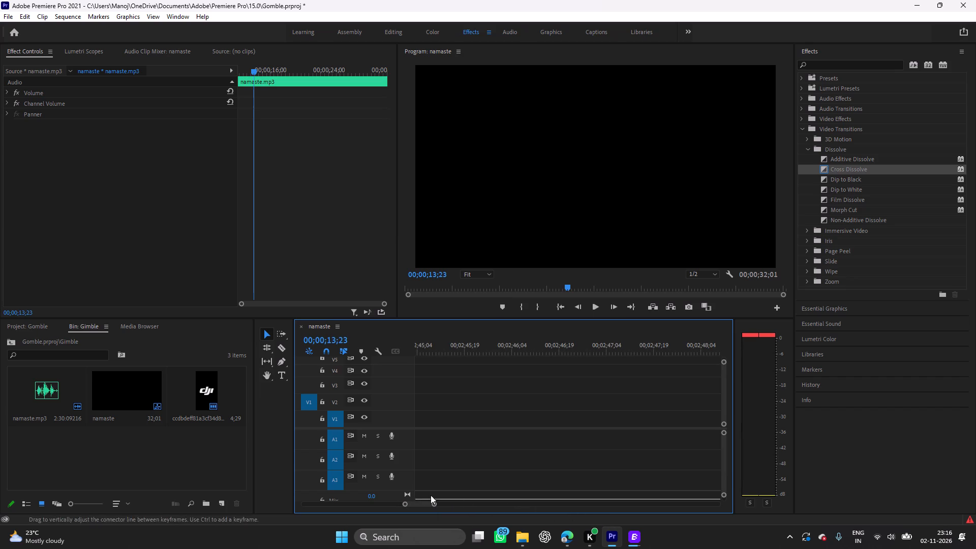
left_click_drag(434, 505, 518, 513)
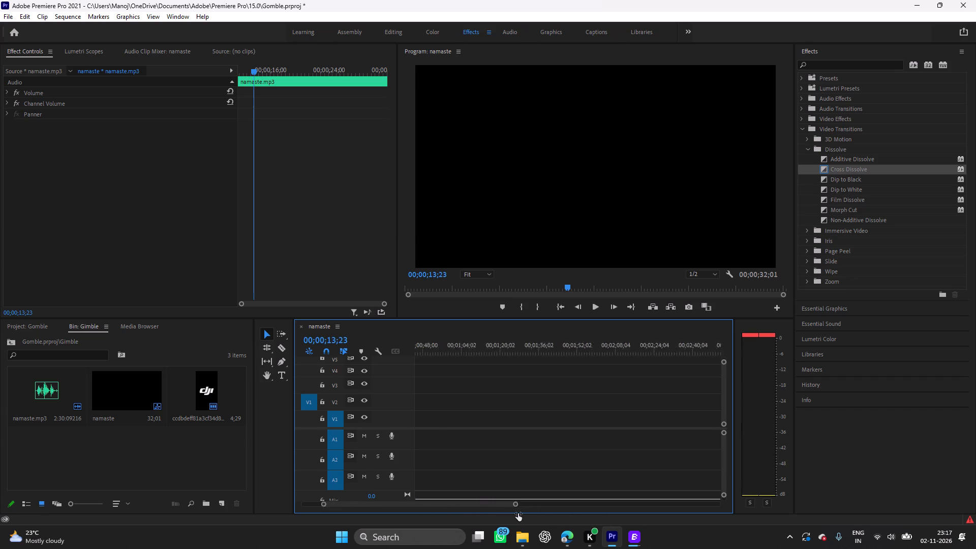
left_click_drag(518, 513, 472, 508)
left_click(472, 508)
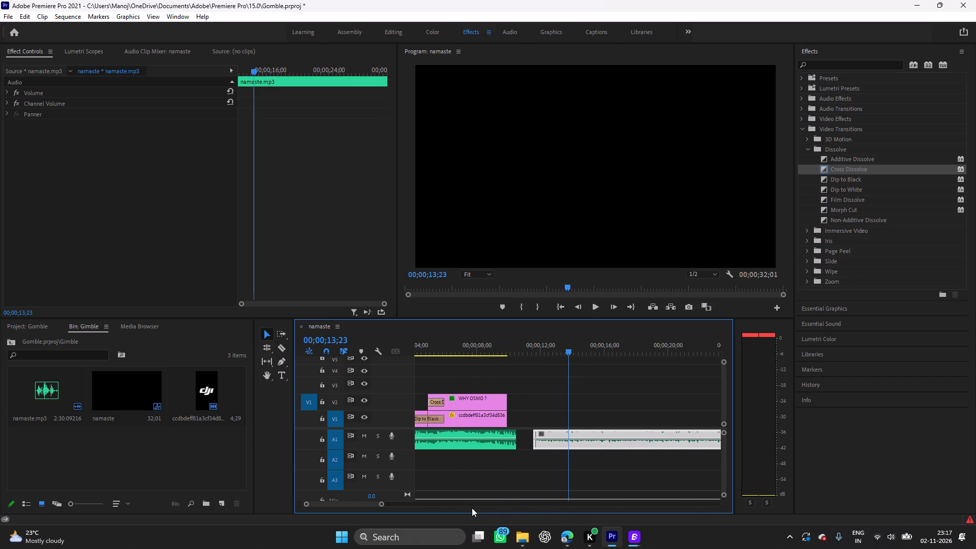
left_click_drag(463, 508, 457, 507)
scroll(594, 491, "down", 1)
scroll(594, 491, "up", 3)
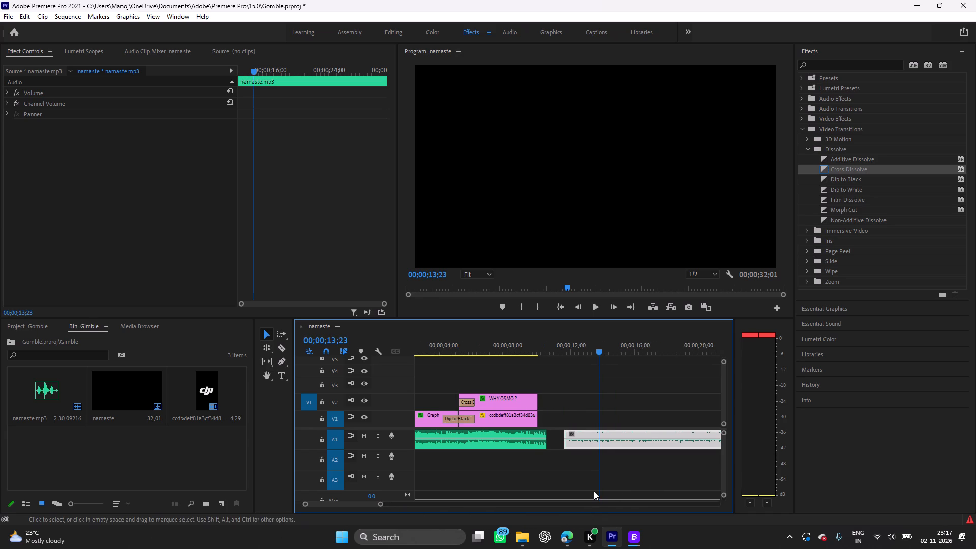
left_click_drag(598, 396, 547, 403)
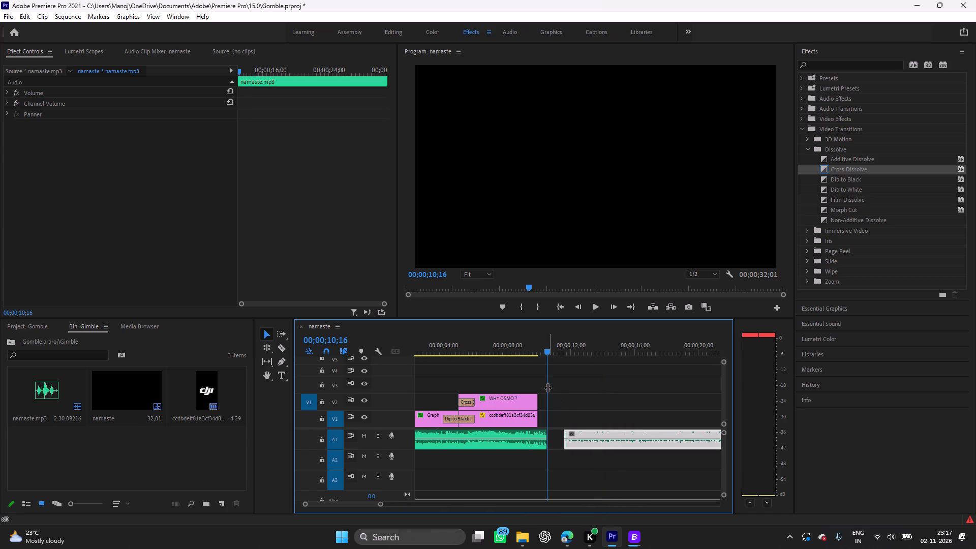
left_click_drag(546, 386, 530, 389)
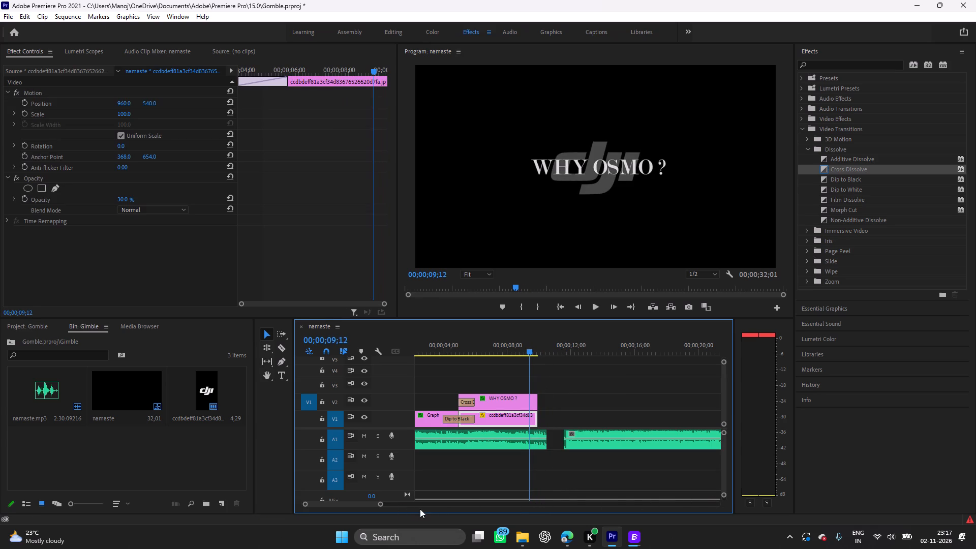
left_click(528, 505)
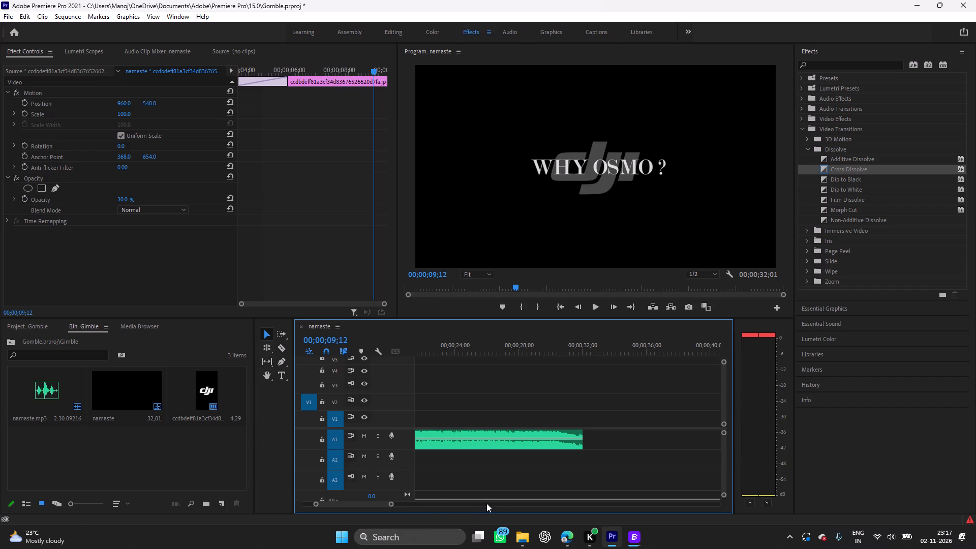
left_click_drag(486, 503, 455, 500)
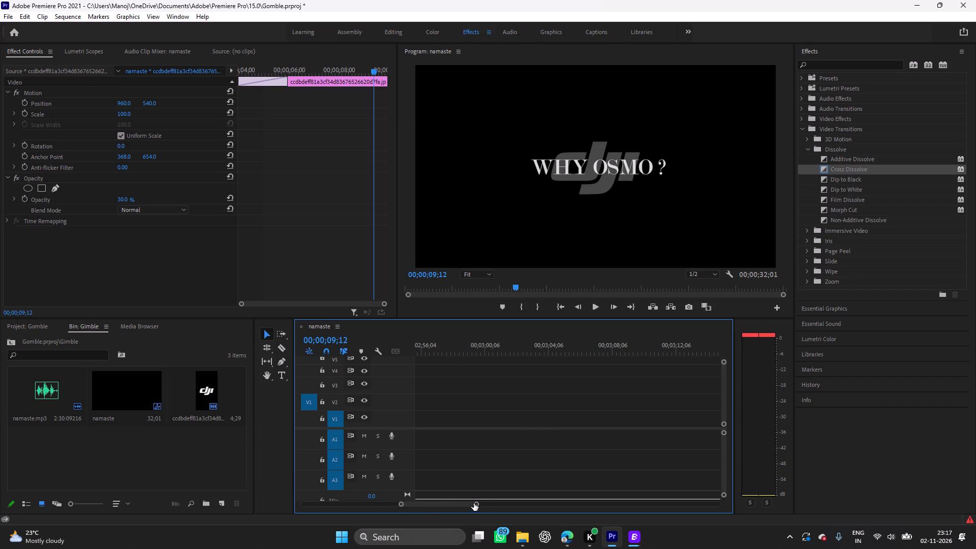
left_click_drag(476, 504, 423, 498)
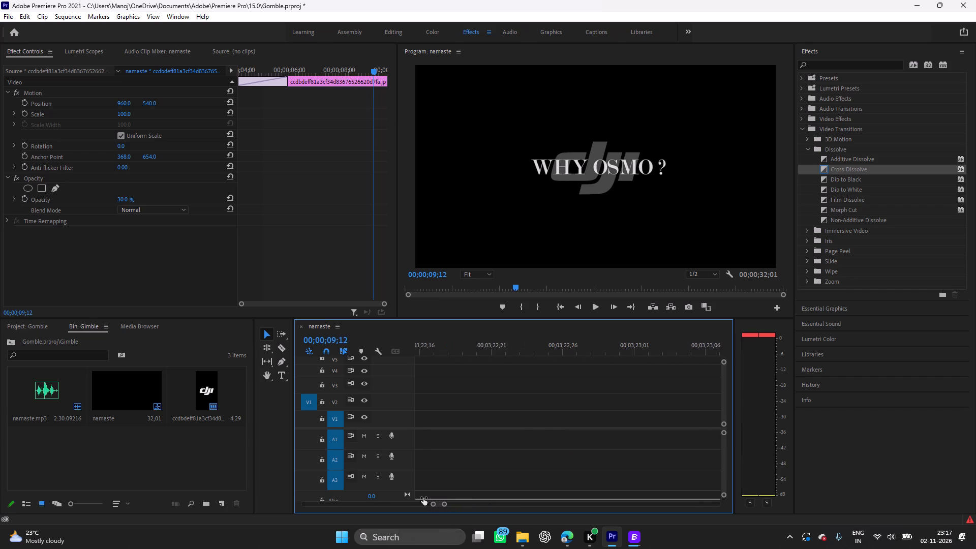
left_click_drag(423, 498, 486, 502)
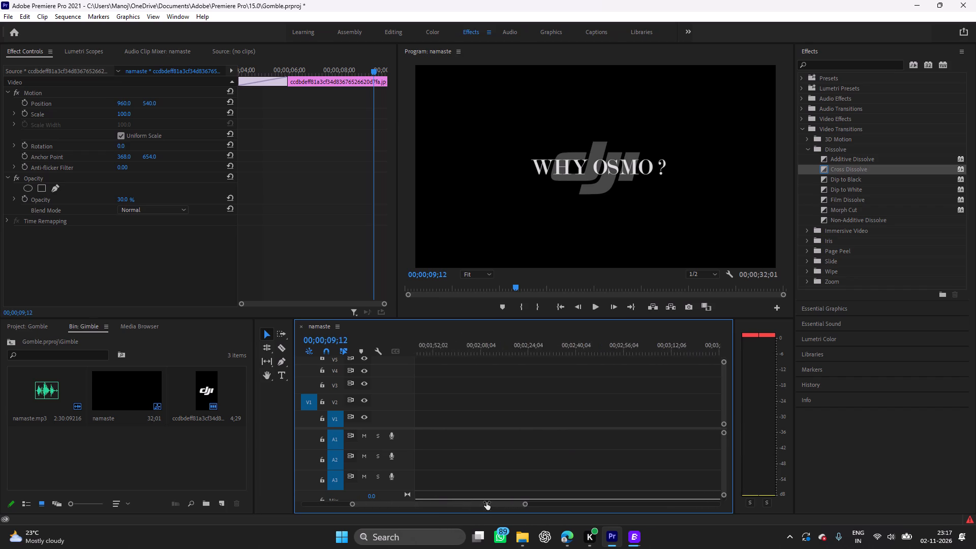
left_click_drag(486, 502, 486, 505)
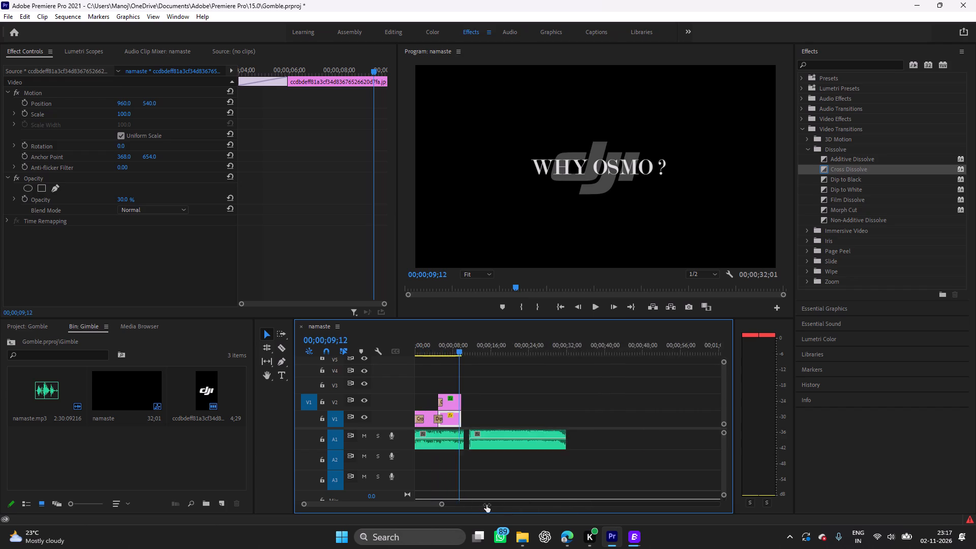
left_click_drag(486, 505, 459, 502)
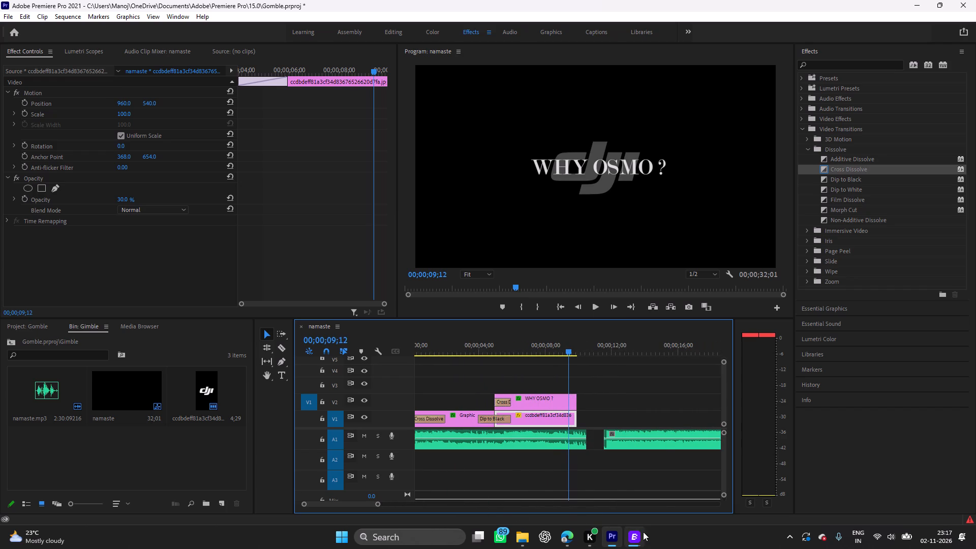
Switch to Blip to check the DJI video's transfer progress, then return to Premiere Pro.
left_click(634, 535)
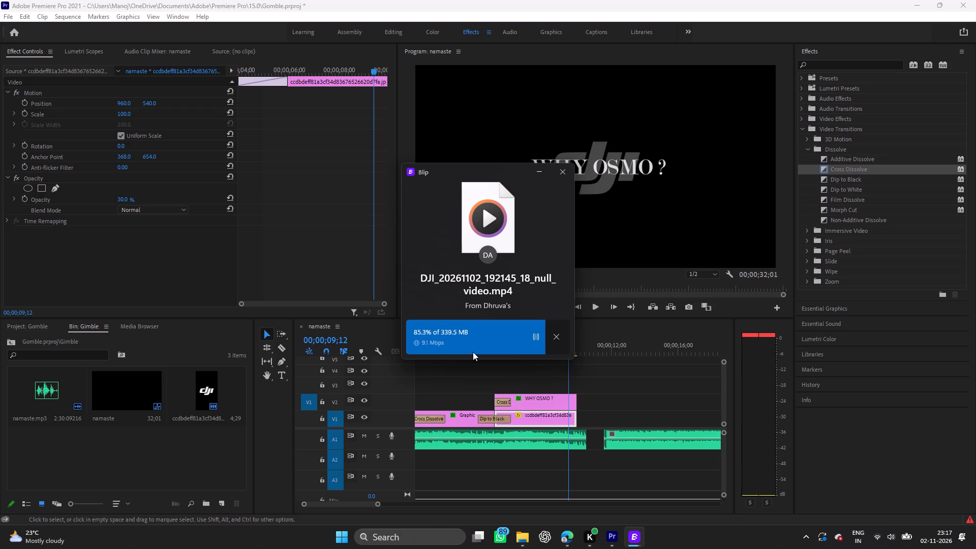
left_click_drag(447, 161, 418, 181)
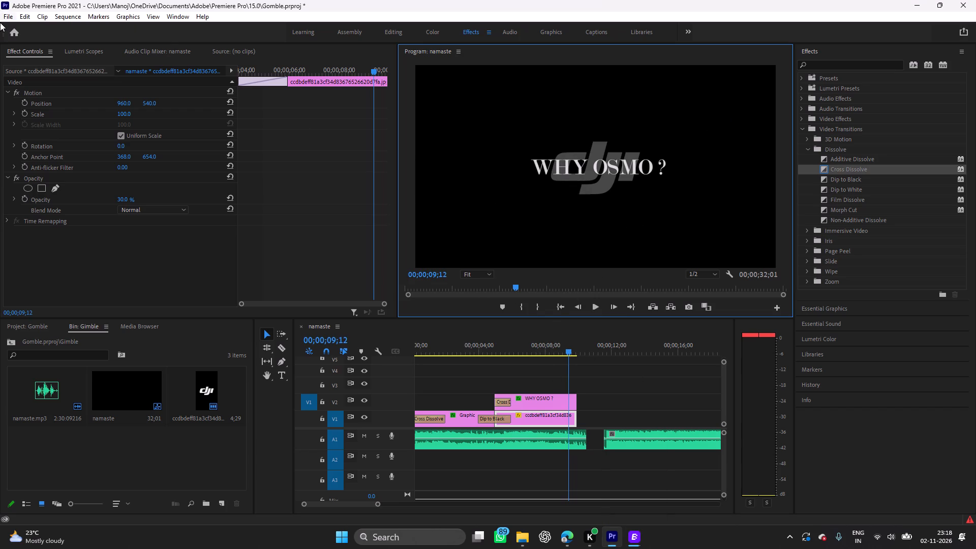
Set the default audio output in the audio hardware preferences to Speakers (Realtek(R) Audio).
left_click(24, 15)
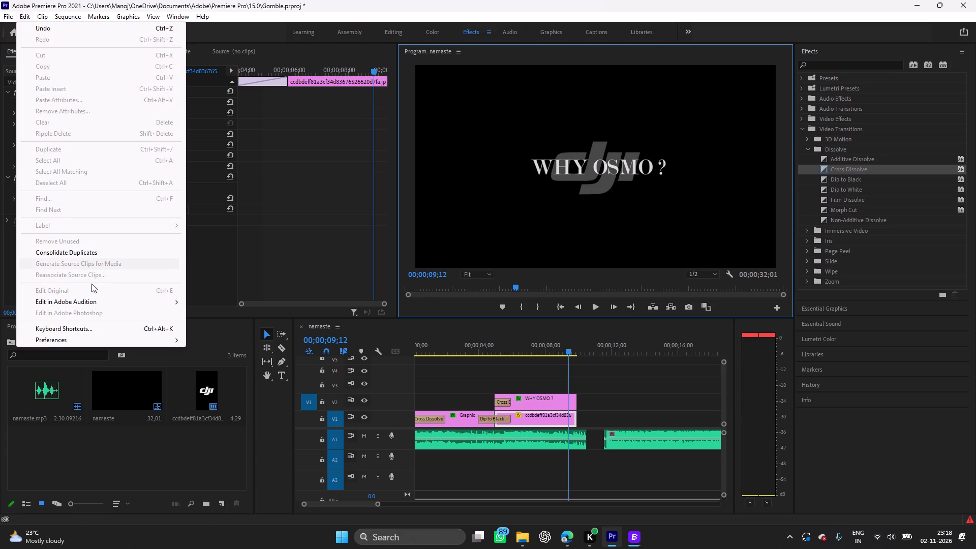
left_click(131, 342)
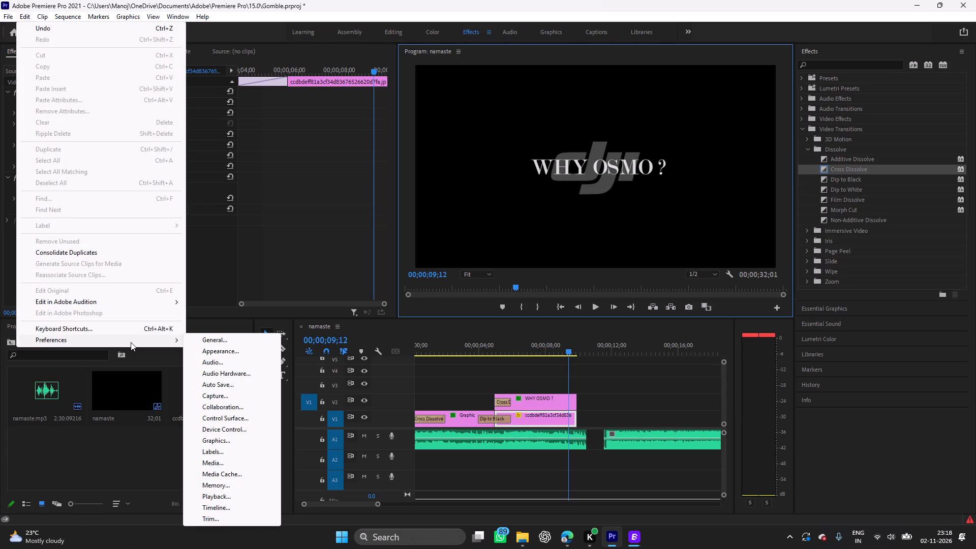
left_click(222, 373)
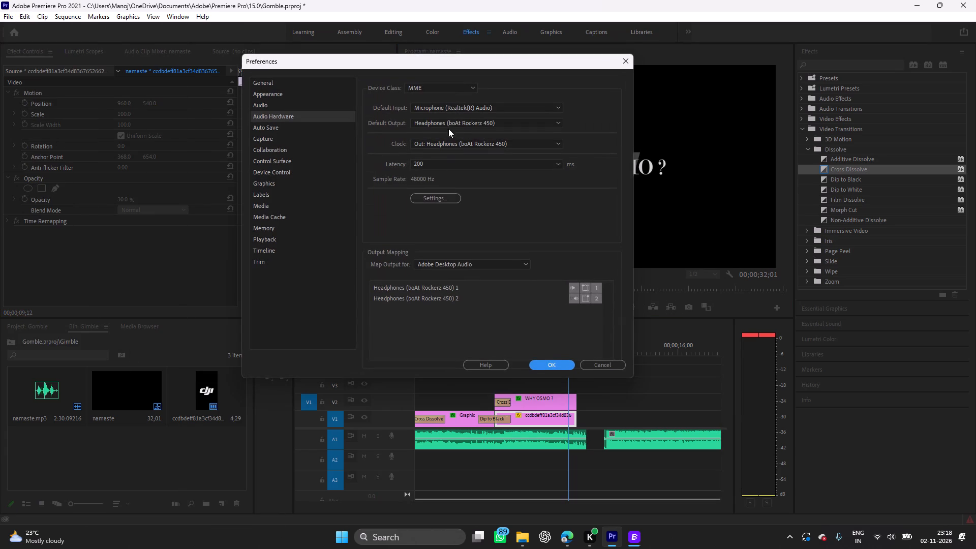
left_click(458, 125)
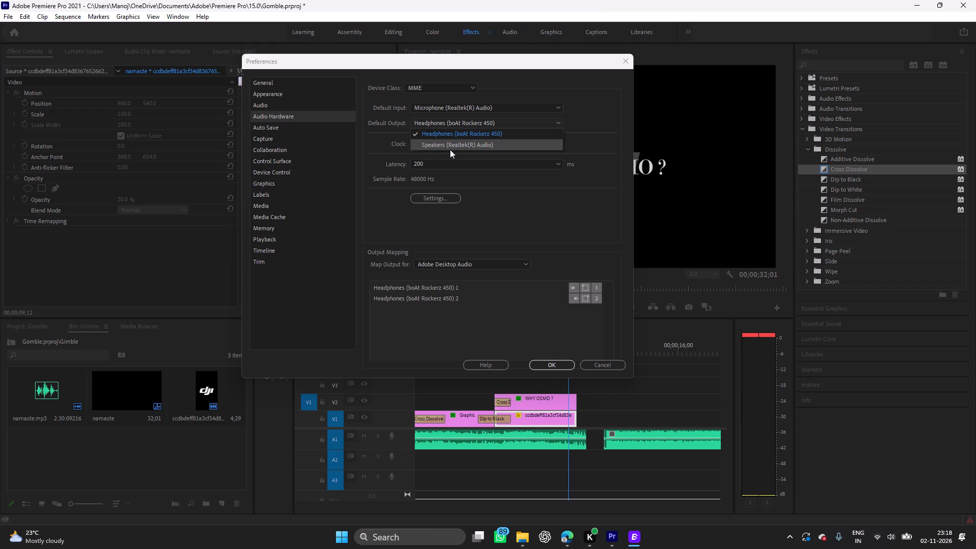
left_click(450, 149)
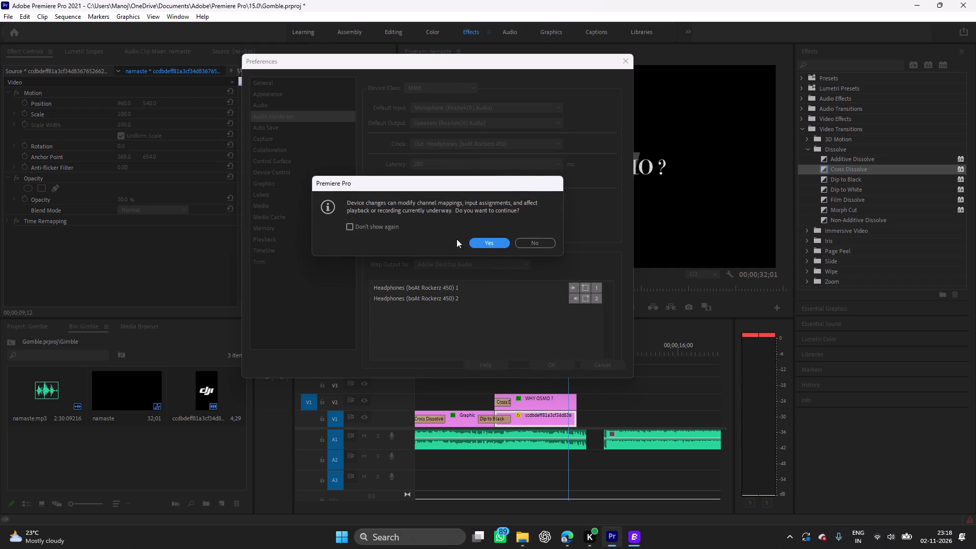
left_click(486, 240)
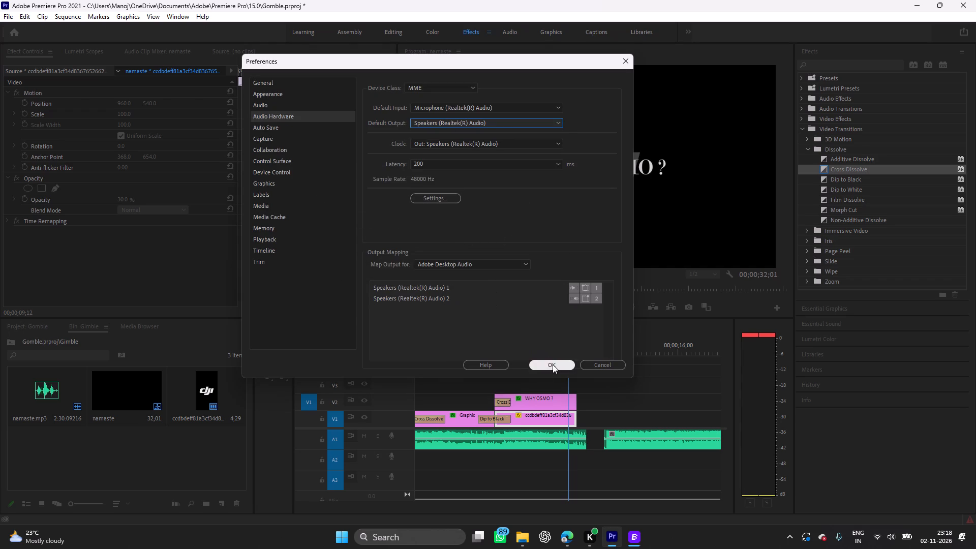
left_click(553, 364)
Play the namaste sequence from the beginning, adjust the system volume, and rewind the playhead after stopping playback.
left_click_drag(569, 372, 497, 372)
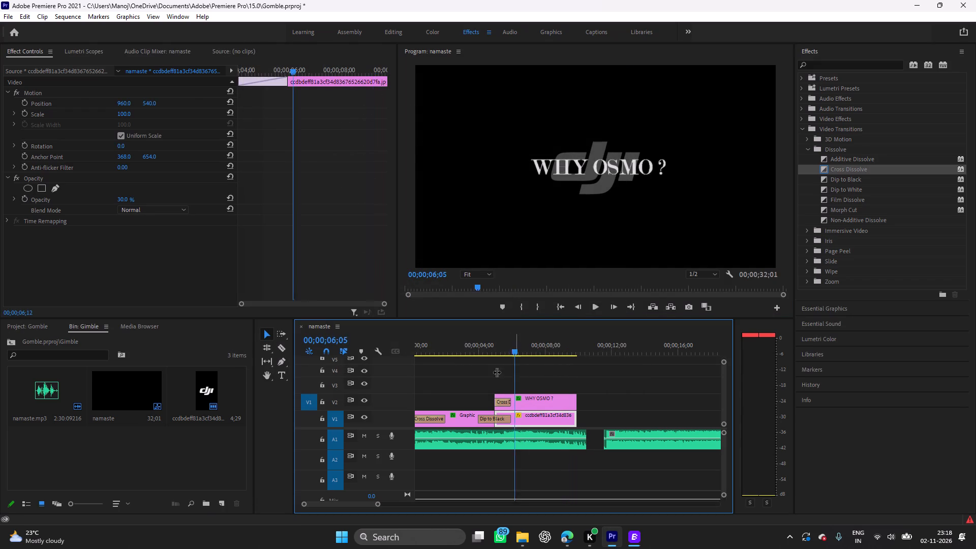
left_click_drag(497, 372, 285, 375)
key("space")
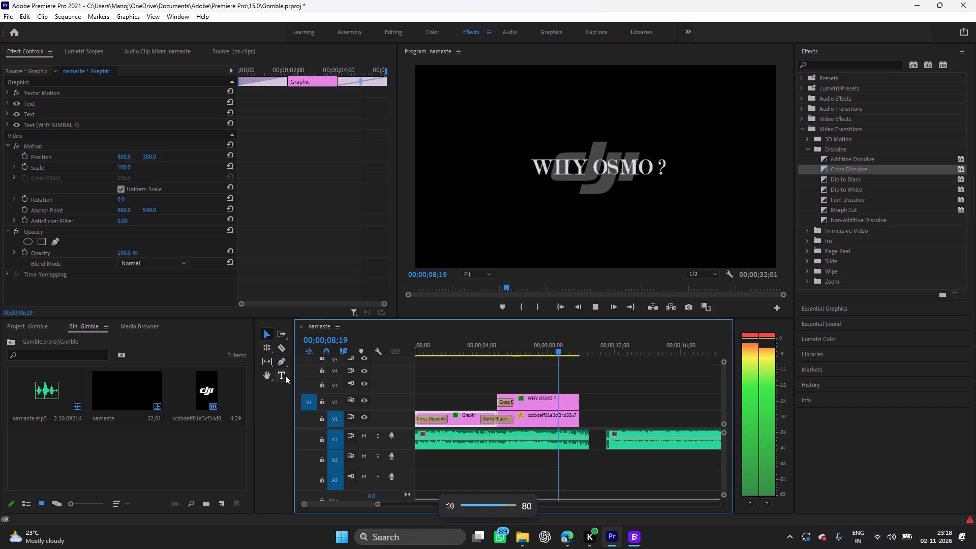
key("F6")
key("F6")
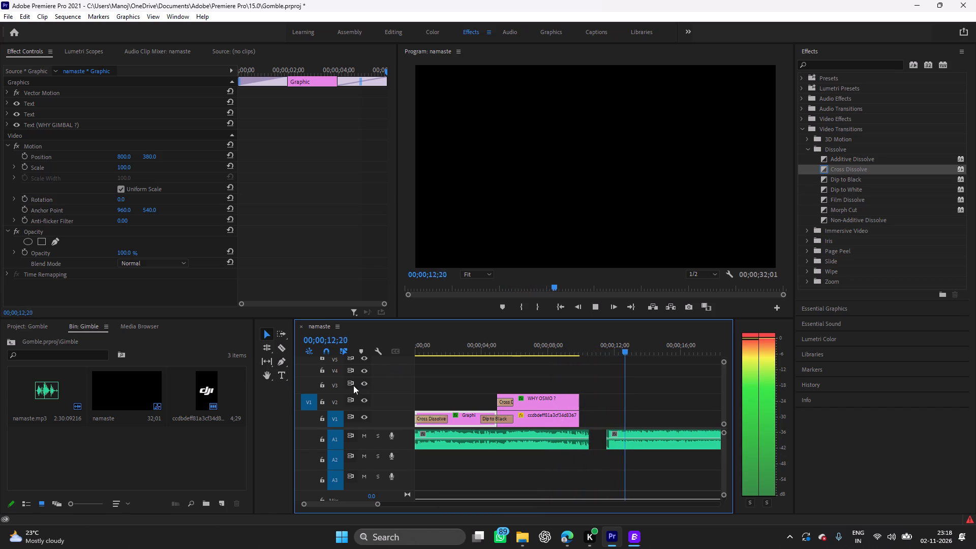
key("space")
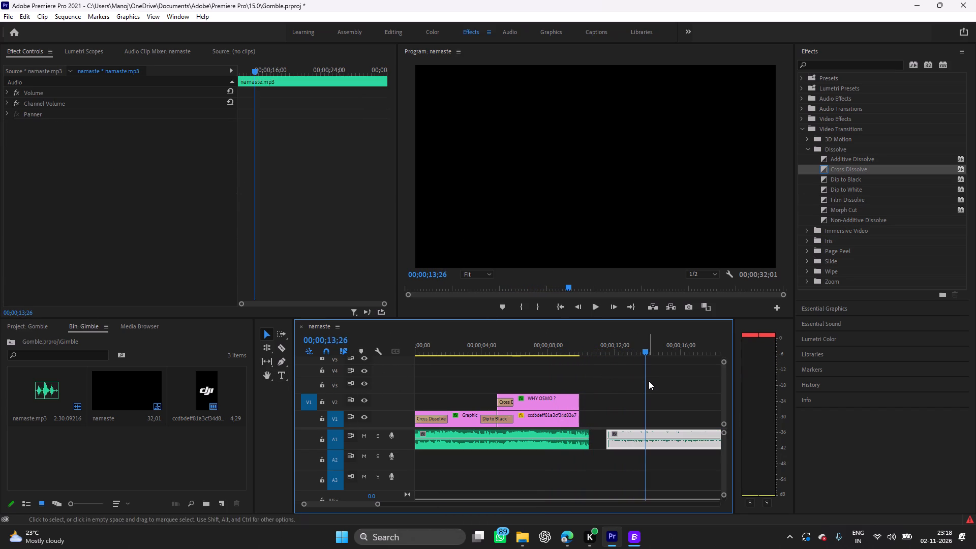
left_click_drag(647, 379, 257, 413)
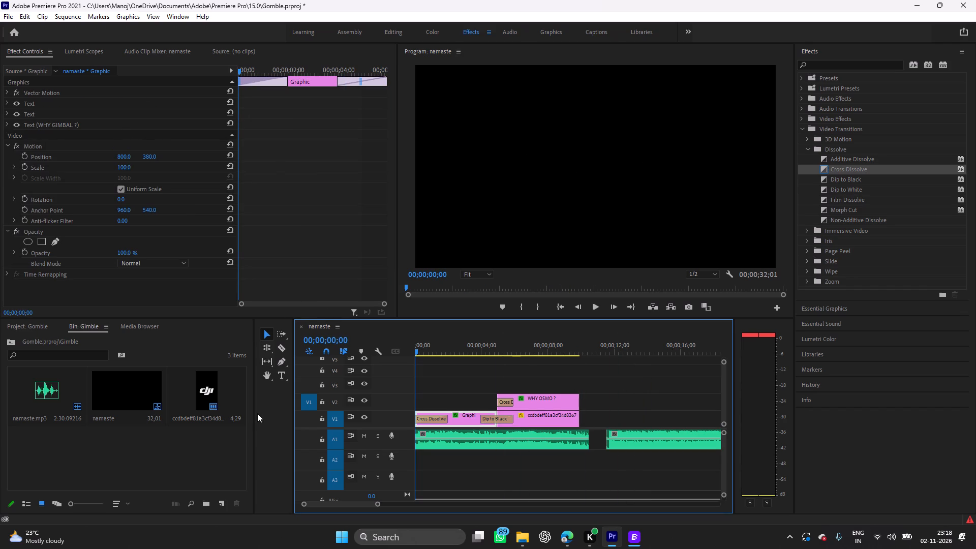
Raise the system volume to nearly its maximum and return to the program preview.
left_click(257, 413)
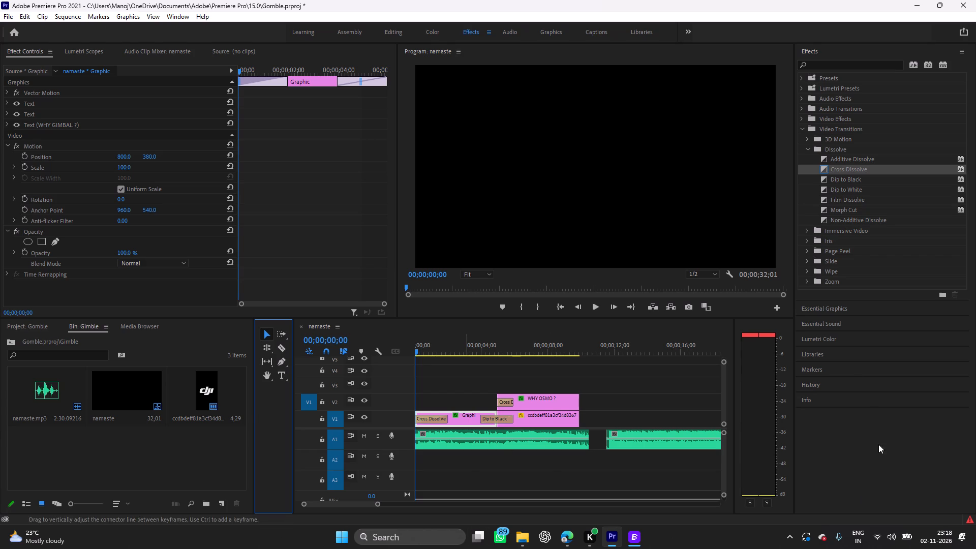
left_click(895, 536)
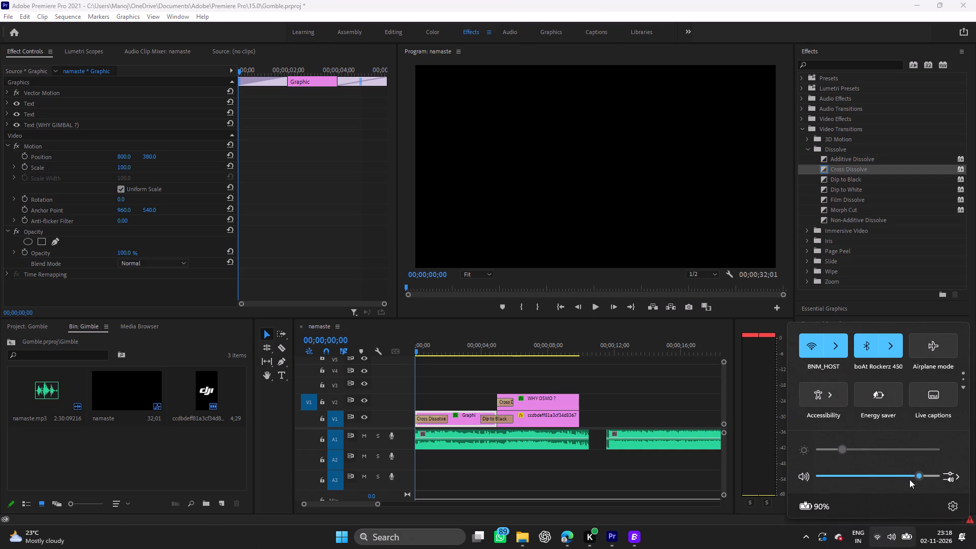
left_click(936, 474)
left_click(525, 219)
Play the namaste sequence from the beginning to about 00;00;04;28 to check its audio and the "WHY GIMBAL ?" title.
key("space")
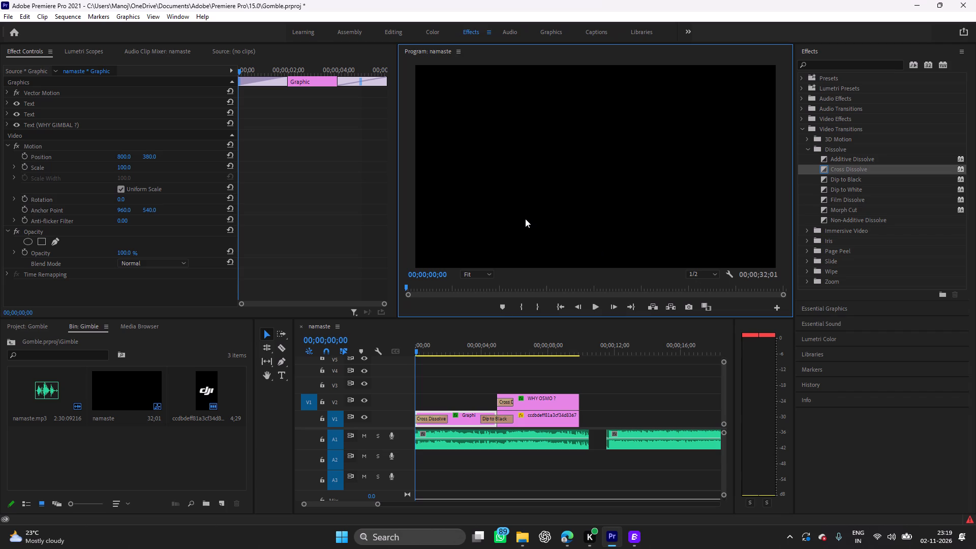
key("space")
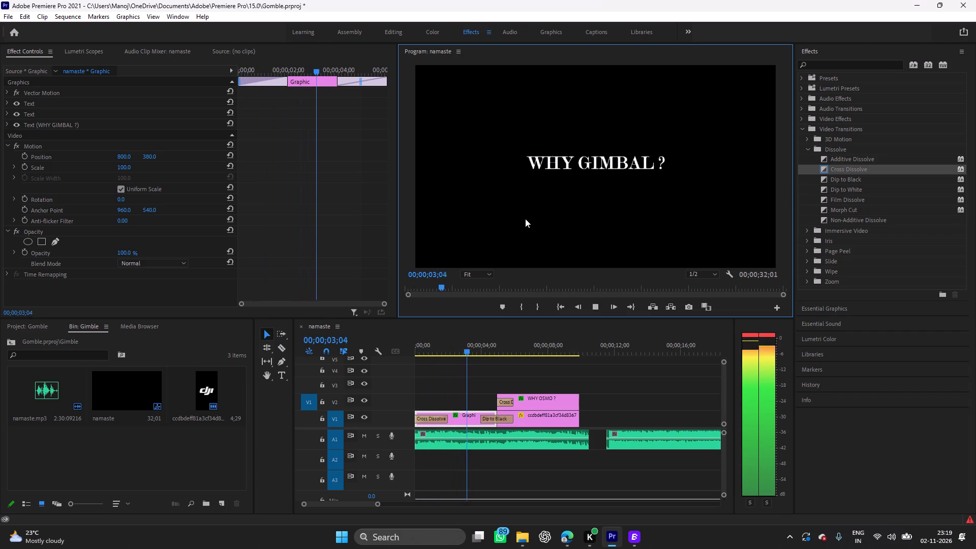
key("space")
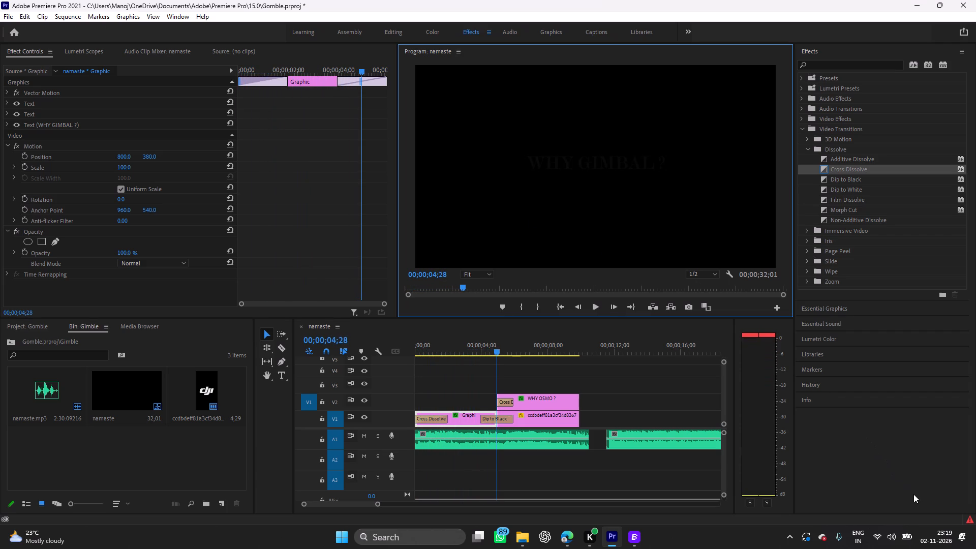
Open the system's quick settings for sound and connected devices.
left_click(907, 528)
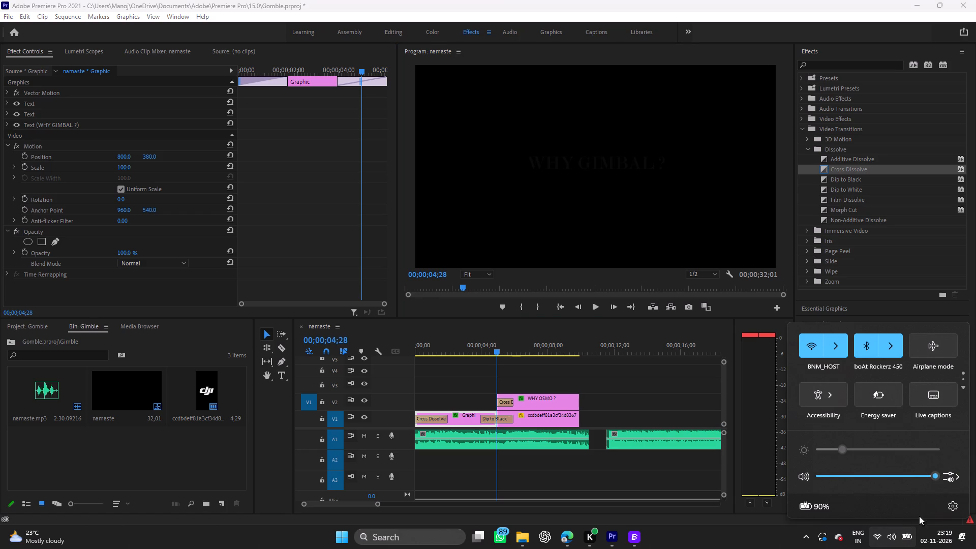
Turn off the computer's Bluetooth to disconnect the boAt Rockerz 450 headphones.
left_click(910, 536)
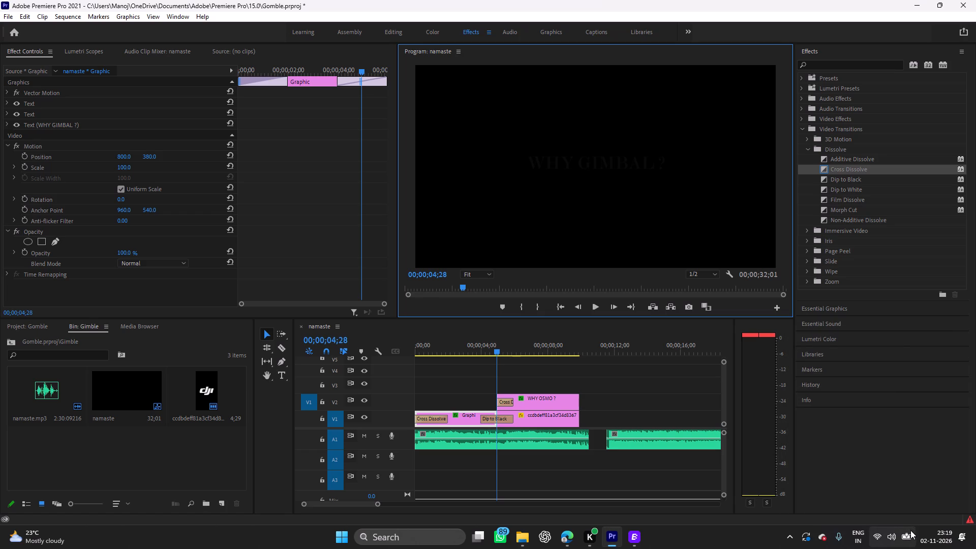
left_click(910, 535)
left_click(865, 350)
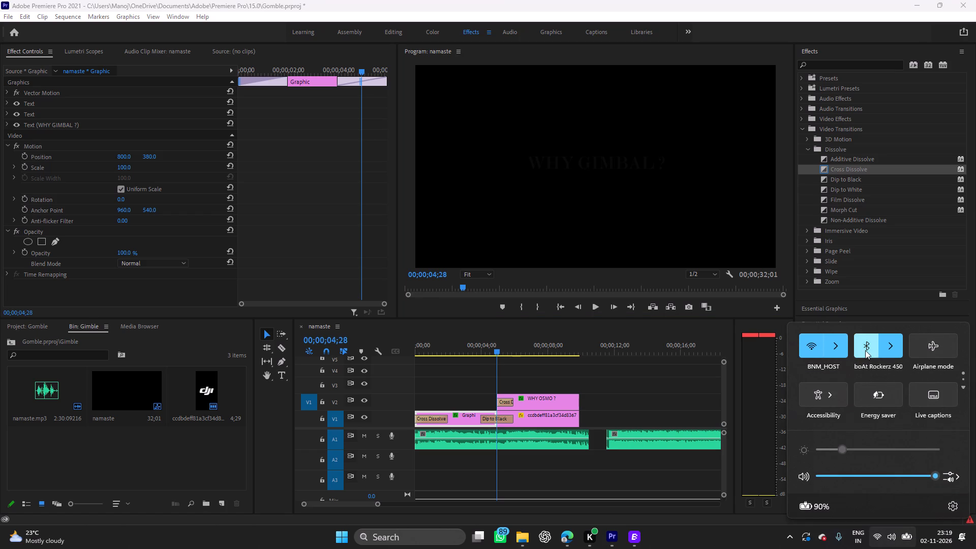
Raise the computer's system volume for the speakers to most of the way up.
left_click(673, 404)
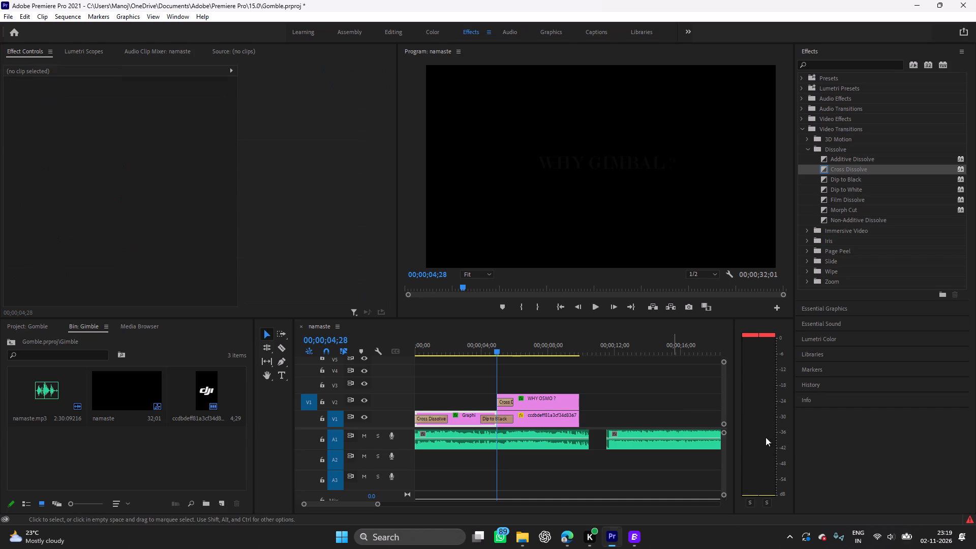
left_click(895, 539)
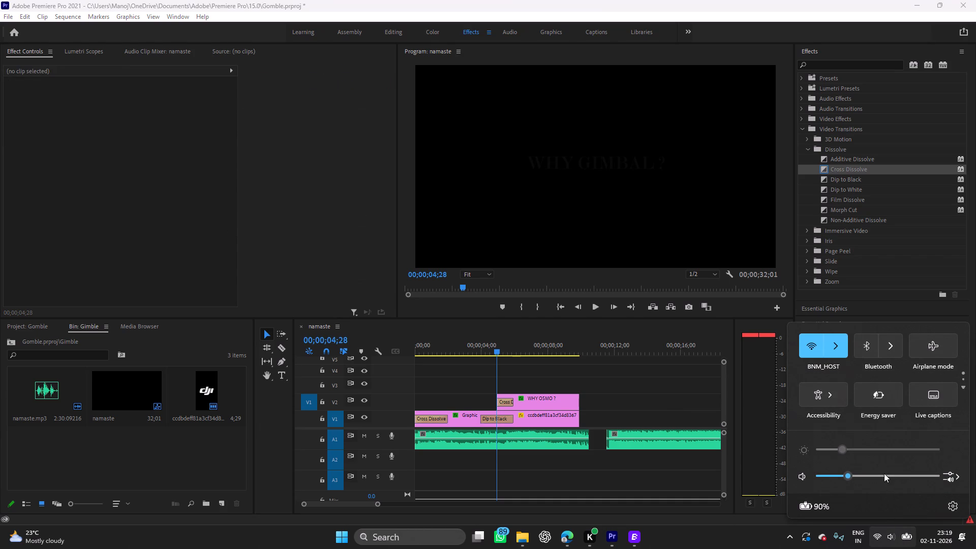
left_click(884, 474)
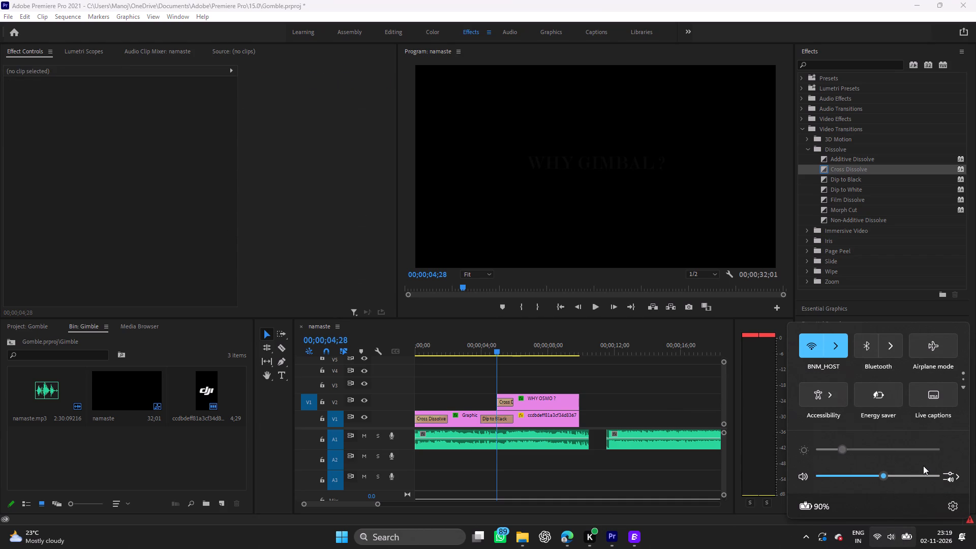
left_click(922, 477)
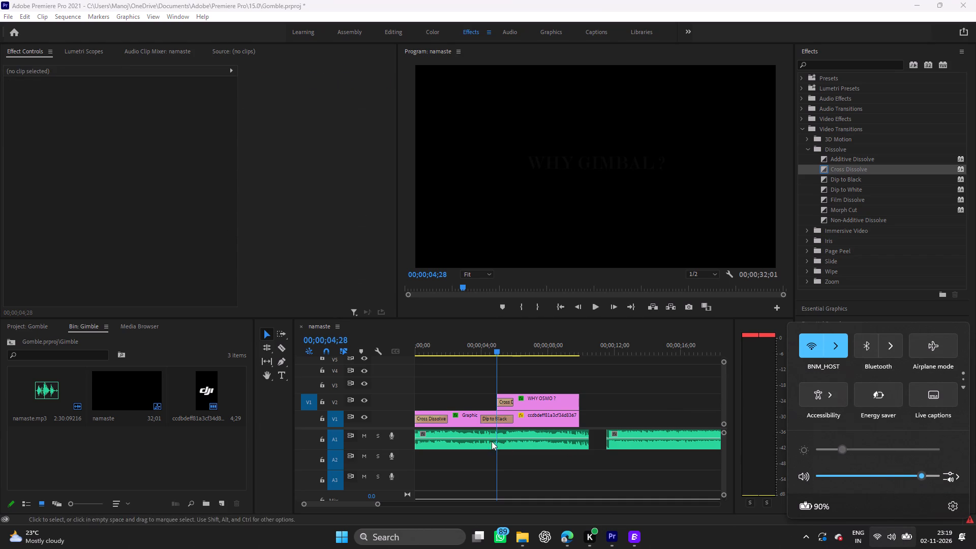
Play the namaste sequence through to its end to check the music over the speakers.
left_click_drag(497, 374, 432, 376)
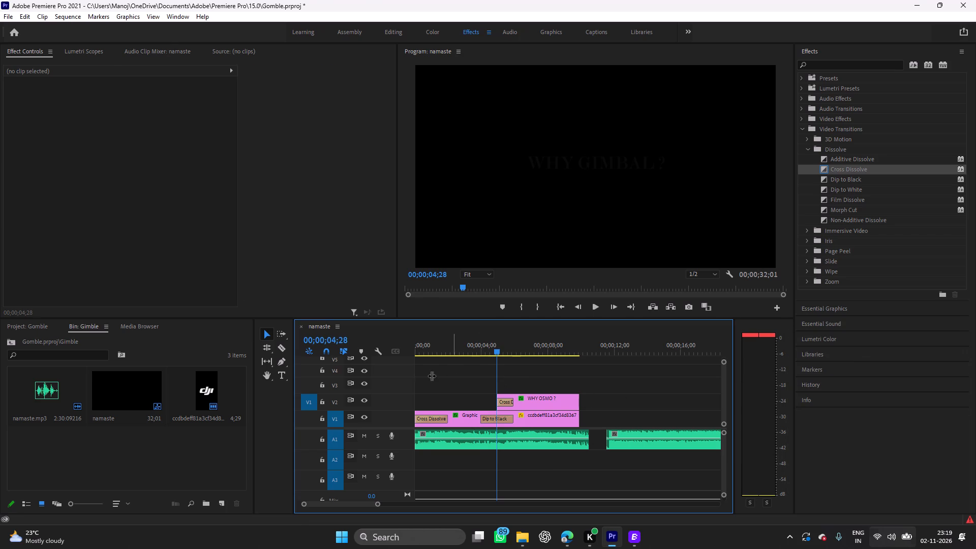
left_click_drag(432, 376, 388, 384)
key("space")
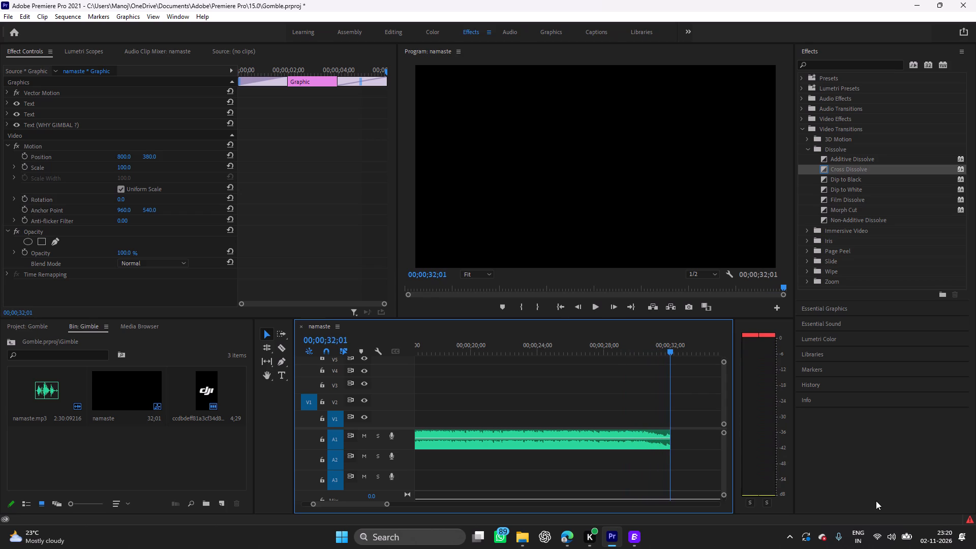
Turn the computer's Bluetooth back on to reconnect the boAt Rockerz 450 headphones.
left_click(907, 533)
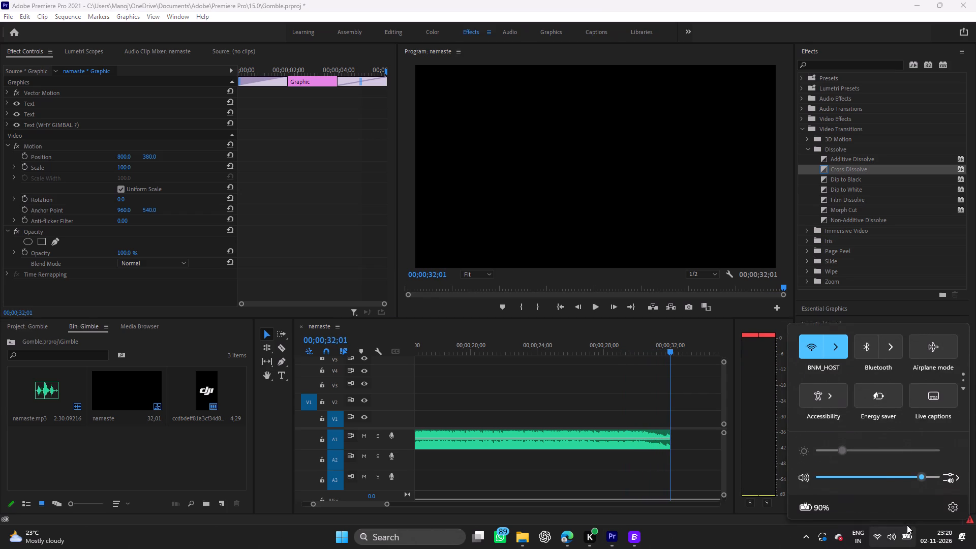
left_click(883, 352)
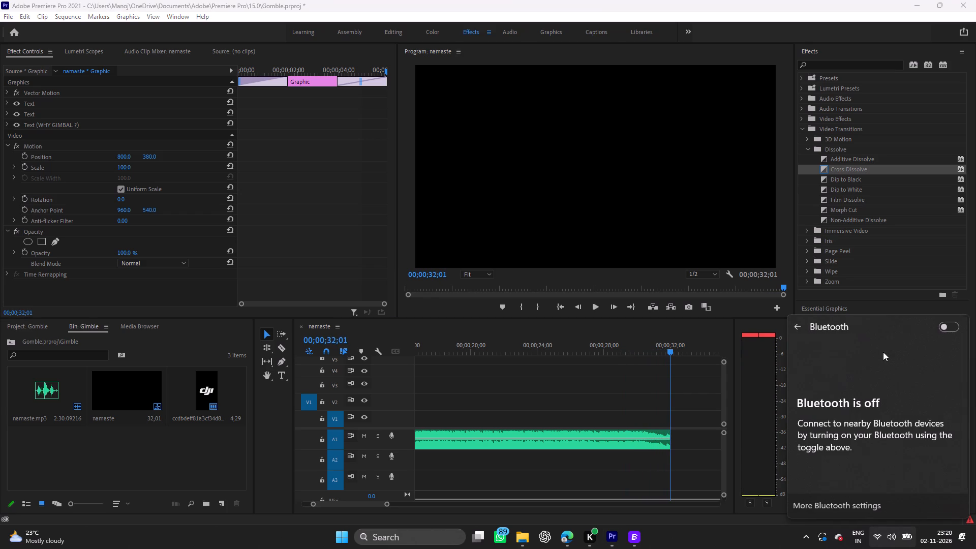
left_click(951, 329)
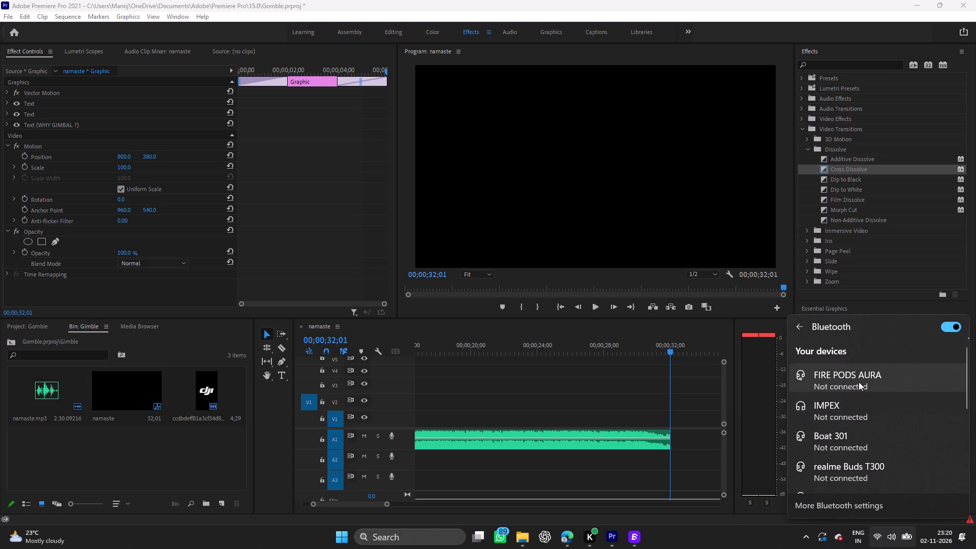
scroll(859, 382, "down", 3)
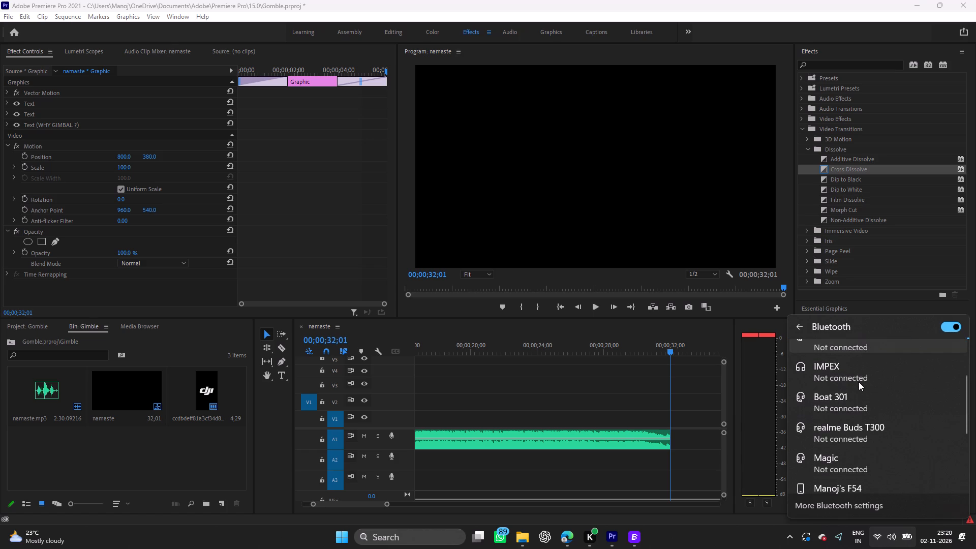
scroll(859, 382, "up", 5)
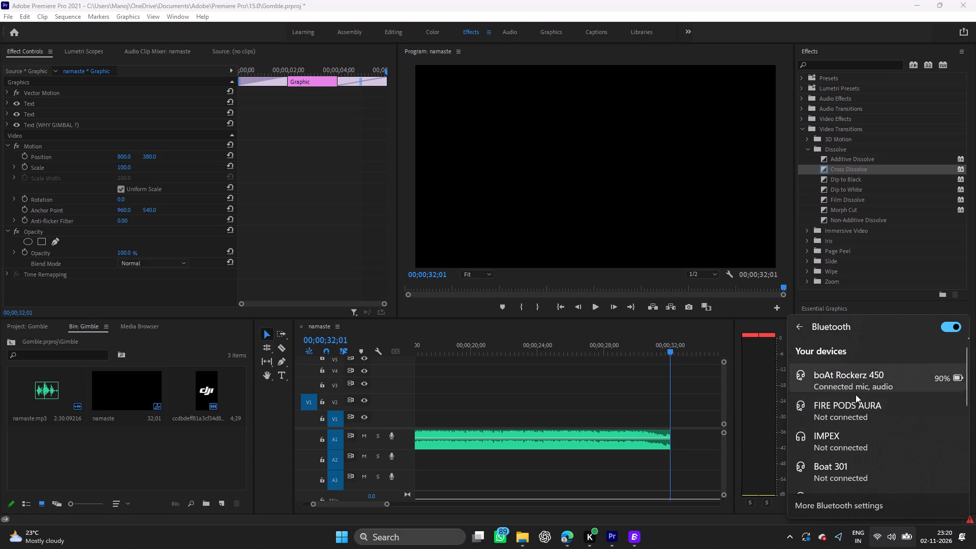
left_click(269, 216)
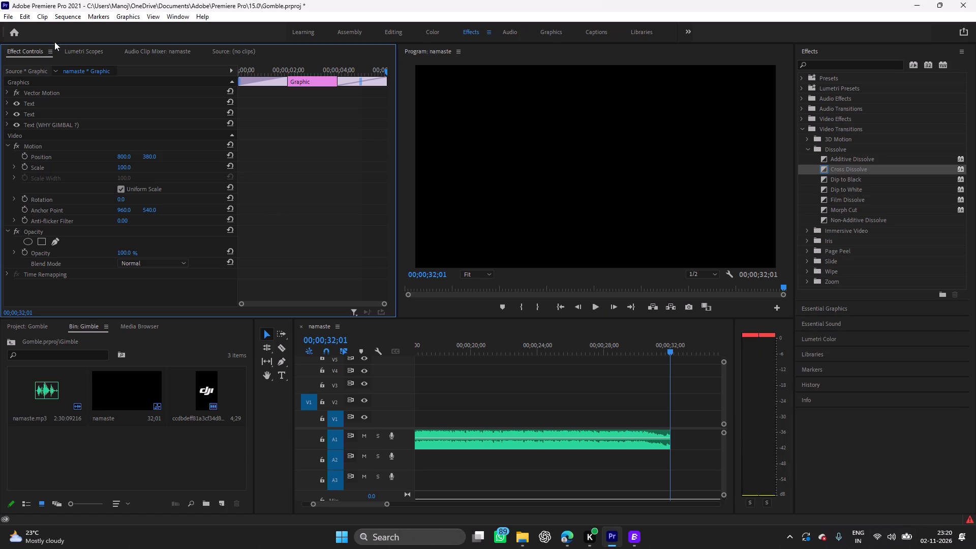
Set the default audio output in the audio hardware preferences to Headphones (boAt Rockerz 450), accepting the device change.
left_click(28, 16)
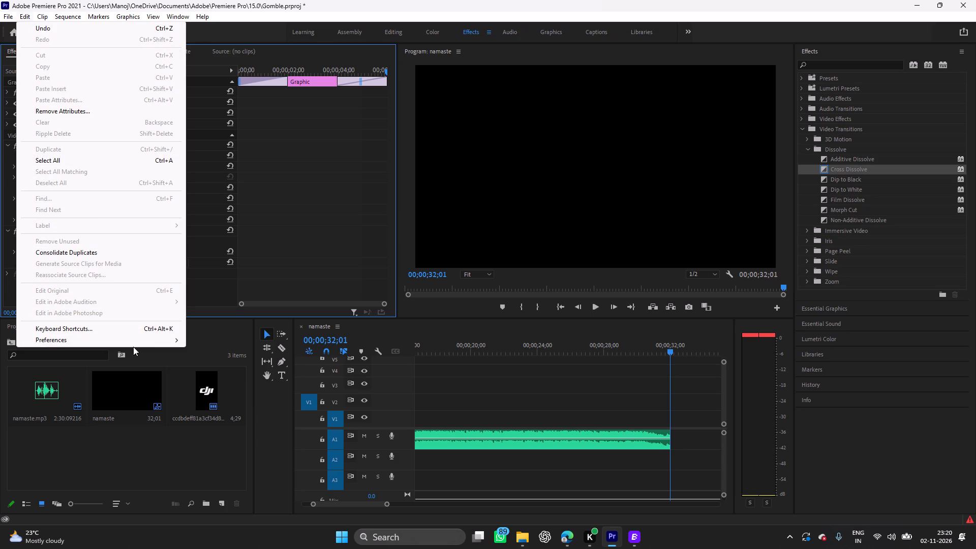
left_click(135, 339)
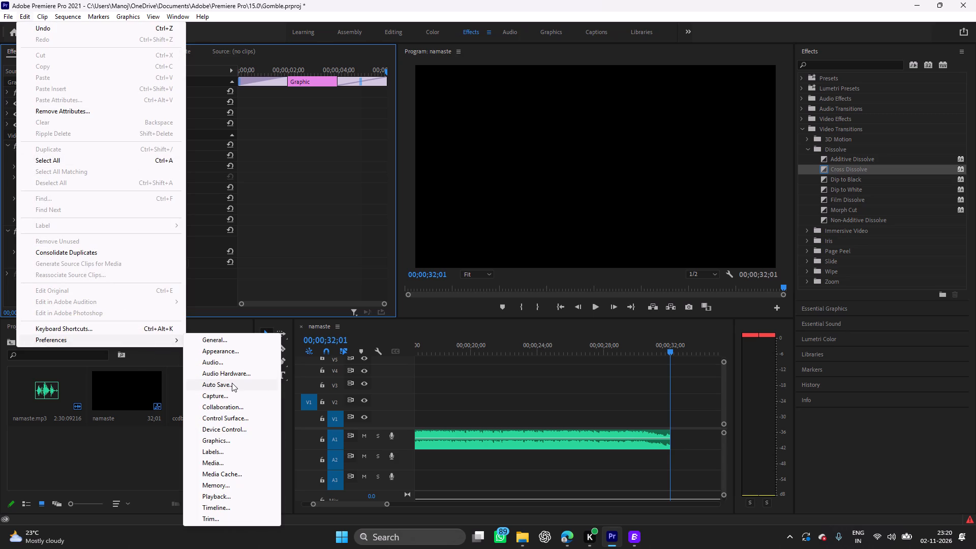
left_click(239, 371)
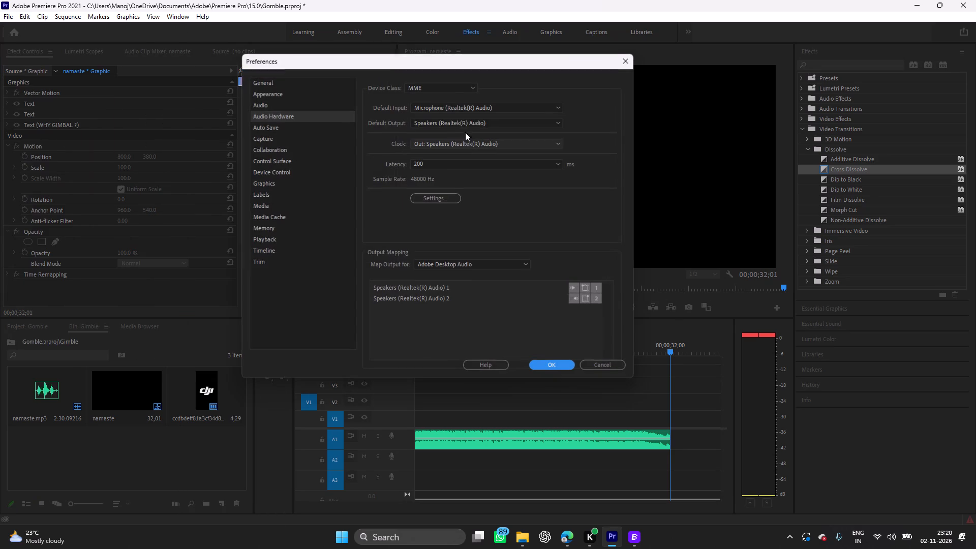
left_click(457, 124)
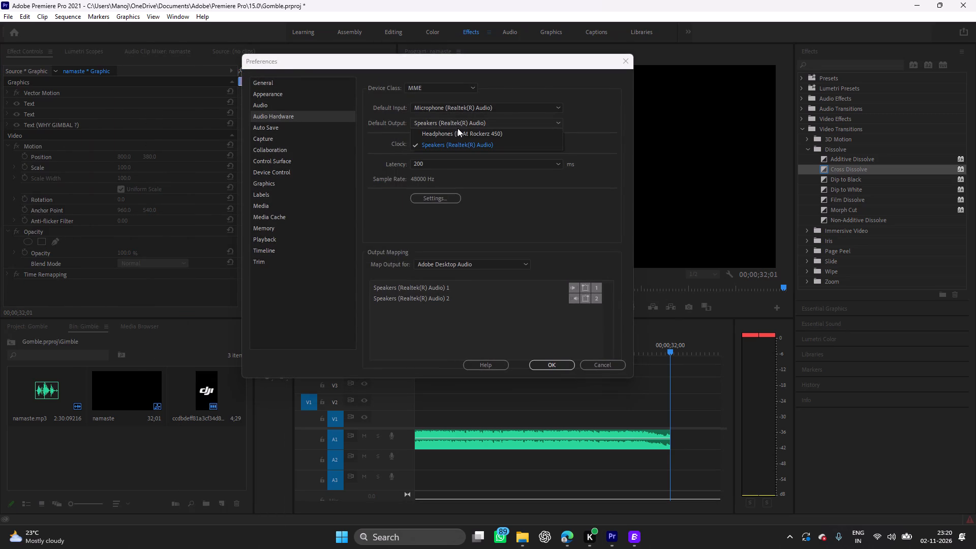
left_click(457, 130)
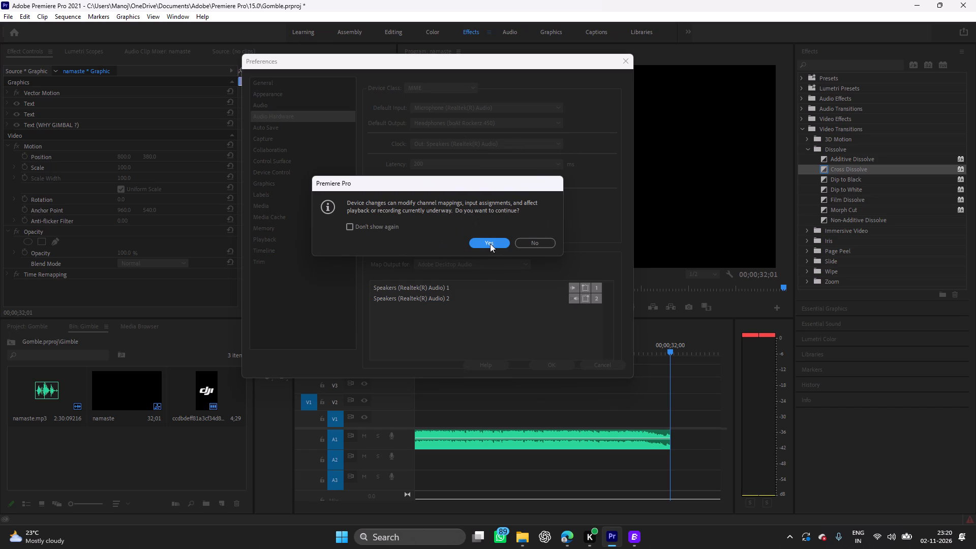
left_click(491, 241)
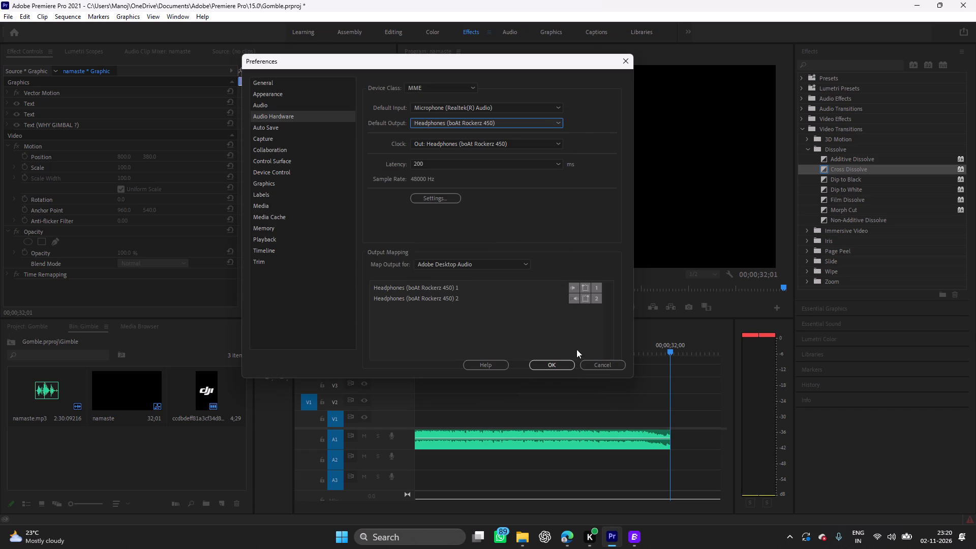
Apply the audio hardware preferences with Headphones (boAt Rockerz 450) as the default output.
left_click(552, 370)
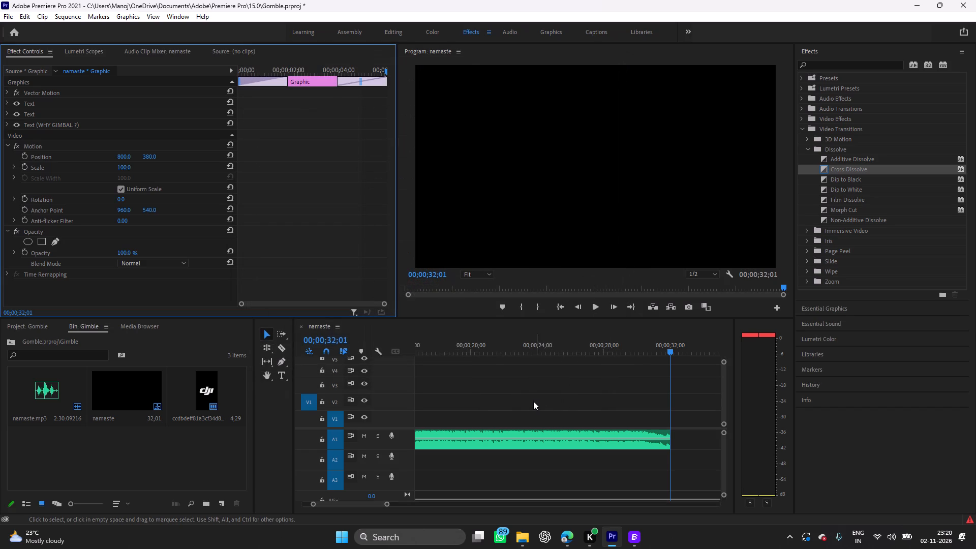
Play the namaste sequence from the beginning and lower the system volume to about half during playback.
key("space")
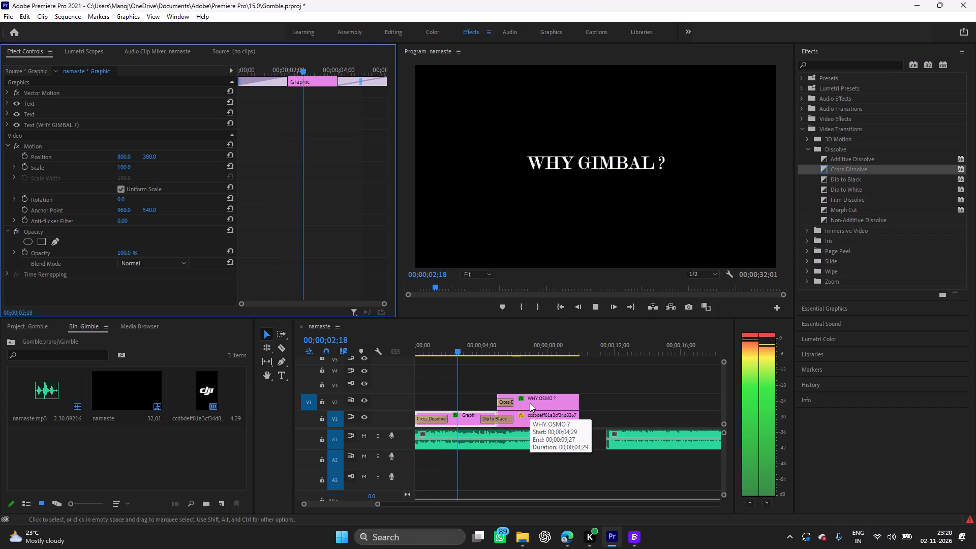
left_click(898, 533)
left_click(898, 533)
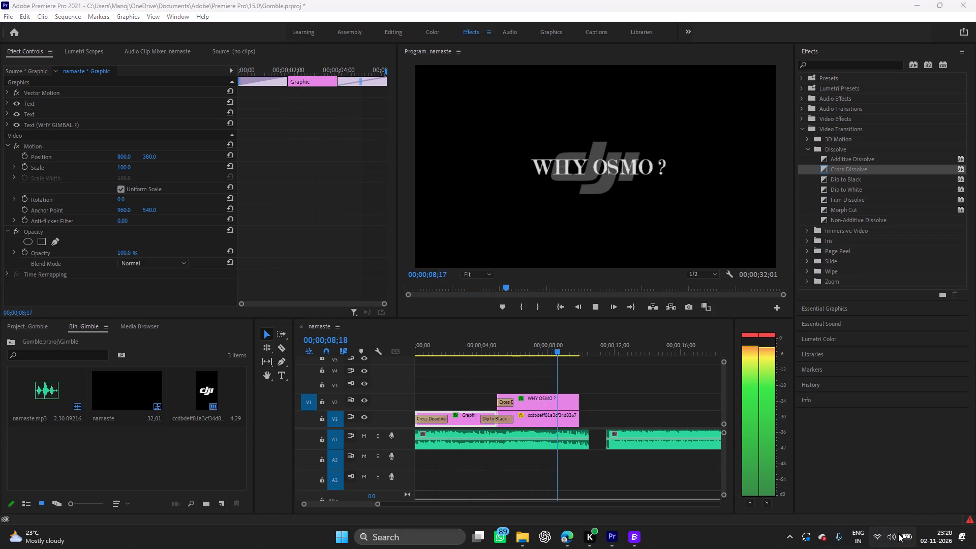
left_click(891, 537)
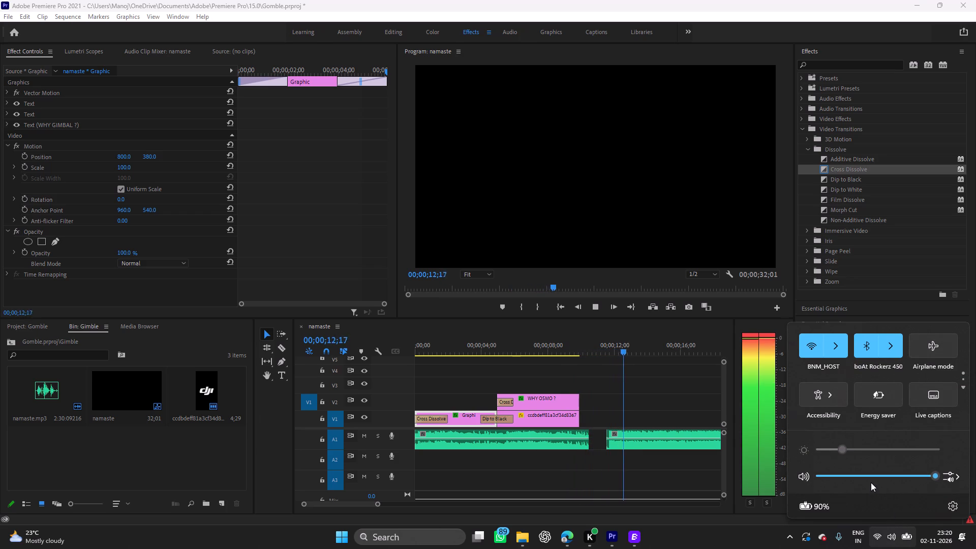
left_click(871, 474)
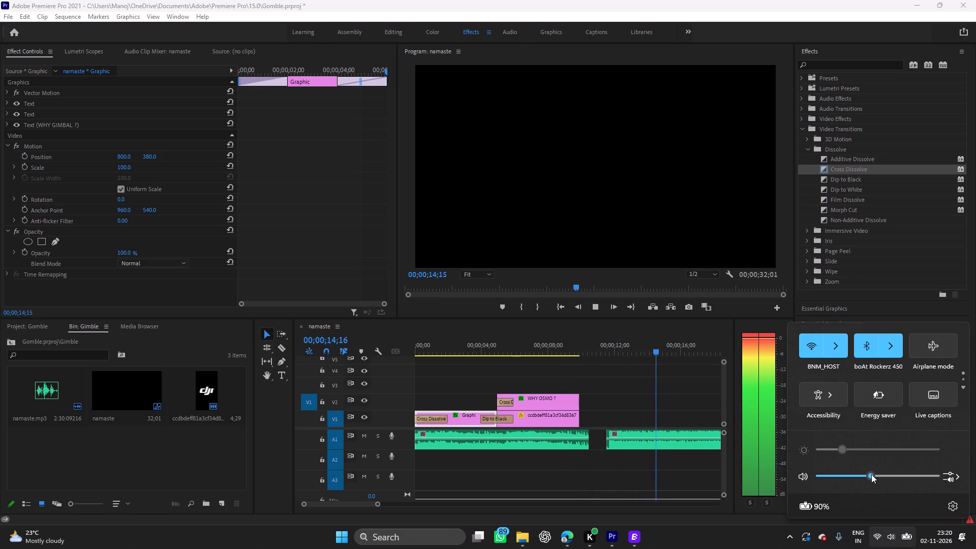
left_click(691, 478)
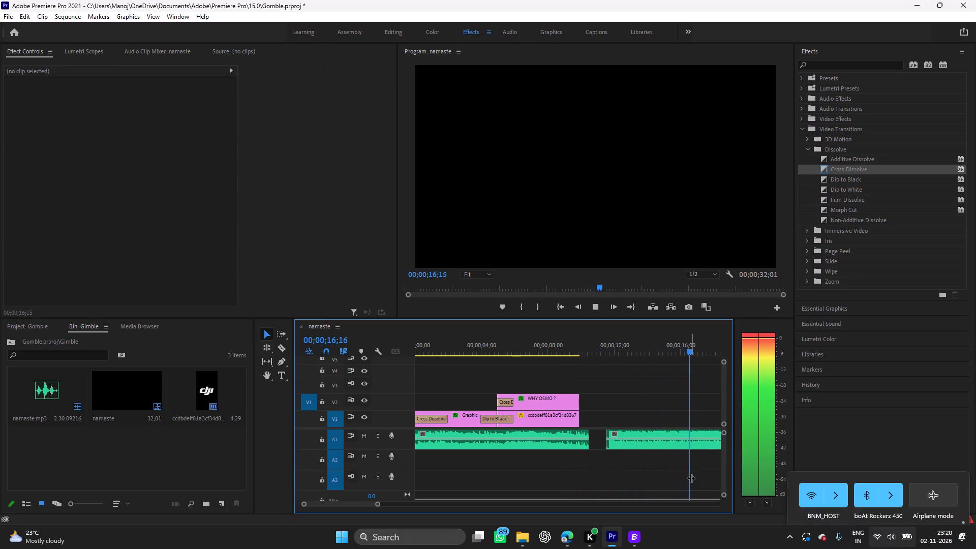
Stop playback of the namaste sequence.
key("space")
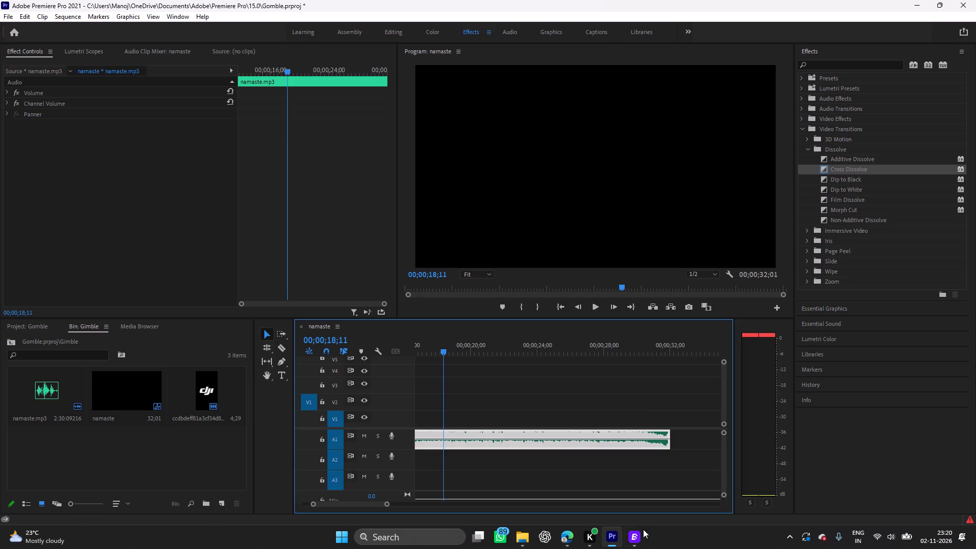
Switch to Blip, open the received DJI video to preview it, and close the player and the Blip window.
left_click(639, 533)
left_click(454, 338)
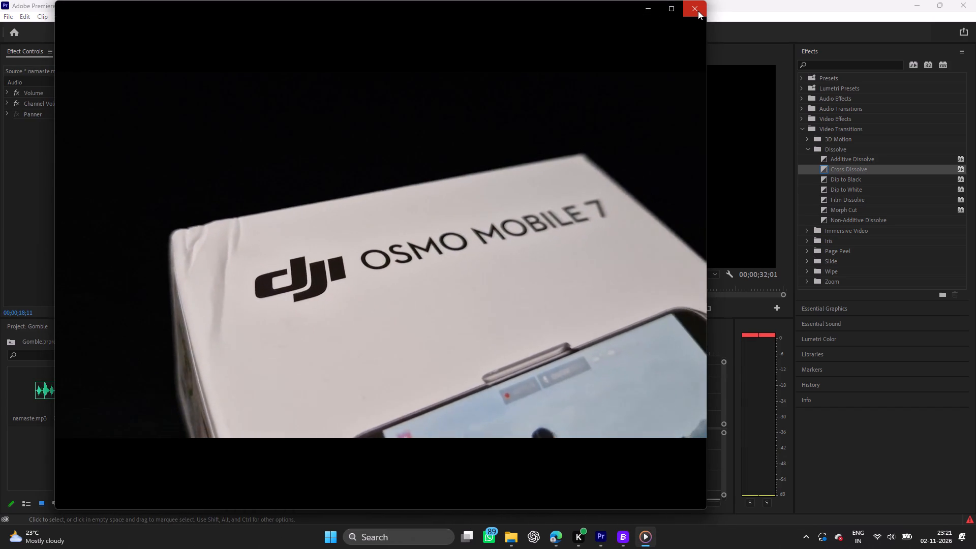
left_click(698, 11)
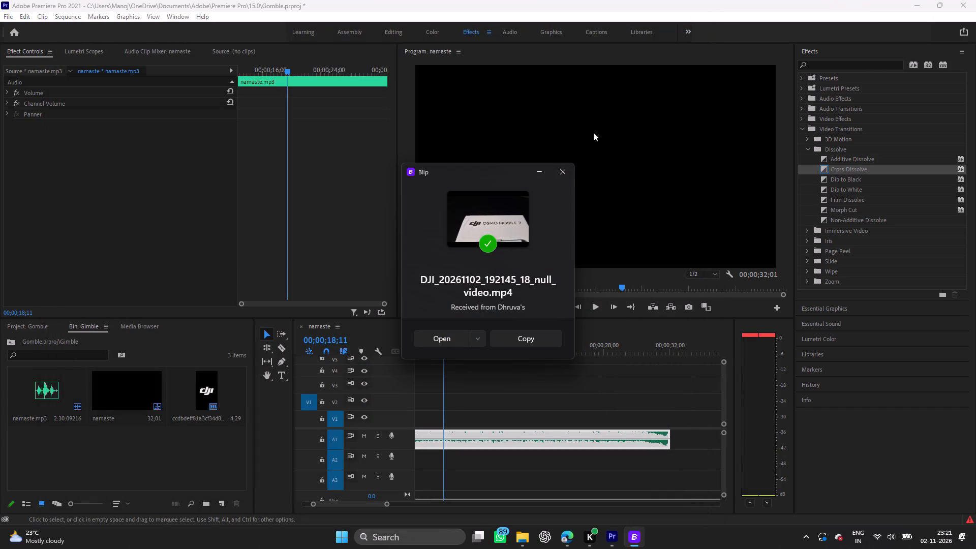
left_click(567, 167)
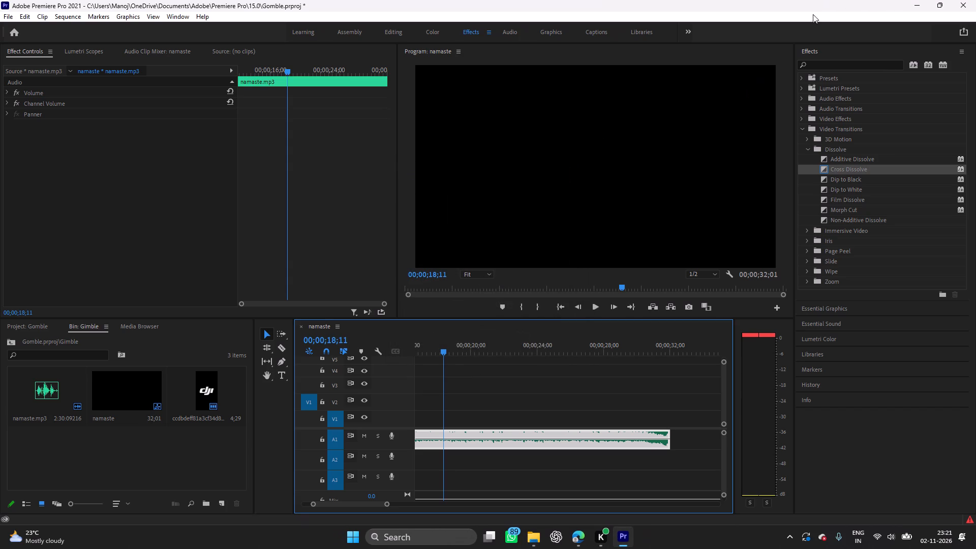
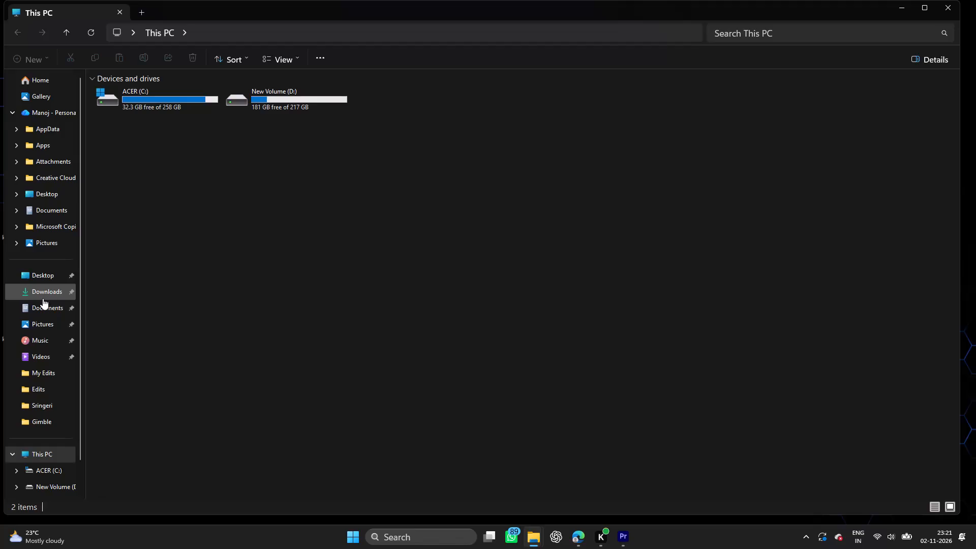
Move the received DJI_20261102_192145_18 video from Downloads into the Gimble folder under New Volume (D:) > Manu > MANU > Edits.
left_click(43, 298)
left_click(110, 112)
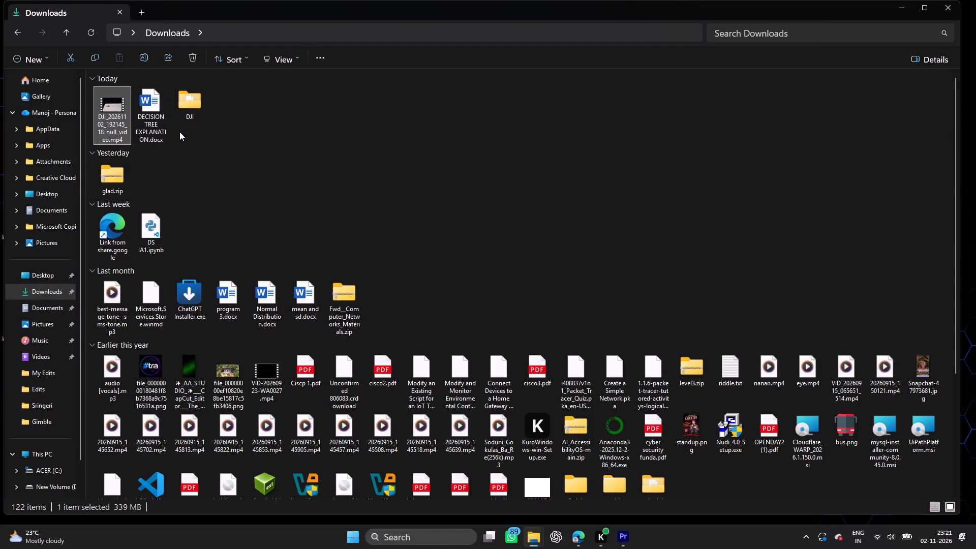
key("ctrl+x")
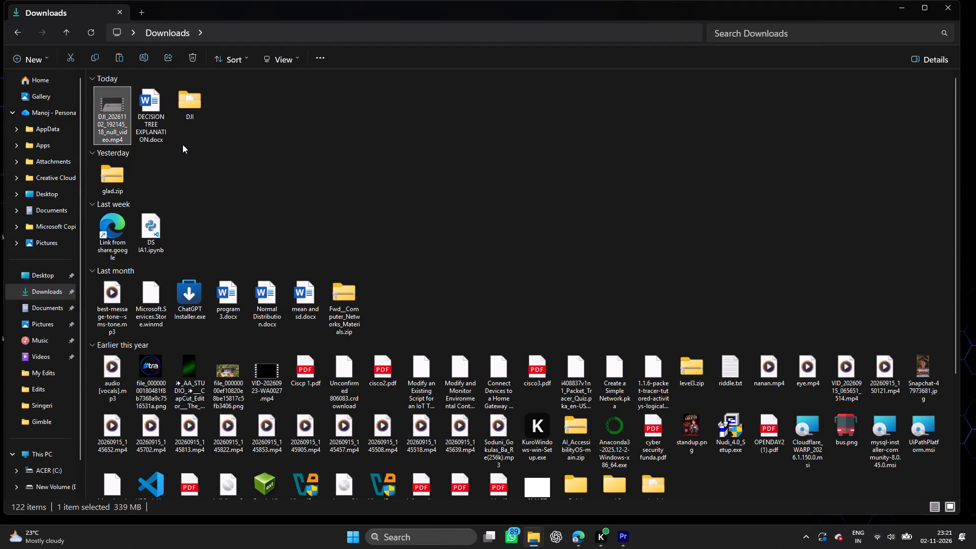
scroll(36, 283, "down", 3)
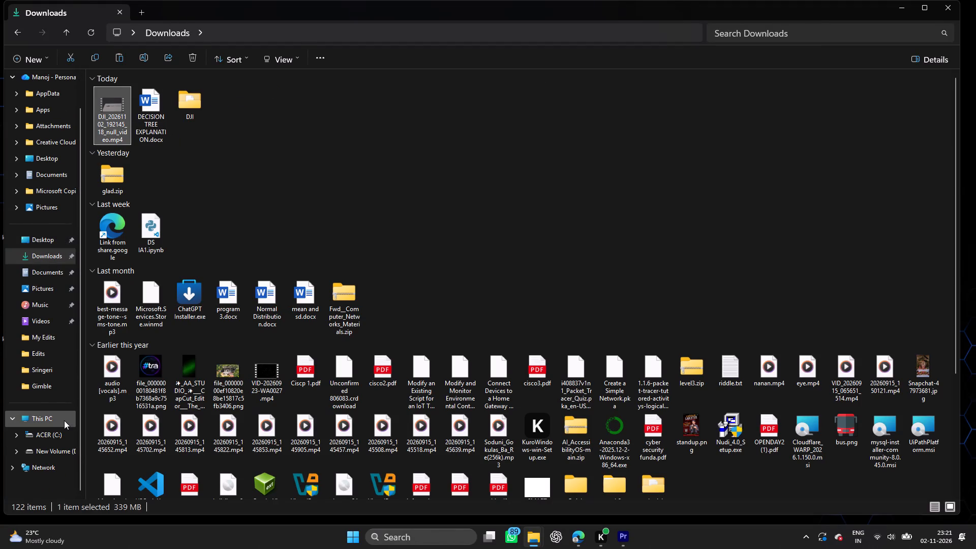
left_click(64, 421)
double_click(290, 101)
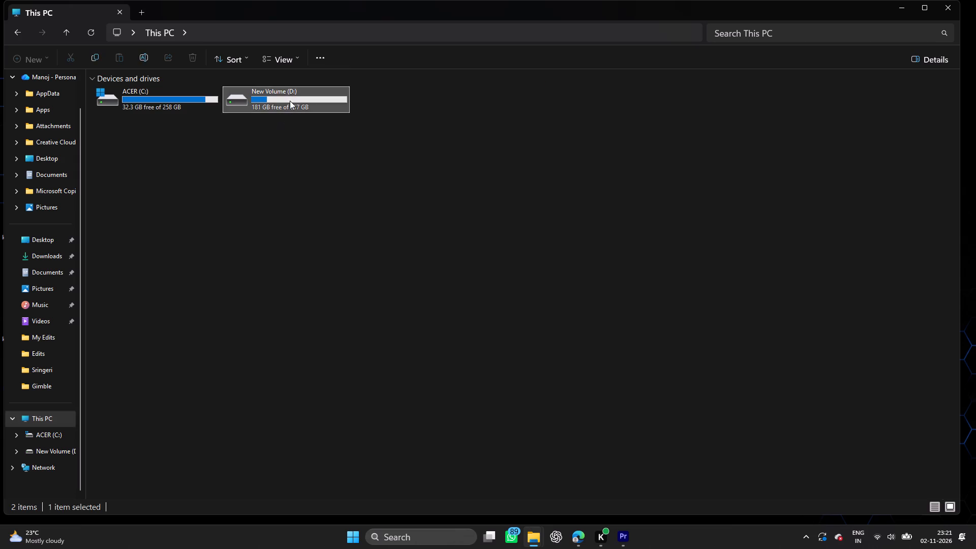
double_click(439, 175)
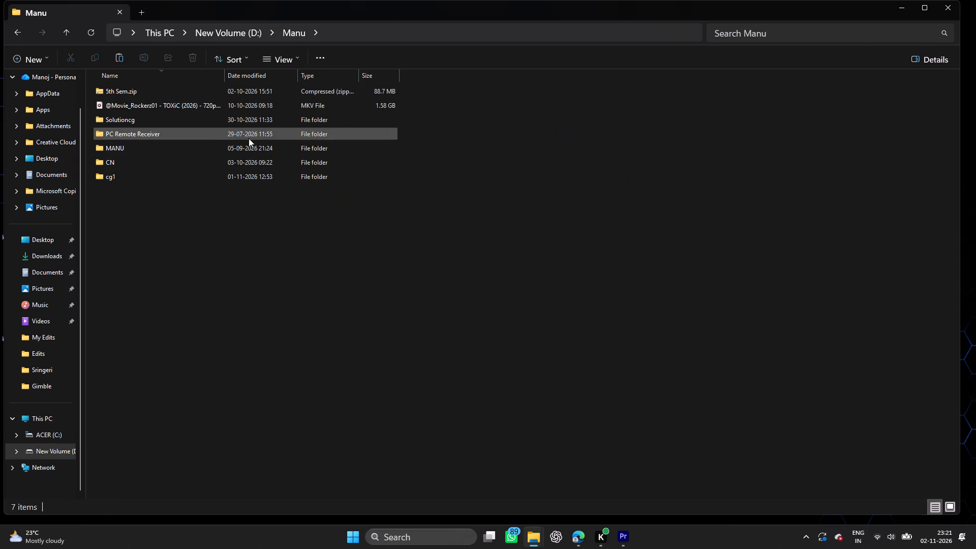
double_click(133, 147)
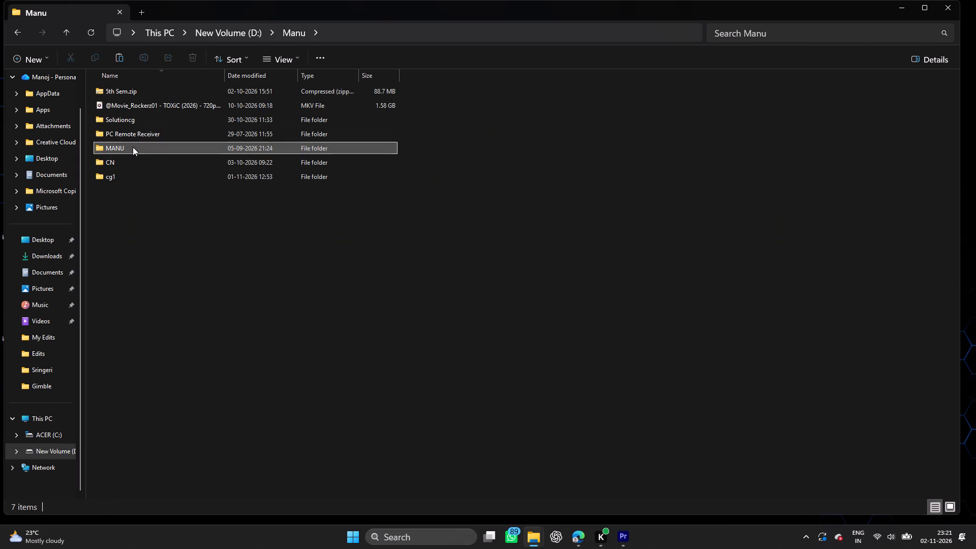
double_click(145, 103)
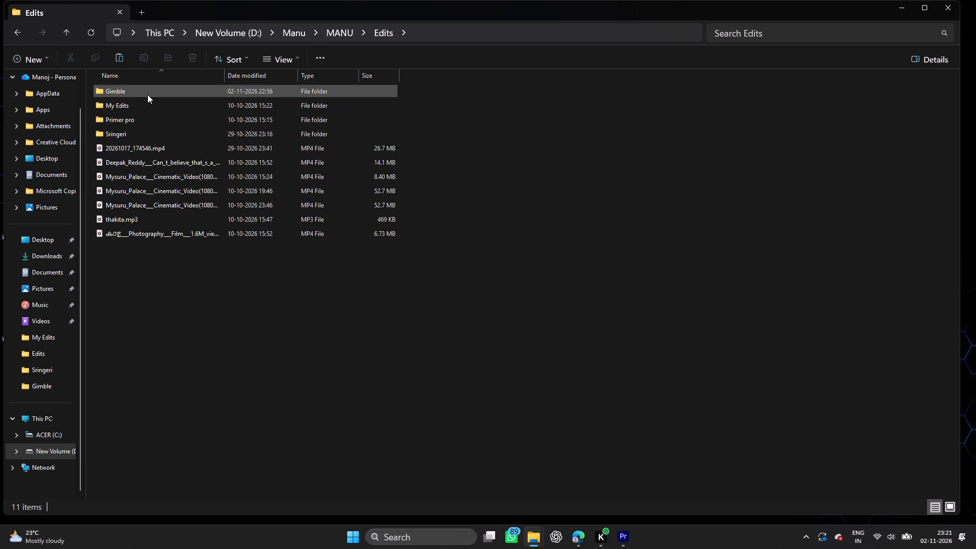
double_click(147, 95)
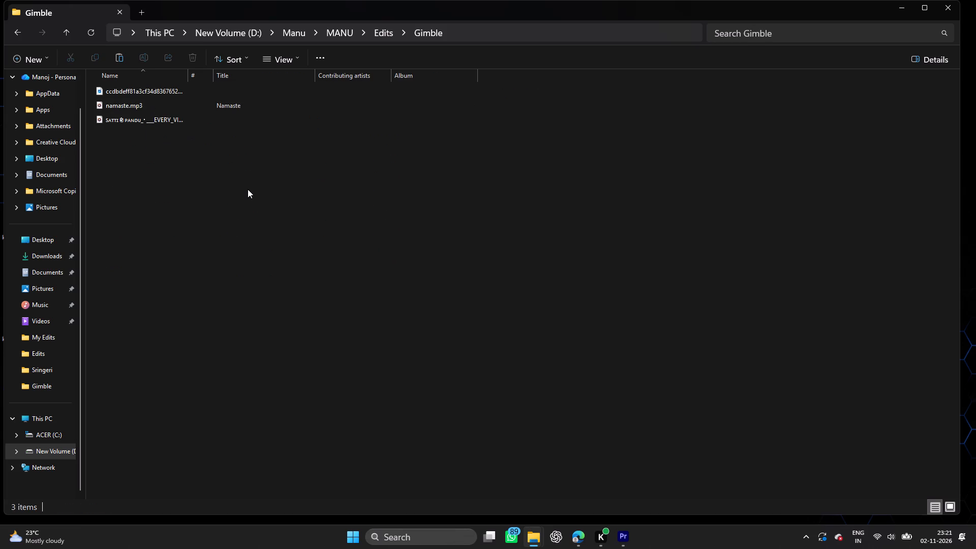
key("ctrl+v")
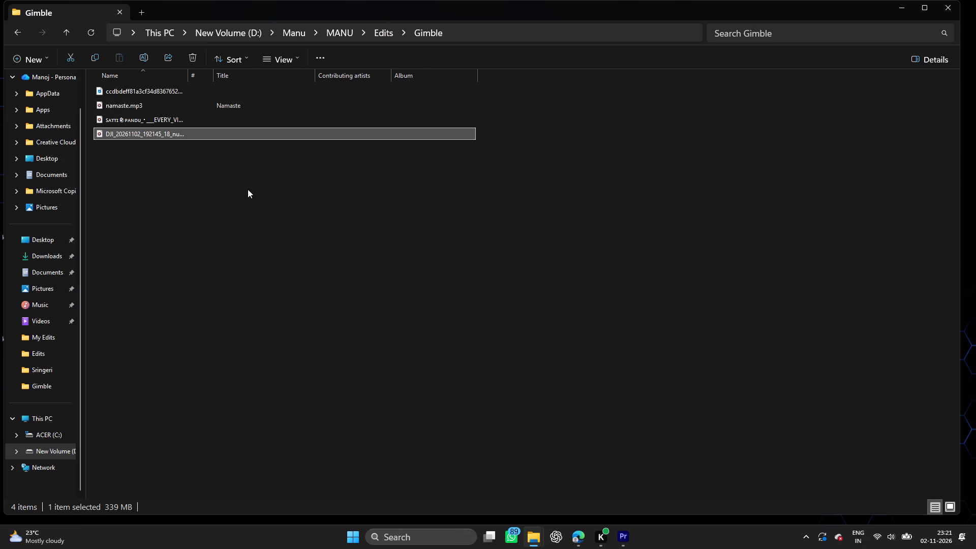
left_click(299, 240)
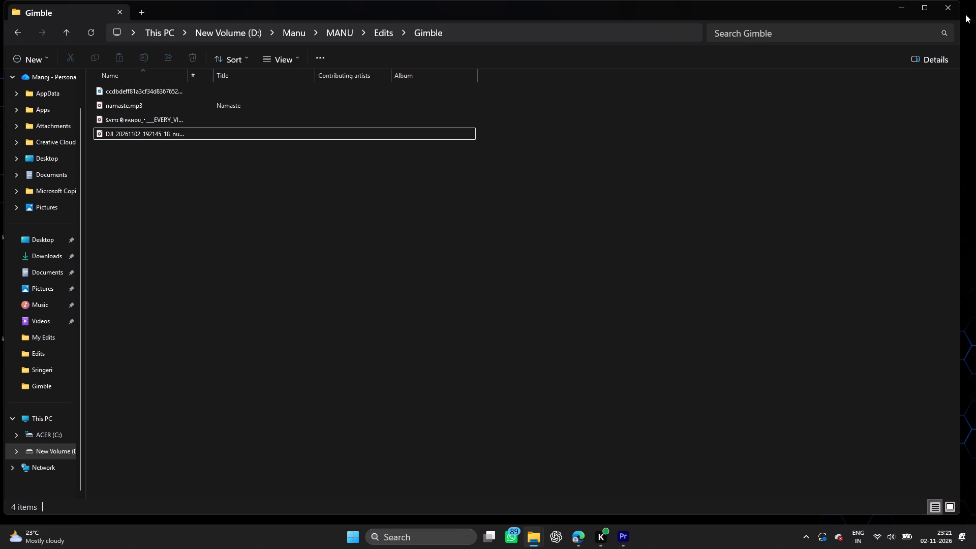
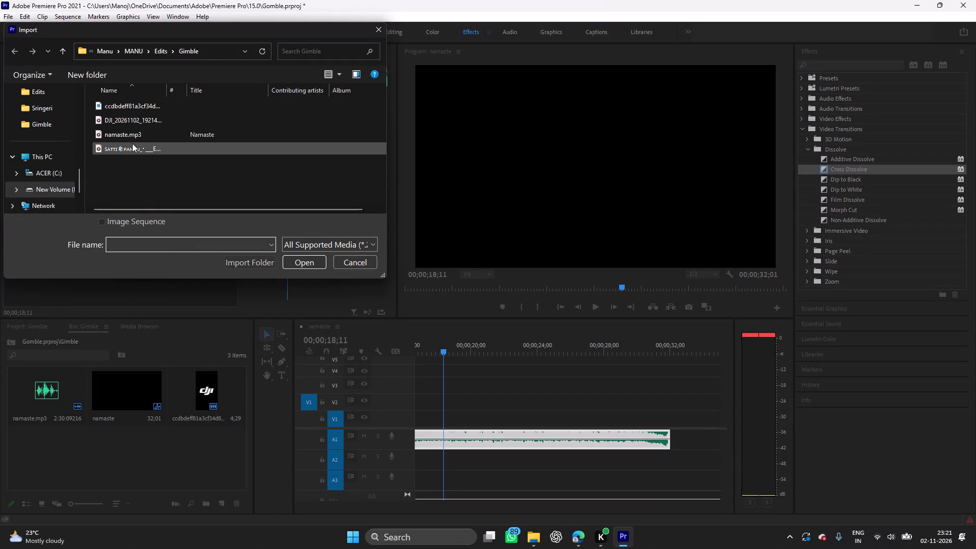
Import the received DJI_20261102 video from the Gimble folder into the project.
left_click(145, 116)
left_click(312, 255)
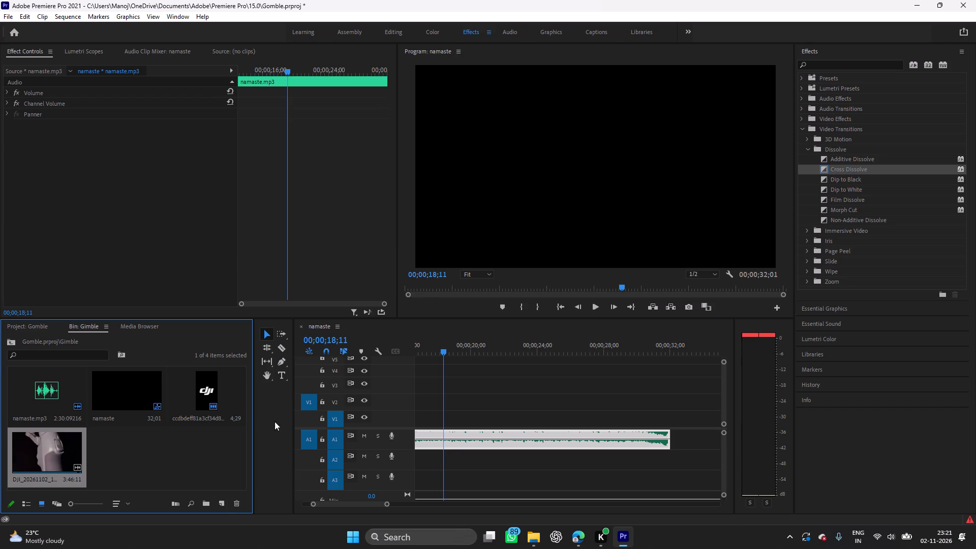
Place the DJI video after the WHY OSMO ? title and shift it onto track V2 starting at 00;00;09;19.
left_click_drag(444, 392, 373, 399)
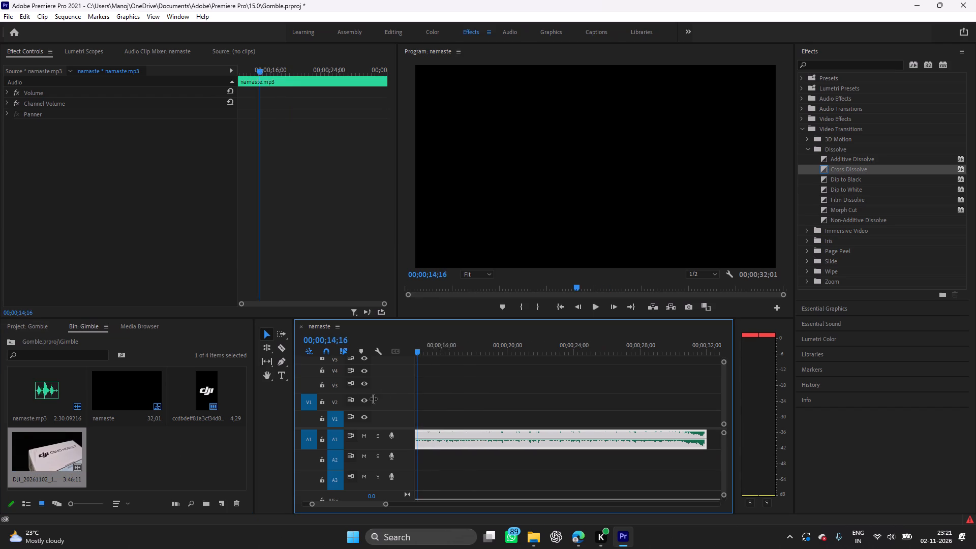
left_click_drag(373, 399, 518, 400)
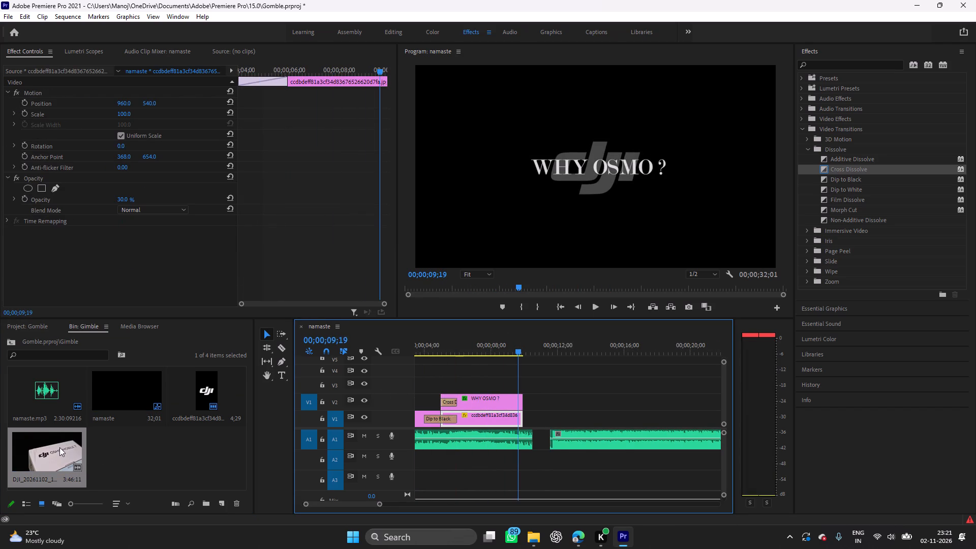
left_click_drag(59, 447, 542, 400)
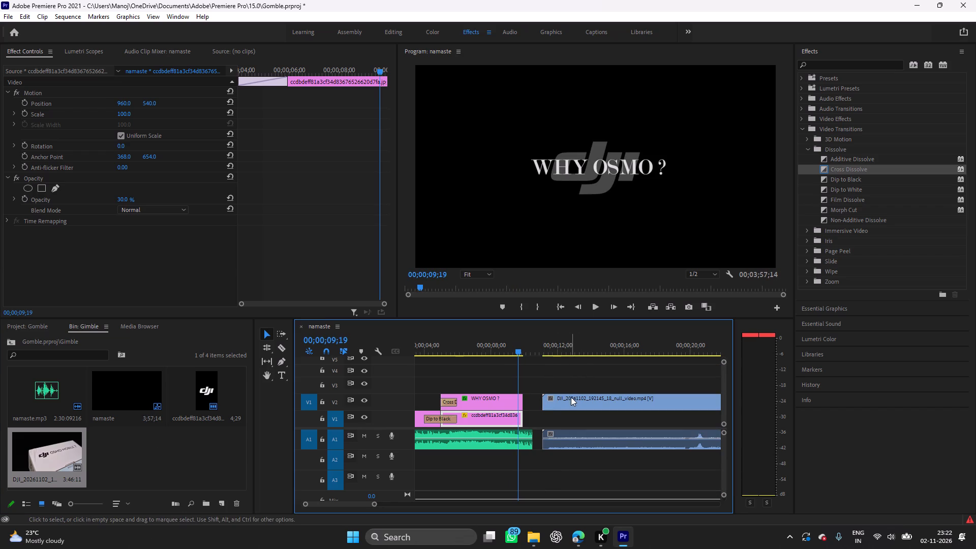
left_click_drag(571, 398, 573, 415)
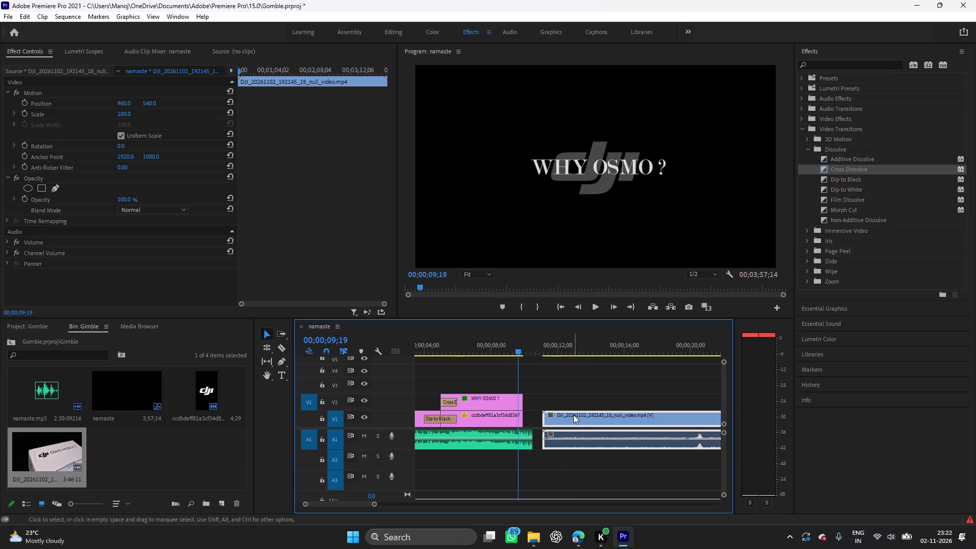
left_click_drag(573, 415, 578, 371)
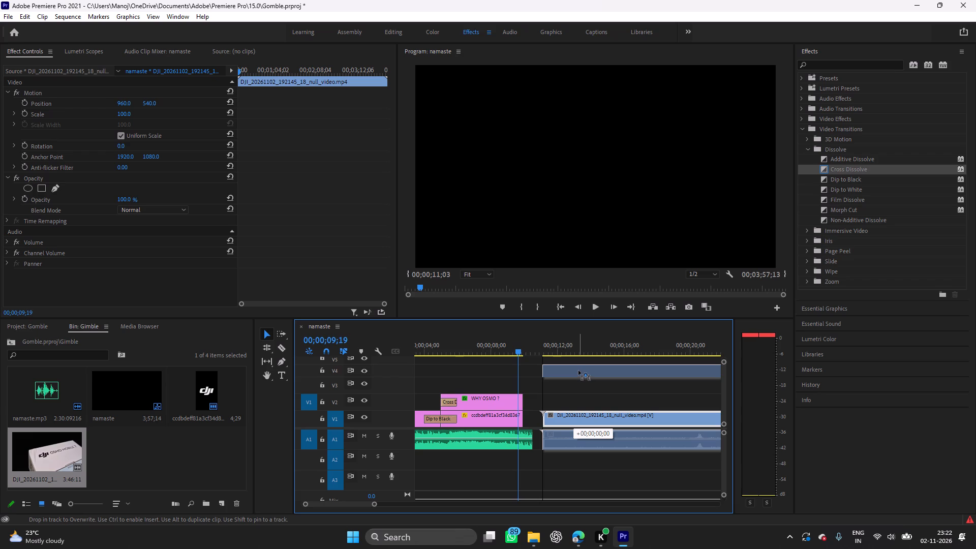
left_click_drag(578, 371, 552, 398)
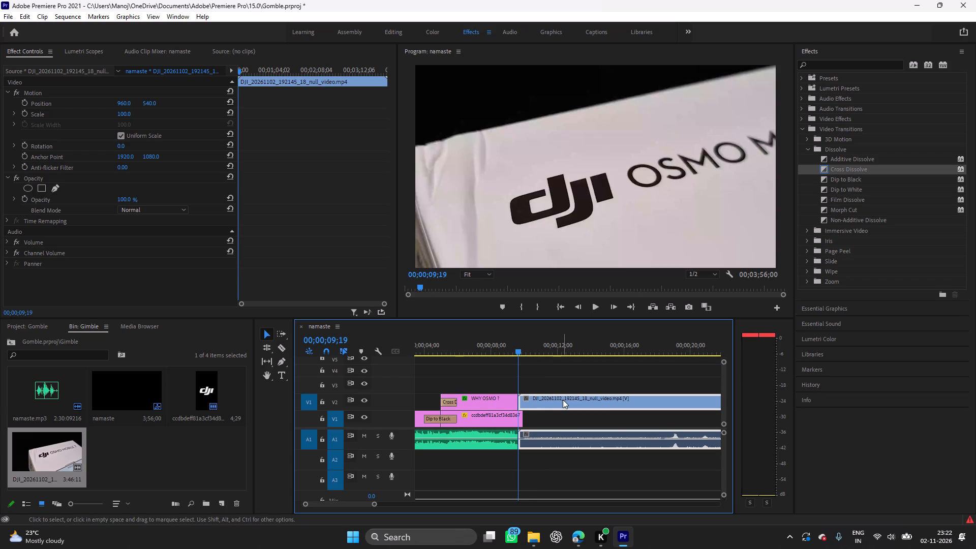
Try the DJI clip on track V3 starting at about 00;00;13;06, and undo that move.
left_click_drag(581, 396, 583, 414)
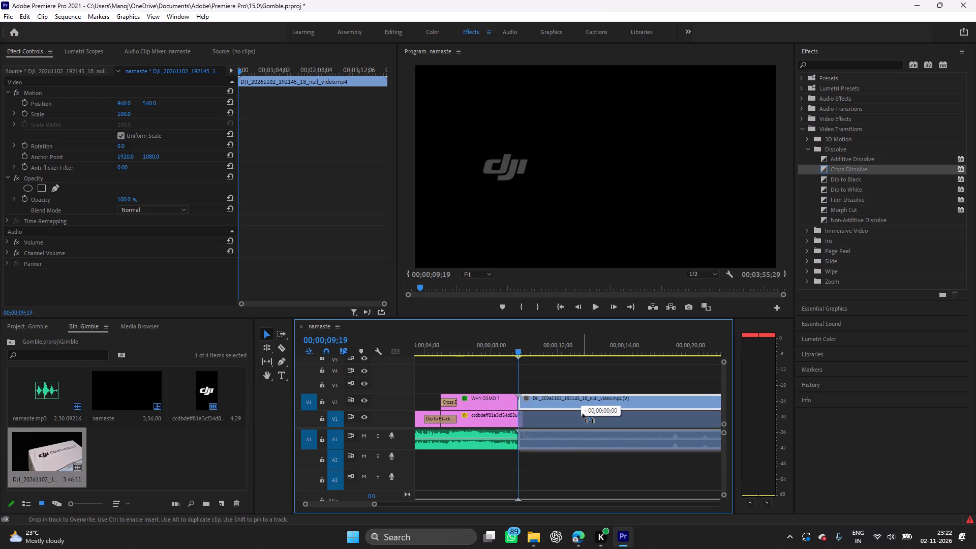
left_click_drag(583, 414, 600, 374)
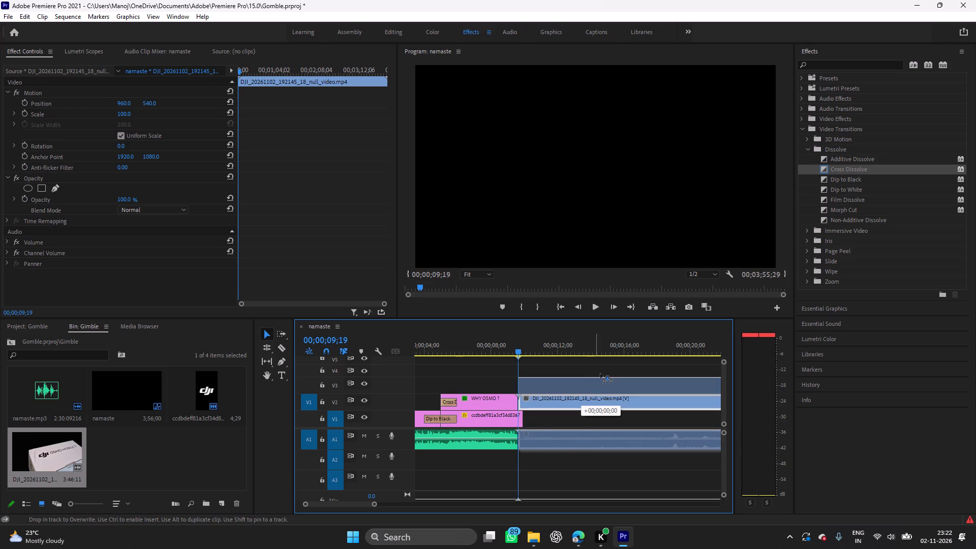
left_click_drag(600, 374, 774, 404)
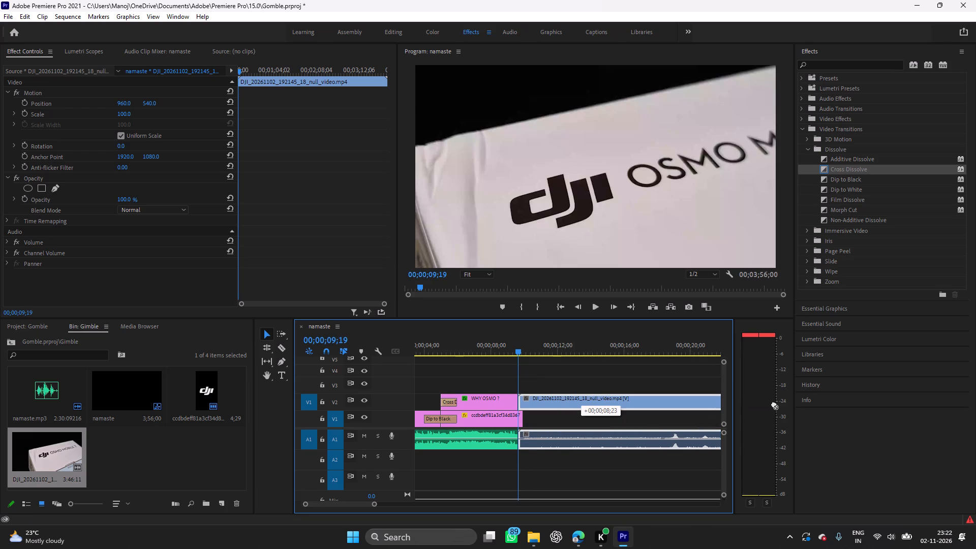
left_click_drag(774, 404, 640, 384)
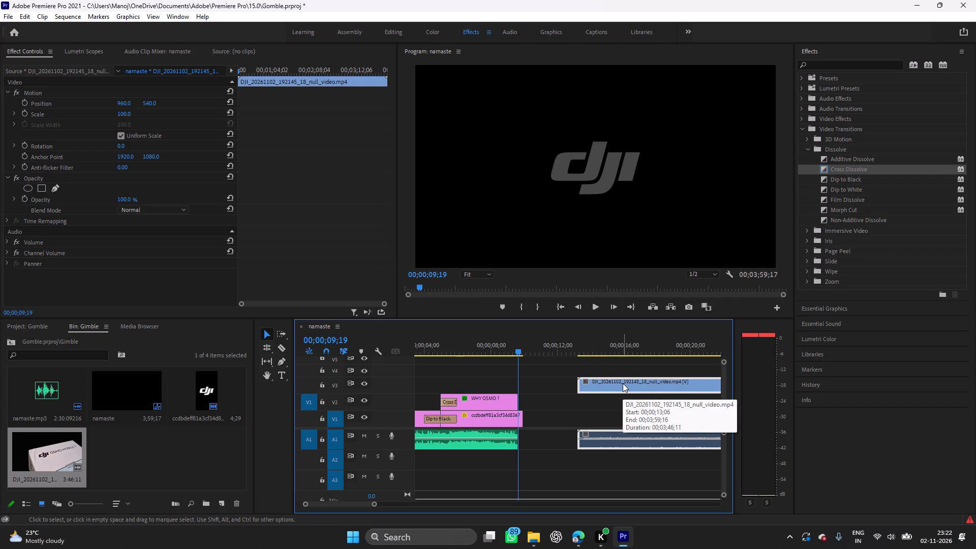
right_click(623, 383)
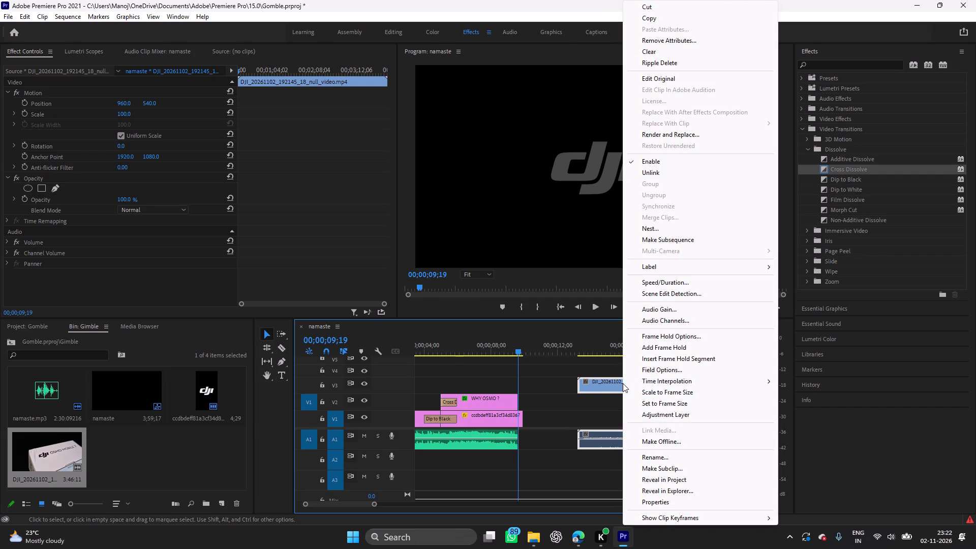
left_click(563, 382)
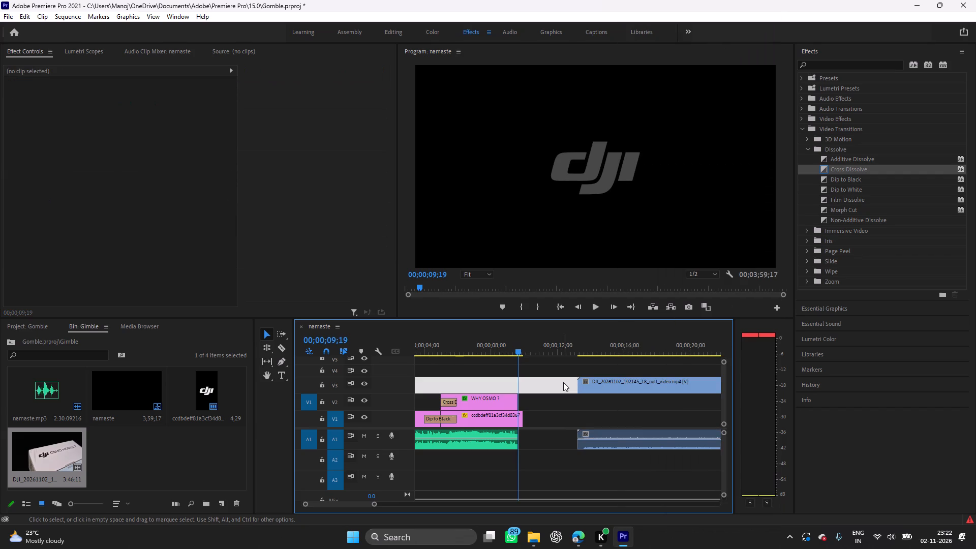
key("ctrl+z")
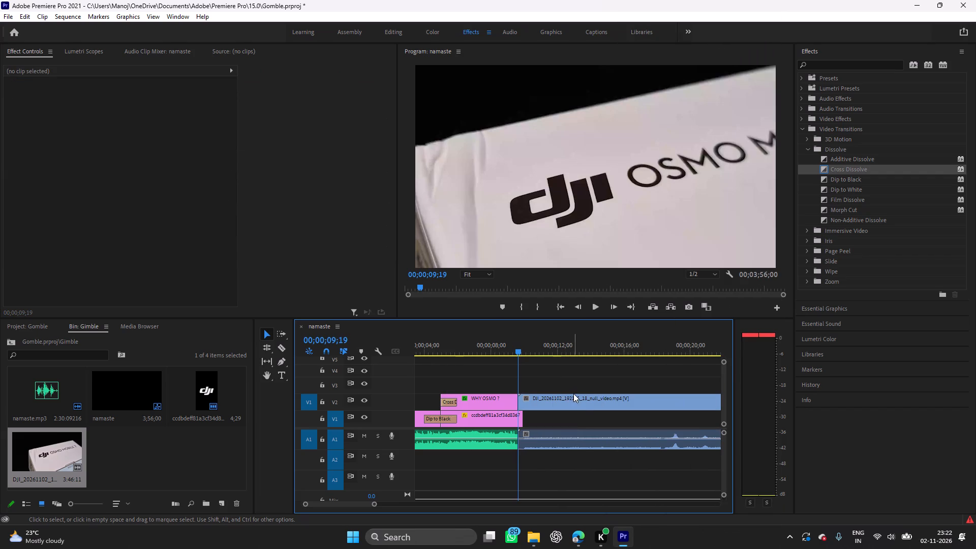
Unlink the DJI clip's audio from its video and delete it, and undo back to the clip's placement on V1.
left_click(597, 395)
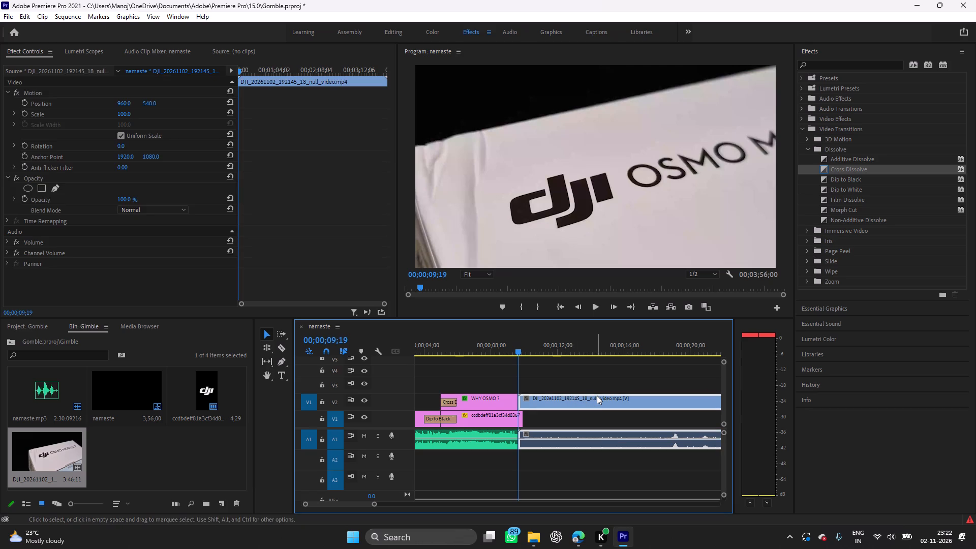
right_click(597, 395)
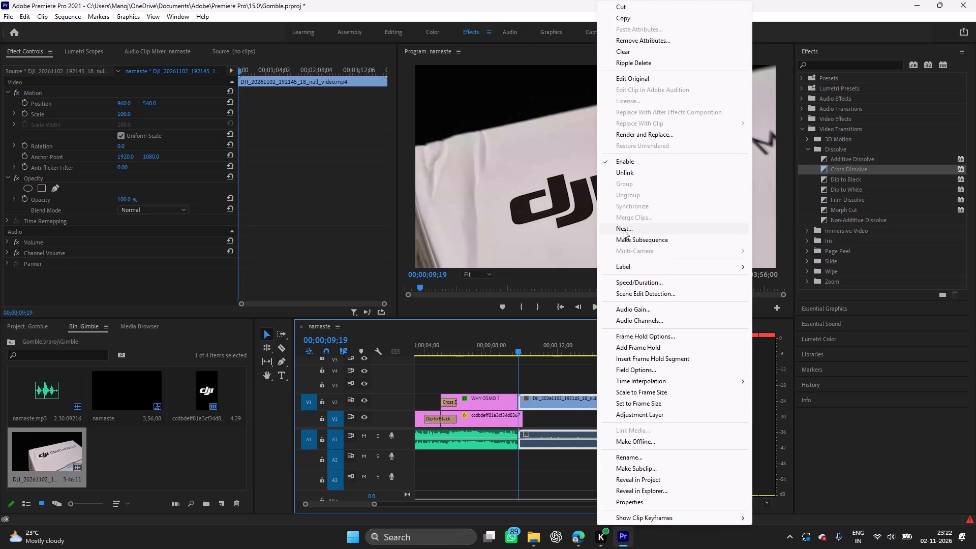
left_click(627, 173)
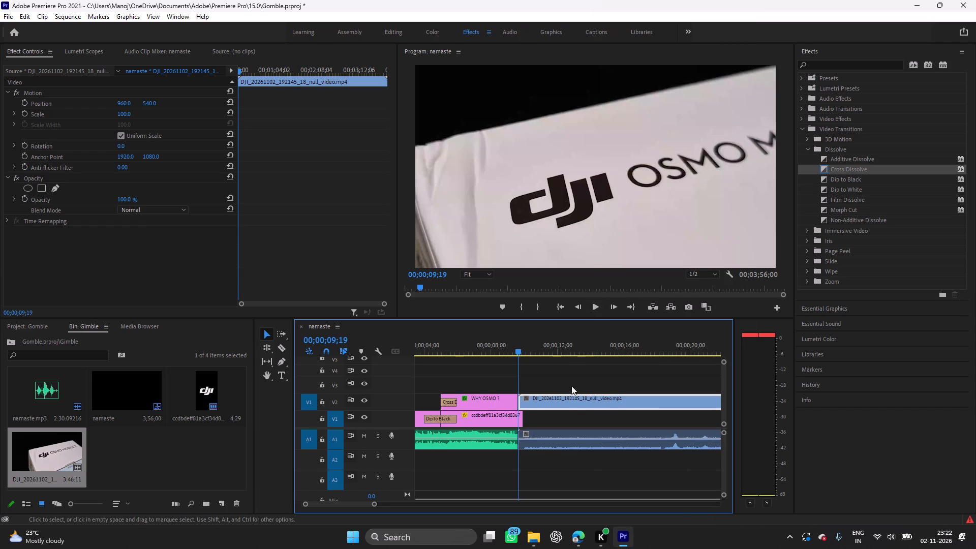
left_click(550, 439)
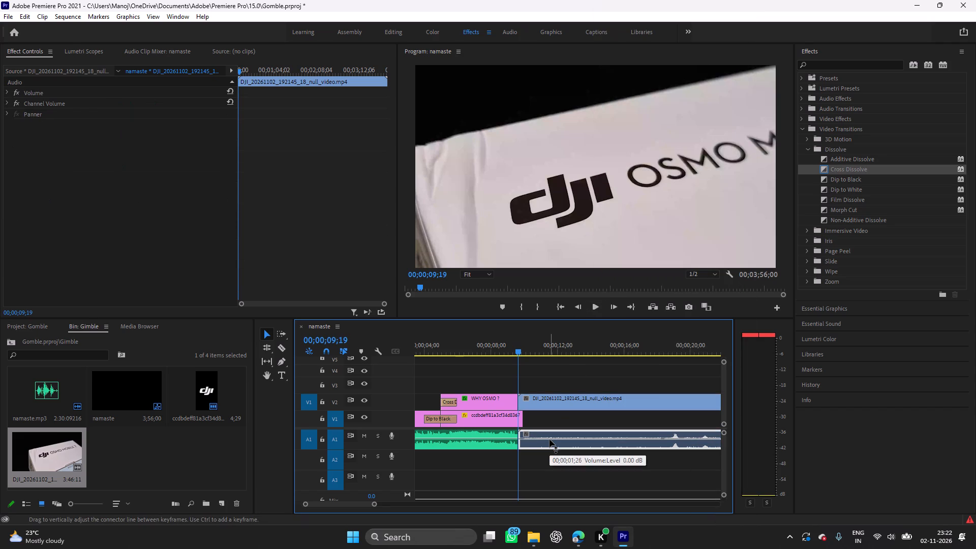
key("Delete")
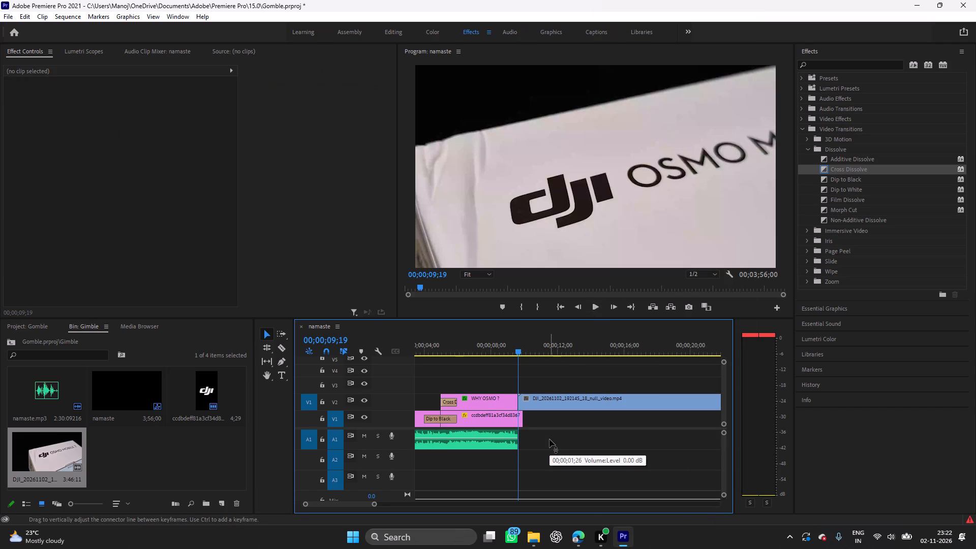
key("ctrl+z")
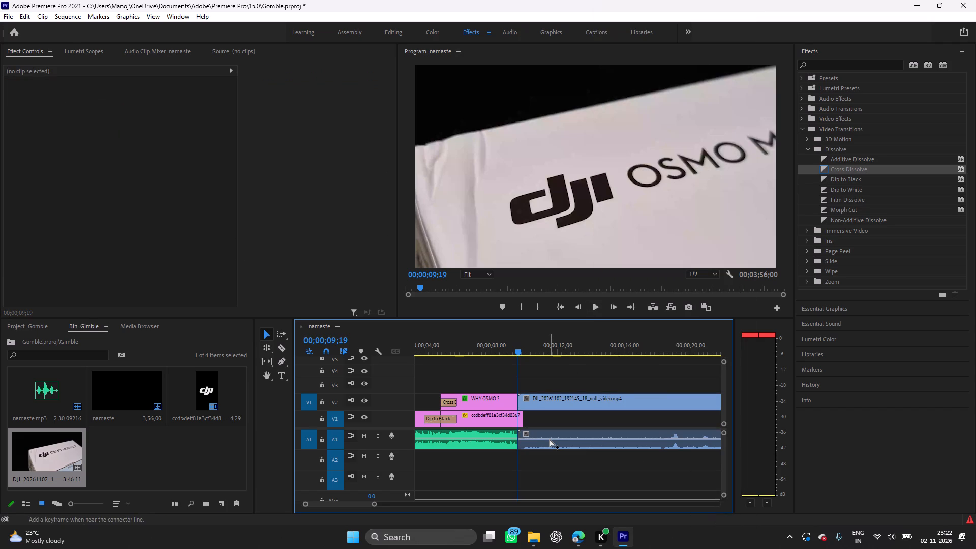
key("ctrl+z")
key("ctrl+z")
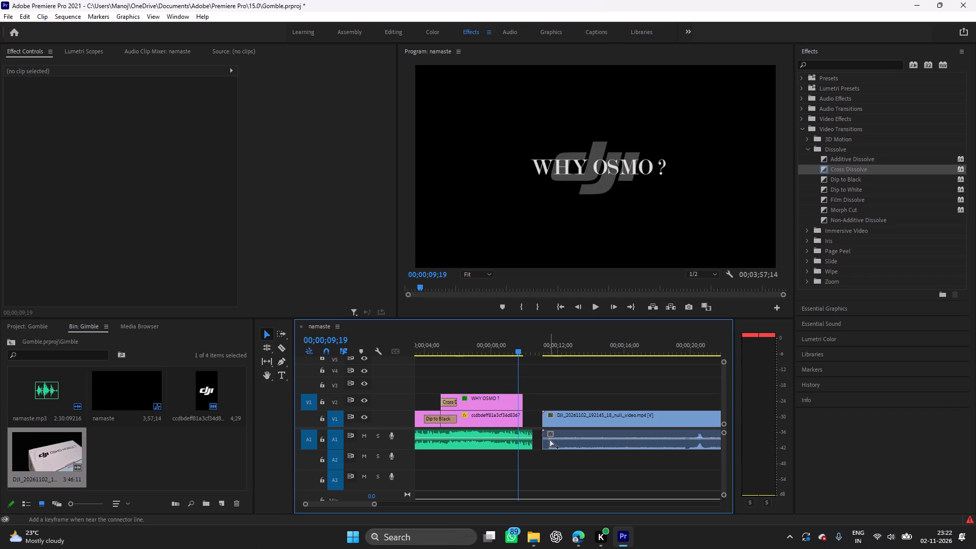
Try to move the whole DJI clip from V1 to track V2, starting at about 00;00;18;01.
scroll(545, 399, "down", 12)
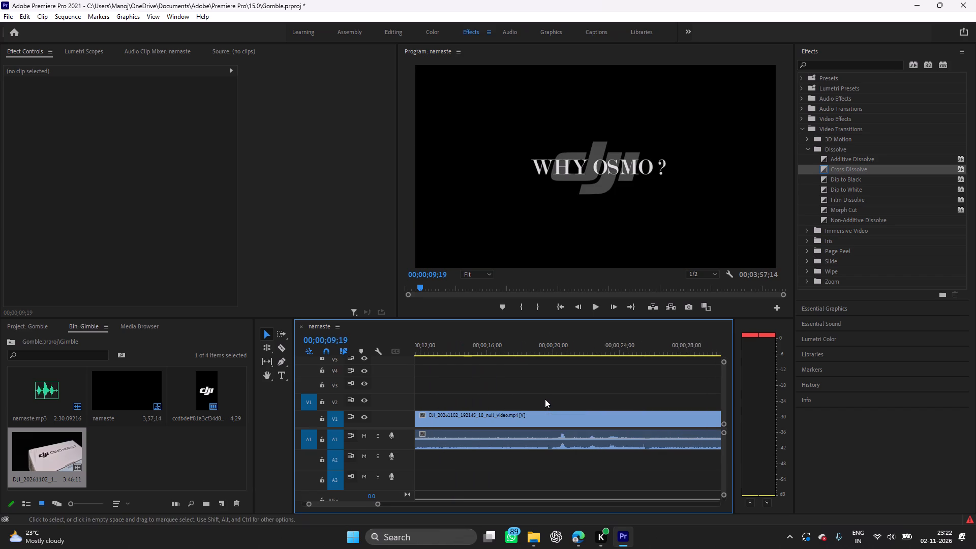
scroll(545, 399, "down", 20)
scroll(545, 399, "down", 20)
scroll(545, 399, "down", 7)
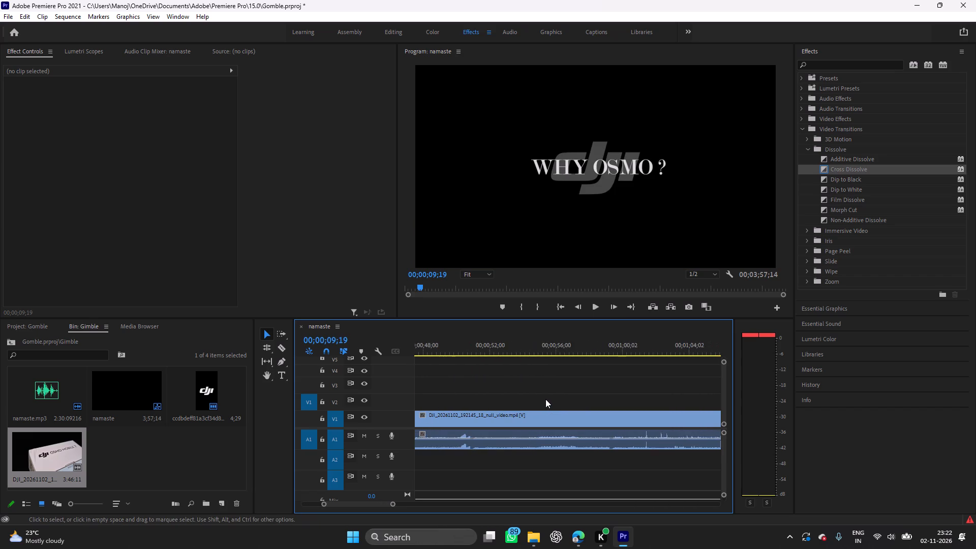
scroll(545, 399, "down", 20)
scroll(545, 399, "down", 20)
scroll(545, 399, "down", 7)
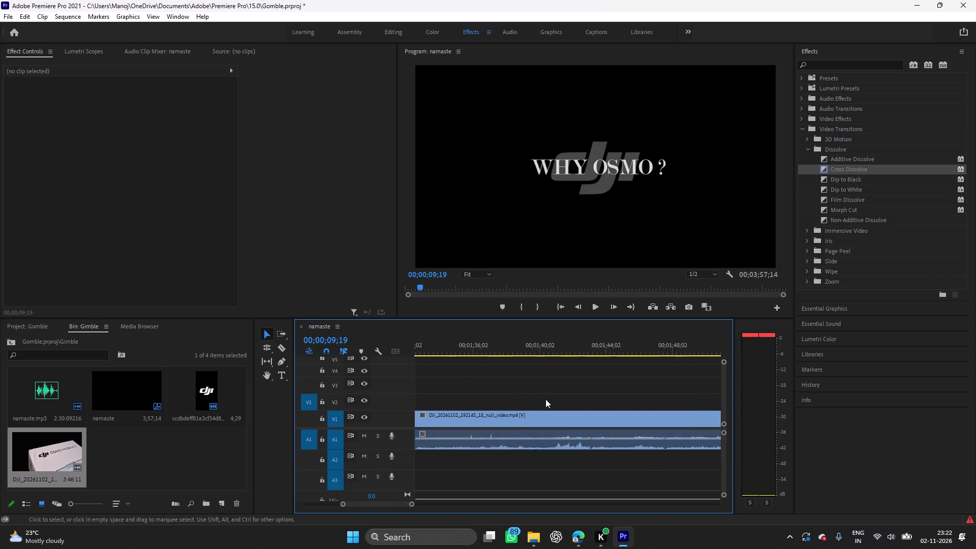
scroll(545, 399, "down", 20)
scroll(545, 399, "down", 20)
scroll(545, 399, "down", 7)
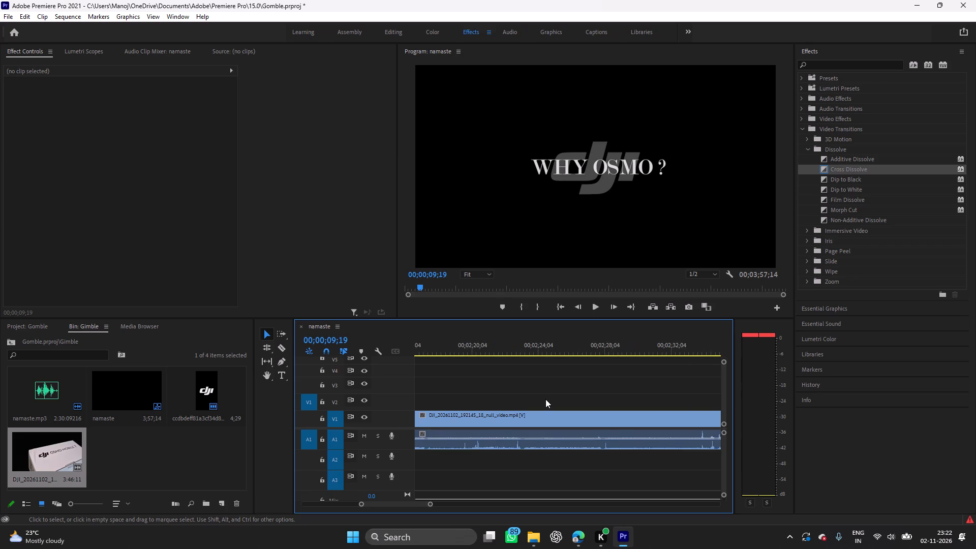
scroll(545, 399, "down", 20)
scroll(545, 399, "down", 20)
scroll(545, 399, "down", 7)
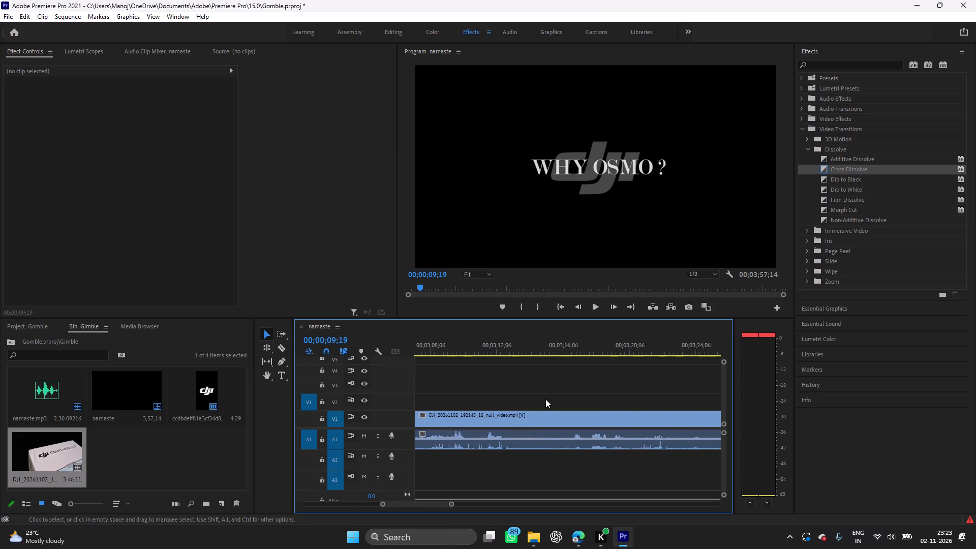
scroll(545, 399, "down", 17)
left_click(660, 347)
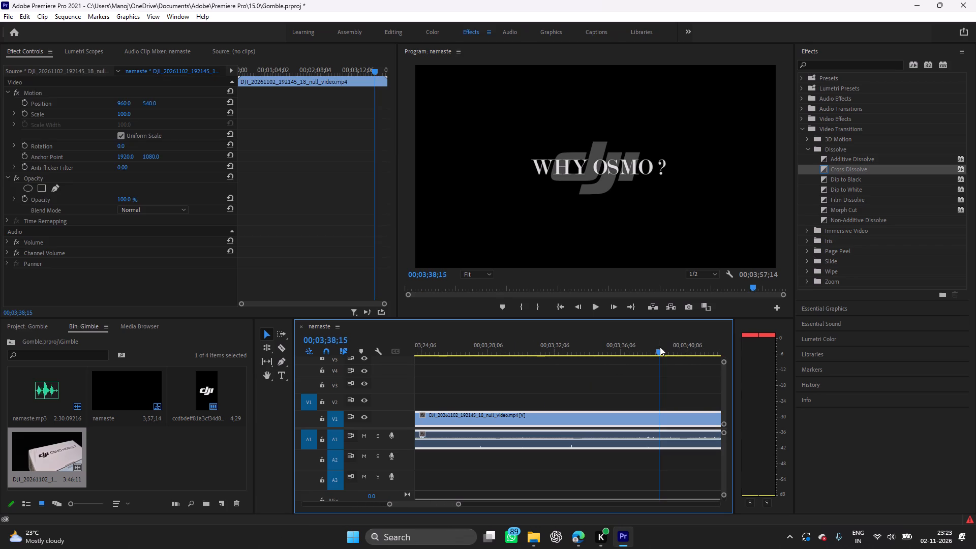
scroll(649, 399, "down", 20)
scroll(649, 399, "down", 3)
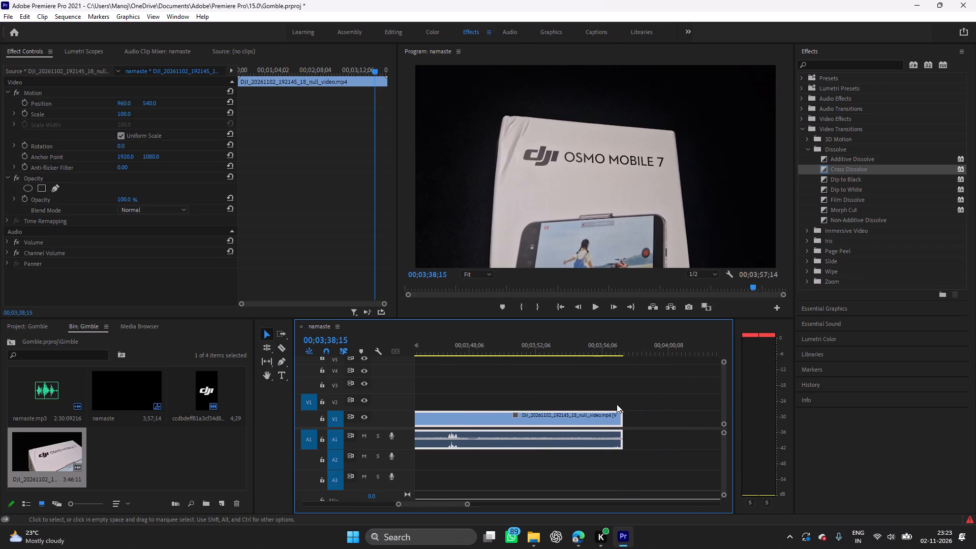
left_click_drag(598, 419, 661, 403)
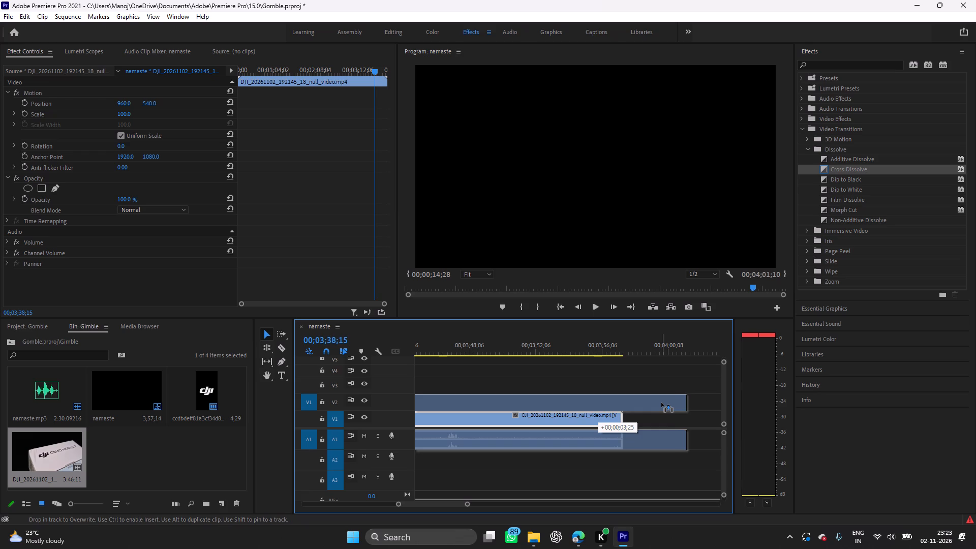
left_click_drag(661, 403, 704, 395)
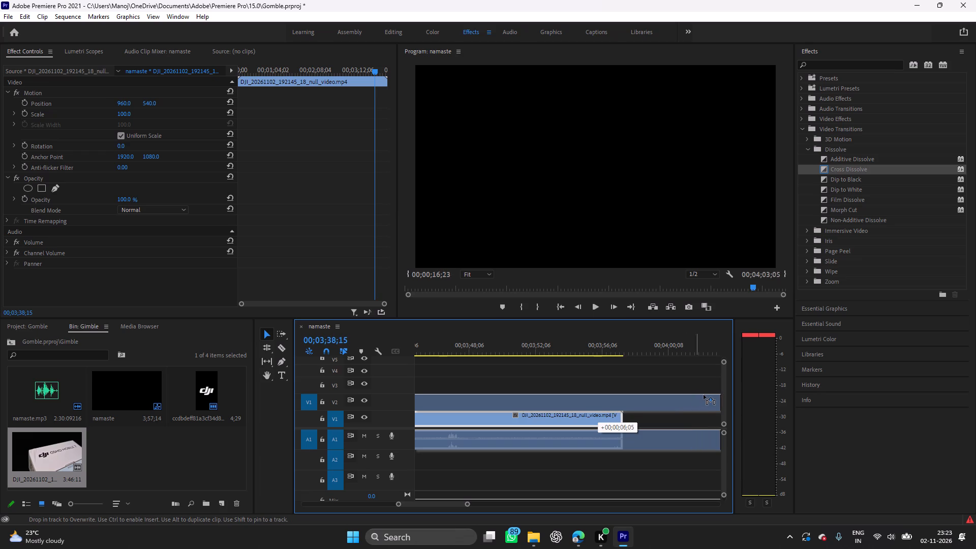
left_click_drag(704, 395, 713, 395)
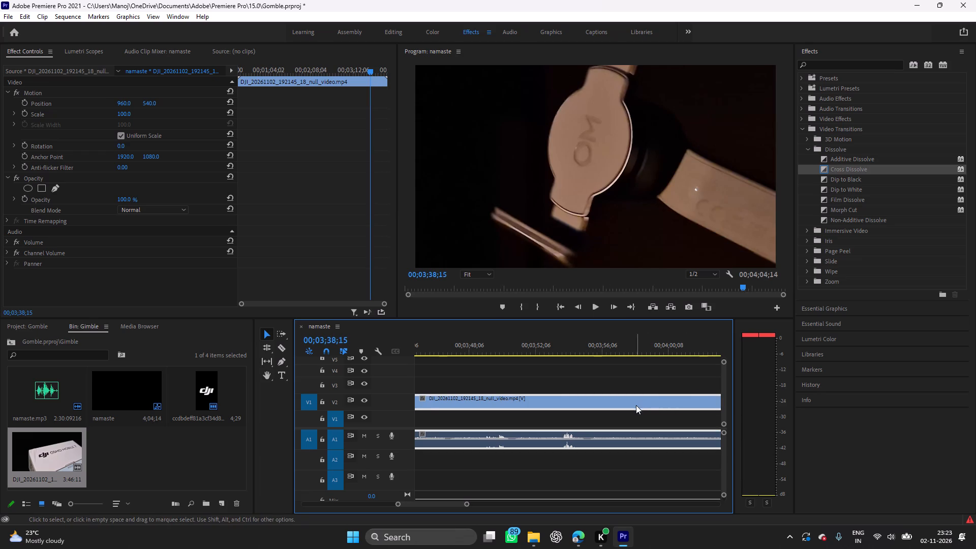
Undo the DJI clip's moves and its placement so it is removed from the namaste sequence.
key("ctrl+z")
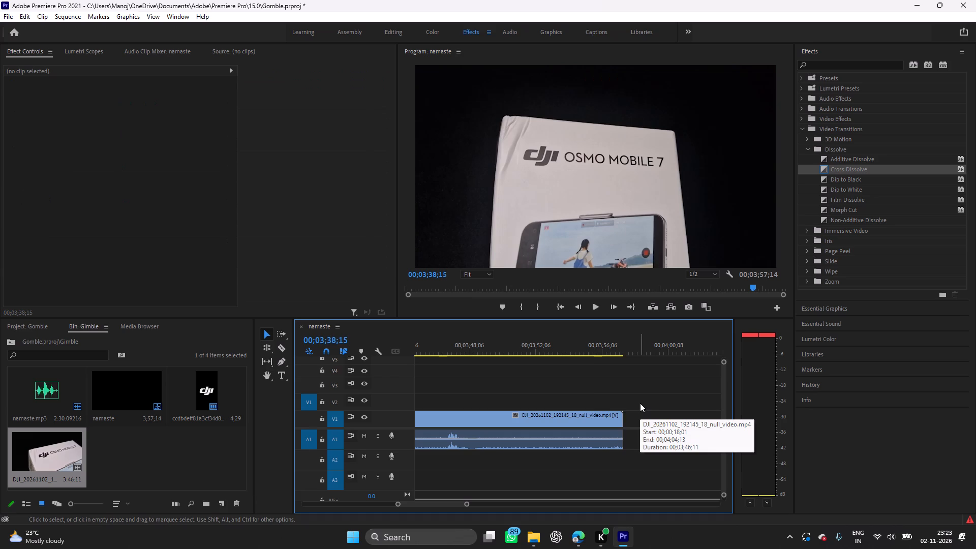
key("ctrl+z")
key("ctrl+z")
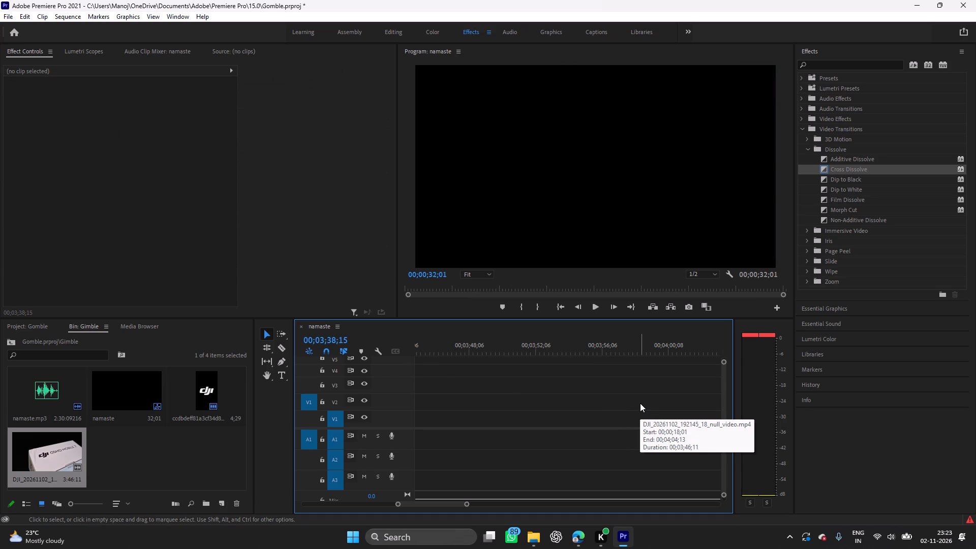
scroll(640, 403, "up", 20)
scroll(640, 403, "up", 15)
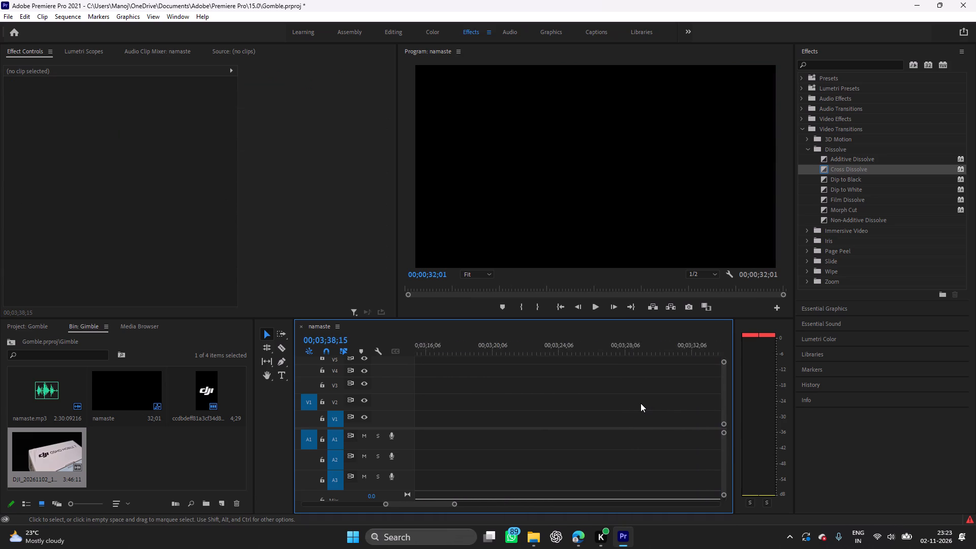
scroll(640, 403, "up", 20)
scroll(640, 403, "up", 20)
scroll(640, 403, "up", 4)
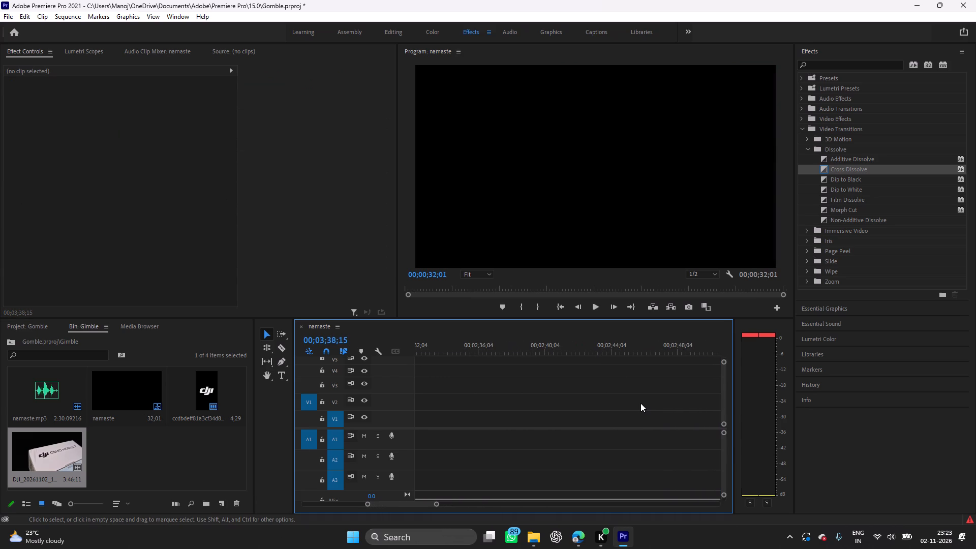
Return to the start of the namaste sequence and play it through the titles and the gap in the audio.
left_click_drag(500, 335, 440, 343)
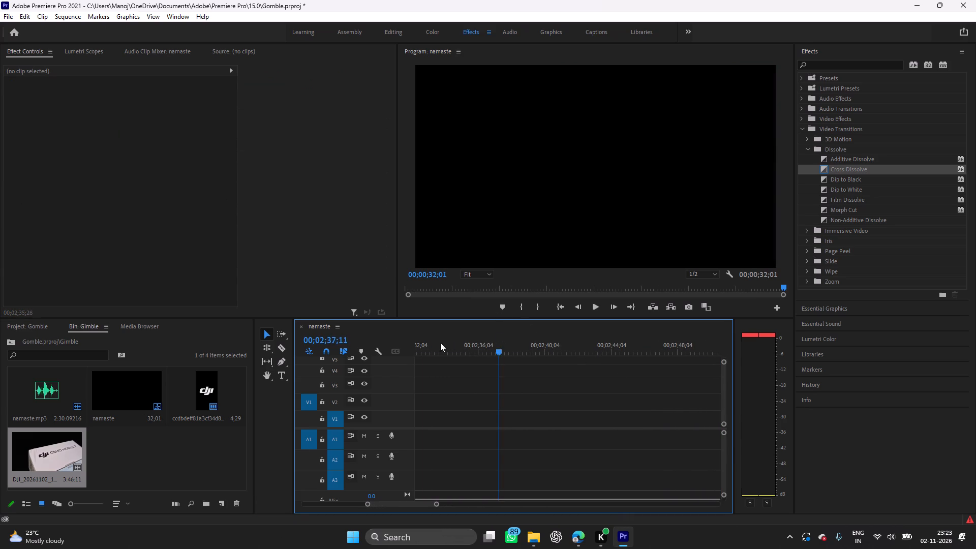
left_click_drag(440, 343, 290, 355)
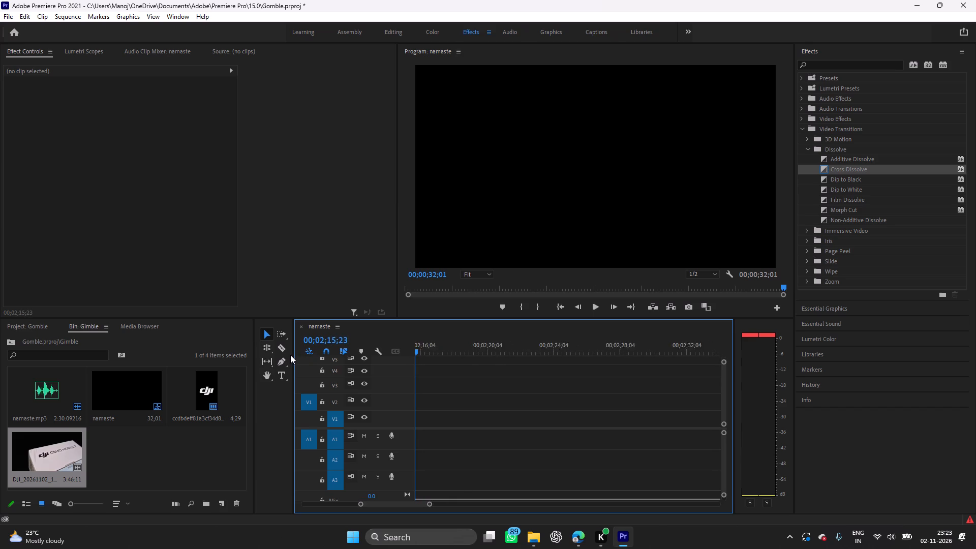
left_click_drag(290, 355, 288, 358)
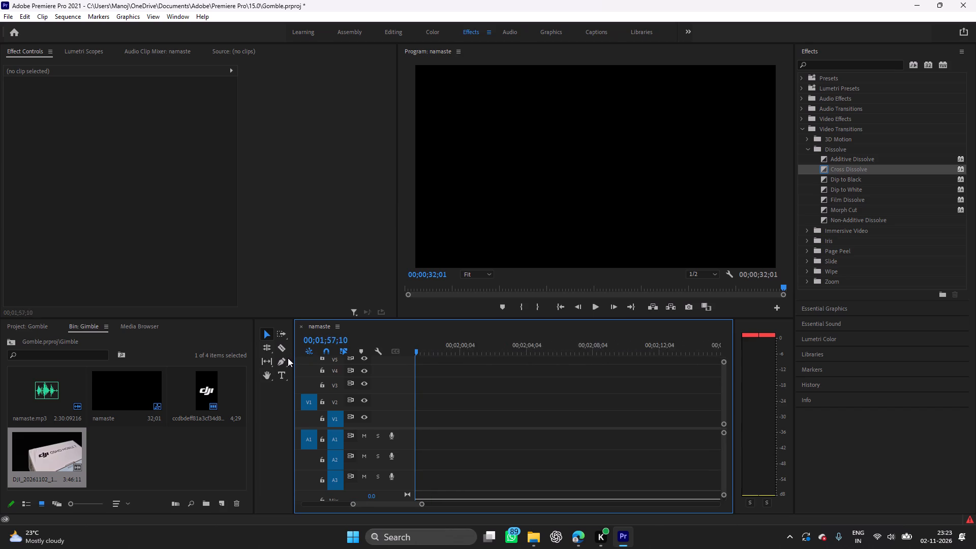
left_click_drag(288, 358, 286, 359)
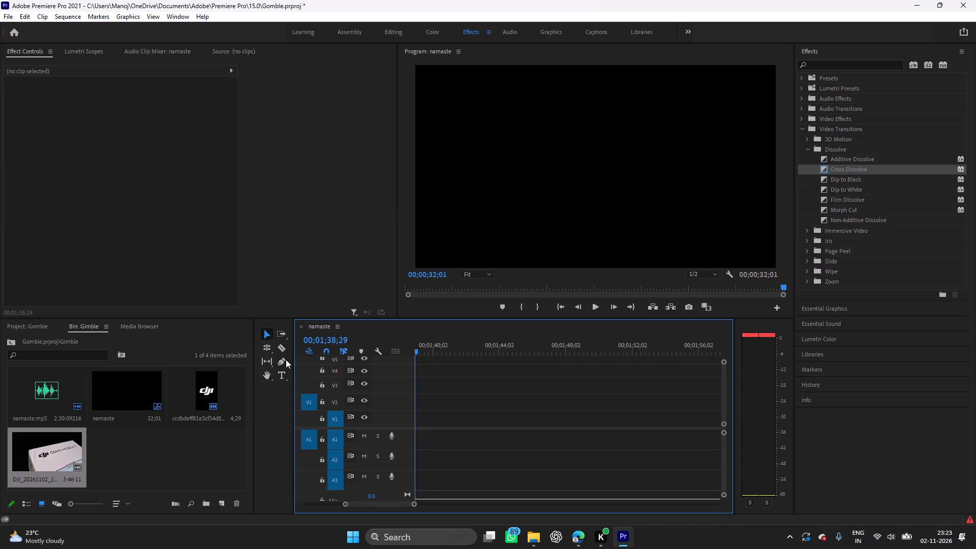
left_click_drag(286, 359, 283, 362)
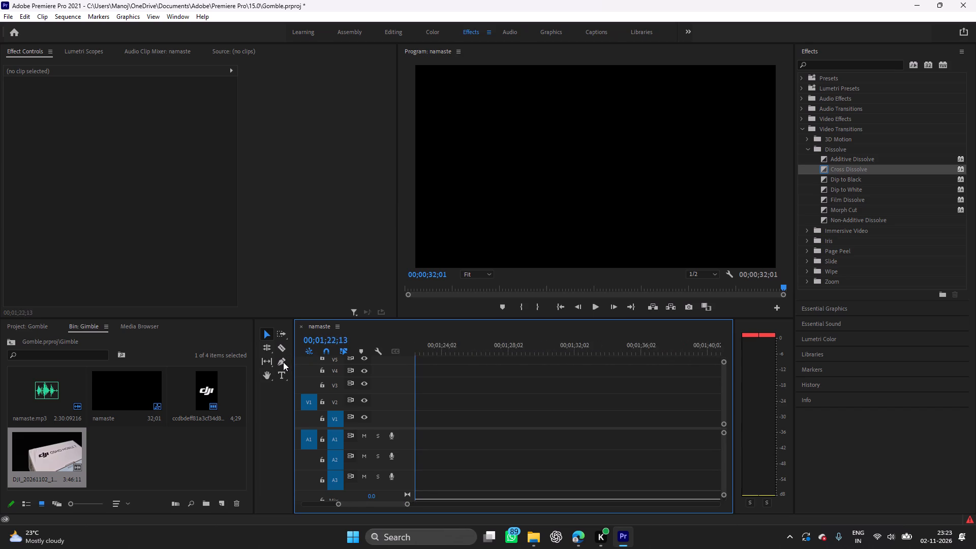
left_click_drag(283, 362, 281, 361)
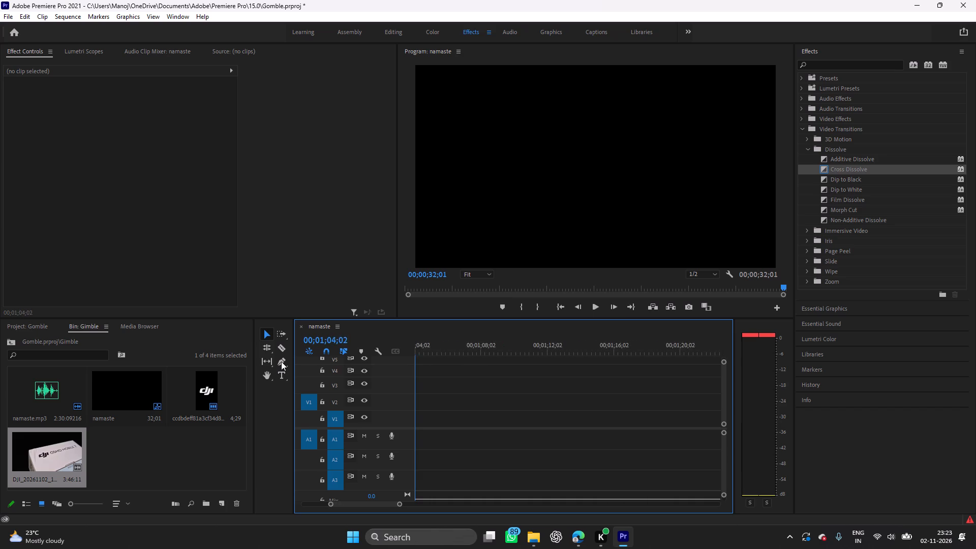
left_click_drag(281, 361, 242, 372)
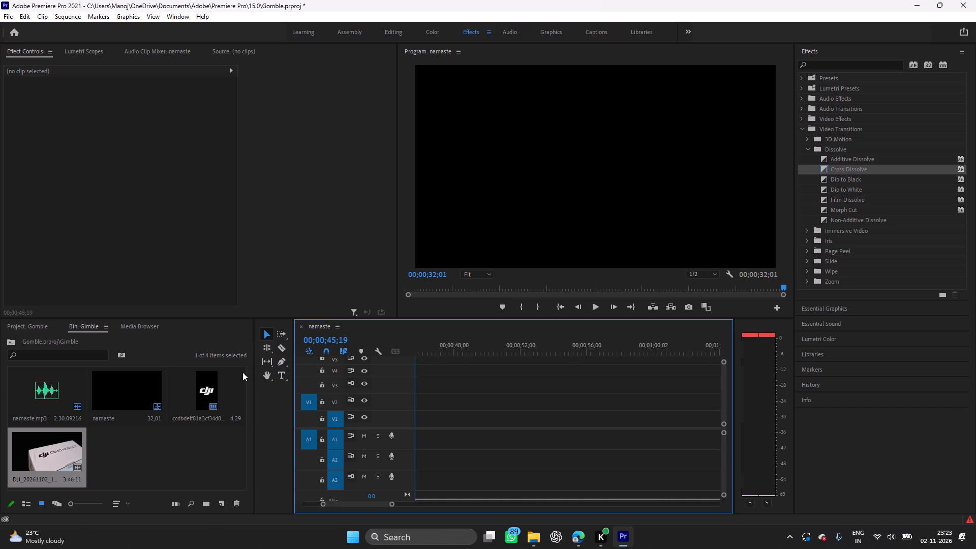
left_click_drag(242, 372, 235, 372)
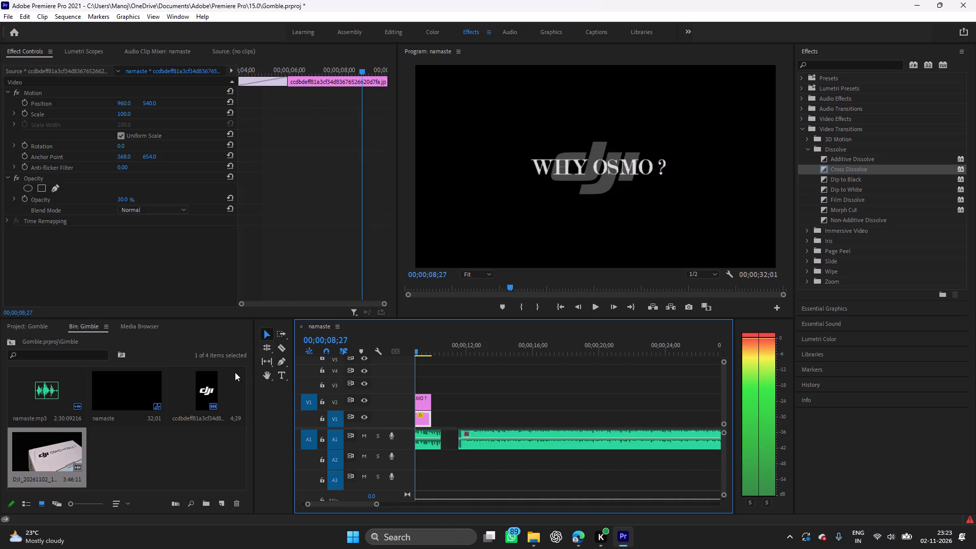
left_click_drag(235, 372, 394, 375)
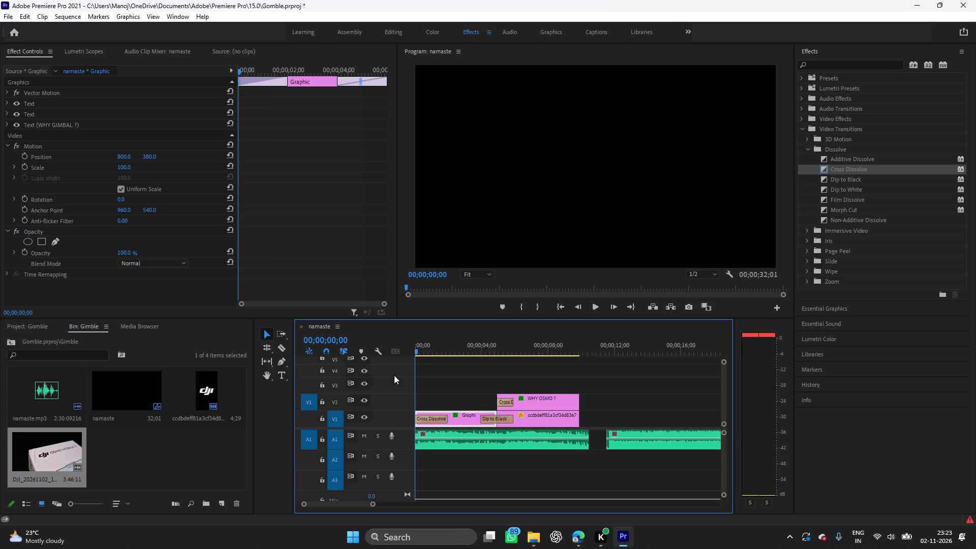
key("space")
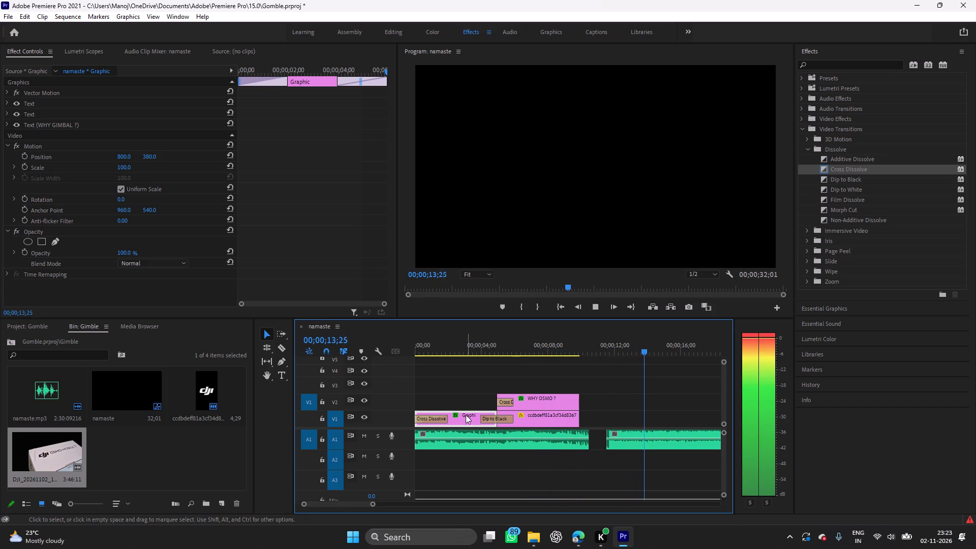
key("space")
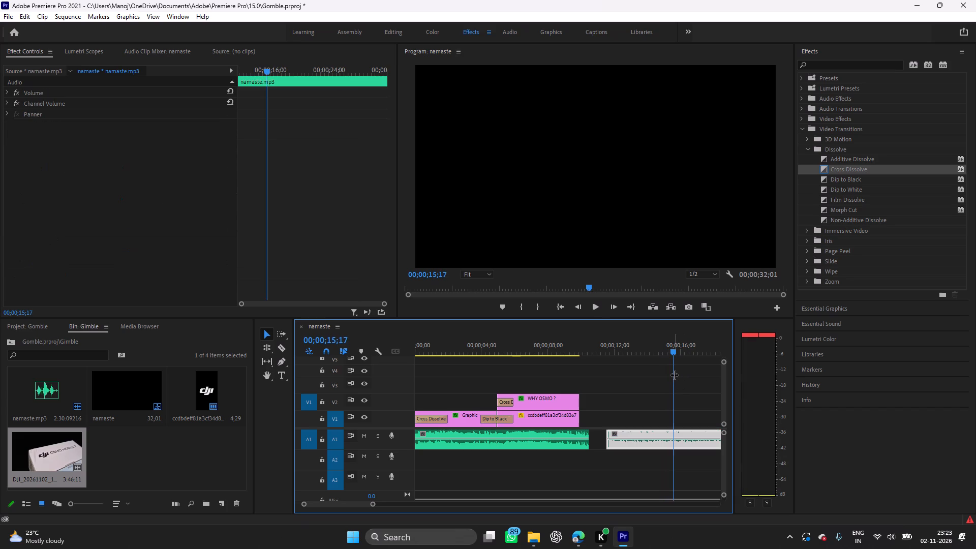
Place the DJI footage on track V2 just after the namaste audio ends, starting at about 33 seconds.
left_click_drag(674, 375, 770, 375)
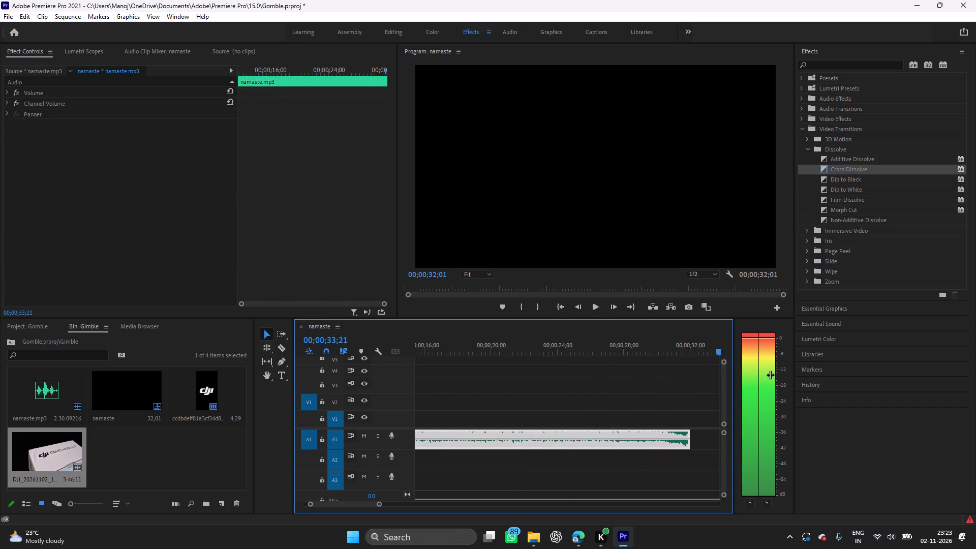
left_click_drag(770, 375, 649, 382)
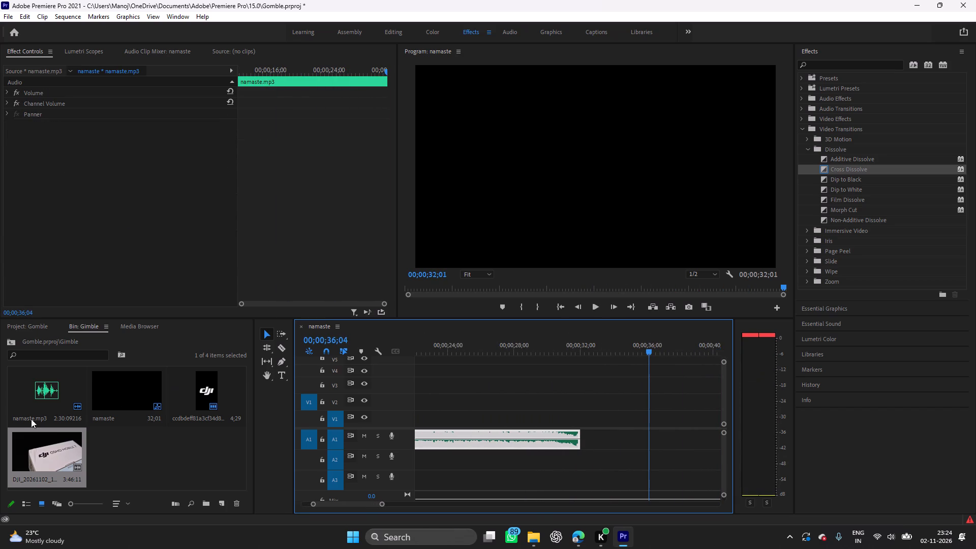
left_click_drag(45, 452, 604, 398)
left_click(615, 398)
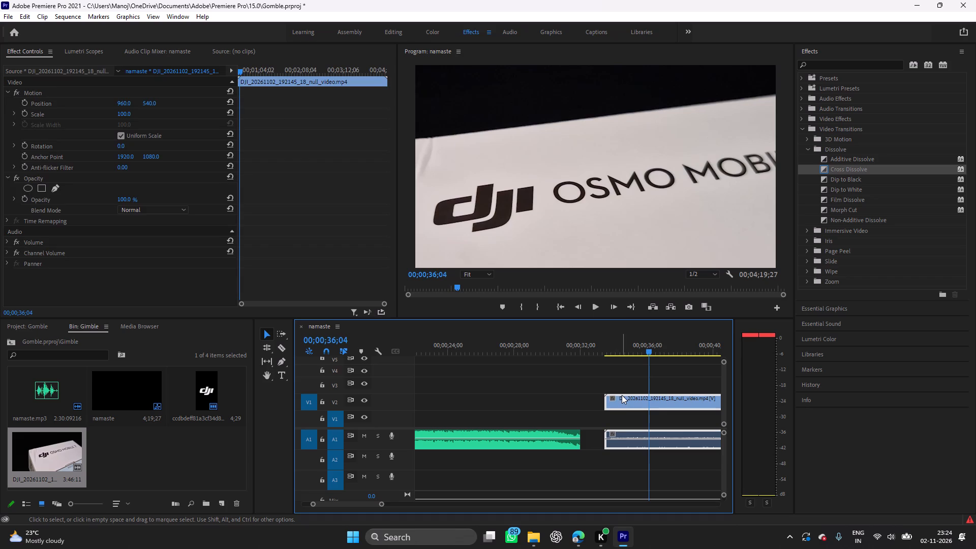
Unlink the DJI clip's audio from its video and delete the audio part from track A1.
right_click(624, 403)
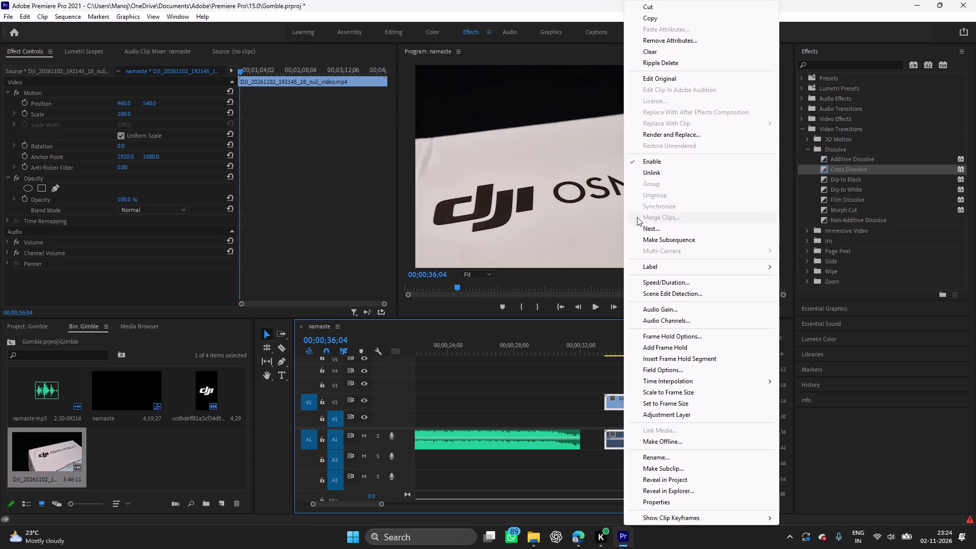
left_click(643, 175)
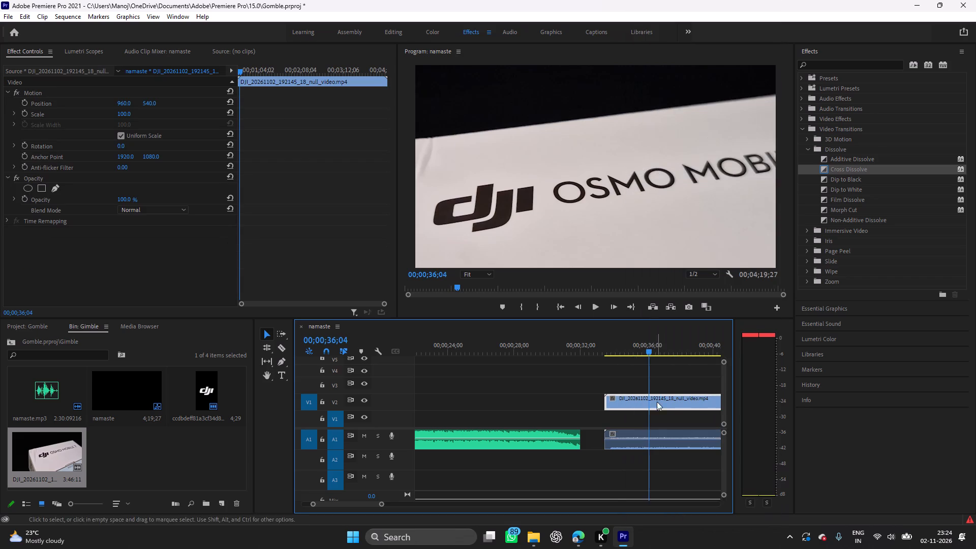
left_click(659, 438)
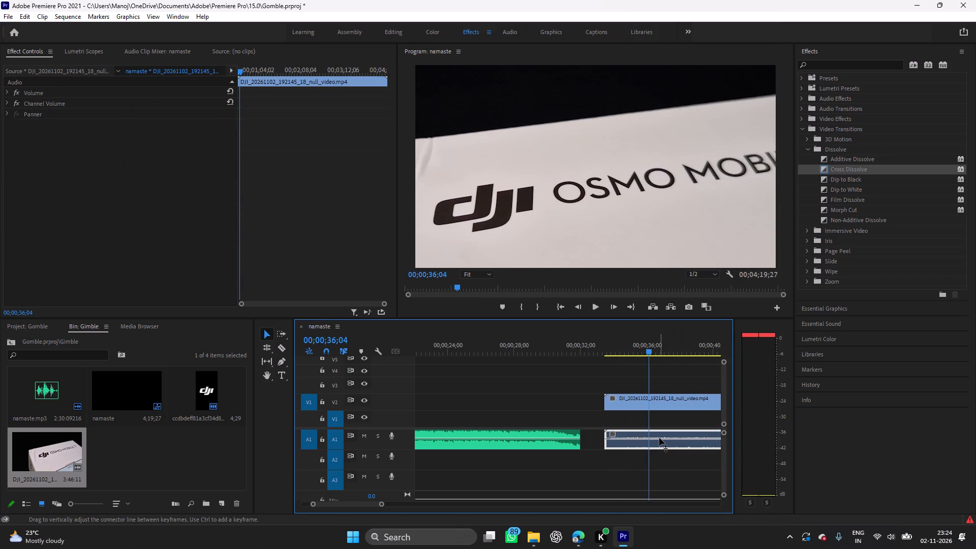
key("Delete")
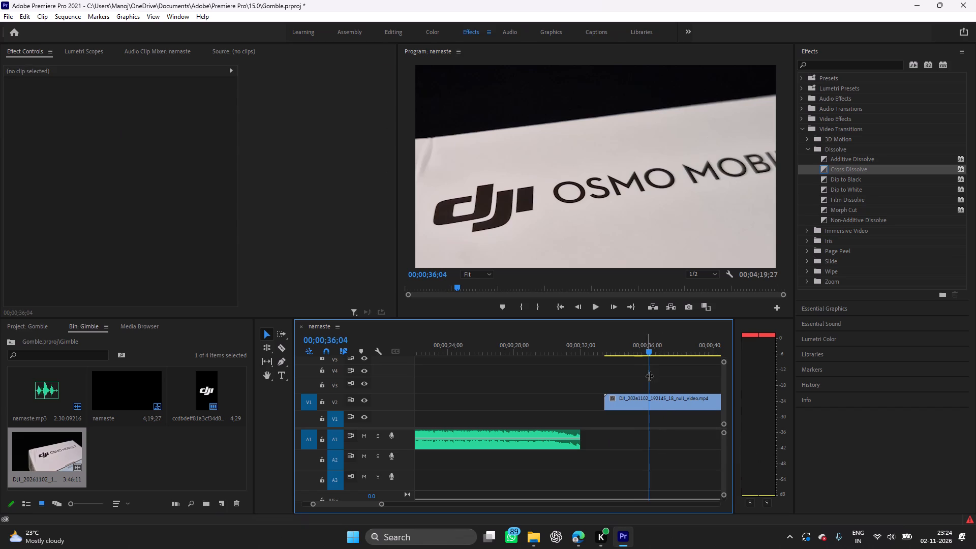
Play the DJI clip from its start to about 00;00;57;19 to review the footage.
left_click_drag(649, 374, 604, 376)
key("space")
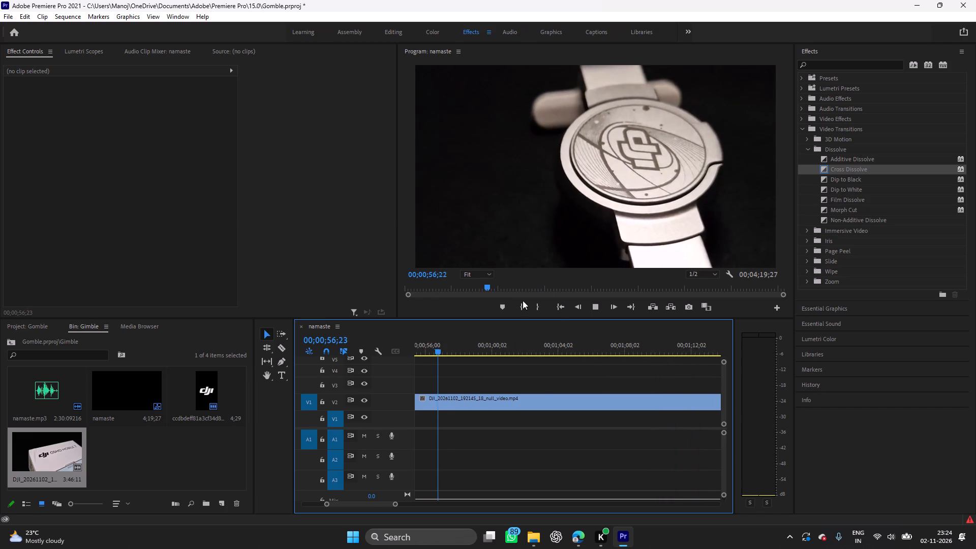
key("space")
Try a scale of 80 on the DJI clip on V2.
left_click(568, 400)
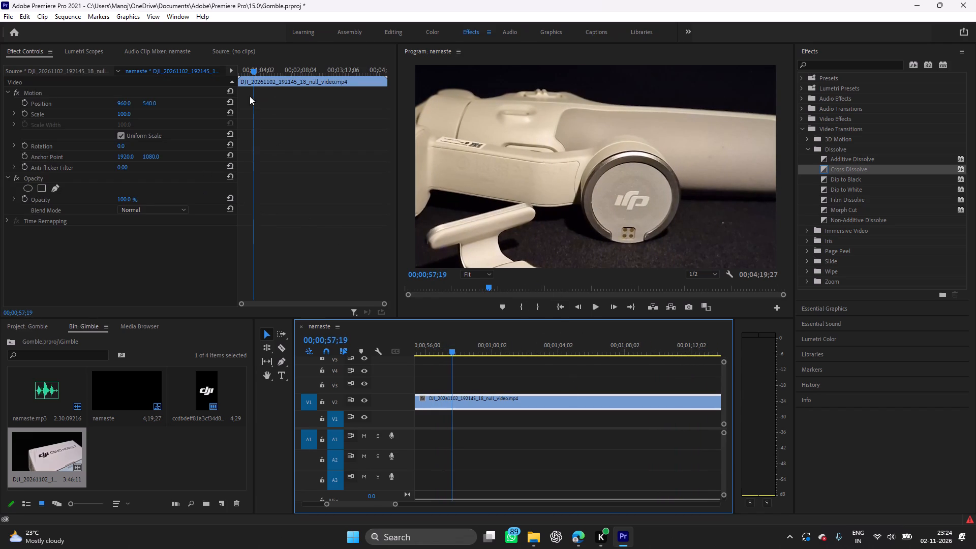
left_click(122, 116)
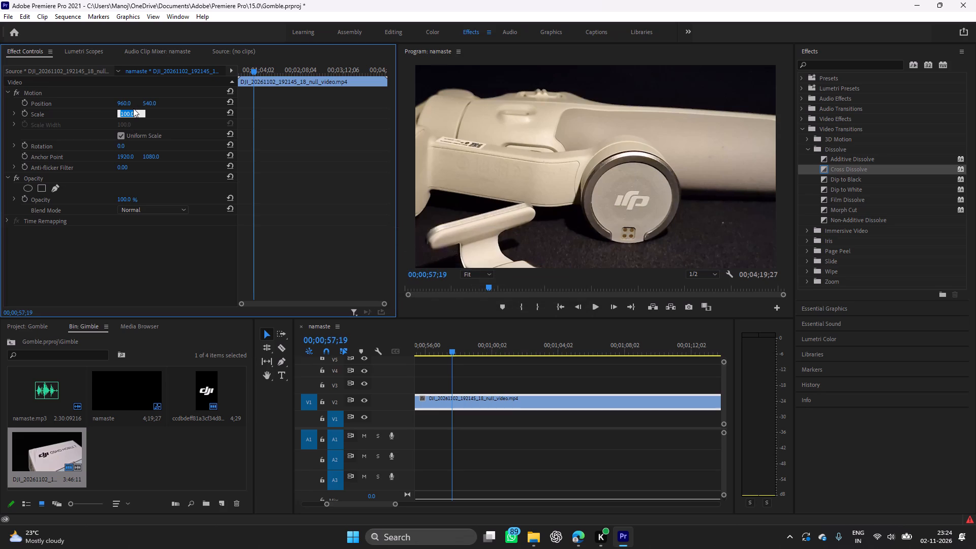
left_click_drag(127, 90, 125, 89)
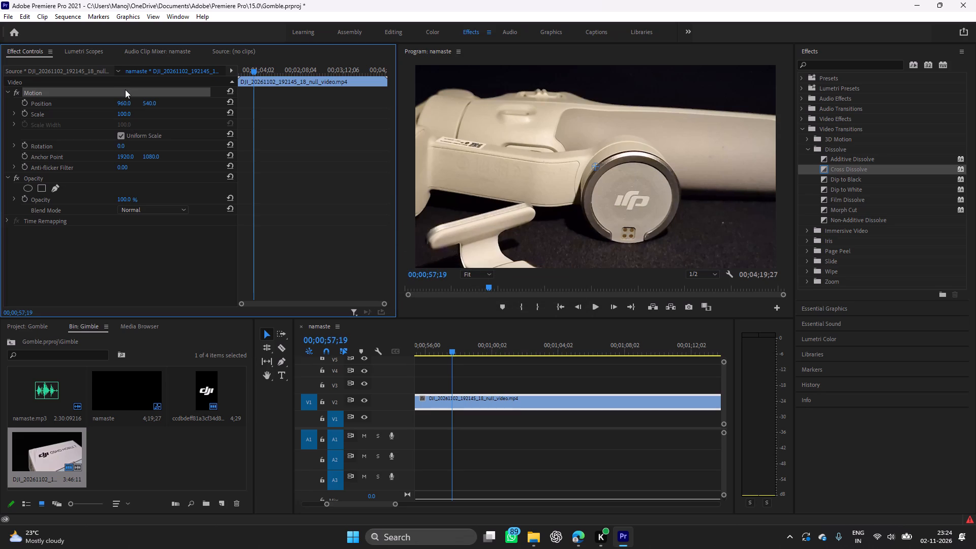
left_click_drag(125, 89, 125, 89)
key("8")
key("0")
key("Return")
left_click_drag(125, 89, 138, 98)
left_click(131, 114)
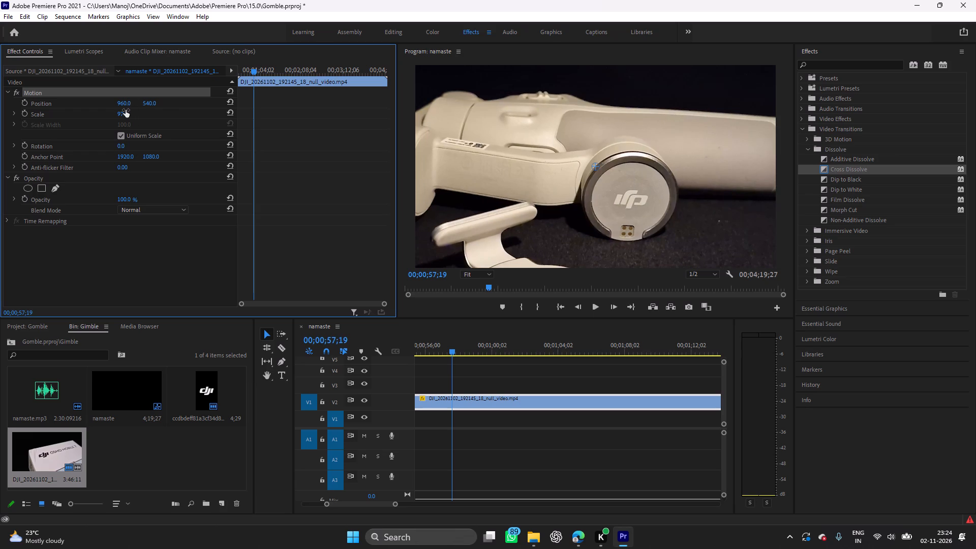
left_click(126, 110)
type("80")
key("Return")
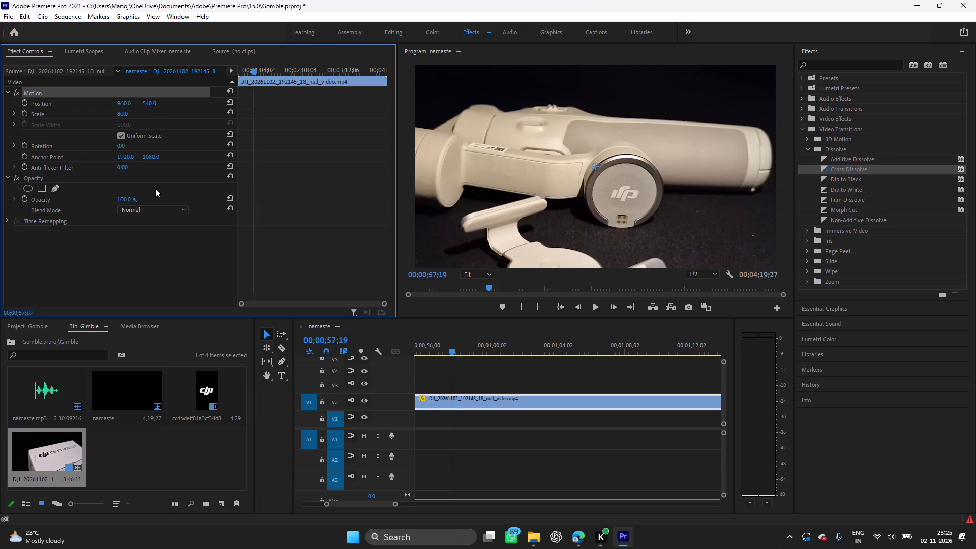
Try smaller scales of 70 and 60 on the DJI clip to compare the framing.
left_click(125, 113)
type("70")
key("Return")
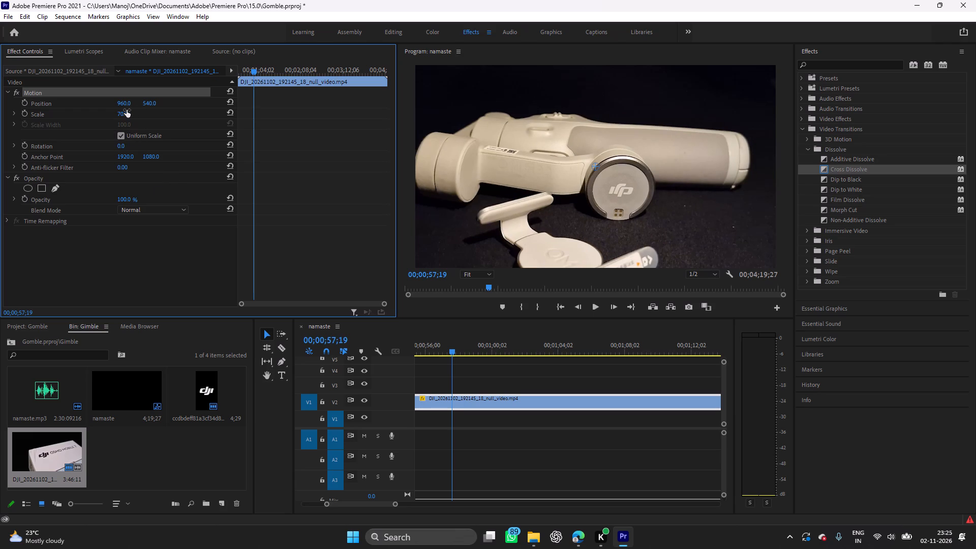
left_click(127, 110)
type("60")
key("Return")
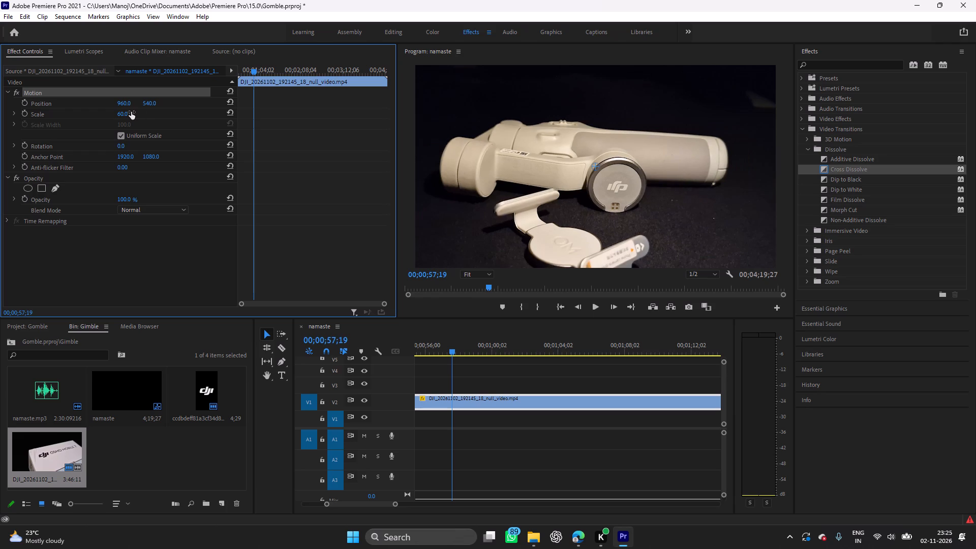
Set the DJI clip's scale to 65.
left_click(131, 112)
type("65")
key("Return")
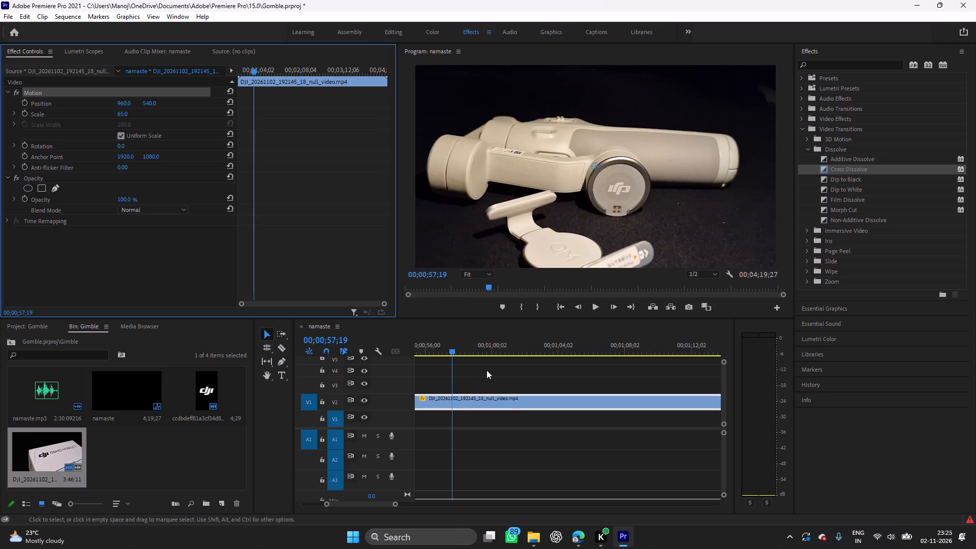
Scrub through the DJI clip on V2 from its start to about 00;00;57 to check the framing at the new scale.
left_click_drag(452, 369, 429, 377)
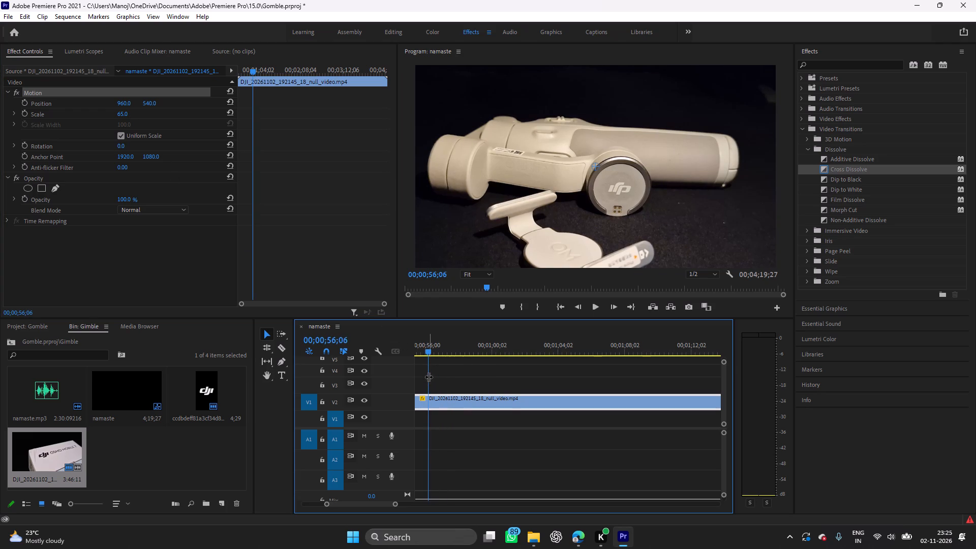
left_click_drag(429, 377, 389, 392)
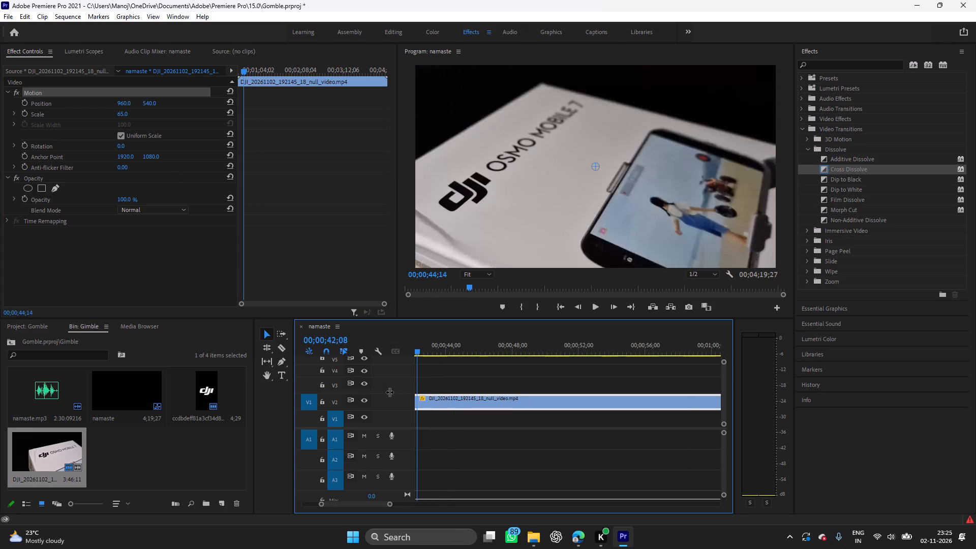
left_click_drag(389, 392, 433, 396)
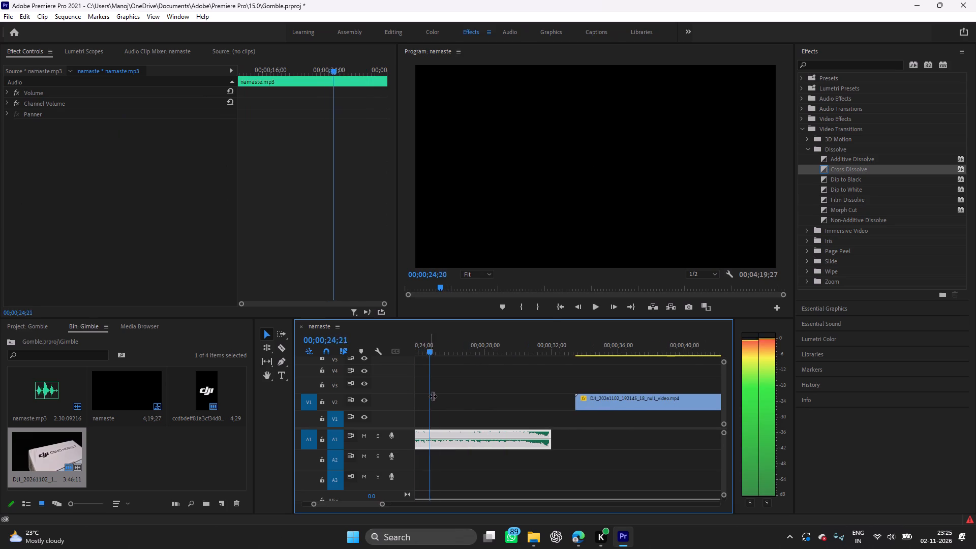
left_click_drag(433, 396, 638, 375)
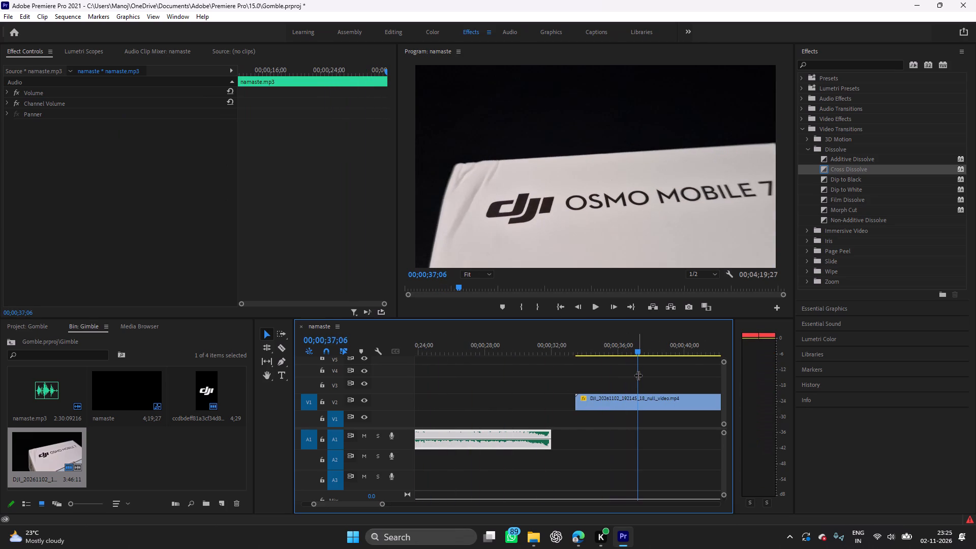
left_click_drag(638, 375, 598, 387)
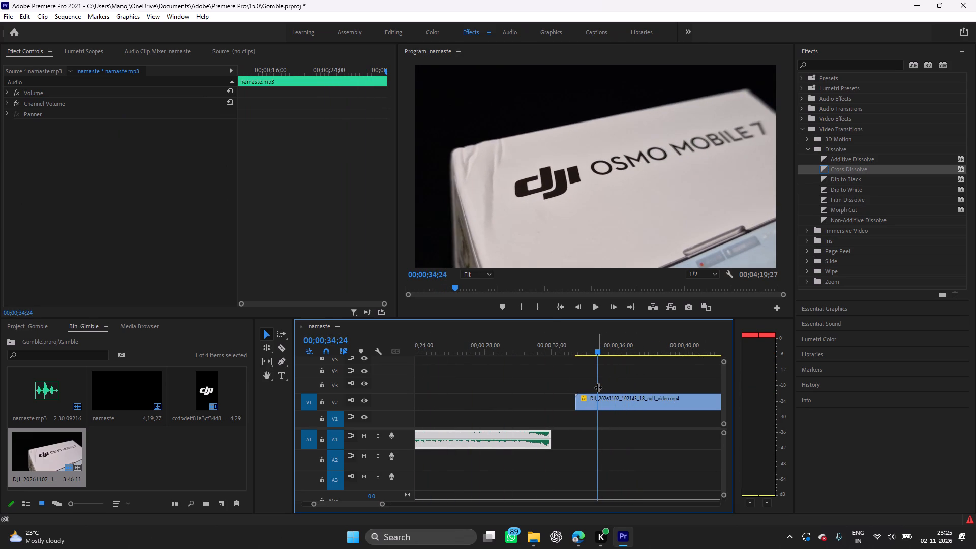
left_click_drag(598, 387, 618, 384)
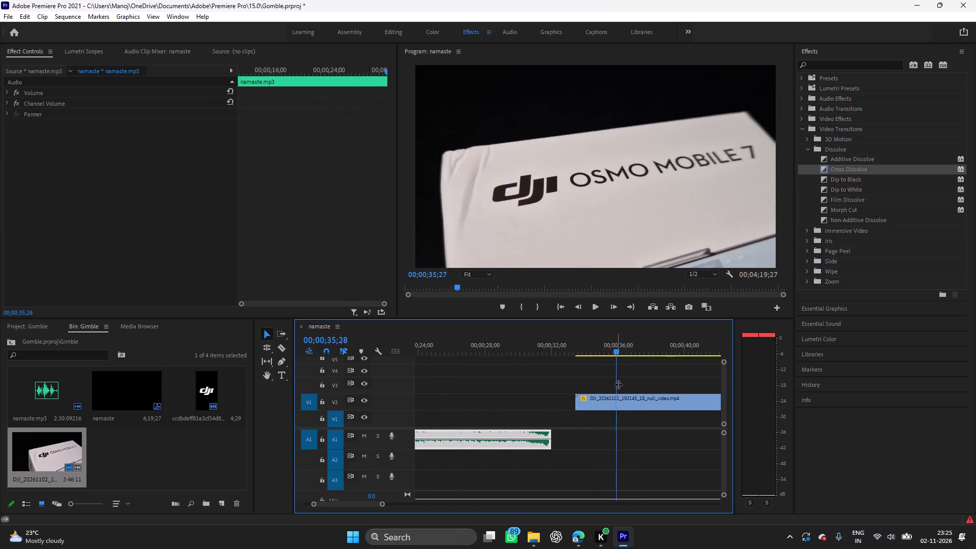
left_click_drag(618, 384, 670, 379)
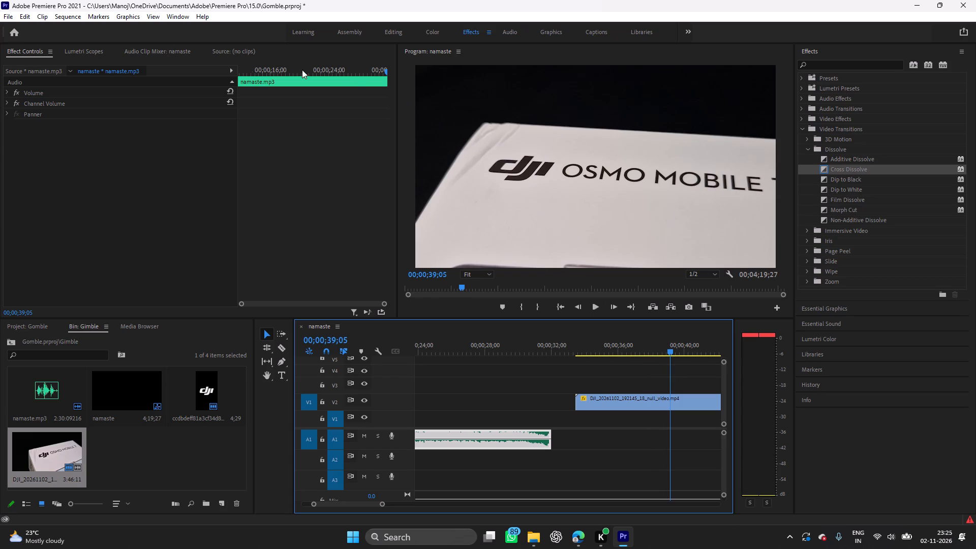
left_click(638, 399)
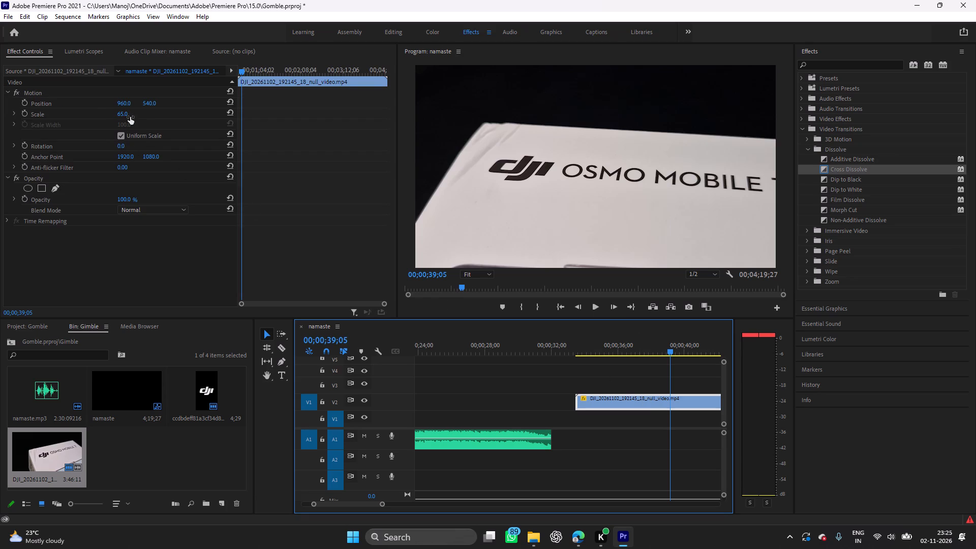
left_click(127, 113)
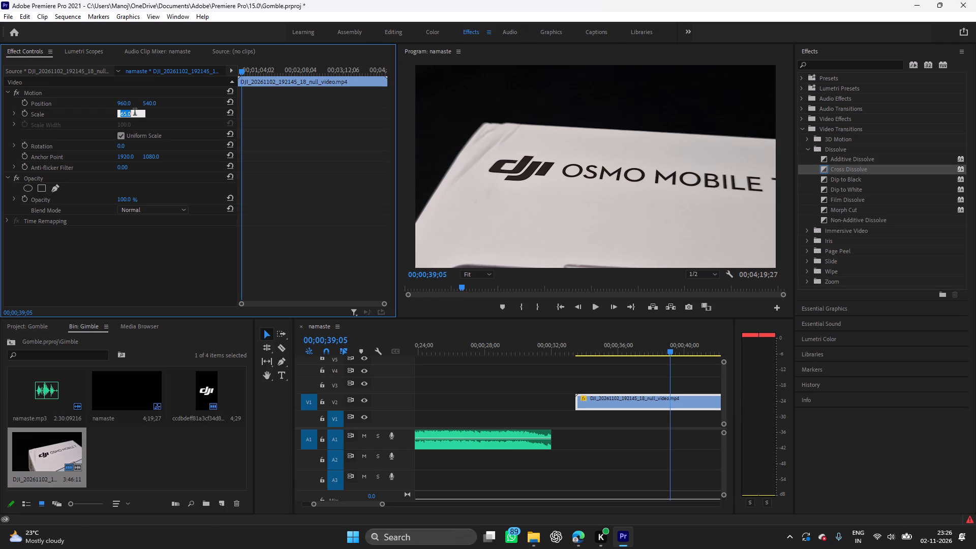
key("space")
Scrub back and forth through the DJI clip from its start to about 00;01;06;28 to examine its shots.
left_click_drag(672, 368, 691, 368)
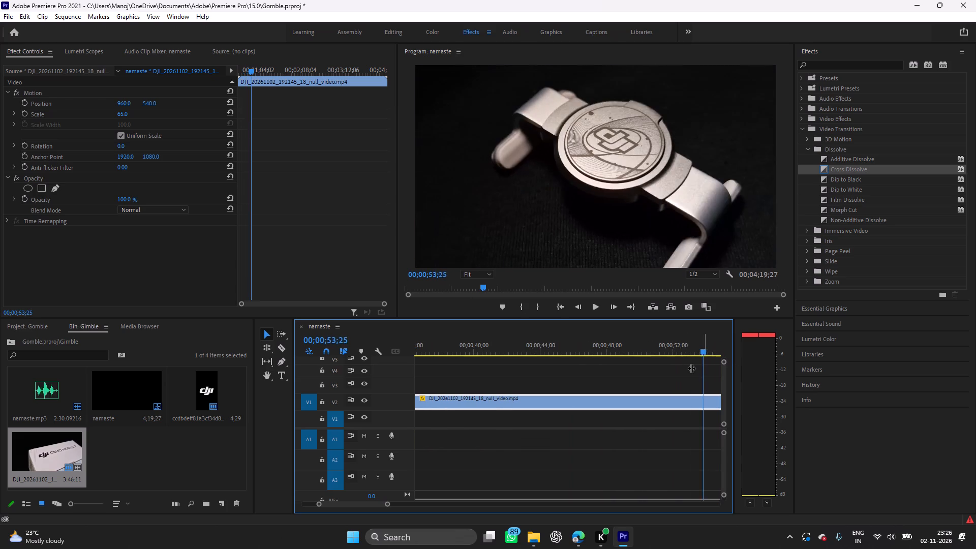
left_click_drag(691, 368, 496, 386)
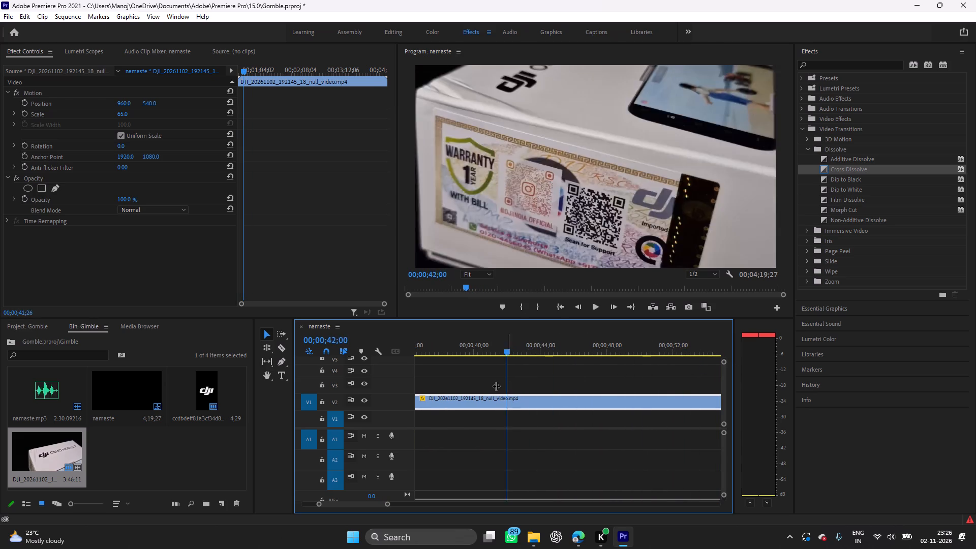
left_click_drag(496, 386, 387, 385)
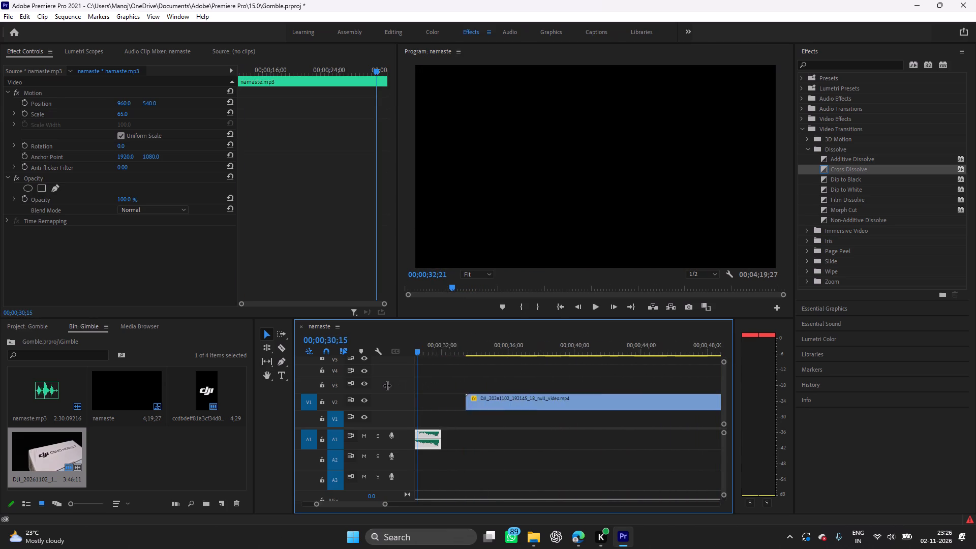
left_click_drag(387, 385, 597, 367)
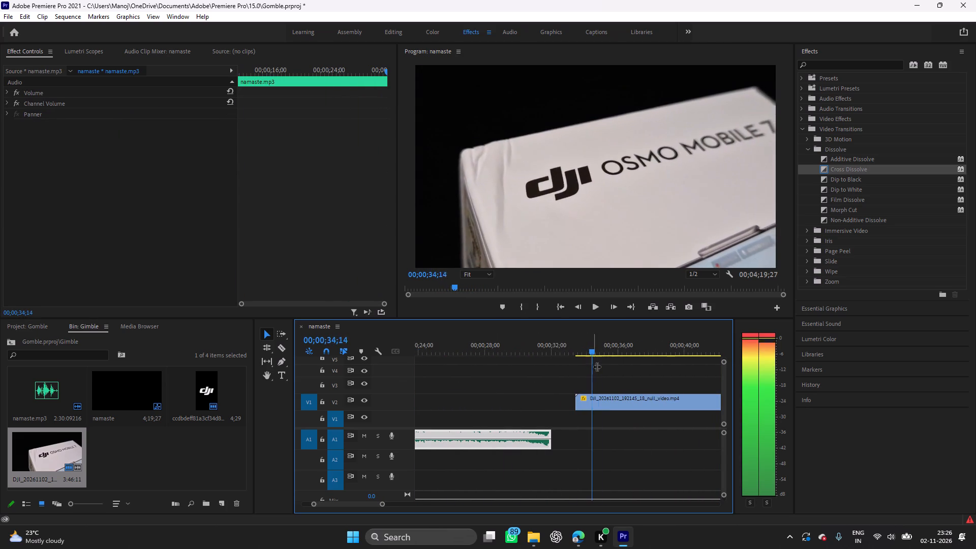
left_click_drag(597, 367, 676, 366)
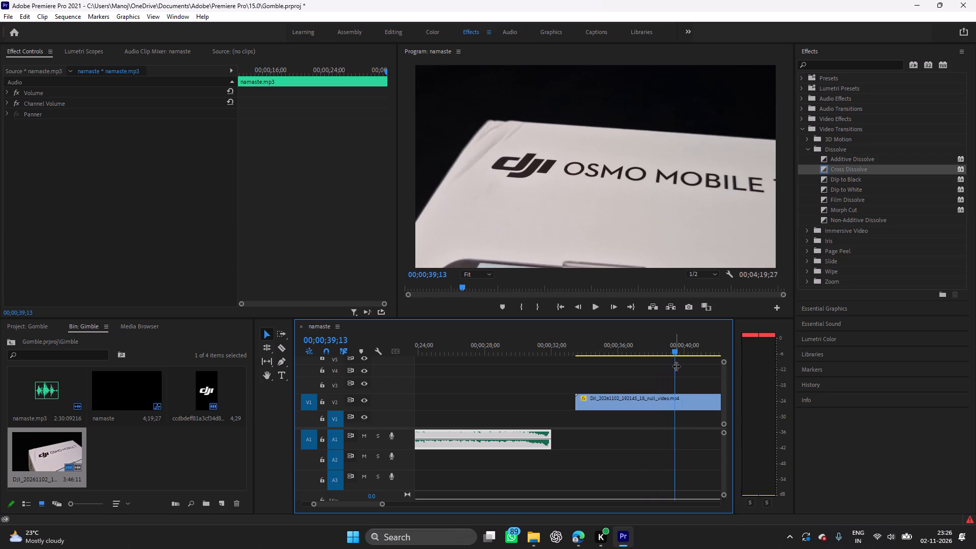
left_click_drag(676, 366, 728, 383)
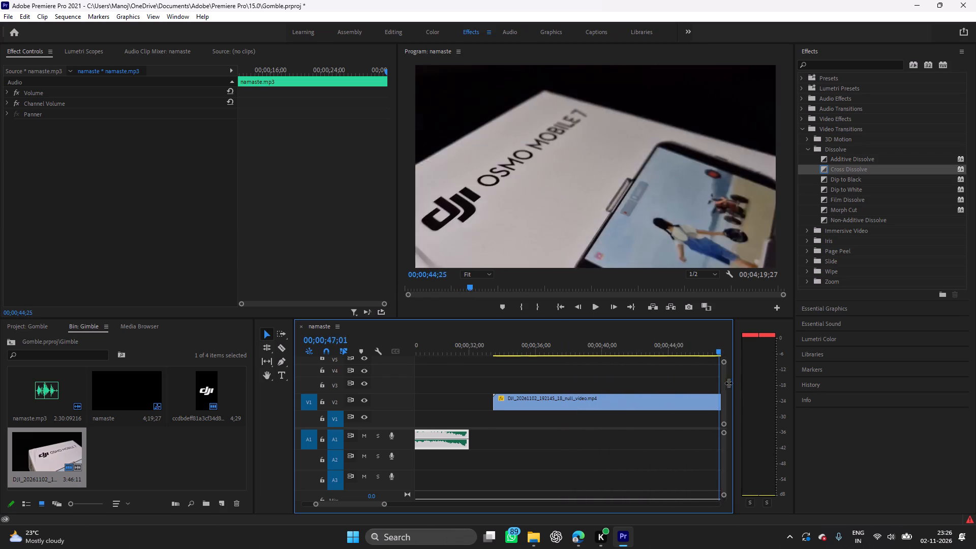
left_click_drag(728, 383, 725, 386)
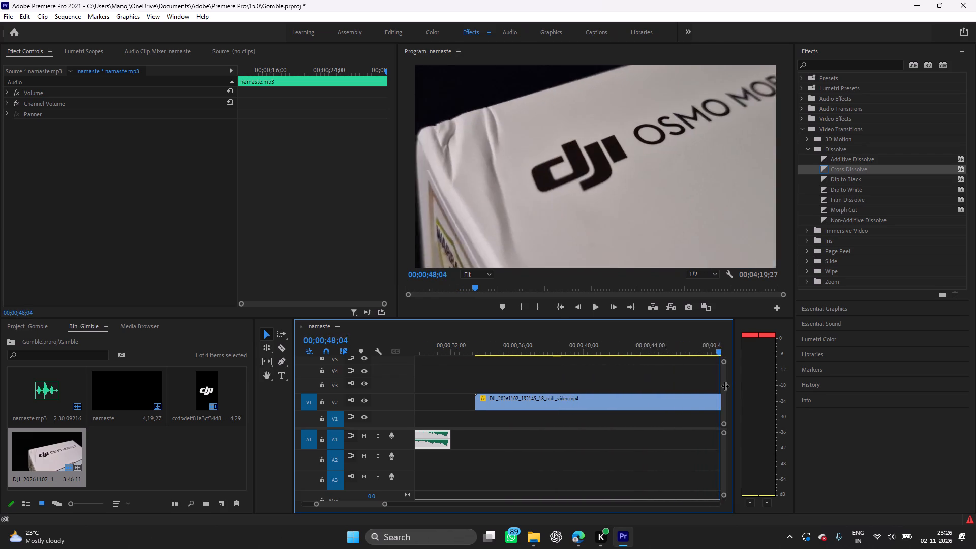
left_click_drag(725, 386, 718, 386)
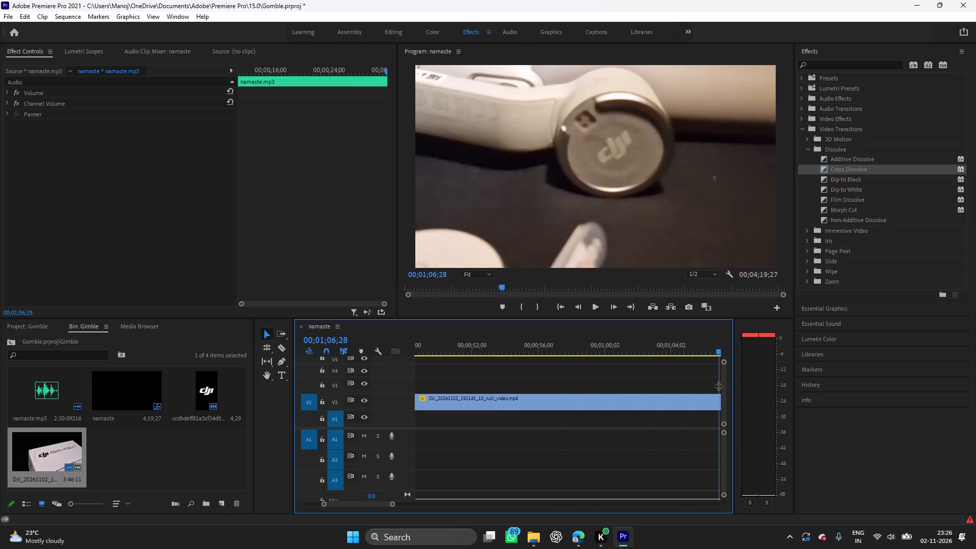
left_click_drag(718, 386, 685, 396)
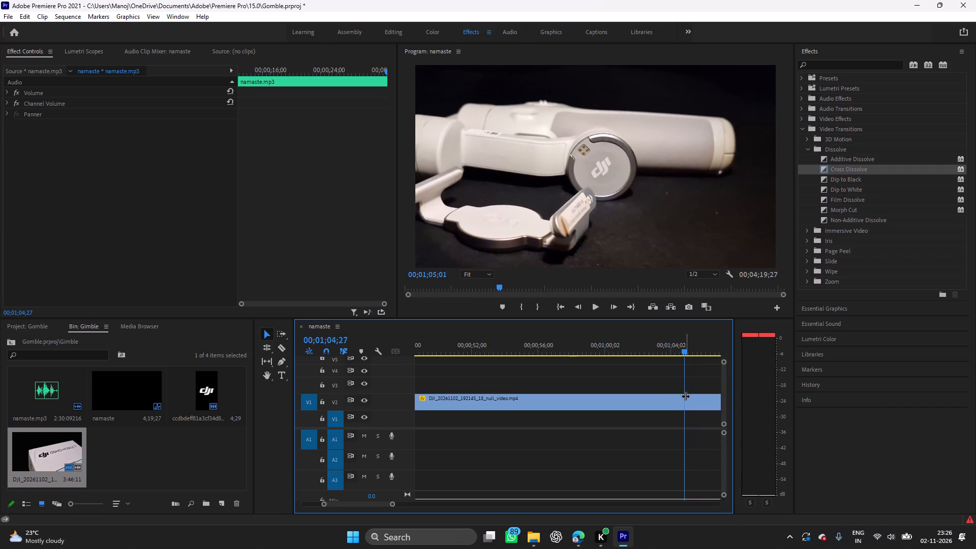
left_click_drag(685, 396, 560, 415)
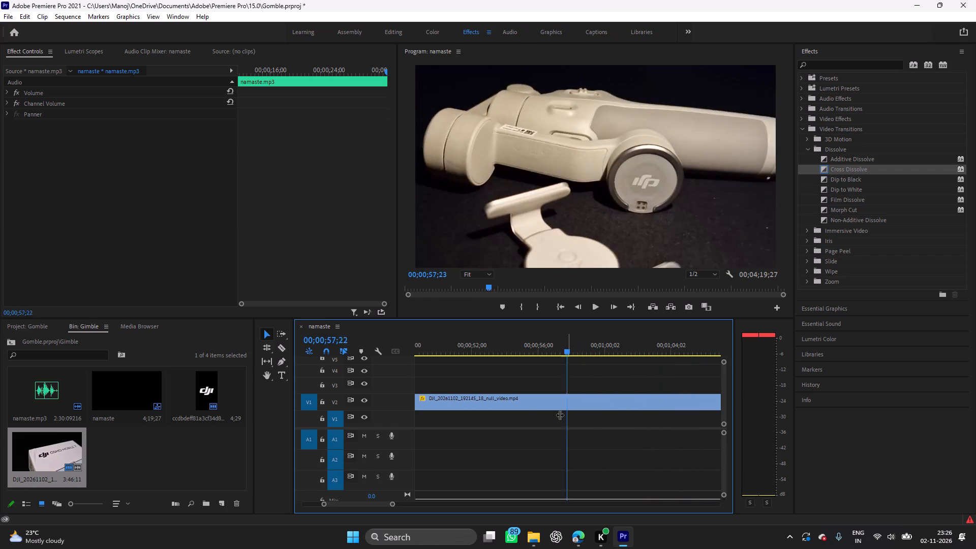
left_click_drag(560, 415, 463, 421)
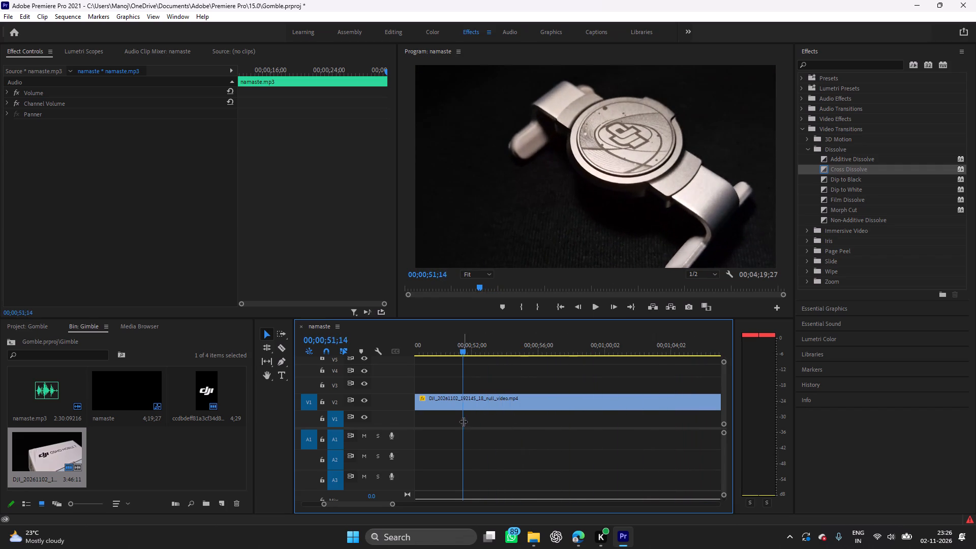
left_click_drag(463, 421, 375, 438)
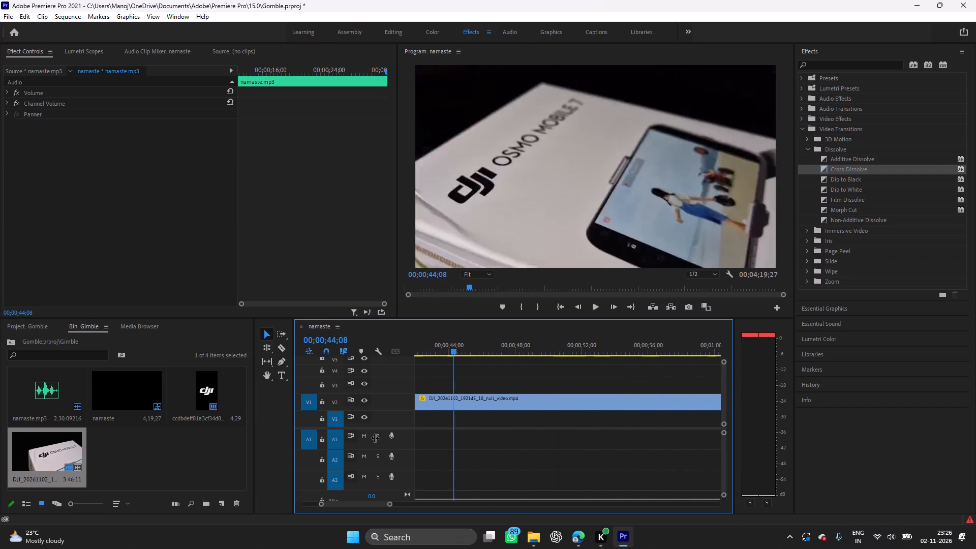
left_click_drag(375, 438, 380, 437)
Play the DJI clip in short stretches from about 00;00;40 to 00;00;48;05 to locate the change from box to clamp shot.
key("space")
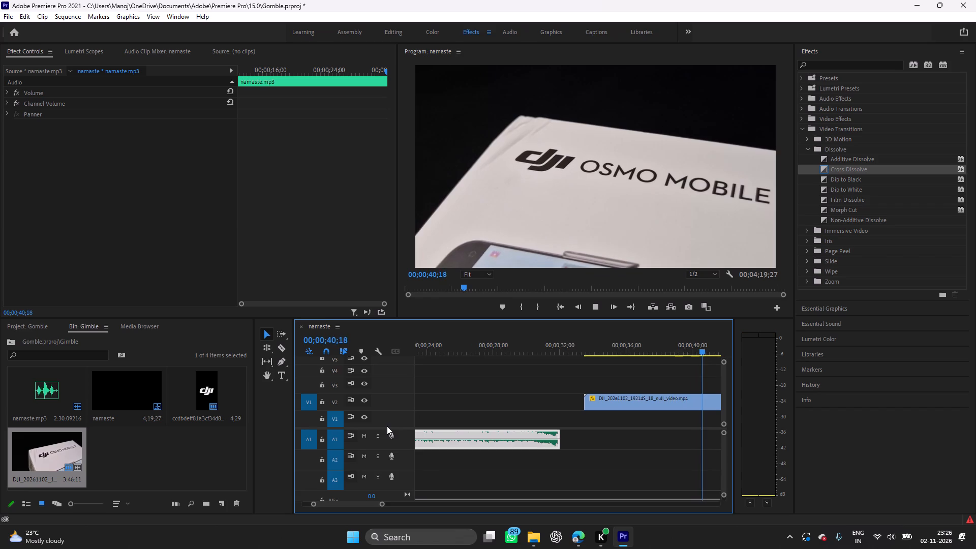
key("space")
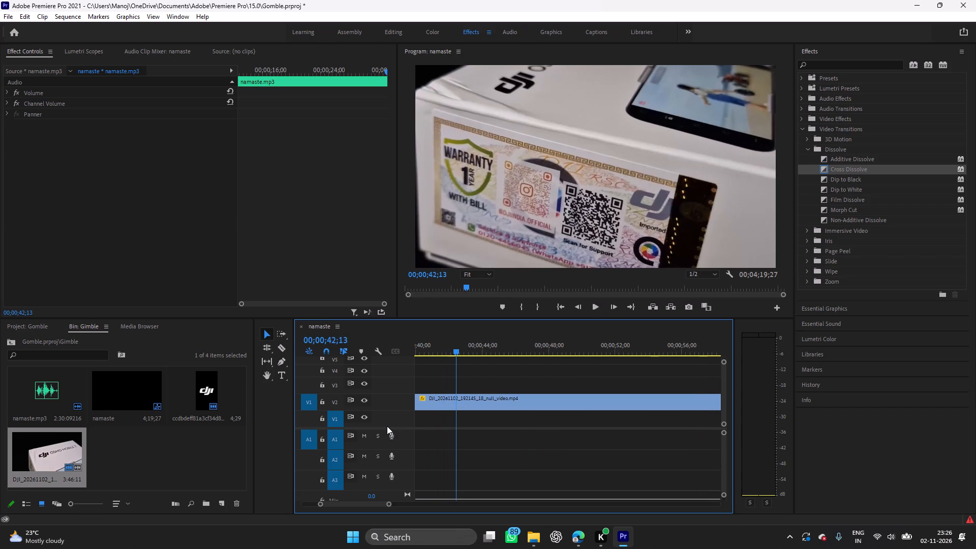
key("space")
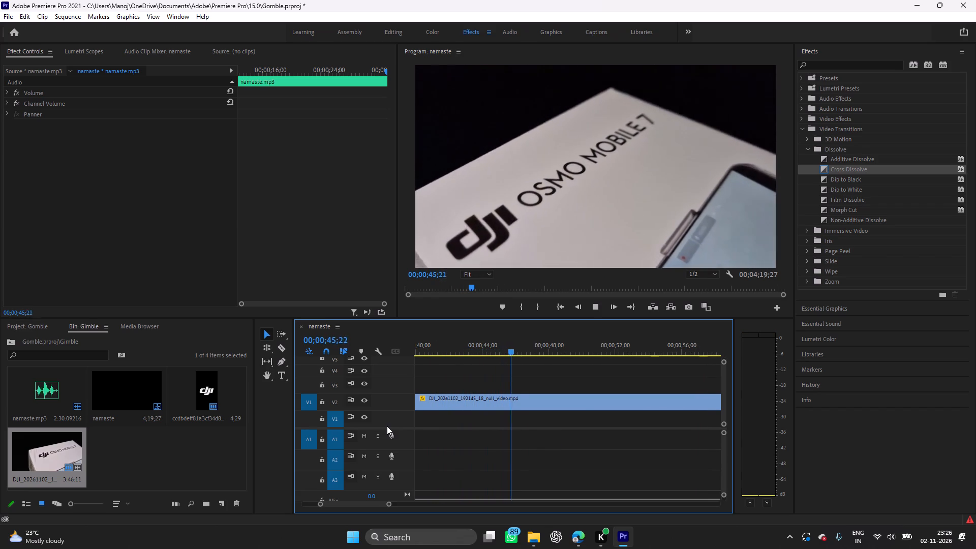
key("space")
key("space")
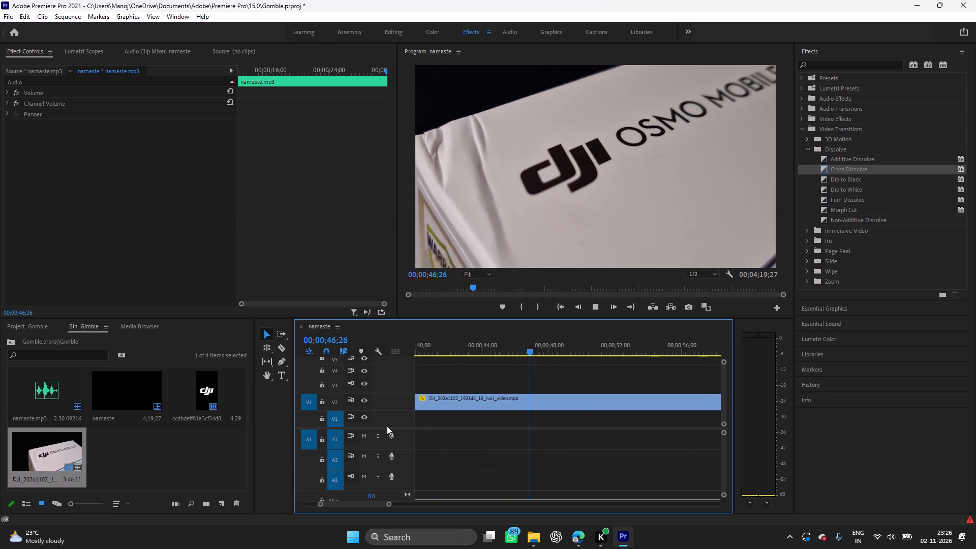
key("space")
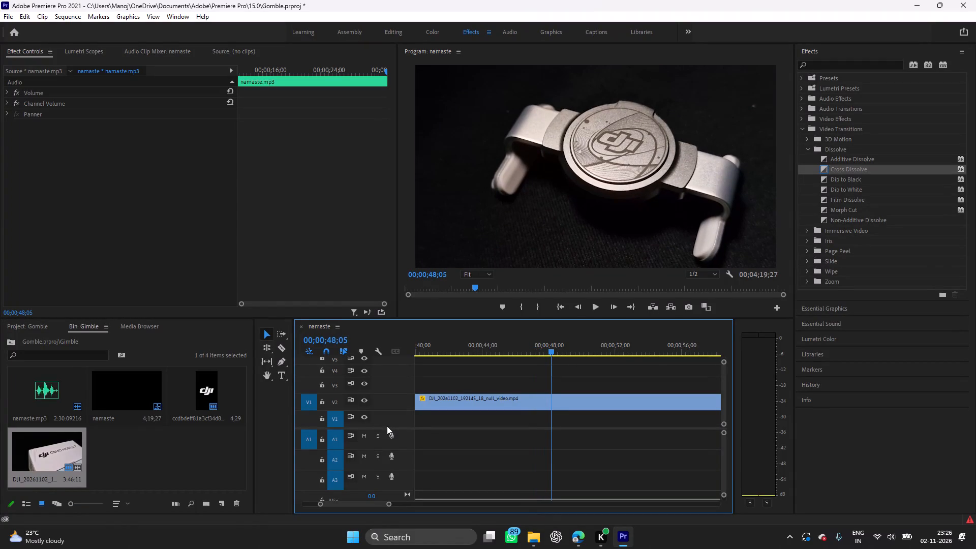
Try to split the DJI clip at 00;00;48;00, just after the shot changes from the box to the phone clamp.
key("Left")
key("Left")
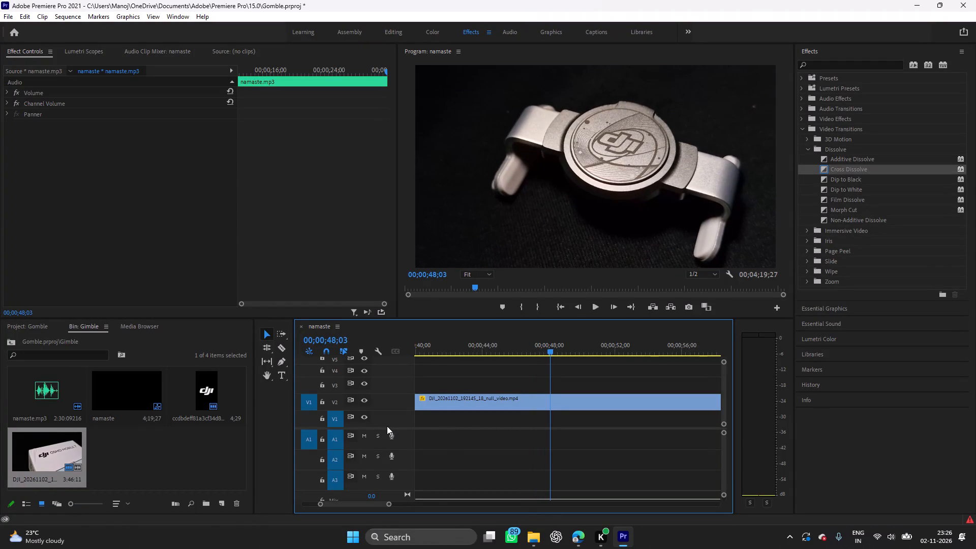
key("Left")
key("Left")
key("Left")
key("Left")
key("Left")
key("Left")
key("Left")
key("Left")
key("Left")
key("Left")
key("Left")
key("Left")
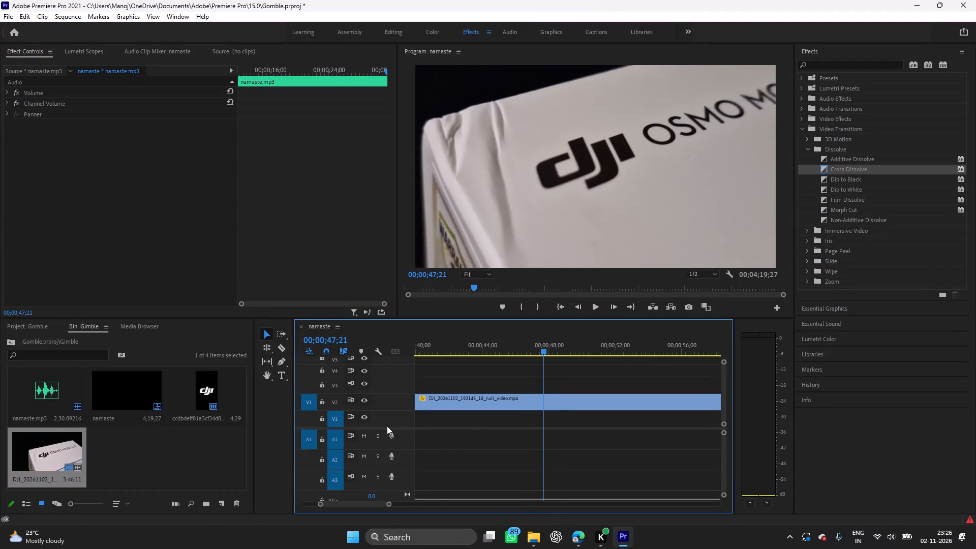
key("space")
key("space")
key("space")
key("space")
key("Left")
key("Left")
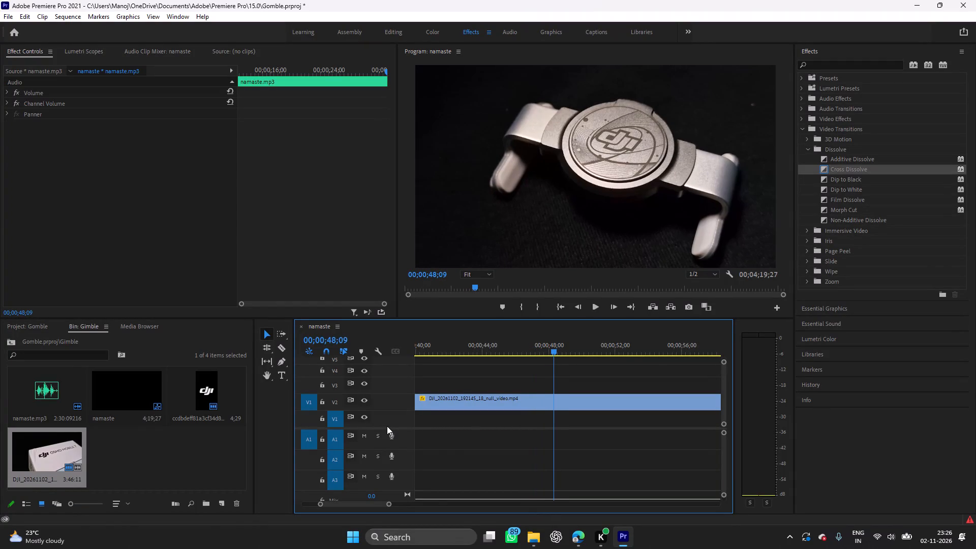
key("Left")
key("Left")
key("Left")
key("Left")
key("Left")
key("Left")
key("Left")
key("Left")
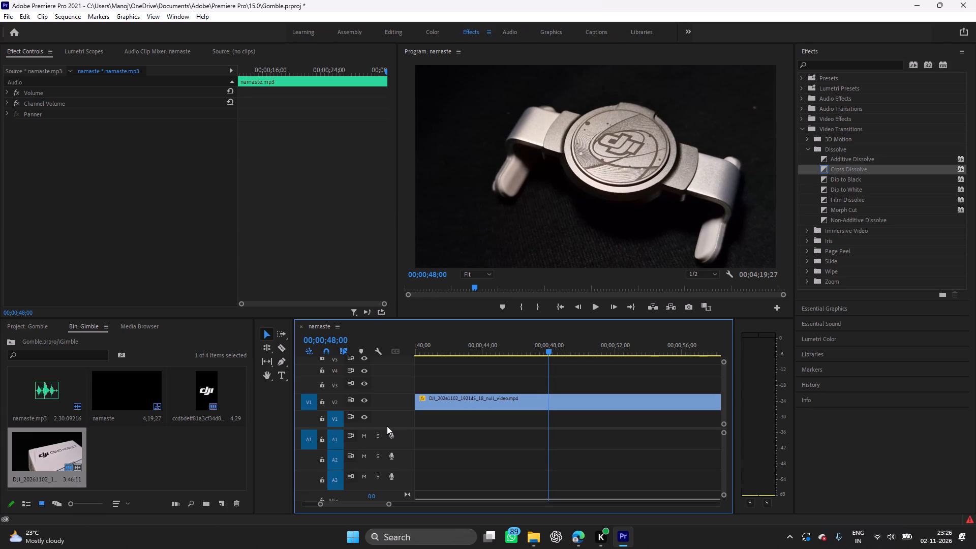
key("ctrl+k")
Play the DJI clip briefly from 00;00;48;00 to 00;00;48;23 to check the footage after the intended cut.
key("space")
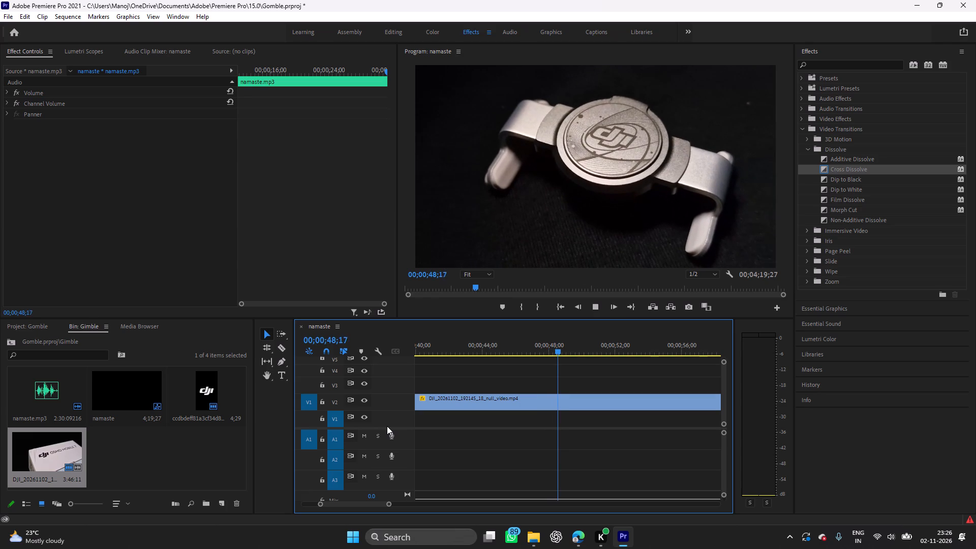
key("space")
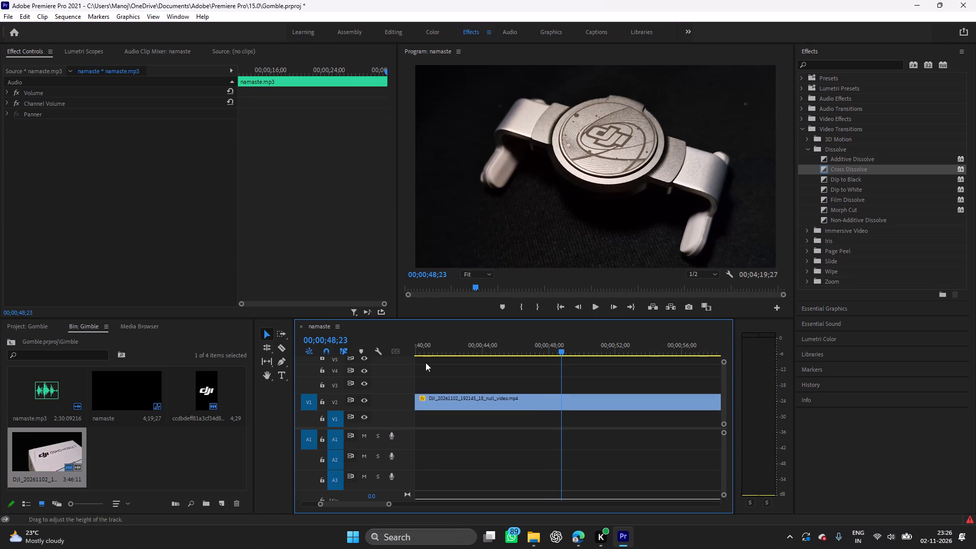
left_click(559, 371)
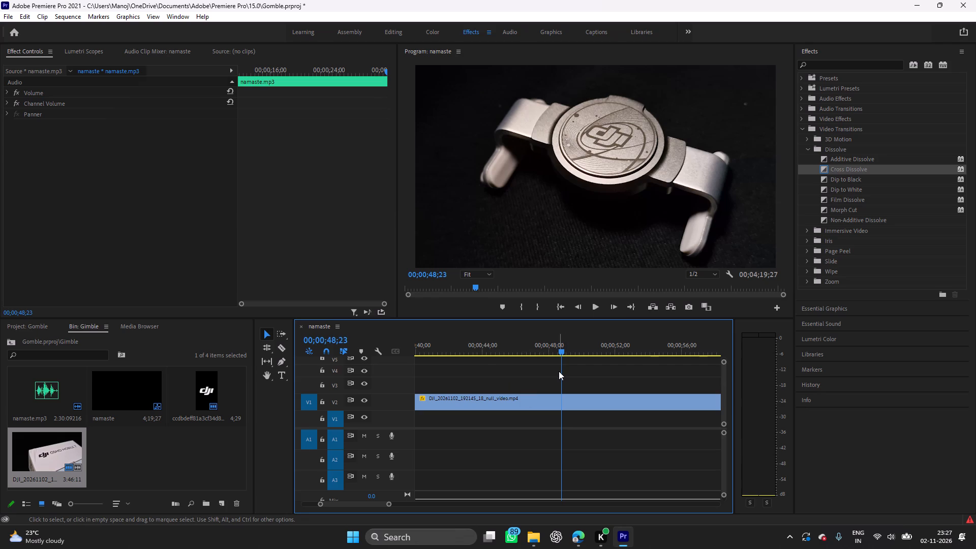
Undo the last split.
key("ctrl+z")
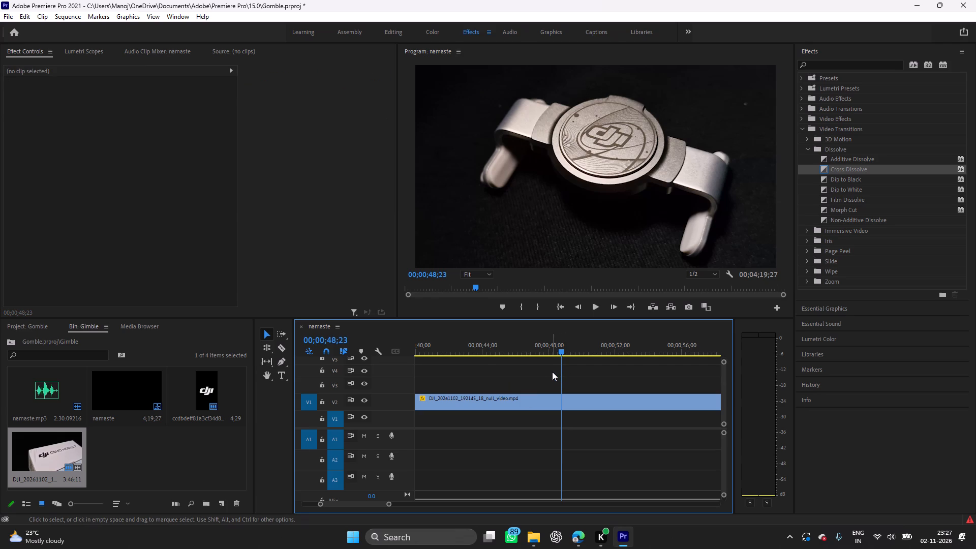
Split the DJI clip on V2 at 00;00;47;29, at the start of the phone clamp shot.
left_click_drag(560, 373, 541, 378)
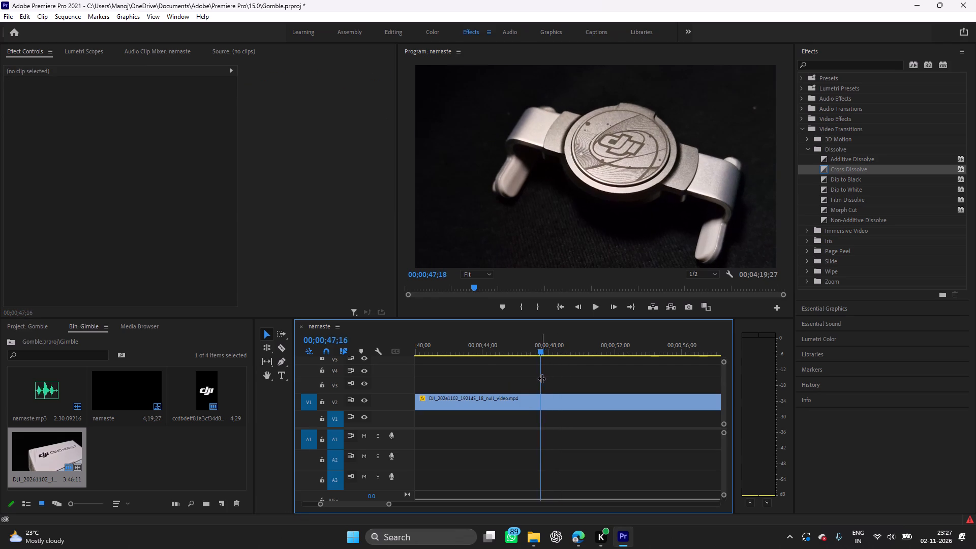
left_click_drag(541, 378, 548, 376)
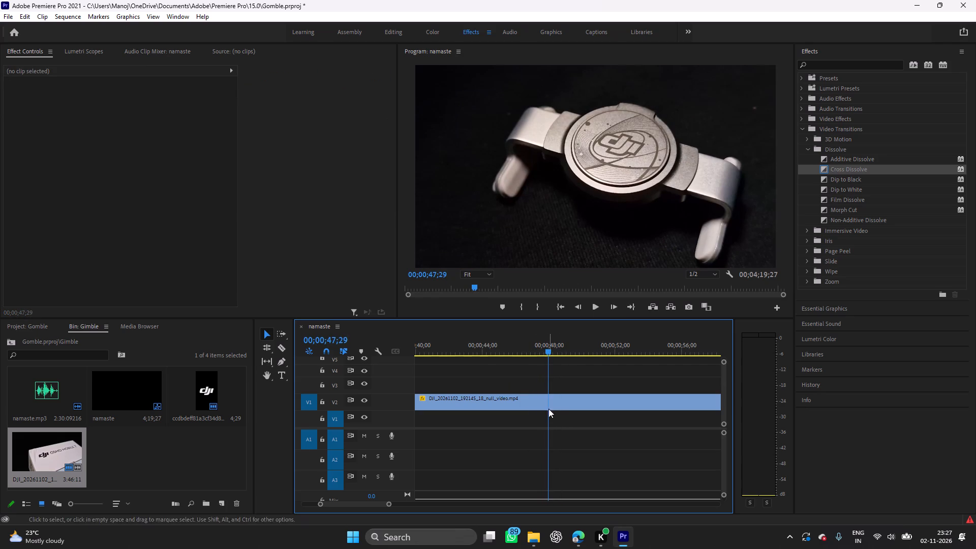
left_click(548, 399)
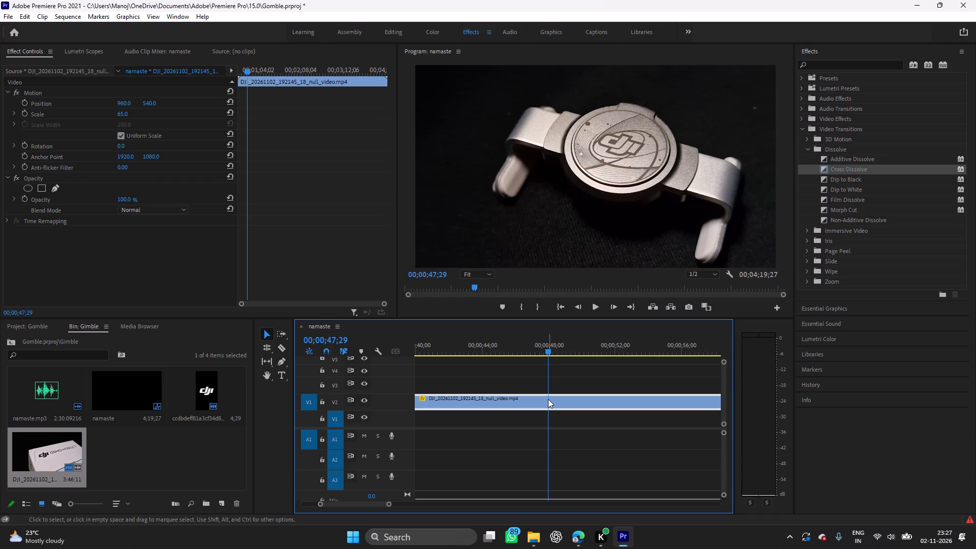
key("ctrl+k")
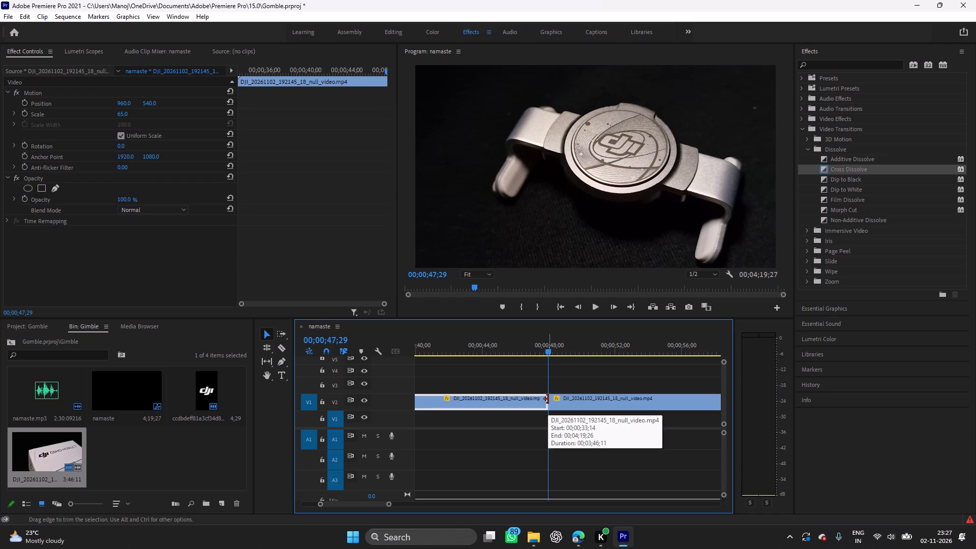
Split the DJI clip at 00;00;56;19, where the phone clamp shot gives way to the gimbal lying on its side.
key("space")
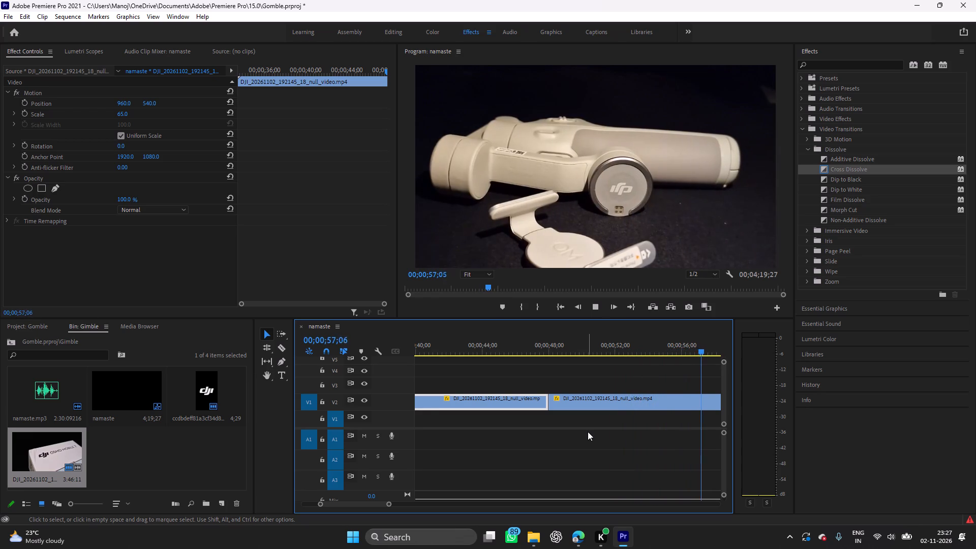
key("space")
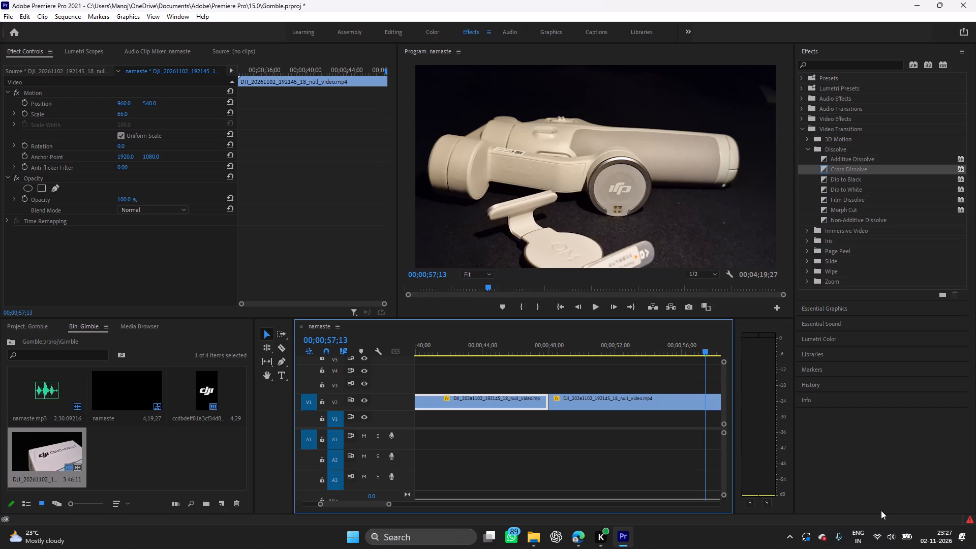
left_click(875, 534)
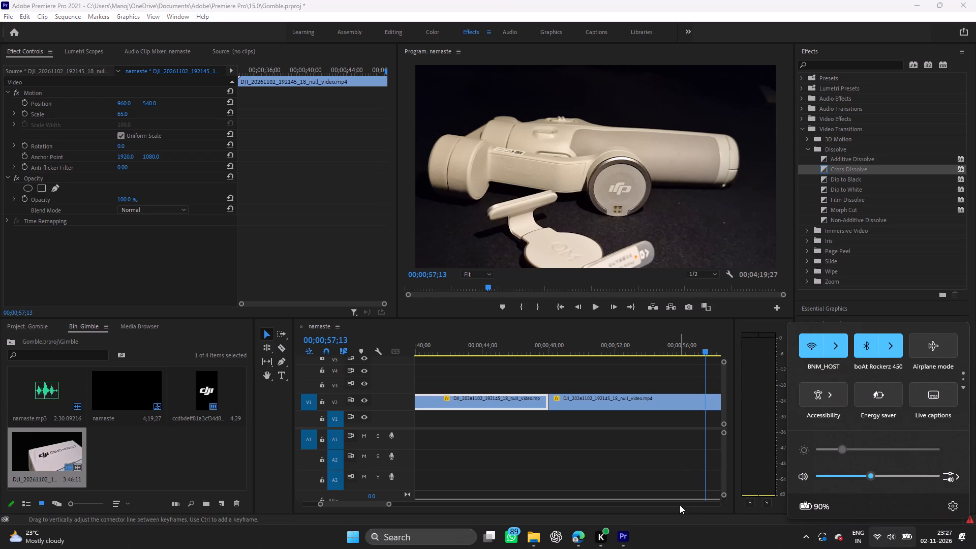
left_click(692, 534)
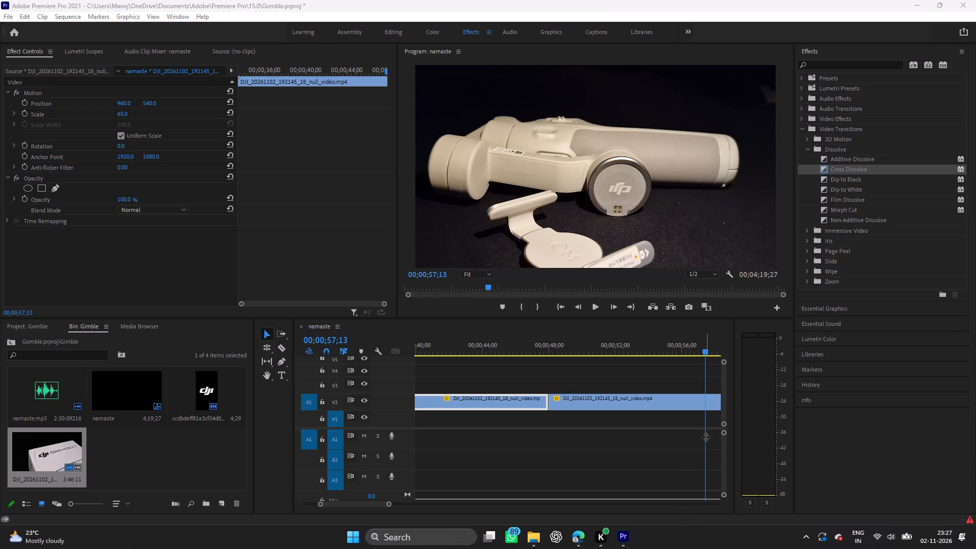
left_click_drag(706, 437, 687, 441)
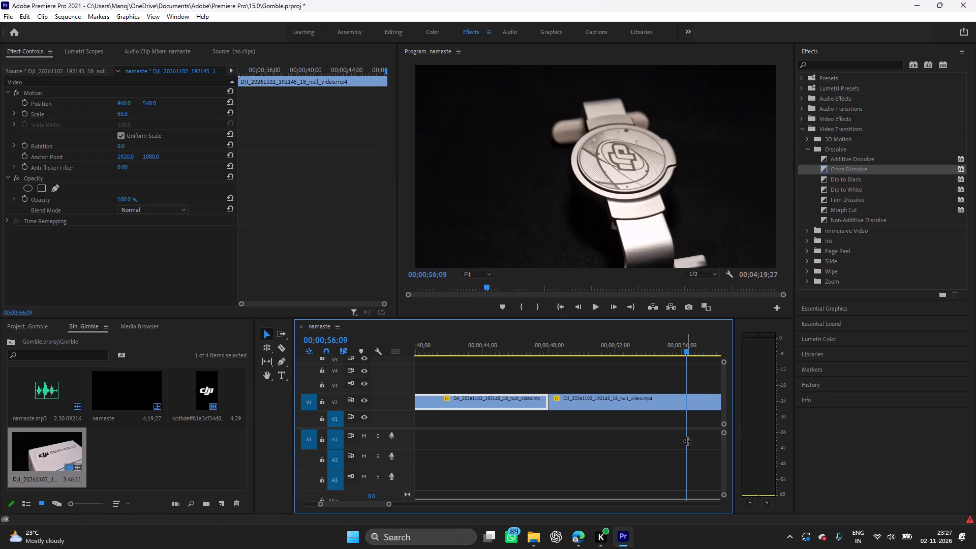
left_click_drag(687, 441, 689, 444)
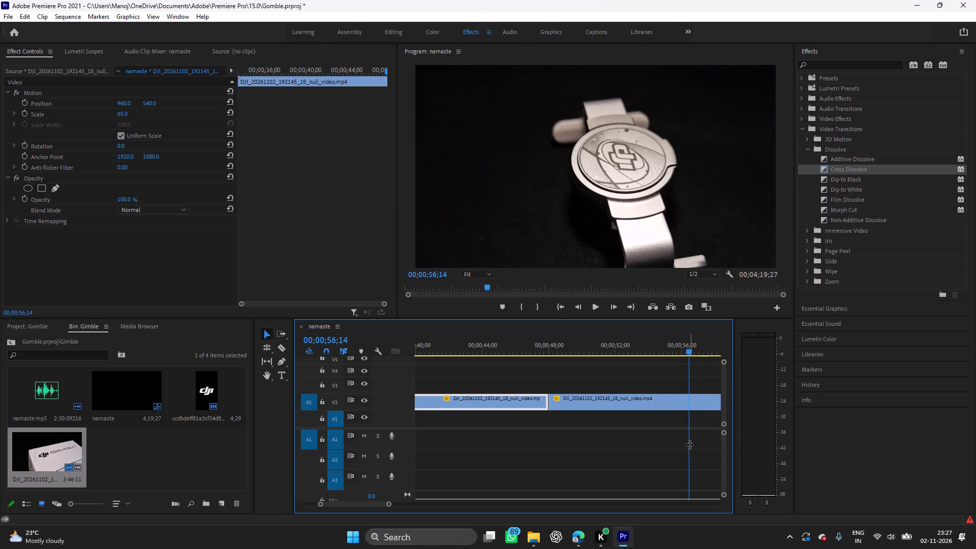
left_click_drag(689, 444, 695, 444)
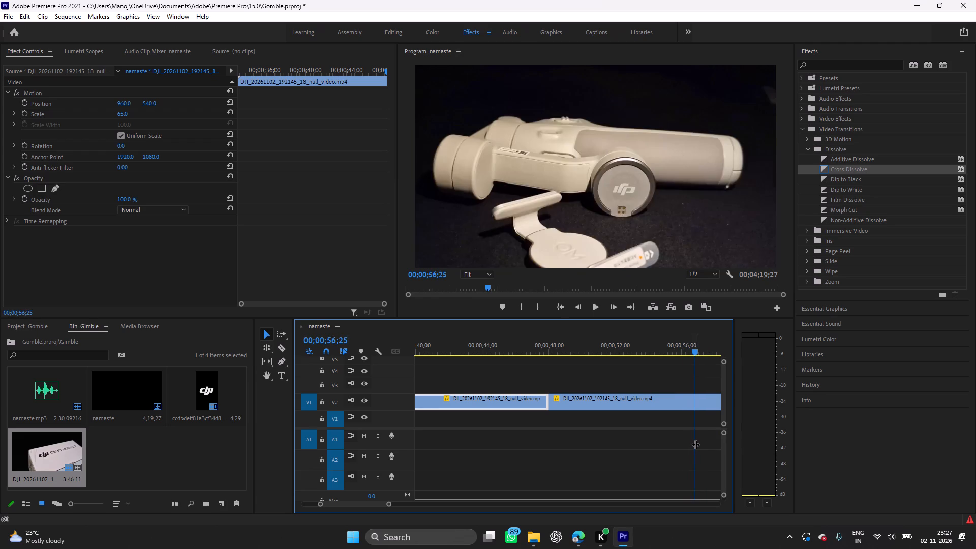
left_click_drag(695, 444, 692, 444)
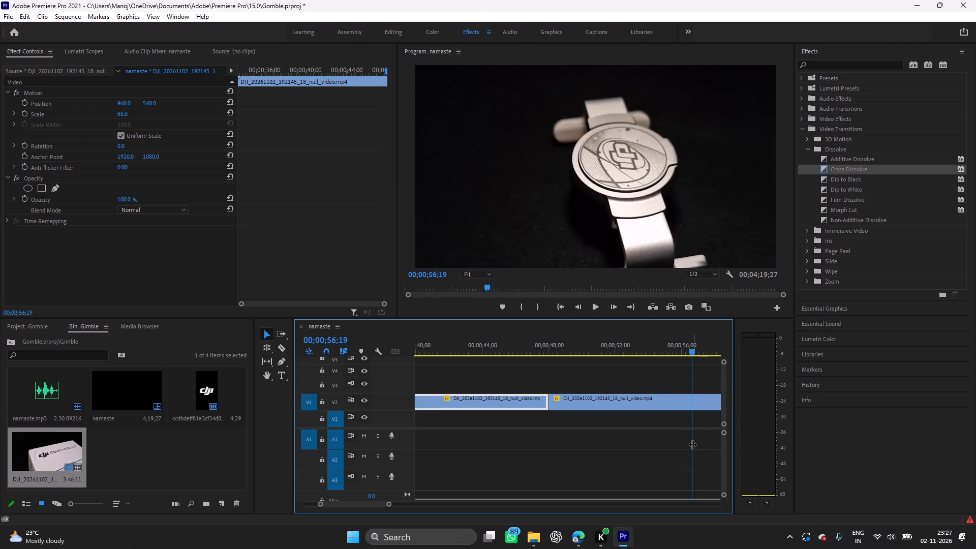
left_click(670, 403)
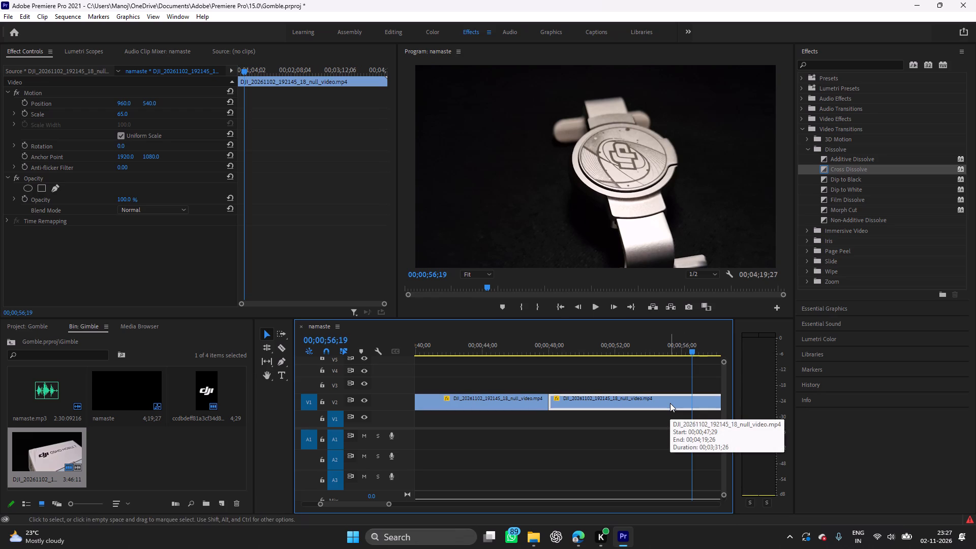
key("ctrl+k")
Play the DJI clip from 00;00;56;19 to 00;01;23;01 in stretches to examine the gimbal shots.
key("space")
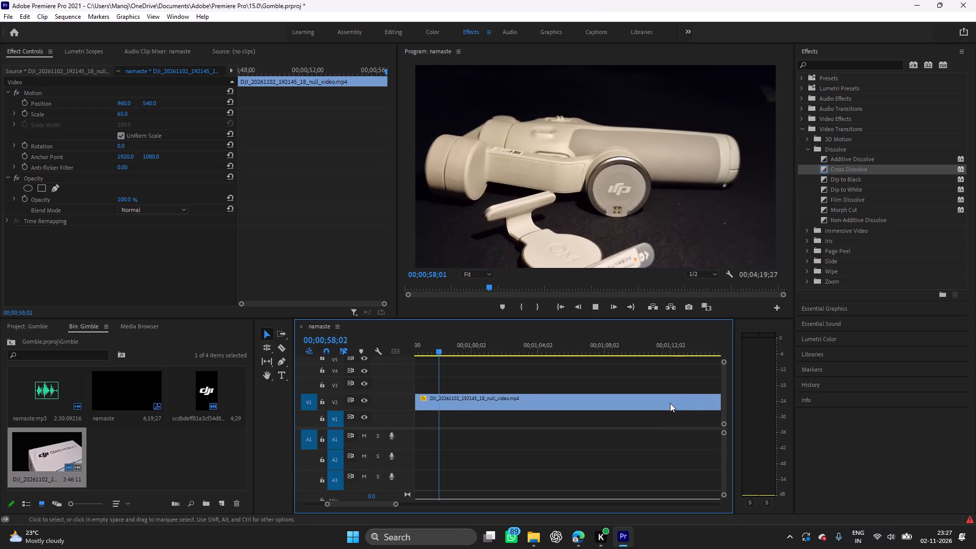
key("space")
key("space")
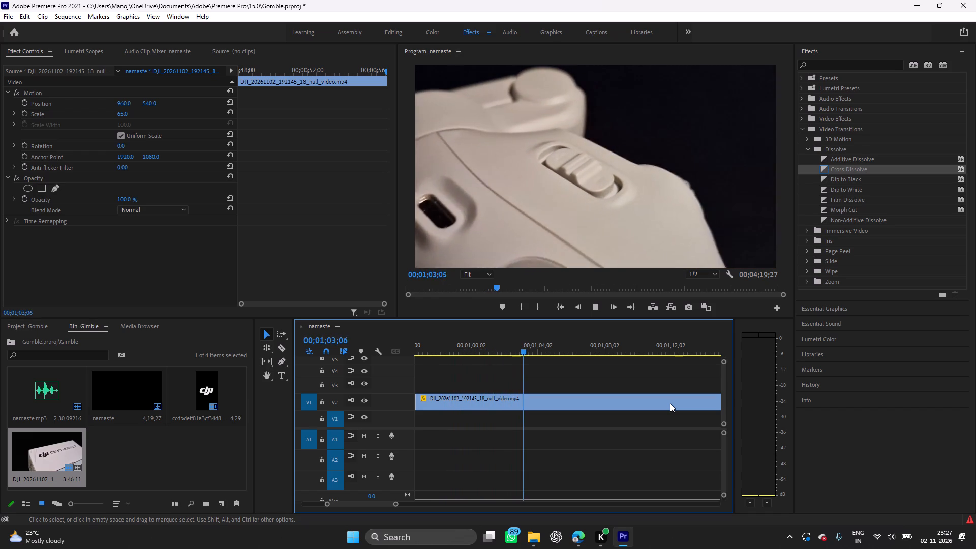
key("space")
key("space")
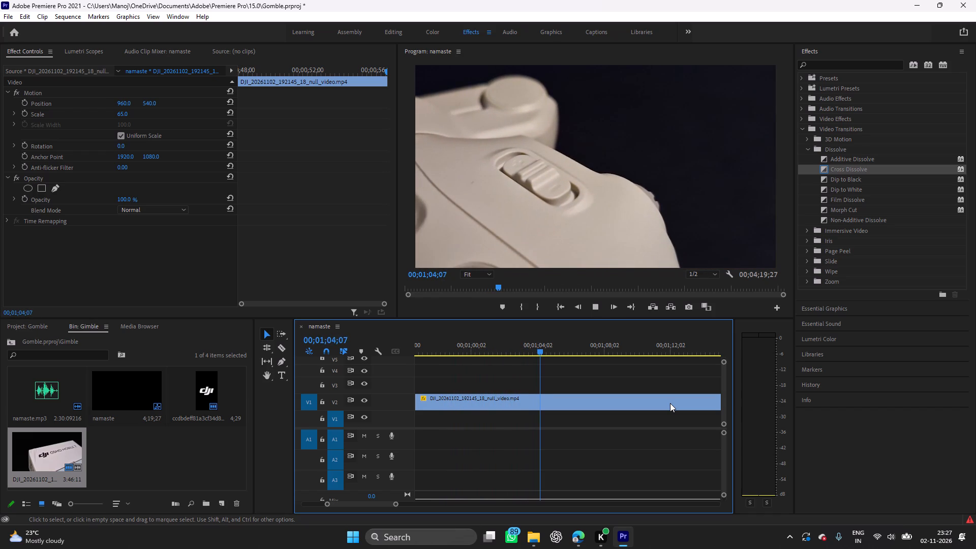
key("space")
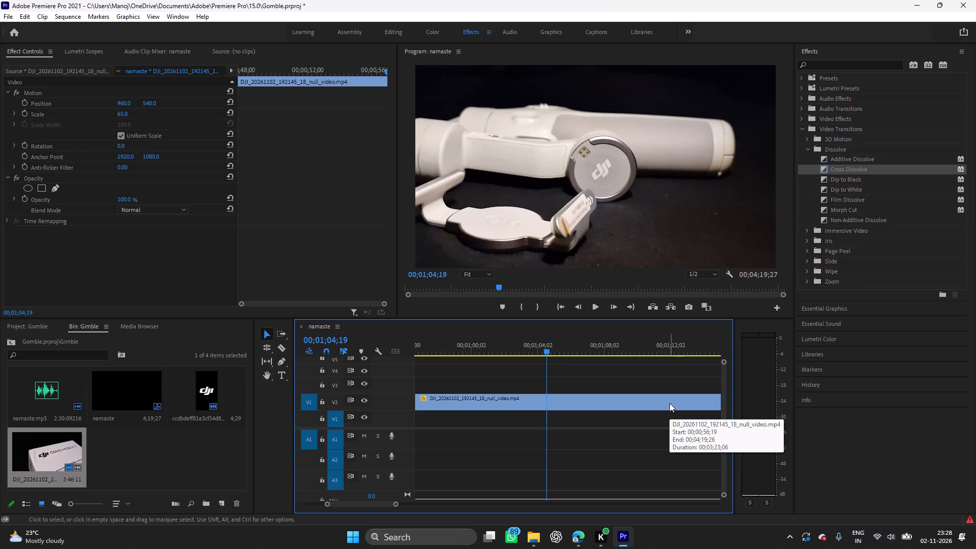
key("space")
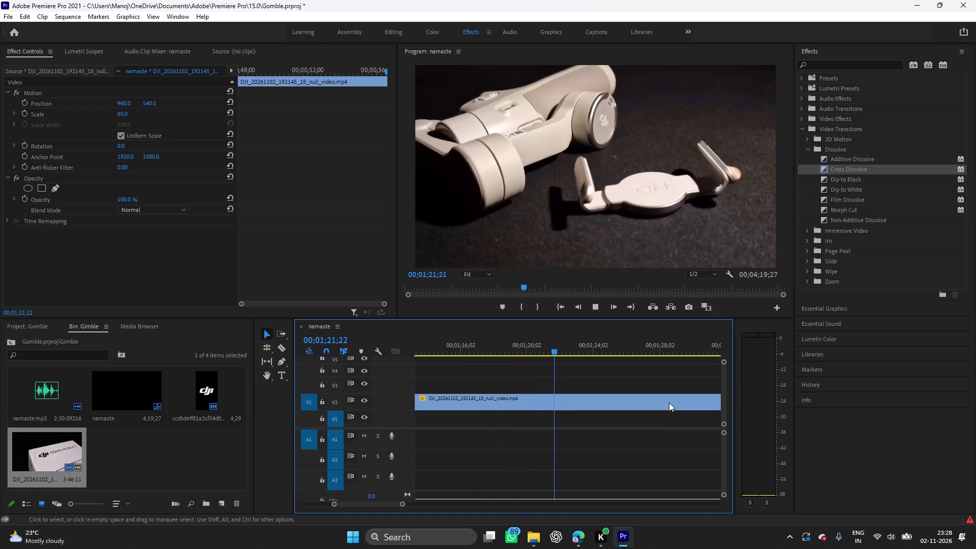
key("space")
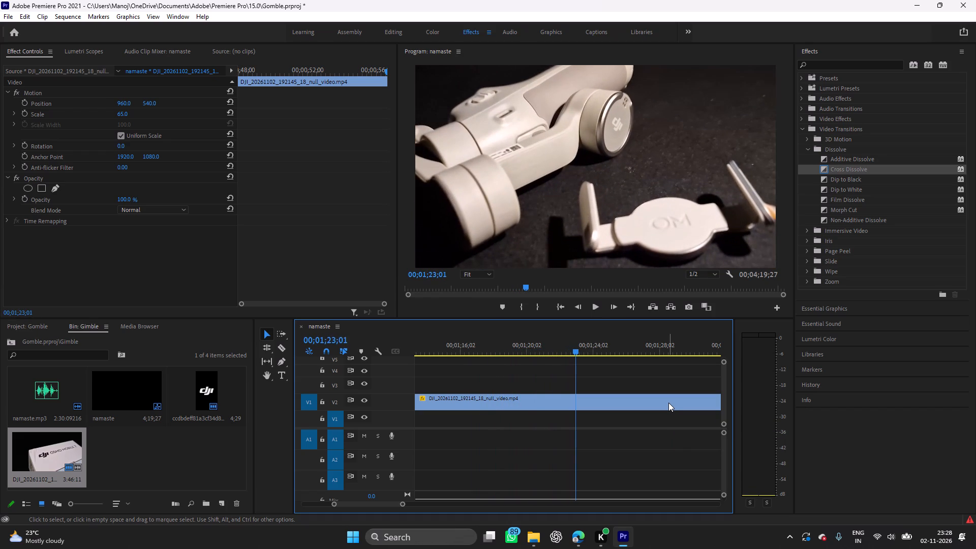
Split the DJI clip at 00;01;13;19 and ripple-delete the segment running from 00;00;56;19 to that cut.
left_click_drag(575, 371, 485, 382)
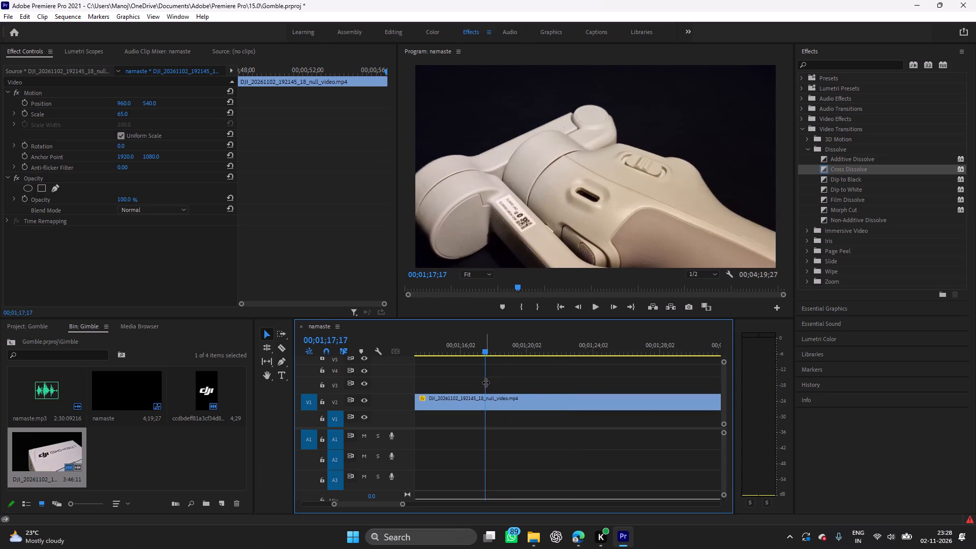
left_click_drag(485, 382, 418, 405)
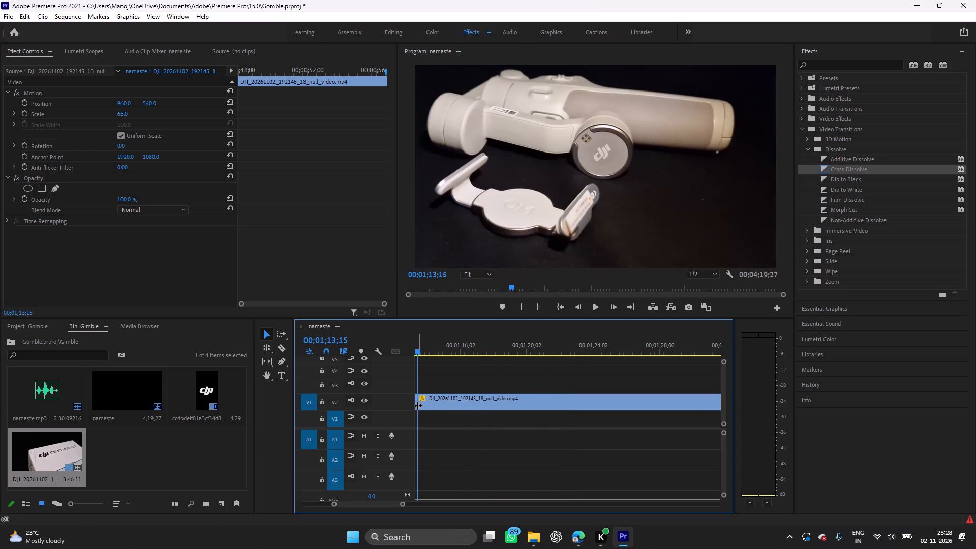
left_click_drag(418, 405, 409, 408)
key("space")
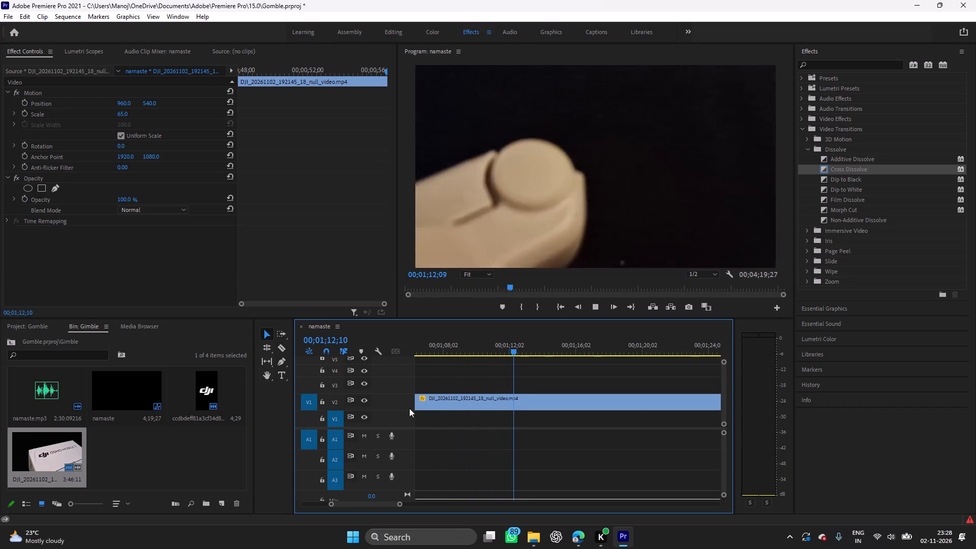
key("space")
key("space")
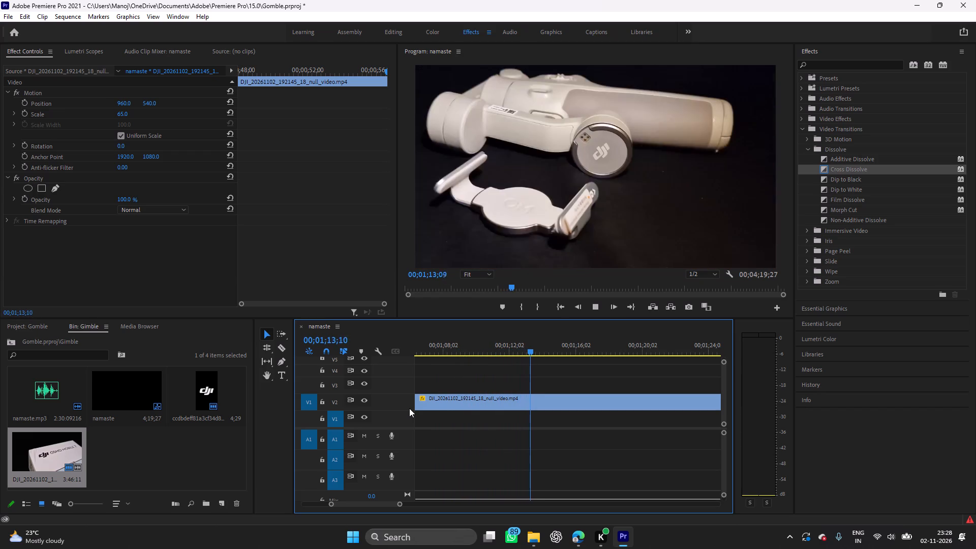
key("space")
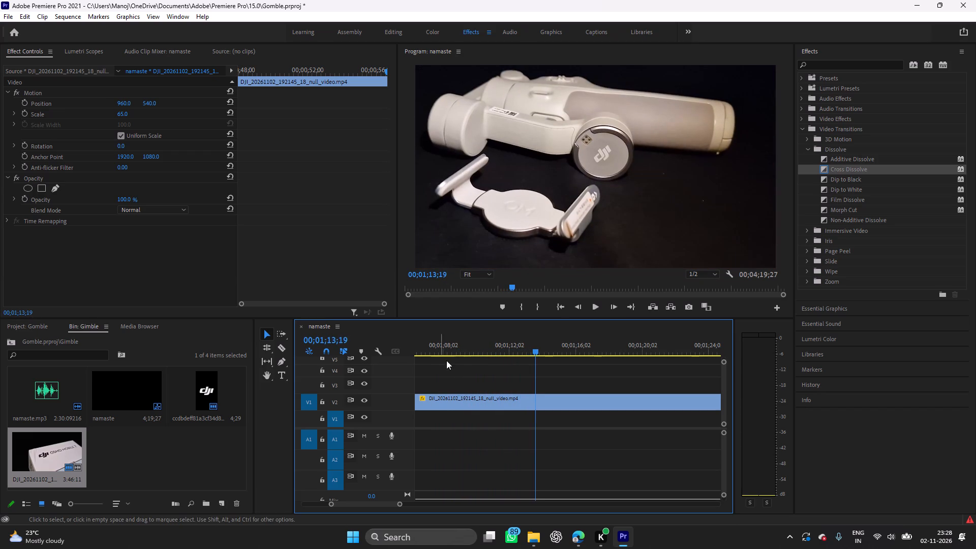
left_click(471, 398)
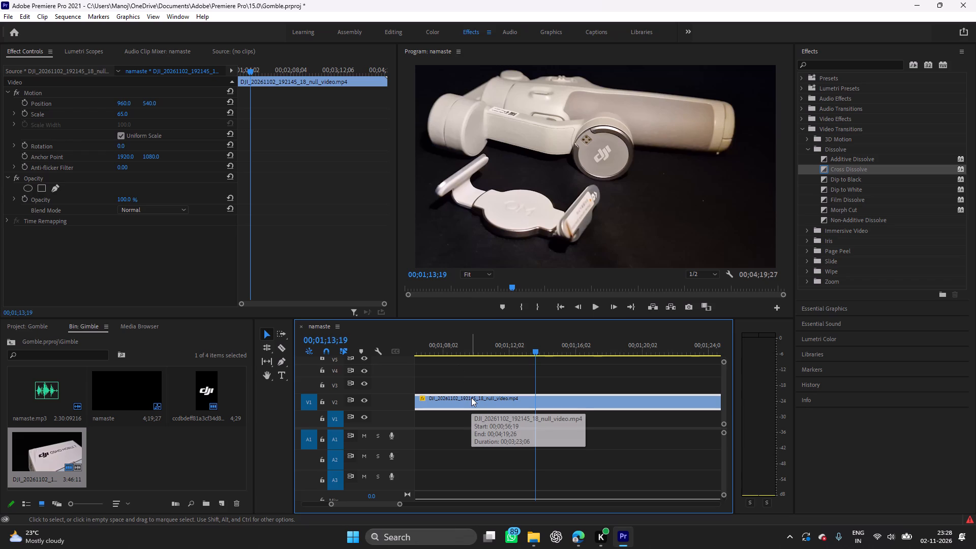
key("ctrl+k")
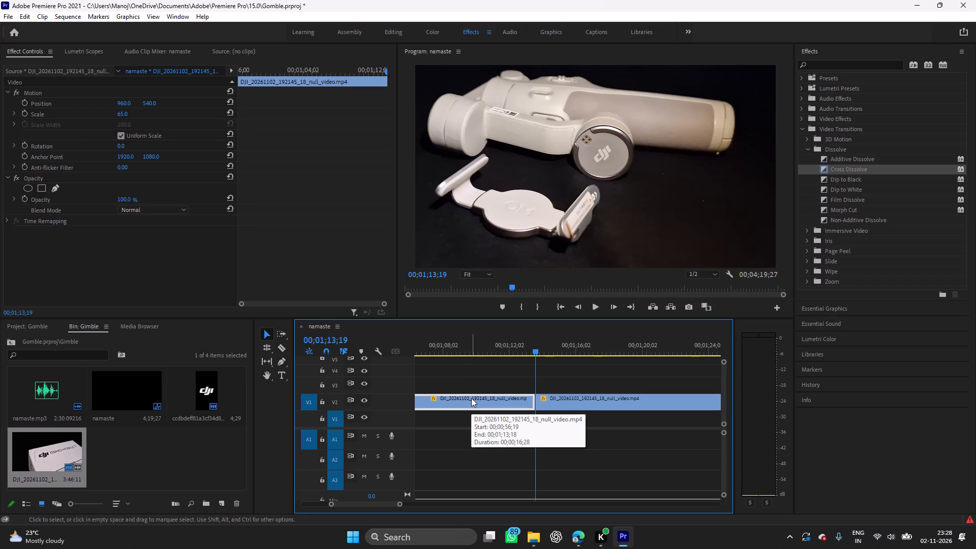
key("shift+Delete")
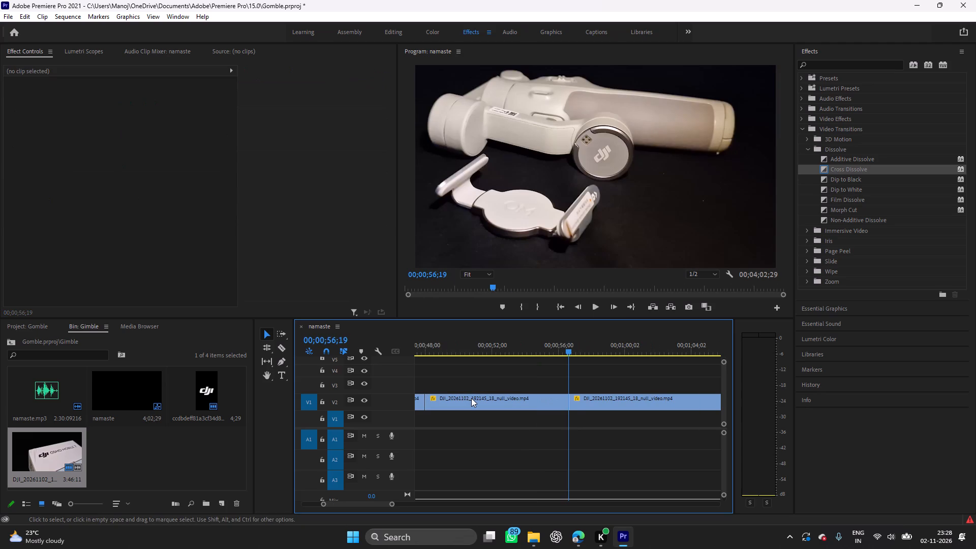
Split the DJI clip at 00;01;11;19 and ripple-delete the segment running from 00;00;56;19 to that cut.
key("space")
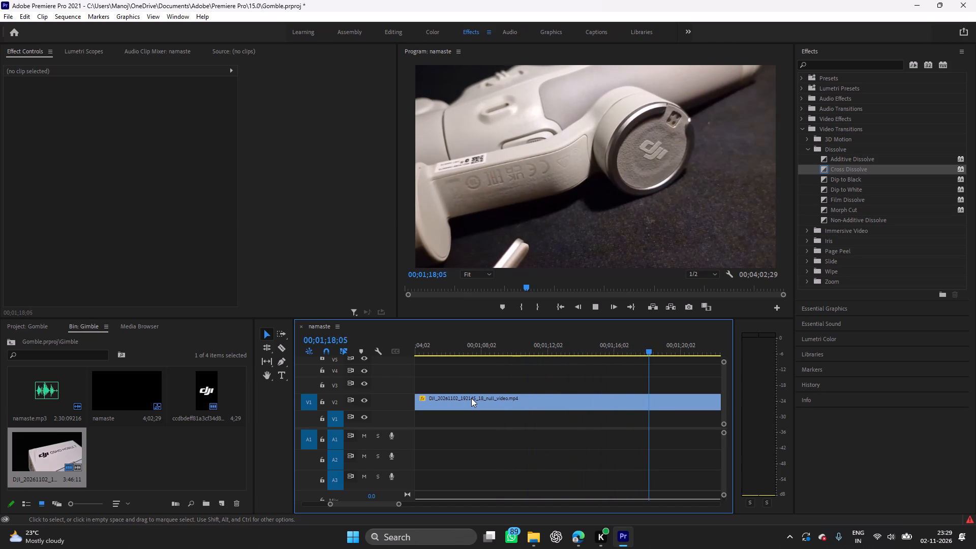
key("space")
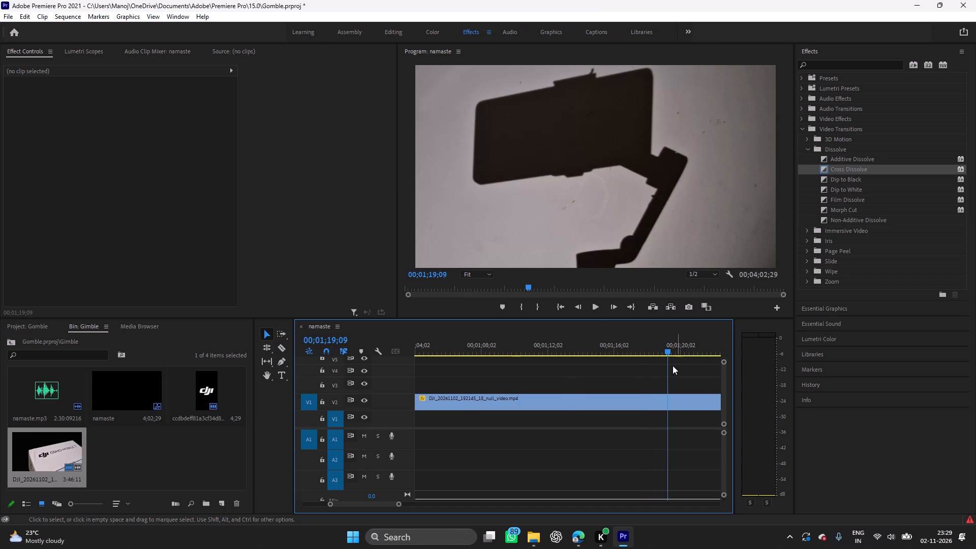
left_click_drag(666, 367, 542, 382)
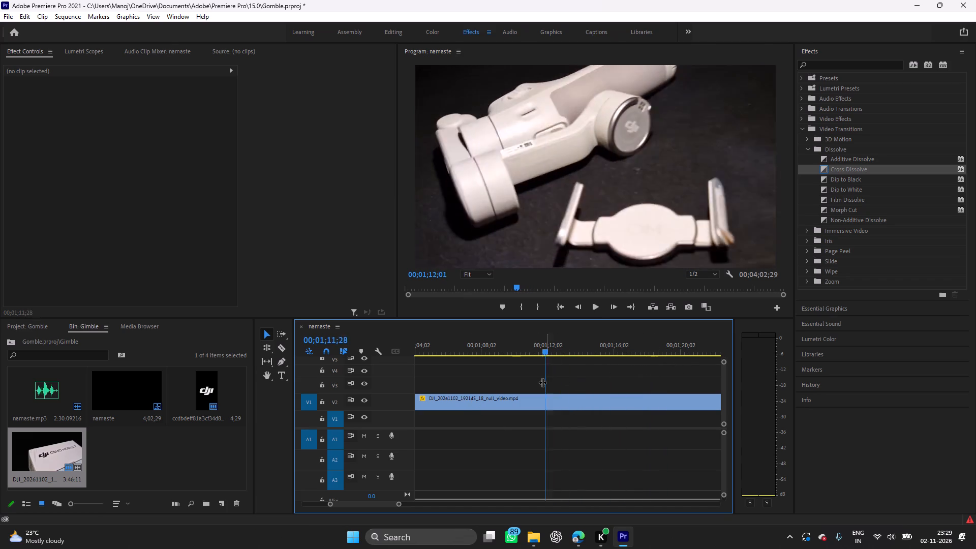
left_click_drag(542, 382, 530, 384)
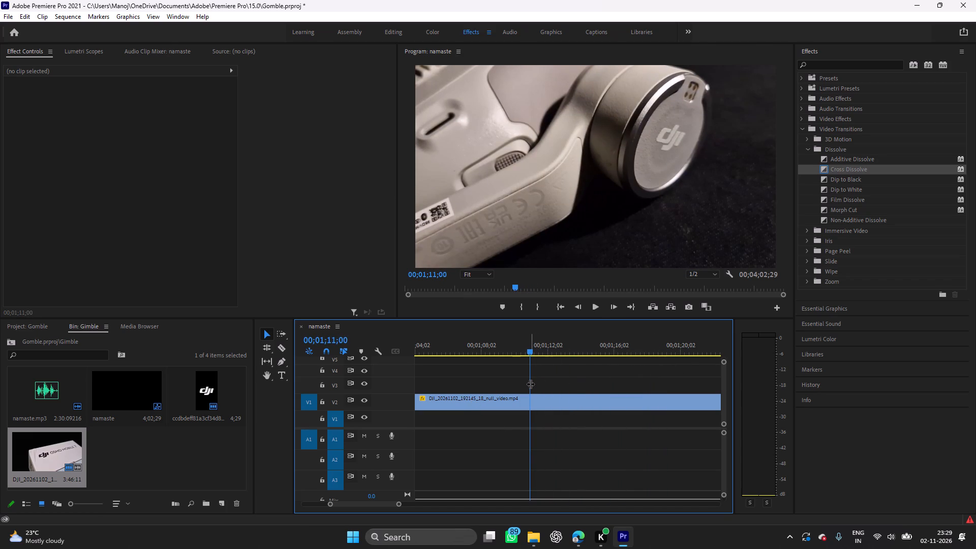
left_click_drag(530, 384, 535, 385)
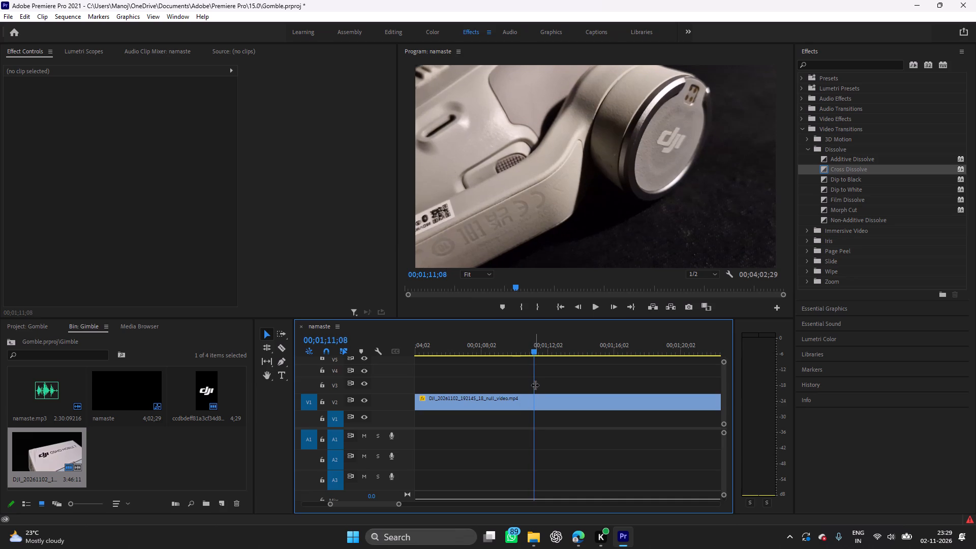
left_click_drag(535, 385, 539, 387)
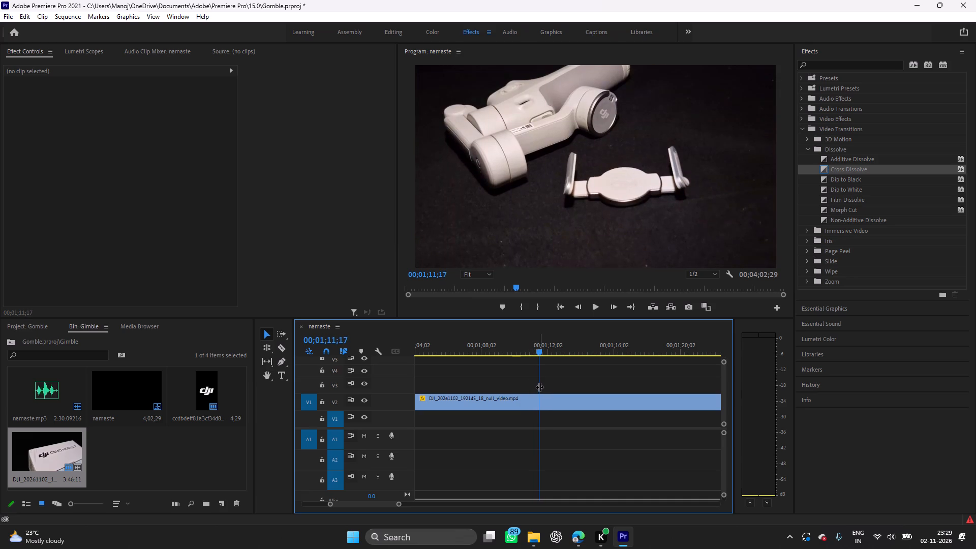
left_click_drag(539, 387, 540, 387)
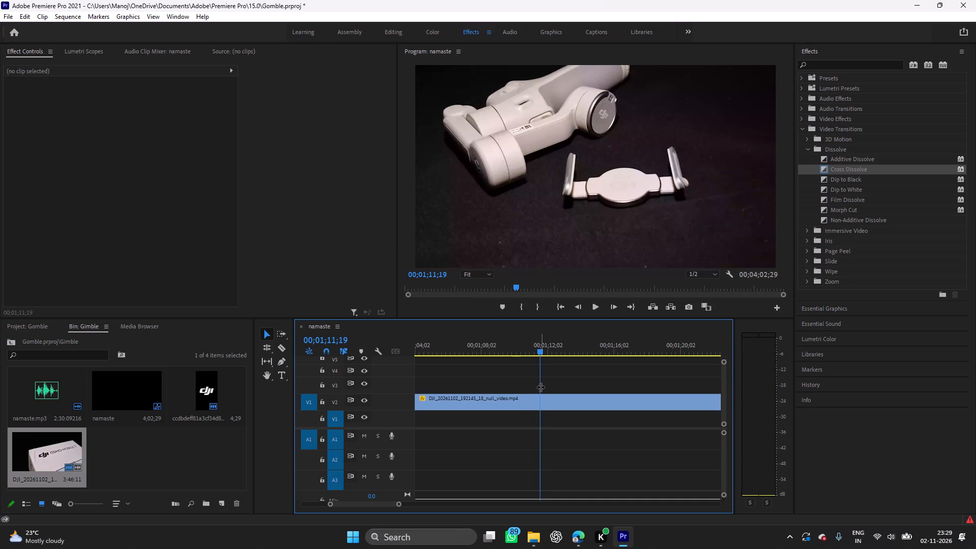
left_click(537, 393)
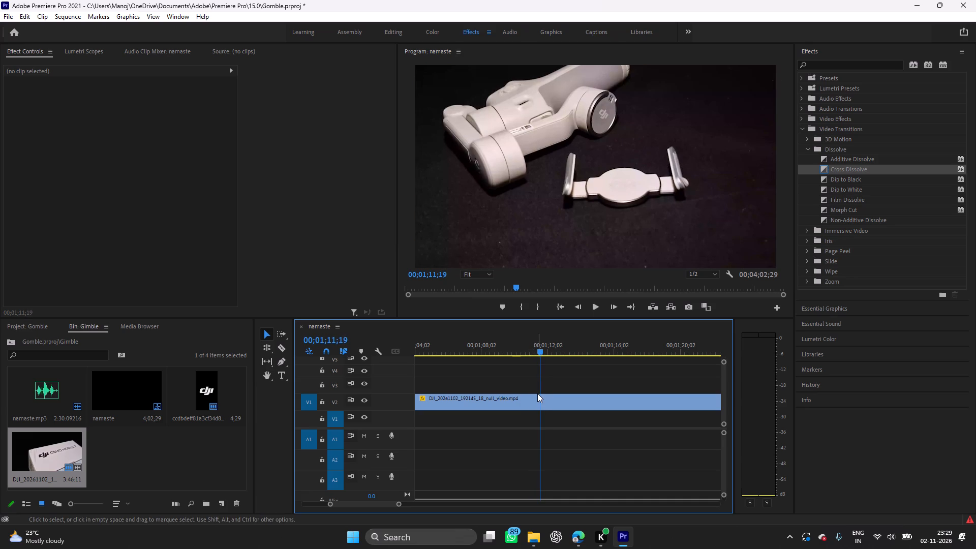
left_click(556, 400)
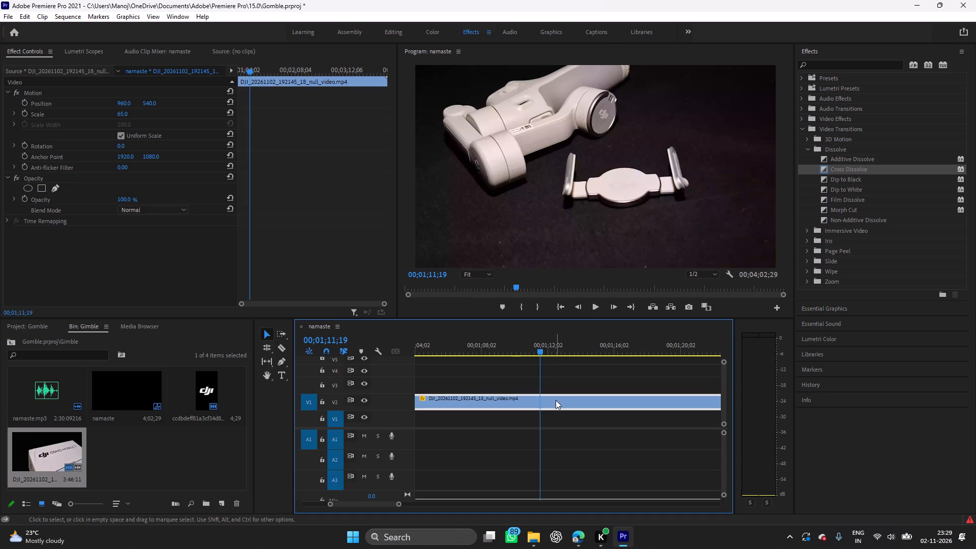
key("ctrl+k")
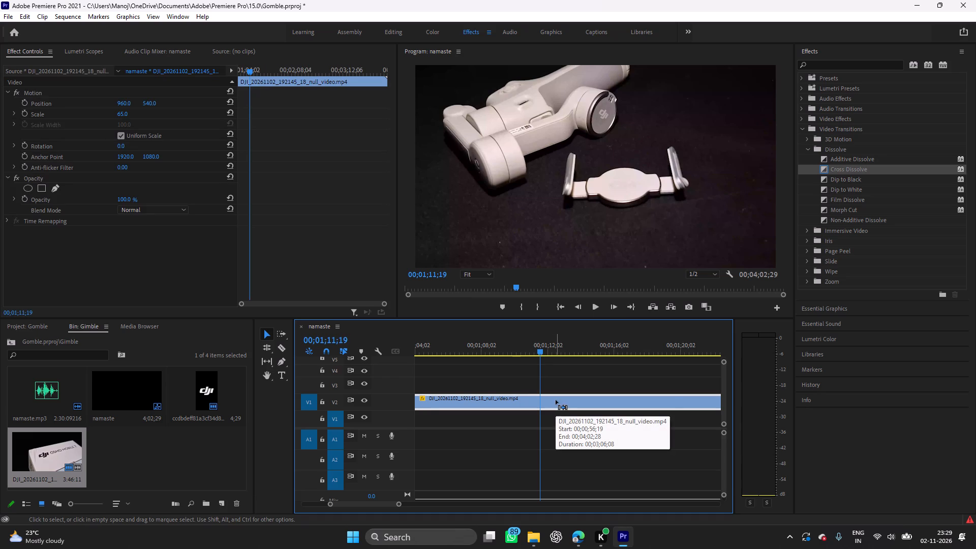
key("shift+Delete")
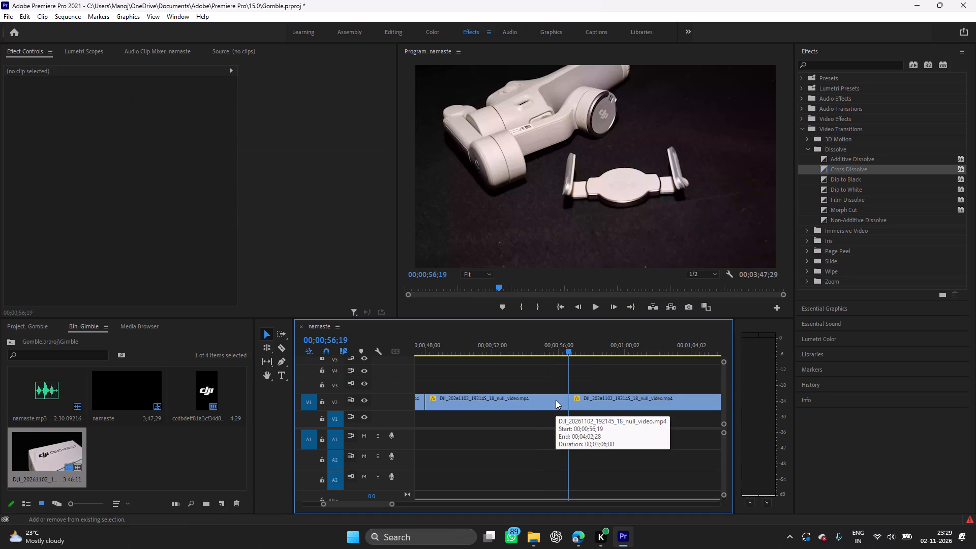
Split the DJI clip on V2 at 00;01;03;19, where the gimbal close-up gives way to the phone-and-gimbal silhouette.
key("space")
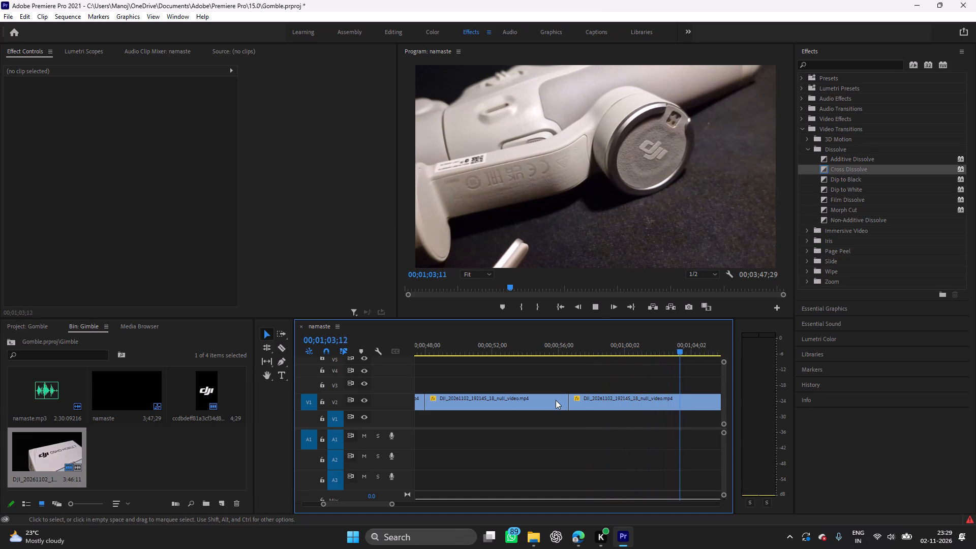
key("space")
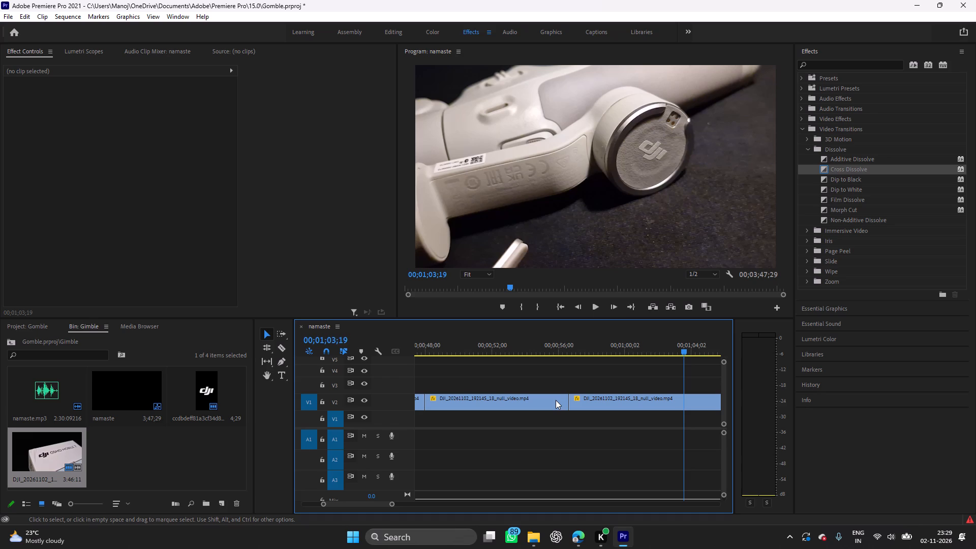
key("space")
key("space")
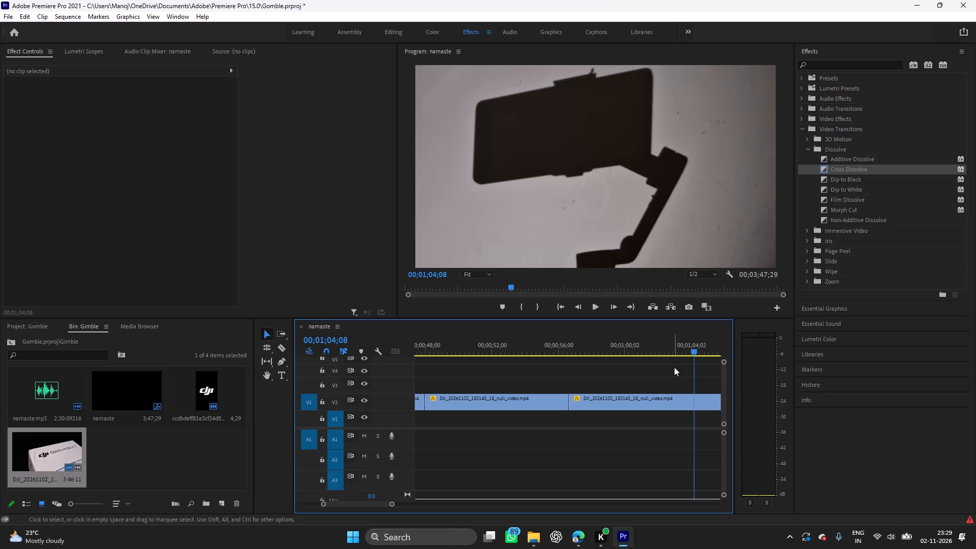
left_click_drag(693, 374, 675, 379)
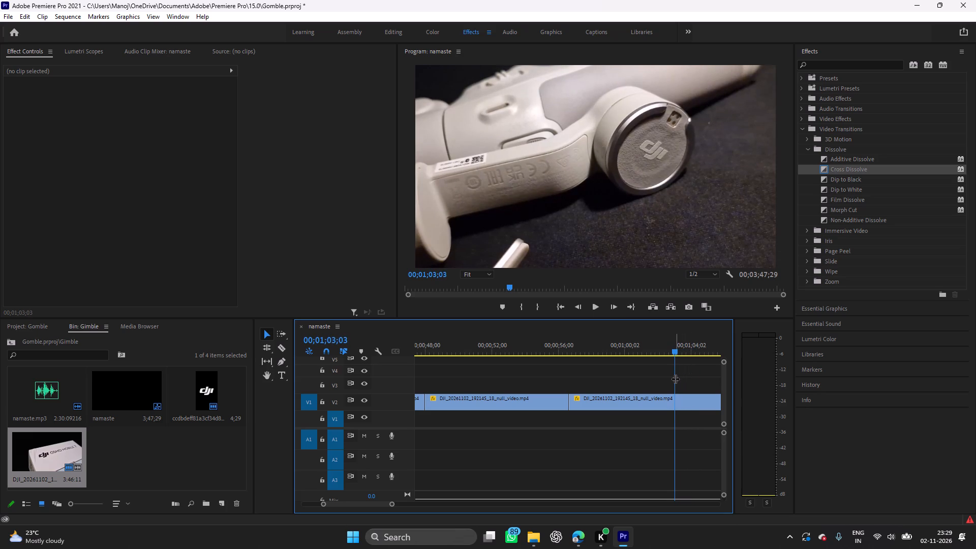
left_click_drag(675, 379, 687, 377)
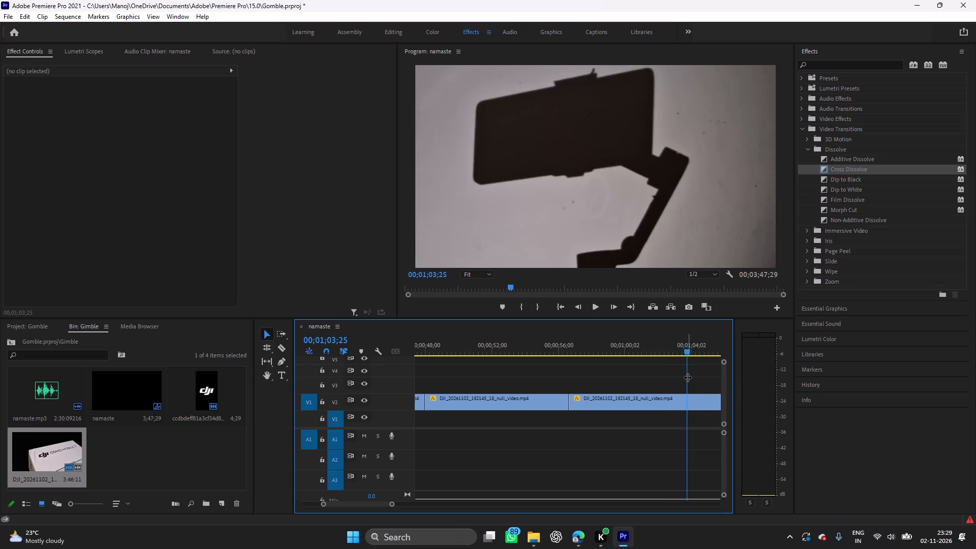
left_click_drag(687, 377, 684, 378)
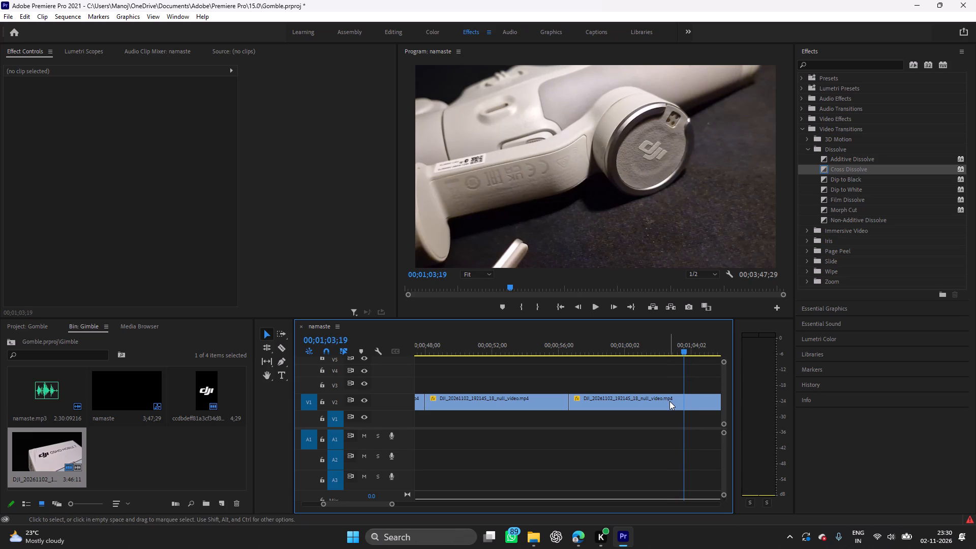
left_click(669, 401)
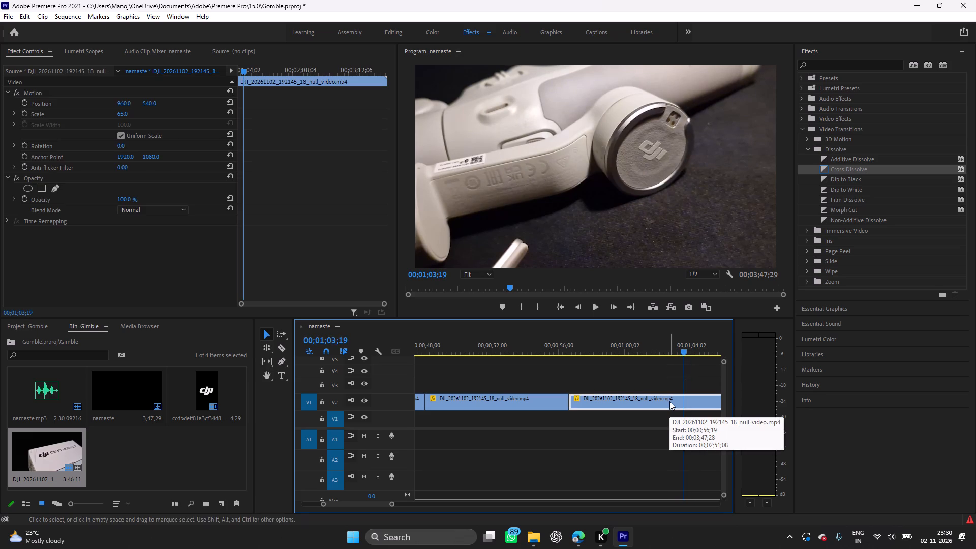
key("ctrl+k")
Split the DJI clip at 00;01;33;09, where the silhouette shot gives way to the gimbal's control panel.
key("space")
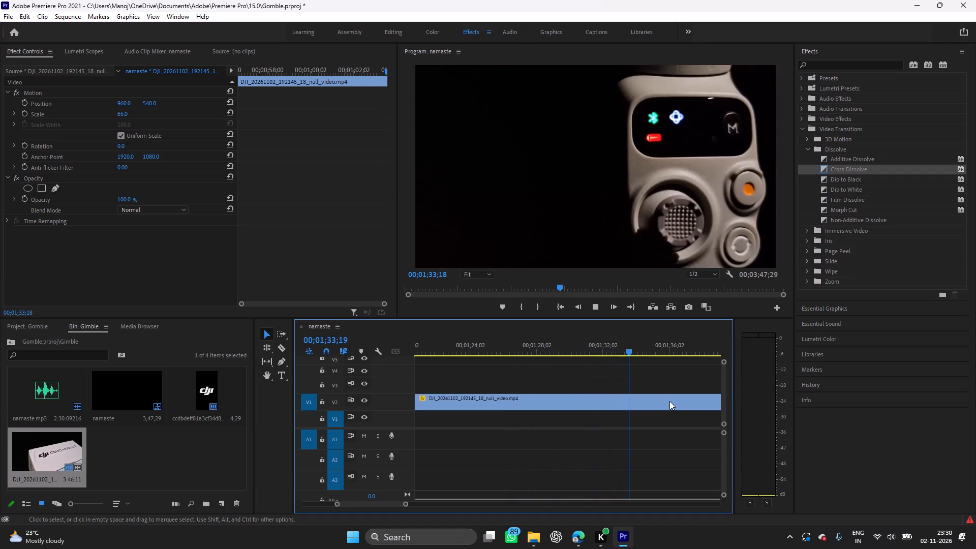
key("space")
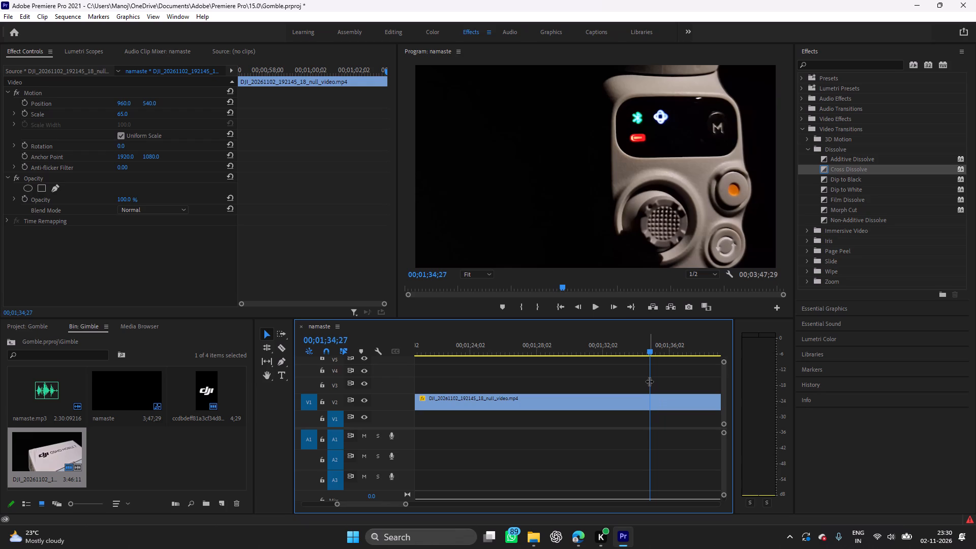
left_click_drag(649, 381, 633, 385)
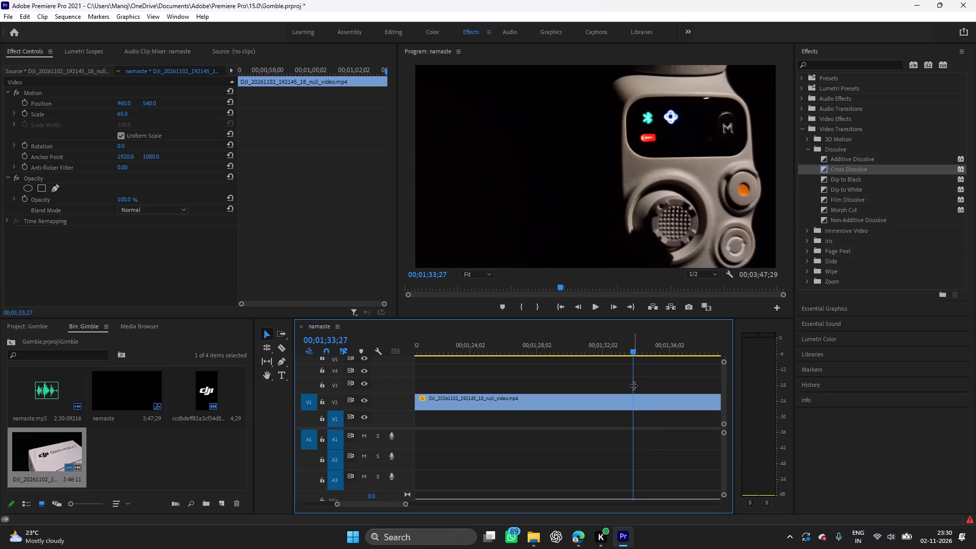
left_click_drag(633, 385, 629, 387)
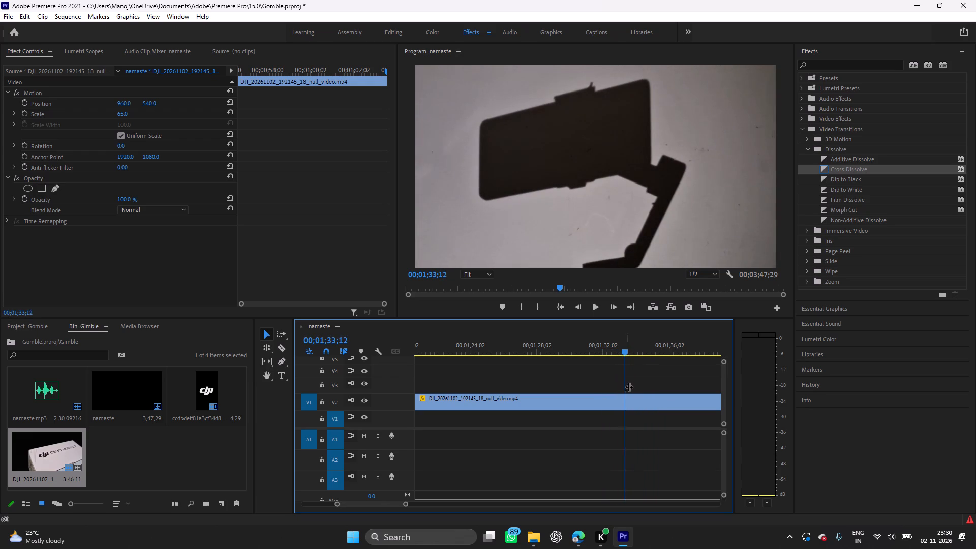
left_click_drag(629, 387, 624, 394)
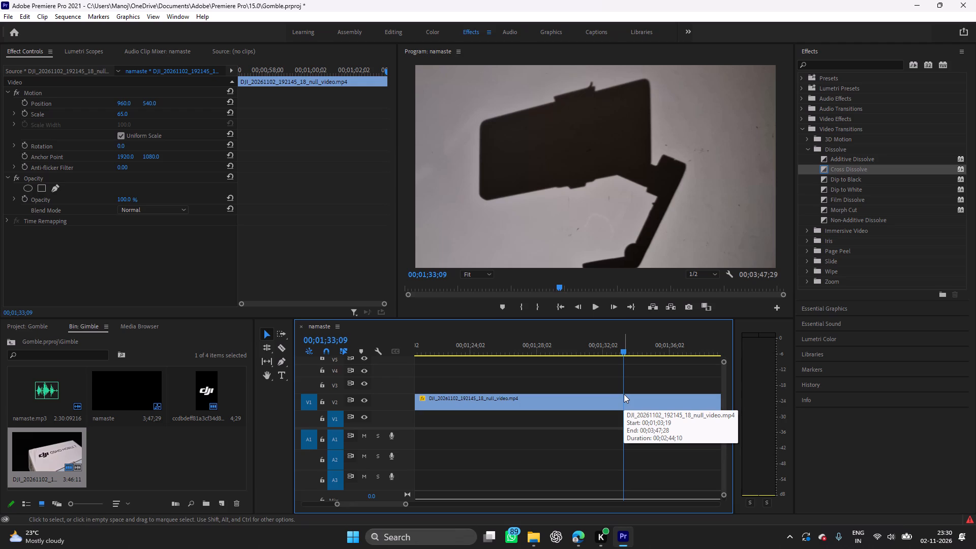
left_click(624, 394)
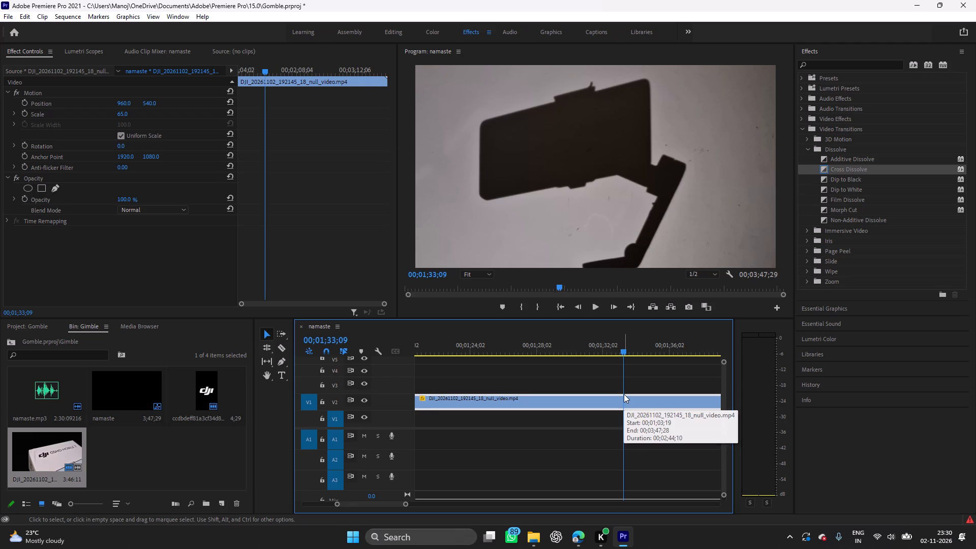
key("ctrl+k")
Split the DJI clip on V2 at 00;01;36;08, during the close-up of the gimbal's control panel.
key("space")
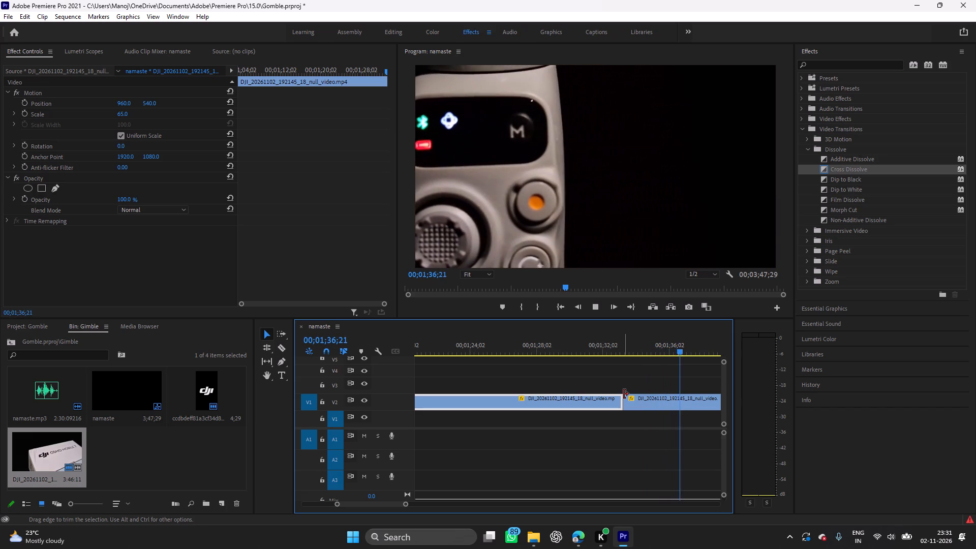
key("space")
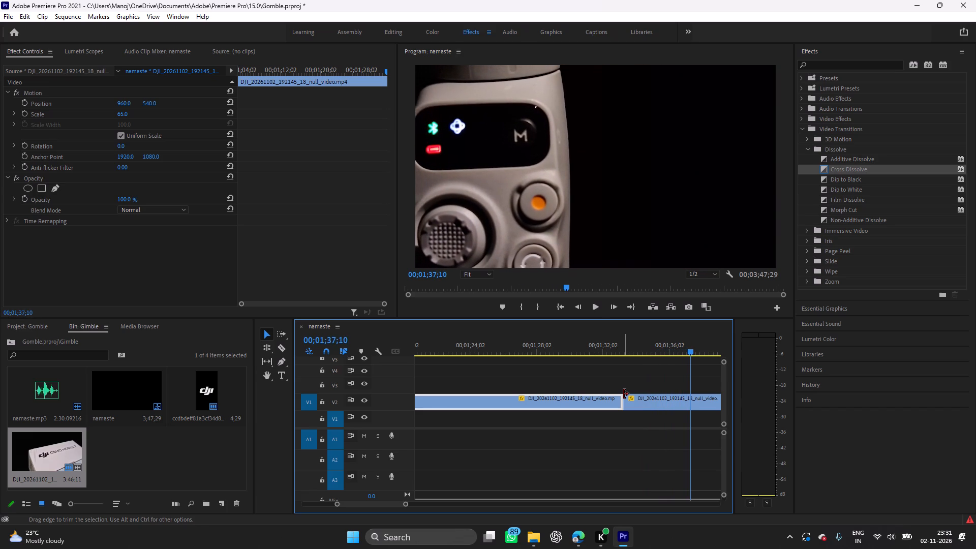
key("space")
key("space")
key("space")
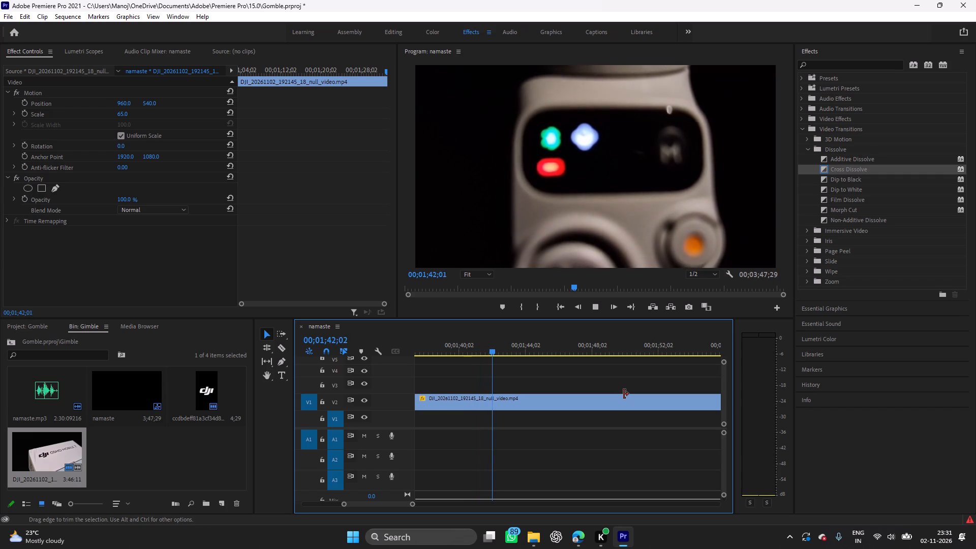
key("space")
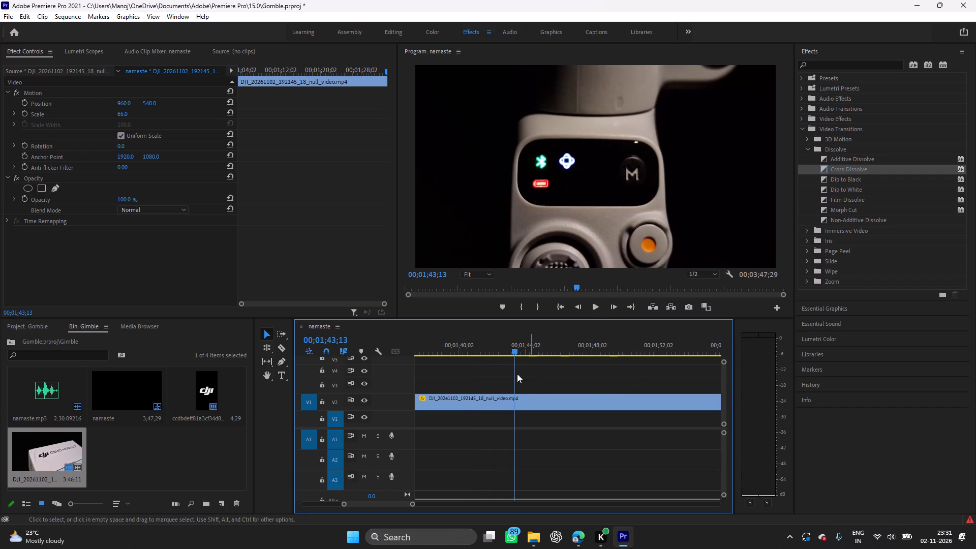
left_click_drag(514, 371, 391, 410)
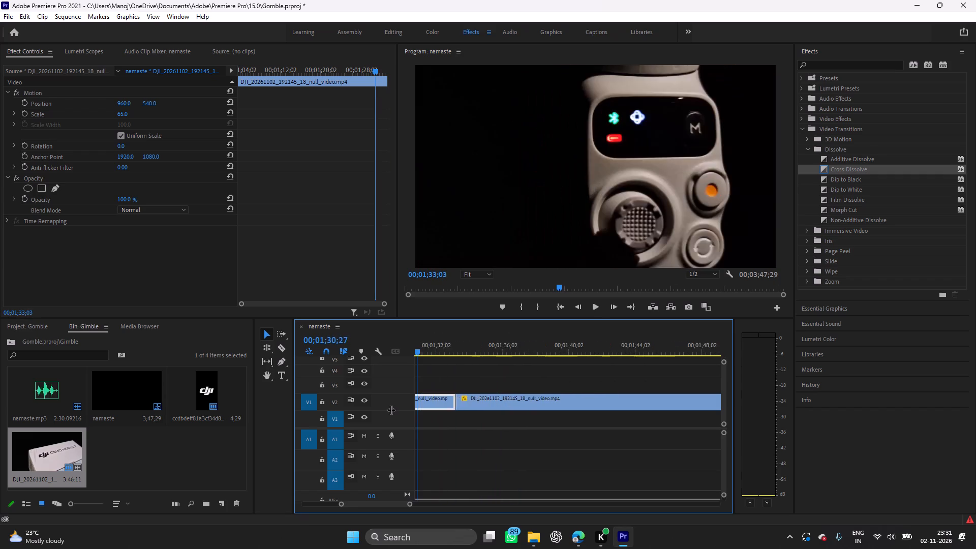
left_click_drag(391, 410, 595, 401)
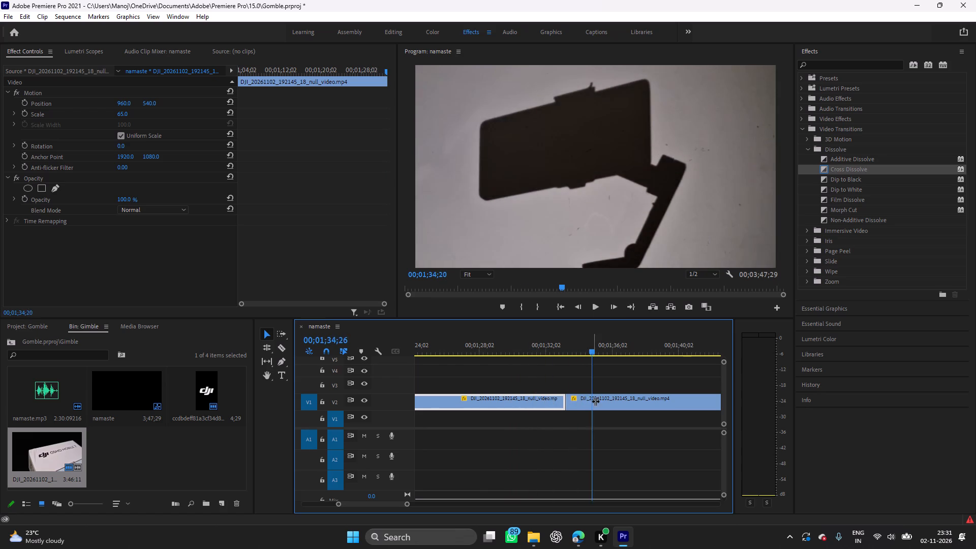
left_click_drag(595, 401, 613, 404)
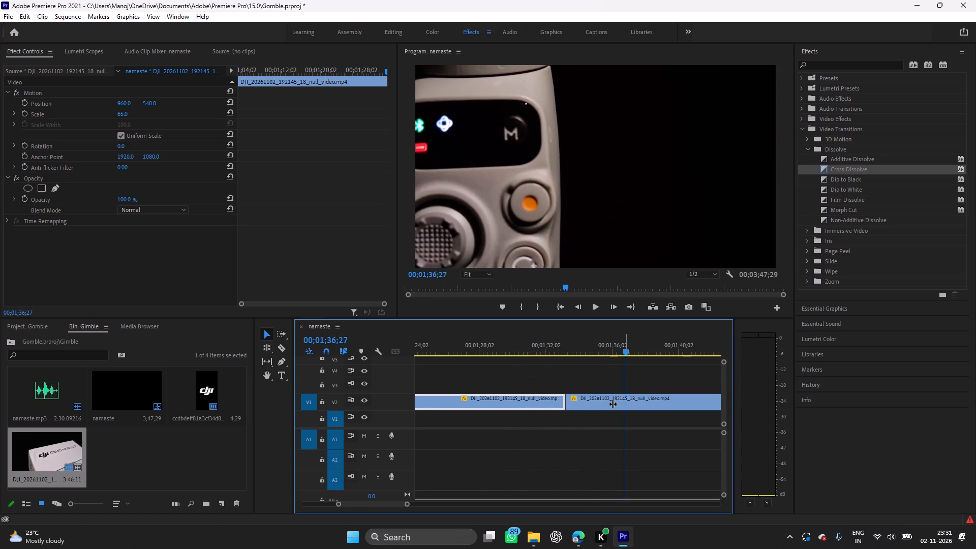
left_click_drag(613, 404, 586, 410)
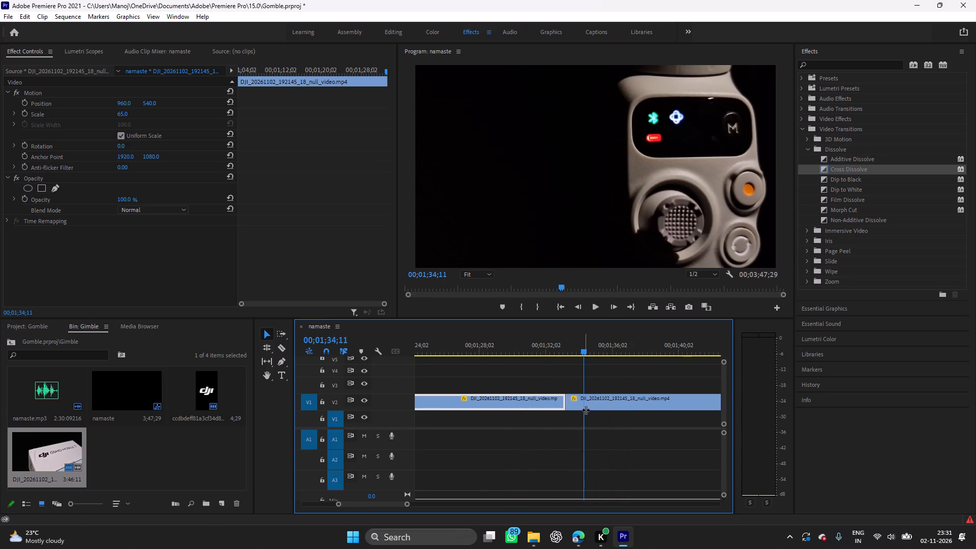
left_click_drag(586, 410, 606, 413)
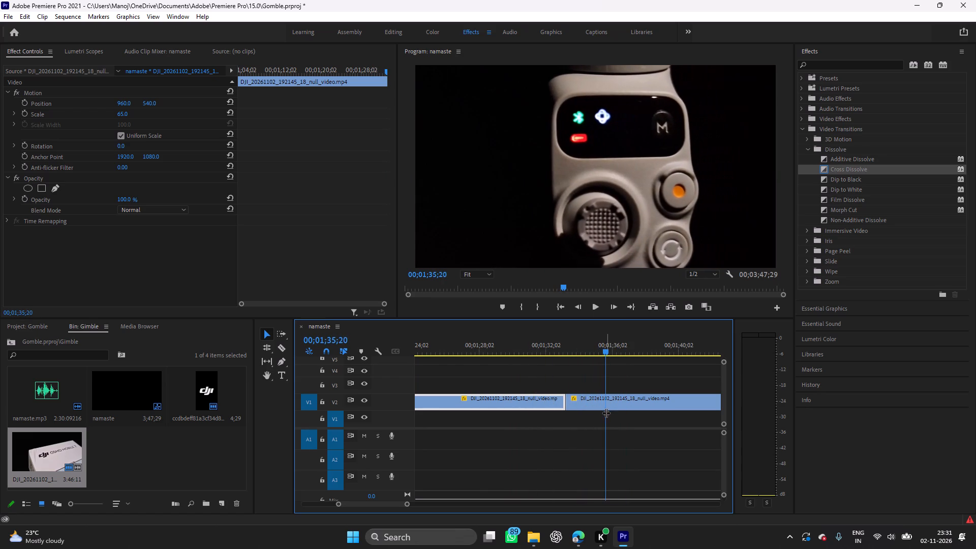
left_click_drag(606, 413, 613, 415)
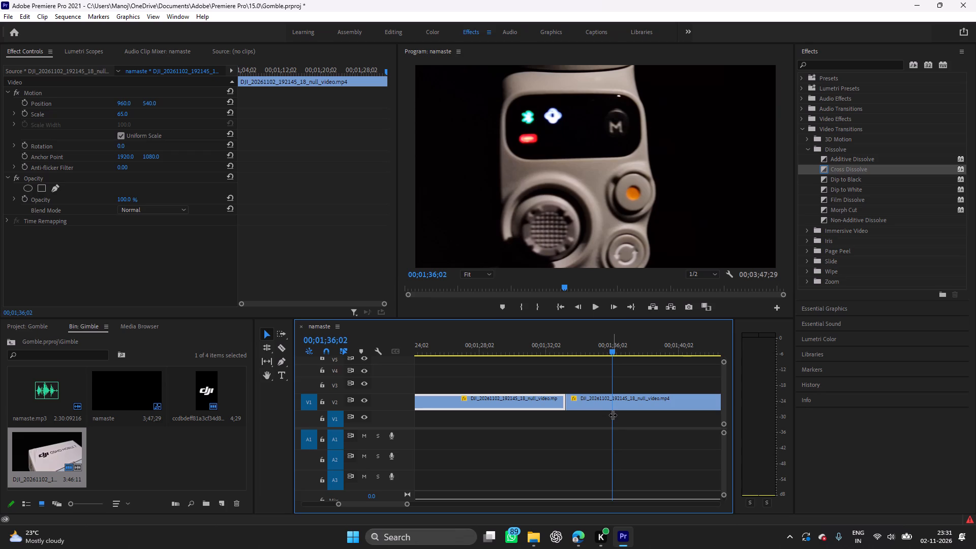
left_click_drag(613, 415, 616, 416)
left_click(627, 402)
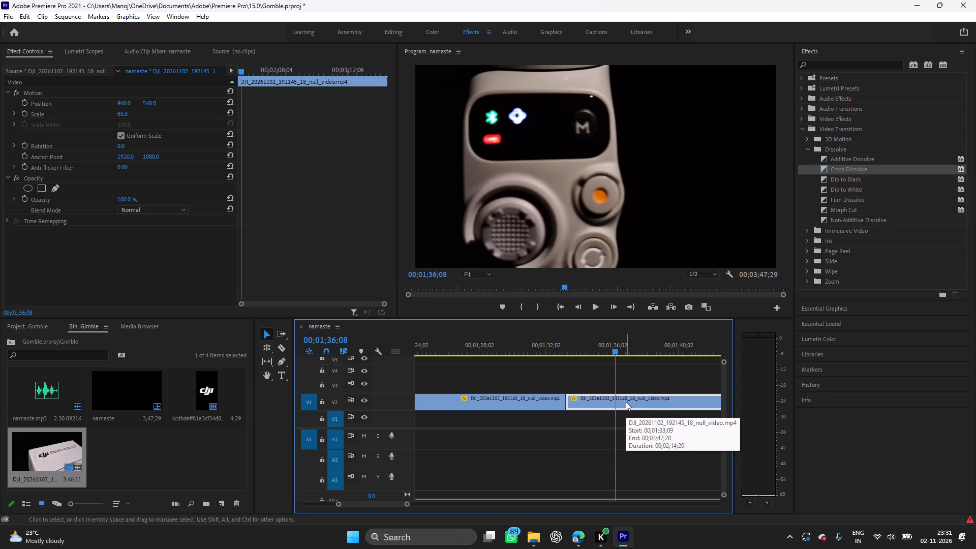
key("ctrl+k")
Split the DJI clip at 00;01;49;05 and ripple-delete the segment running from 00;01;36;08 to that cut.
key("space")
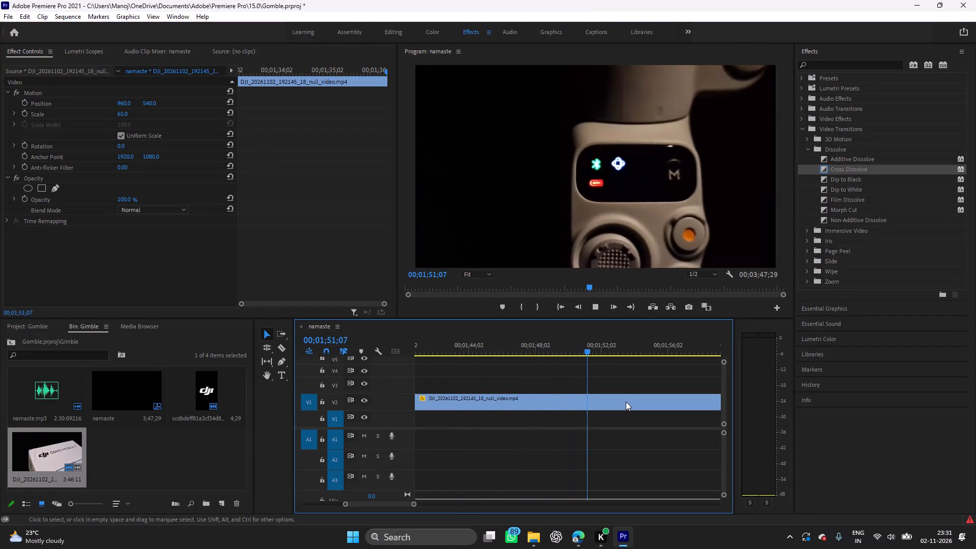
key("space")
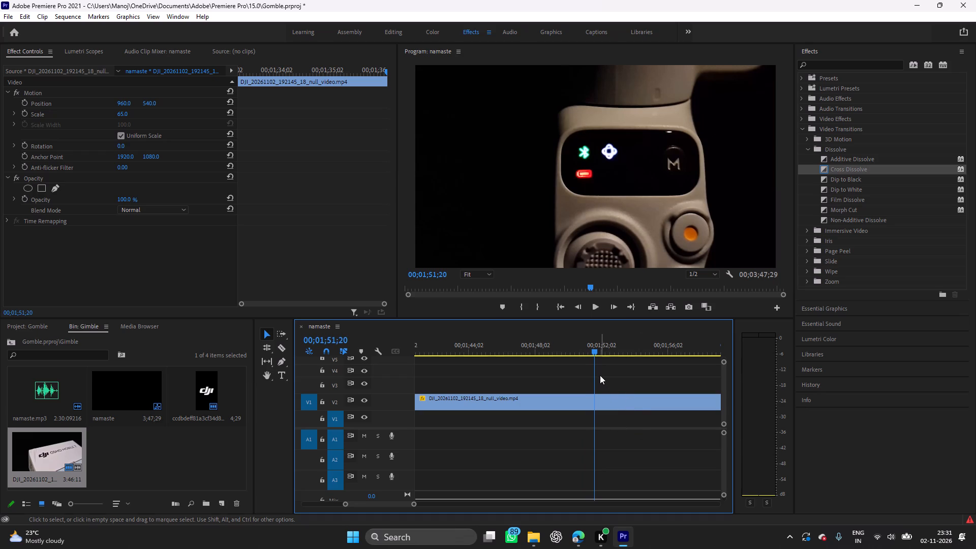
left_click_drag(594, 373, 536, 379)
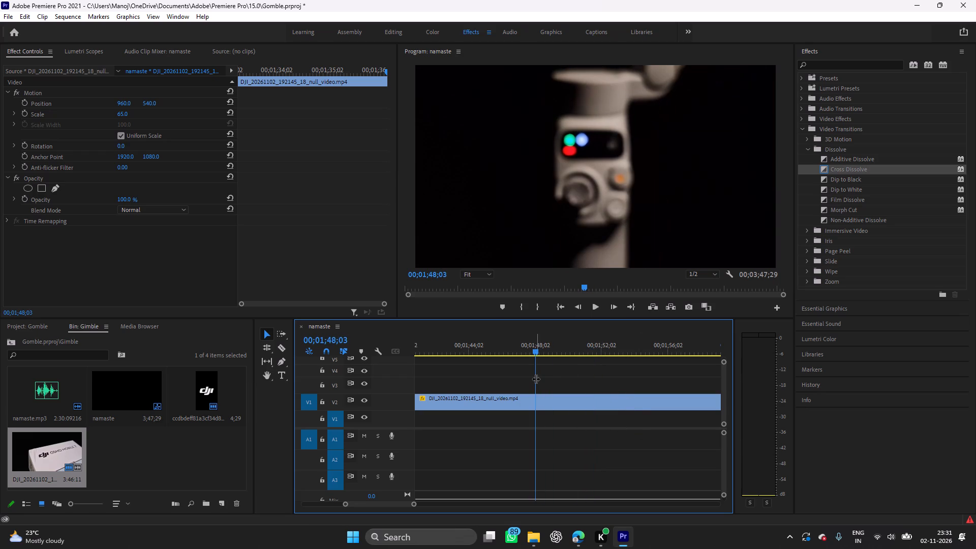
left_click_drag(536, 379, 522, 383)
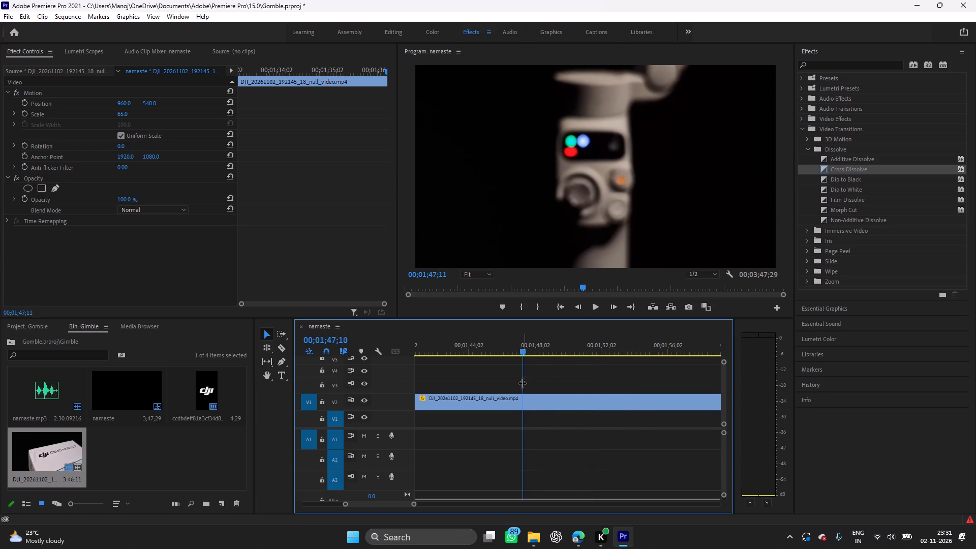
left_click_drag(522, 383, 494, 391)
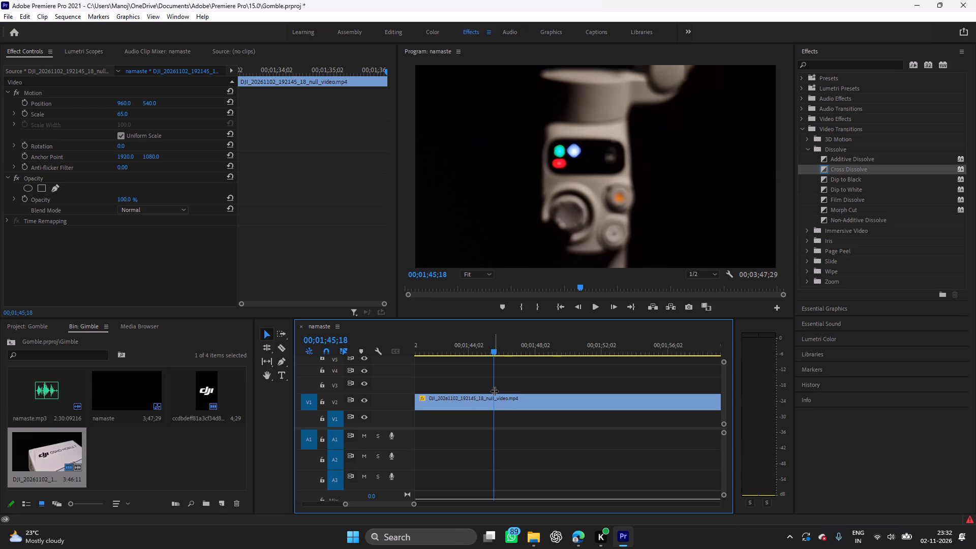
left_click_drag(494, 391, 444, 411)
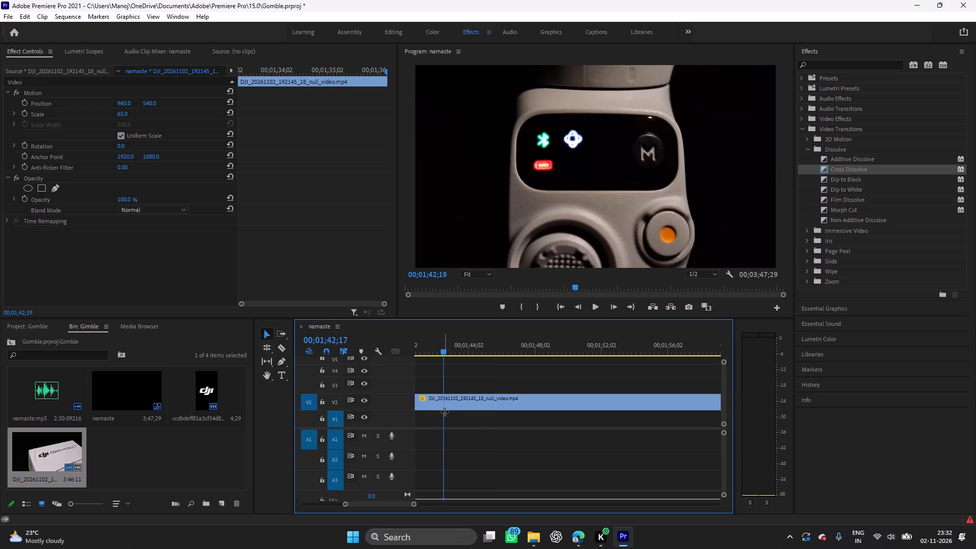
left_click_drag(444, 411, 493, 400)
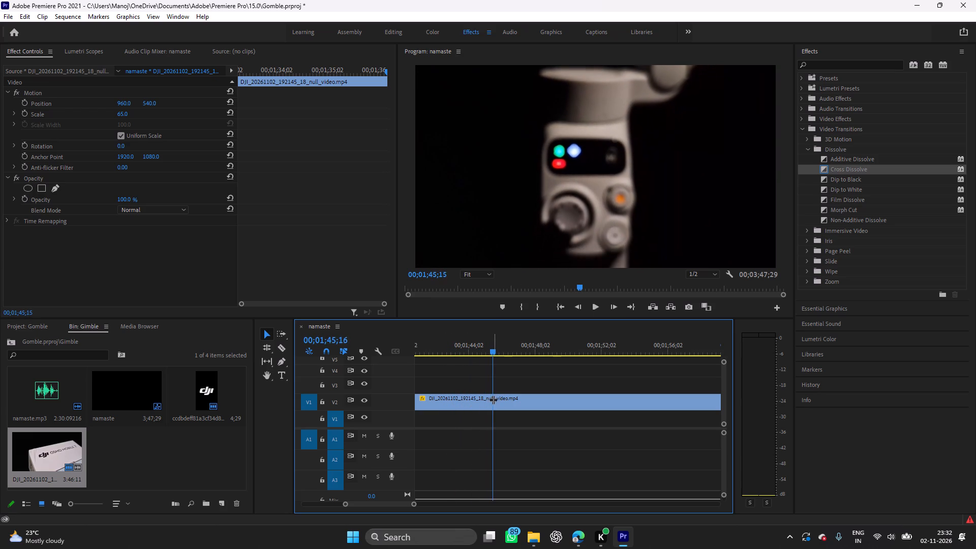
left_click_drag(493, 400, 512, 397)
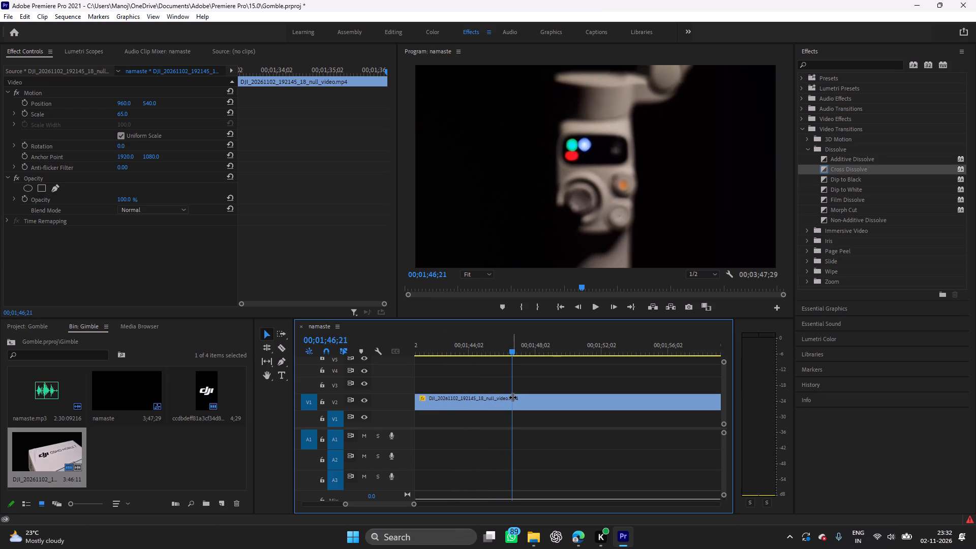
left_click_drag(512, 397, 534, 398)
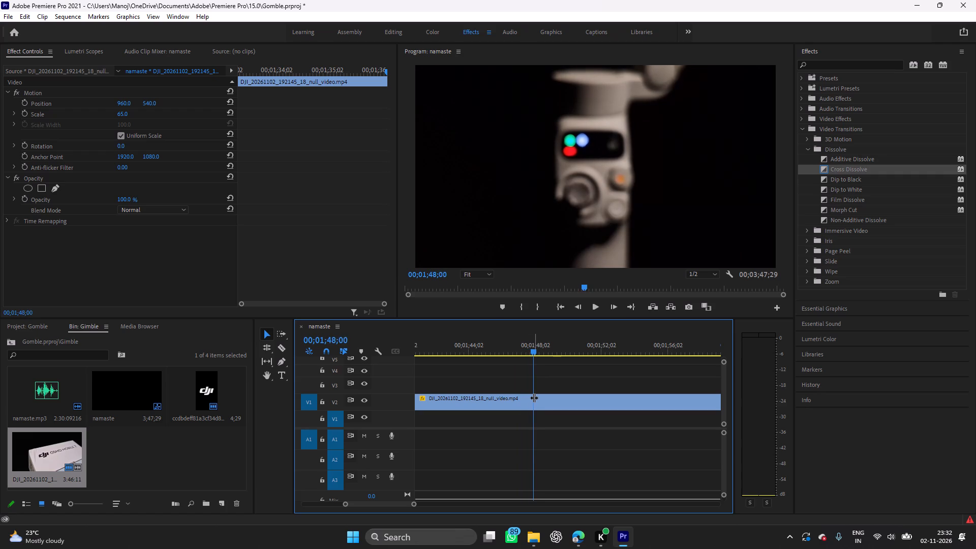
left_click_drag(534, 398, 553, 403)
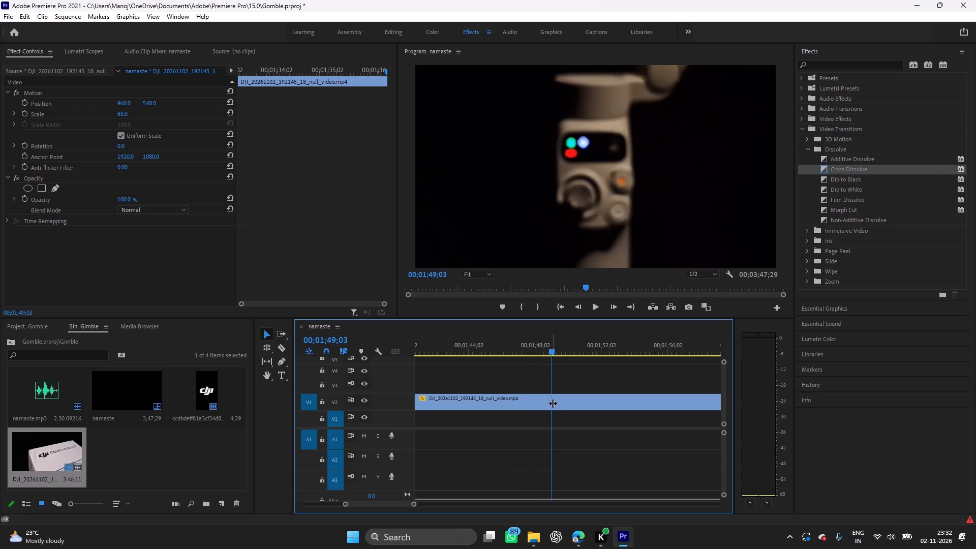
left_click_drag(553, 403, 554, 403)
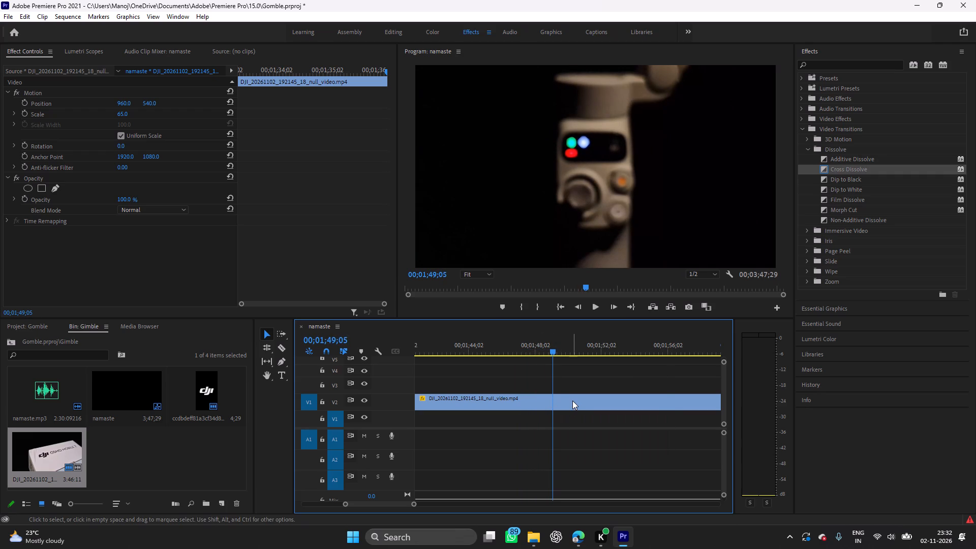
left_click(573, 400)
key("ctrl+k")
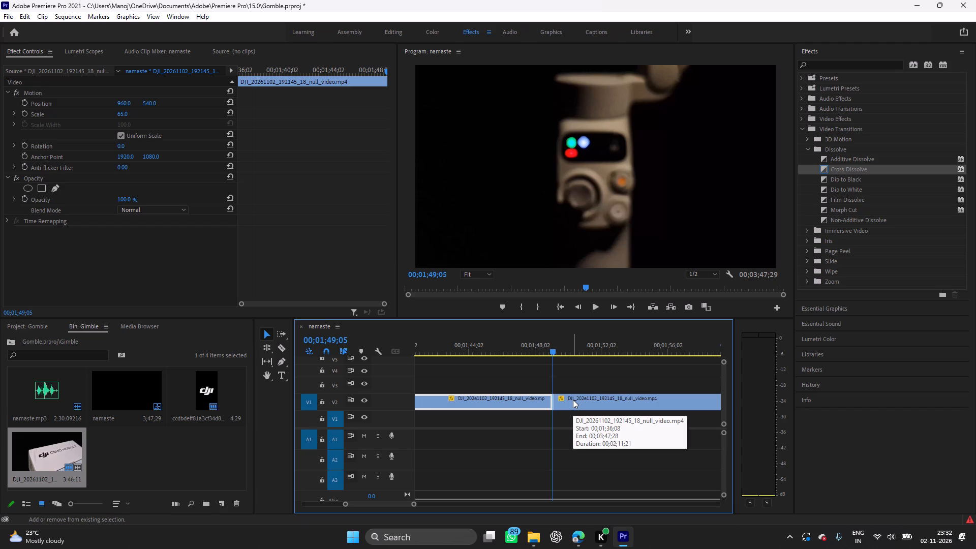
key("shift+Delete")
Split the DJI clip on V2 at 00;01;45;03 and ripple-delete the control-panel segment running from 00;01;36;08 to that cut.
key("space")
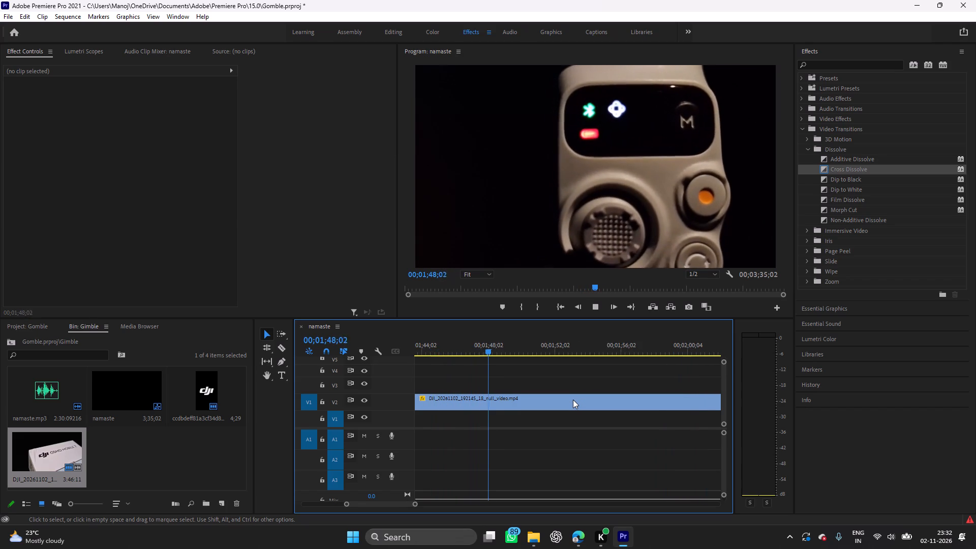
key("space")
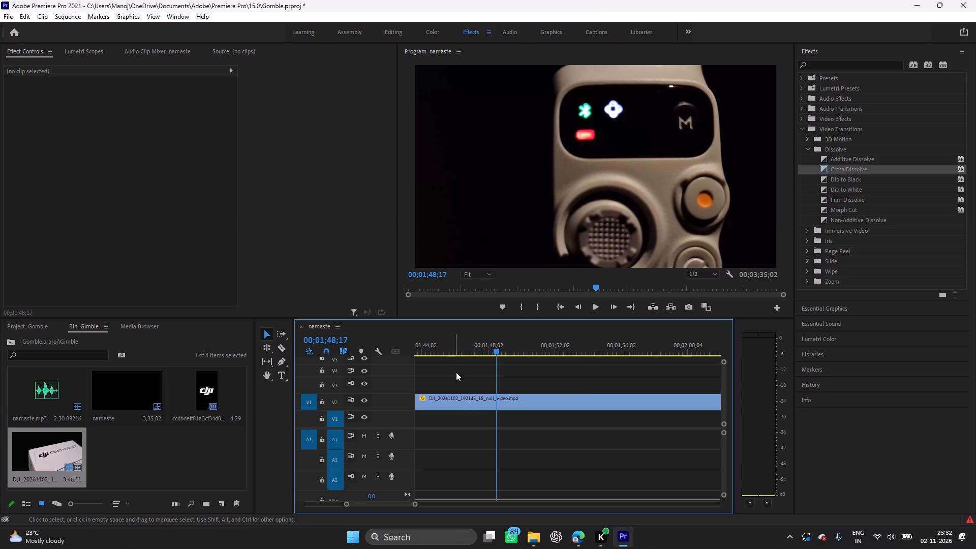
left_click_drag(497, 374, 486, 378)
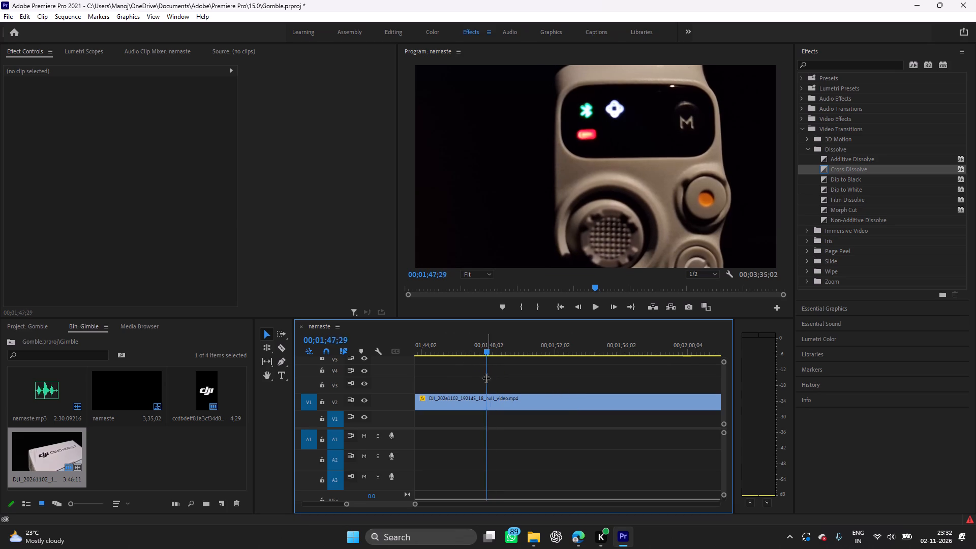
left_click_drag(486, 378, 443, 391)
key("space")
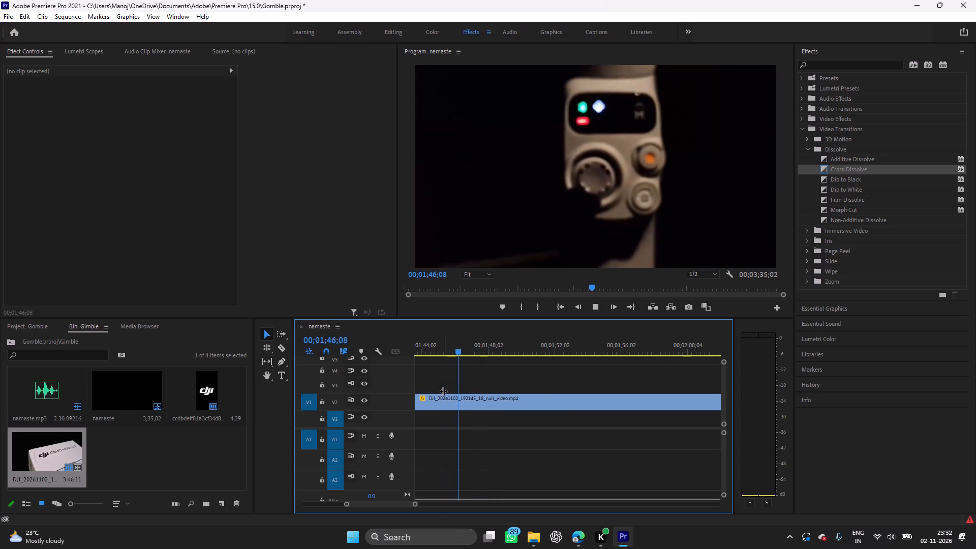
key("space")
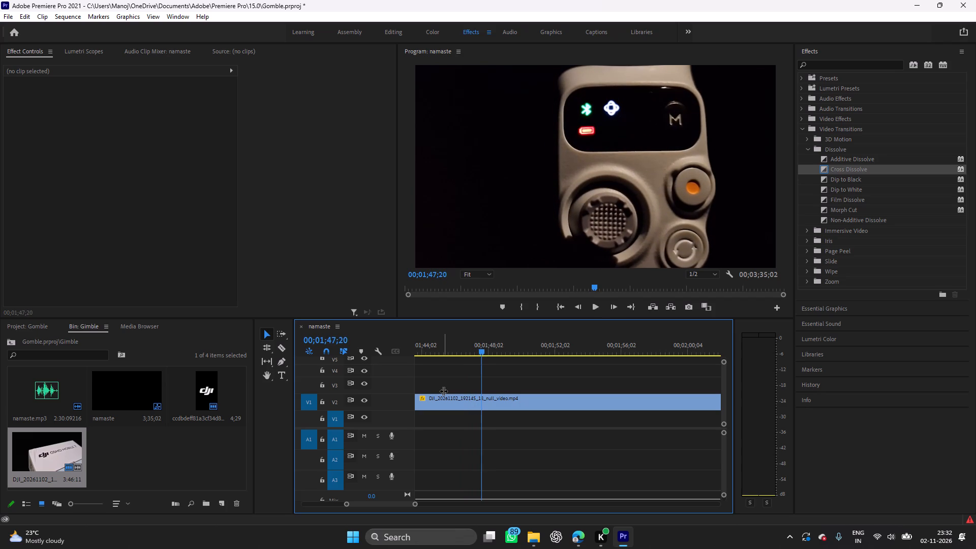
left_click(476, 394)
left_click_drag(483, 368, 443, 378)
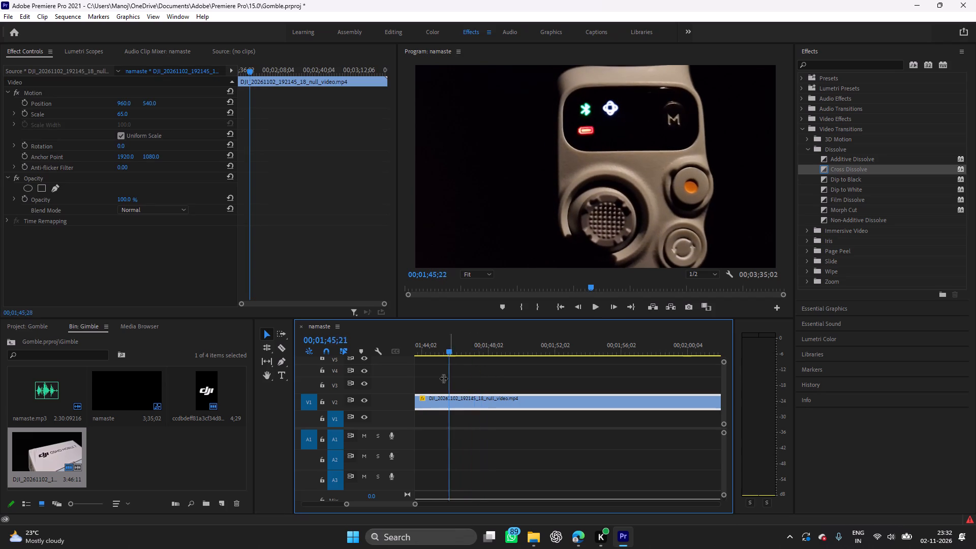
left_click_drag(443, 378, 526, 363)
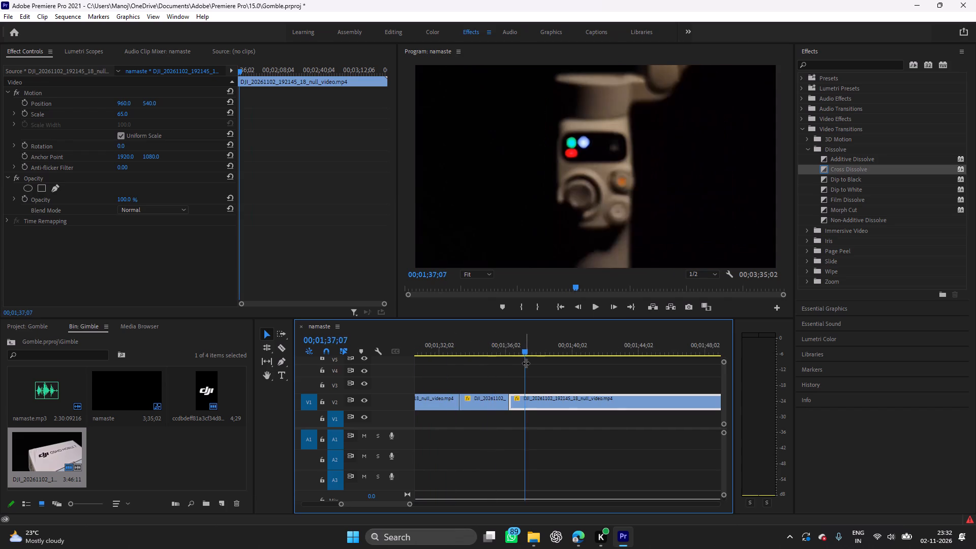
left_click_drag(526, 363, 512, 365)
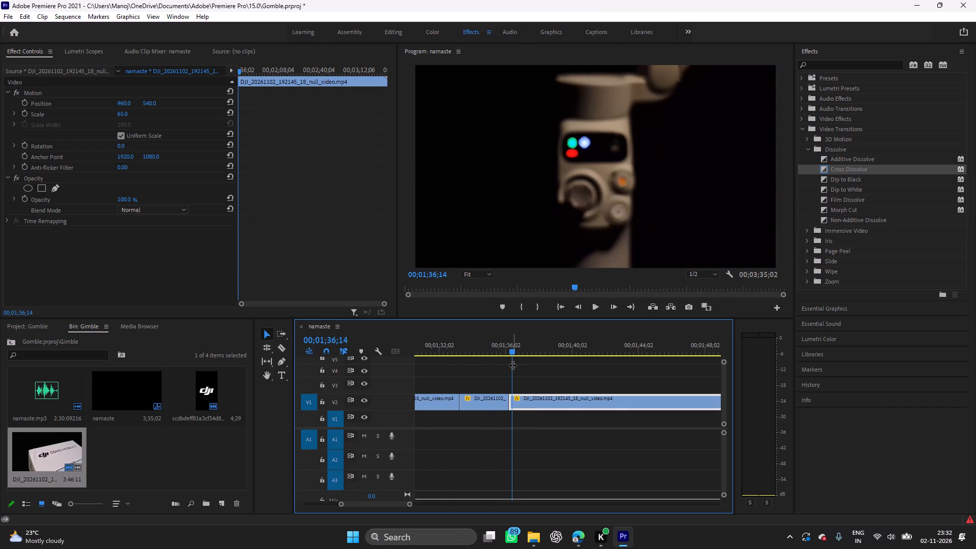
key("space")
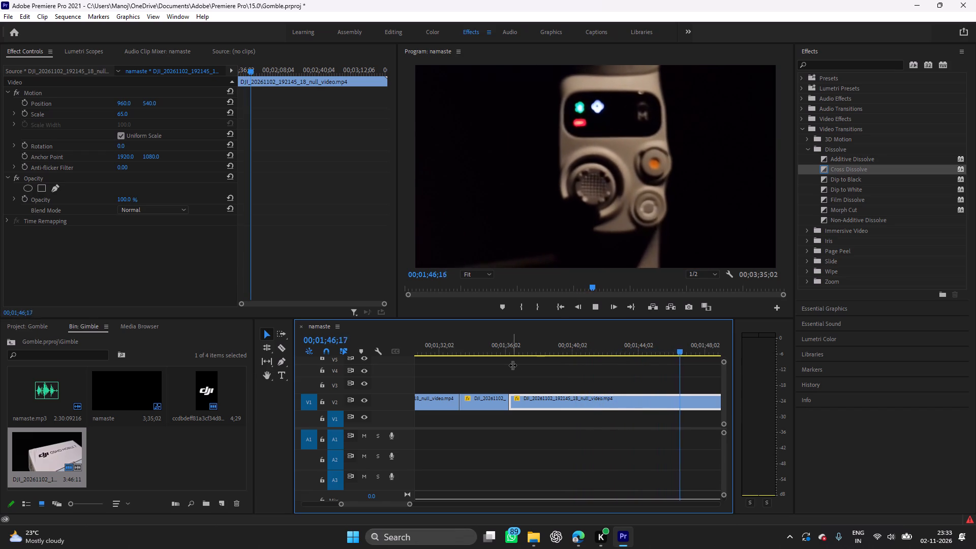
key("space")
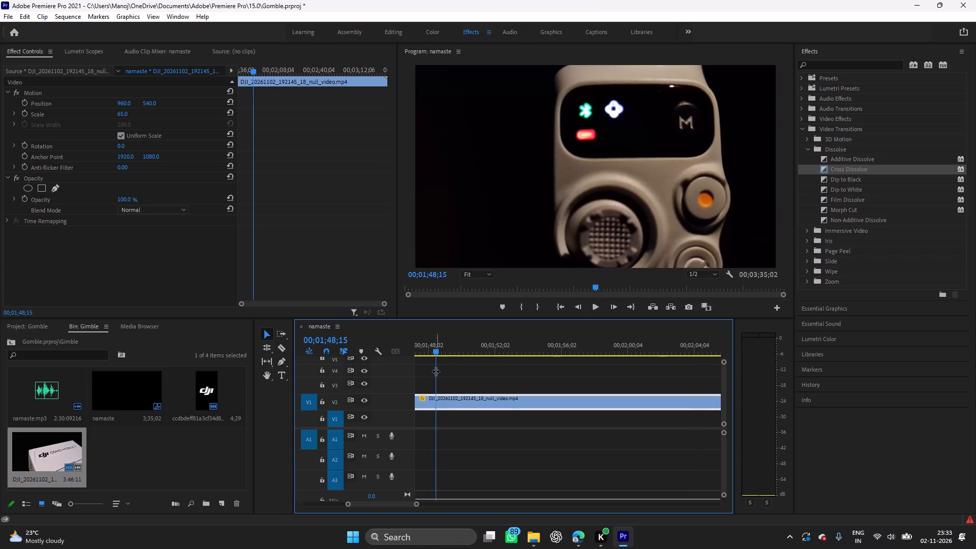
left_click_drag(435, 371, 414, 376)
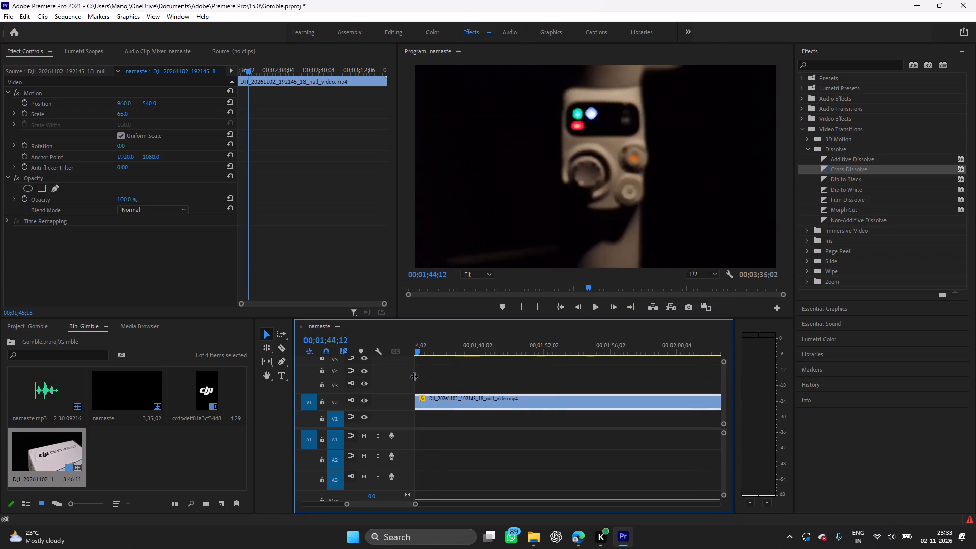
left_click_drag(414, 376, 461, 371)
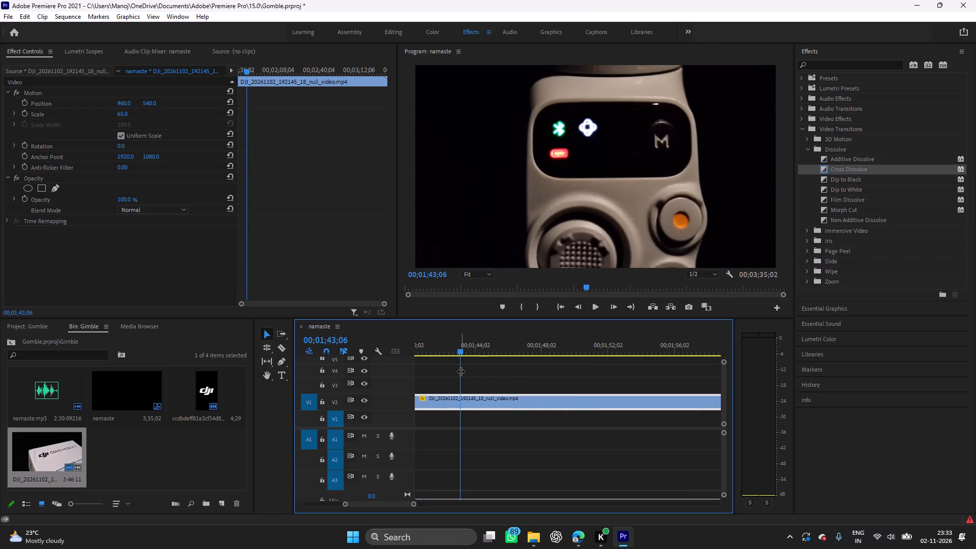
left_click_drag(461, 371, 479, 367)
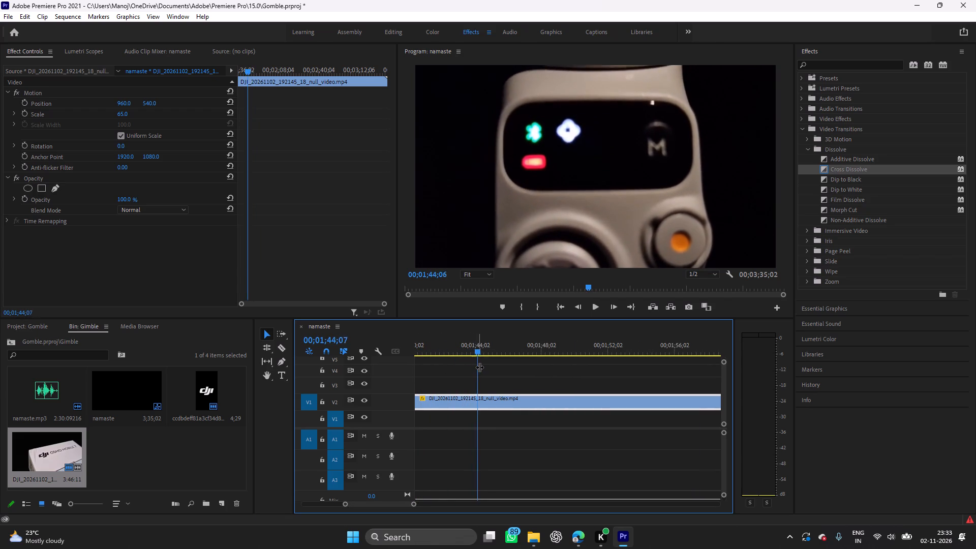
left_click_drag(479, 367, 493, 363)
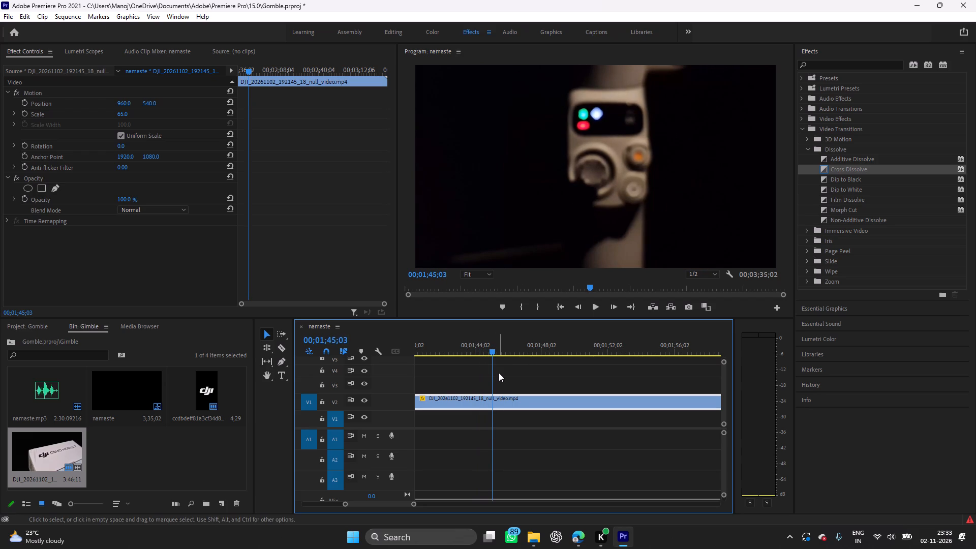
key("shift+k")
key("ctrl+k")
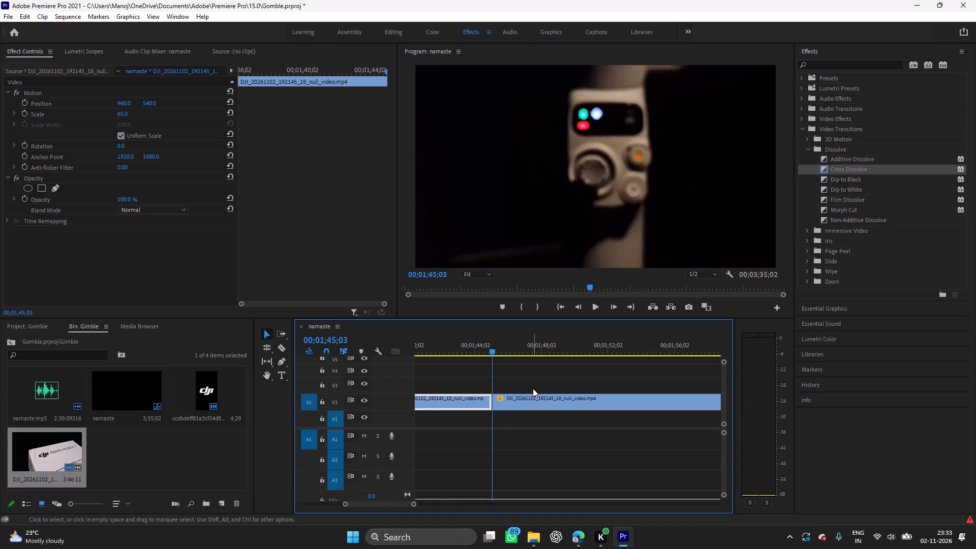
key("shift+Delete")
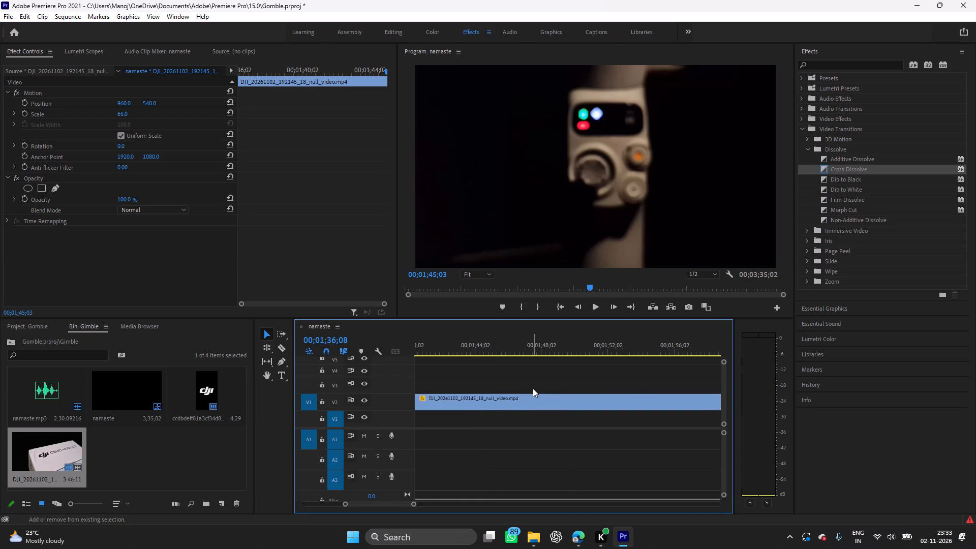
Split the DJI clip on V2 at 00;01;41;00, where the control-panel close-up gives way to the DJI-branded handle shot.
key("space")
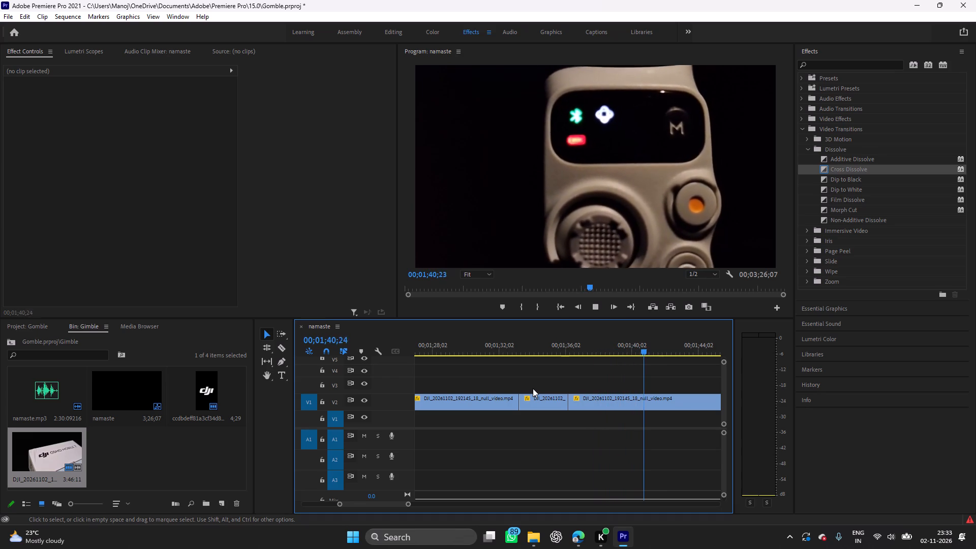
key("space")
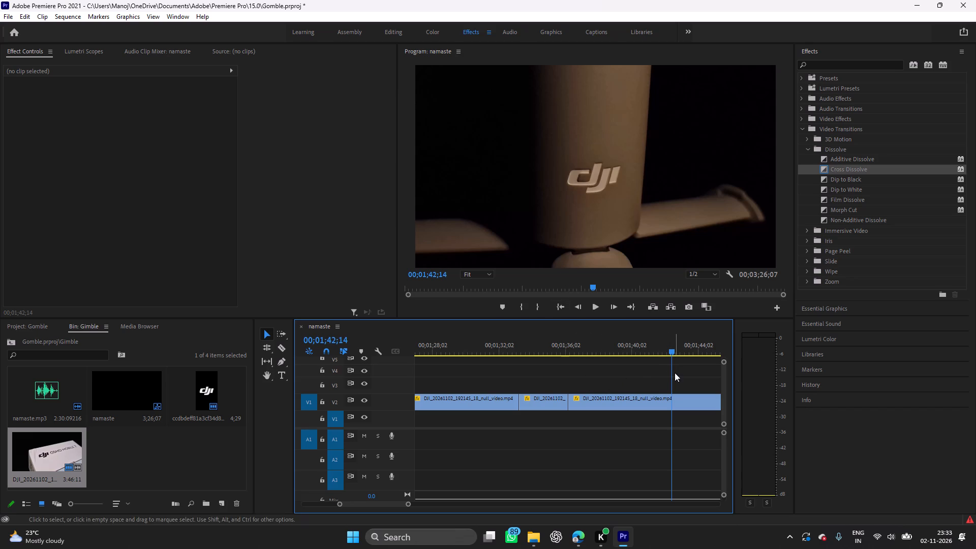
left_click_drag(673, 373, 652, 376)
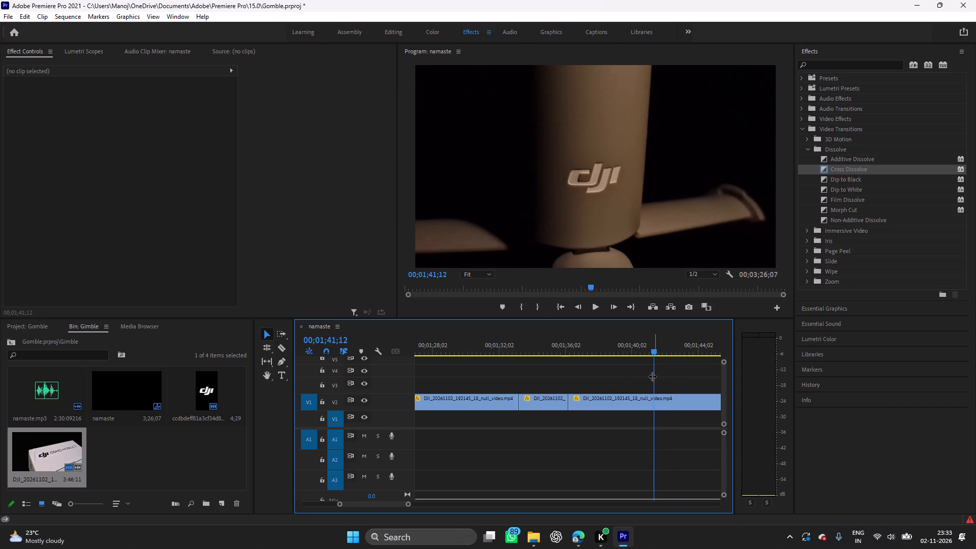
left_click_drag(652, 376, 647, 378)
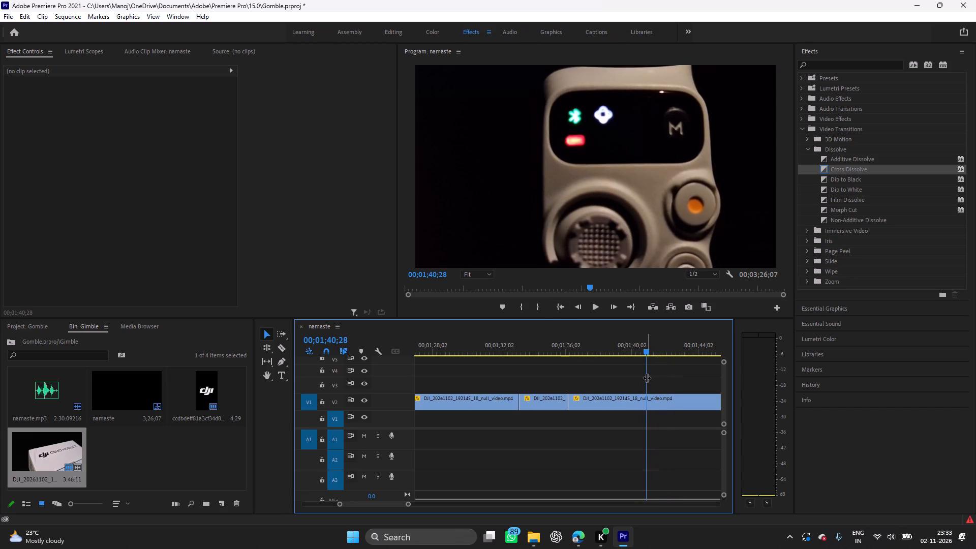
left_click_drag(647, 378, 652, 379)
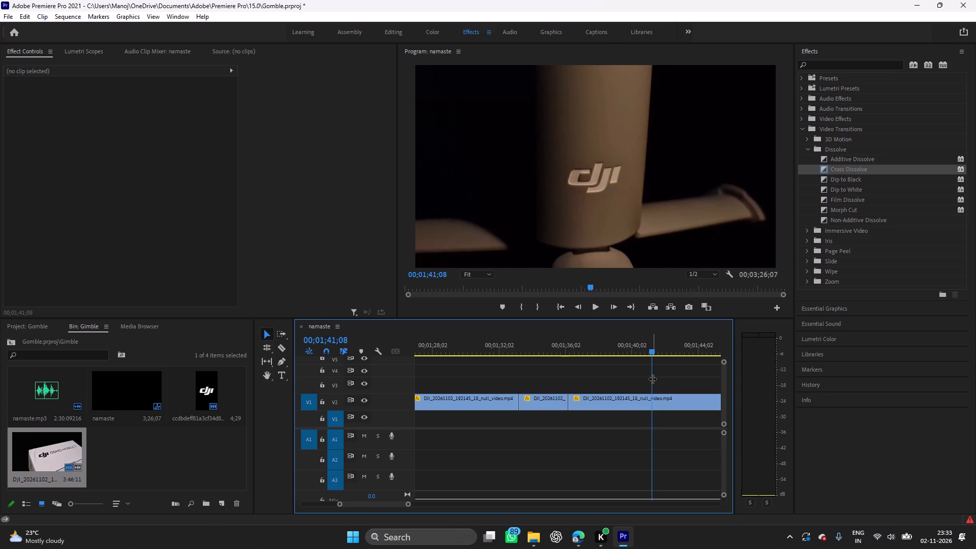
left_click_drag(652, 379, 650, 380)
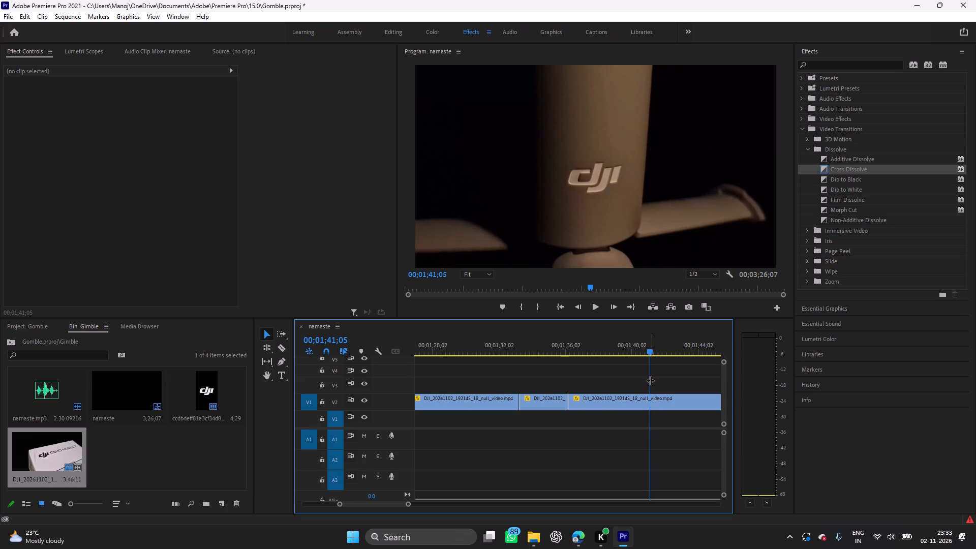
left_click_drag(650, 380, 648, 381)
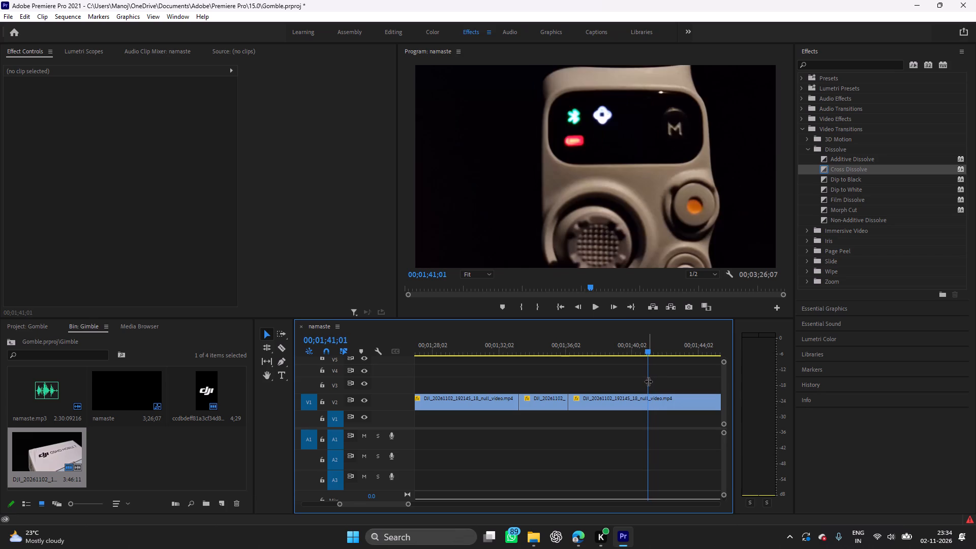
left_click_drag(648, 381, 649, 380)
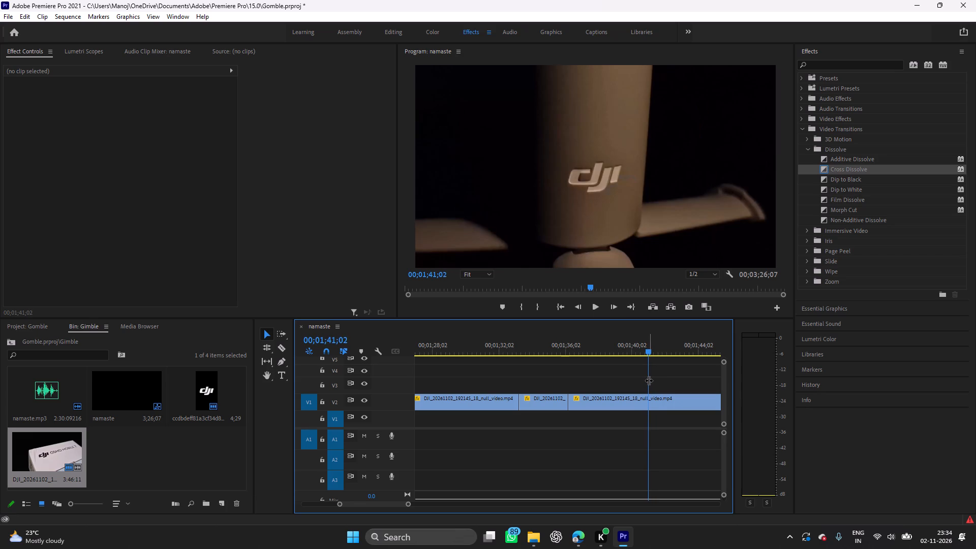
left_click_drag(649, 380, 649, 379)
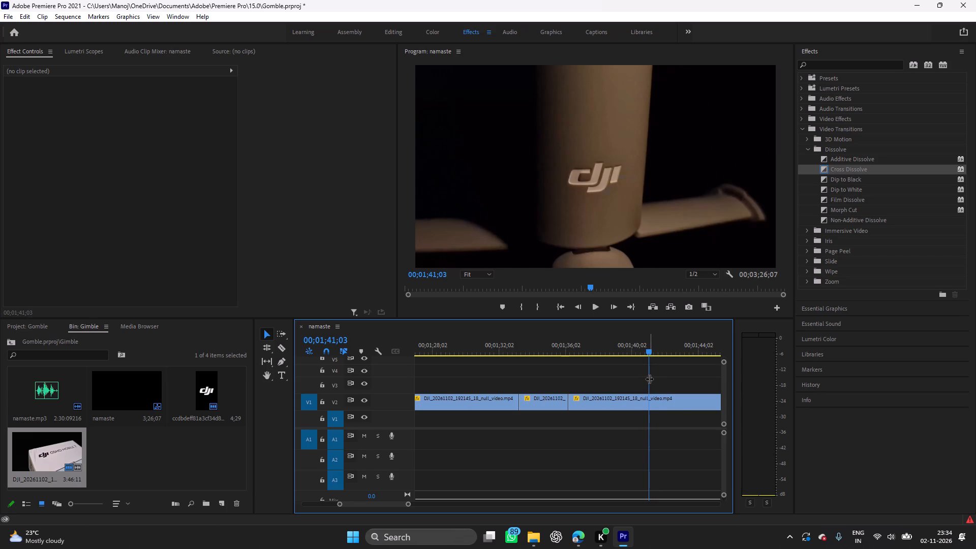
left_click_drag(649, 379, 648, 379)
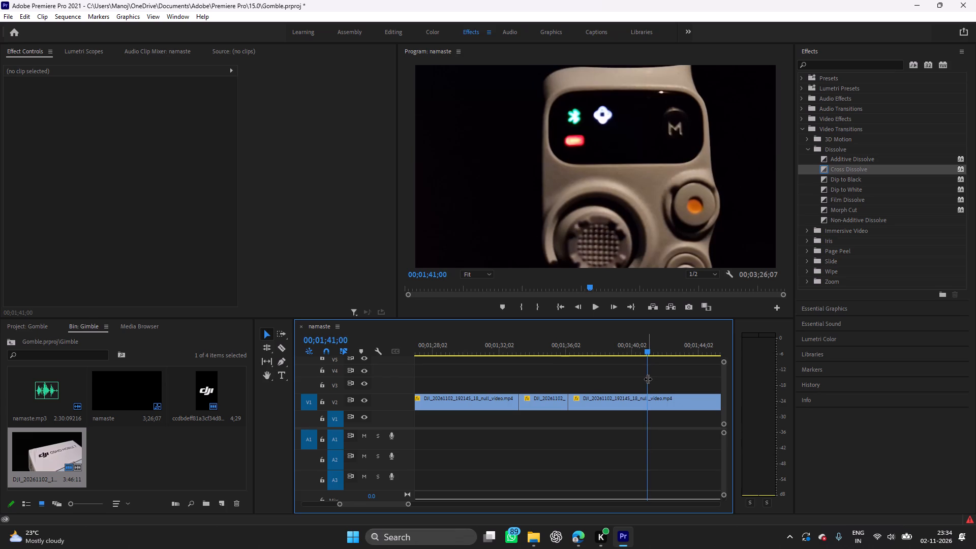
key("ctrl+k")
left_click(652, 401)
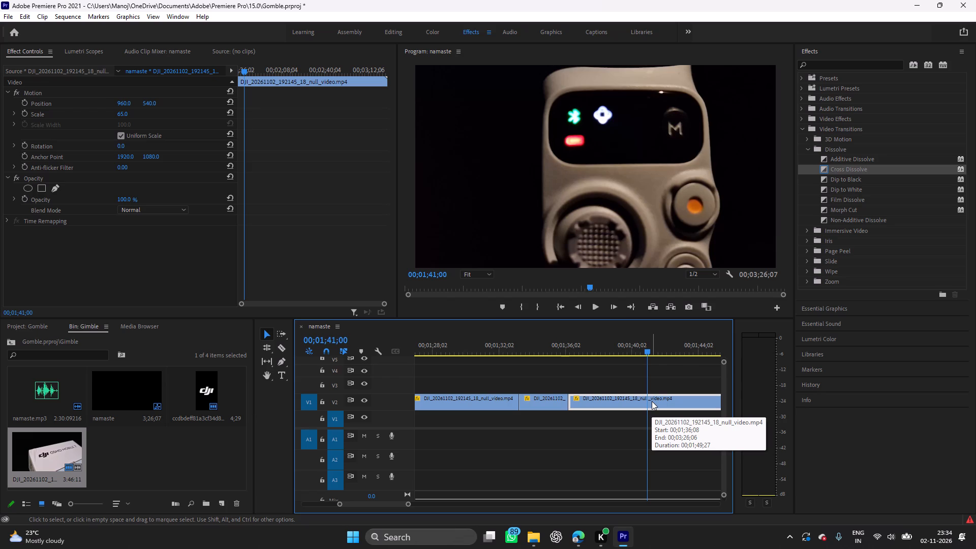
key("ctrl+k")
Split the DJI clip on V2 at 00;02;18;06, during the shot of the gimbal handle's trigger.
key("space")
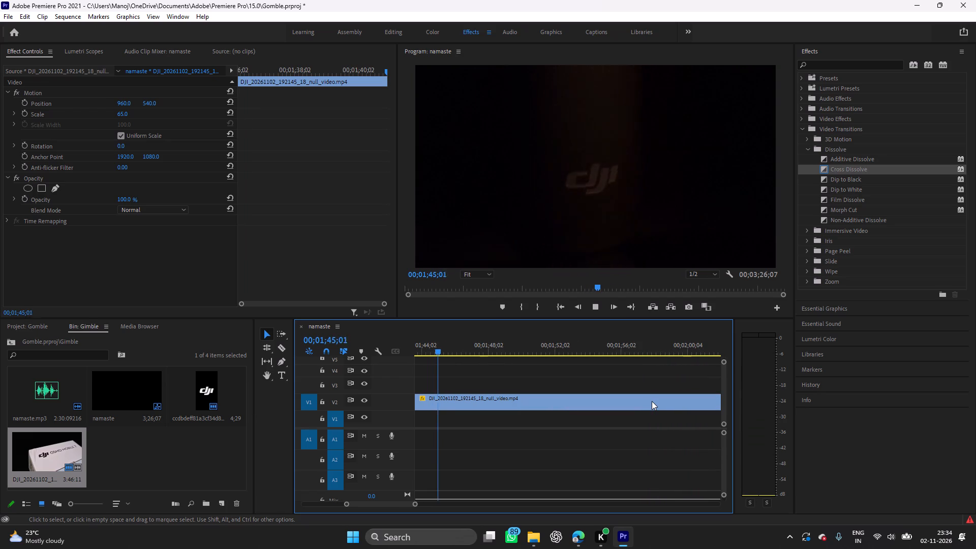
key("space")
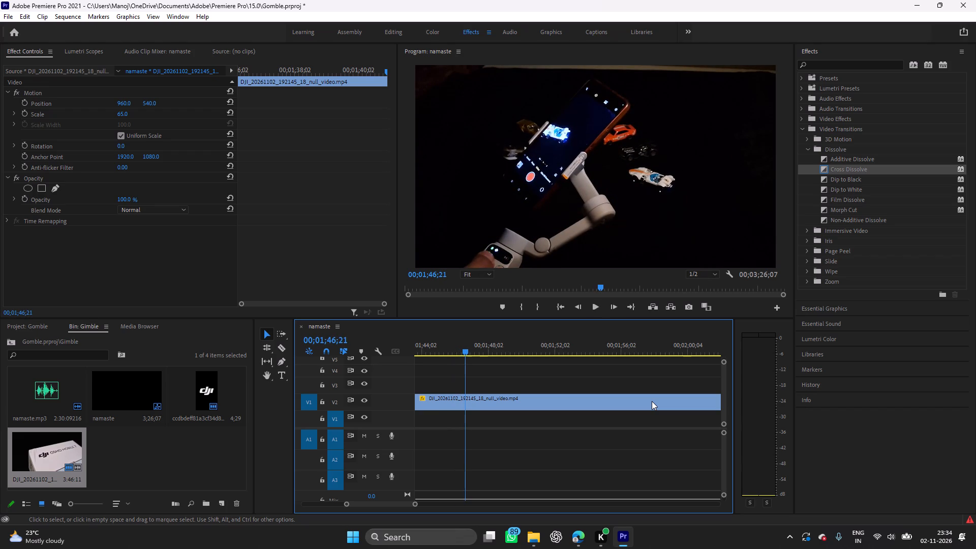
key("space")
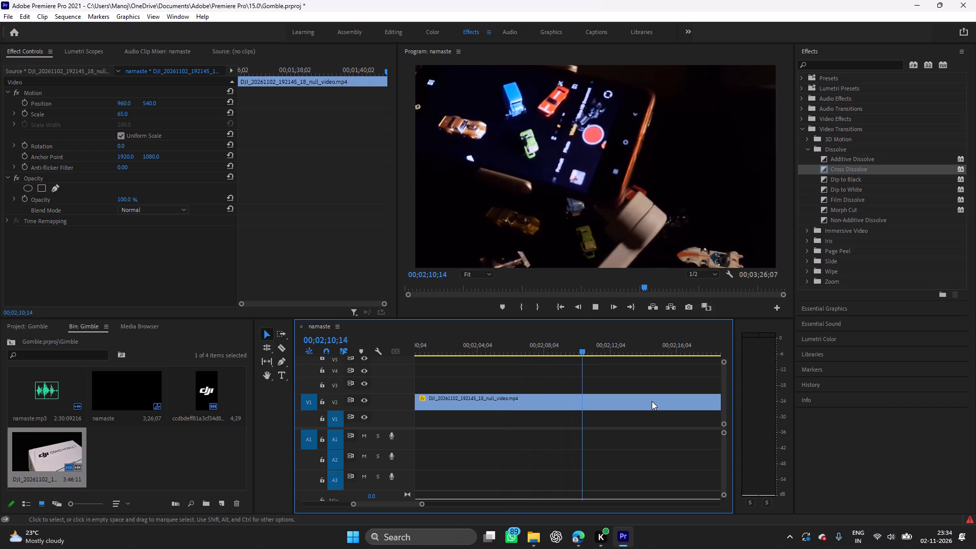
key("space")
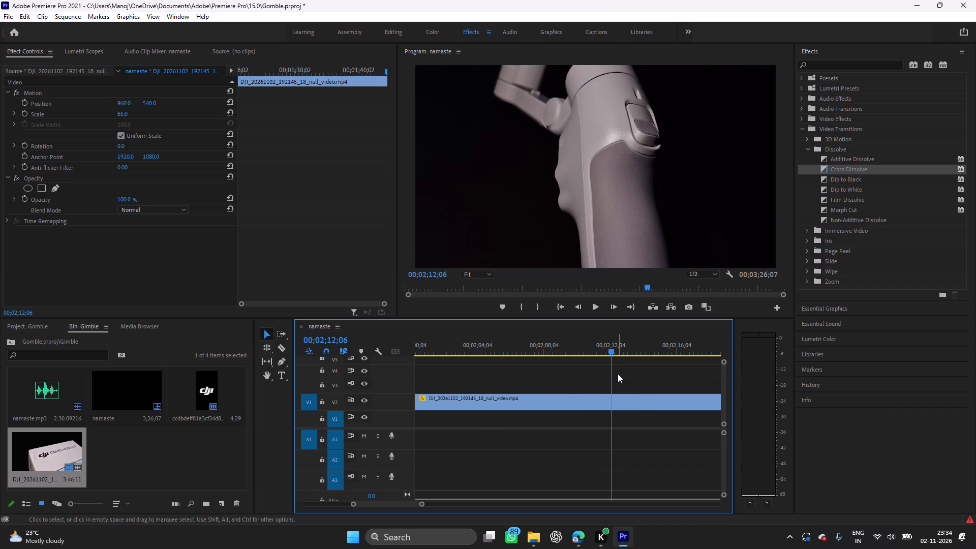
key("space")
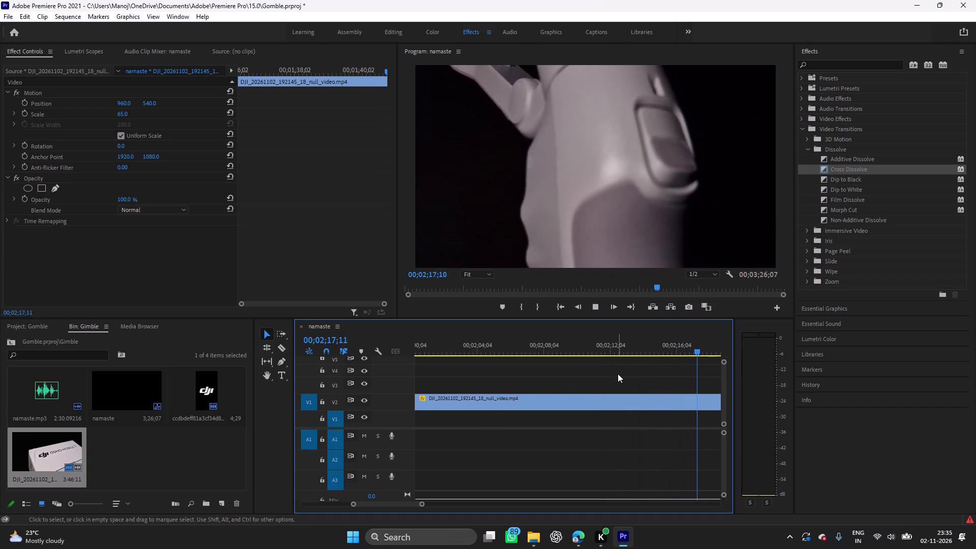
key("space")
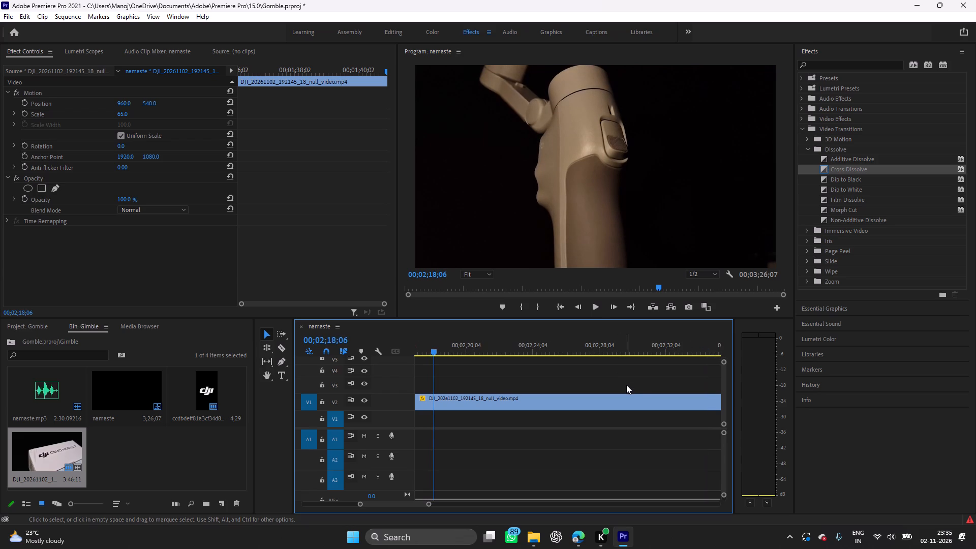
left_click(635, 396)
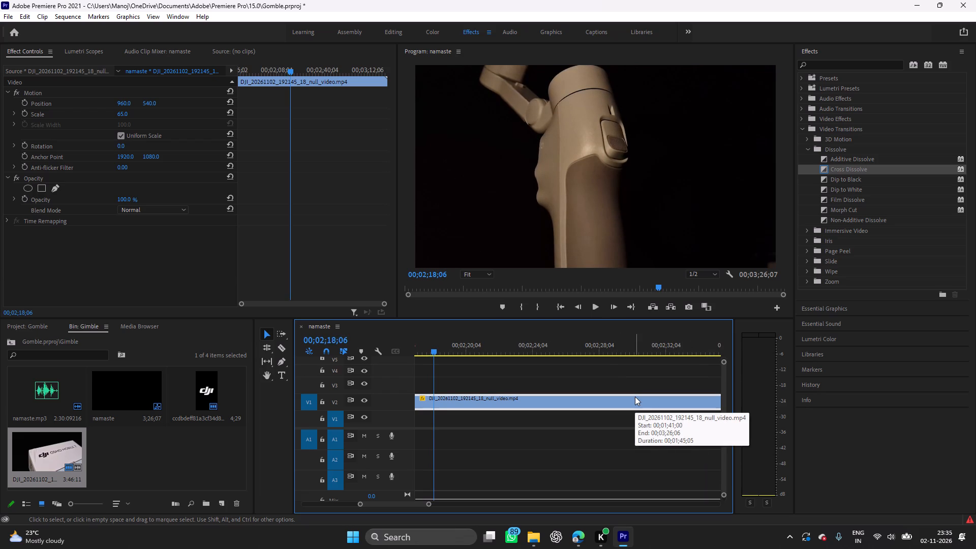
key("ctrl+k")
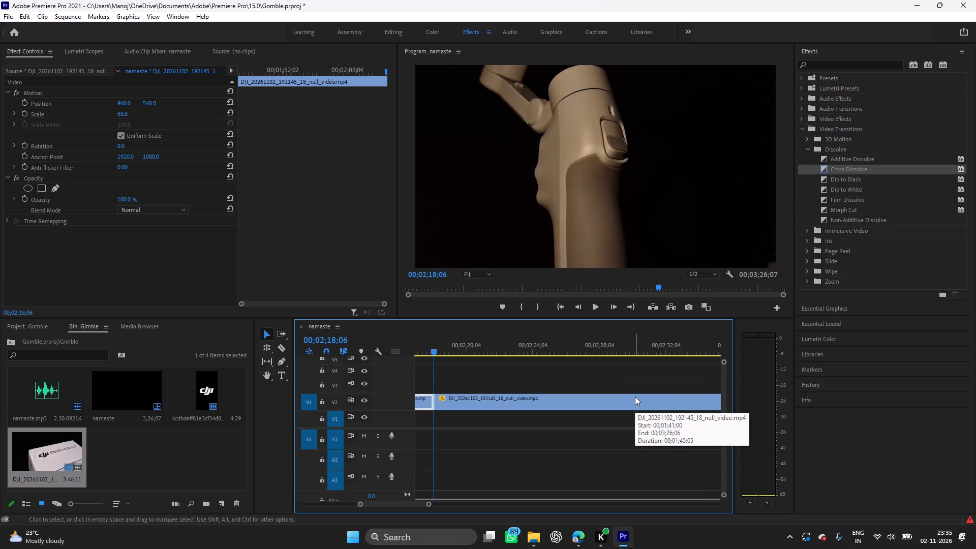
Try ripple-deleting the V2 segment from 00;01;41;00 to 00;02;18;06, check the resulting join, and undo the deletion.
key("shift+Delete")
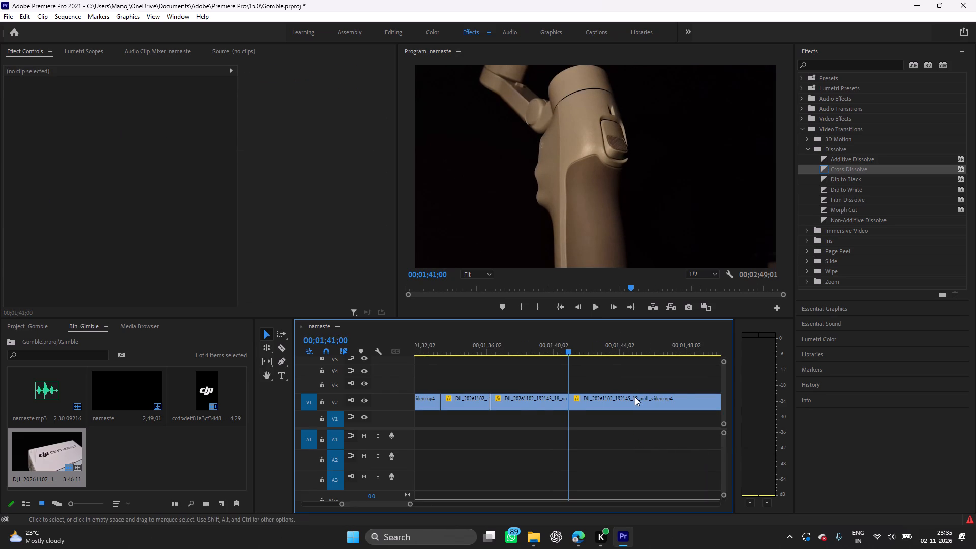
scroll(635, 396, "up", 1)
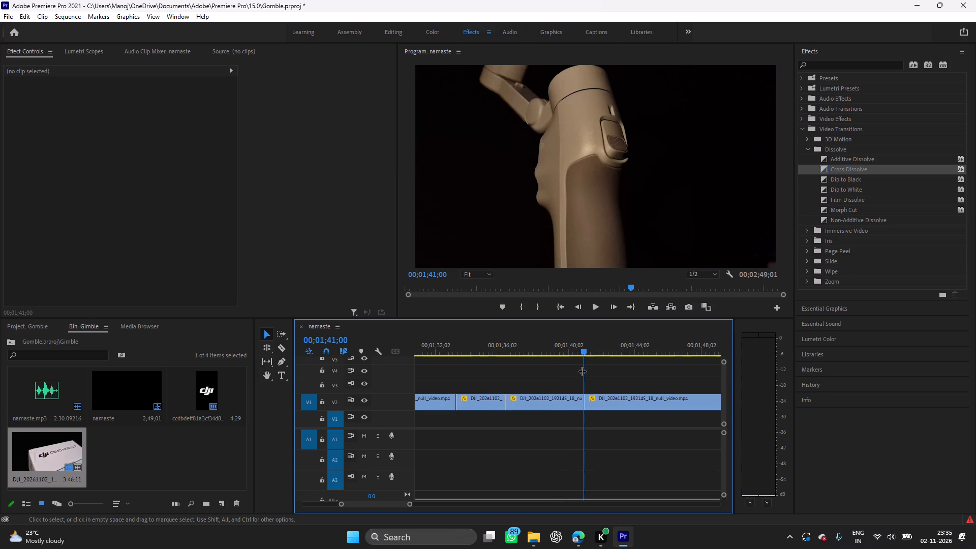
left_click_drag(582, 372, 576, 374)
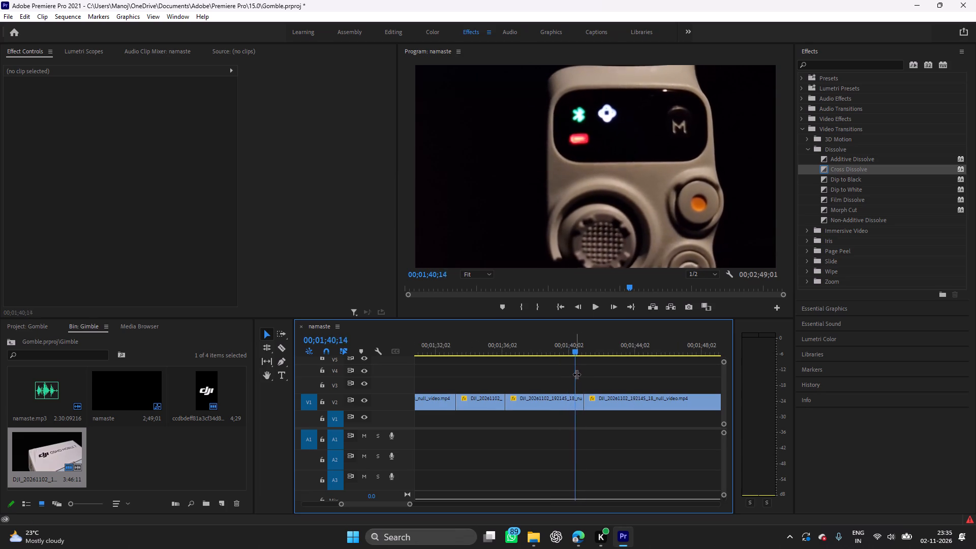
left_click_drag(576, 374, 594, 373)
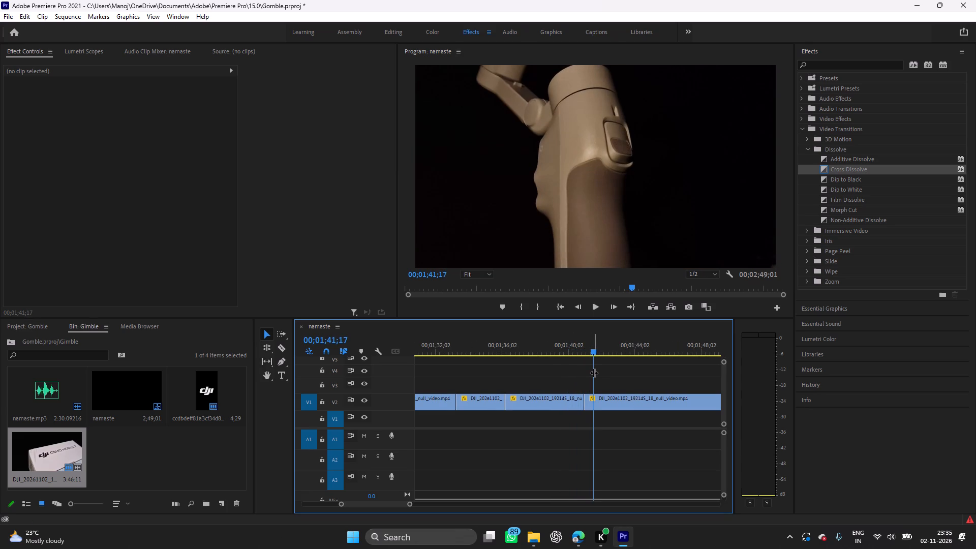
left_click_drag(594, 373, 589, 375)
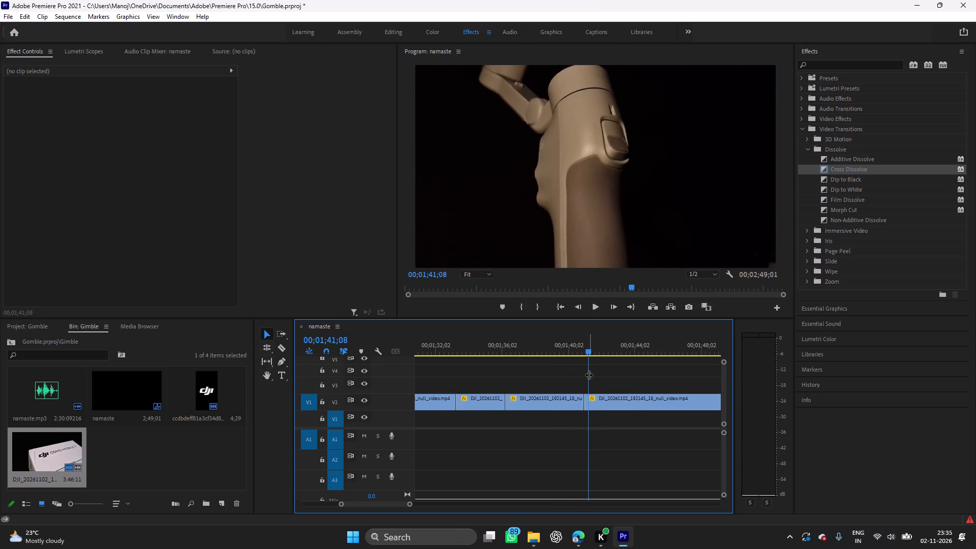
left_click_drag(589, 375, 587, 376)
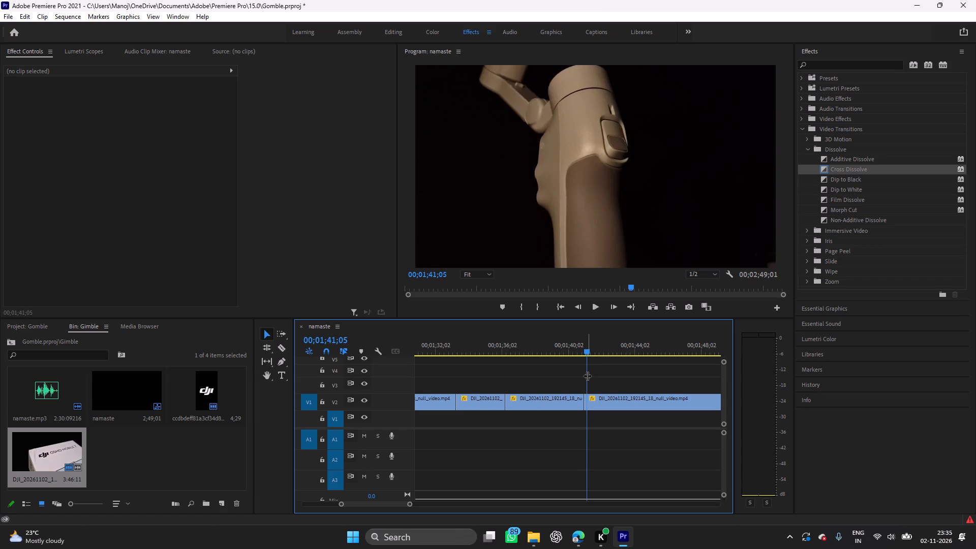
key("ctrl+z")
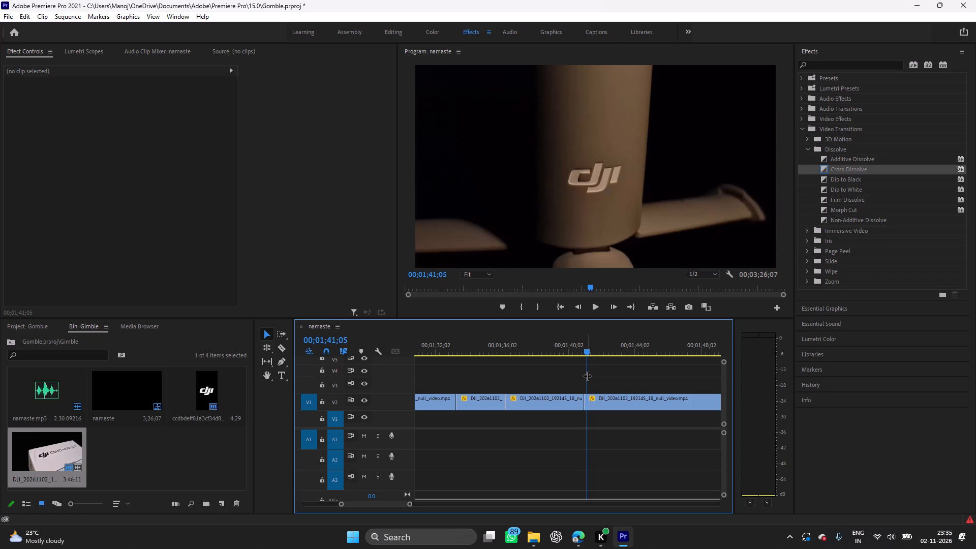
Split the DJI clip on V2 at 00;01;45;15, where the DJI-branded handle shot fades to black.
left_click_drag(585, 369, 584, 369)
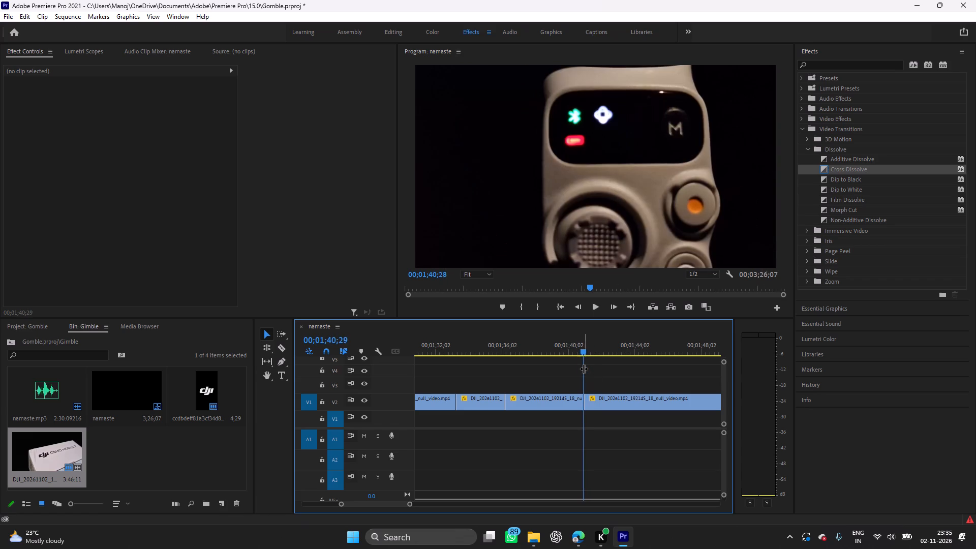
left_click_drag(584, 369, 655, 366)
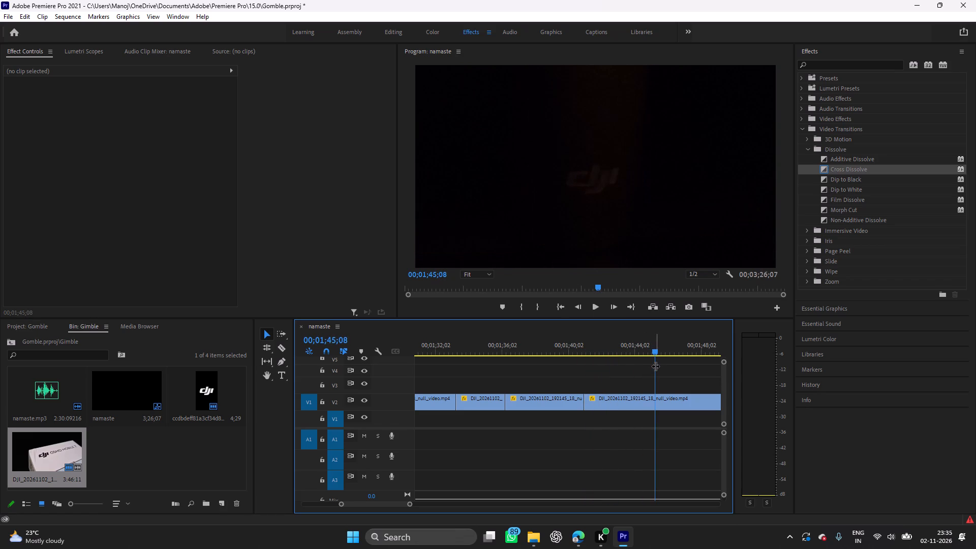
left_click_drag(655, 366, 665, 371)
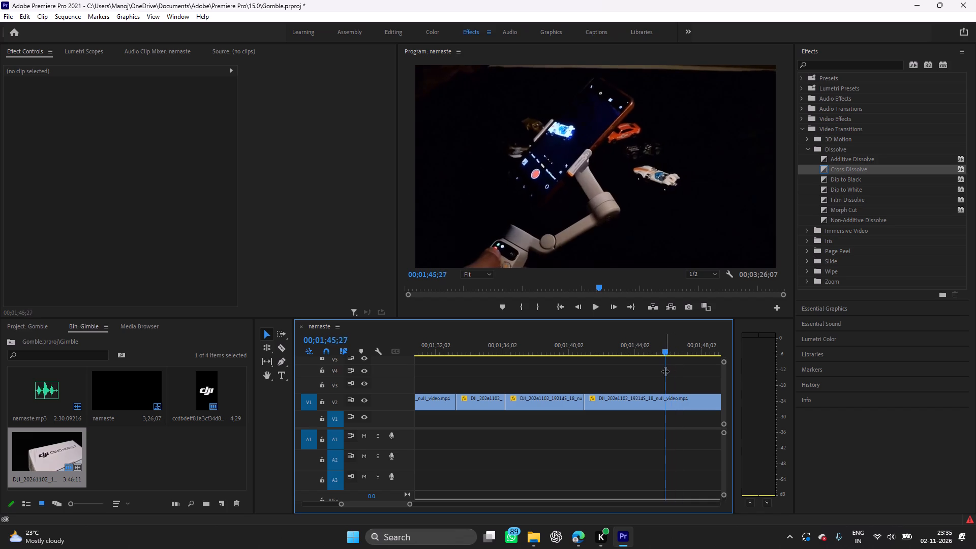
left_click_drag(665, 371, 659, 371)
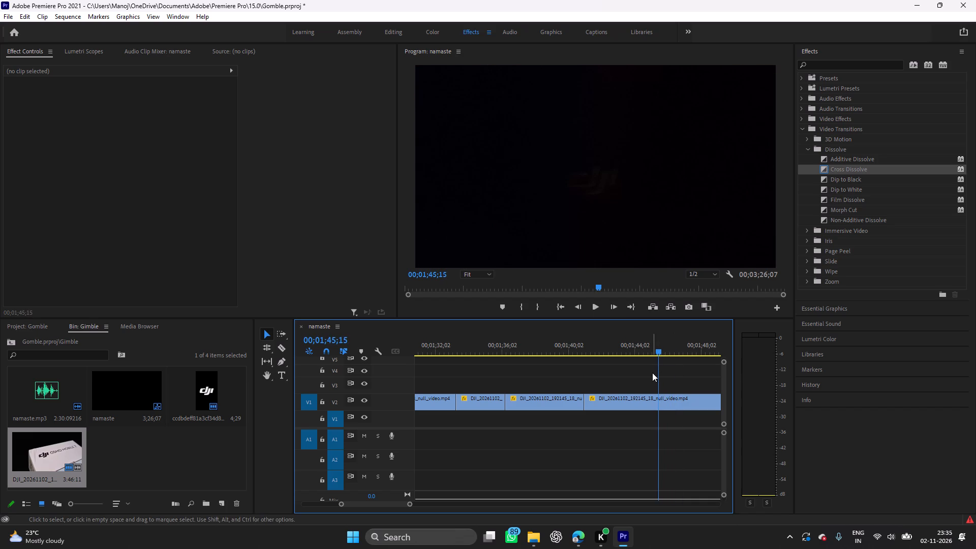
left_click(642, 398)
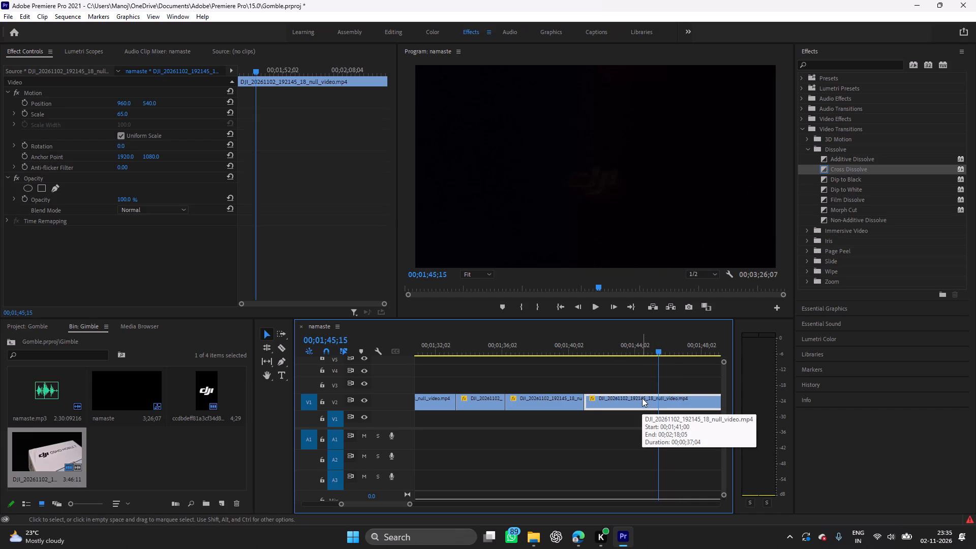
key("ctrl+k")
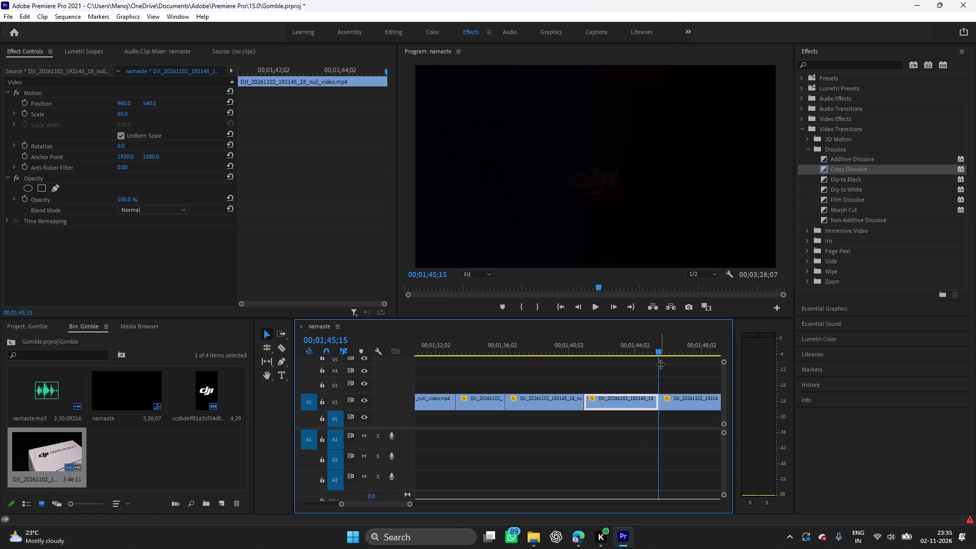
Review the footage around the new cut and ripple-delete the V2 toy-car segment running from 00;01;45;15 to 00;02;18;06.
left_click_drag(658, 368, 583, 380)
key("space")
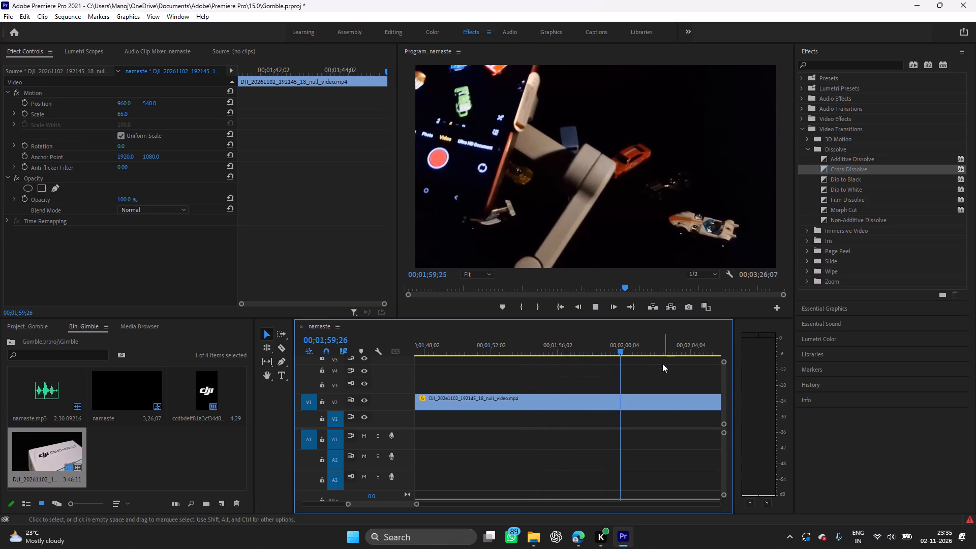
left_click(662, 393)
left_click(663, 398)
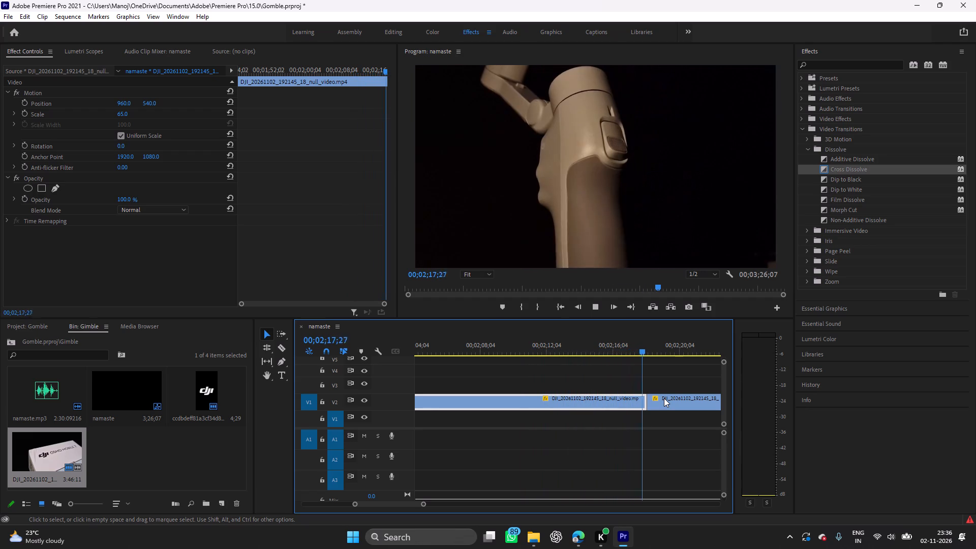
key("shift+Delete")
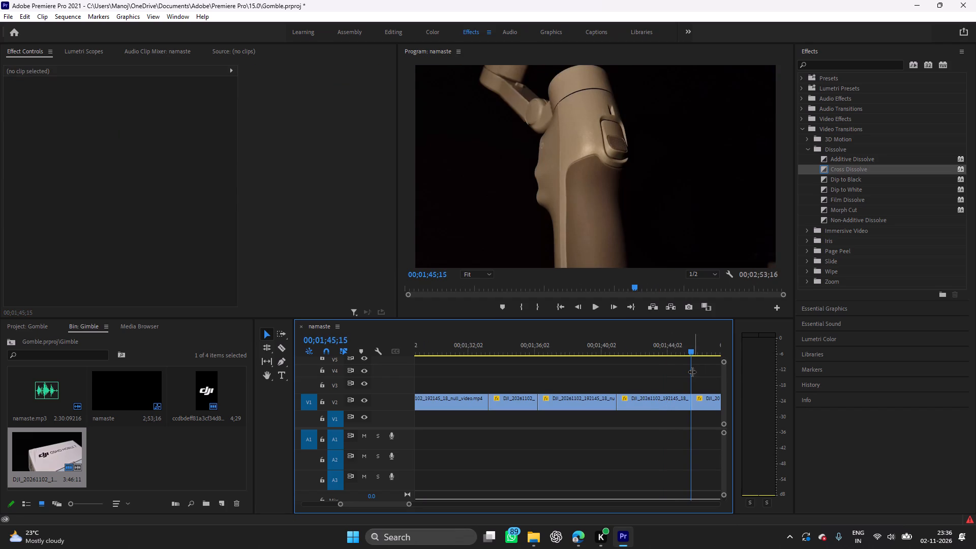
Split the DJI clip at 00;02;09;21, on the orange phone shot, and ripple-delete the V2 segment running from 00;01;45;15 to that cut.
left_click_drag(690, 372, 654, 383)
key("space")
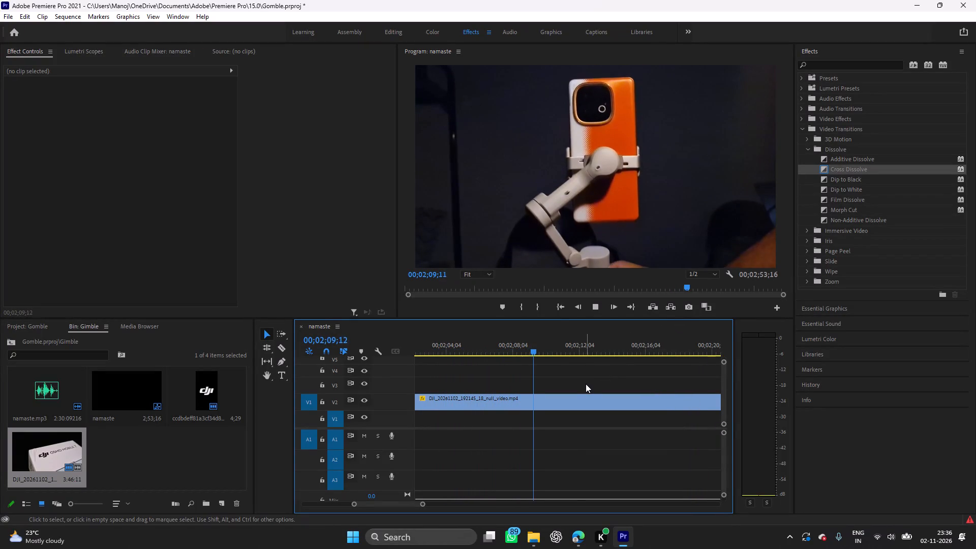
key("space")
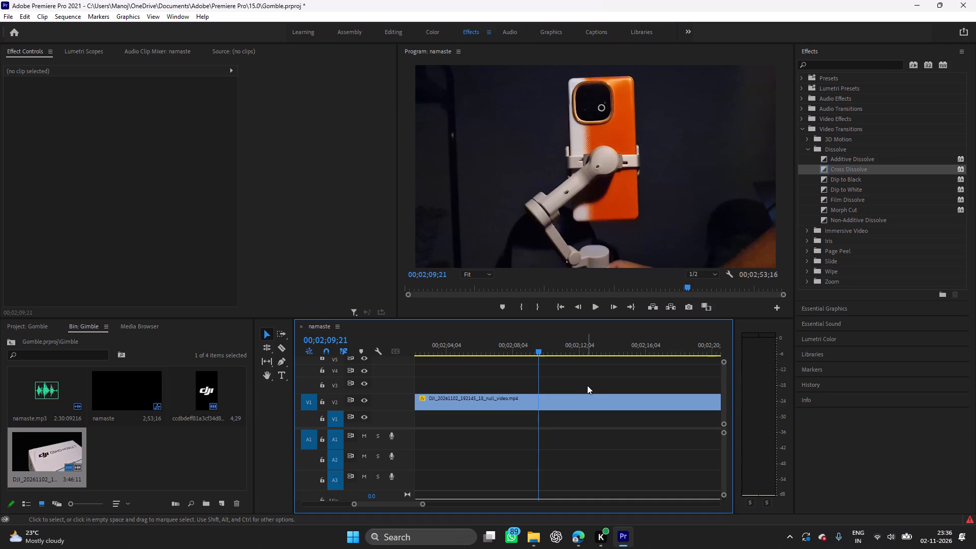
left_click(587, 396)
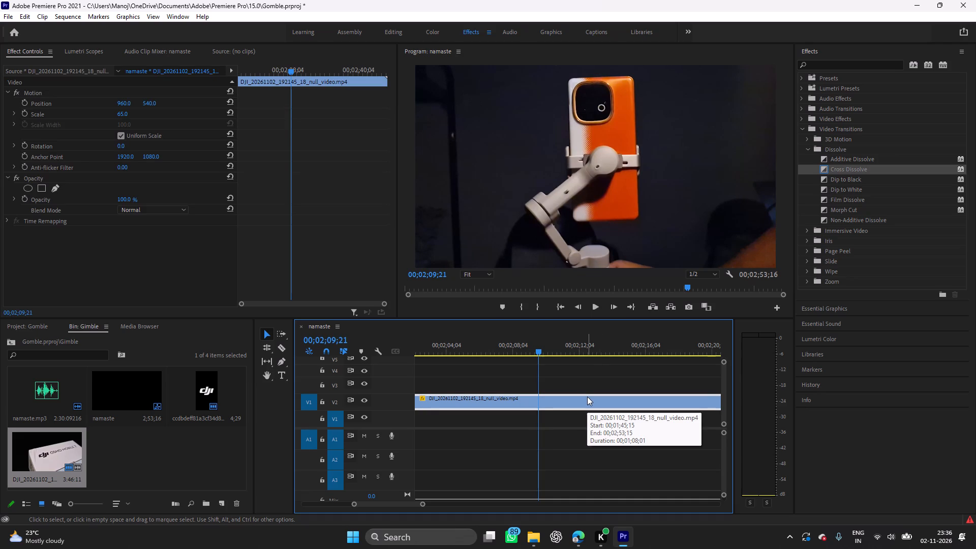
key("shift+k")
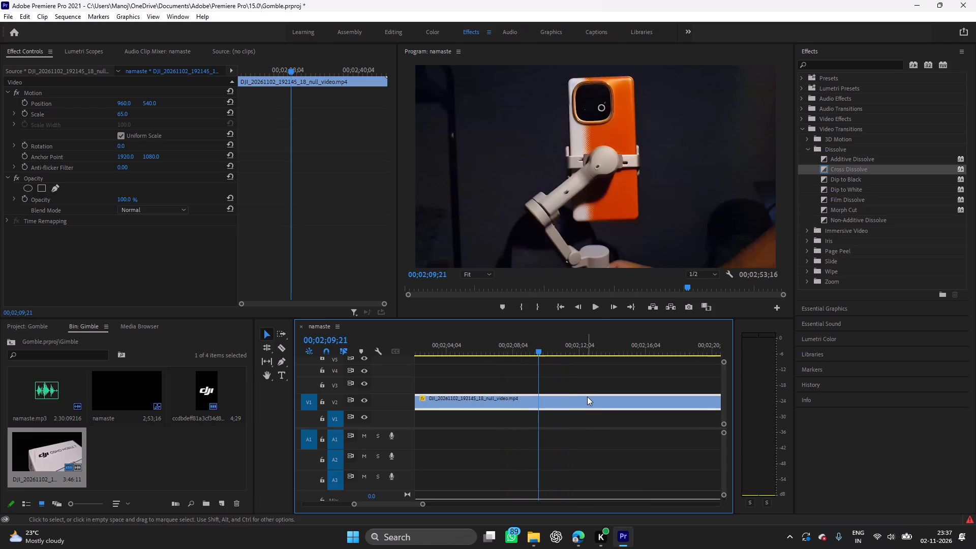
key("ctrl+k")
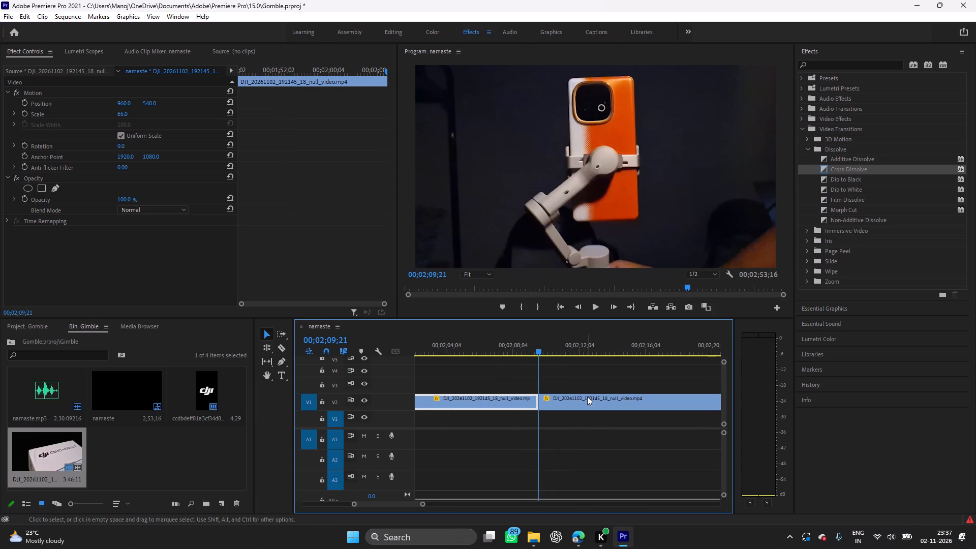
key("shift+Delete")
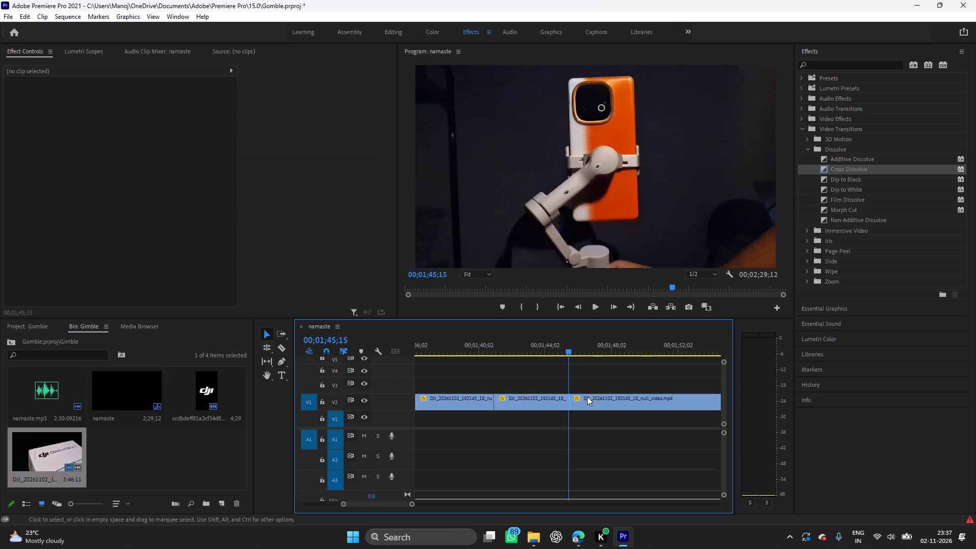
Split the DJI clip on V2 at 00;01;54;13 and ripple-delete the mounted-phone segment running from 00;01;45;15 to that cut.
key("space")
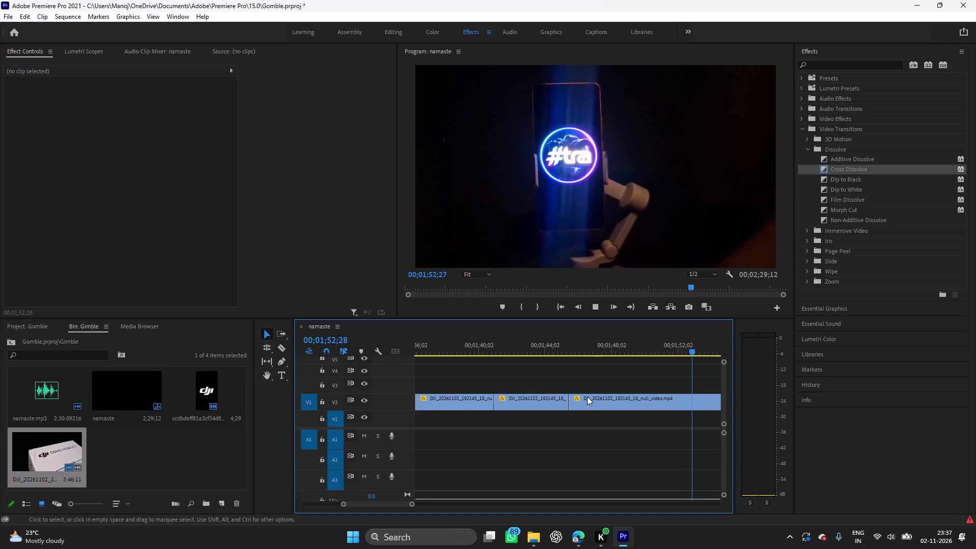
key("space")
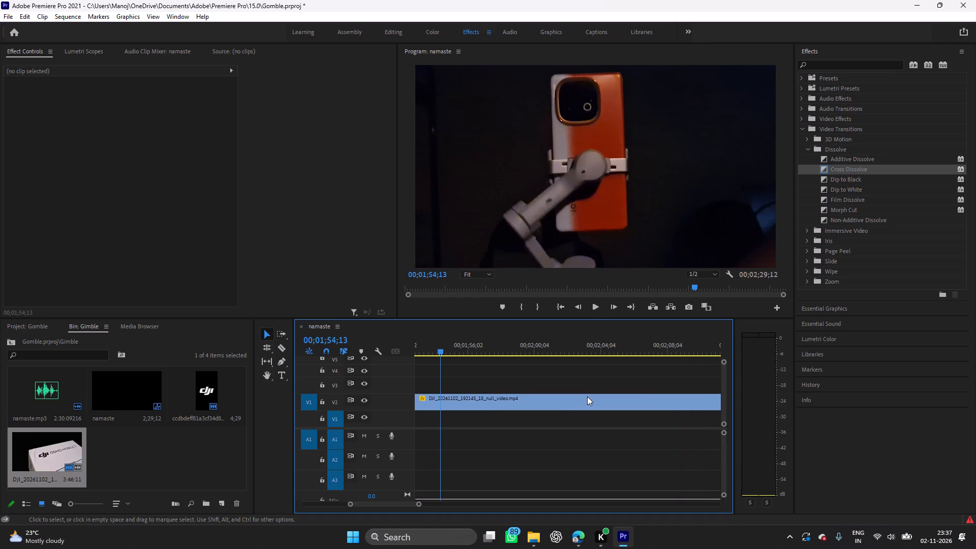
left_click(586, 400)
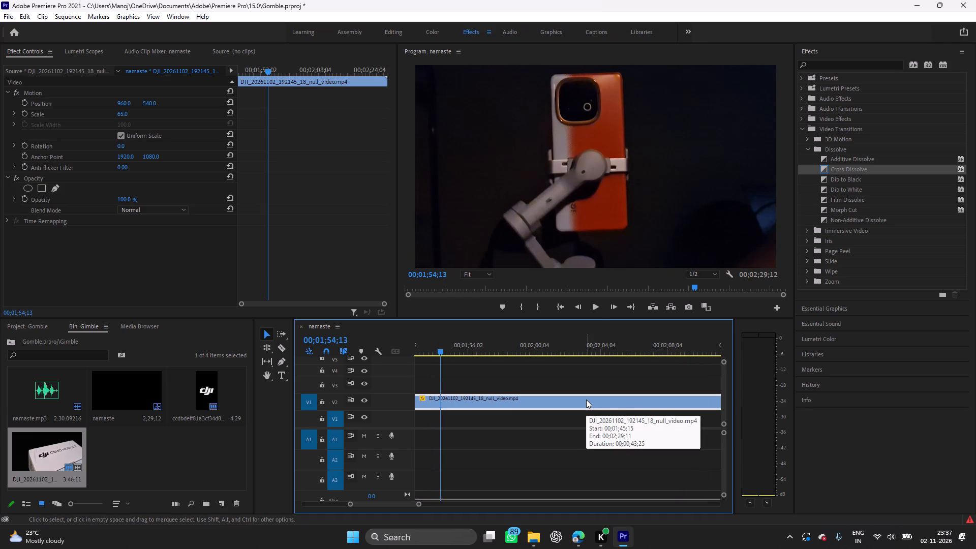
key("ctrl+k")
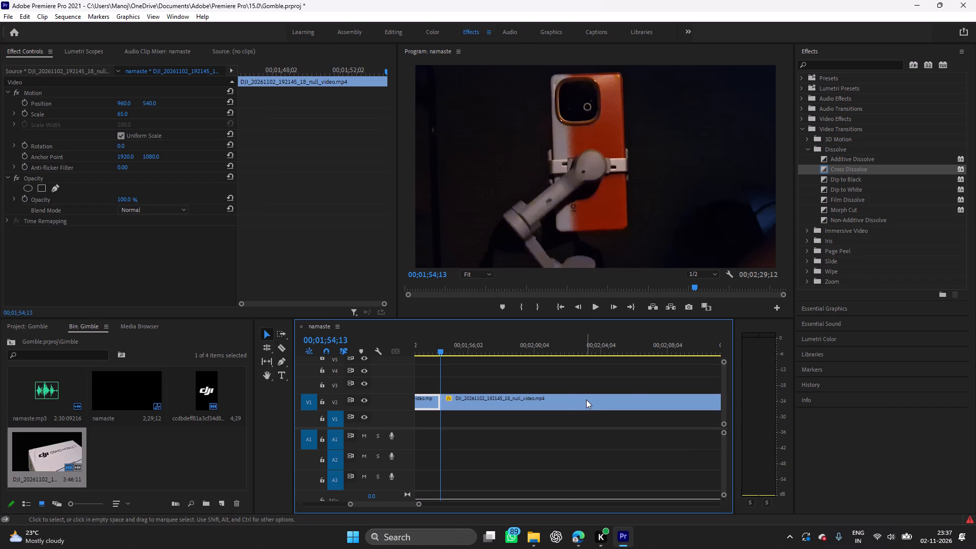
key("shift+Delete")
Split the DJI clip on V2 at 00;01;56;00, on the empty phone-clamp shot just before the Osmo Mobile 7 box appears.
key("space")
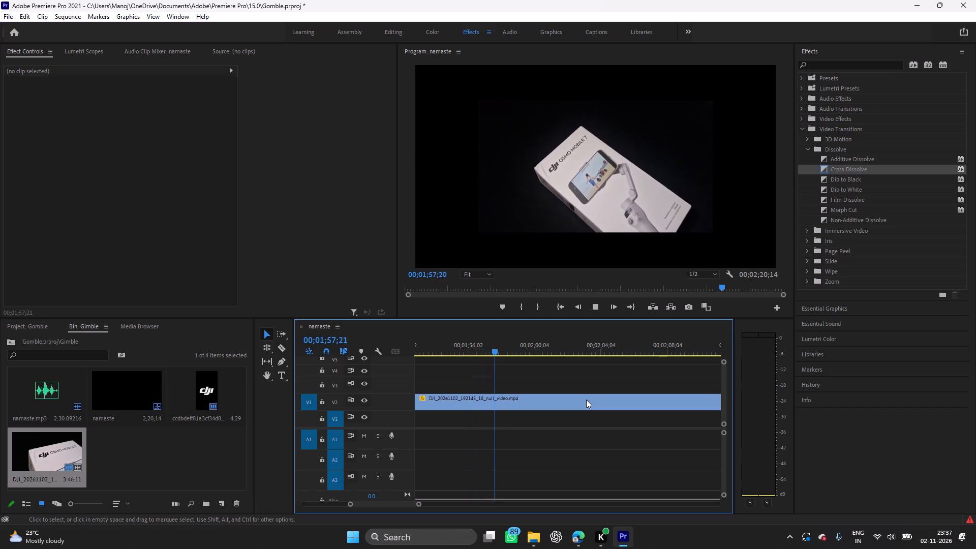
key("space")
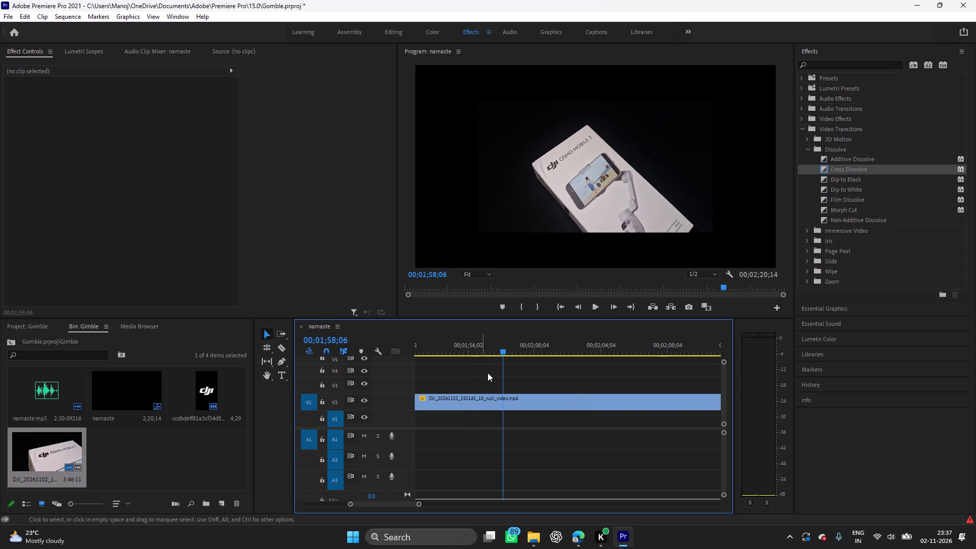
left_click_drag(502, 376, 469, 383)
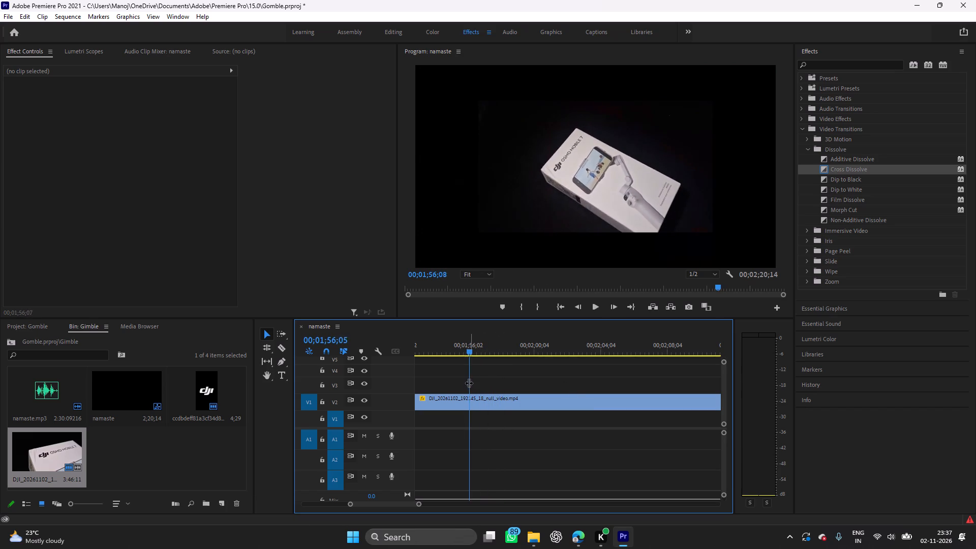
left_click_drag(469, 383, 481, 391)
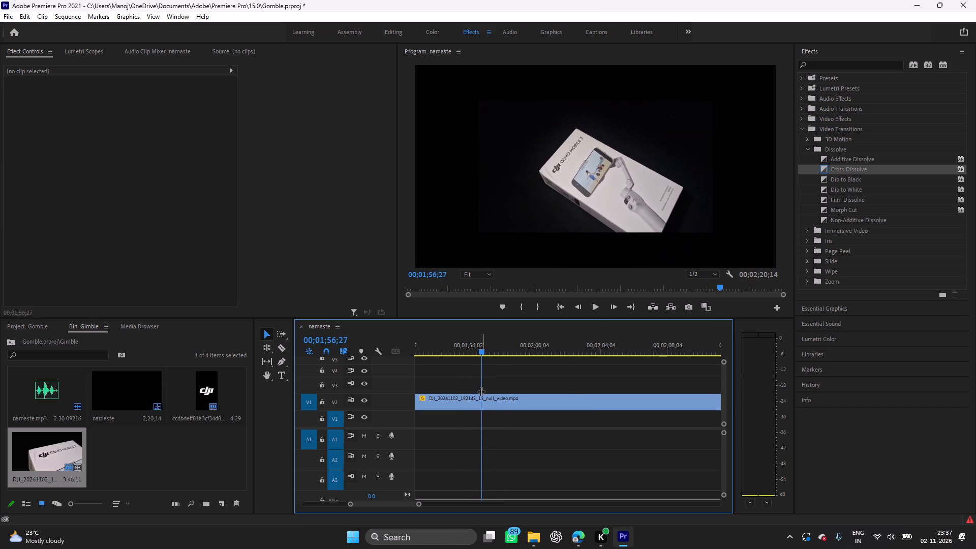
left_click_drag(481, 391, 467, 395)
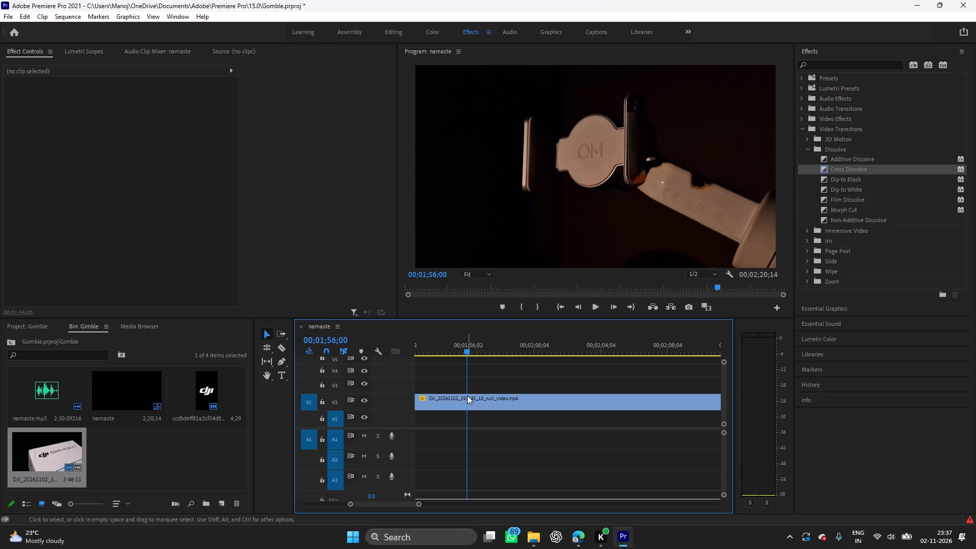
left_click(490, 398)
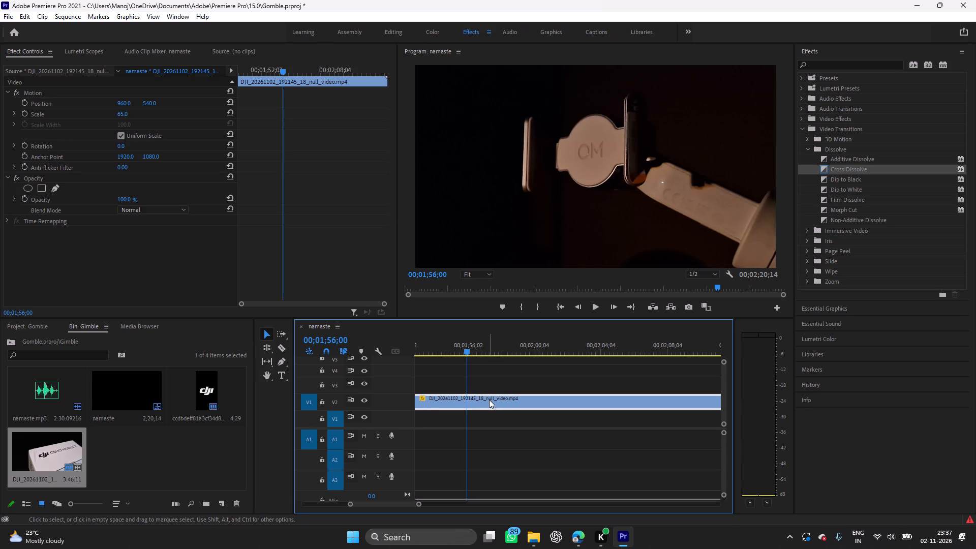
key("ctrl+k")
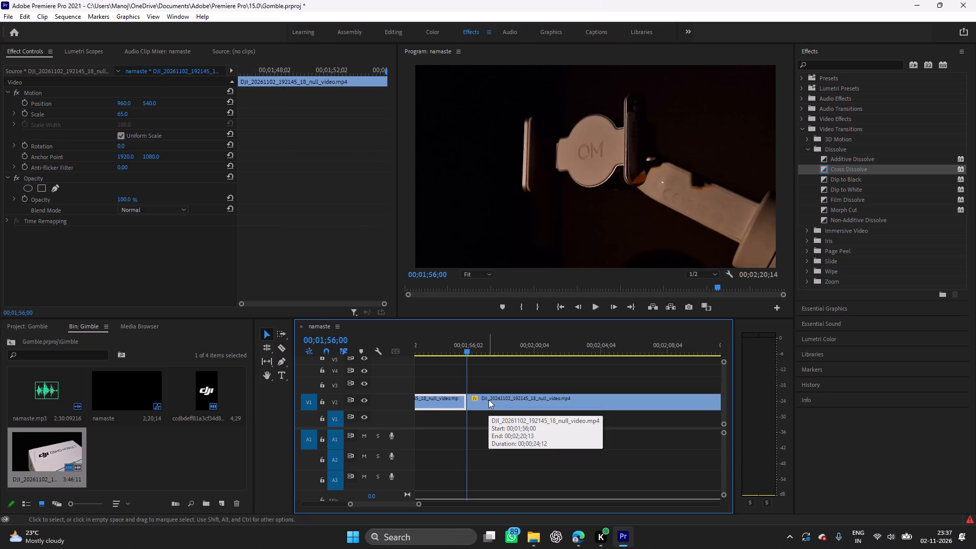
Review the Osmo Mobile 7 box footage after the cut and delete the final V2 segment starting at 00;01;56;00.
key("space")
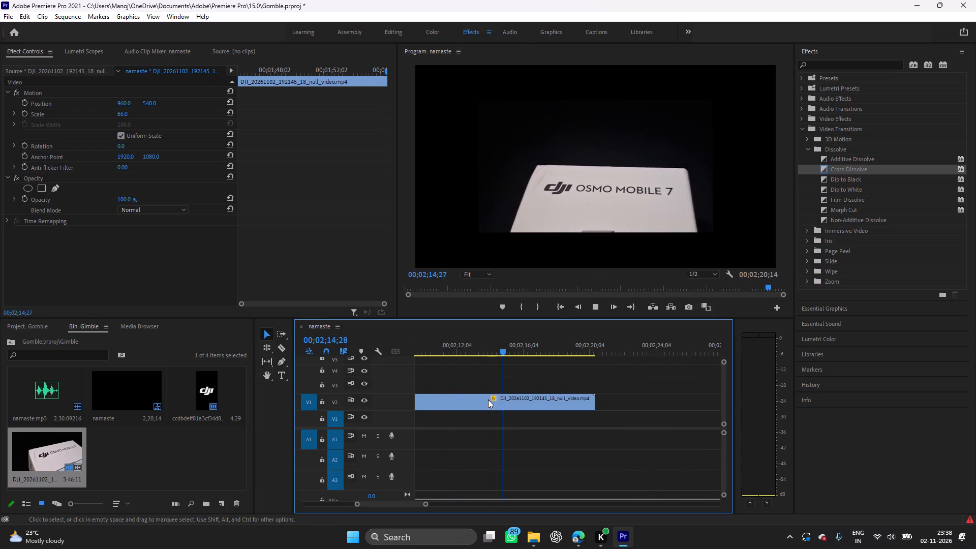
left_click(488, 400)
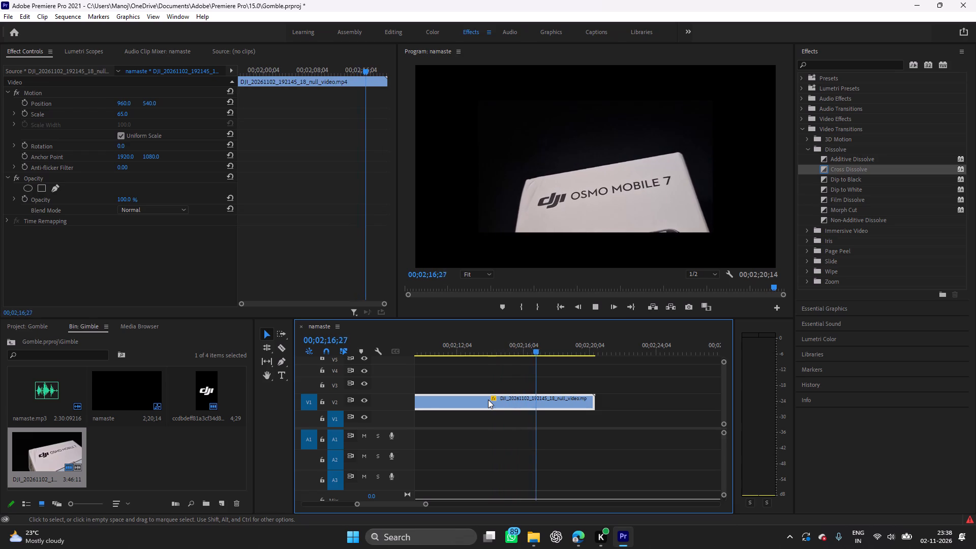
key("Delete")
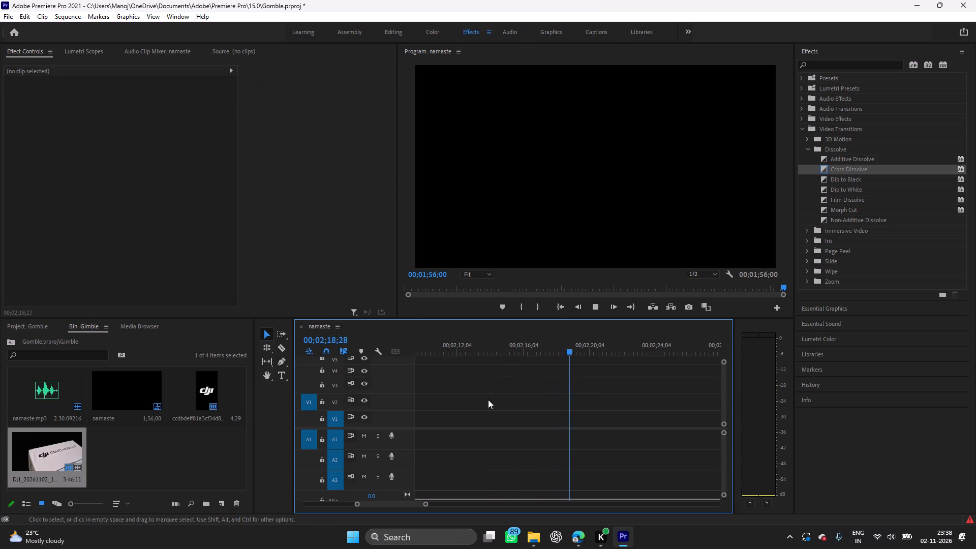
key("space")
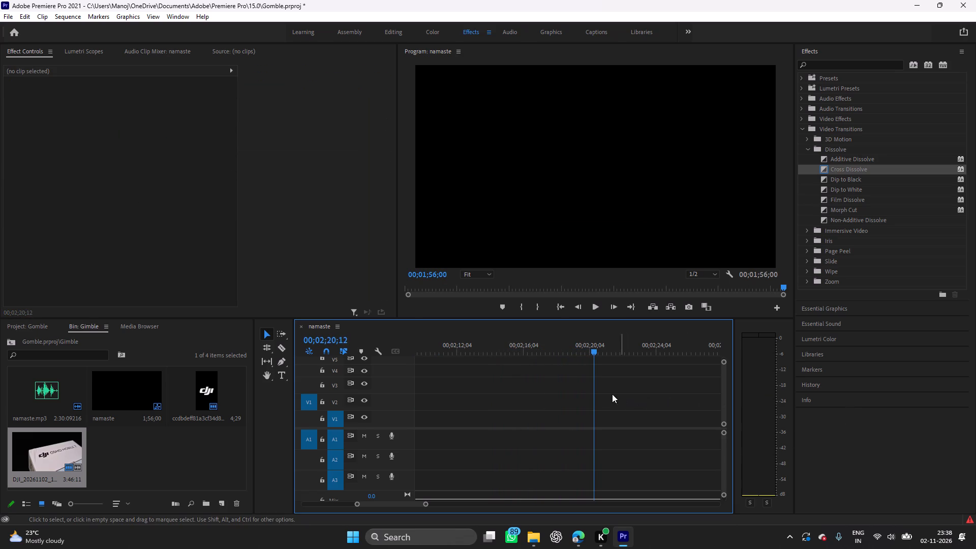
Return to the start of the DJI footage and ripple-delete the opening box segment on V2, starting at 00;00;33;14.
left_click_drag(594, 385, 391, 382)
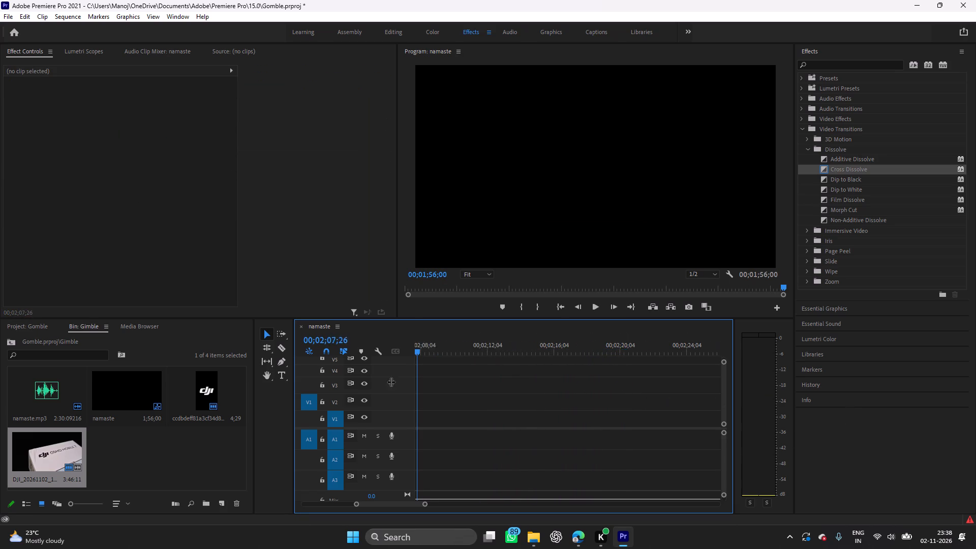
left_click_drag(391, 382, 309, 382)
key("space")
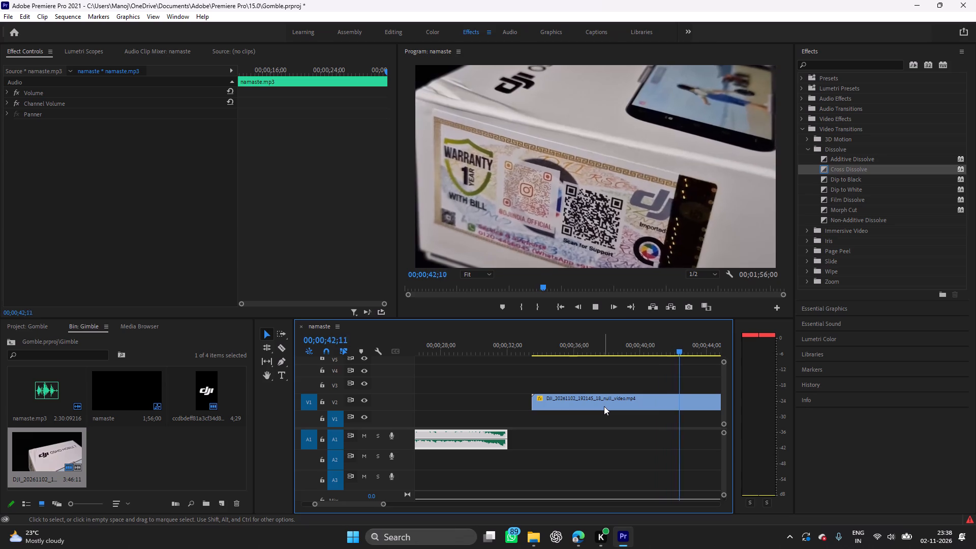
key("space")
key("space")
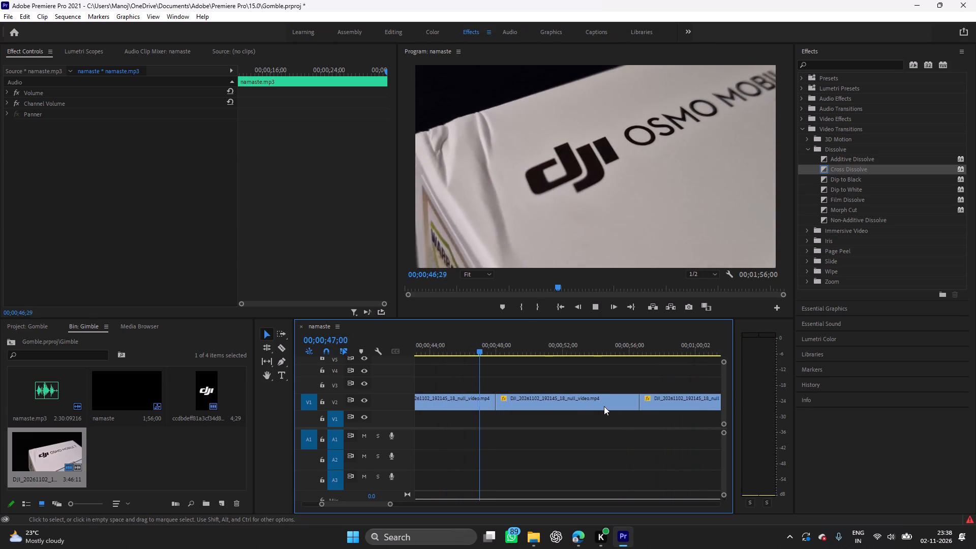
key("space")
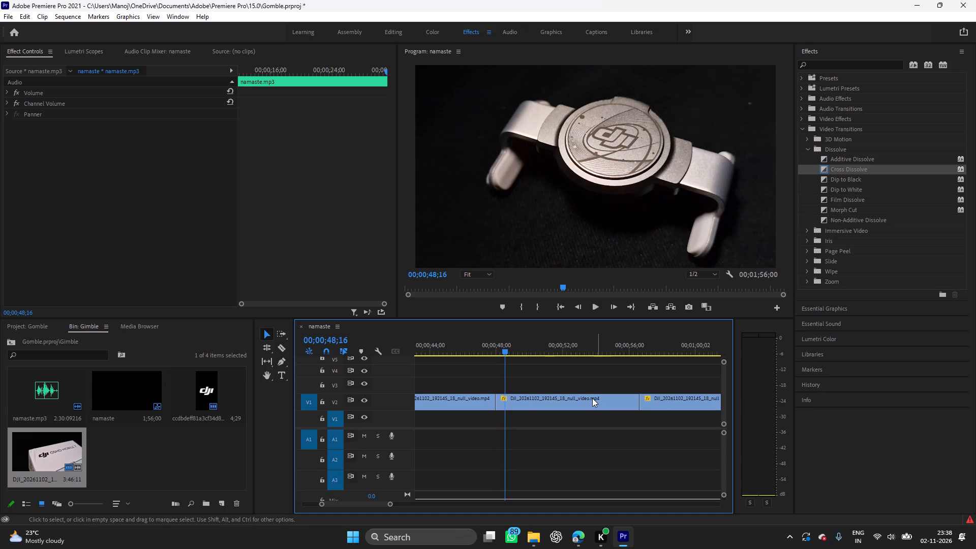
left_click(452, 399)
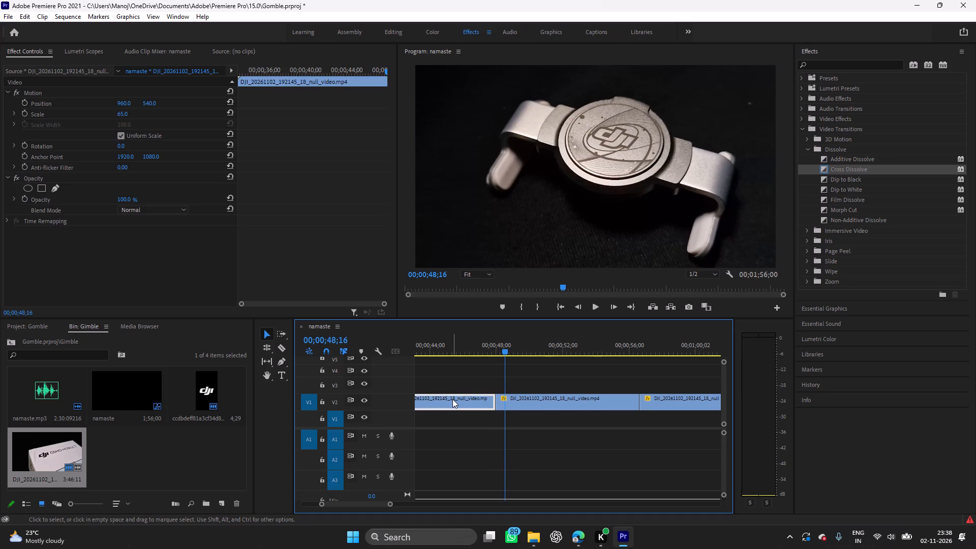
key("shift+Delete")
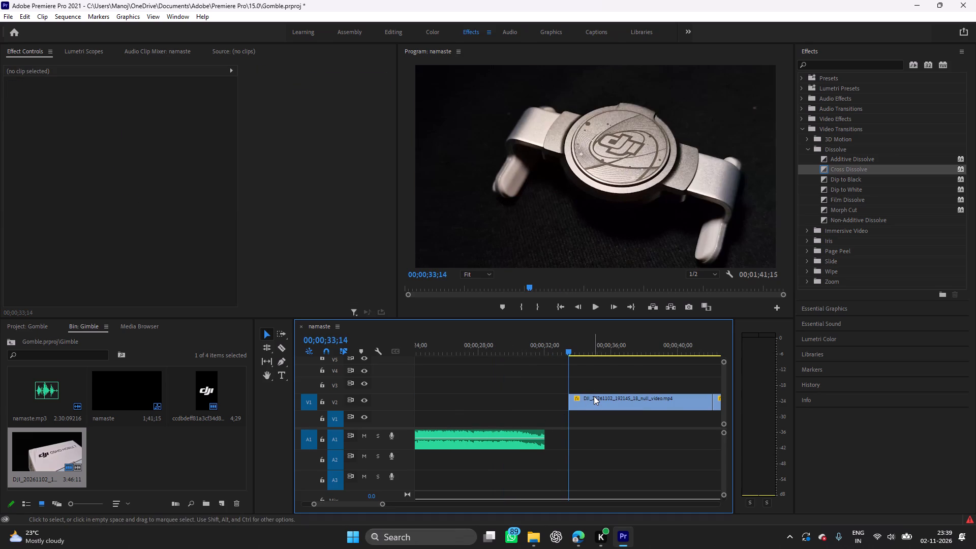
Play through to the gimbal silhouette segment around 00;00;52;05 and set its scale to 50.
key("space")
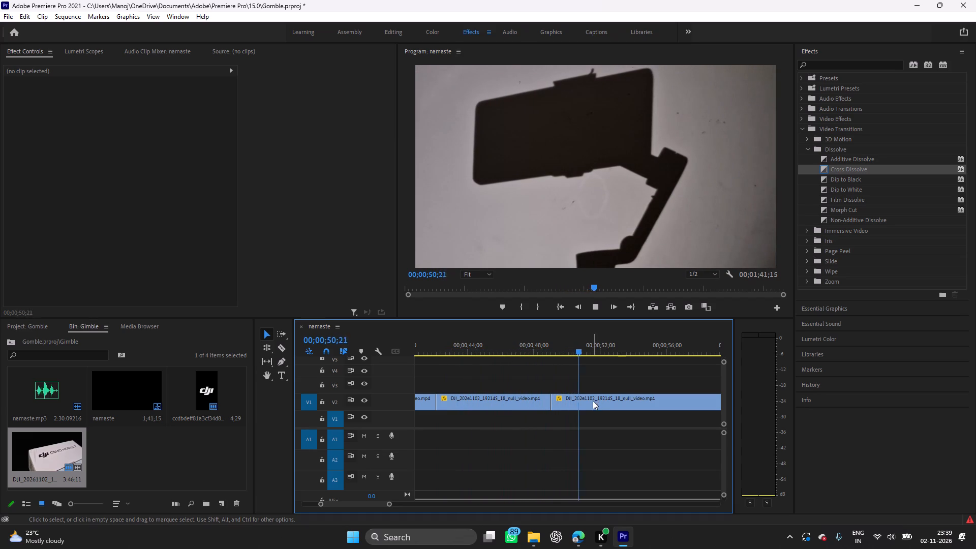
key("space")
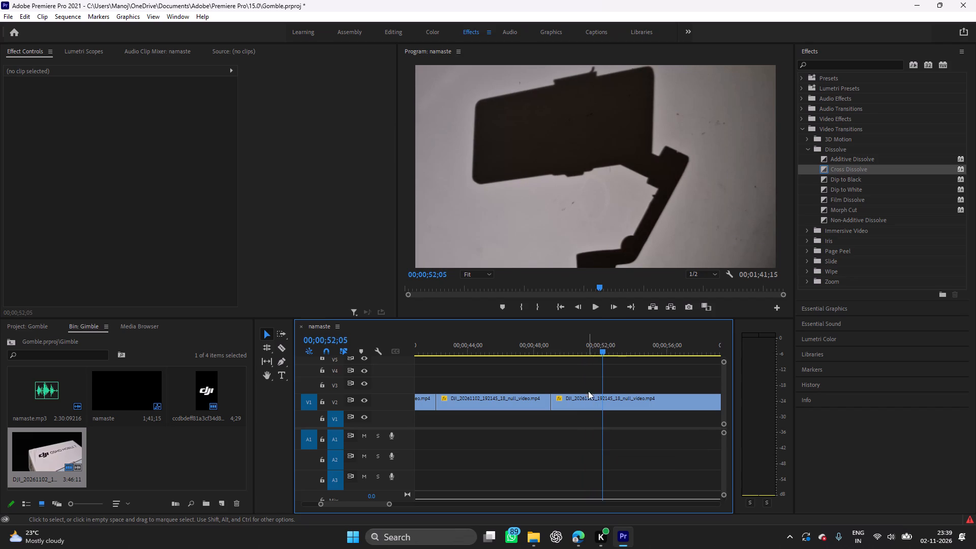
left_click(602, 400)
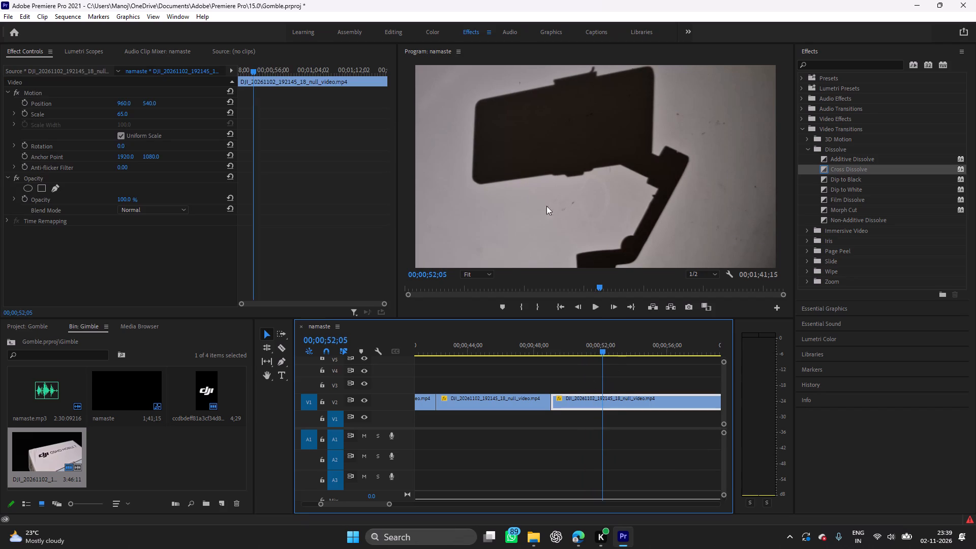
left_click(128, 118)
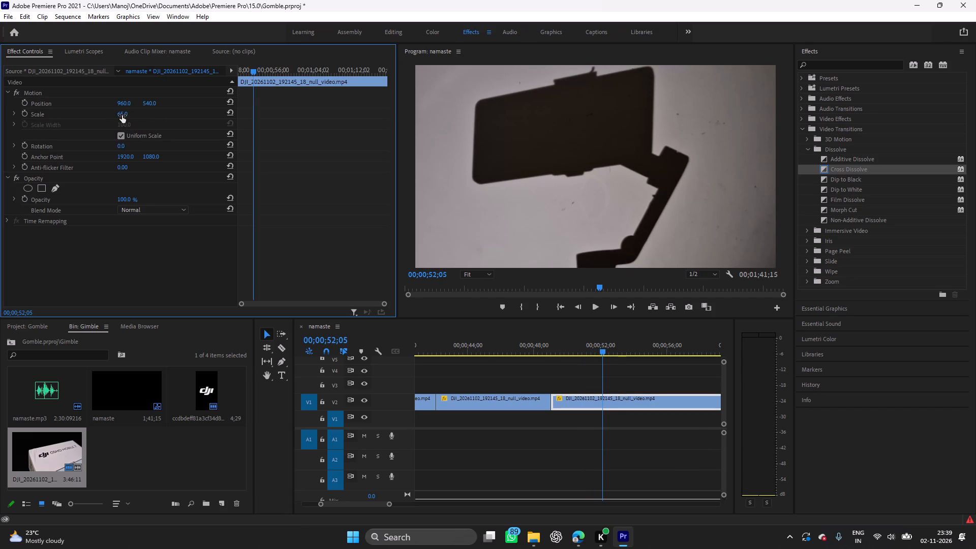
left_click(122, 115)
type("50")
key("Return")
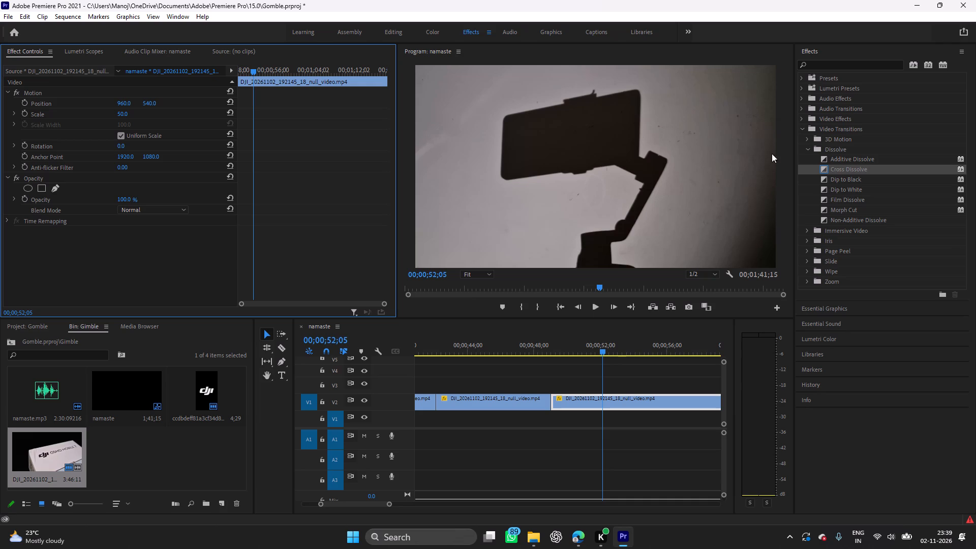
Split the gimbal silhouette clip on V2 at 00;01;09;08, where the phone is seen edge-on.
key("space")
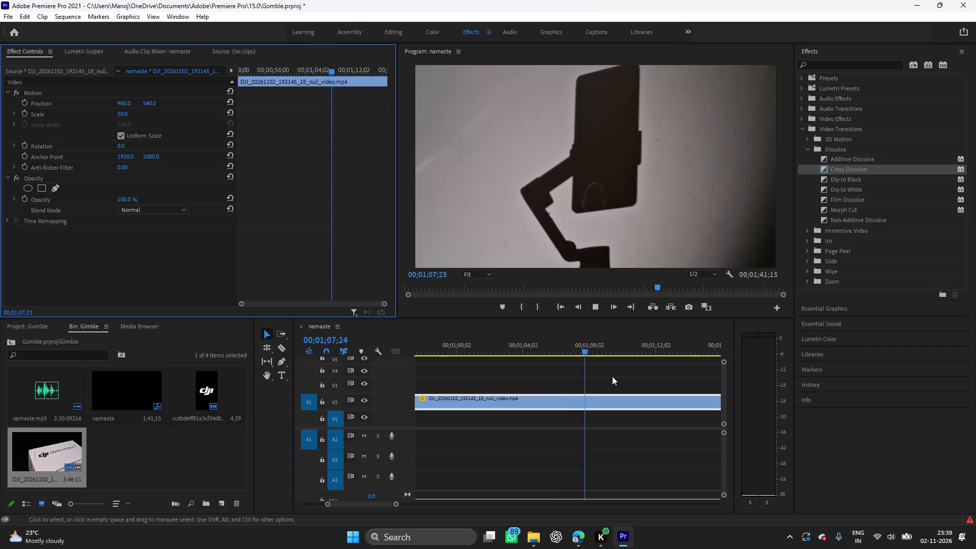
key("space")
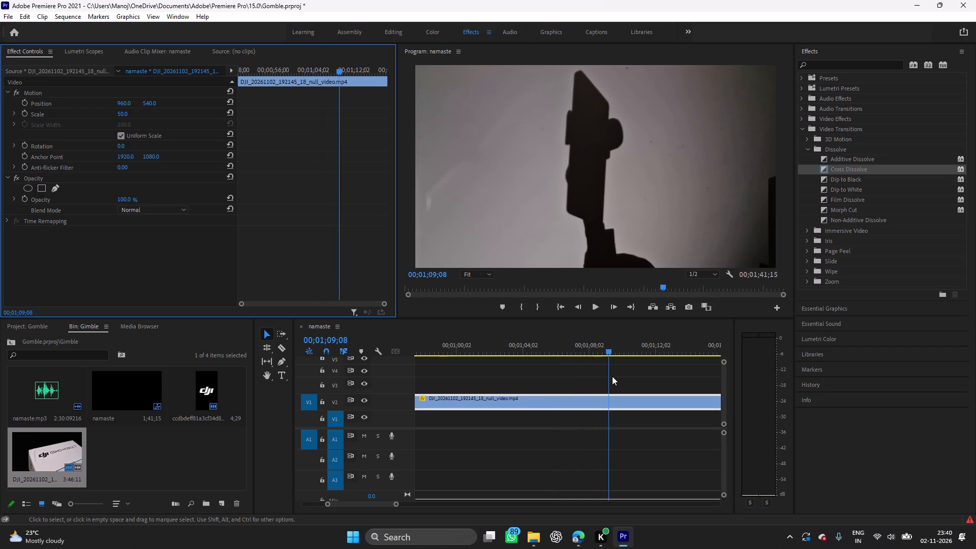
key("ctrl+k")
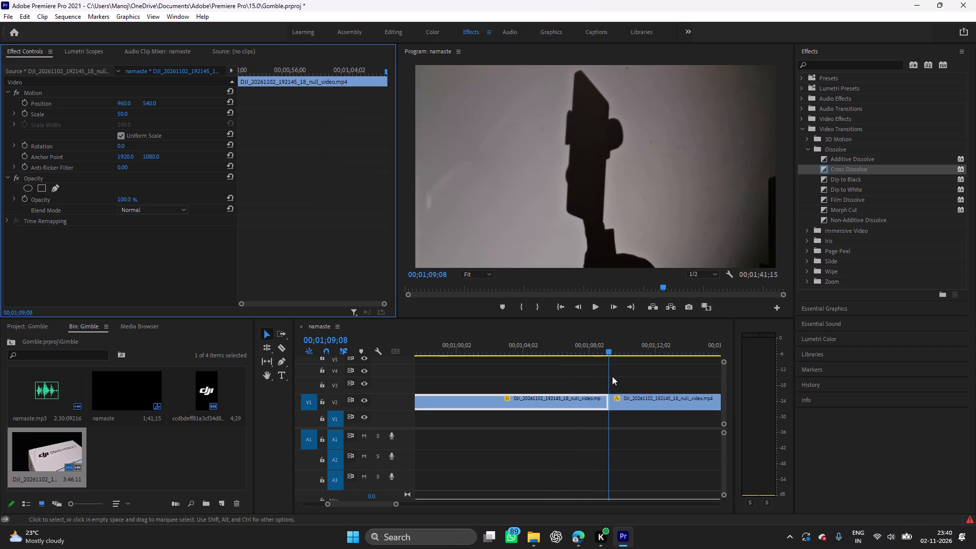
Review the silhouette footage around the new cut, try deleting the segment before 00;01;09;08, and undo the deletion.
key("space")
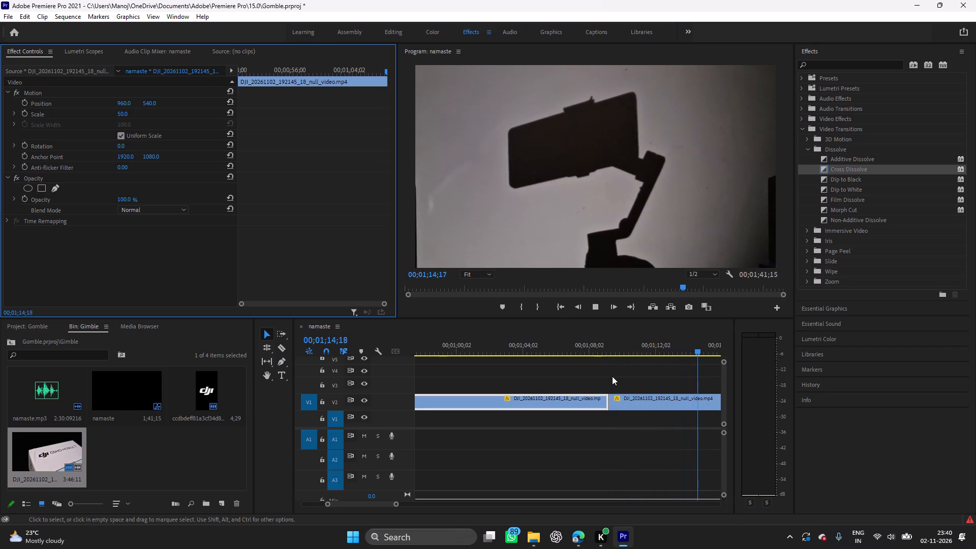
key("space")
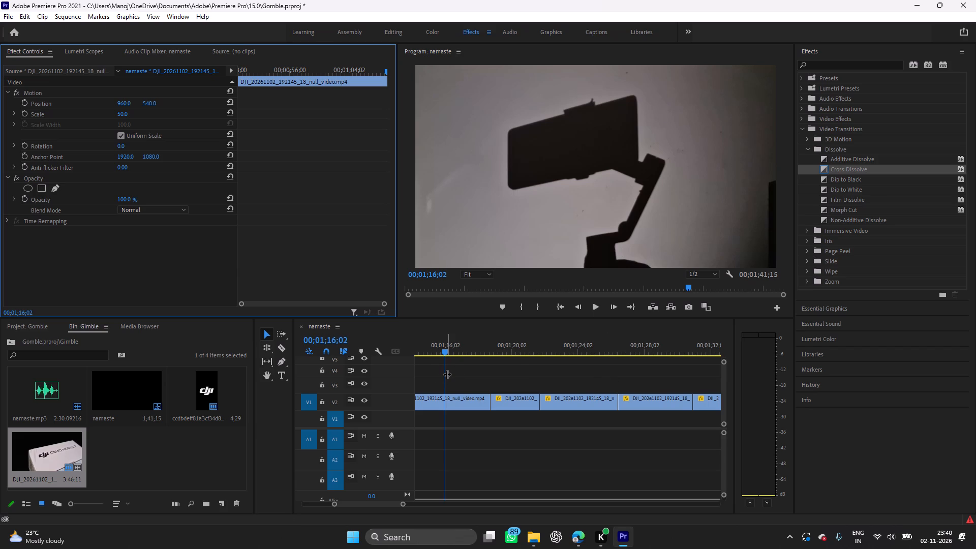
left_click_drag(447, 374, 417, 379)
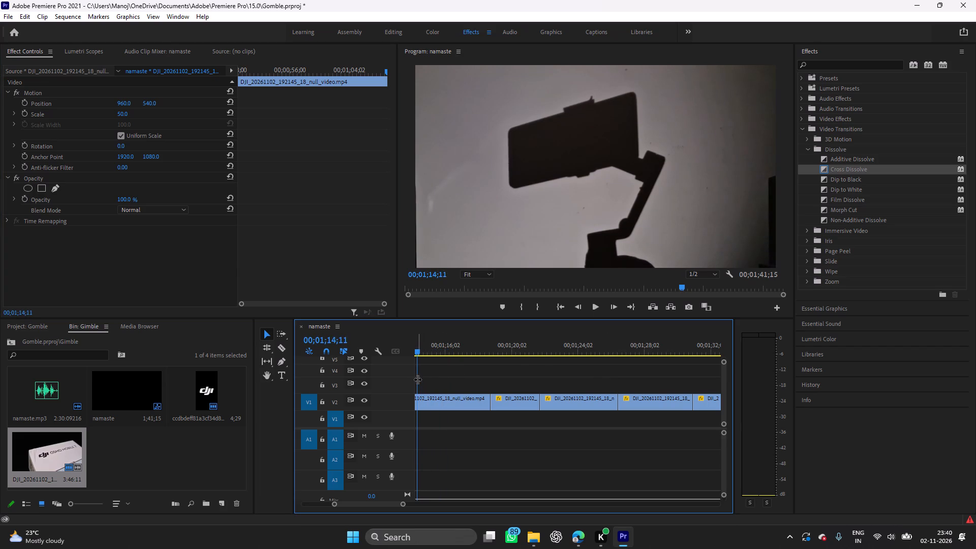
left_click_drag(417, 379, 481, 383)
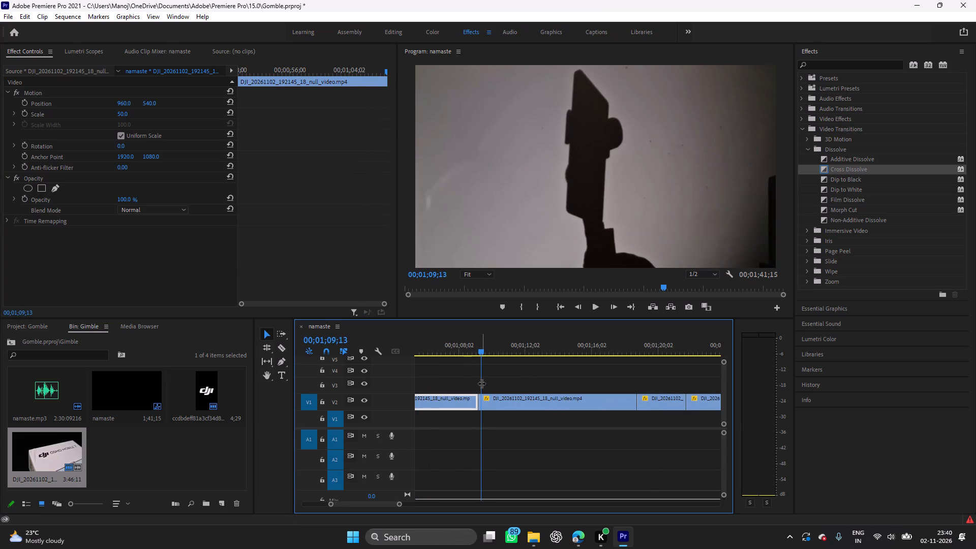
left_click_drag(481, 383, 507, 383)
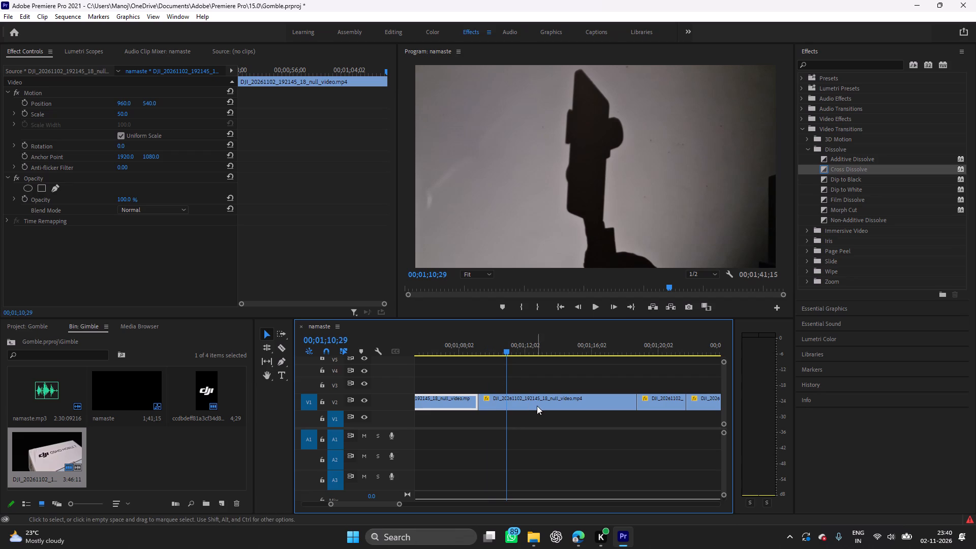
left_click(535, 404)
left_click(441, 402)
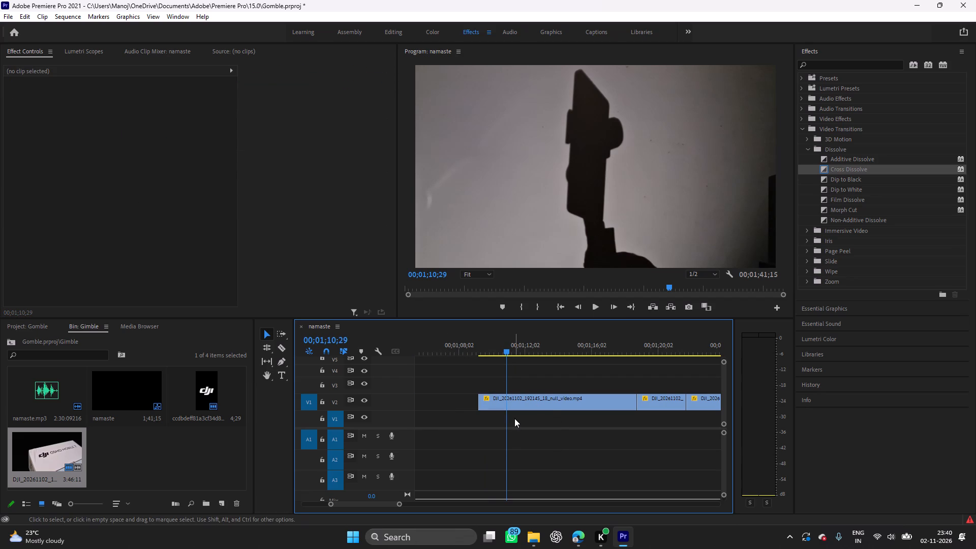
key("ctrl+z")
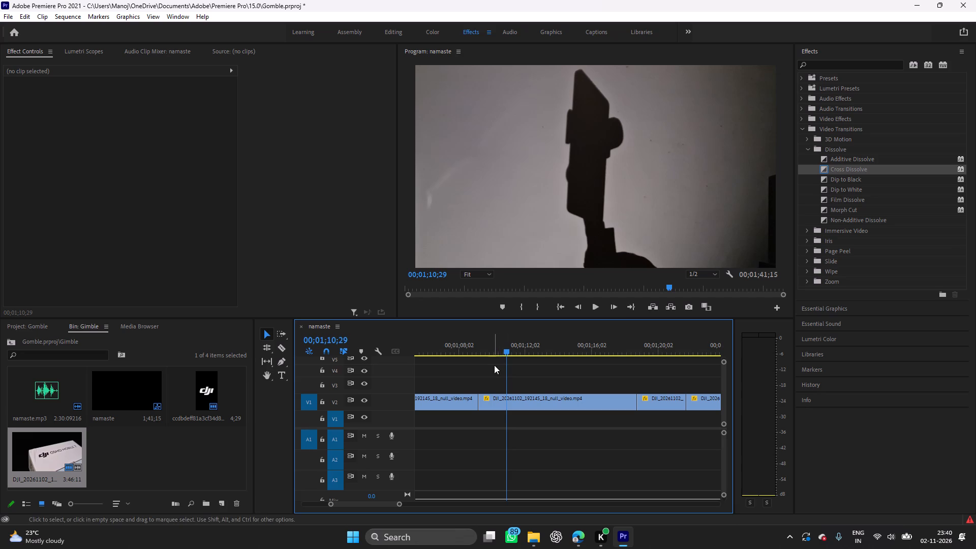
Ripple-delete the gimbal silhouette segment on V2 that starts at 00;00;49;02 and ends at the 00;01;09;08 cut.
left_click_drag(505, 371, 460, 377)
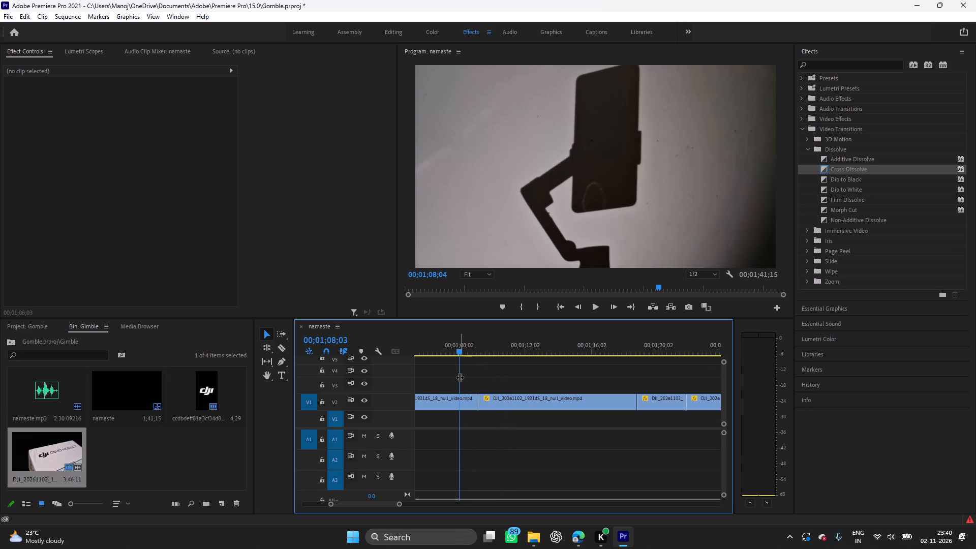
left_click_drag(460, 377, 403, 385)
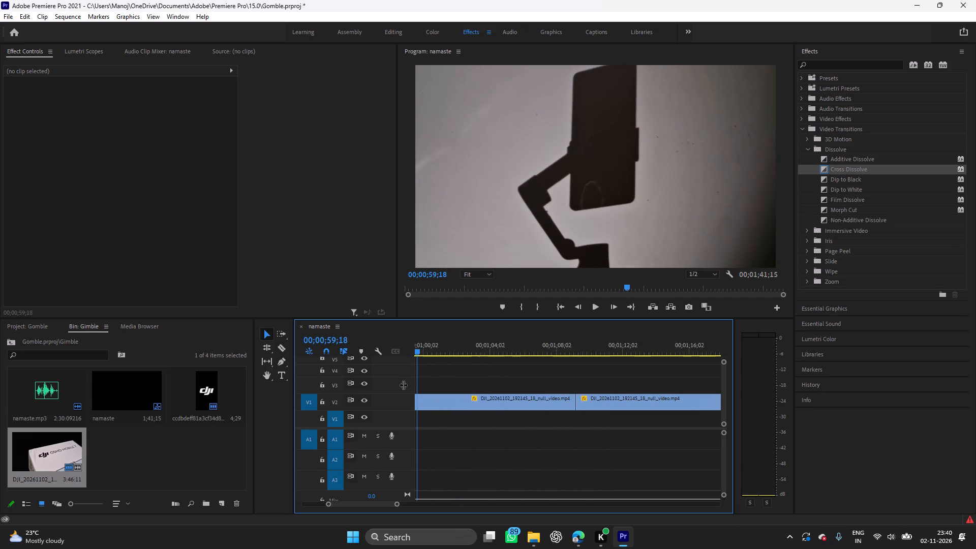
left_click_drag(403, 385, 538, 395)
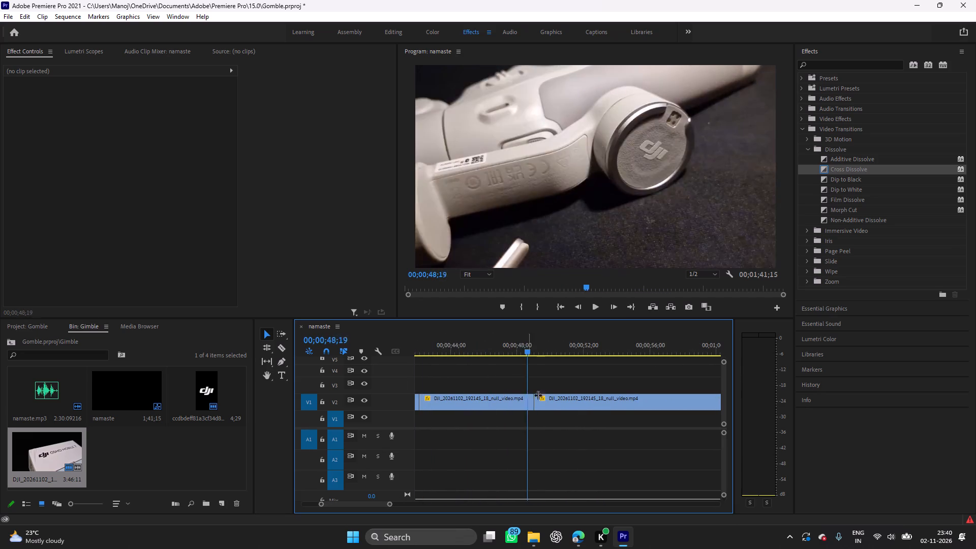
left_click_drag(538, 395, 593, 395)
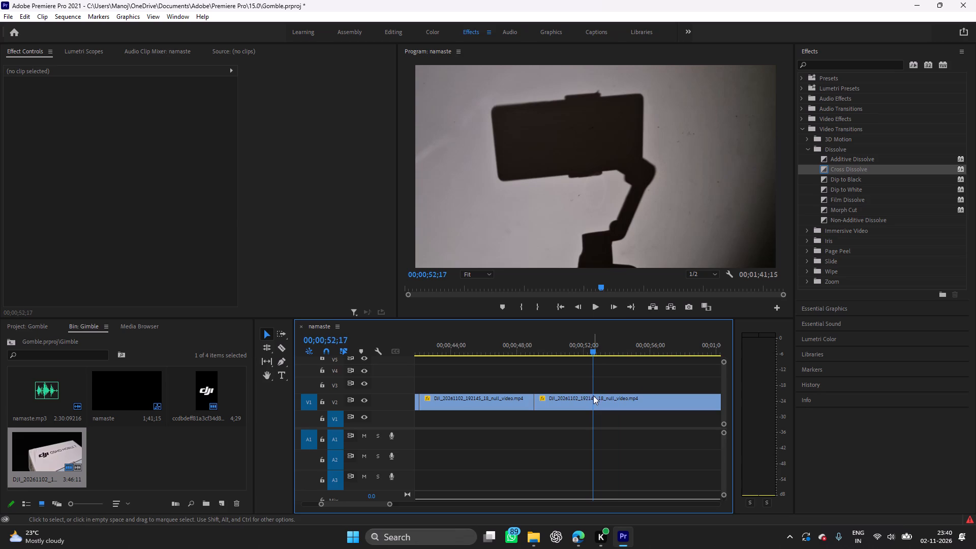
left_click(613, 400)
key("shift+Delete")
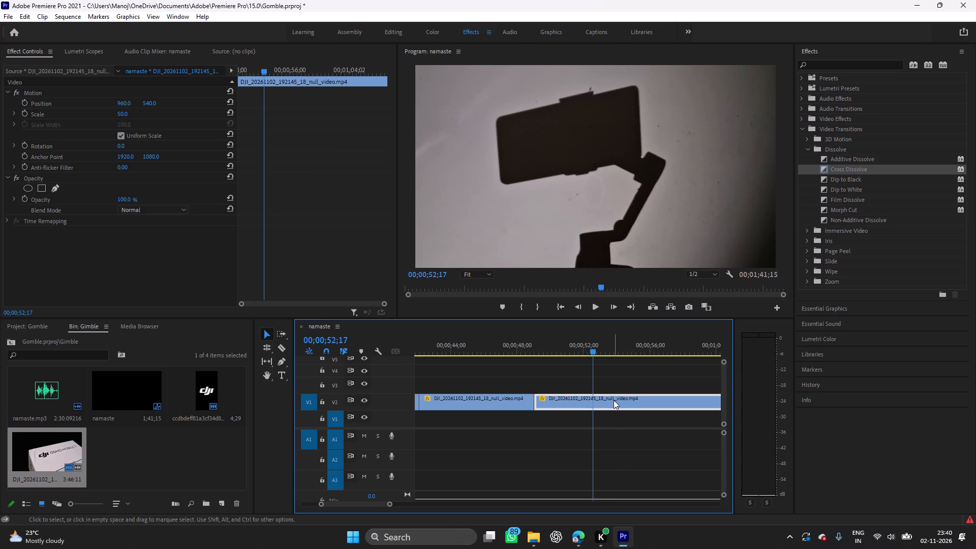
Review the remaining silhouette segment, split it at 00;00;51;02 and ripple-delete the part before the cut.
key("space")
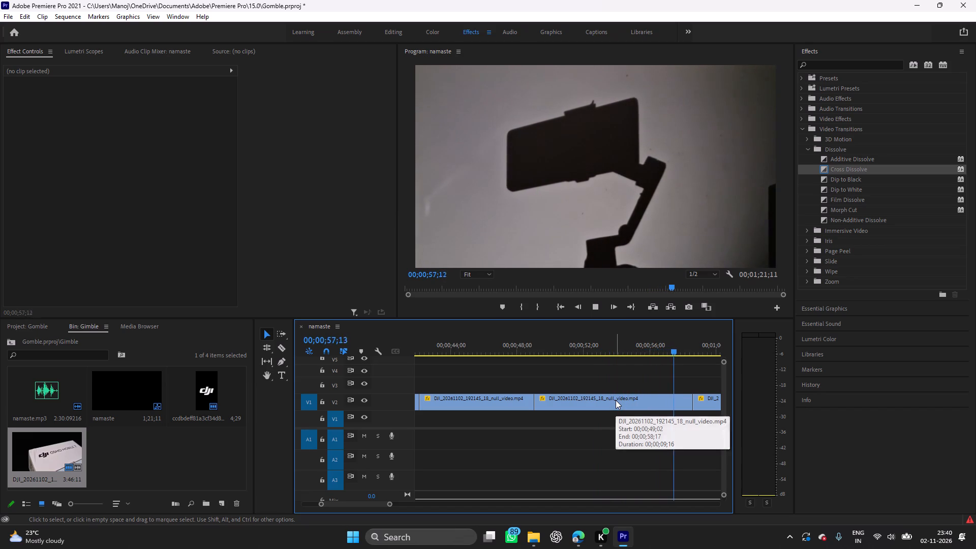
key("space")
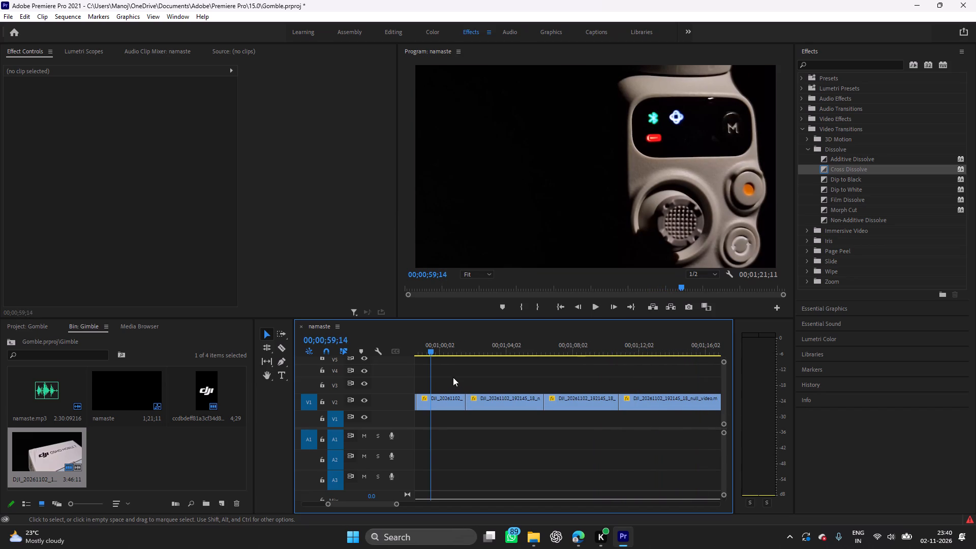
left_click_drag(431, 375, 416, 379)
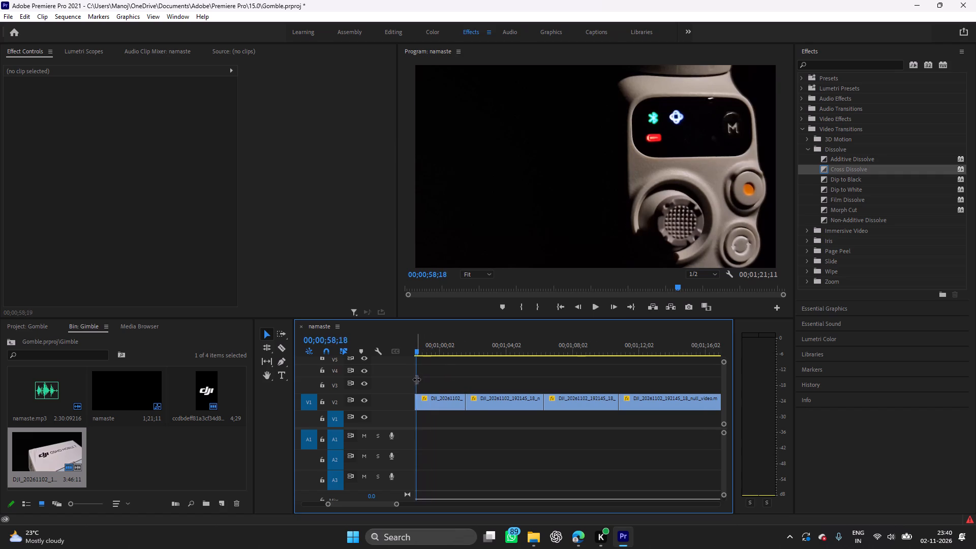
left_click_drag(416, 379, 409, 382)
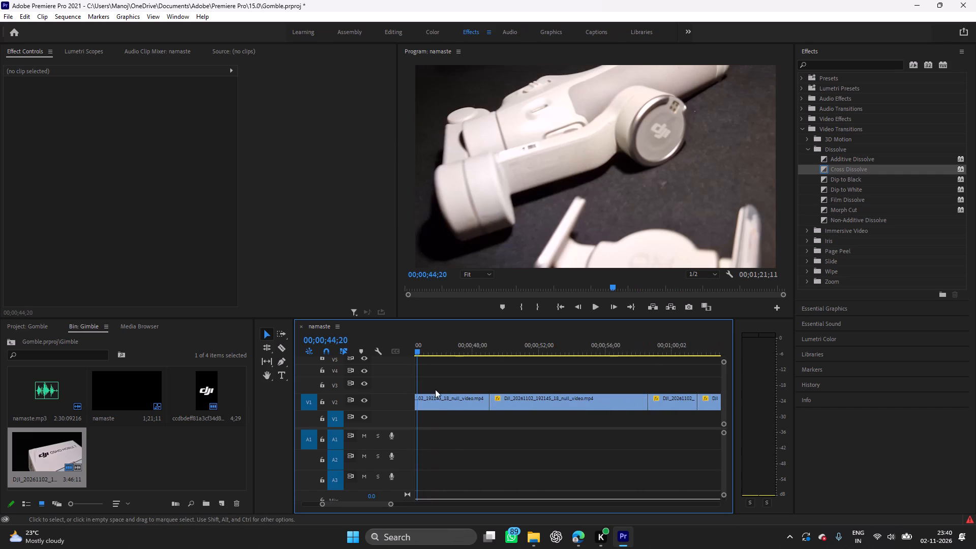
key("space")
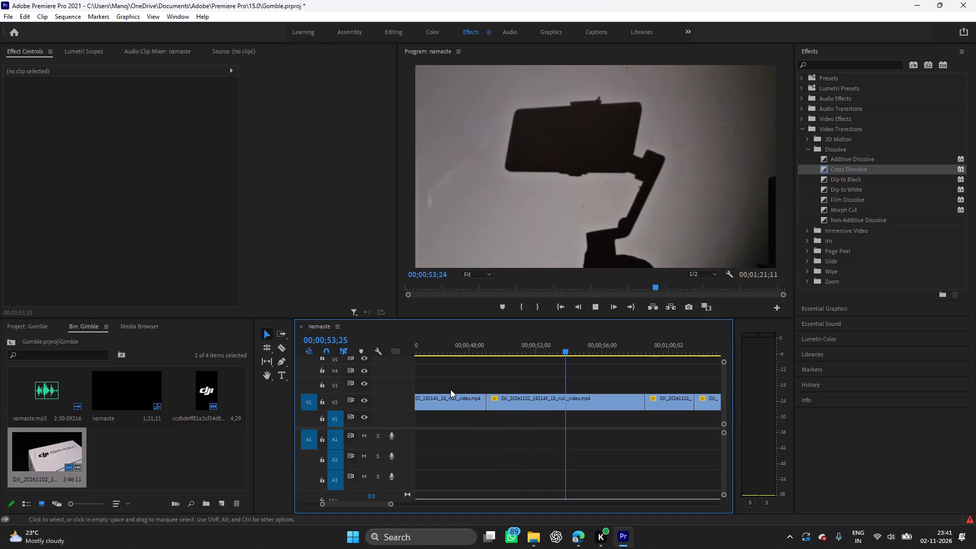
key("space")
left_click(528, 400)
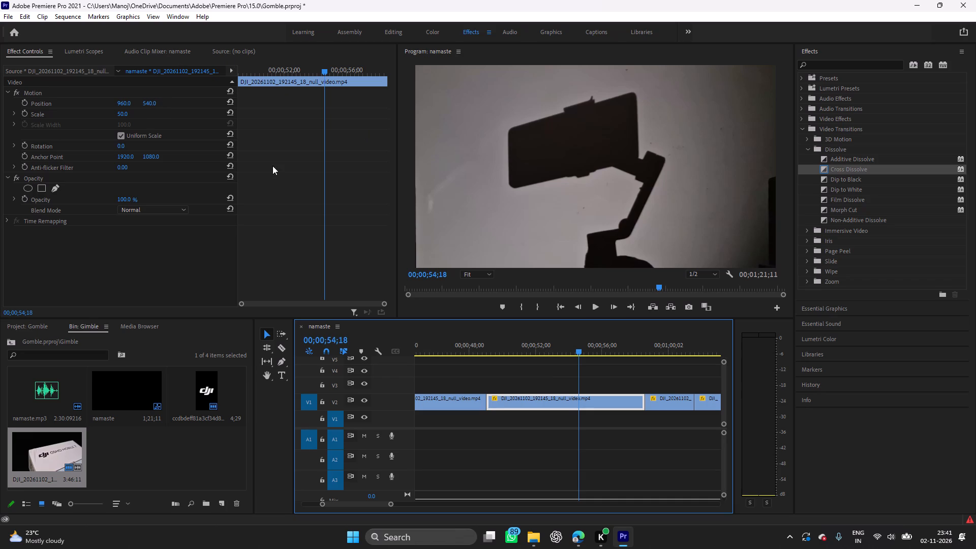
left_click_drag(579, 364, 573, 367)
left_click_drag(573, 367, 502, 377)
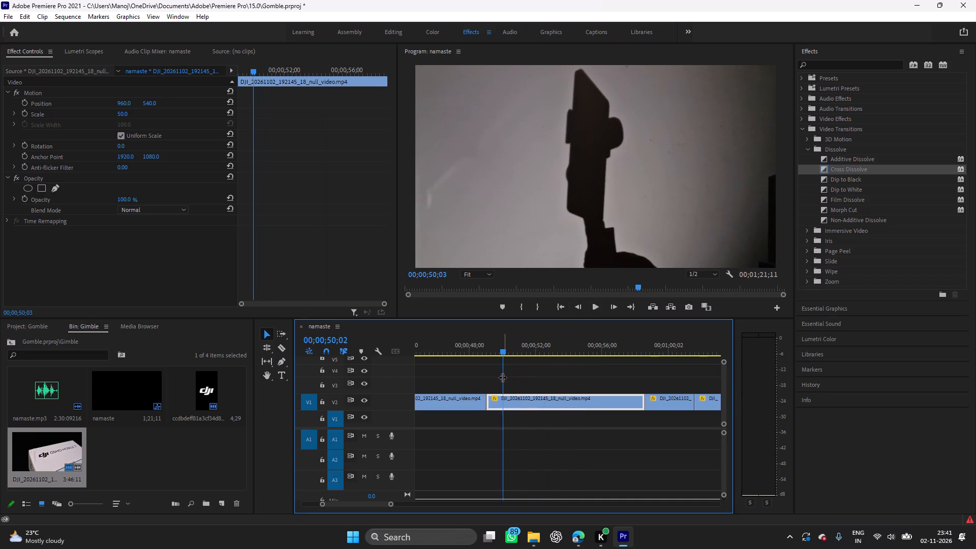
left_click_drag(502, 377, 524, 373)
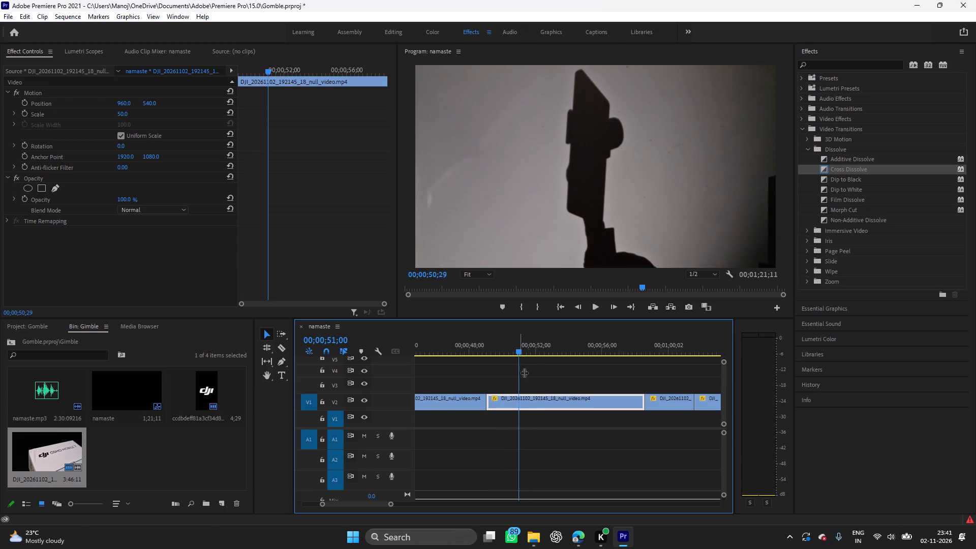
left_click_drag(524, 373, 523, 376)
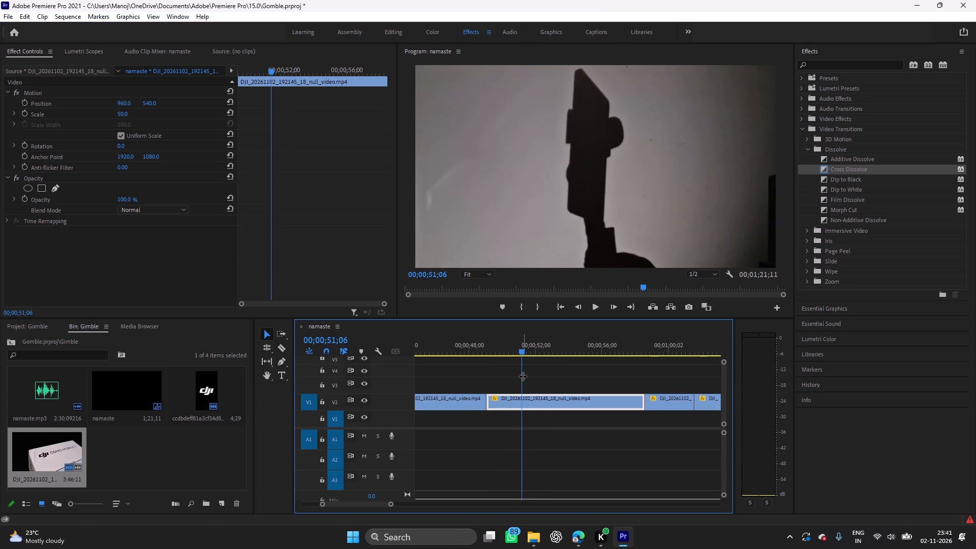
left_click_drag(523, 376, 520, 377)
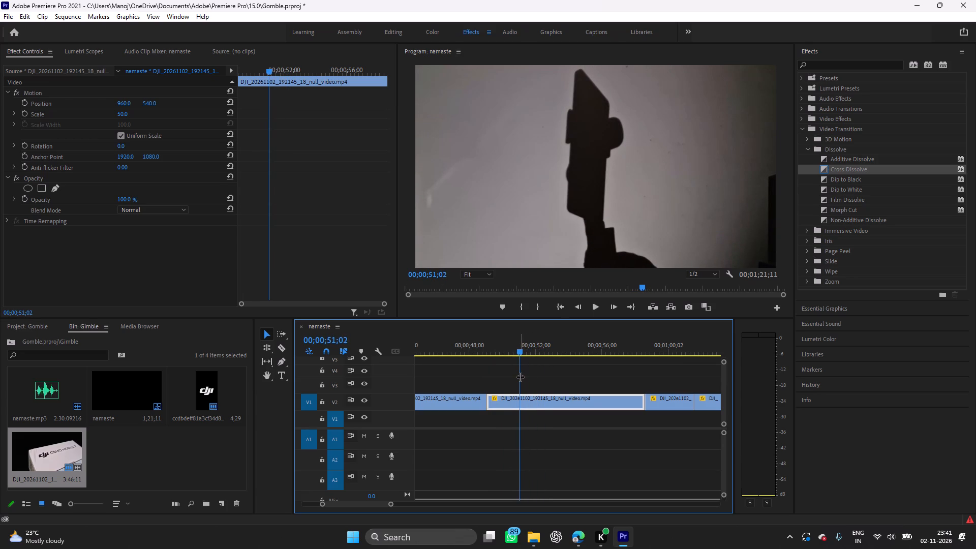
key("ctrl+k")
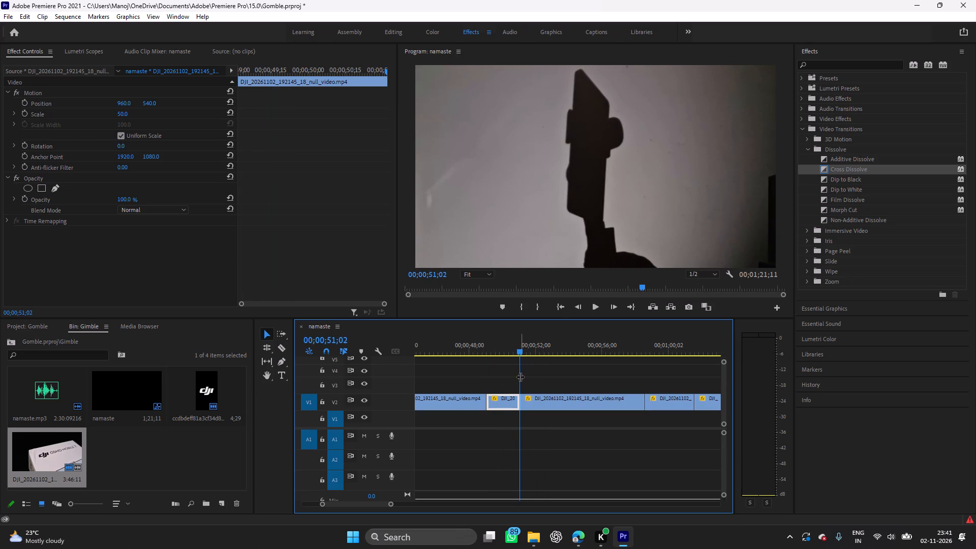
key("shift+Delete")
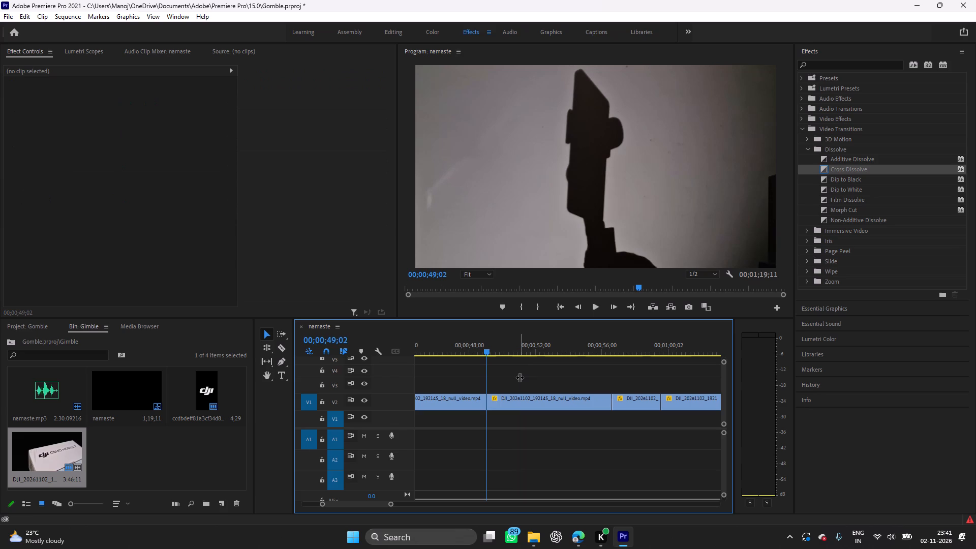
Try a horizontal position of 900 on the silhouette clip starting at 00;00;49;02, and set it to 990 instead.
left_click(529, 403)
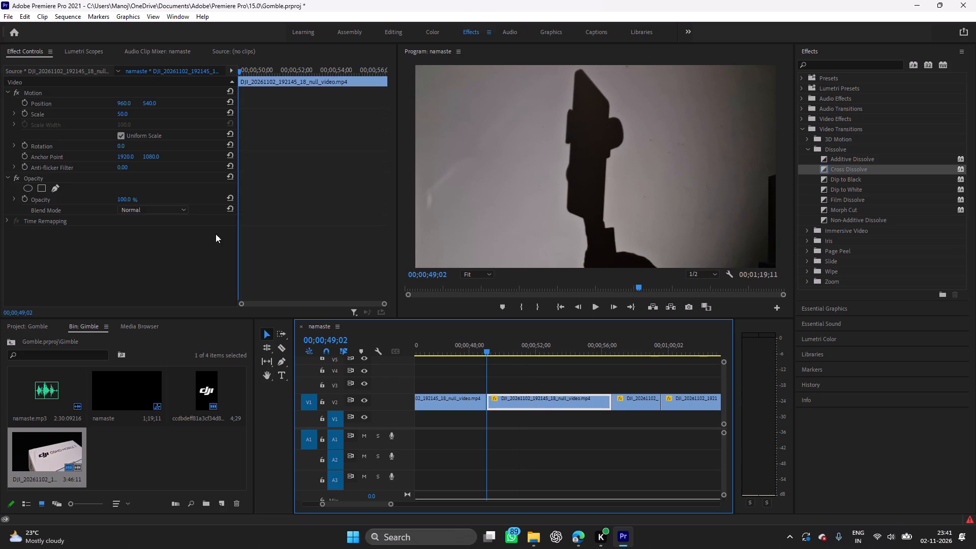
left_click(125, 108)
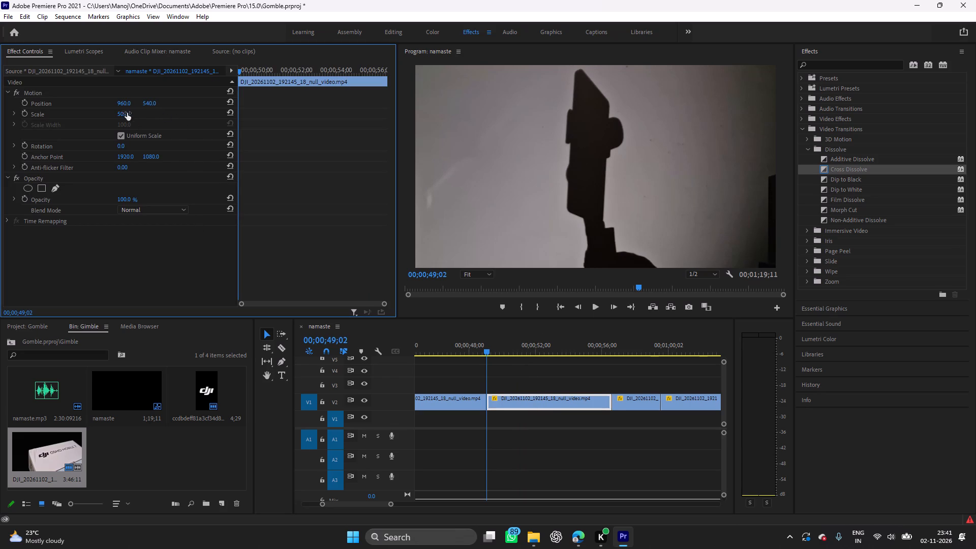
left_click(123, 104)
type("900")
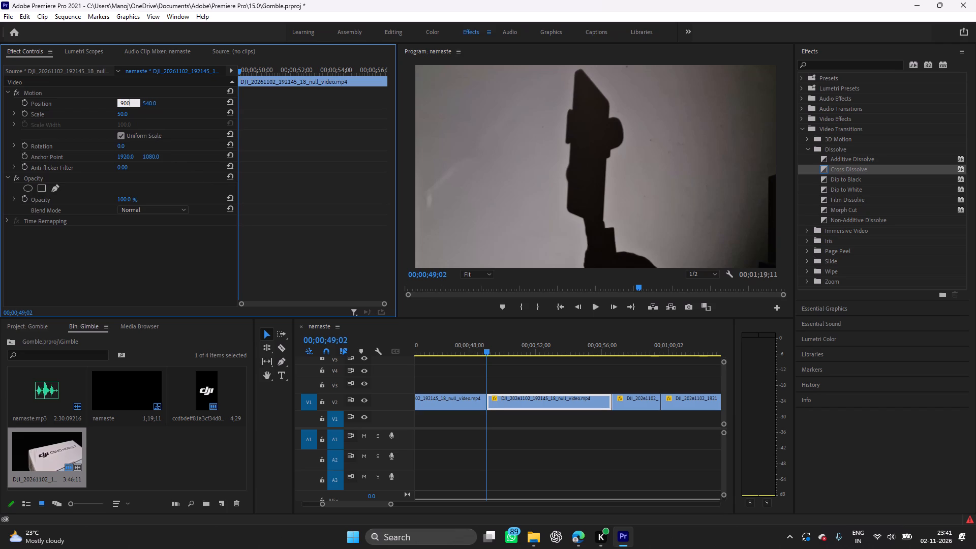
key("Return")
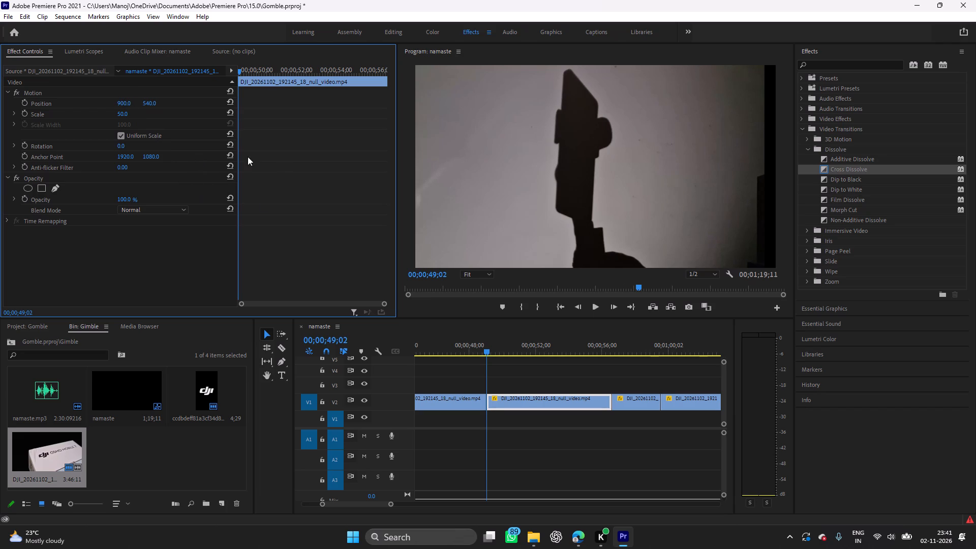
left_click(130, 105)
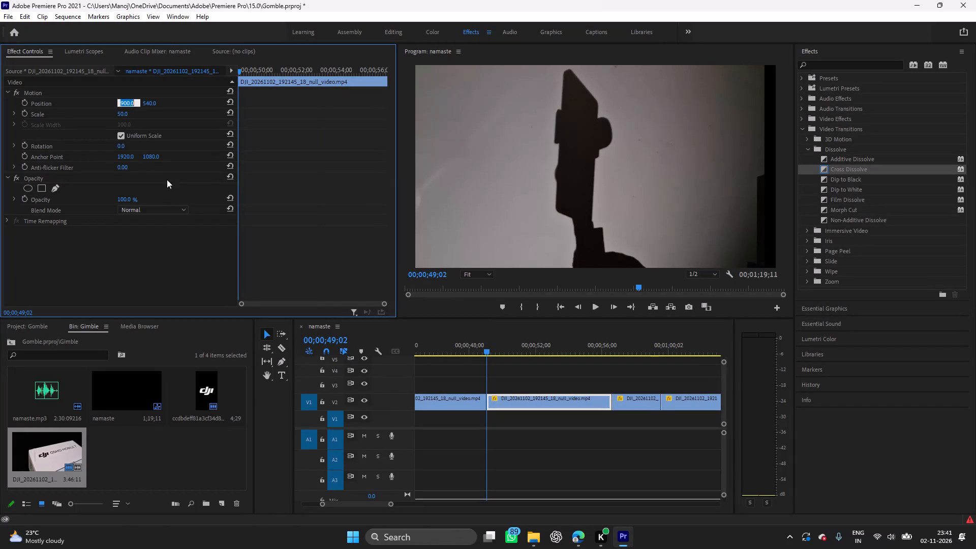
type("990")
key("Return")
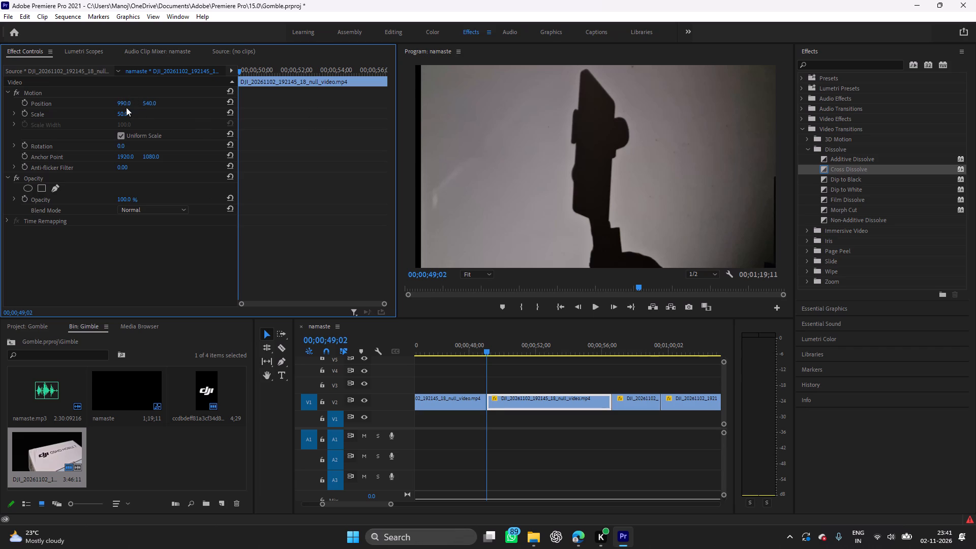
Set the silhouette clip's scale to 55 and play it back to check the framing.
left_click(129, 115)
type("55")
key("Return")
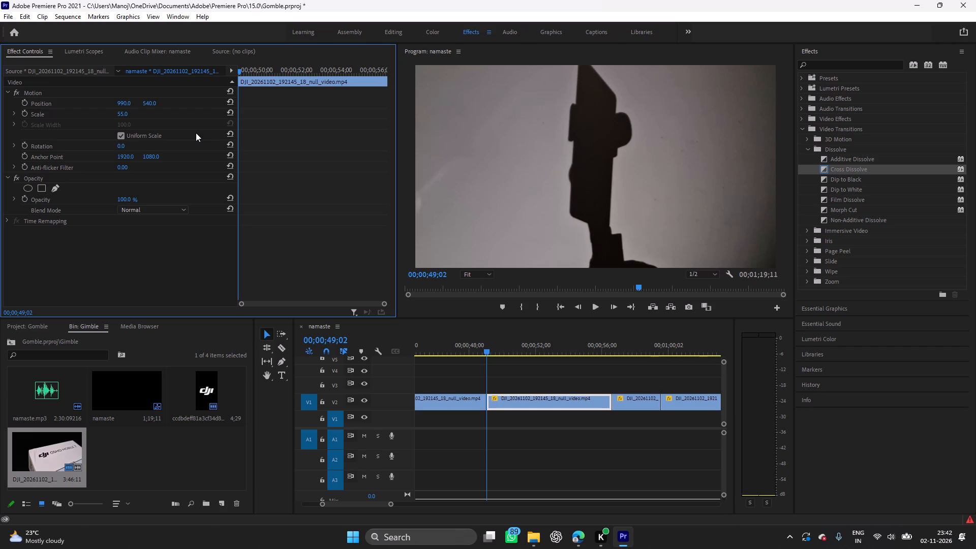
key("space")
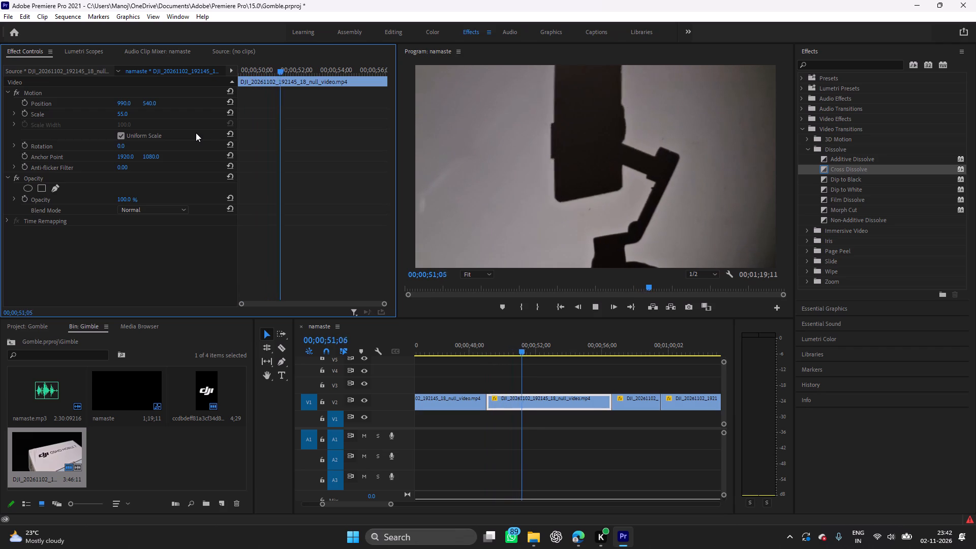
key("space")
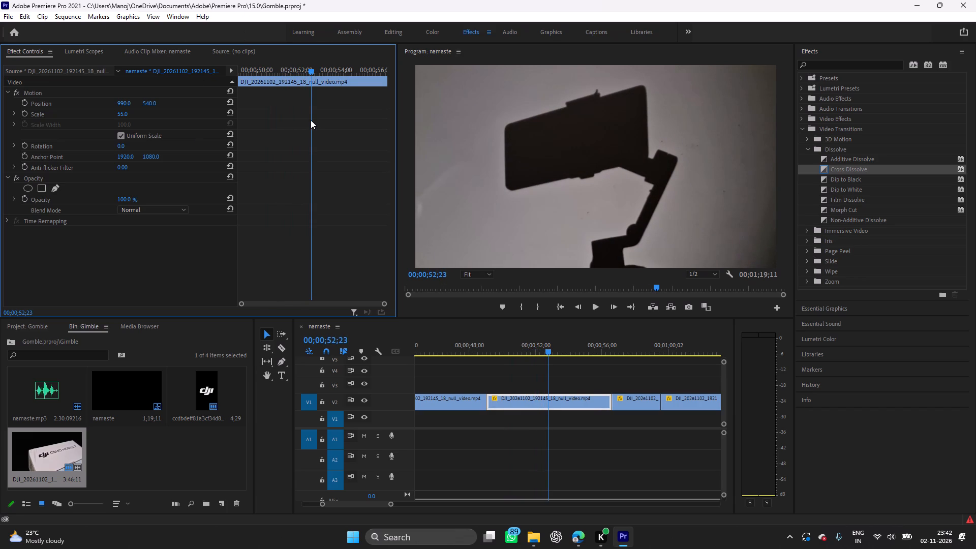
Try a vertical position of 500 on the silhouette clip, set it to 600 instead, and play the result.
left_click(147, 99)
left_click(150, 100)
type("500")
key("Return")
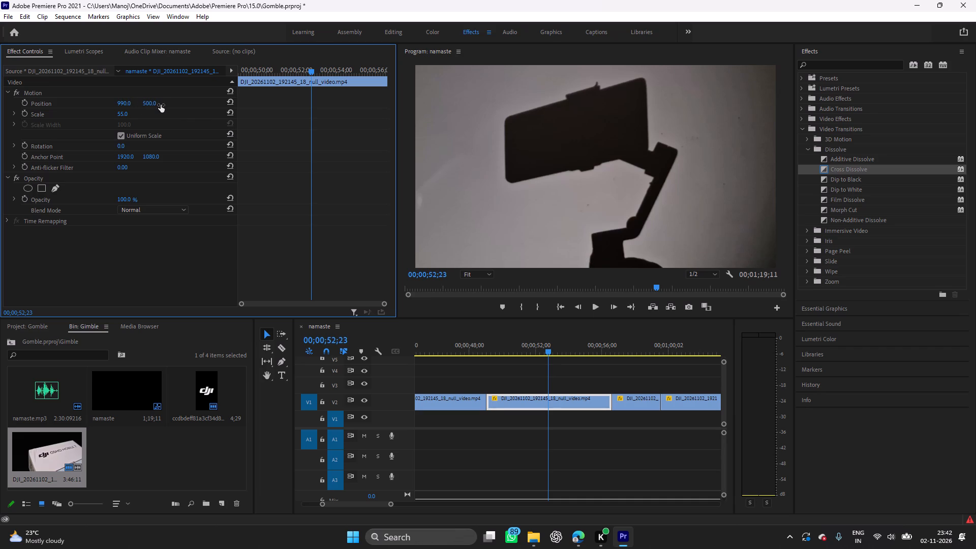
left_click(157, 102)
type("600")
key("Return")
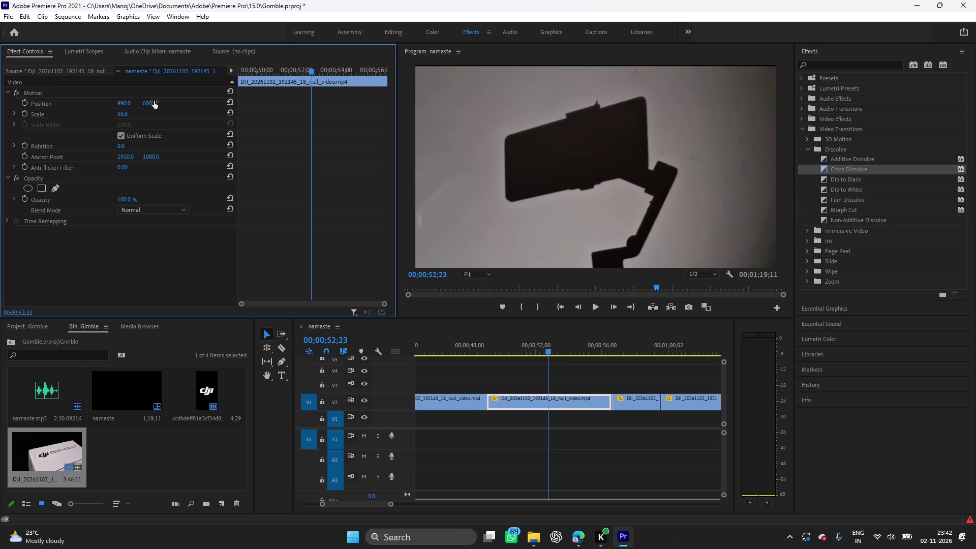
key("space")
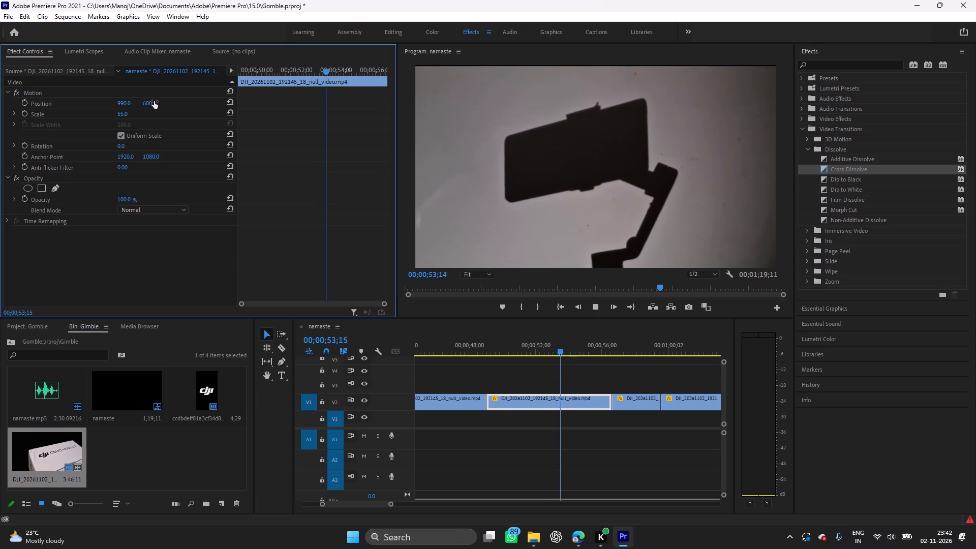
key("space")
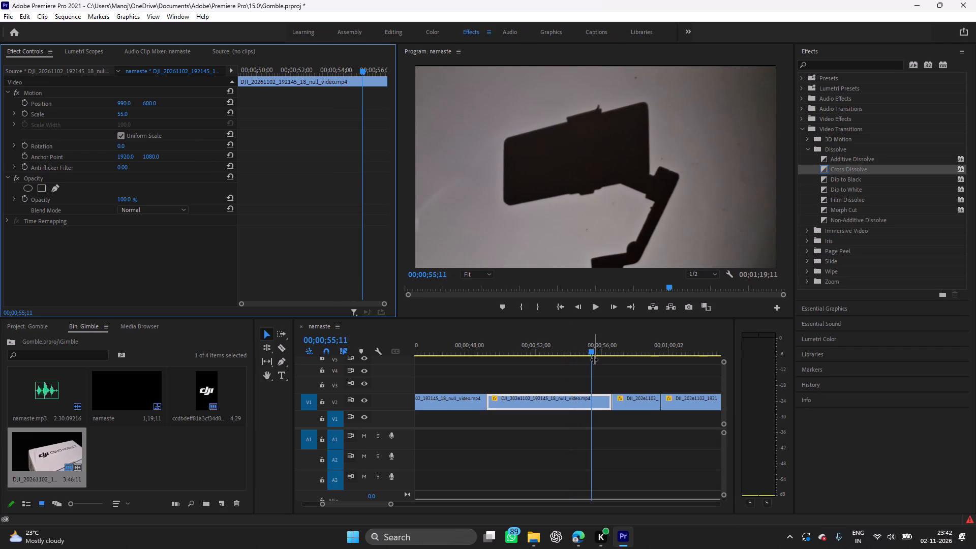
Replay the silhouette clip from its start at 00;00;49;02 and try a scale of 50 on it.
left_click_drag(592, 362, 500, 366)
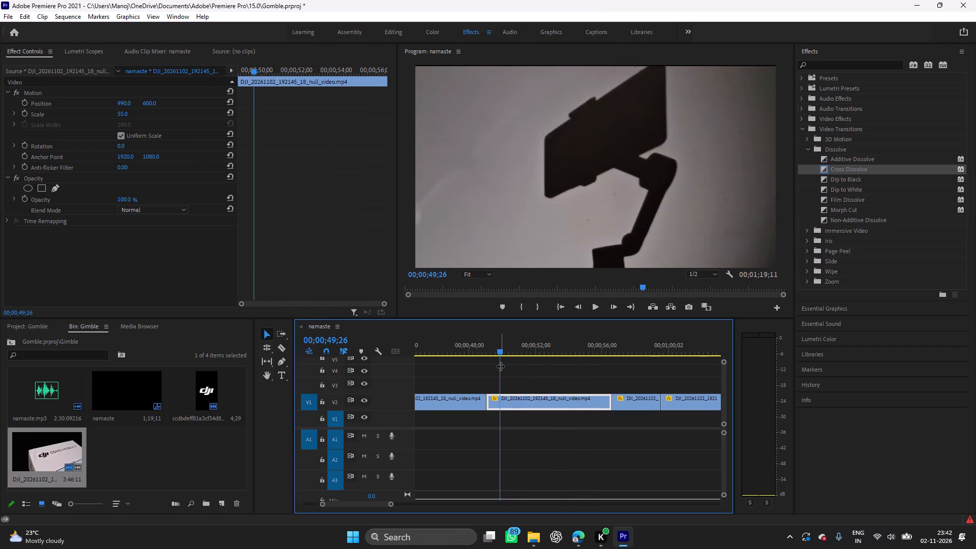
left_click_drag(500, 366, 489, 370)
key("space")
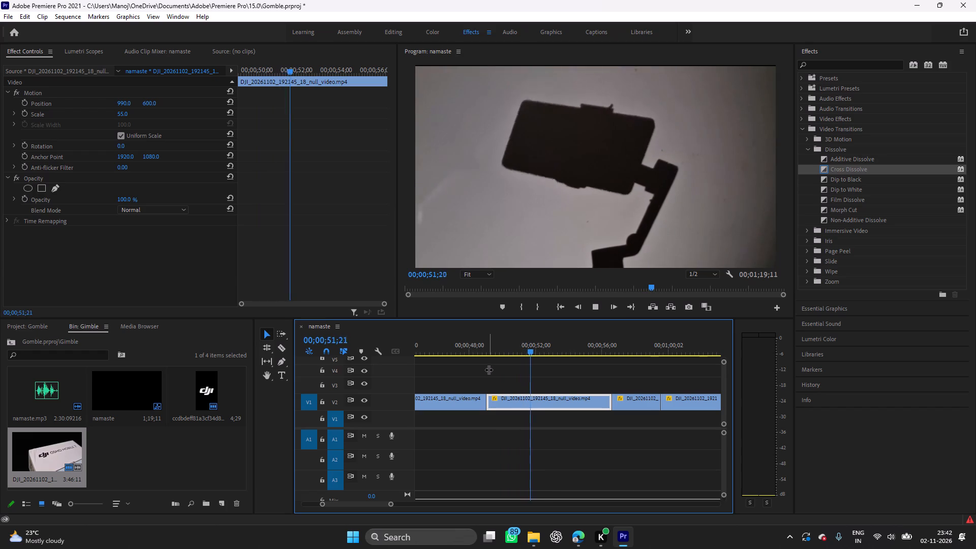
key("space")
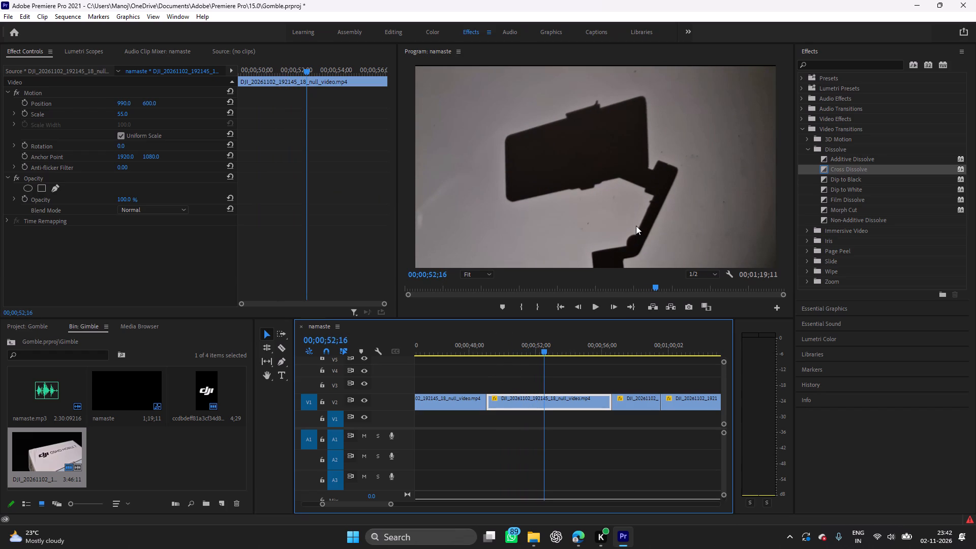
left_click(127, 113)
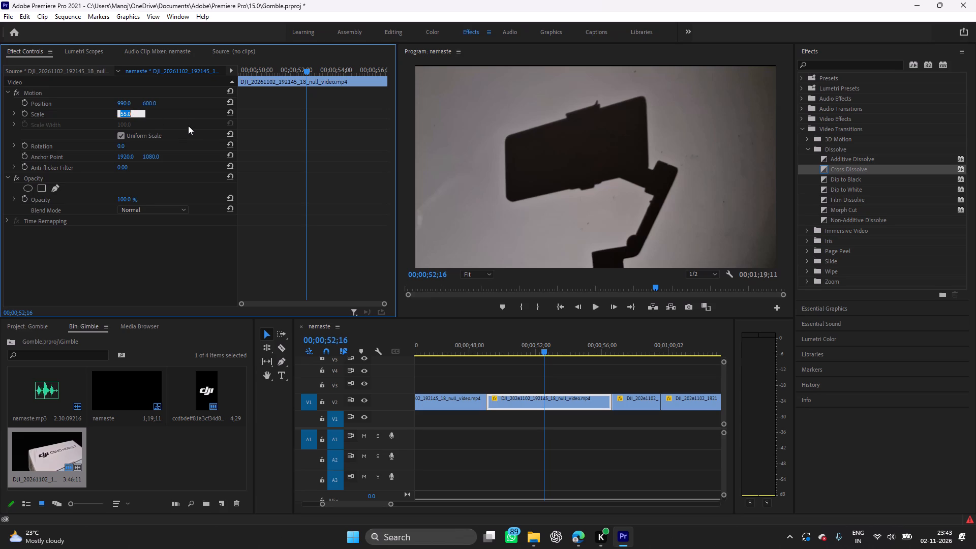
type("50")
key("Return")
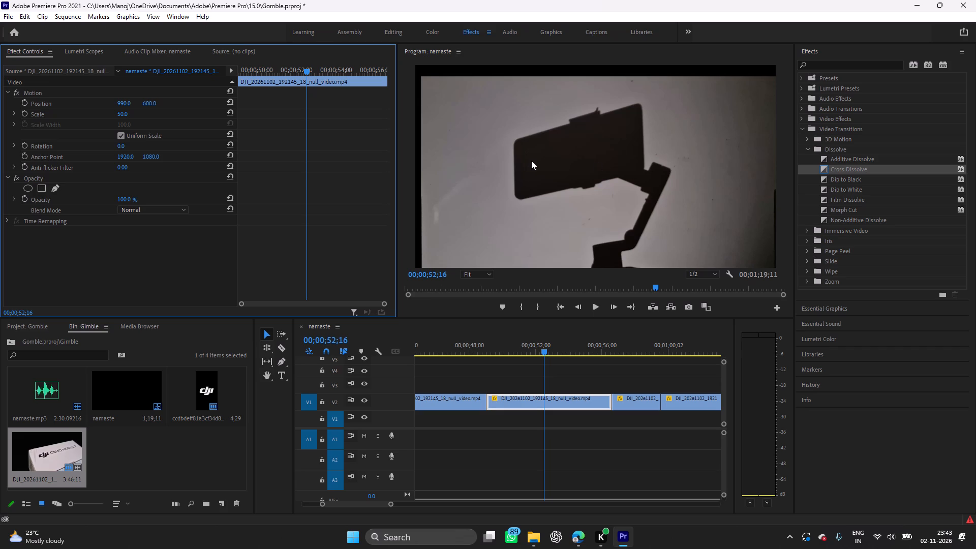
Undo the silhouette clip's scale and position edits back to position 960, 540 and scale 50, replaying it along the way.
key("ctrl+z")
key("ctrl+z")
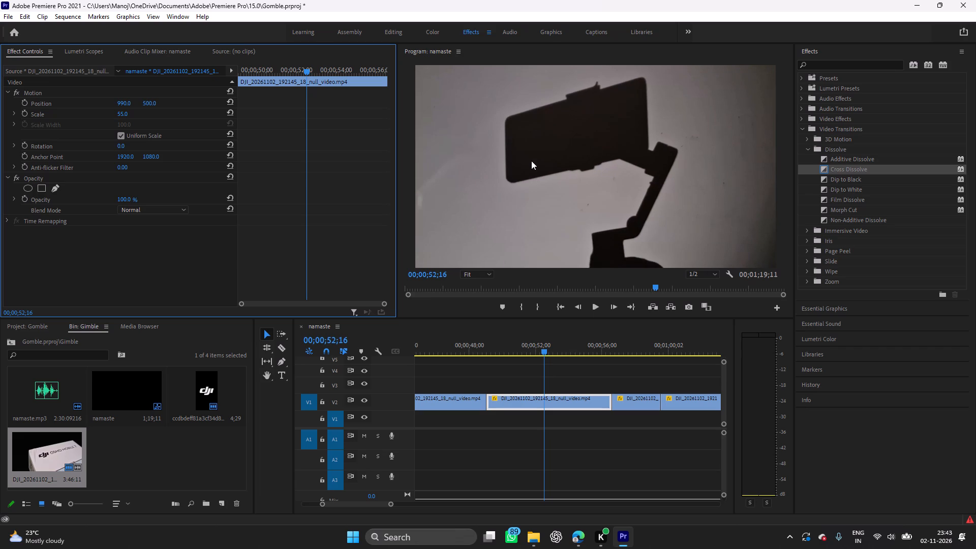
key("ctrl+z")
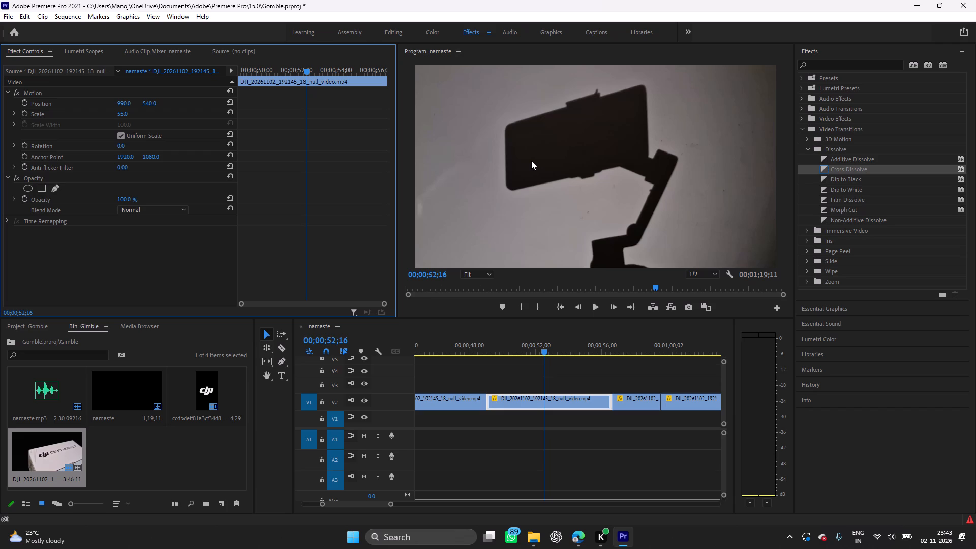
key("ctrl+z")
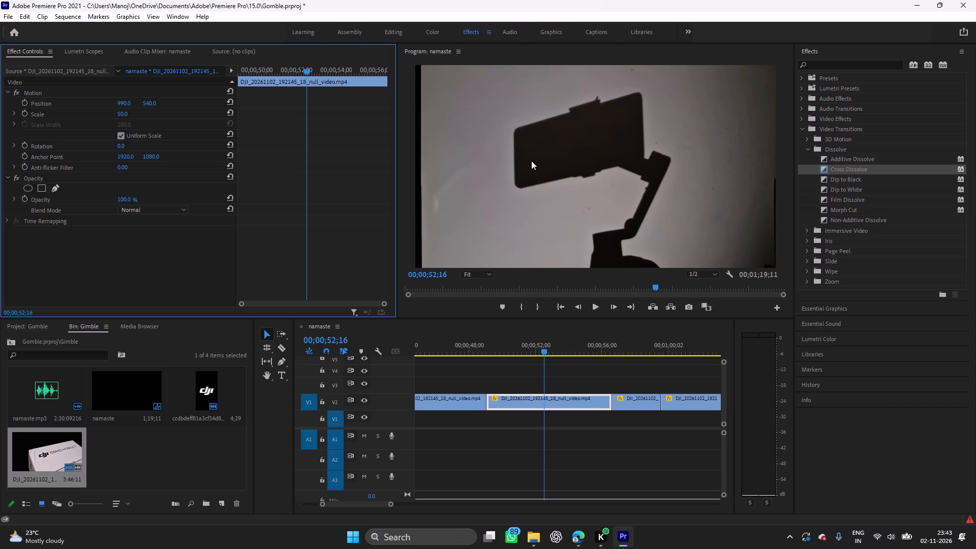
key("ctrl+z")
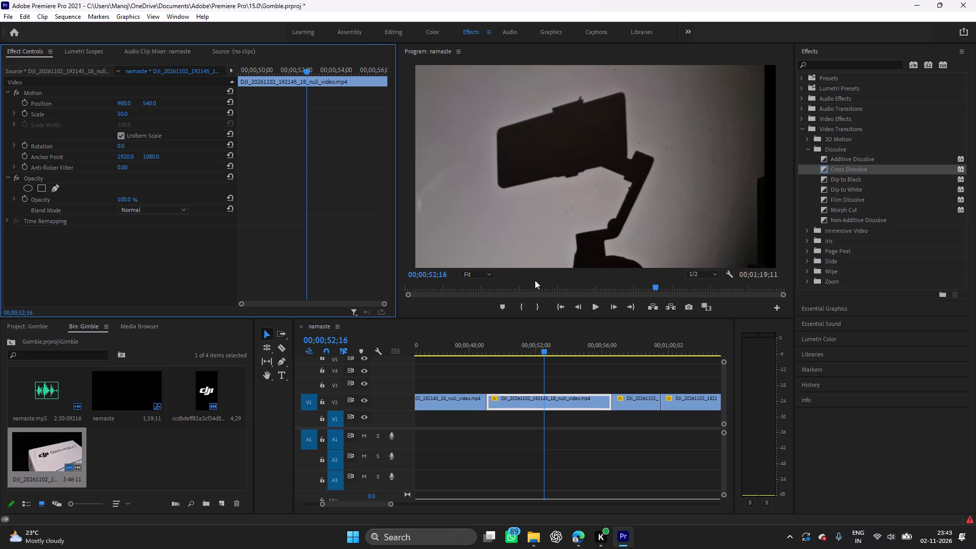
left_click_drag(545, 367, 505, 368)
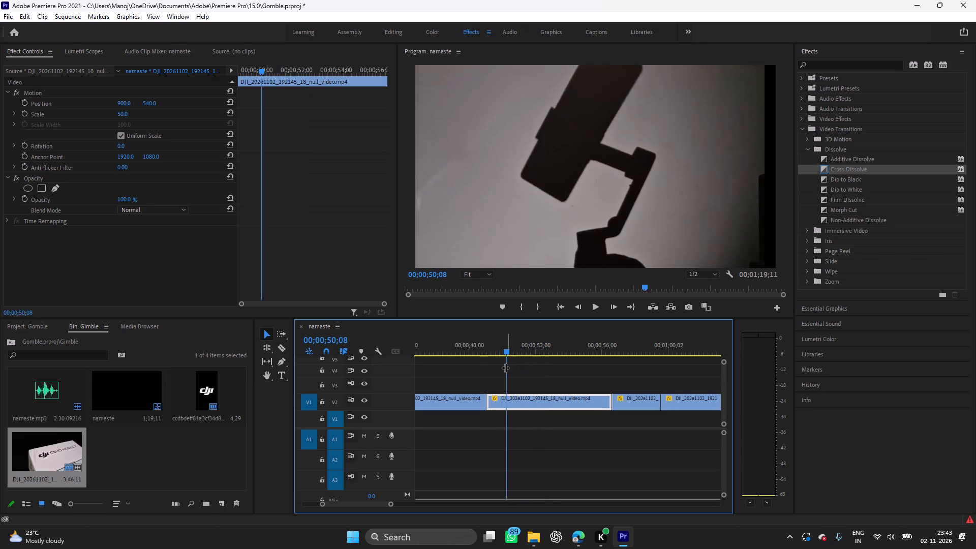
left_click_drag(505, 368, 486, 373)
key("space")
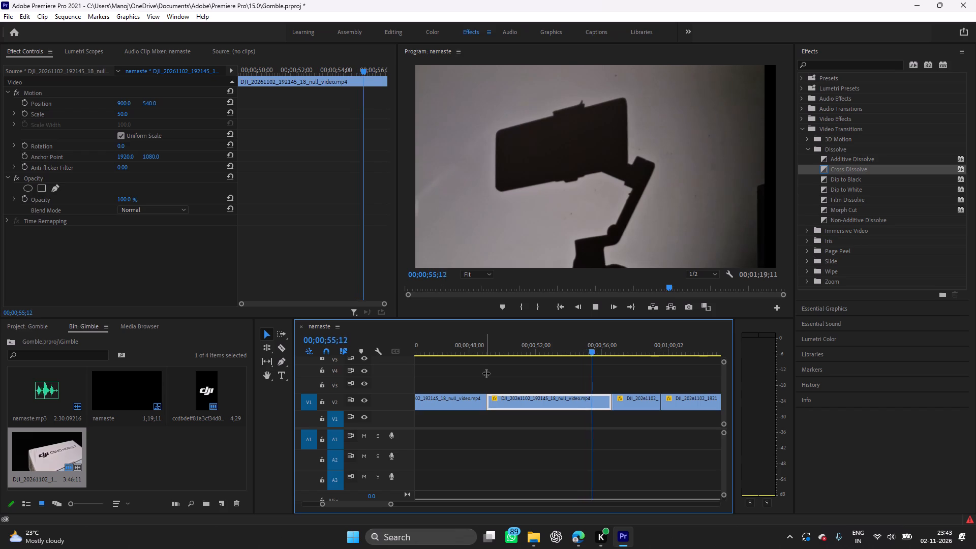
key("space")
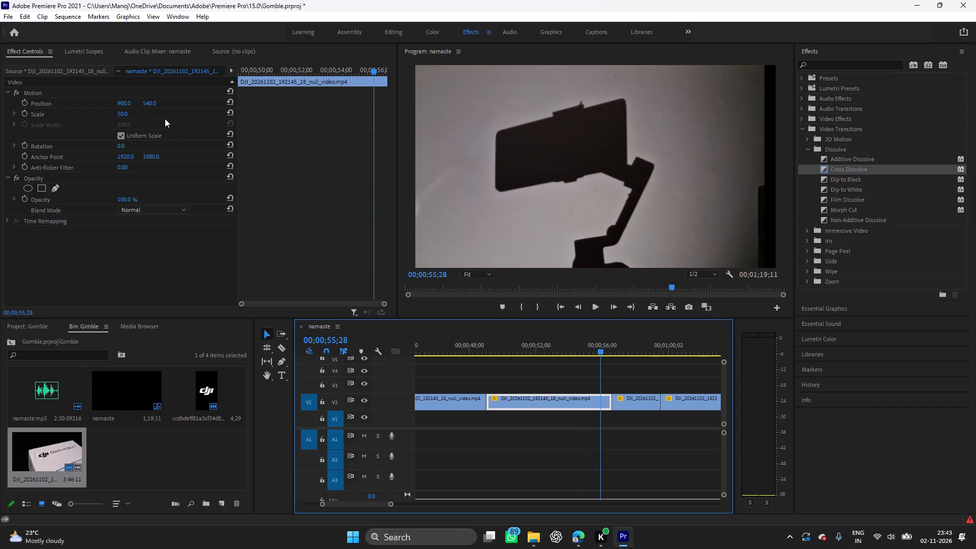
left_click(129, 114)
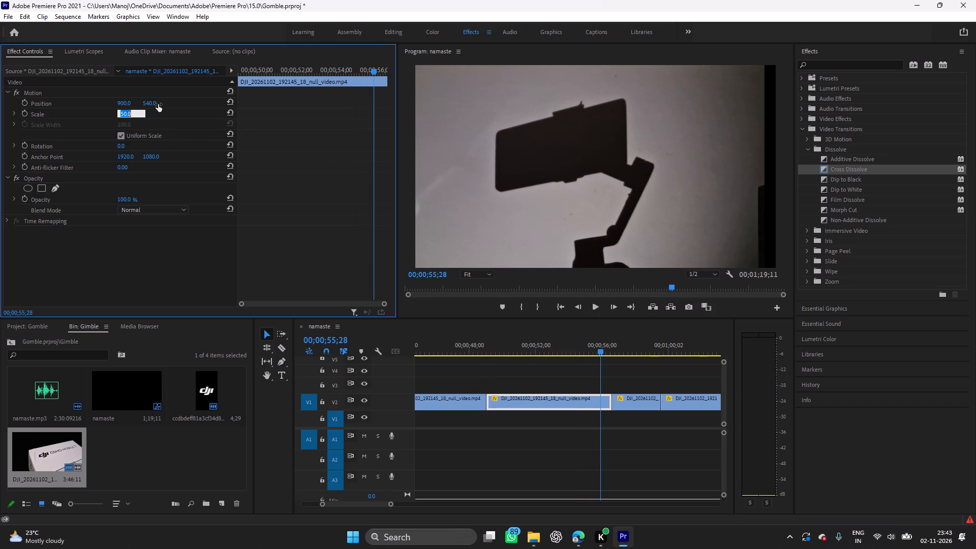
key("ctrl+z")
key("ctrl+z")
left_click(575, 190)
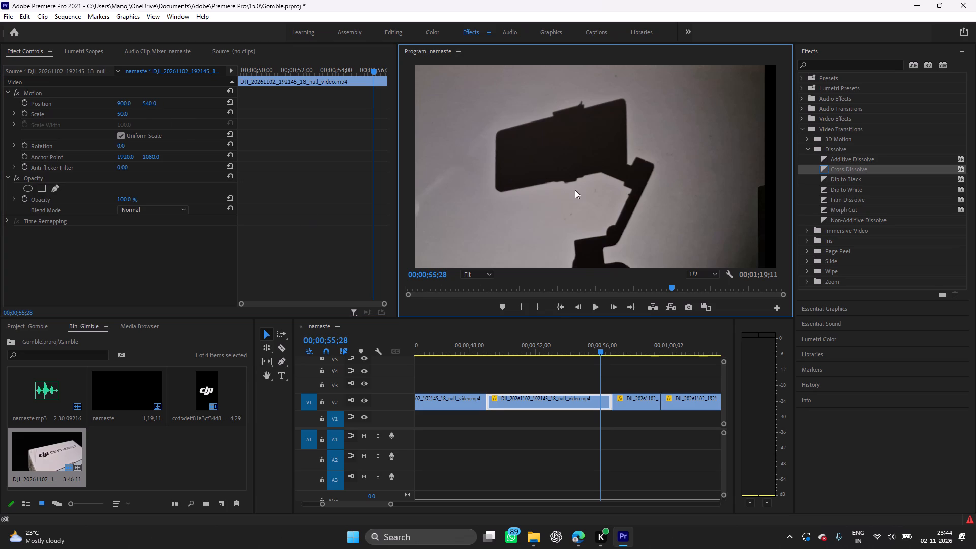
key("ctrl+z")
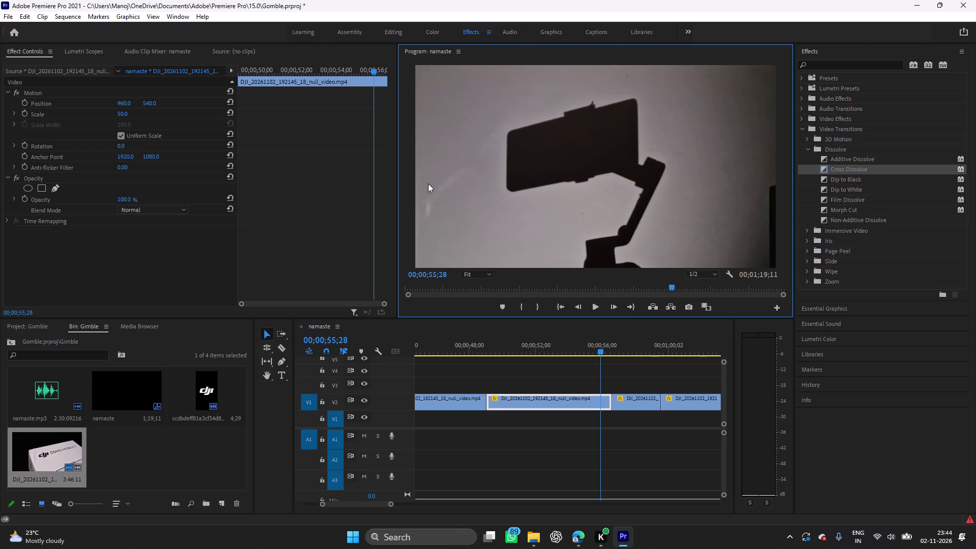
Play back the silhouette clip, split it at 00;00;53;01 and ripple-delete the part after the cut.
key("space")
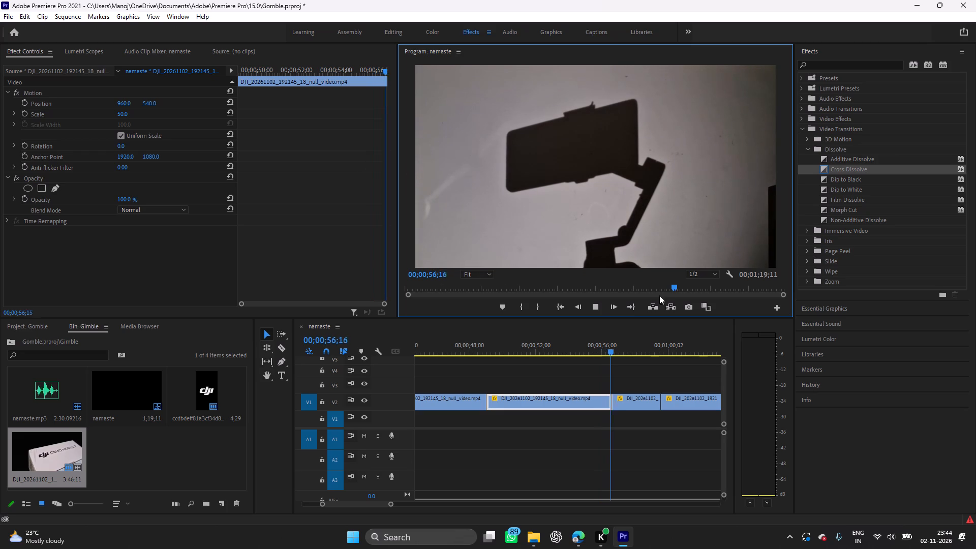
key("space")
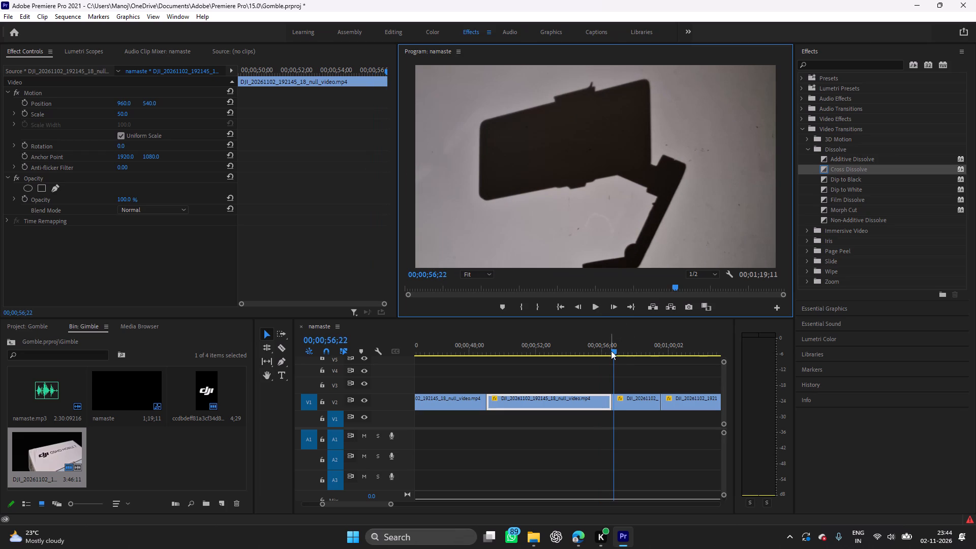
left_click_drag(614, 360, 492, 366)
key("space")
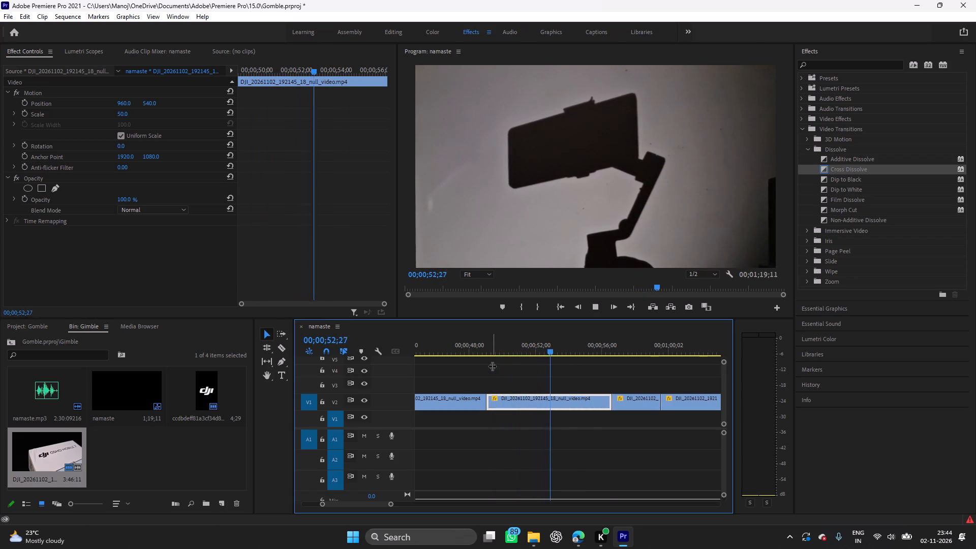
key("space")
key("space")
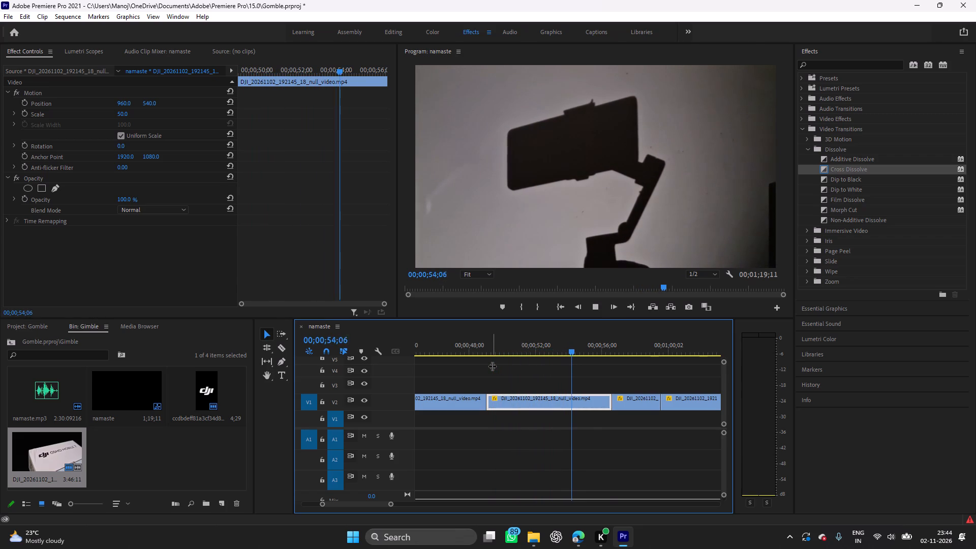
key("space")
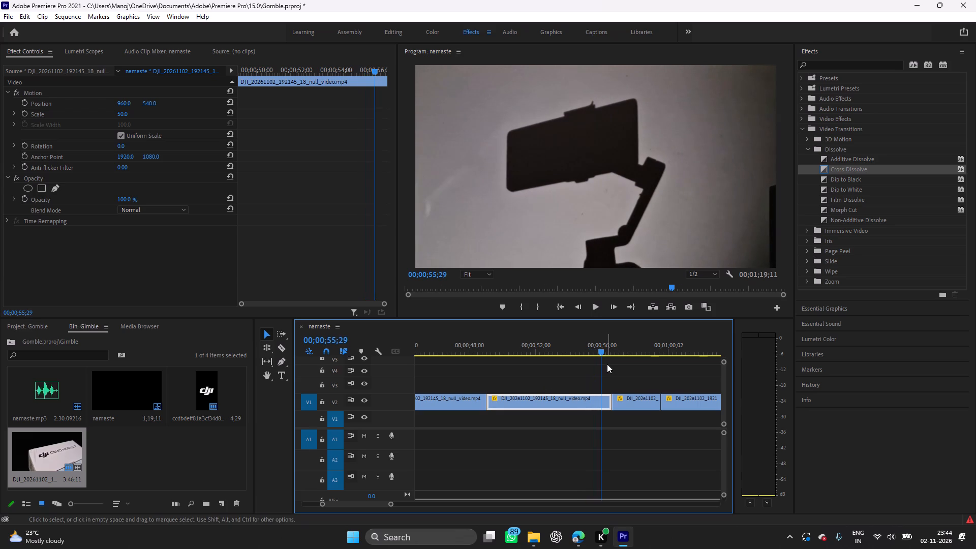
left_click_drag(602, 367, 539, 363)
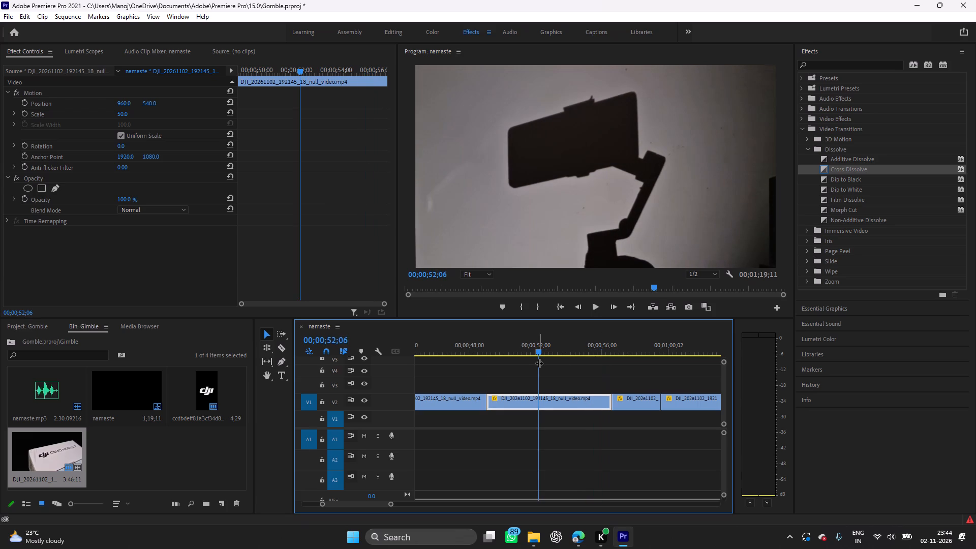
left_click_drag(539, 363, 523, 365)
key("space")
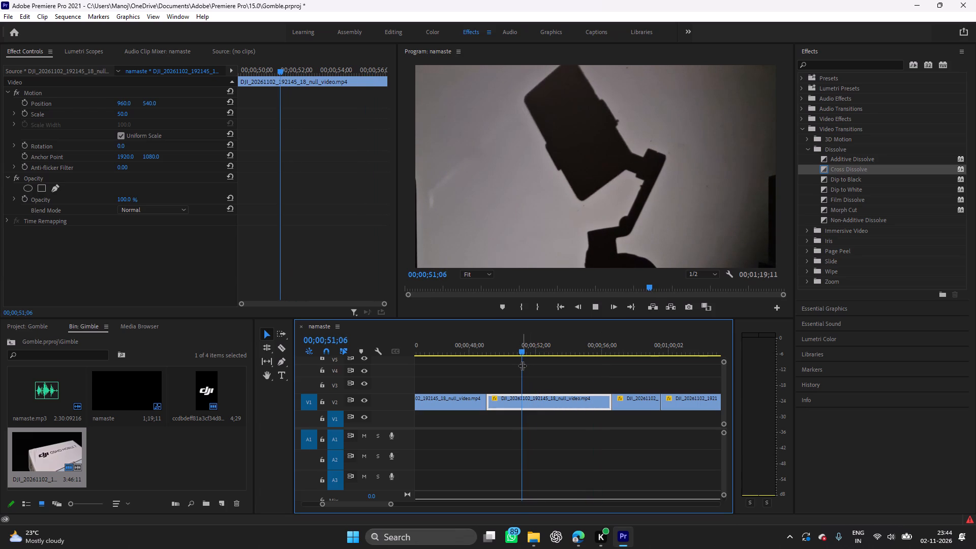
key("space")
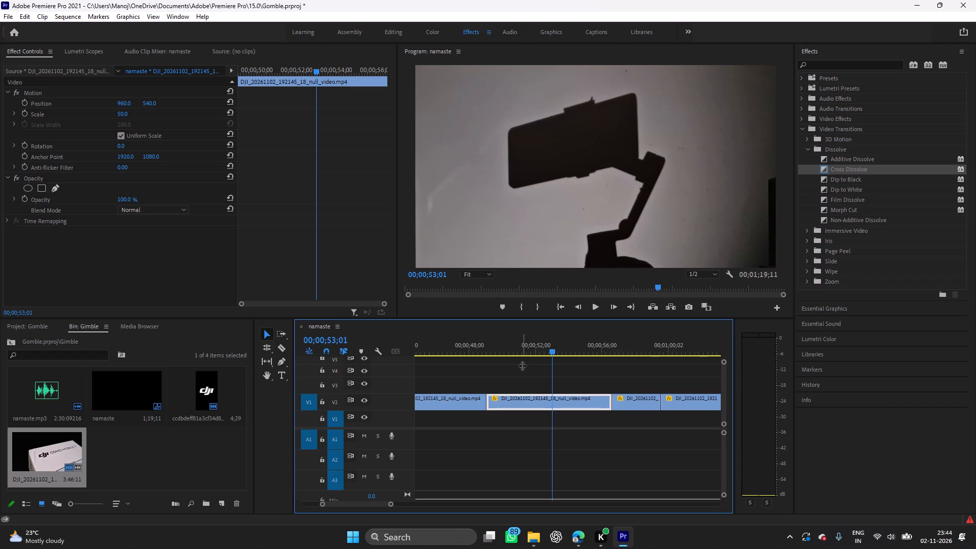
key("ctrl+k")
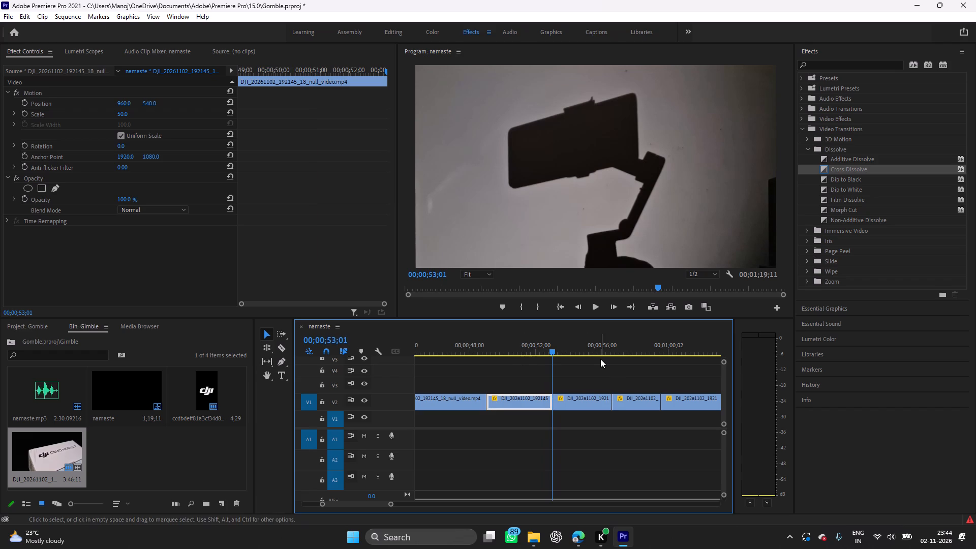
left_click(590, 398)
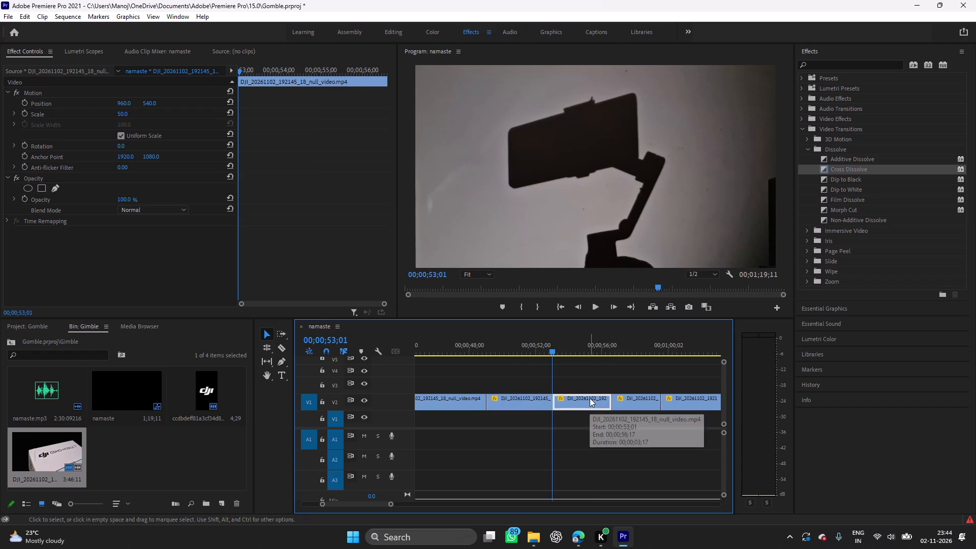
key("shift+Delete")
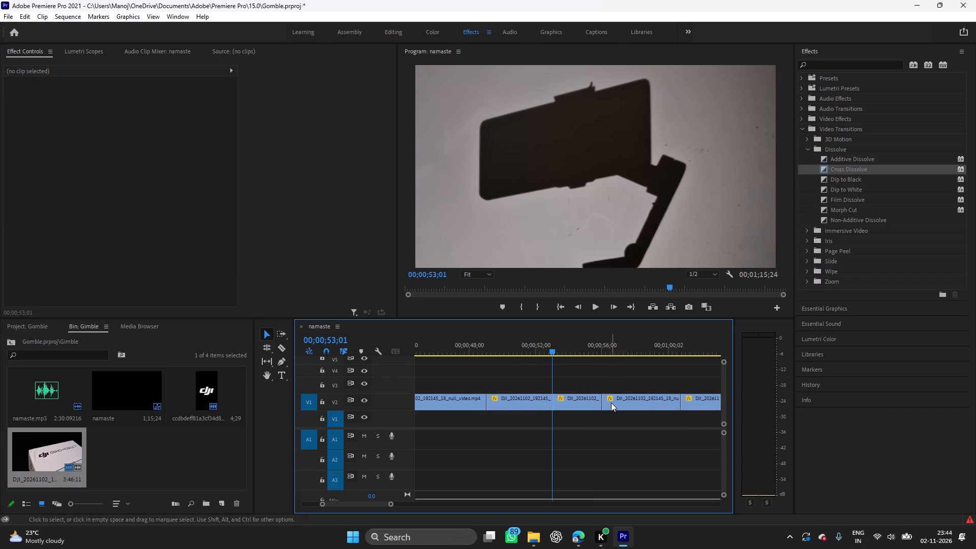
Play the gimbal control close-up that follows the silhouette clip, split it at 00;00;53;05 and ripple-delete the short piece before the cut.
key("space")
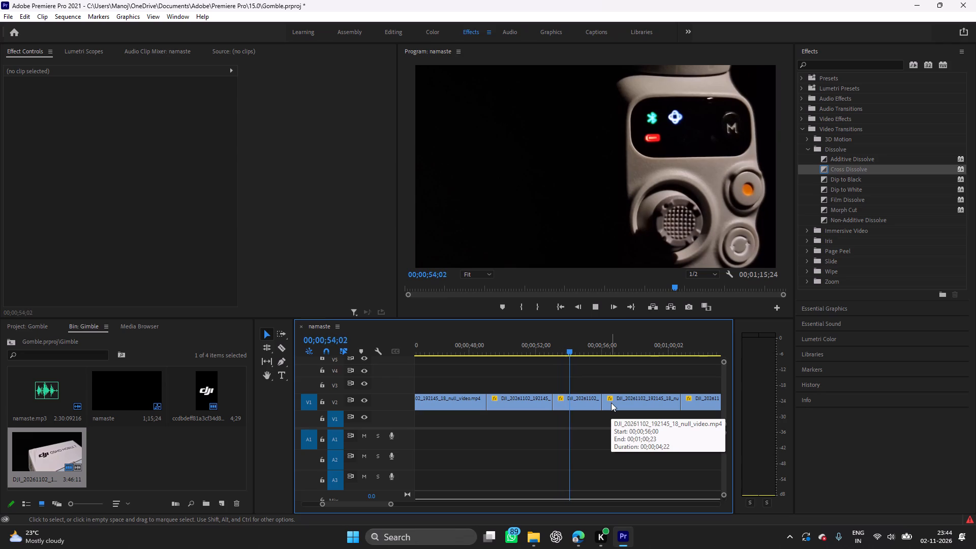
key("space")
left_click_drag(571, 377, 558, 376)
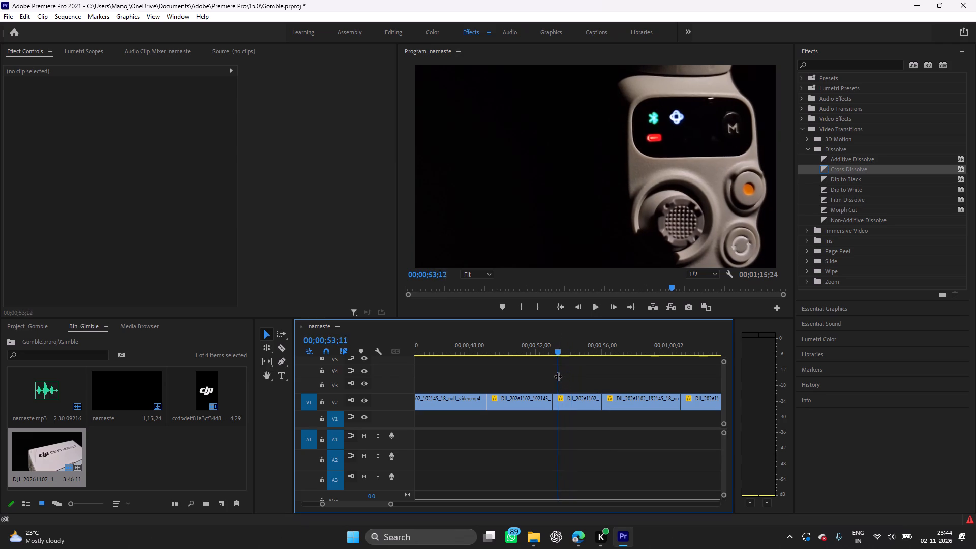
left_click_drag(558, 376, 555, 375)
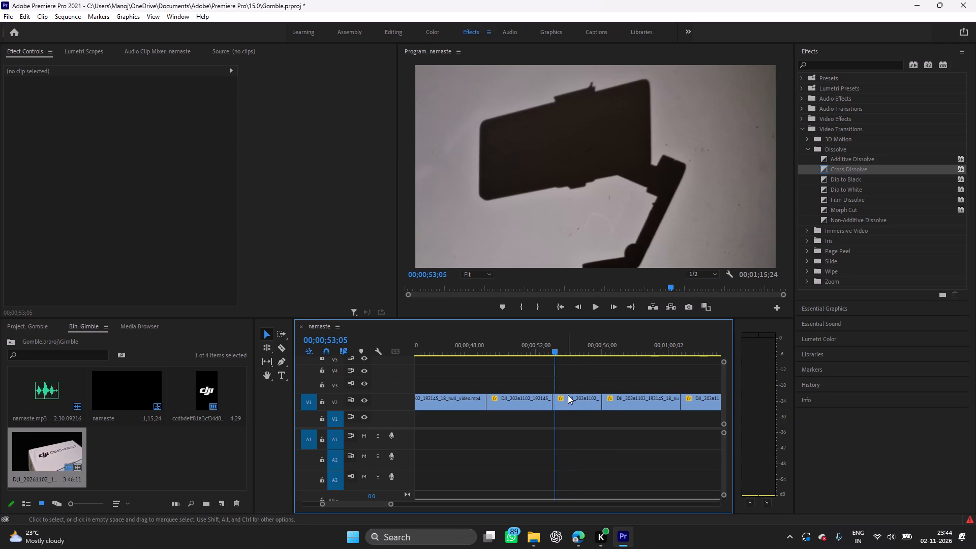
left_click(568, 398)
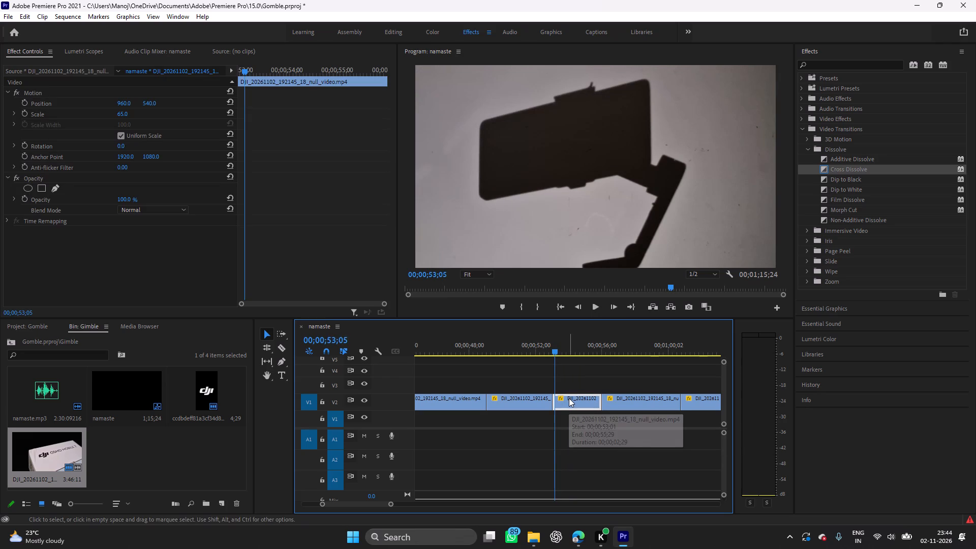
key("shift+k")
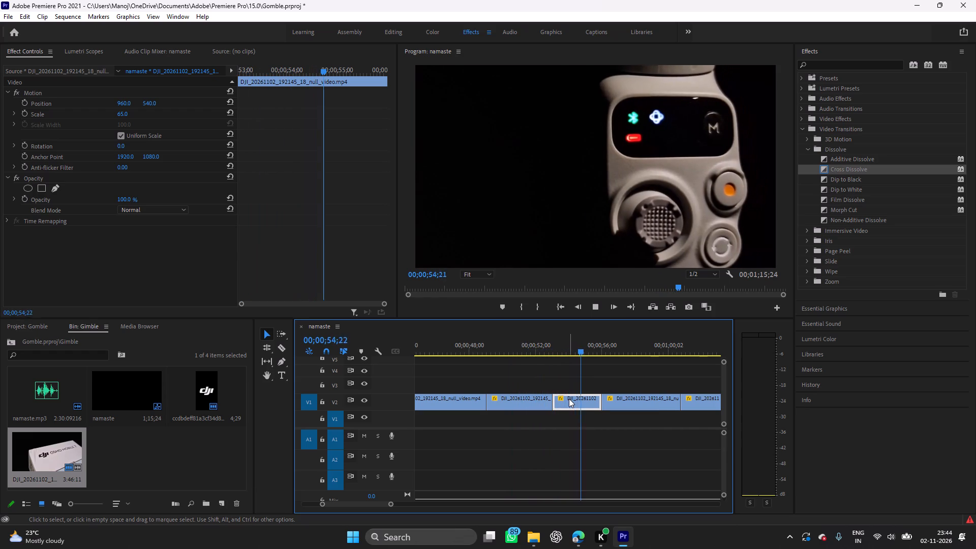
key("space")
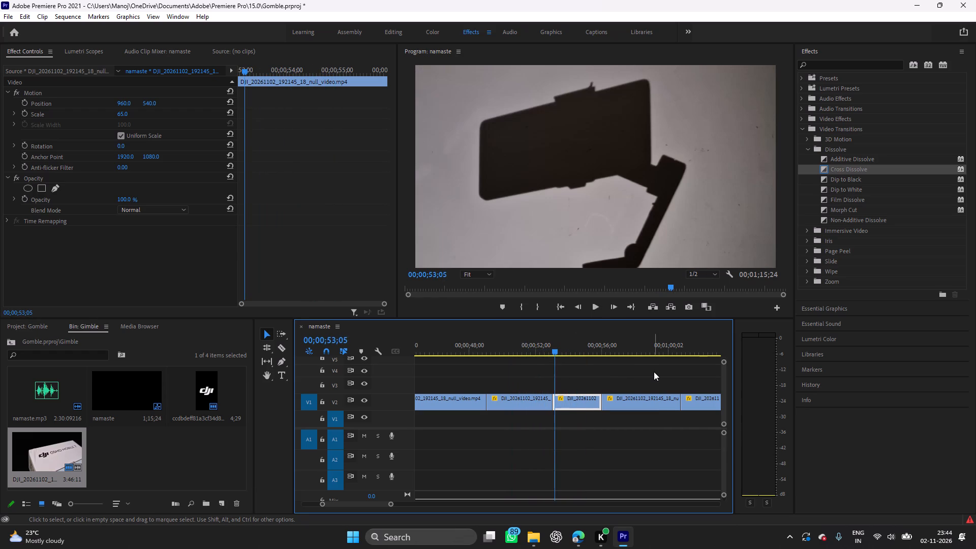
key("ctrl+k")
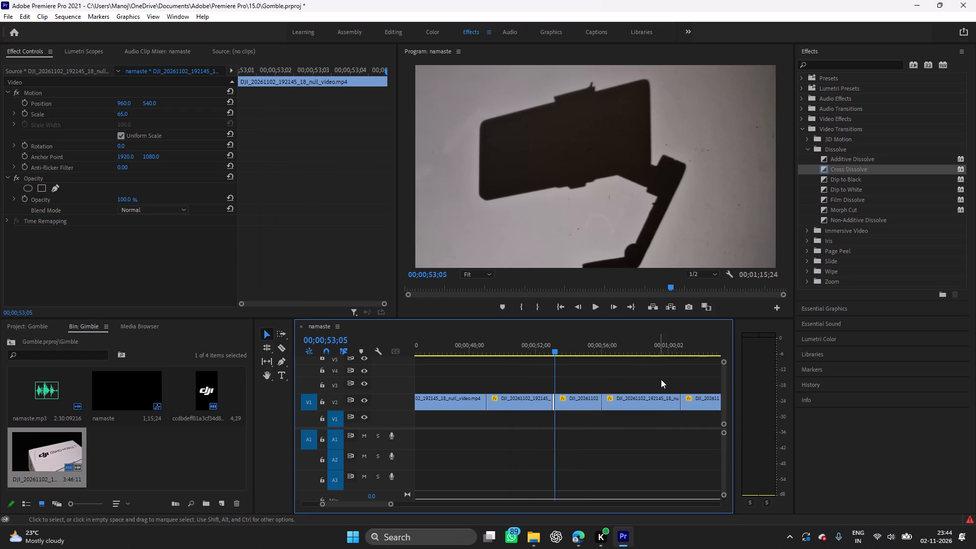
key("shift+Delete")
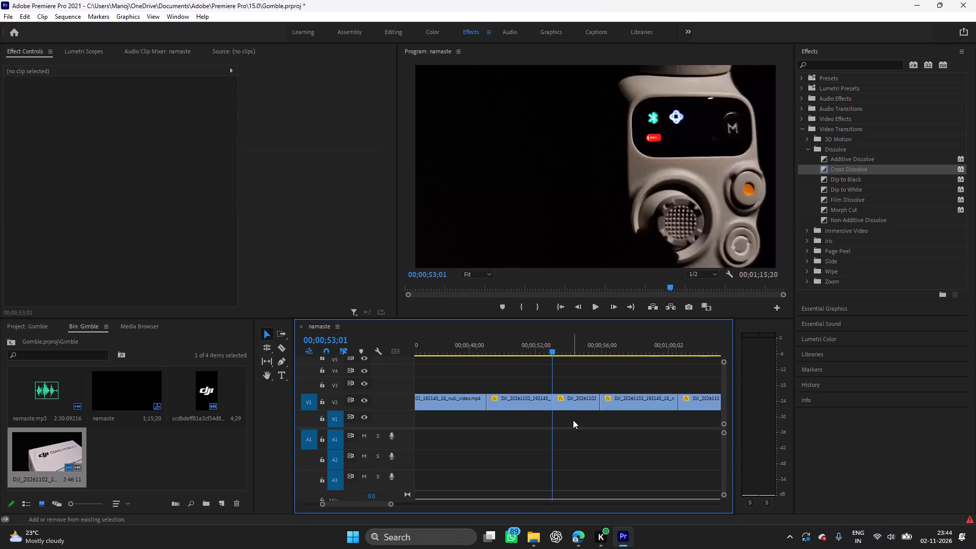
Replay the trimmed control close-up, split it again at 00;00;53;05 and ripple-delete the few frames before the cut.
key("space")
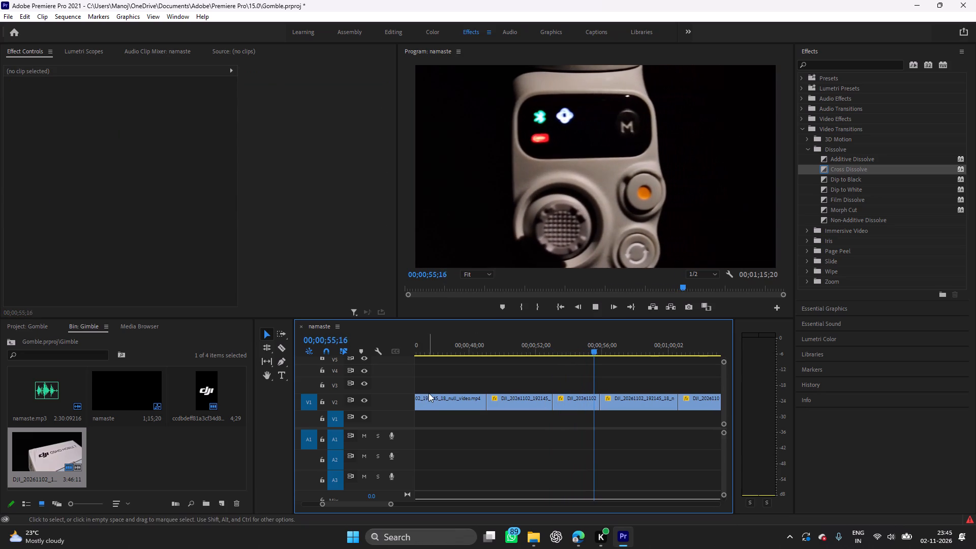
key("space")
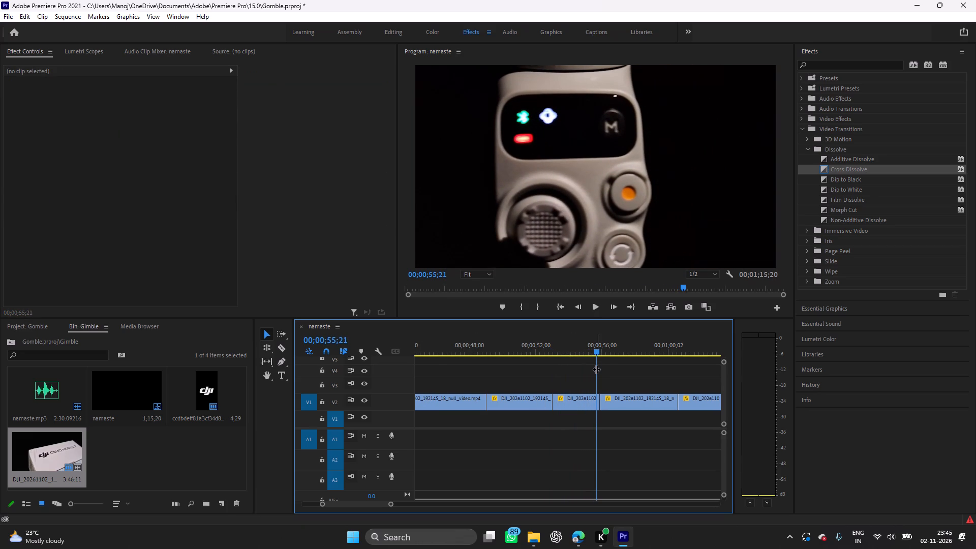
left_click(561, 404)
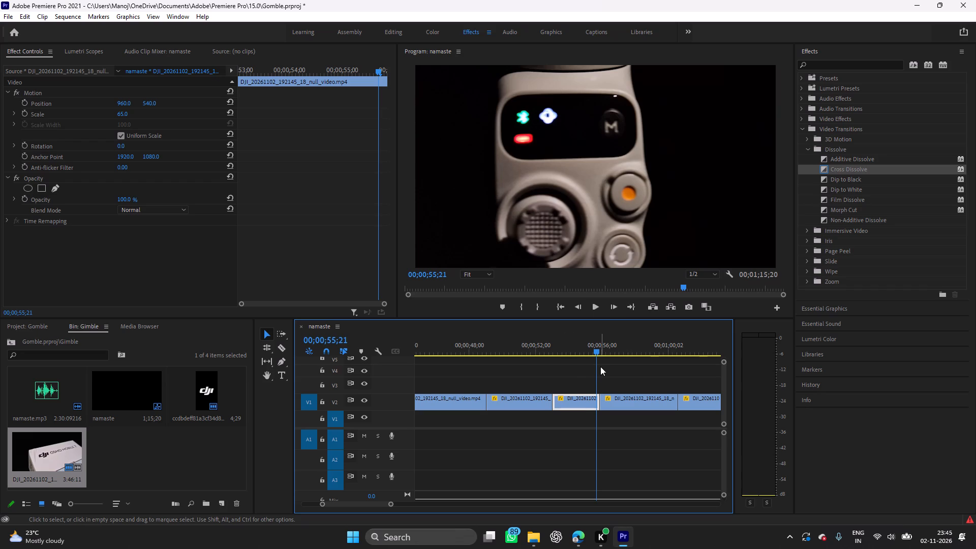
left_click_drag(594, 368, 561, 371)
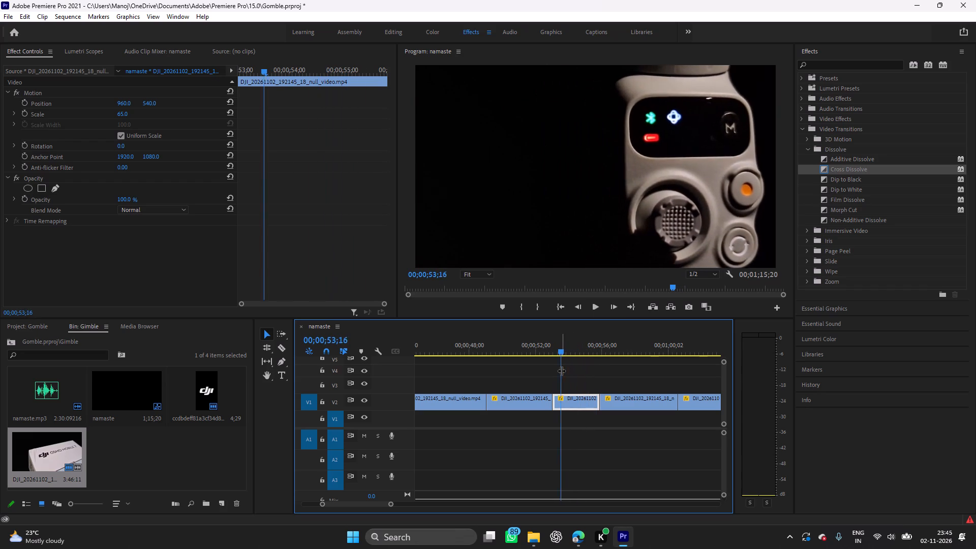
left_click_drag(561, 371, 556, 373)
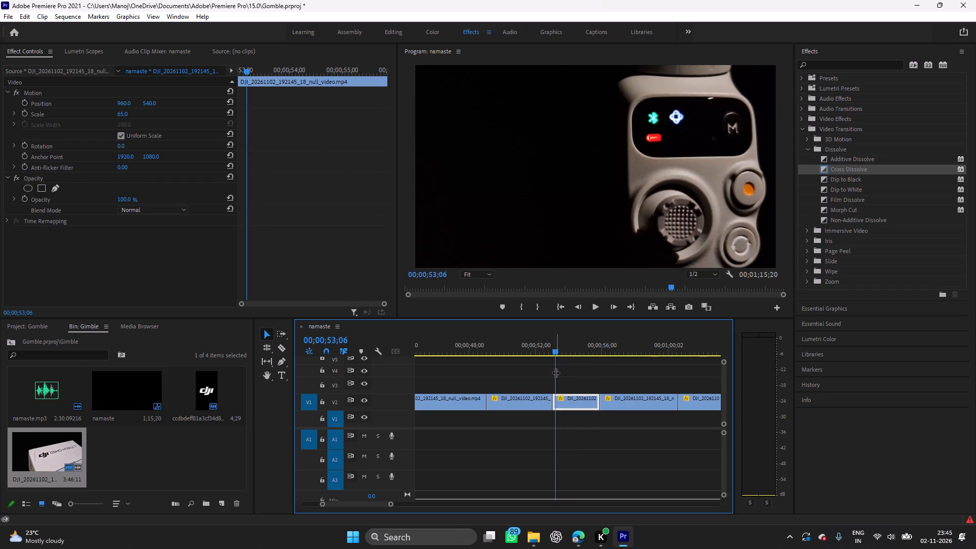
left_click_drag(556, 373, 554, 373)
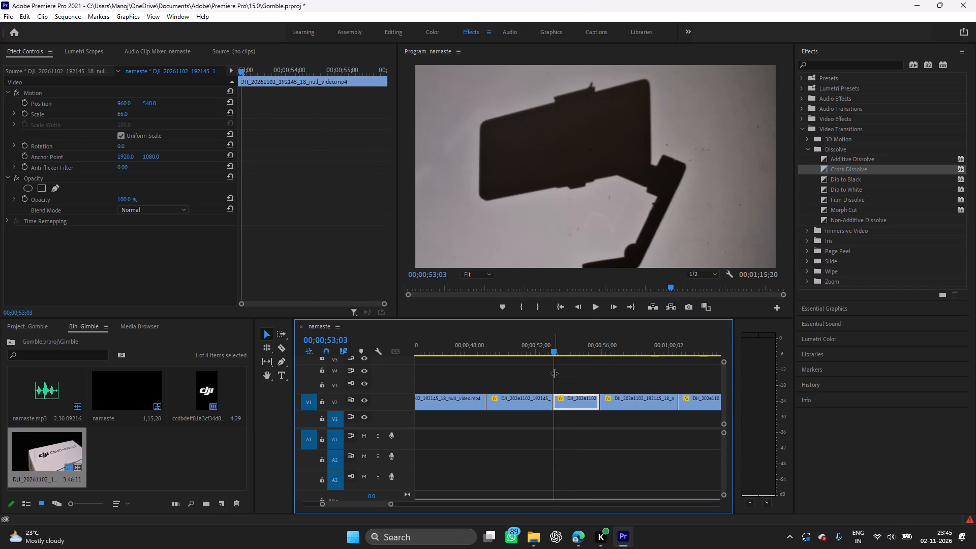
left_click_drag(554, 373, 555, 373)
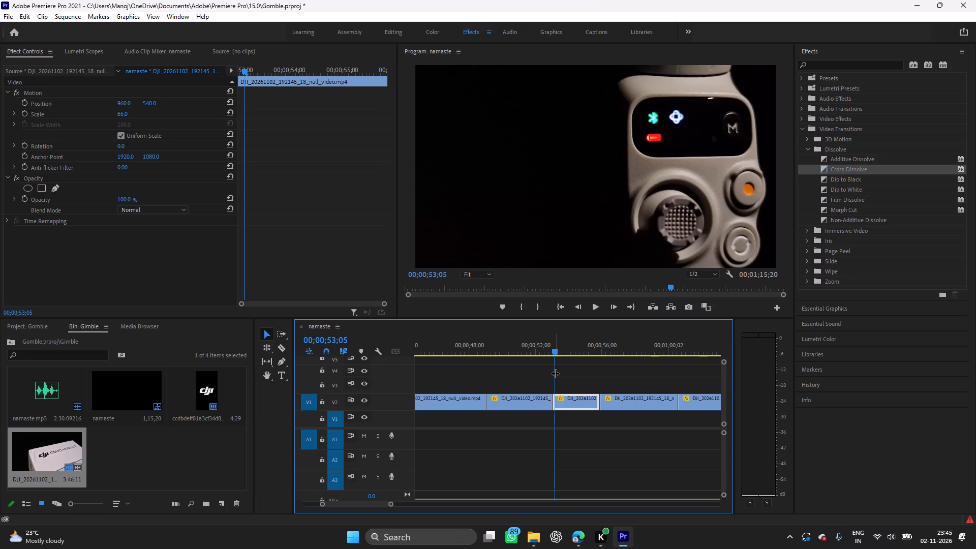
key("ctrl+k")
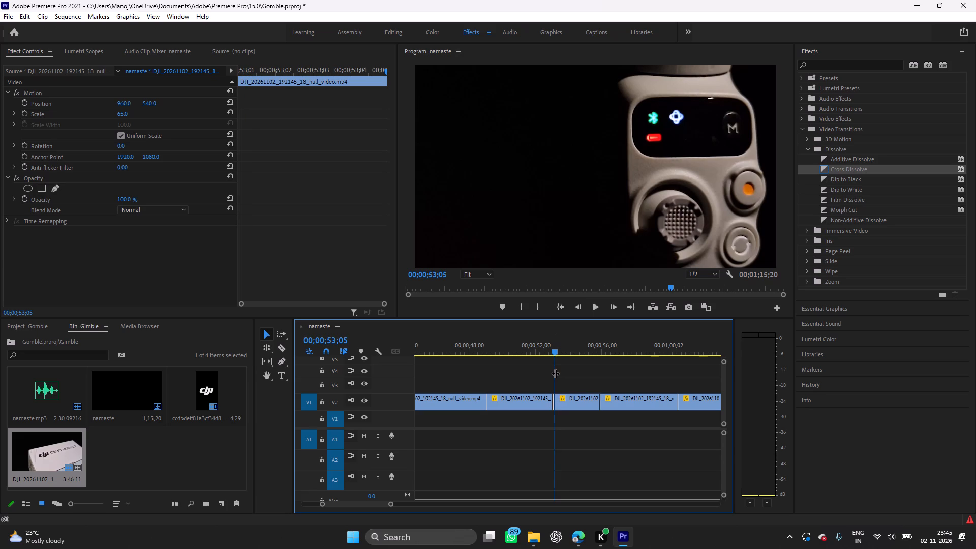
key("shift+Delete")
Review the control close-up starting at 00;00;53;01 together with the next shot, and ripple-delete that whole close-up clip.
key("space")
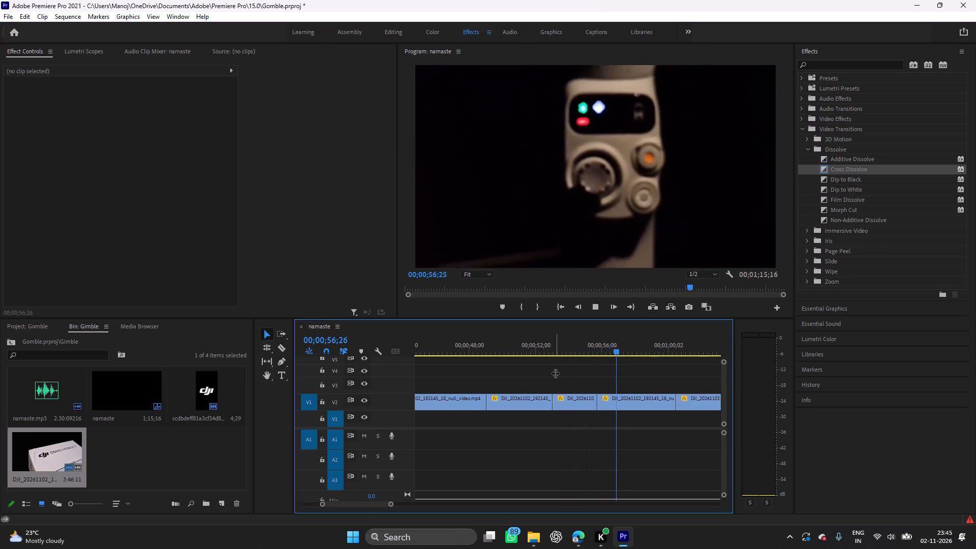
key("space")
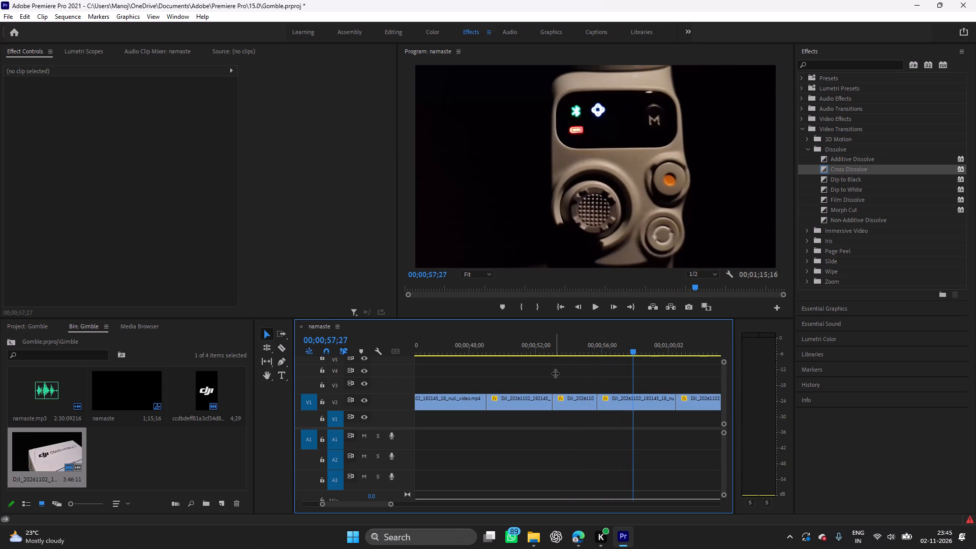
left_click_drag(634, 372, 611, 371)
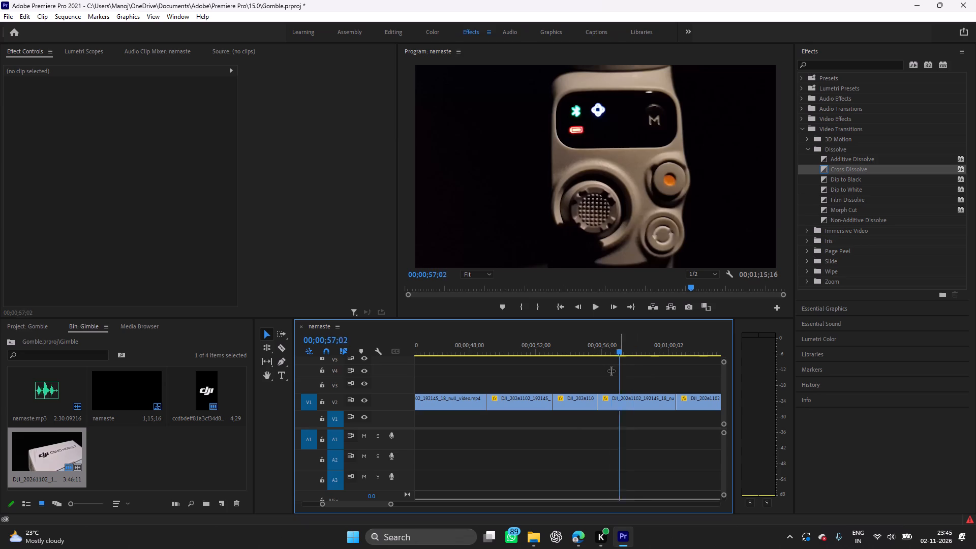
left_click_drag(611, 371, 561, 368)
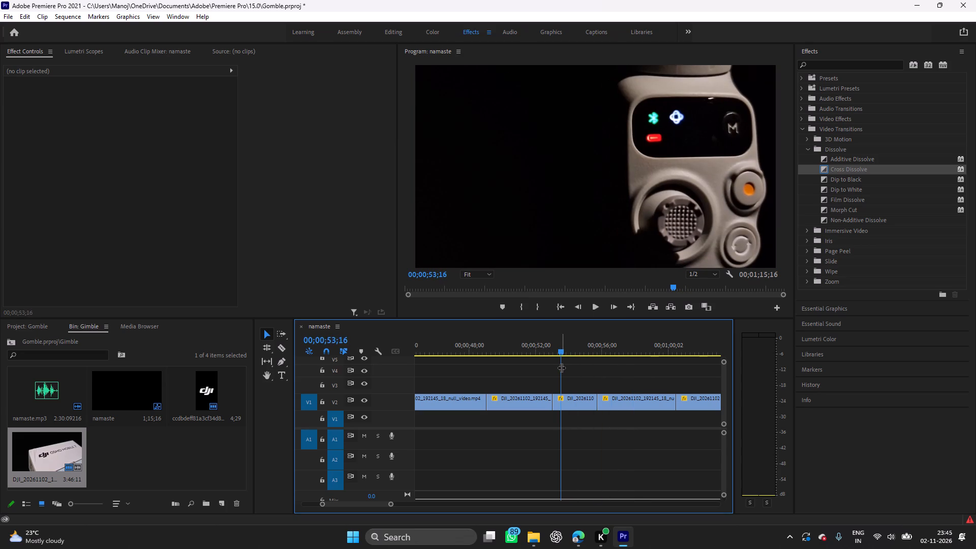
left_click_drag(561, 368, 561, 368)
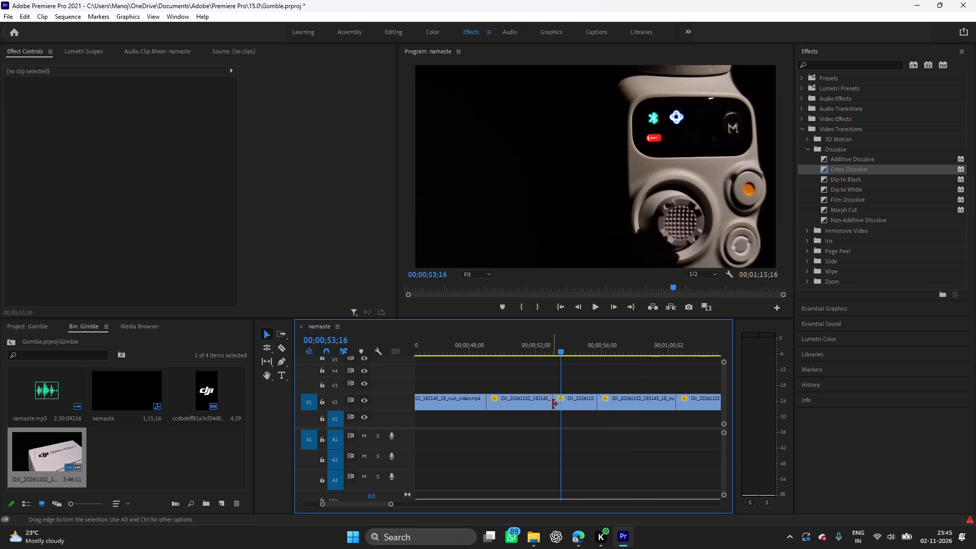
left_click(553, 404)
left_click(567, 403)
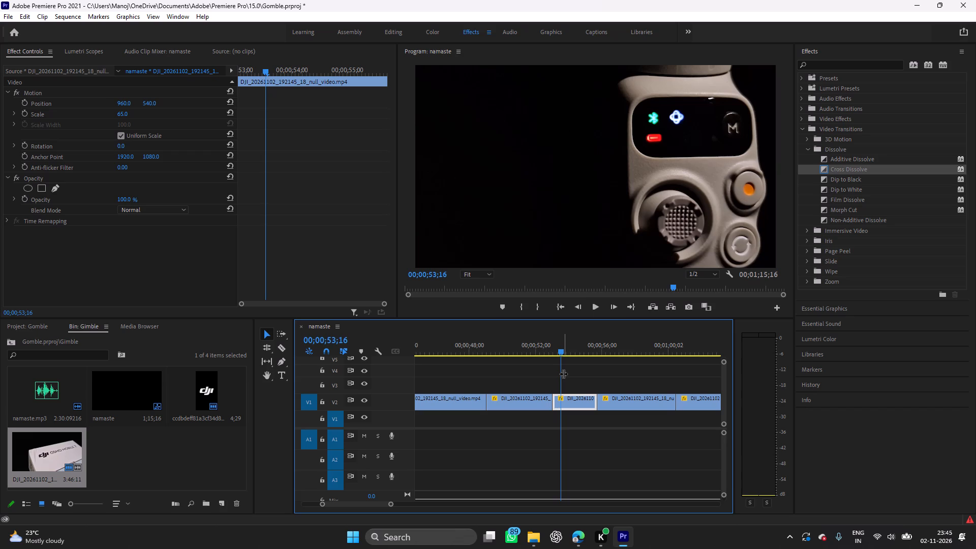
key("space")
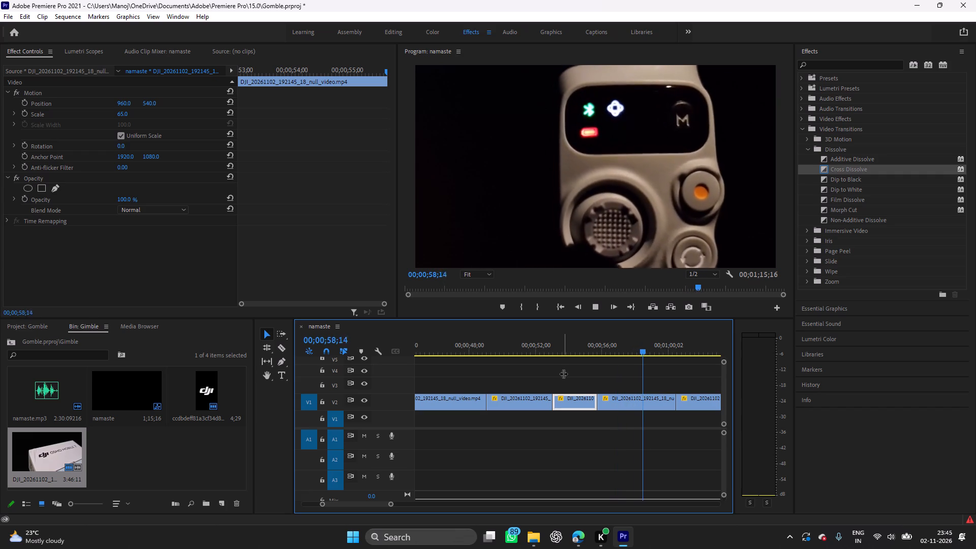
key("space")
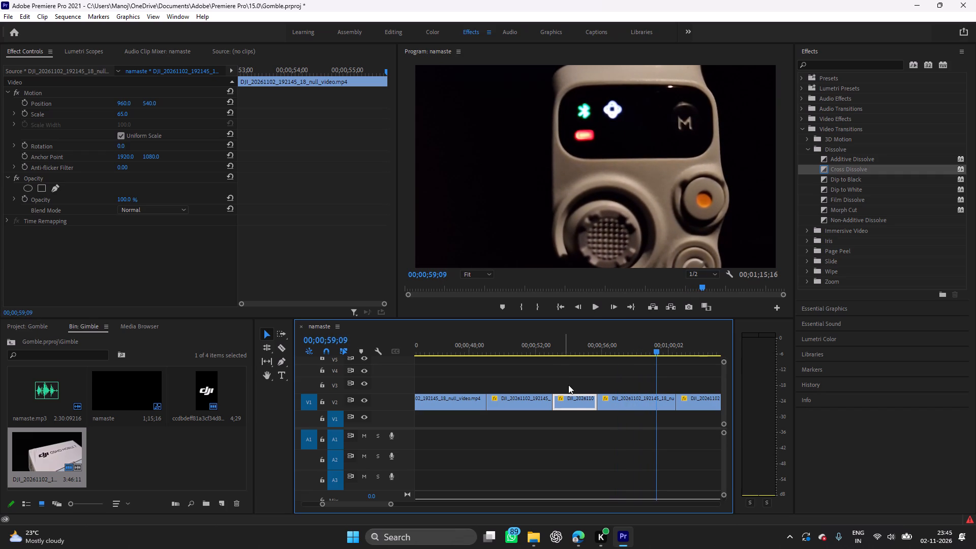
left_click(574, 402)
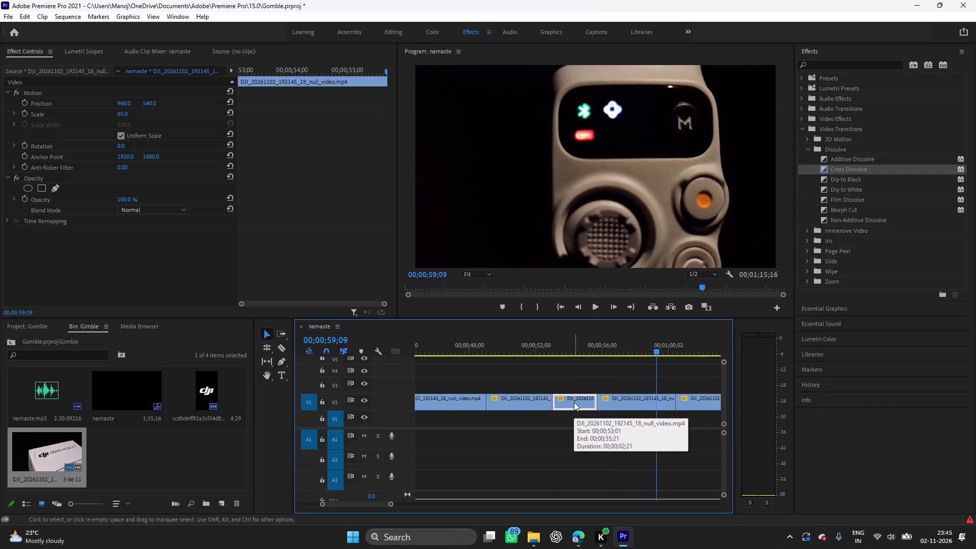
key("shift+Delete")
Play the gimbal handle clip now following the silhouette clip, set its scale to 50 and play the result.
key("space")
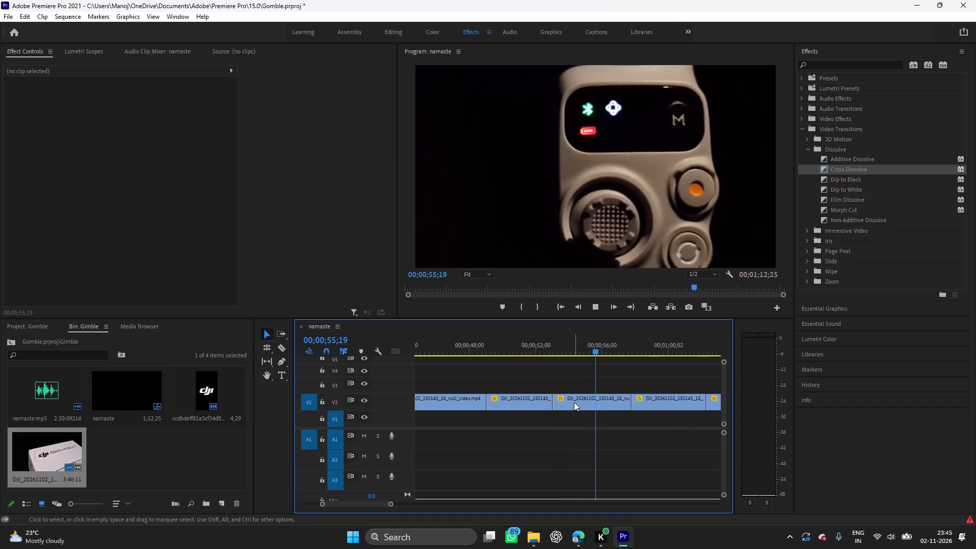
key("space")
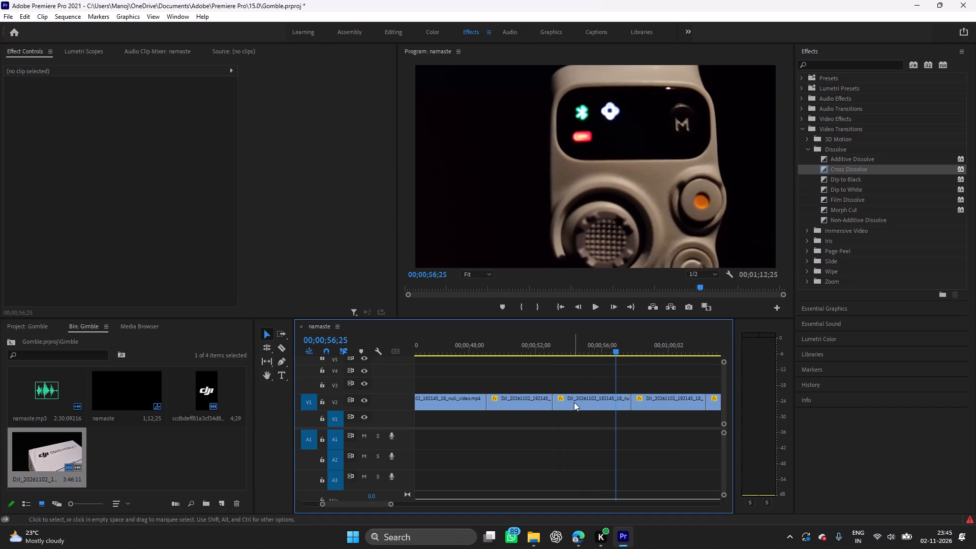
left_click_drag(615, 372, 613, 372)
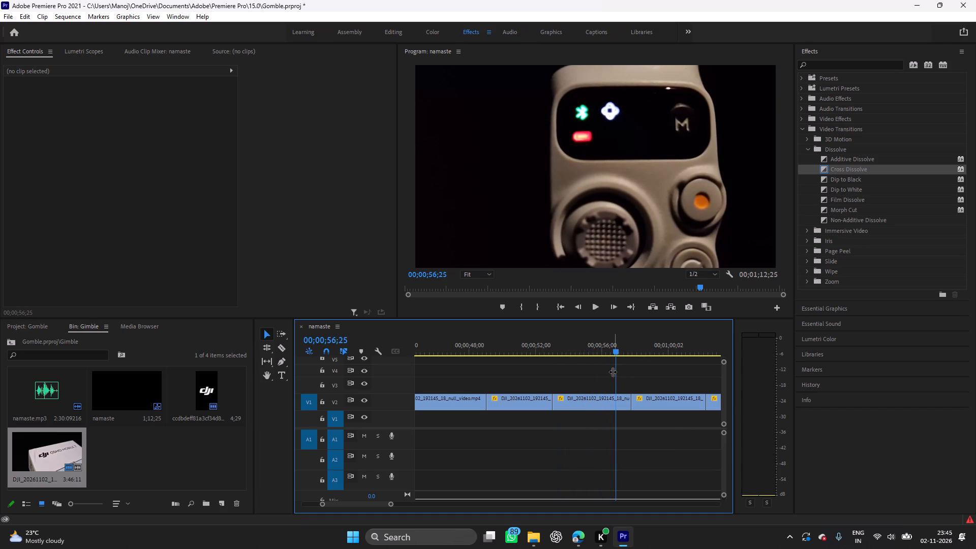
left_click_drag(613, 372, 564, 376)
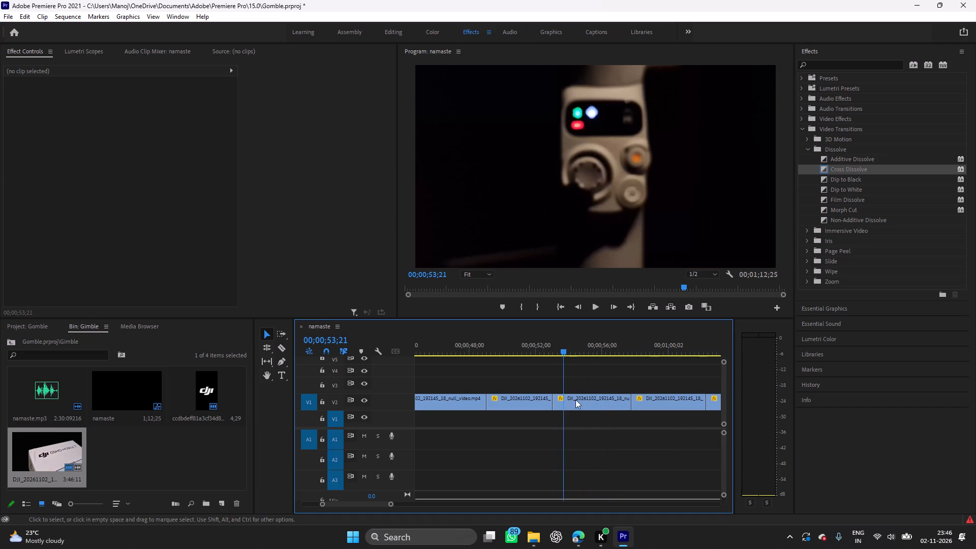
left_click(577, 403)
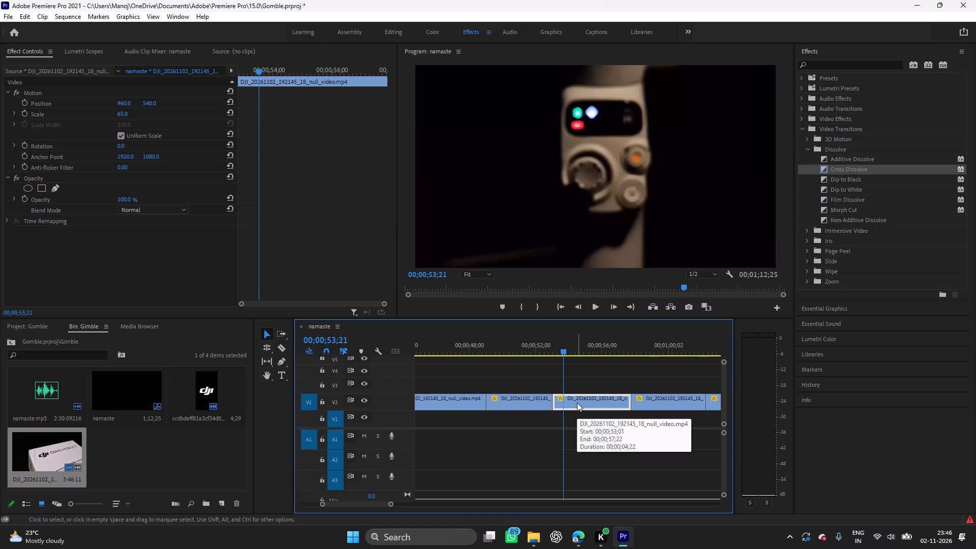
left_click(124, 113)
type("50")
key("Return")
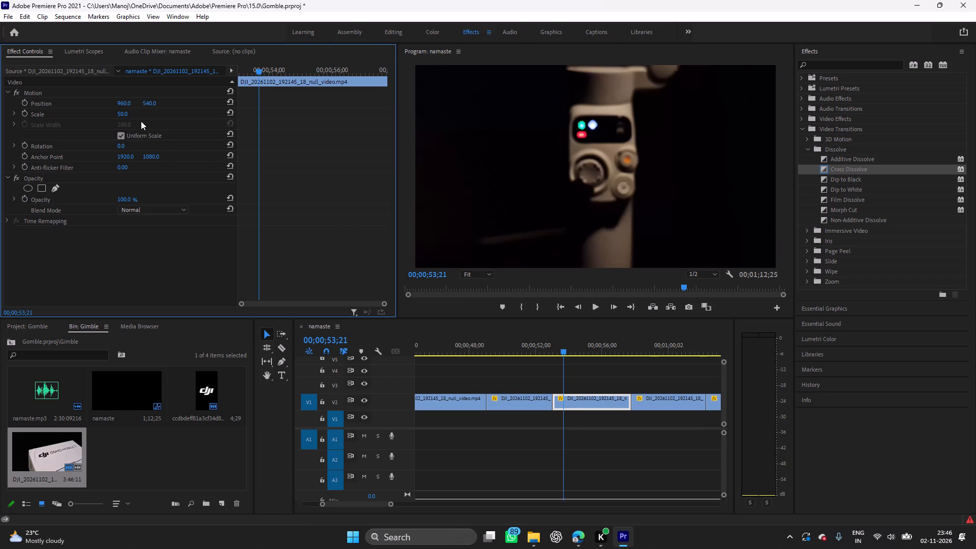
key("space")
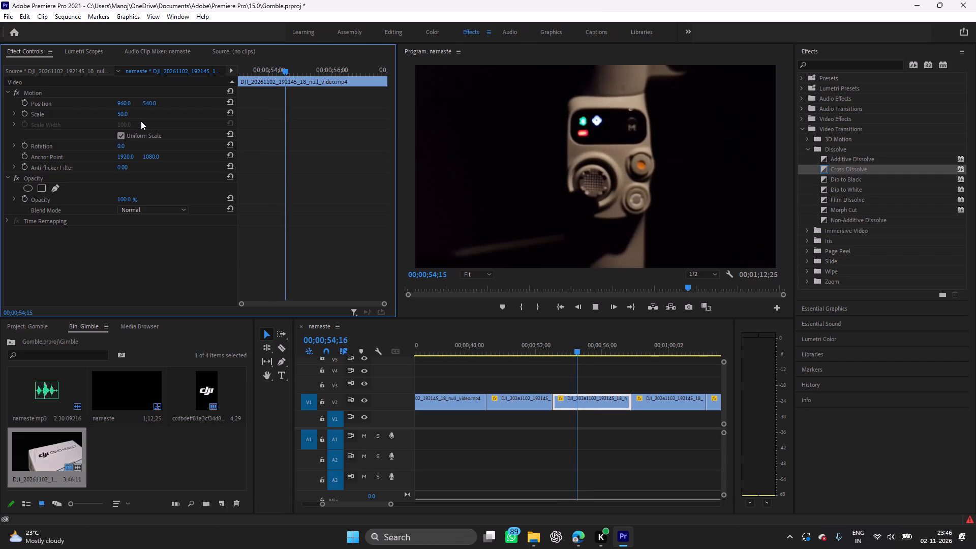
key("space")
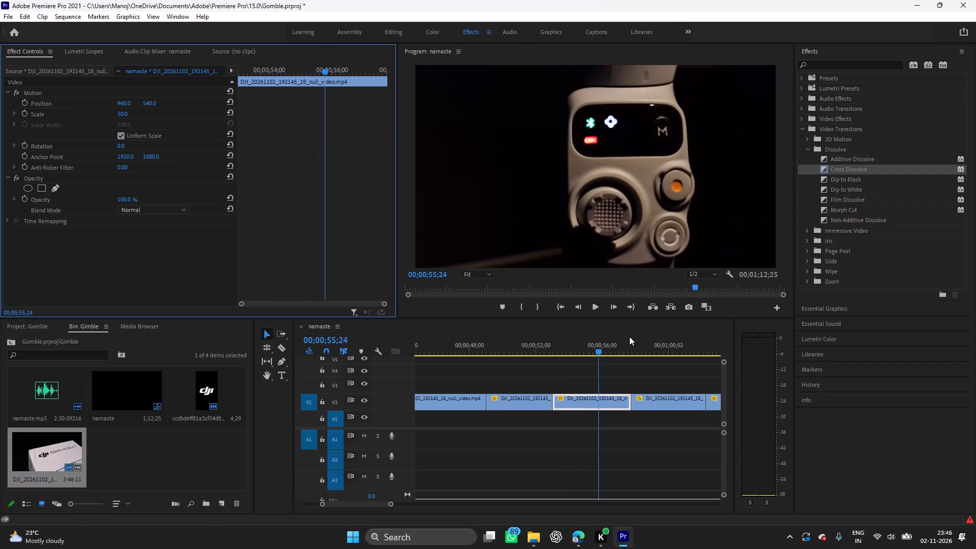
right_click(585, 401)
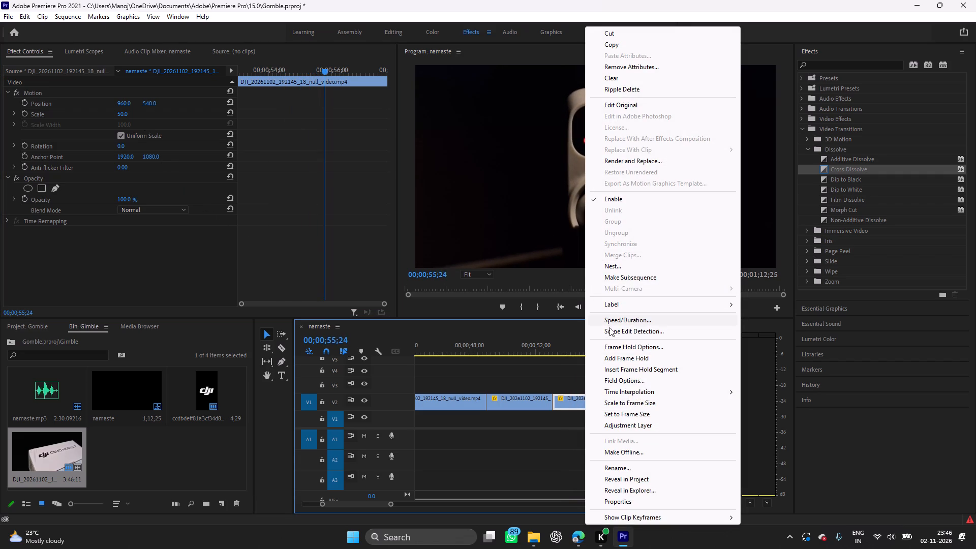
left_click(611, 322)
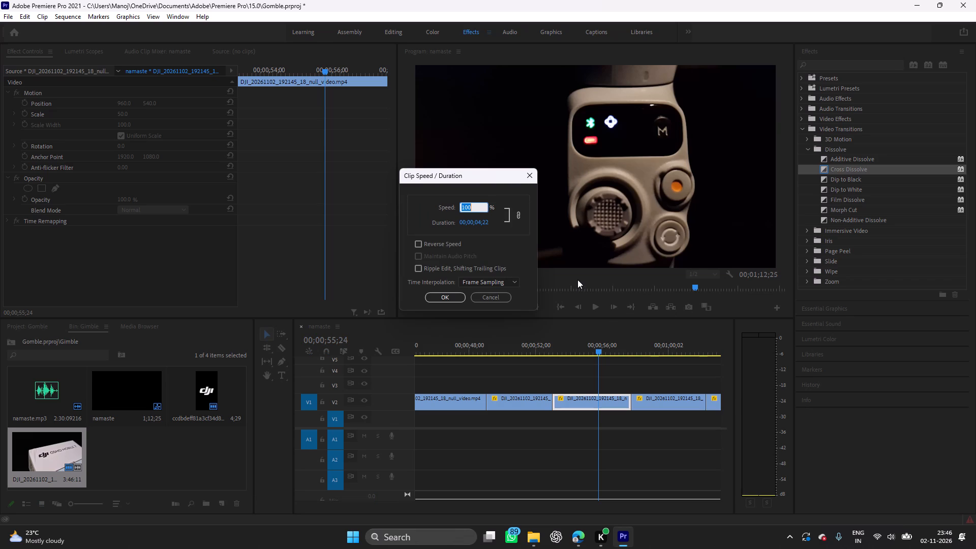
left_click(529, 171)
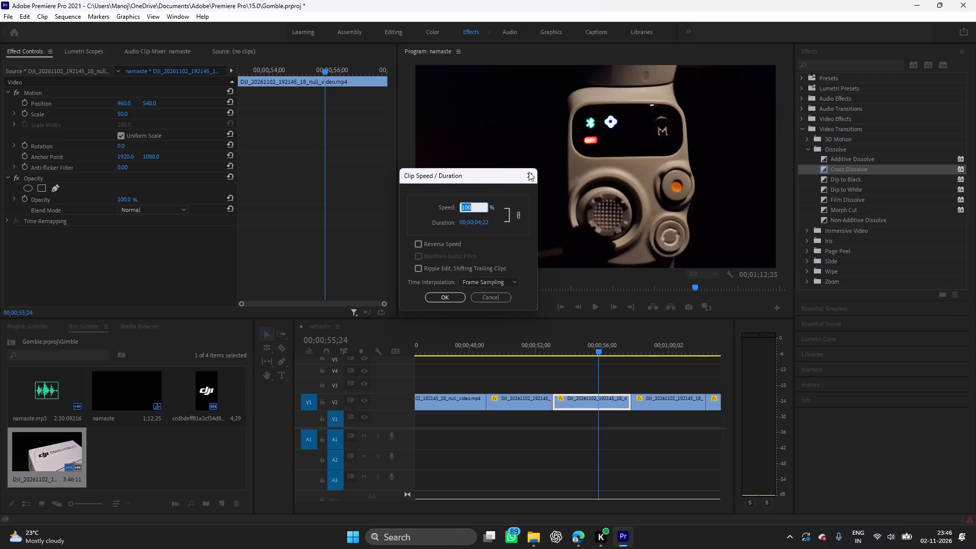
Play the sequence to its end and from the opening, and replay the end of the WHY OSMO ? title against the music.
key("space")
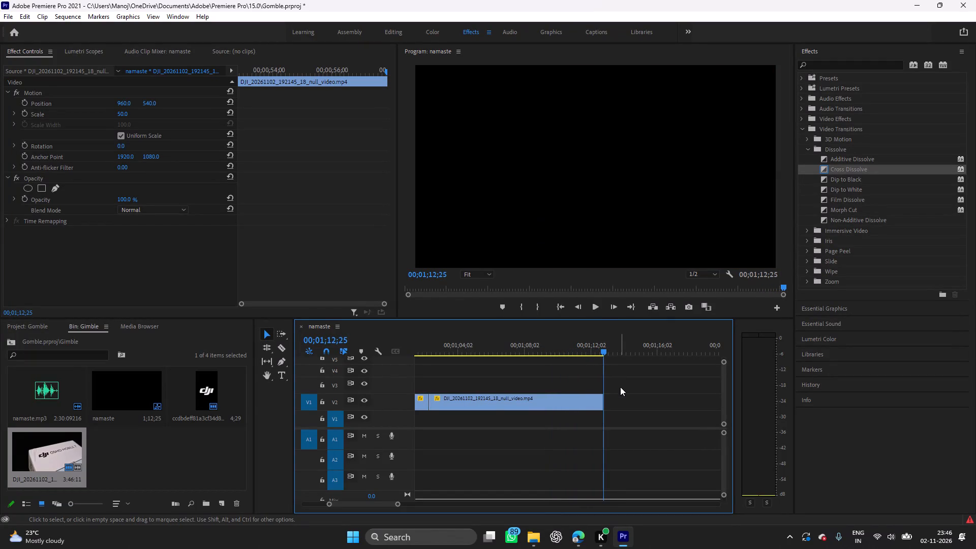
key("space")
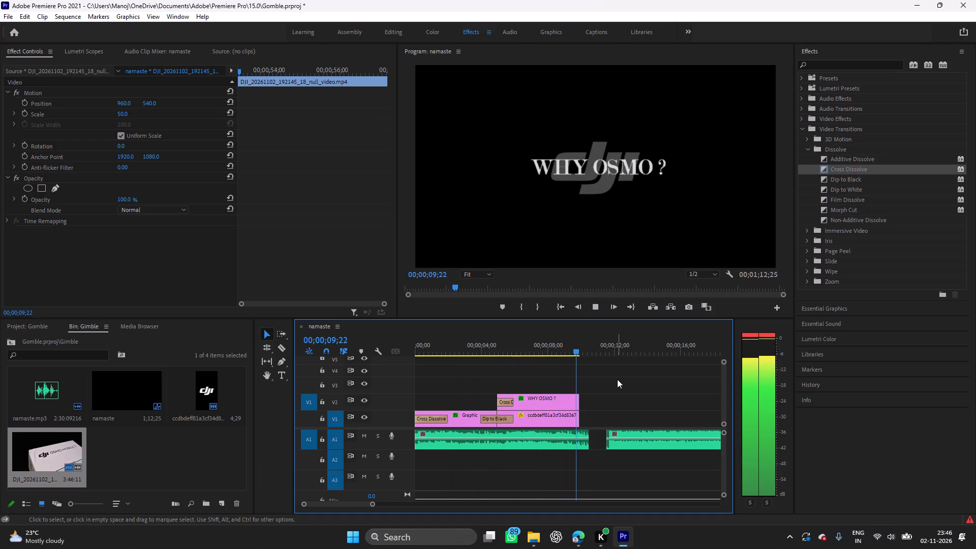
key("space")
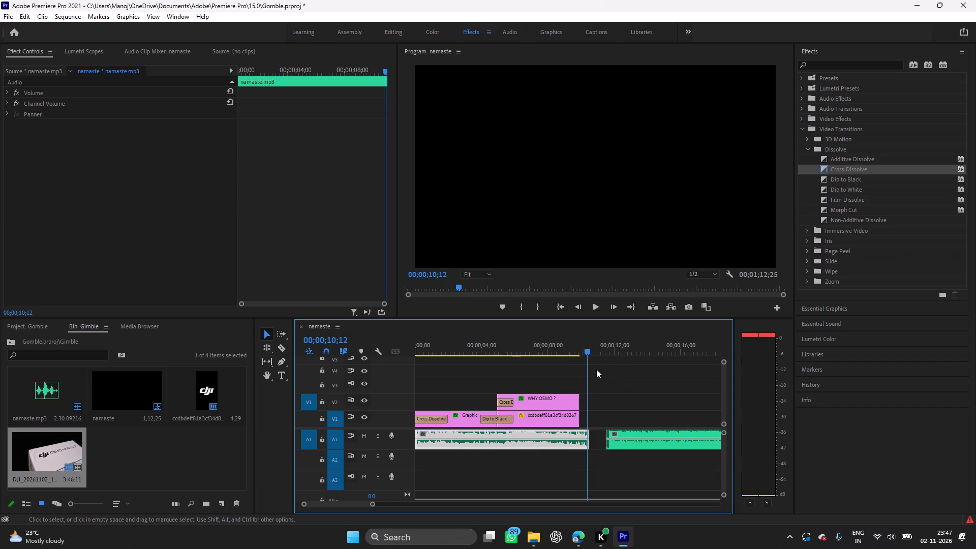
left_click_drag(588, 370, 573, 370)
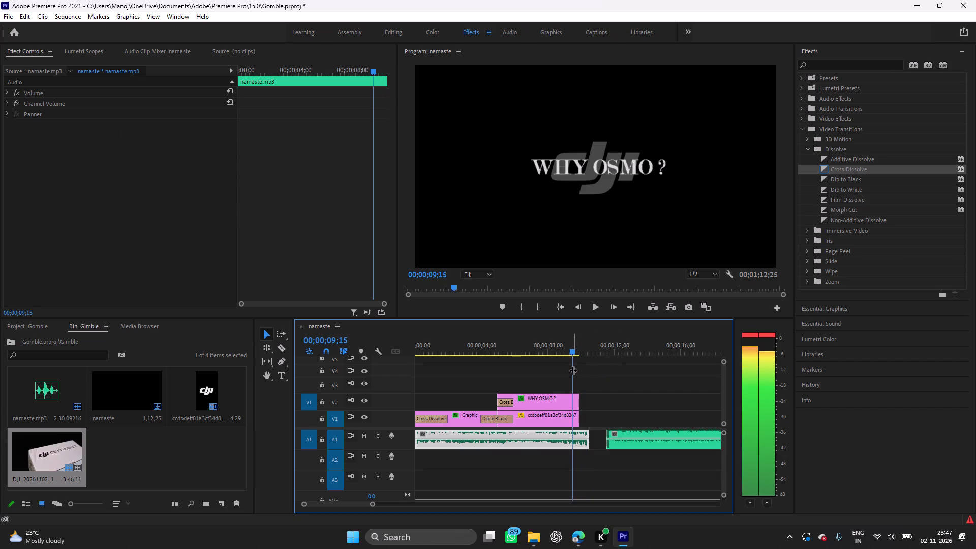
left_click_drag(573, 370, 579, 369)
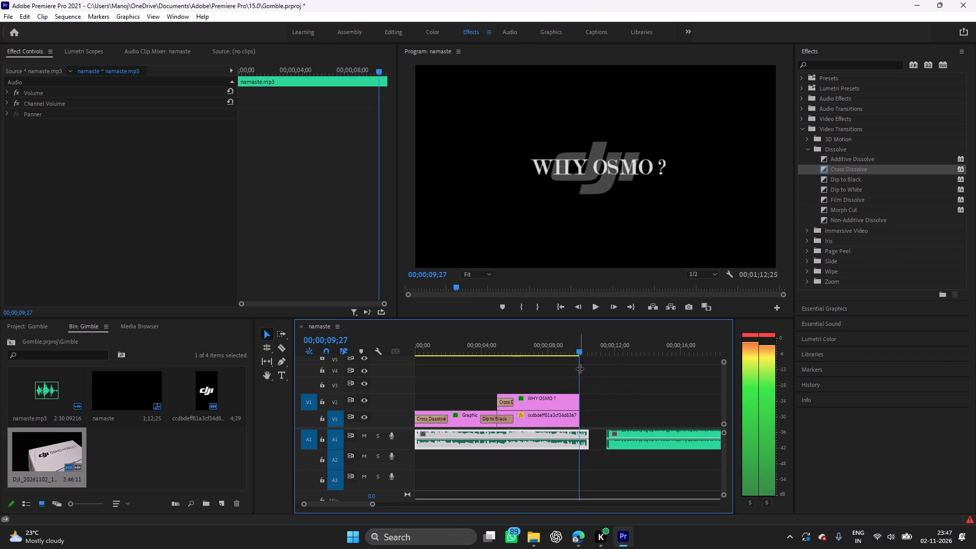
left_click_drag(579, 369, 579, 369)
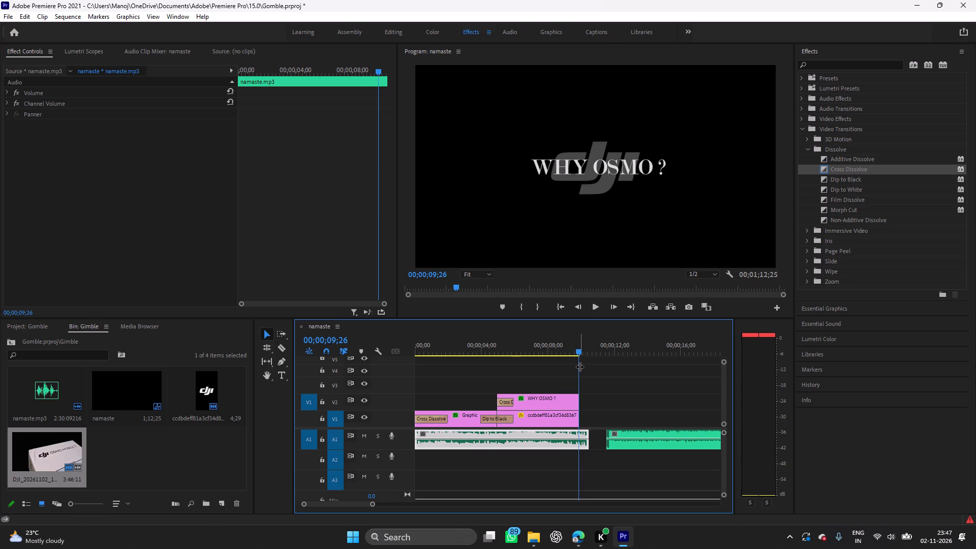
key("space")
key("space")
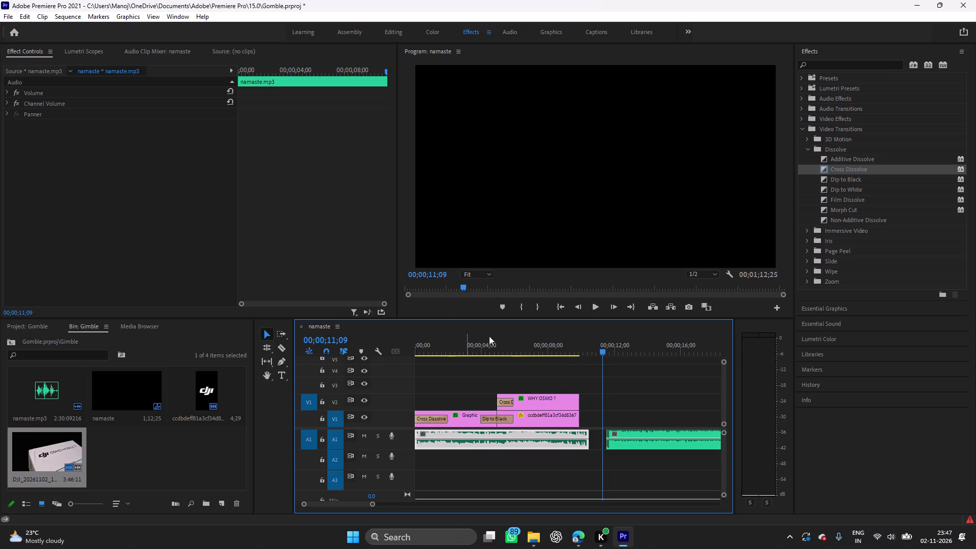
left_click_drag(604, 350, 549, 371)
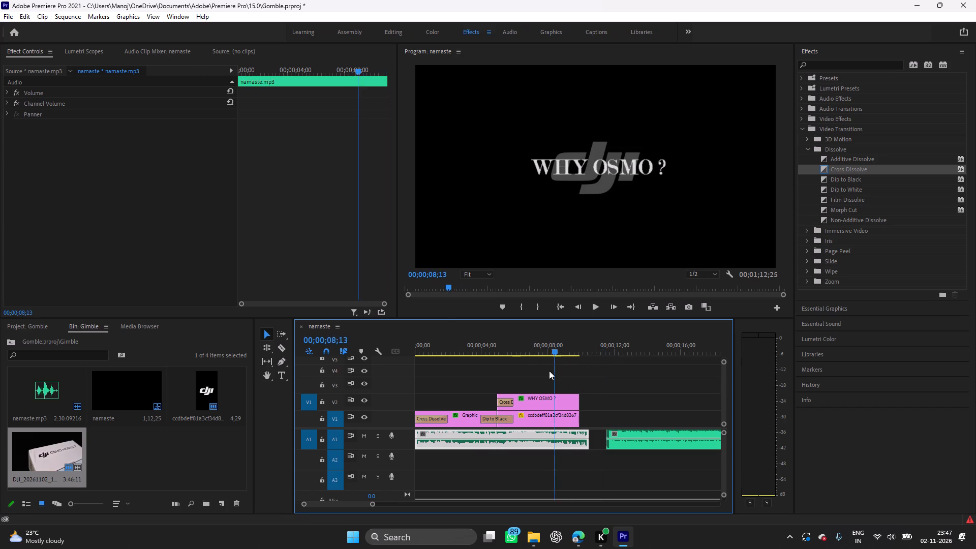
left_click_drag(549, 371, 533, 372)
left_click(589, 308)
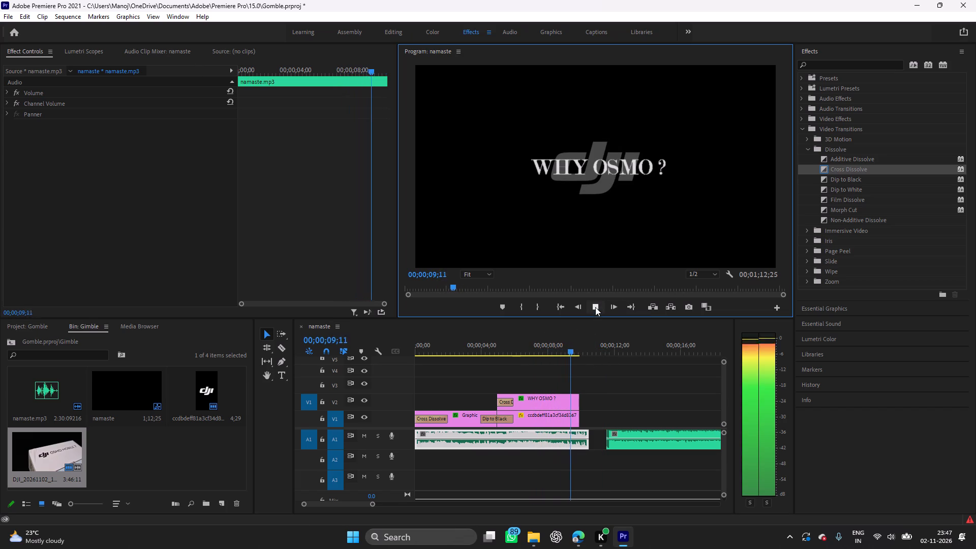
left_click(595, 307)
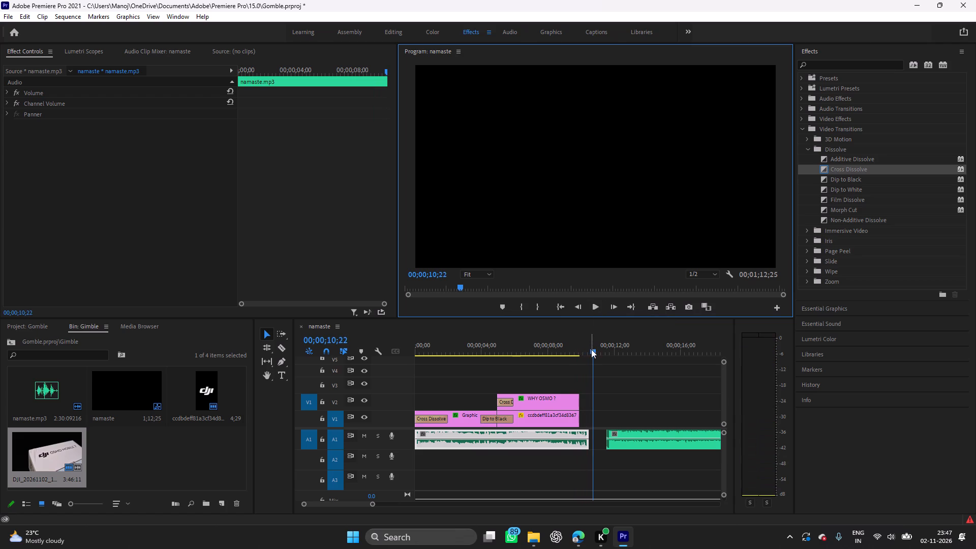
left_click_drag(591, 349, 545, 358)
left_click(593, 310)
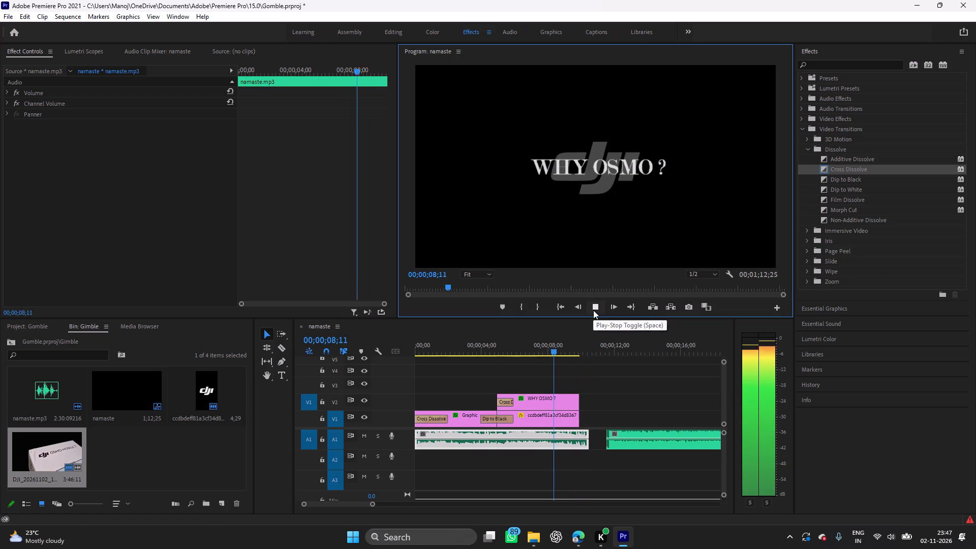
left_click(593, 310)
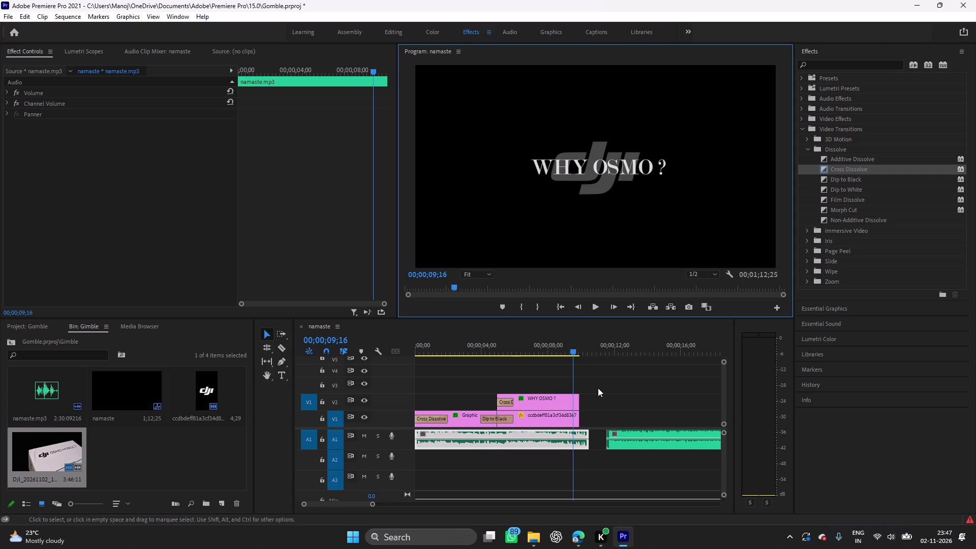
Split the WHY OSMO ? title and the DJI logo beneath it at 00;00;09;16 and delete both pieces after the cut.
left_click_drag(593, 382, 583, 402)
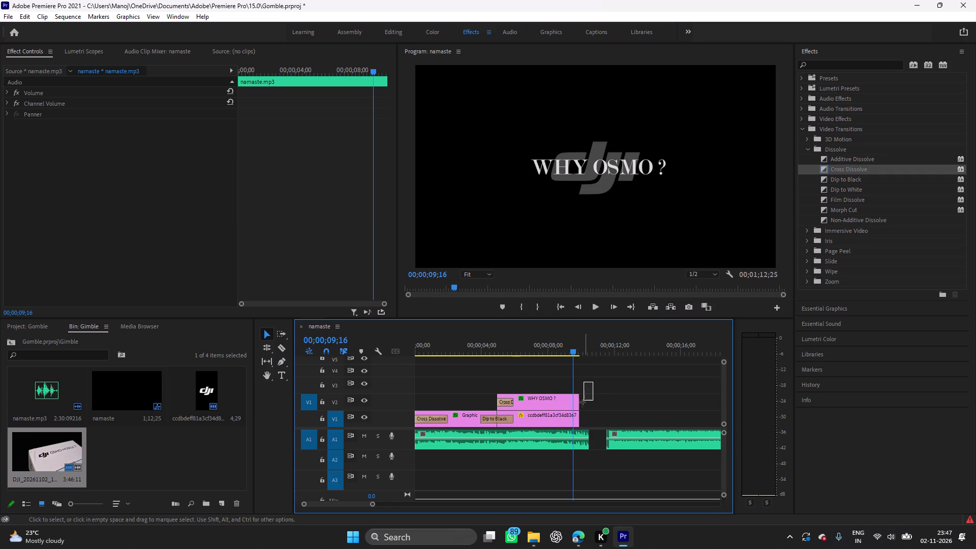
left_click_drag(583, 402, 576, 419)
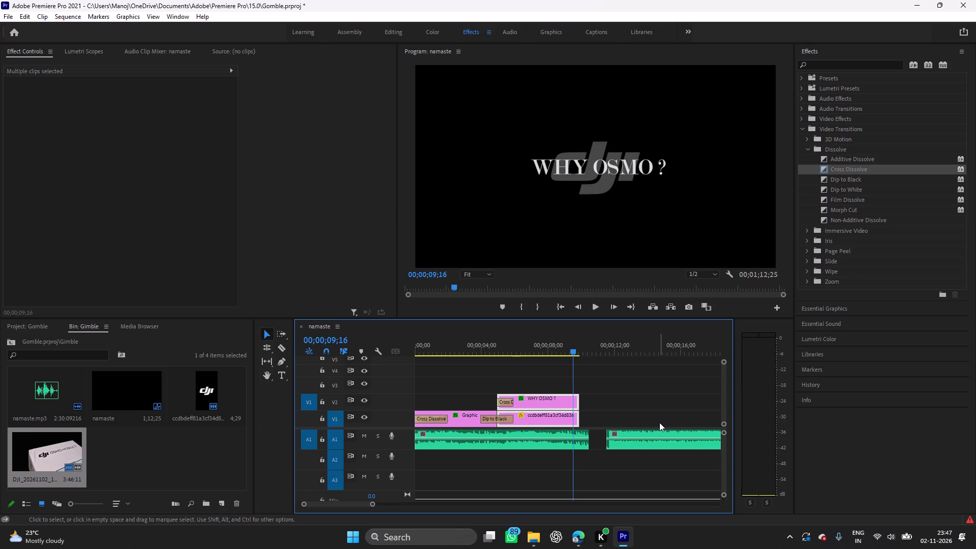
key("ctrl+k")
left_click(624, 392)
left_click_drag(592, 382, 584, 410)
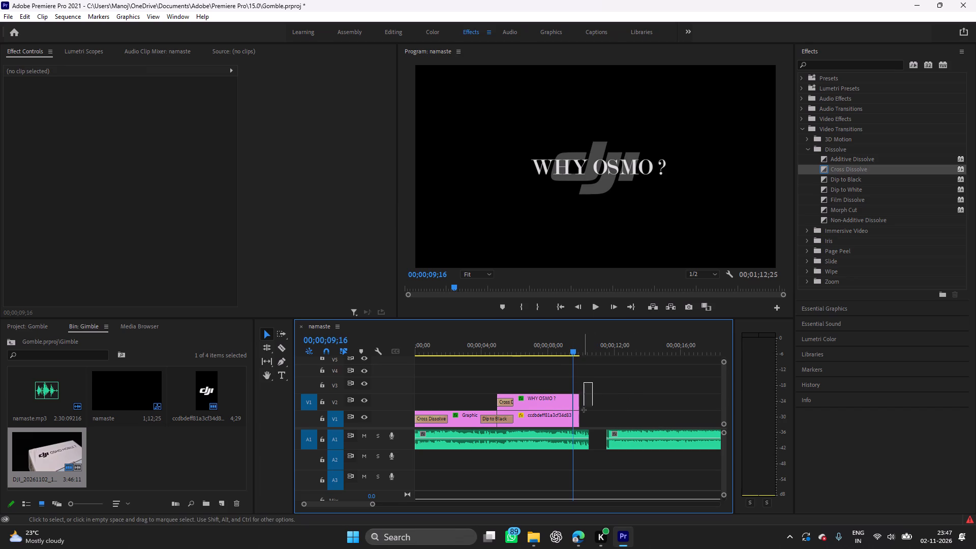
left_click_drag(584, 410, 579, 422)
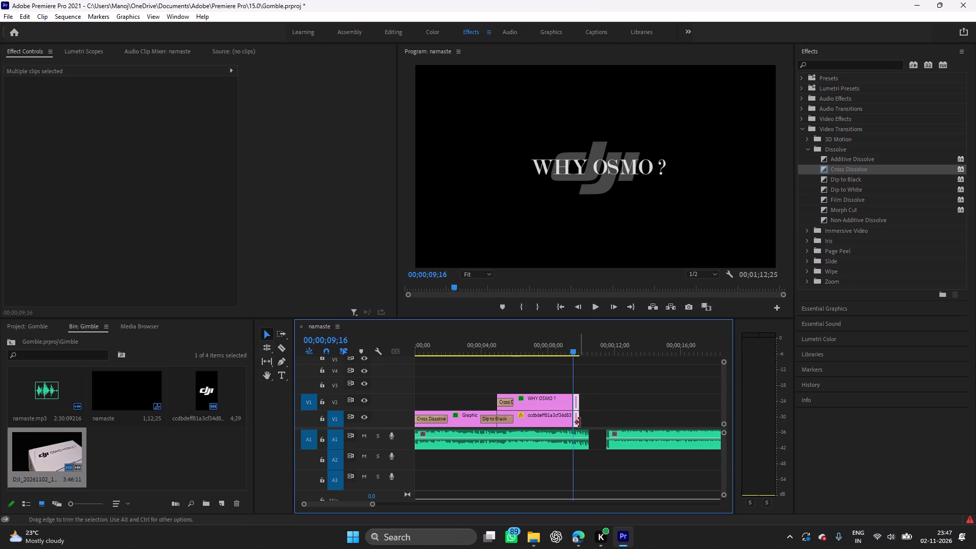
key("Delete")
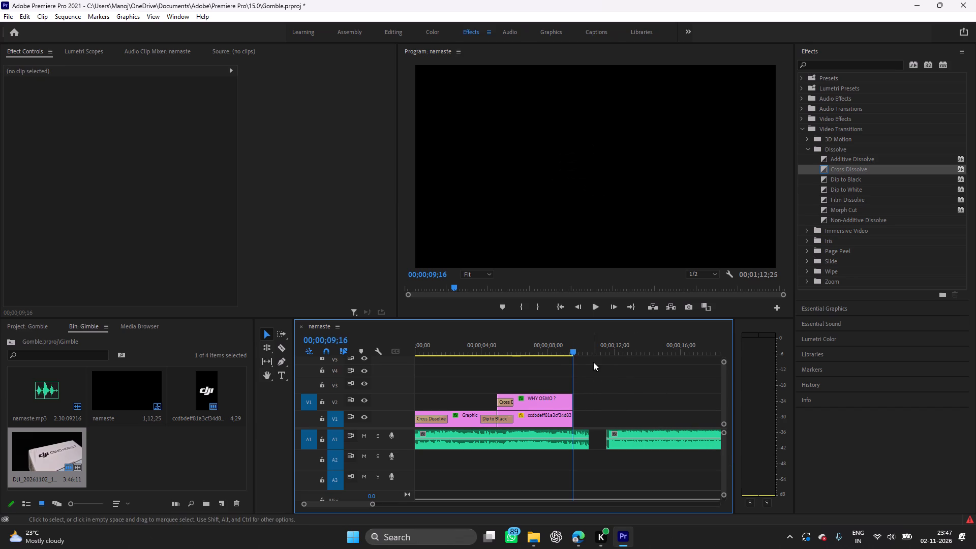
Play the shortened title and logo into the following music, undoing the accidental move of the logo clip.
left_click_drag(571, 352, 547, 359)
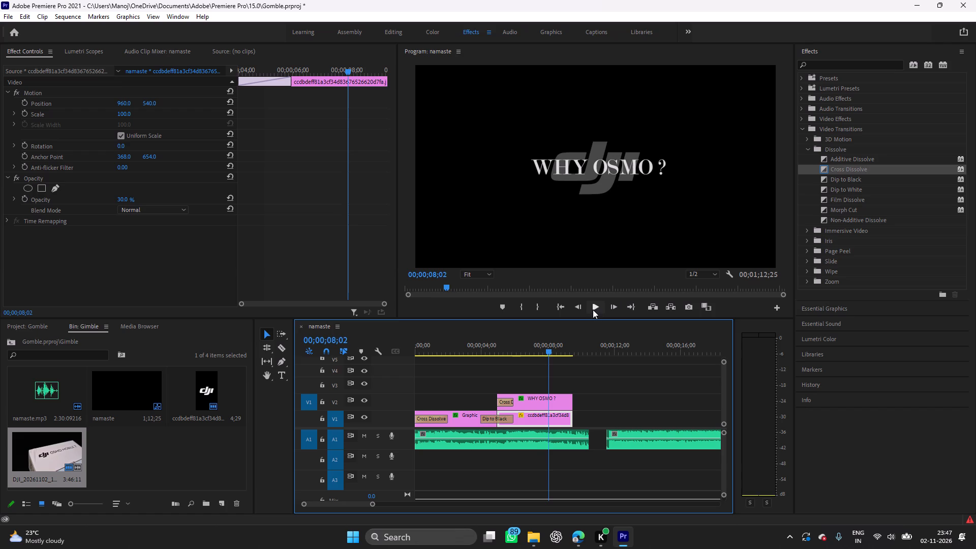
left_click(592, 309)
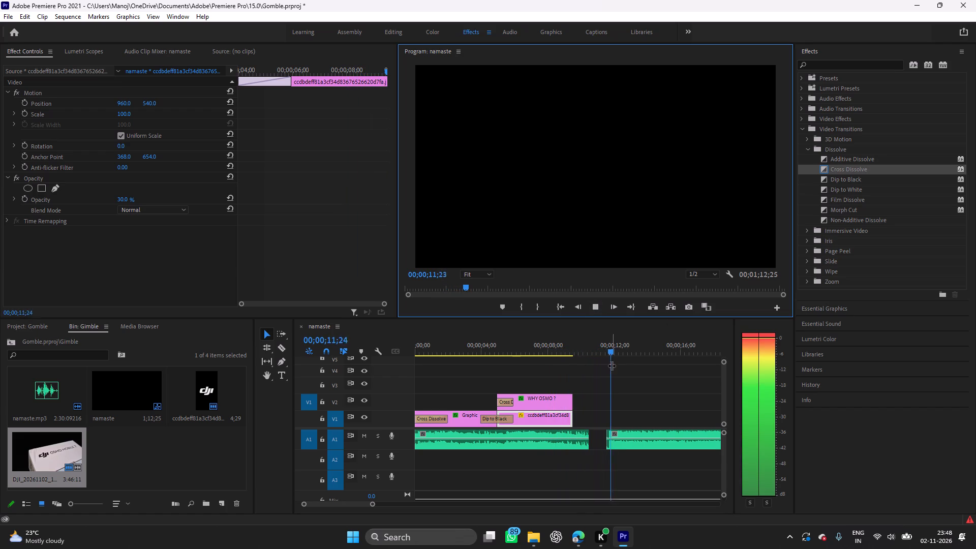
left_click_drag(615, 362, 556, 369)
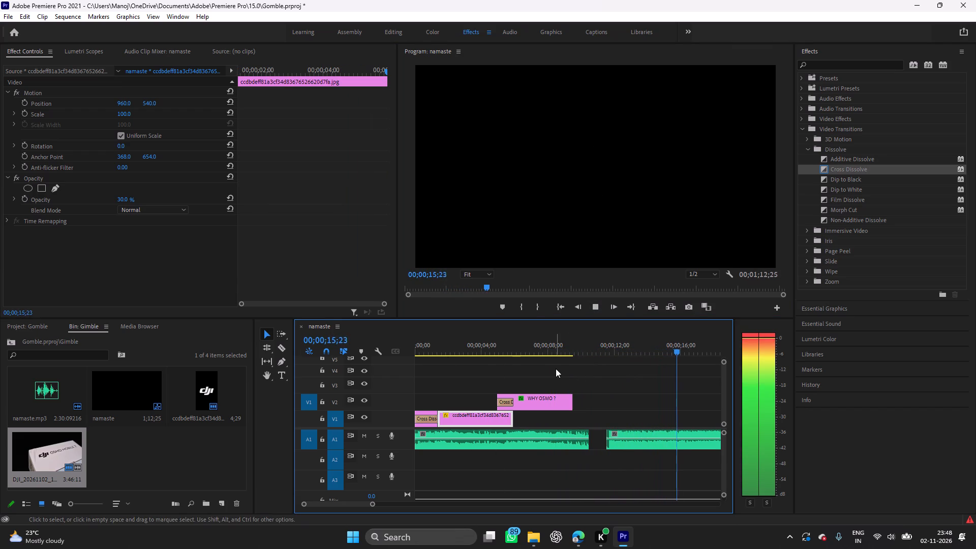
key("ctrl+z")
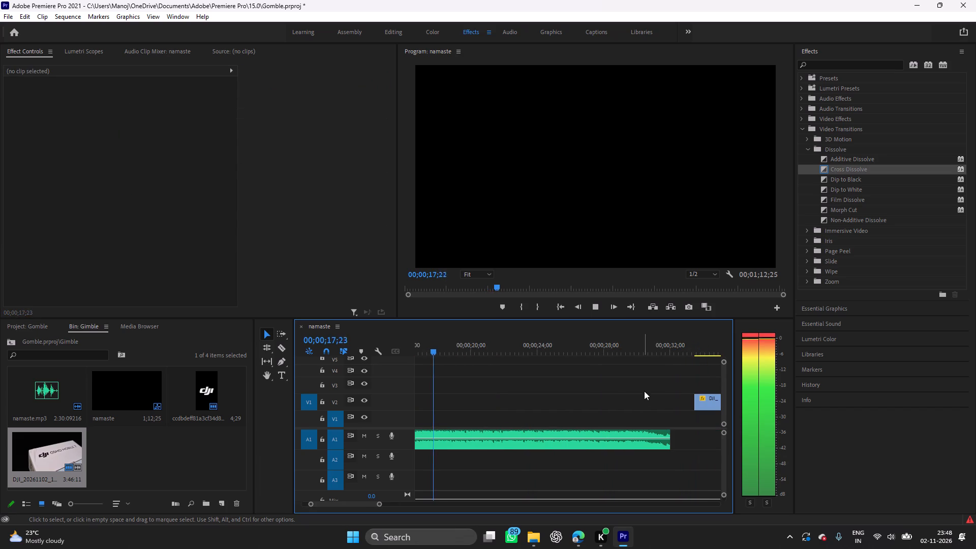
left_click(608, 385)
left_click(595, 308)
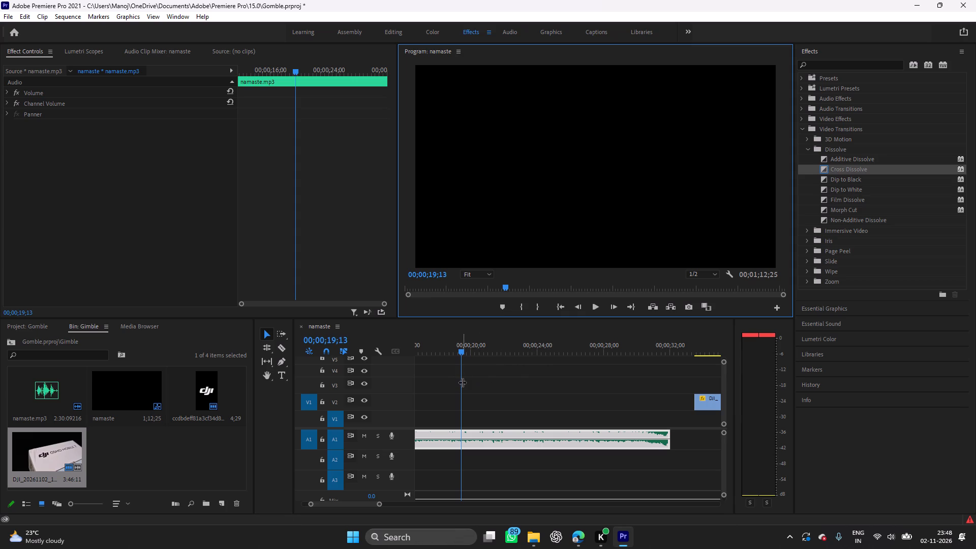
Copy the first DJI close-up clip on V2, the round logo clamp, and paste it onto V1 at 00;00;27;16.
left_click_drag(462, 382, 720, 408)
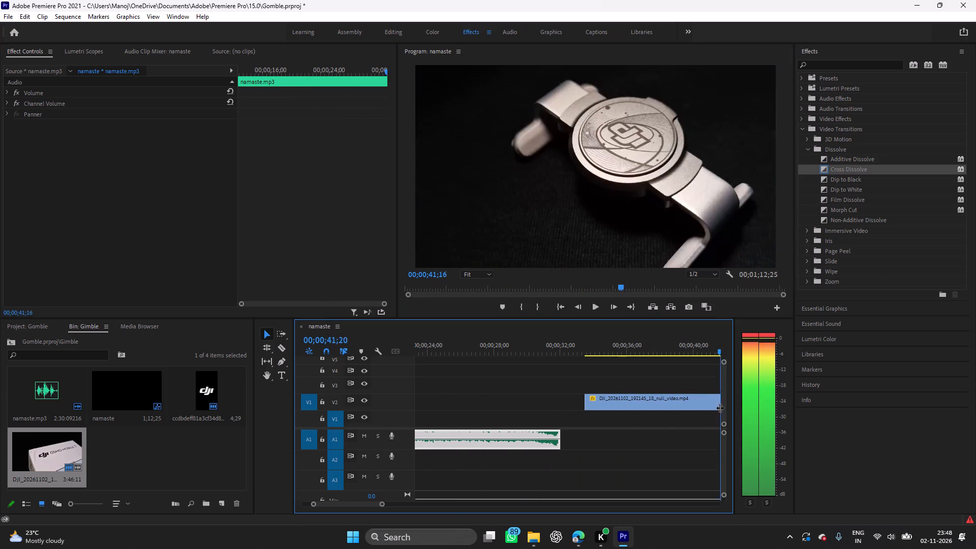
left_click_drag(720, 408, 630, 413)
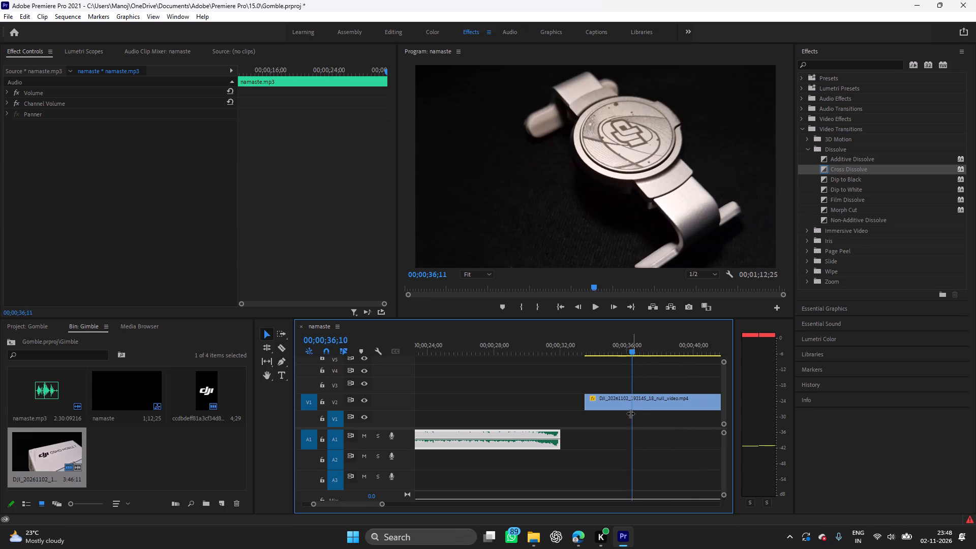
left_click_drag(630, 413, 627, 414)
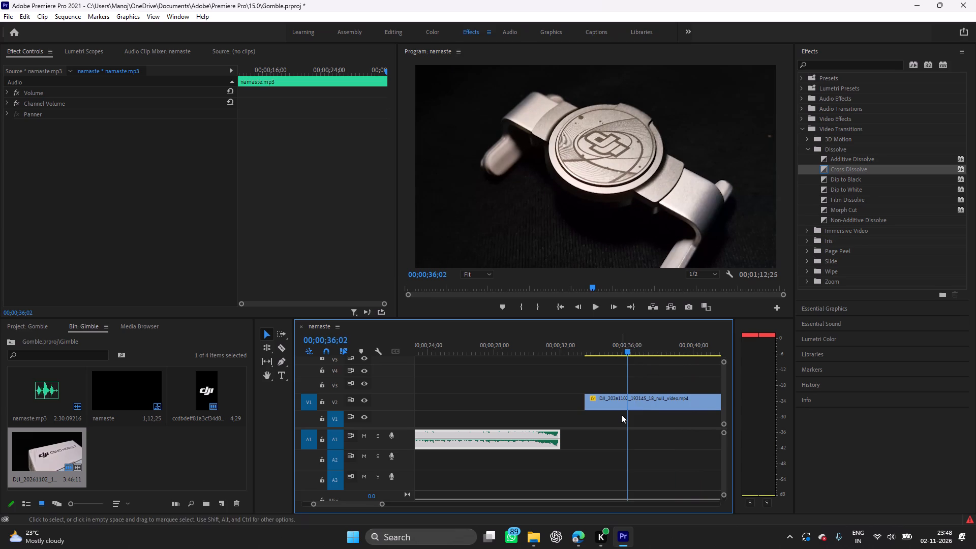
left_click(647, 401)
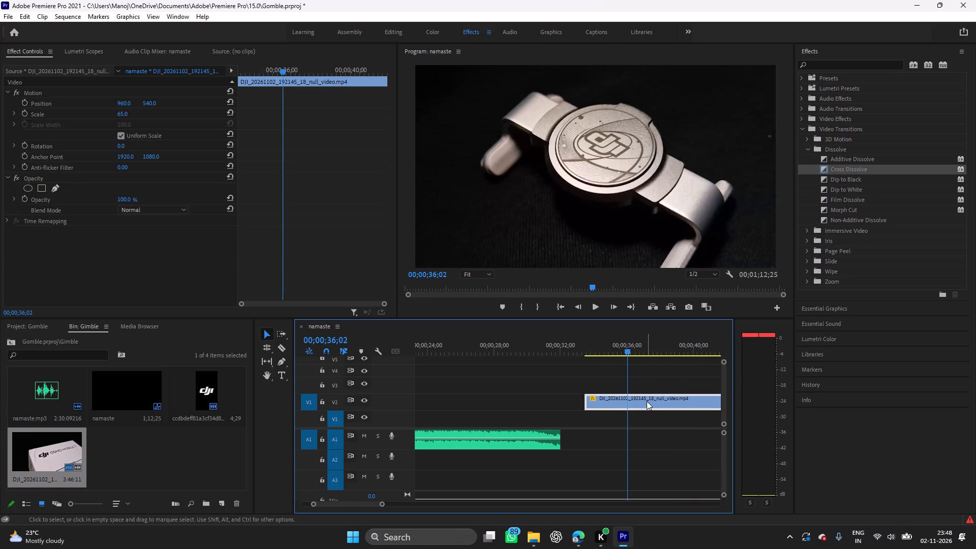
key("ctrl+c")
left_click_drag(627, 373, 565, 374)
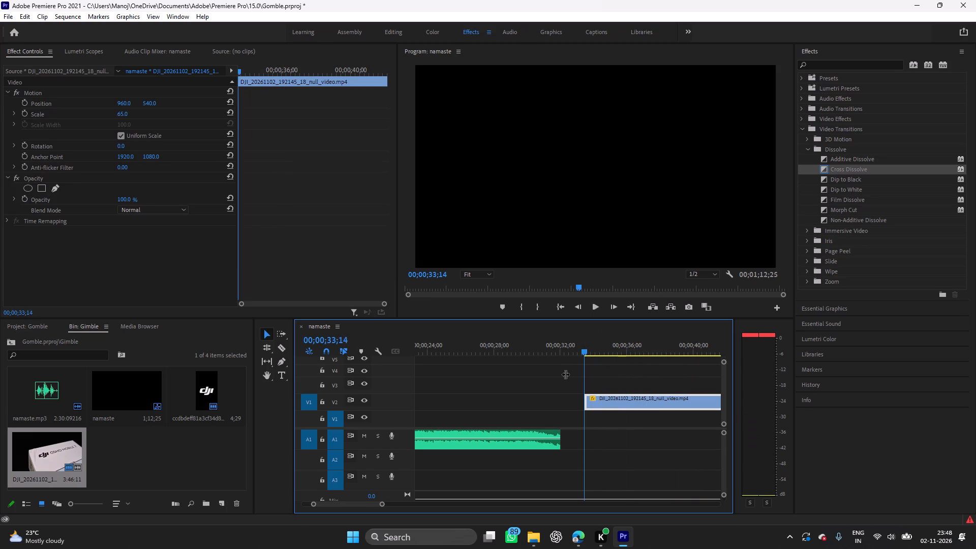
left_click_drag(565, 374, 486, 376)
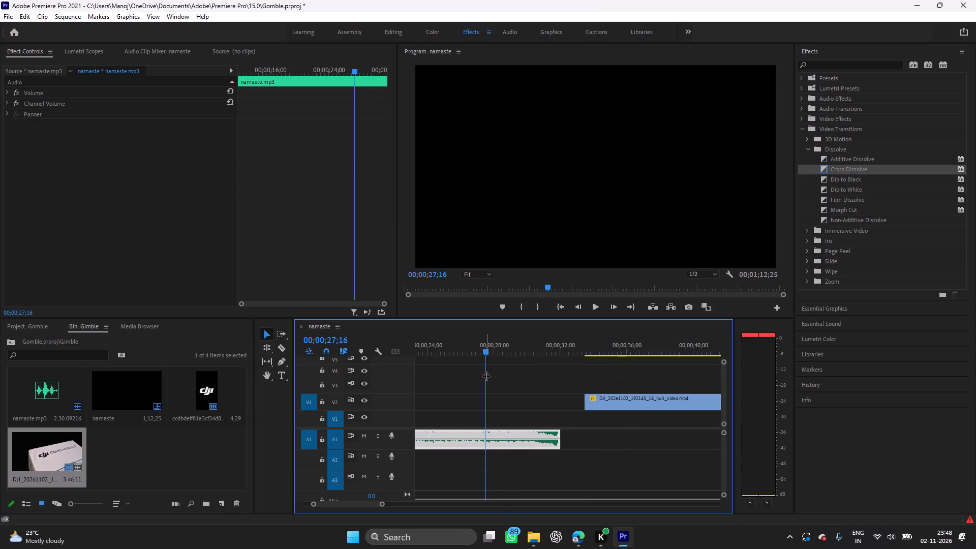
key("ctrl+v")
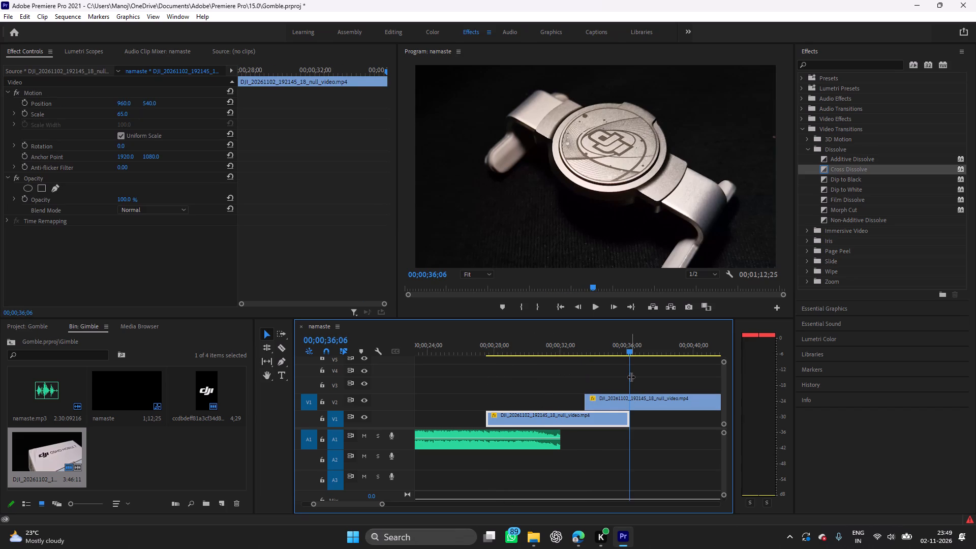
Split the pasted round-clamp clip on V1 at 00;00;30;07 and 00;00;30;29, and delete the pieces before and after the short middle section.
left_click_drag(629, 376, 531, 377)
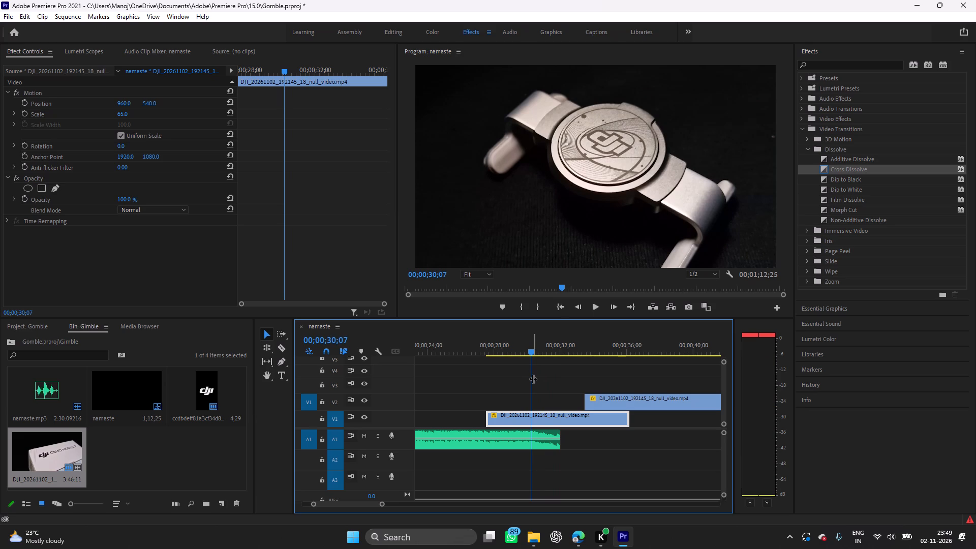
key("ctrl+k")
key("space")
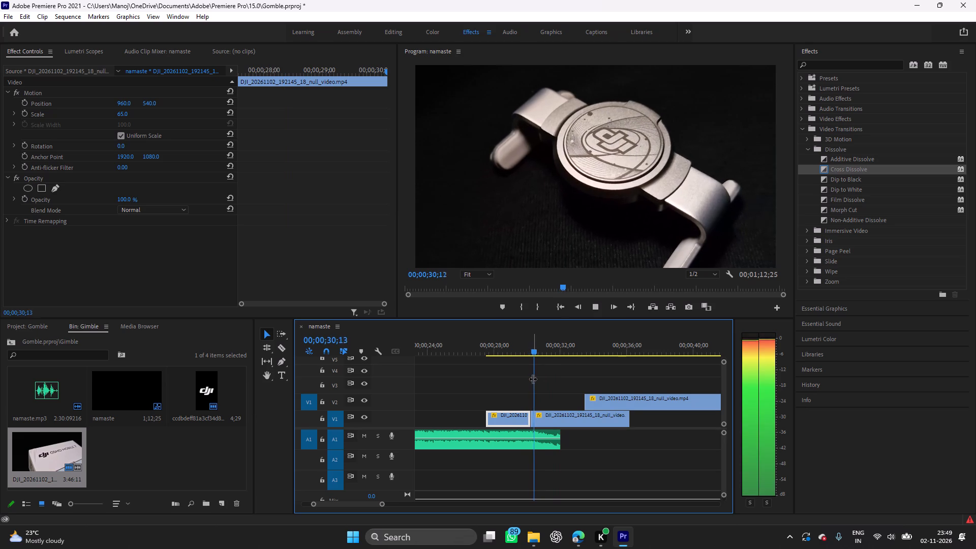
key("space")
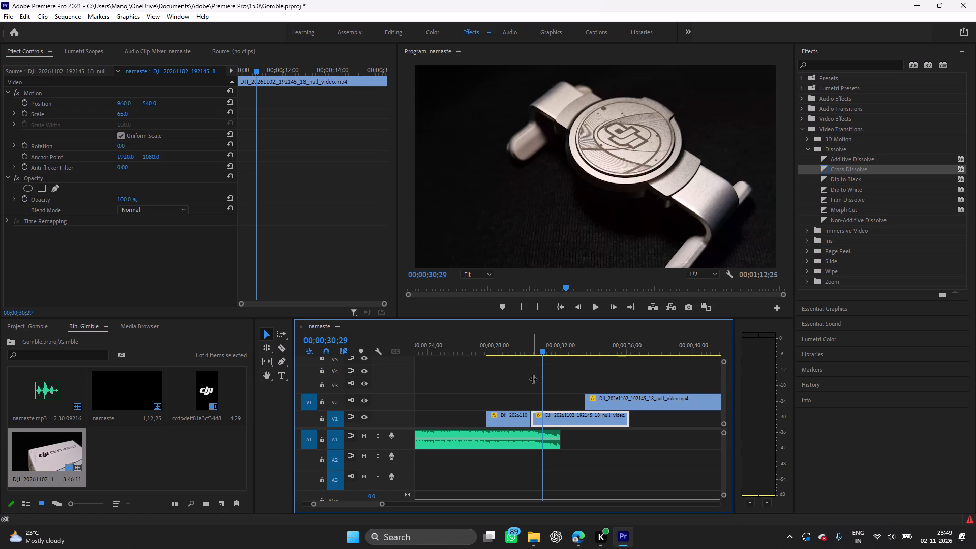
key("ctrl+k")
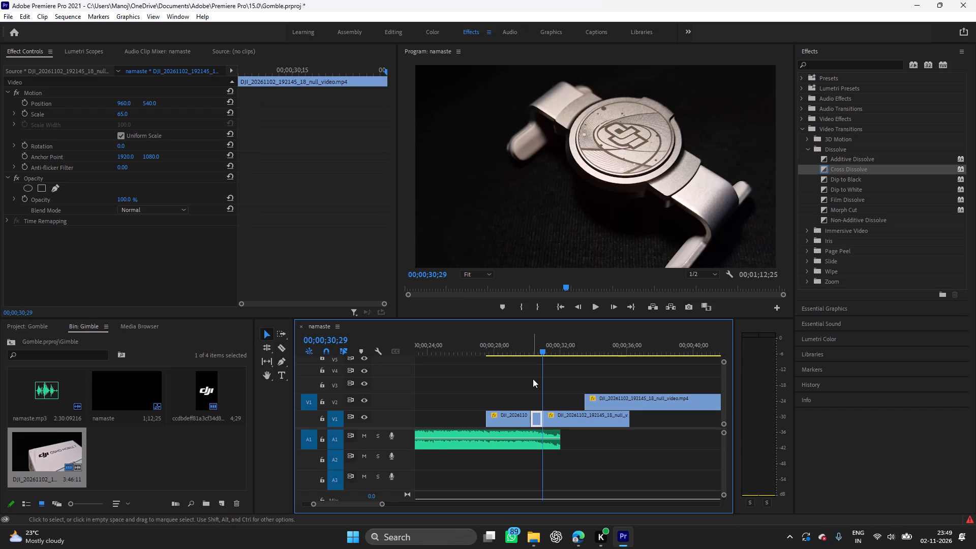
left_click(506, 415)
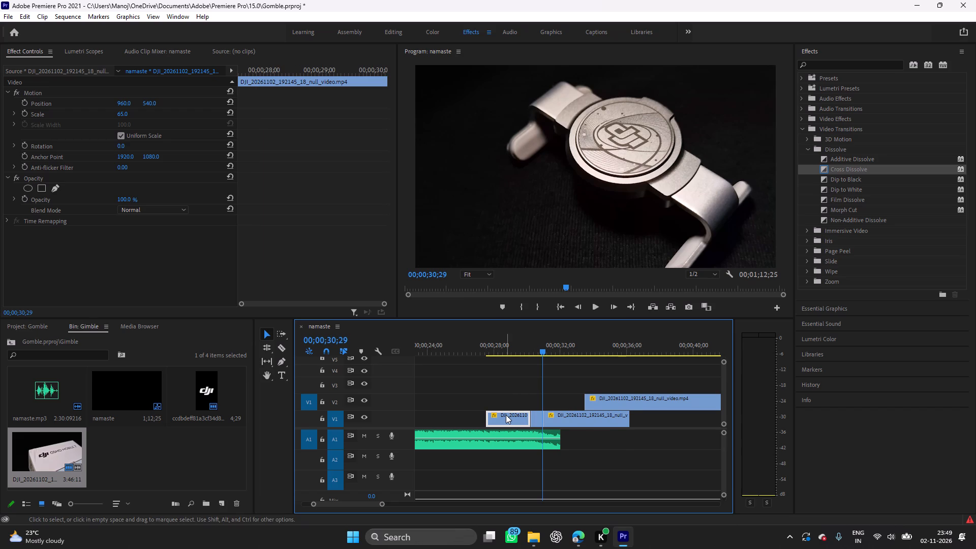
key("Delete")
left_click(577, 417)
key("Delete")
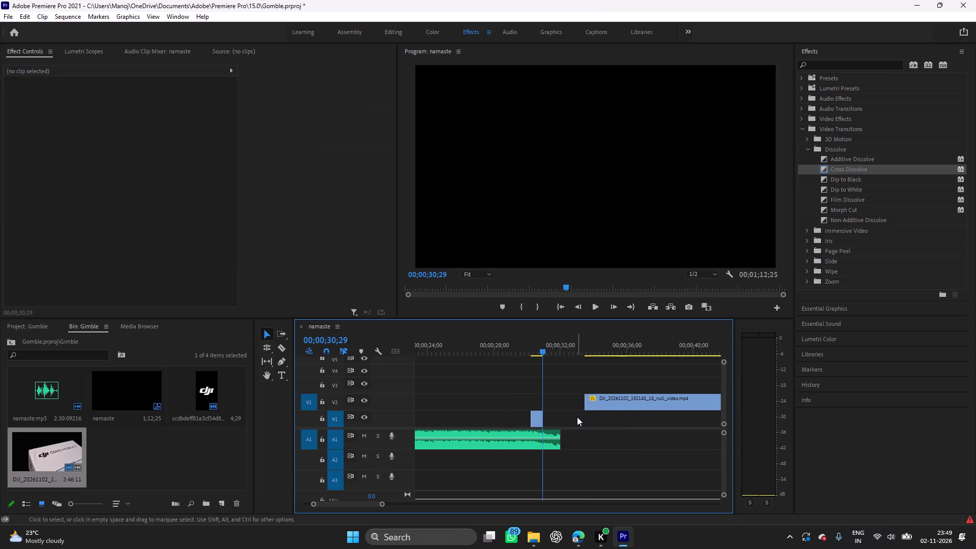
Move the short round-clamp piece on V1 to 00;00;09;16, directly after the DJI logo clip.
left_click_drag(536, 416, 420, 411)
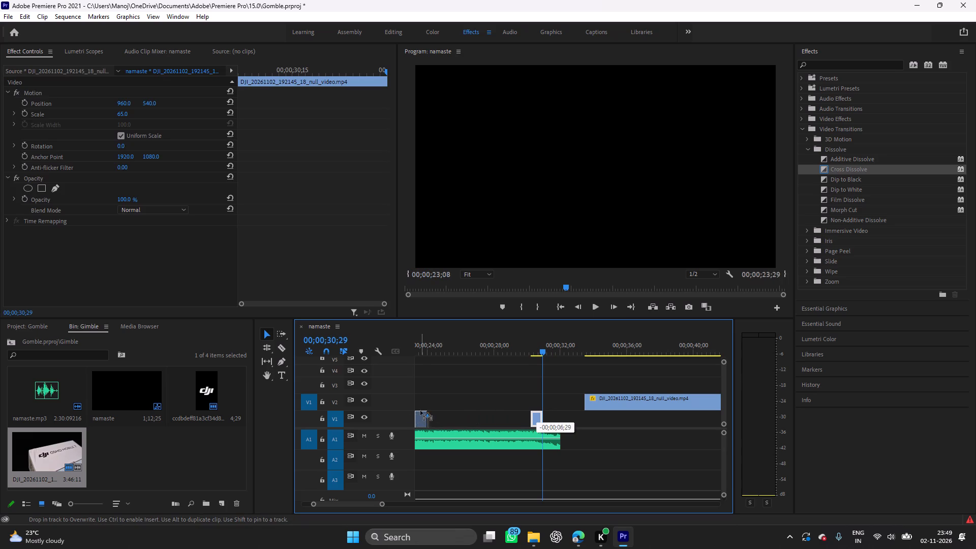
left_click_drag(420, 411, 434, 405)
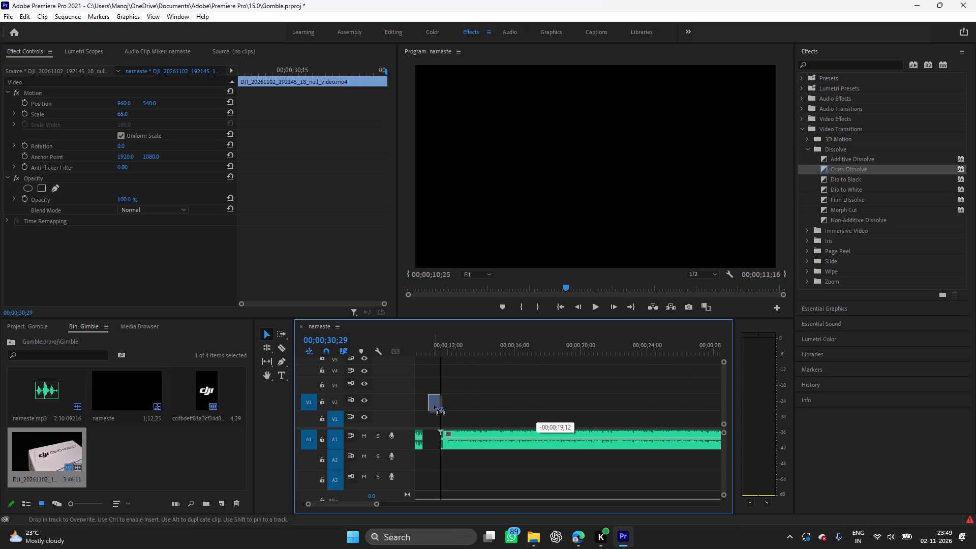
left_click_drag(434, 405, 461, 411)
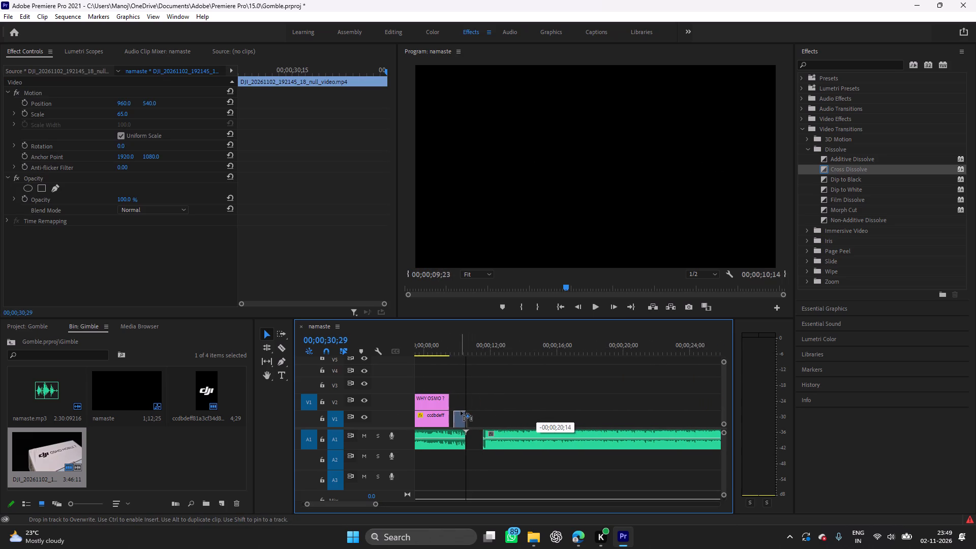
left_click_drag(461, 411, 455, 413)
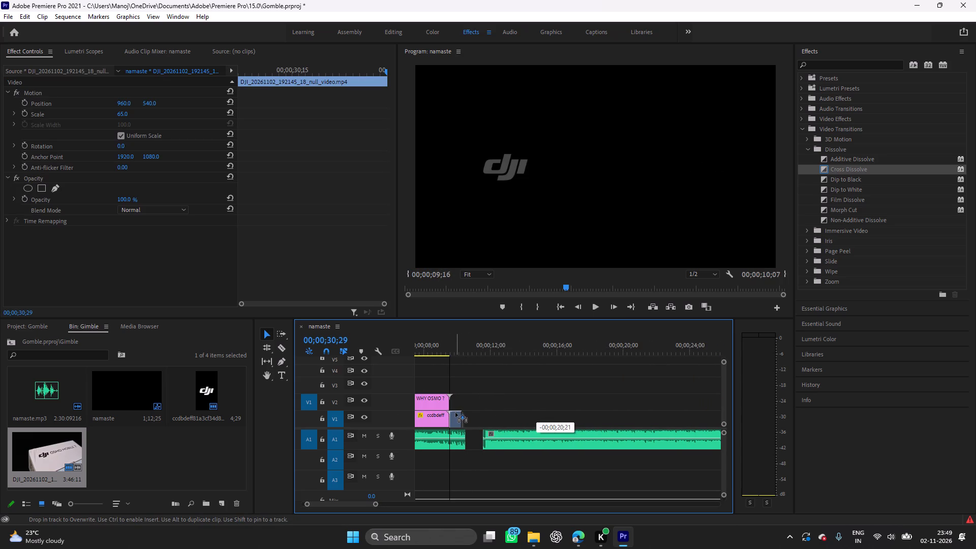
left_click_drag(455, 413, 456, 413)
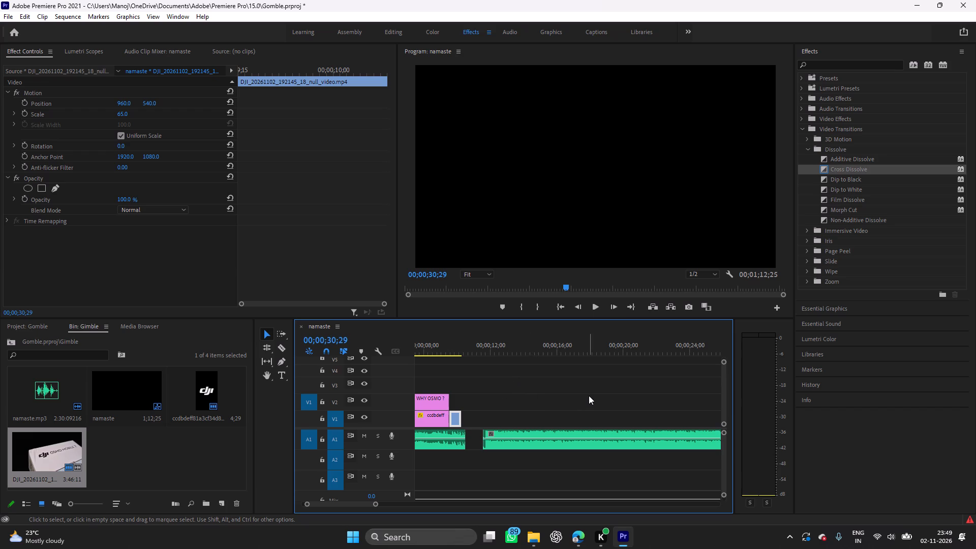
Find the close-up of the DJI logo on the gimbal handle at 00;00;58;28 on V2 and set its scale to 50.
key("space")
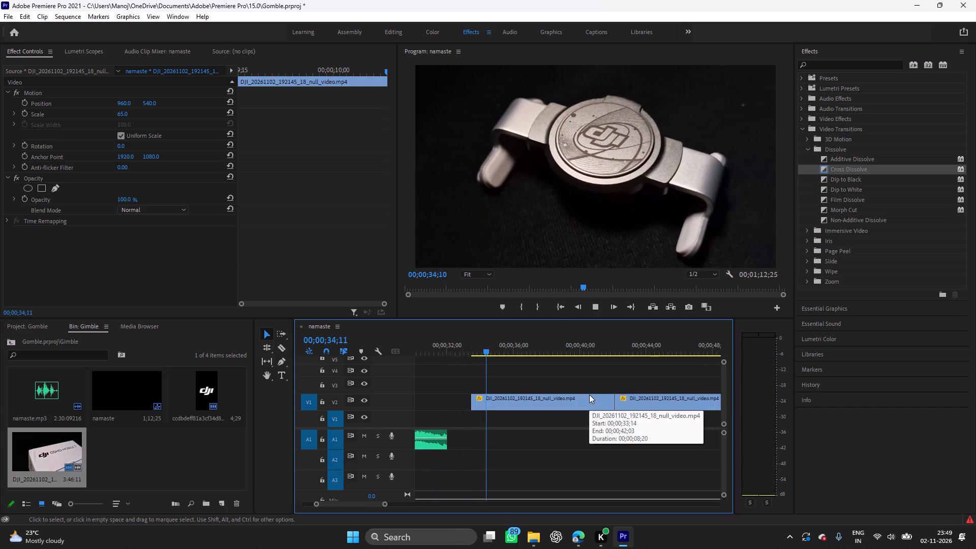
key("space")
left_click_drag(497, 377, 681, 361)
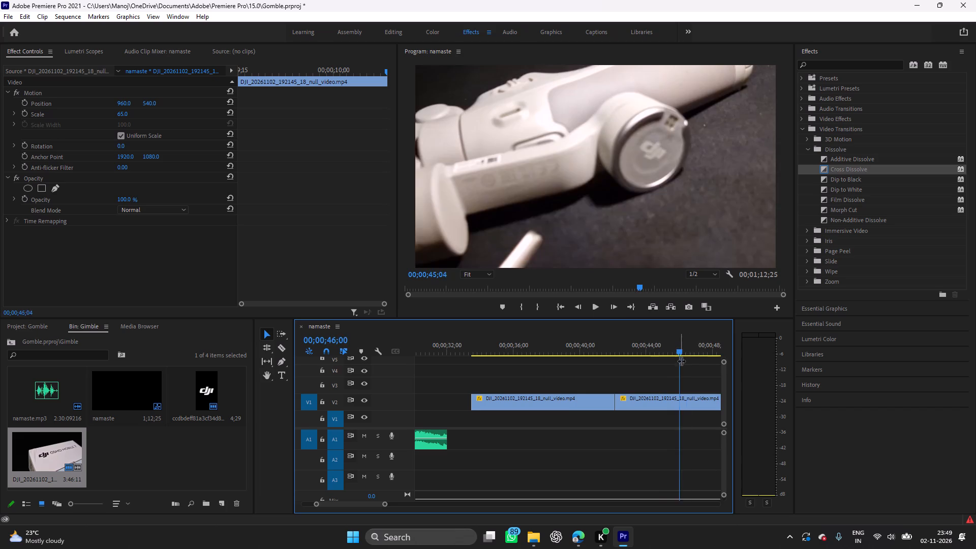
left_click_drag(681, 361, 702, 354)
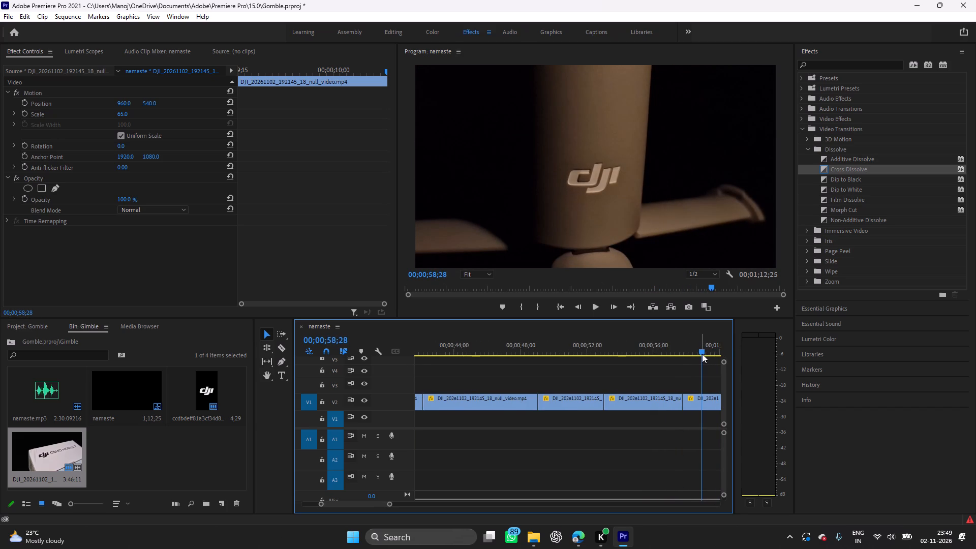
left_click(703, 403)
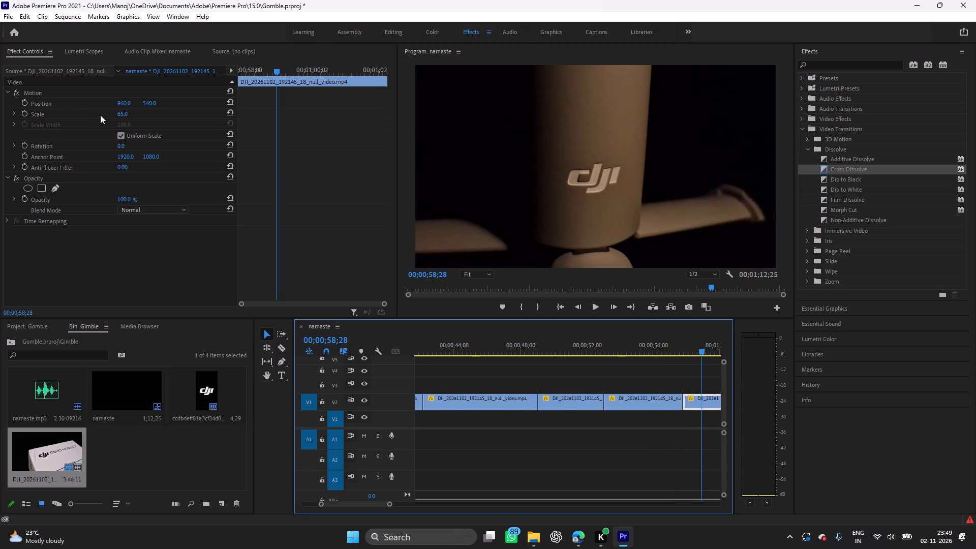
left_click(128, 111)
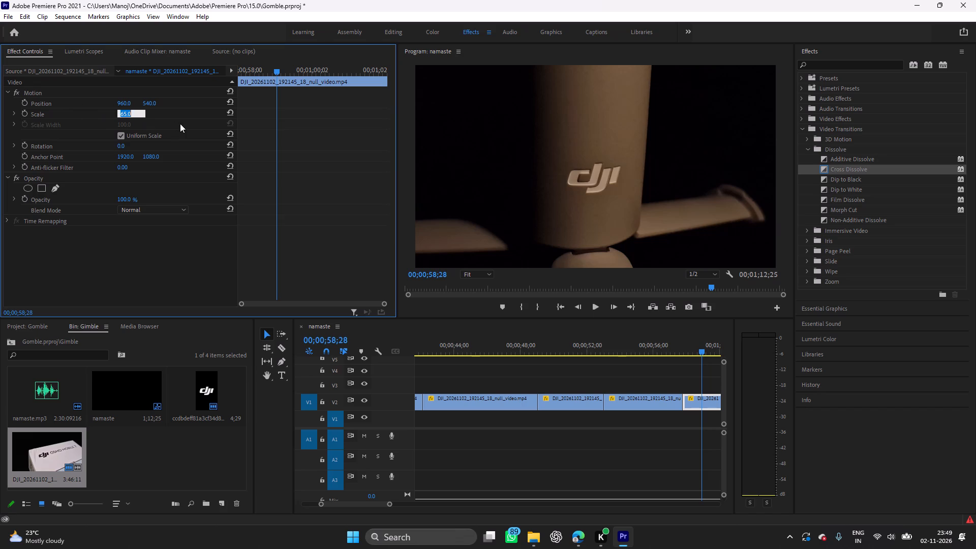
type("50")
key("Return")
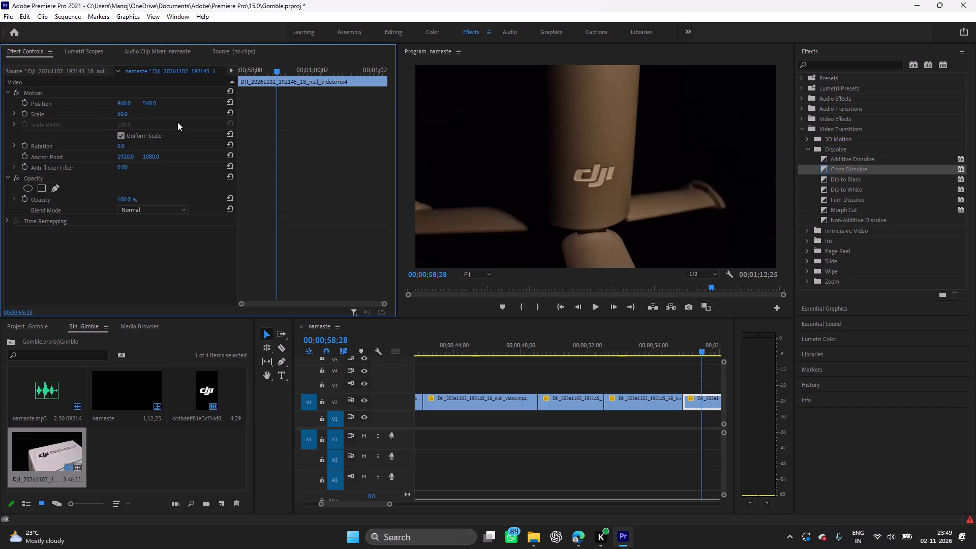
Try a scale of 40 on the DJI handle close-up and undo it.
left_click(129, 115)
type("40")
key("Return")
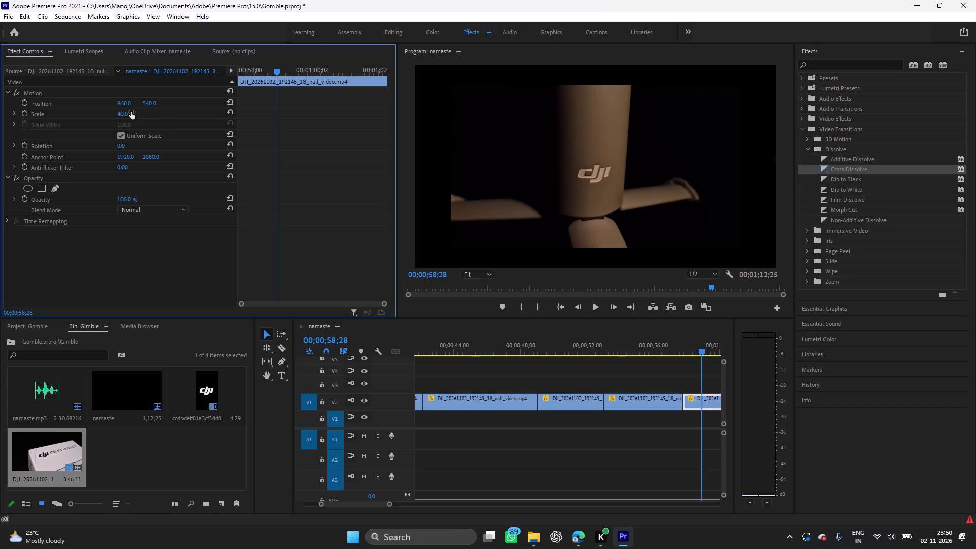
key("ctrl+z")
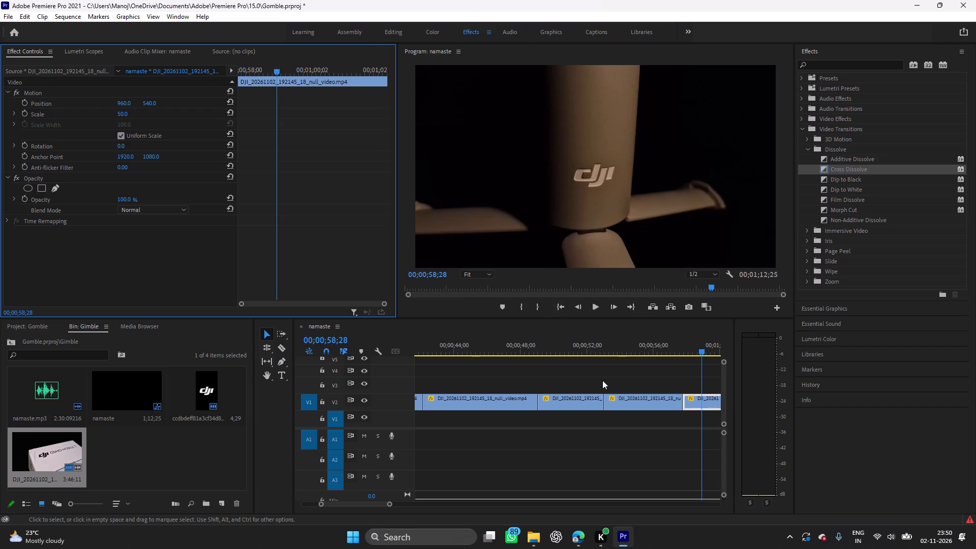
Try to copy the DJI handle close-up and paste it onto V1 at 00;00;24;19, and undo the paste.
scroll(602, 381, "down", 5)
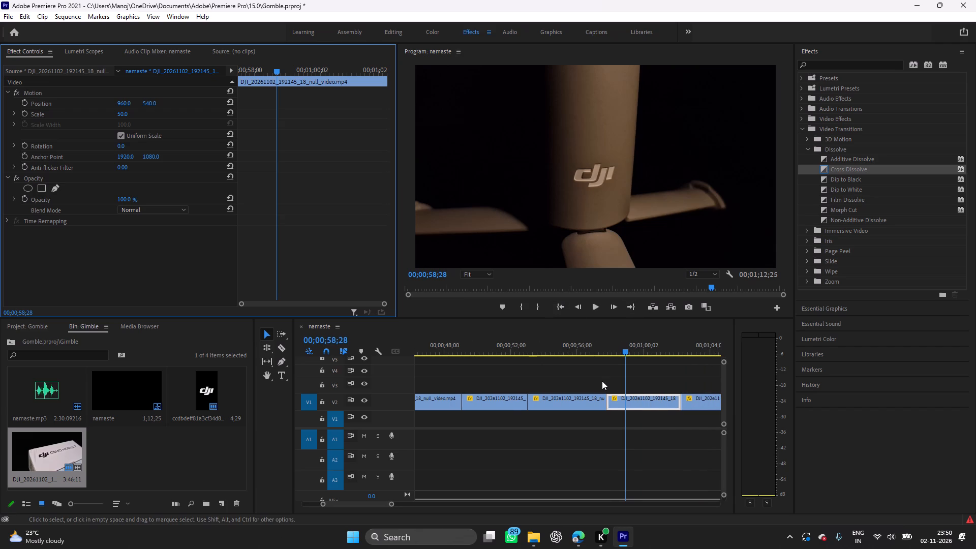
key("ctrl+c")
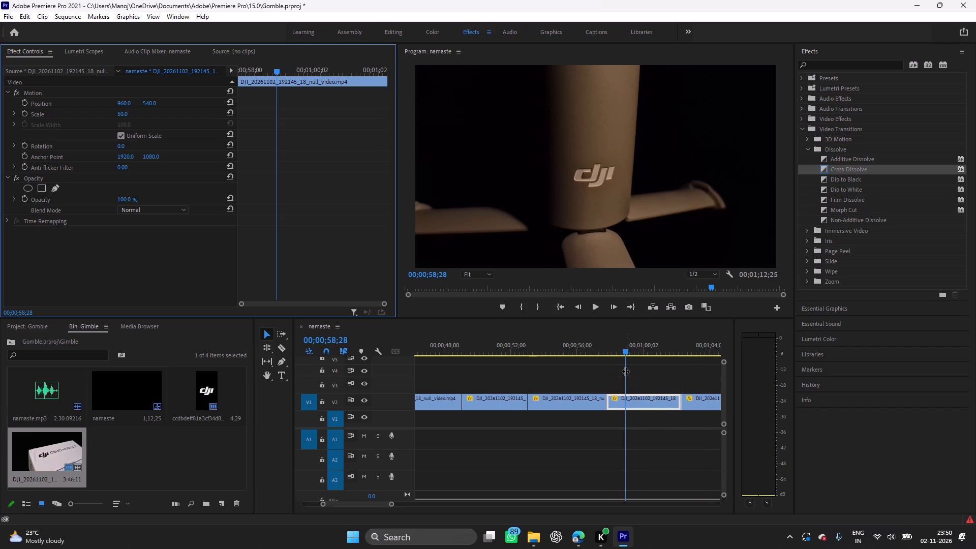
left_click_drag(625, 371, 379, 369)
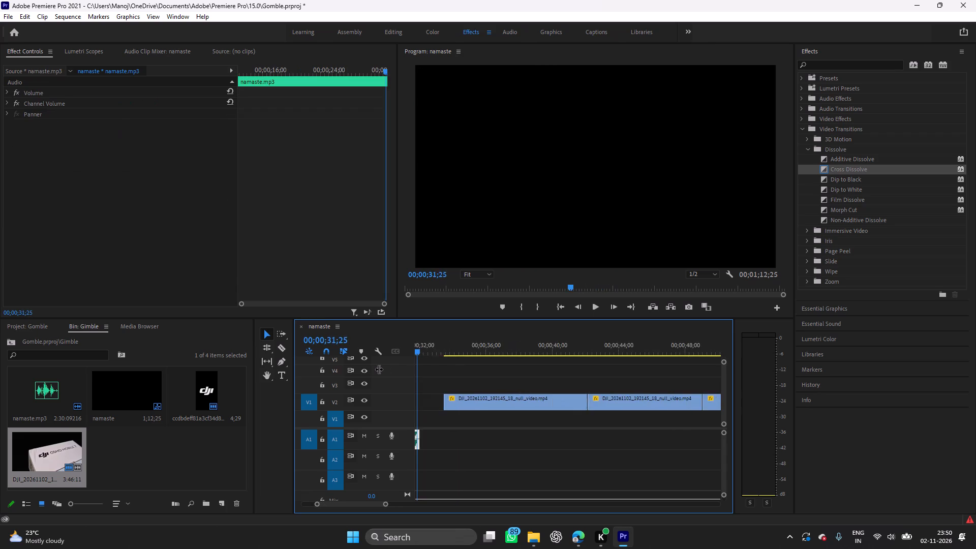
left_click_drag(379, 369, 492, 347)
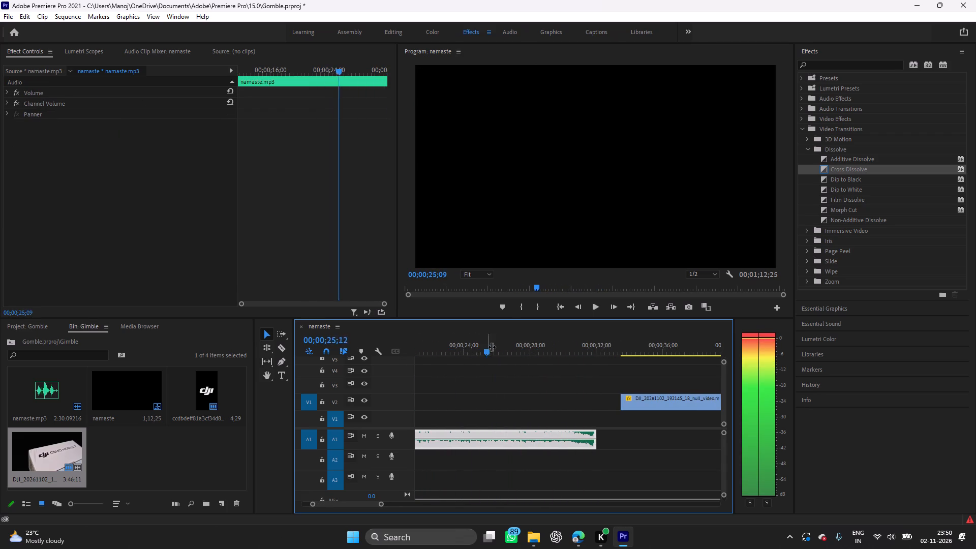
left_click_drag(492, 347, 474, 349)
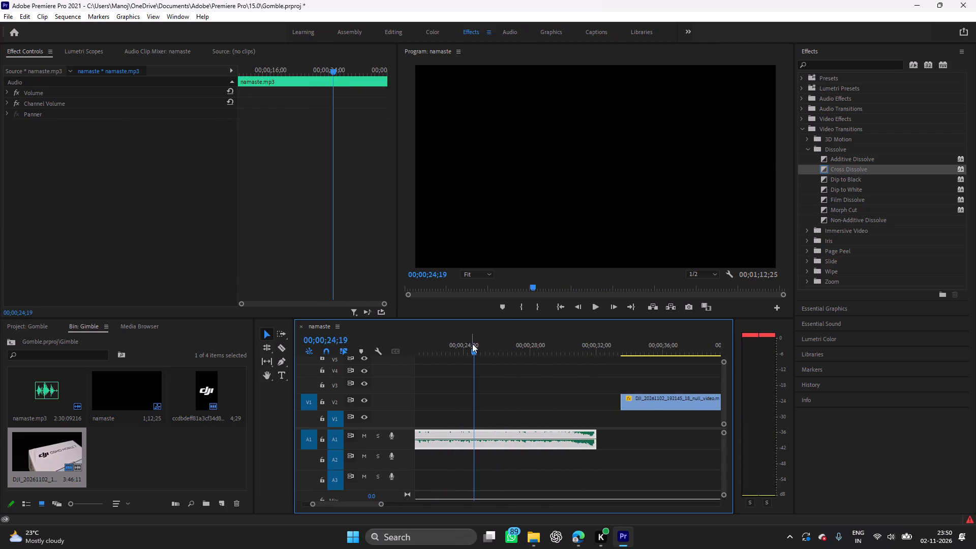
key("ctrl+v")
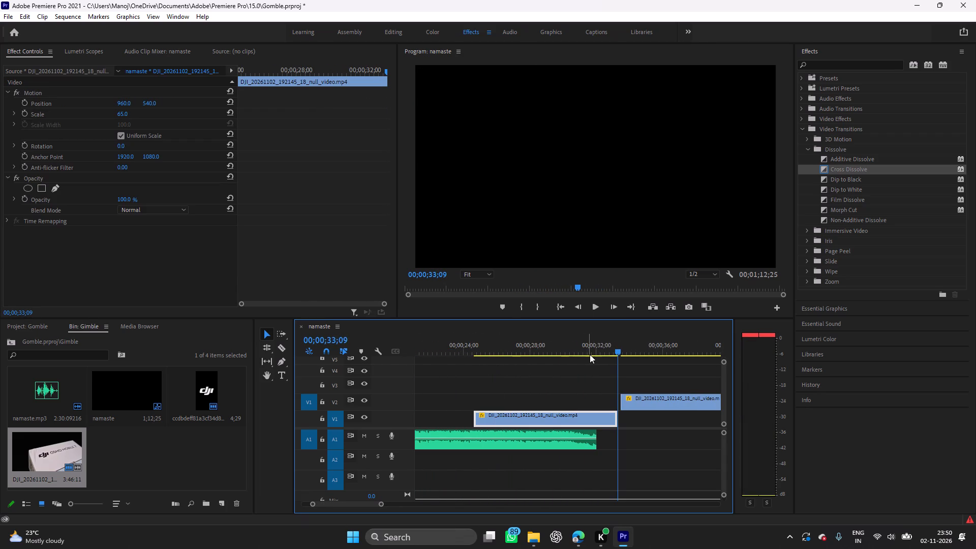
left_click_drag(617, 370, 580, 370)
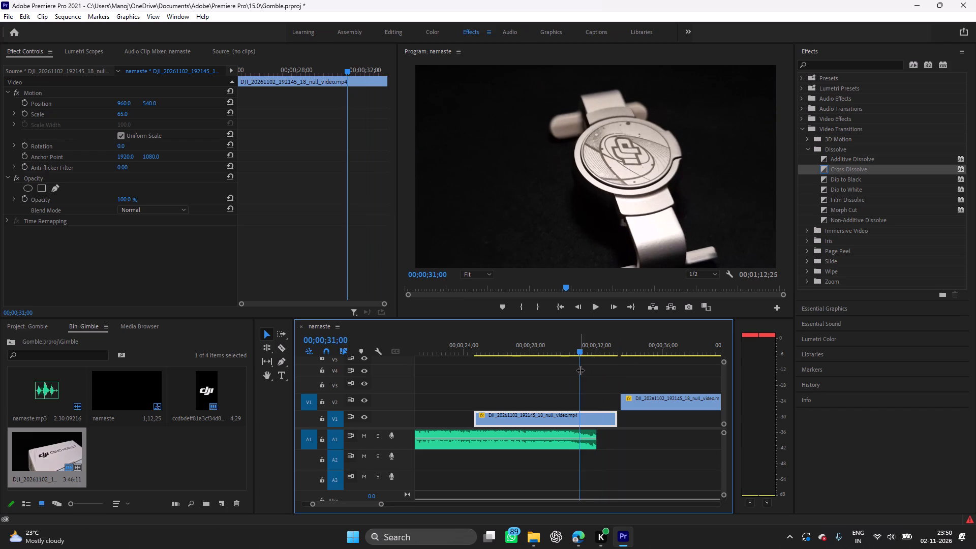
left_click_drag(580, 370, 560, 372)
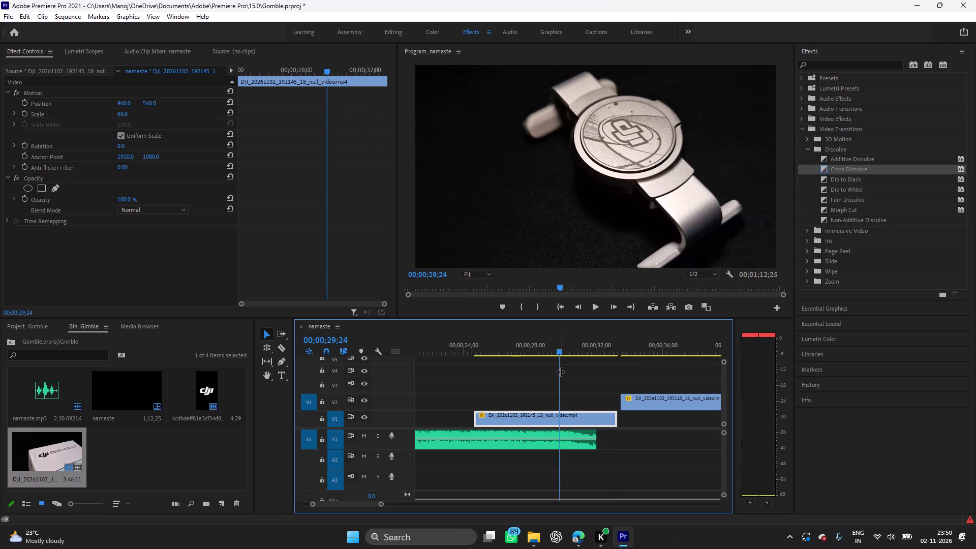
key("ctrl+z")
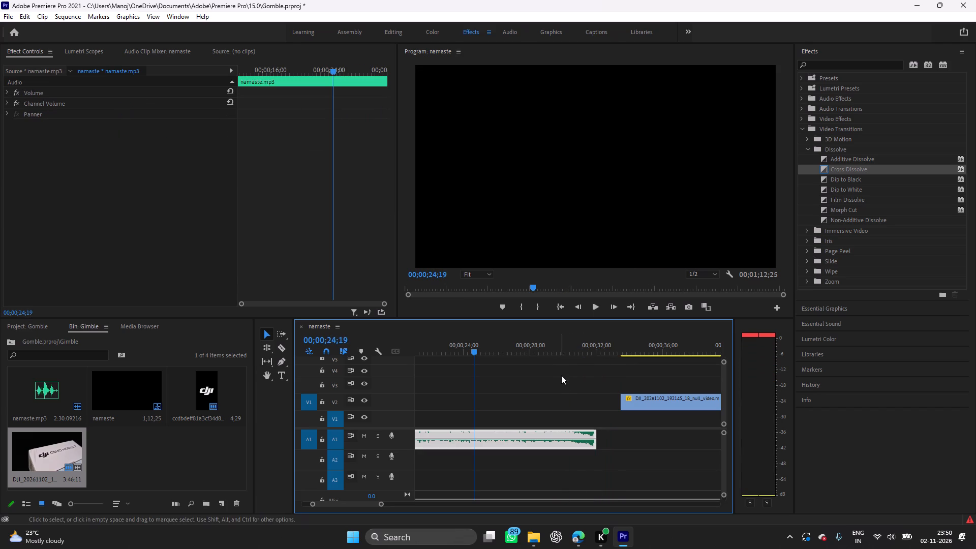
Copy the DJI handle close-up at 00;00;58;28 on V2 and paste it onto V1 at 00;00;21;15.
left_click_drag(472, 369, 690, 390)
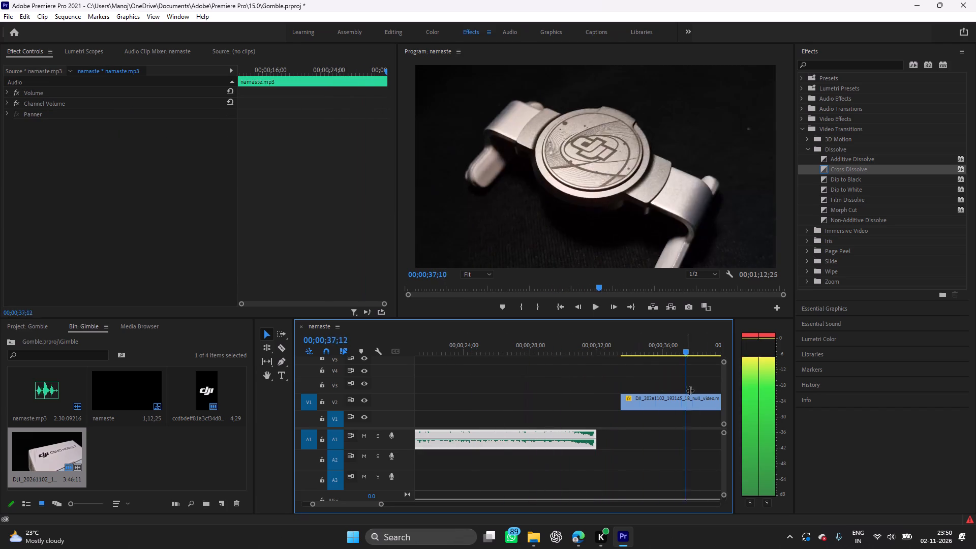
left_click_drag(690, 390, 710, 393)
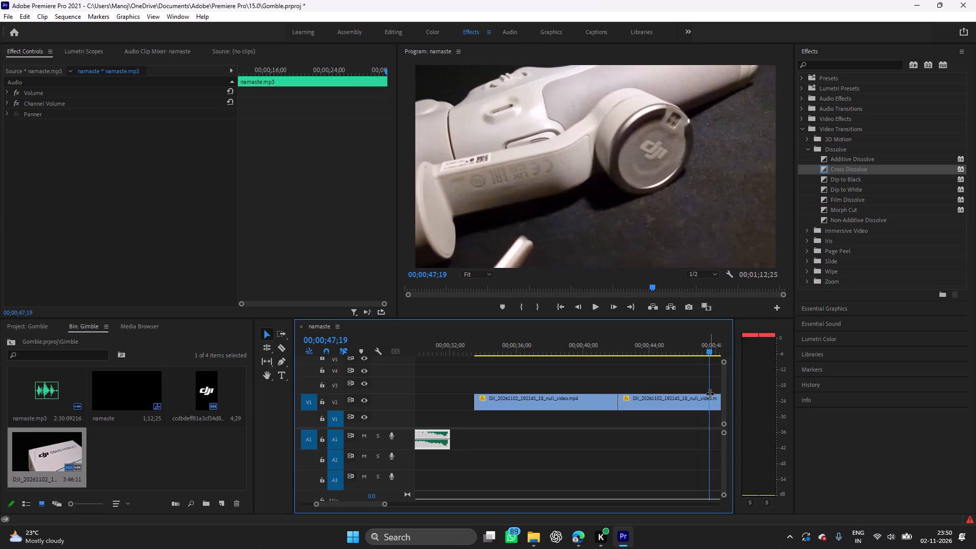
left_click_drag(710, 393, 704, 394)
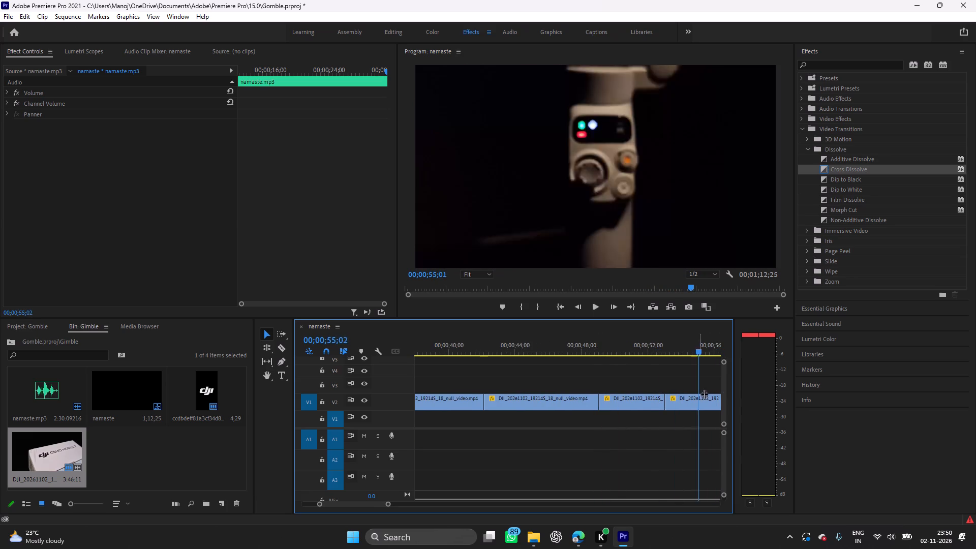
left_click_drag(704, 394, 704, 388)
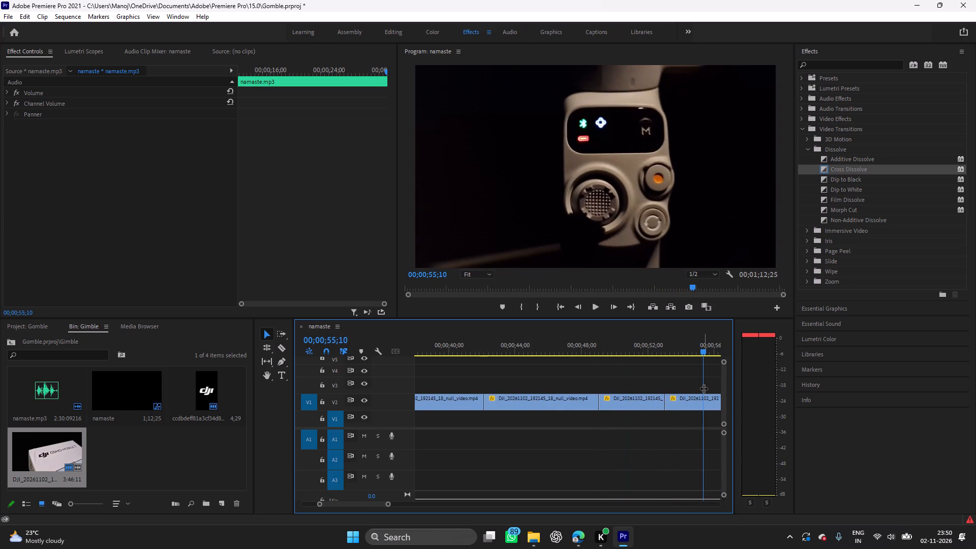
left_click_drag(704, 388, 551, 399)
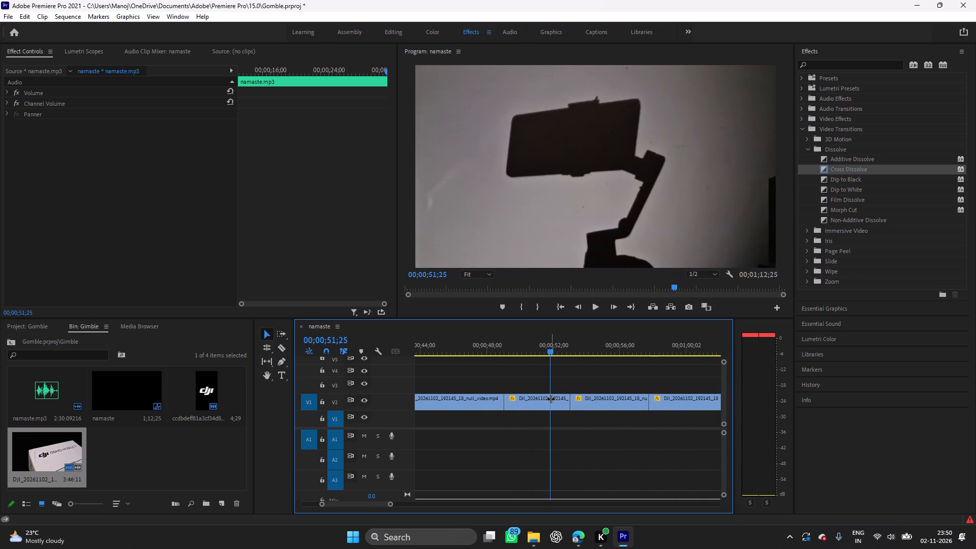
left_click_drag(551, 399, 706, 395)
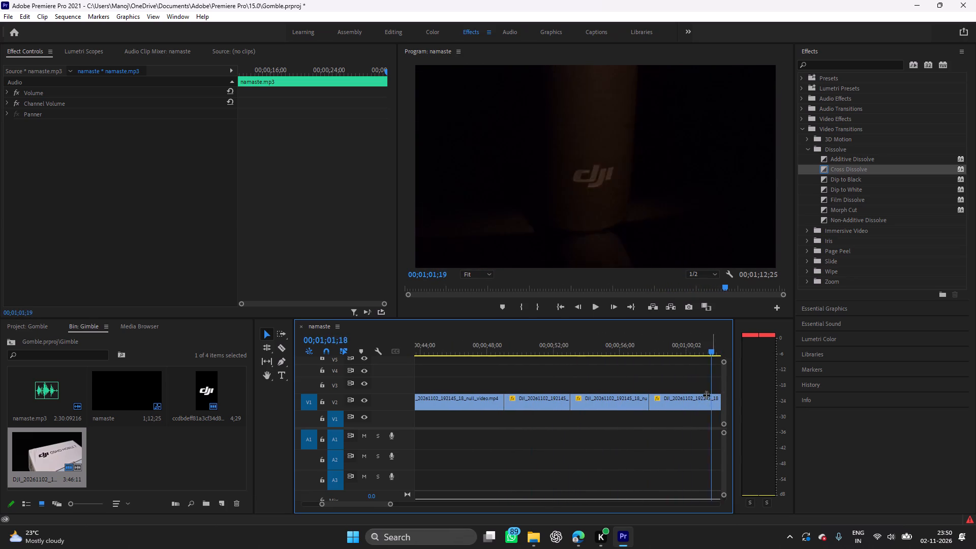
left_click_drag(706, 395, 668, 398)
left_click(676, 401)
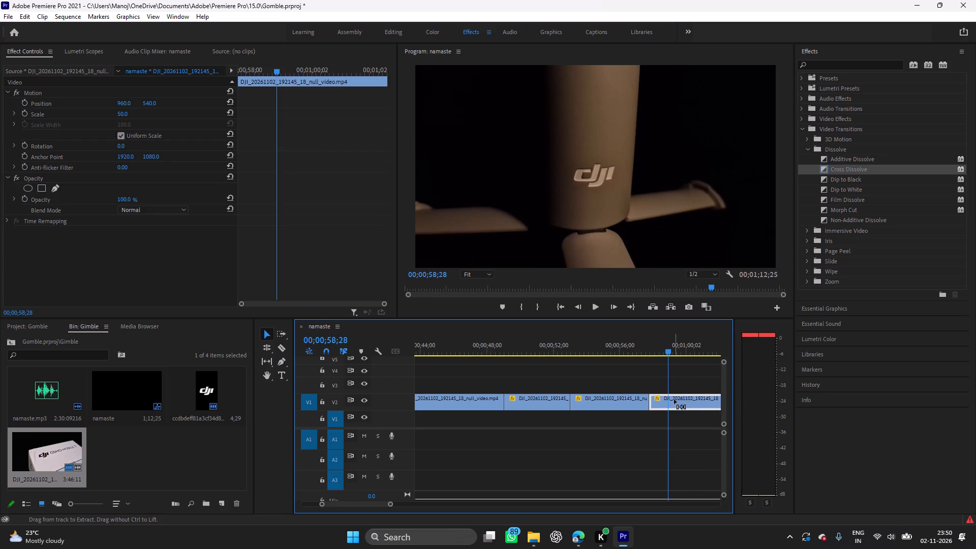
key("ctrl+c")
left_click_drag(666, 373, 391, 377)
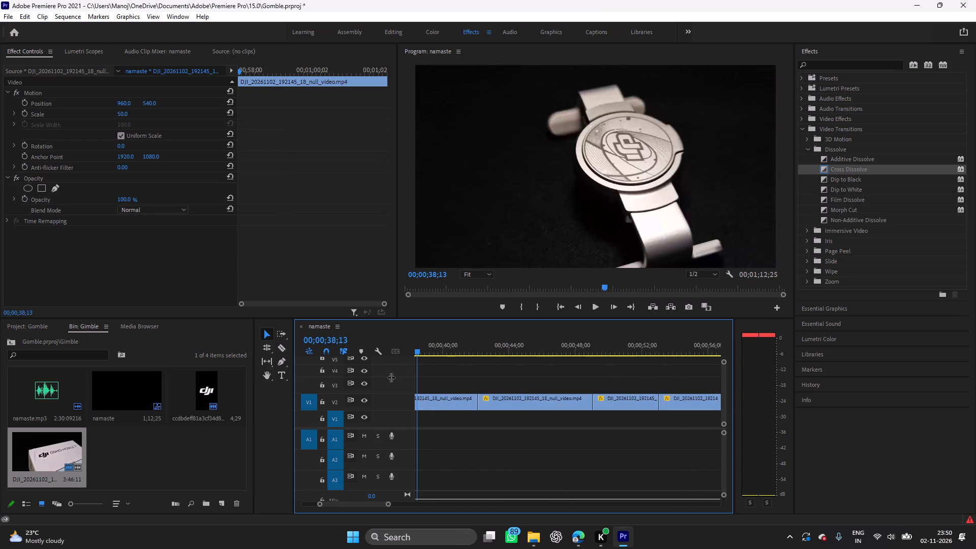
left_click_drag(391, 377, 456, 378)
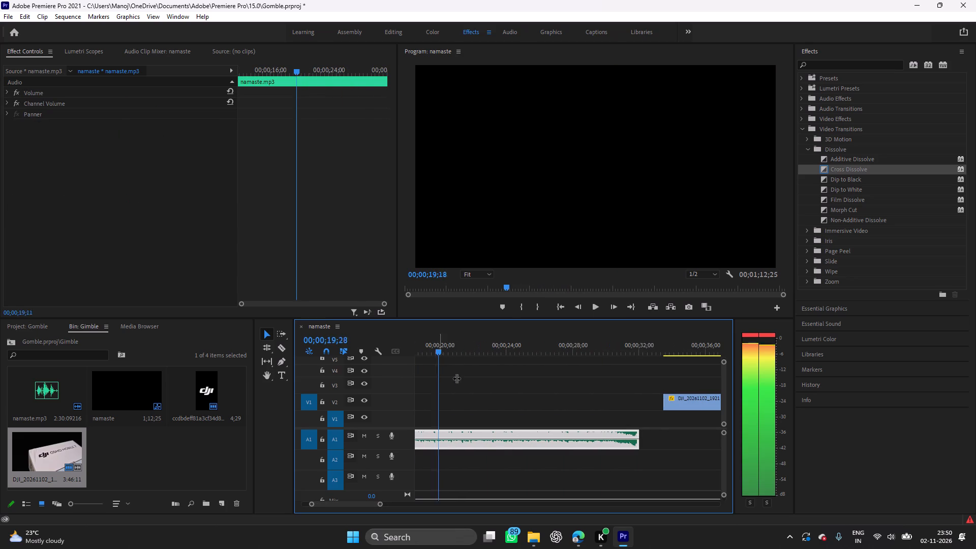
left_click_drag(456, 378, 465, 380)
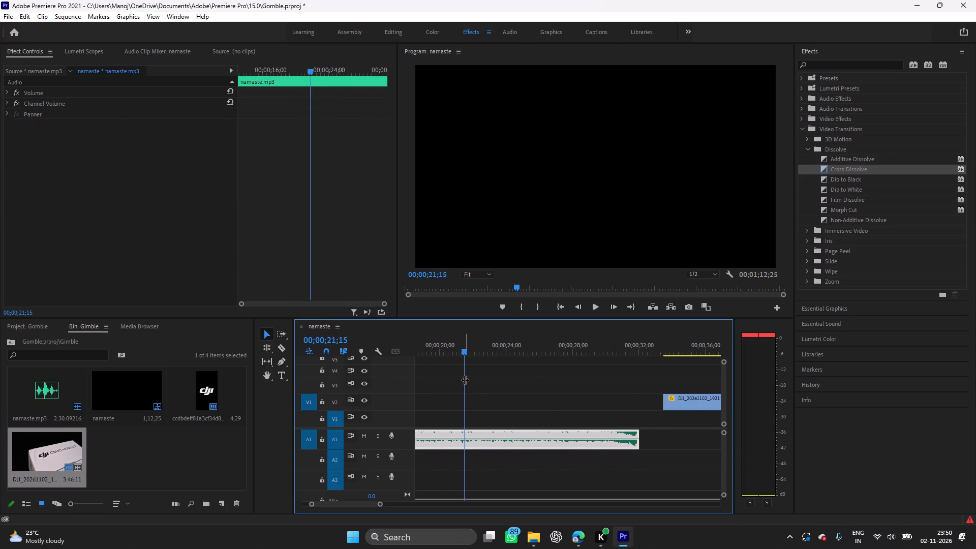
key("ctrl+v")
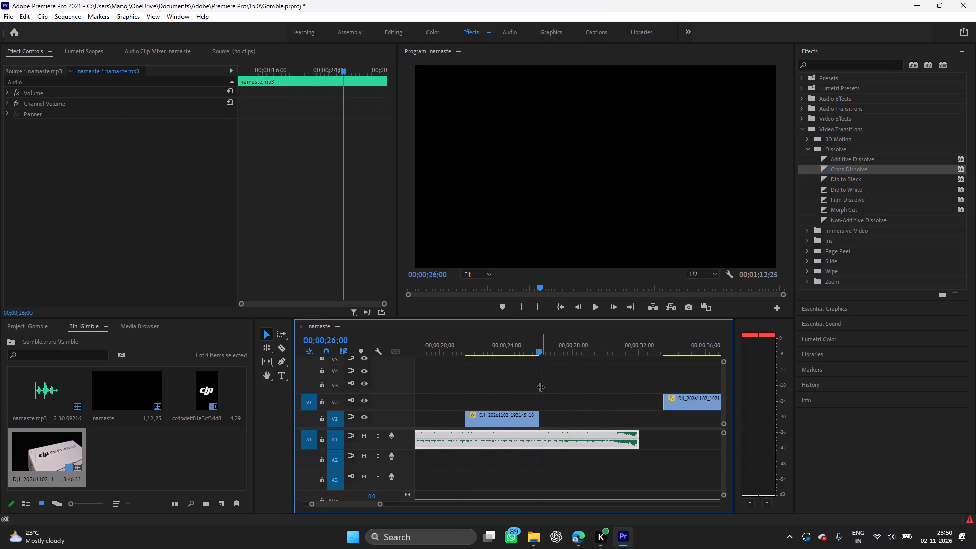
Cut the pasted handle close-up at 00;00;22;06 and 00;00;22;28 and delete the pieces before and after the middle section.
left_click_drag(538, 386, 486, 383)
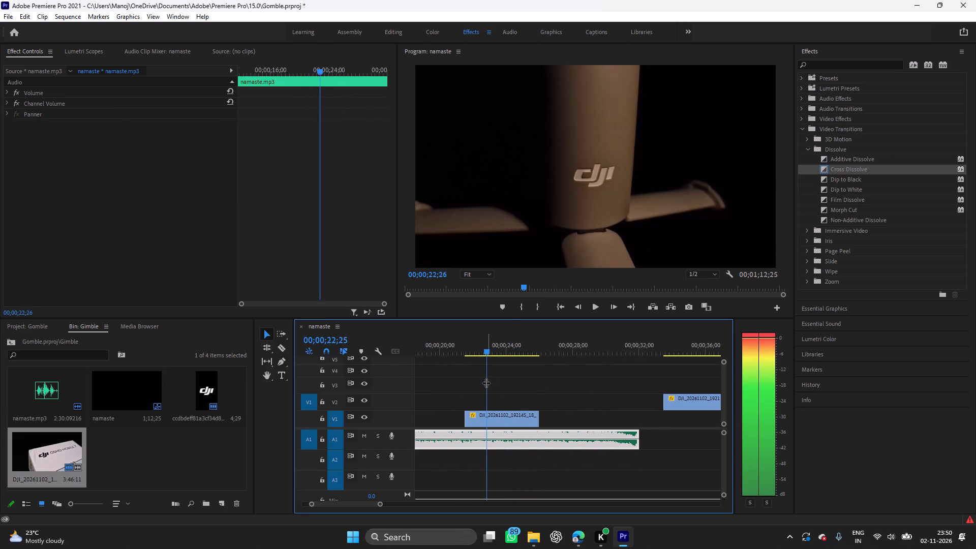
left_click_drag(486, 383, 476, 386)
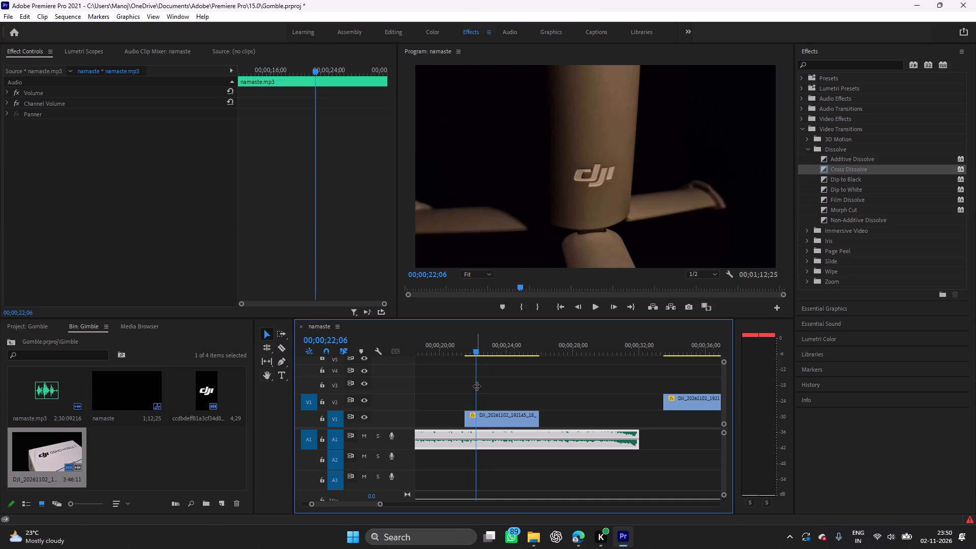
left_click(494, 413)
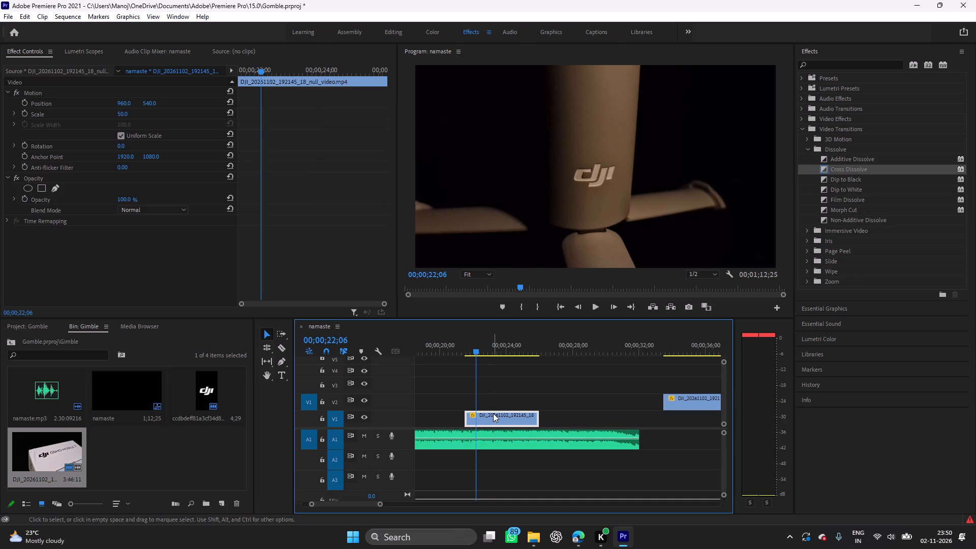
key("ctrl+k")
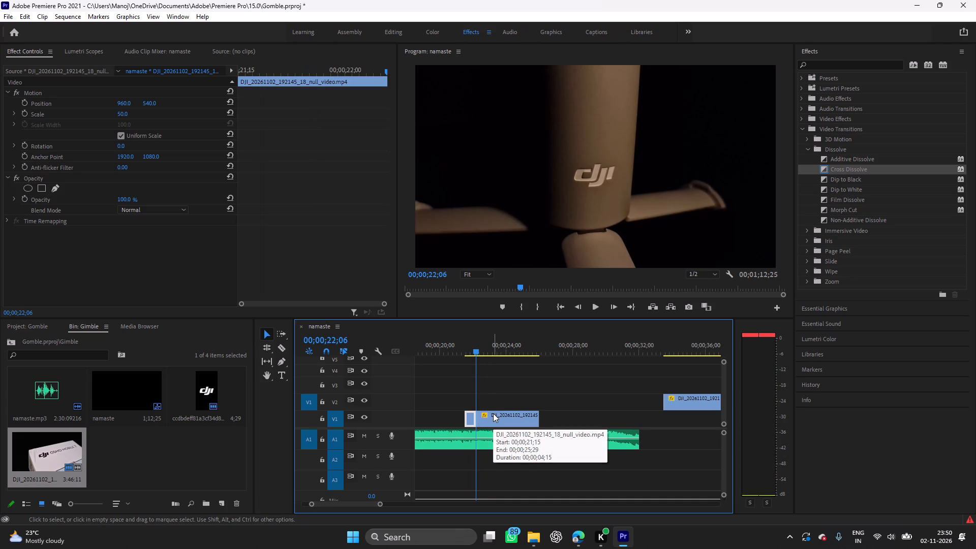
key("space")
key("space")
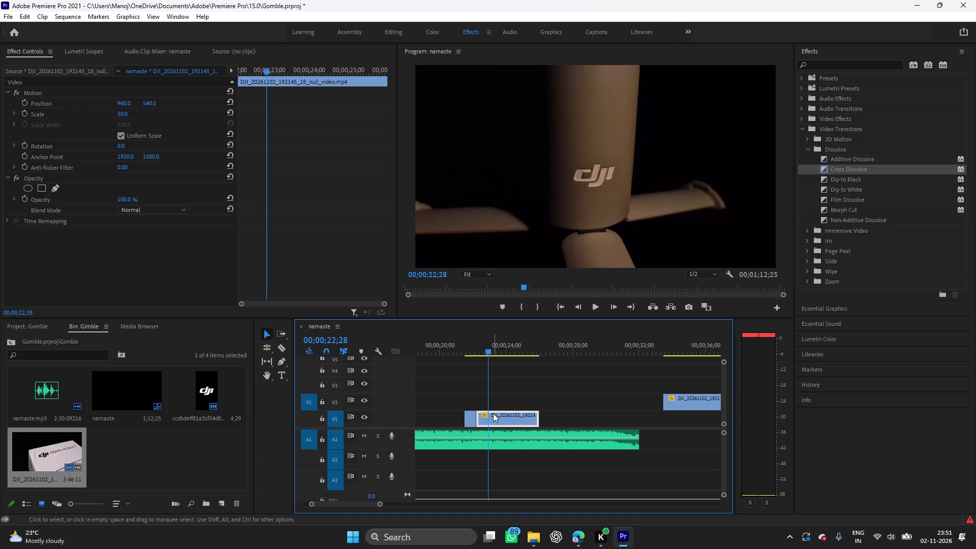
key("ctrl+k")
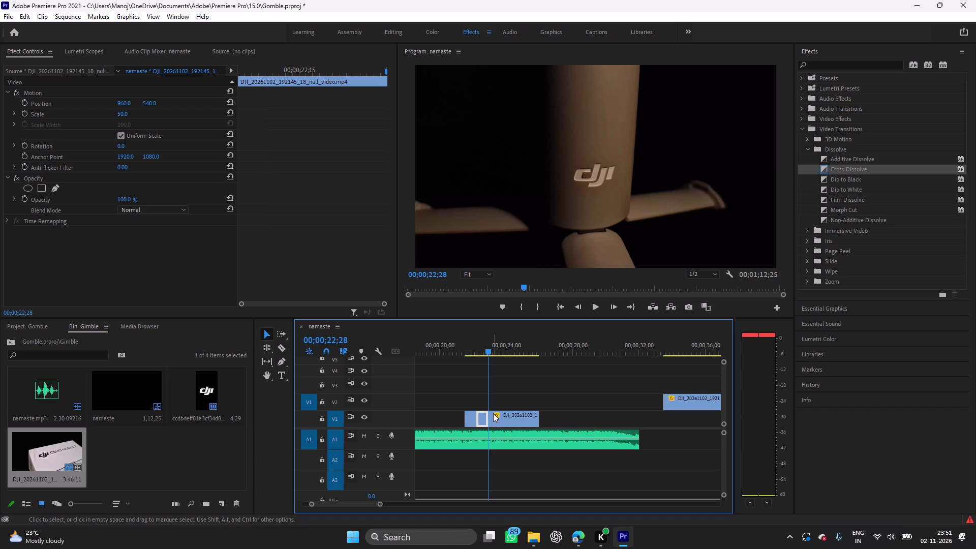
left_click(493, 413)
key("Delete")
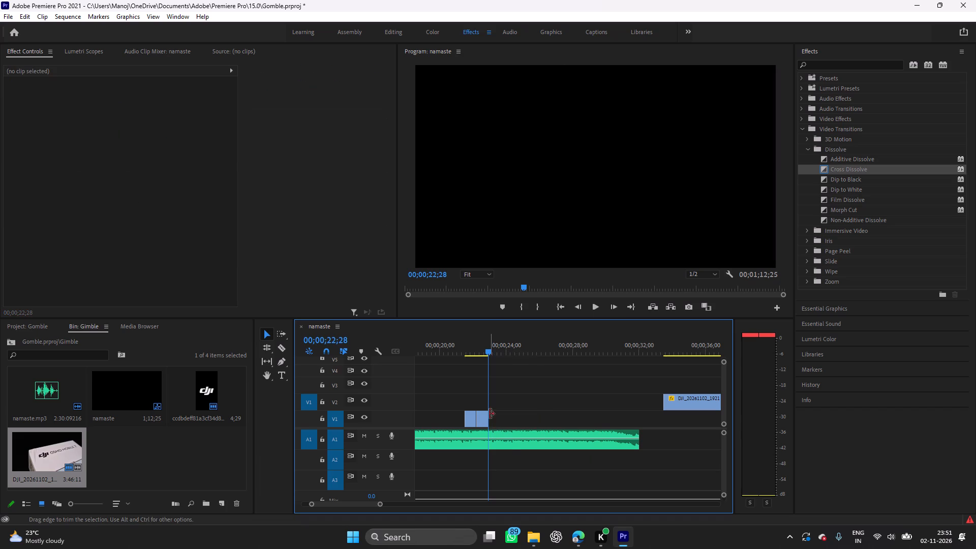
left_click(469, 419)
key("Delete")
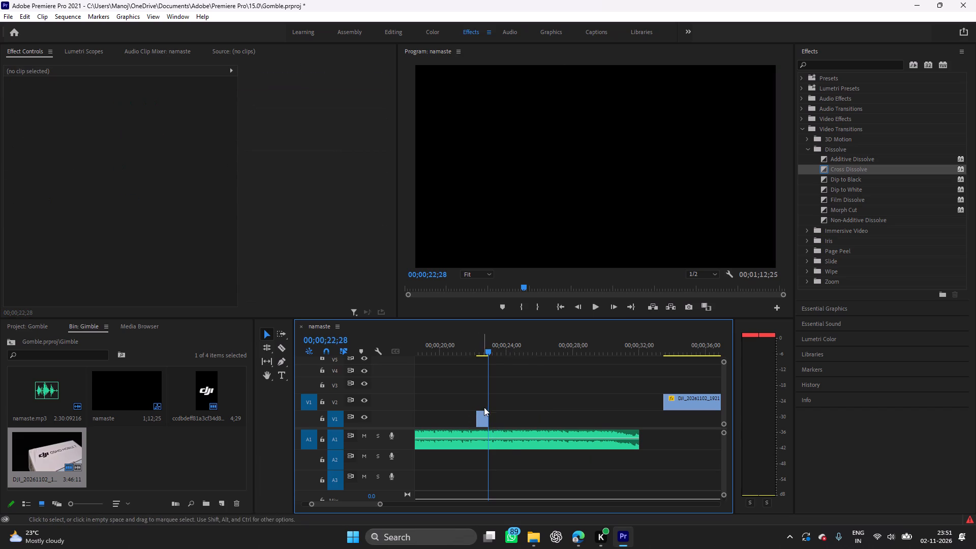
Move the short handle close-up piece to V2 at 00;00;10;08, starting where the round-clamp piece on V1 ends.
left_click_drag(481, 419, 433, 420)
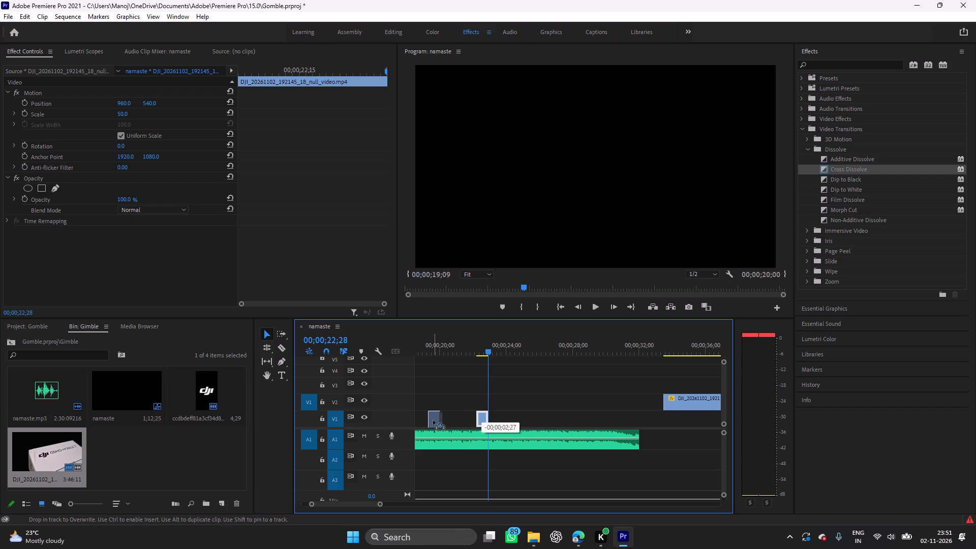
left_click_drag(433, 420, 454, 409)
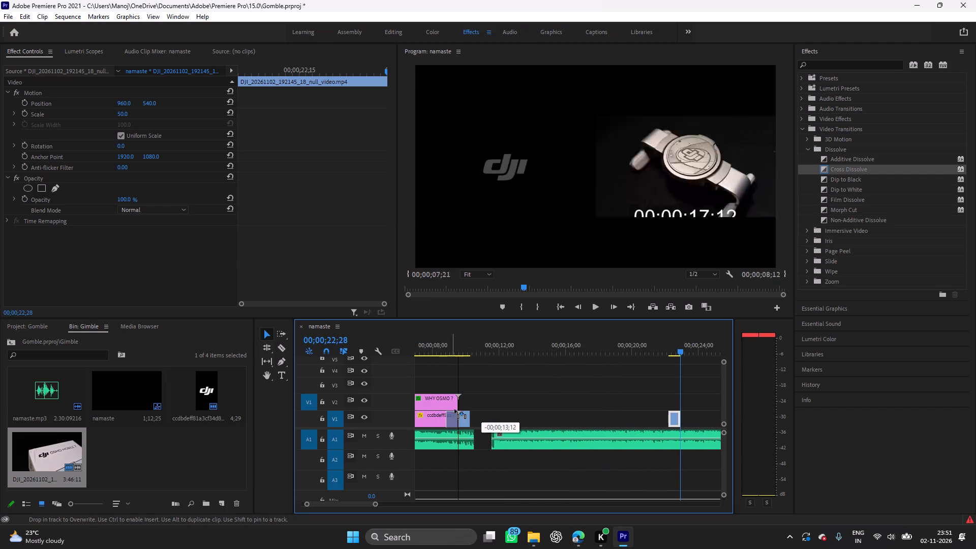
left_click_drag(454, 409, 475, 408)
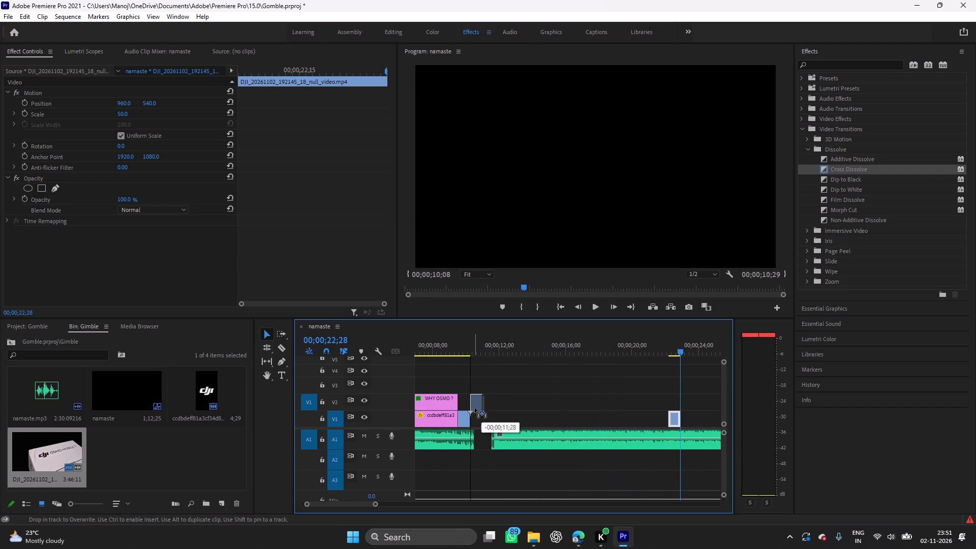
left_click_drag(475, 408, 476, 409)
left_click(588, 380)
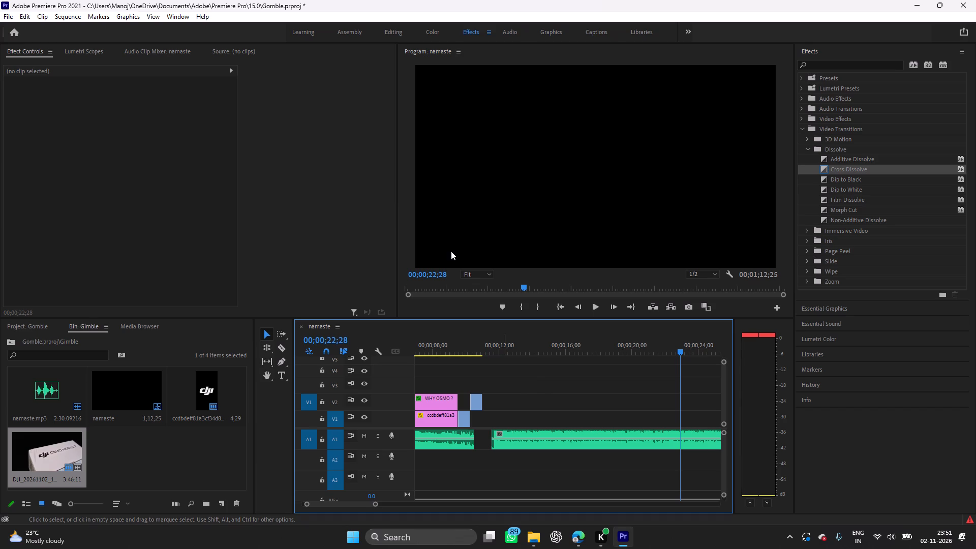
Play back the passage from the WHY OSMO ? title into the short close-ups repeatedly to check the cut timing against the music.
left_click(439, 345)
key("space")
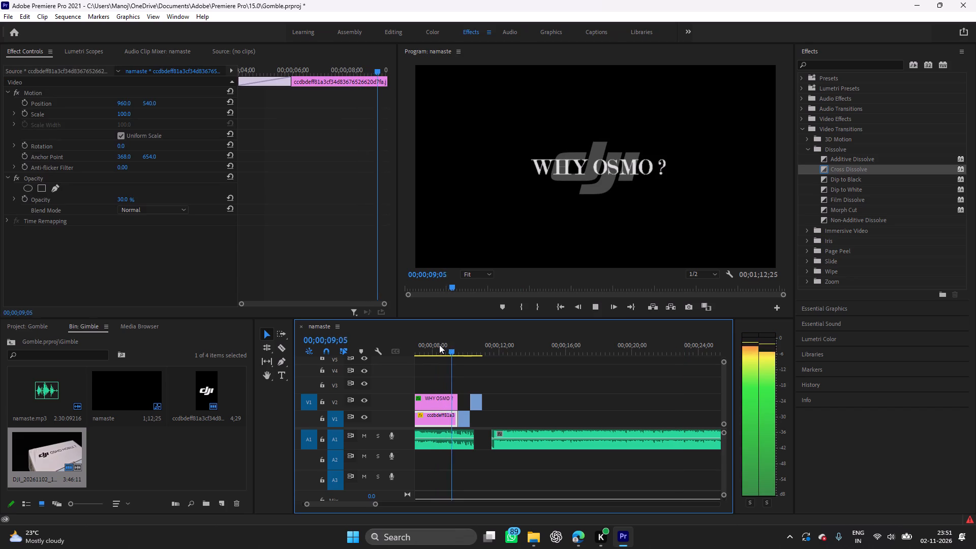
key("space")
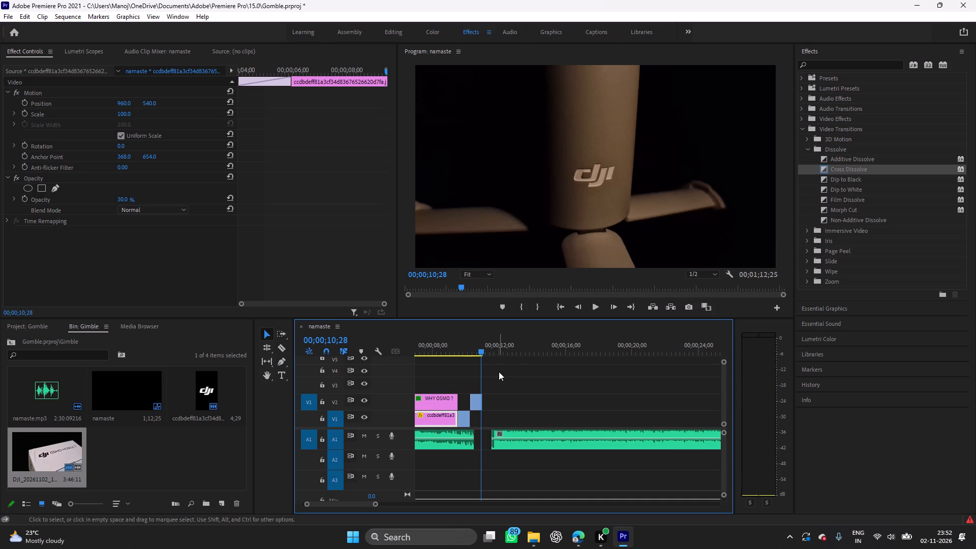
left_click_drag(483, 375, 459, 380)
key("space")
key("space")
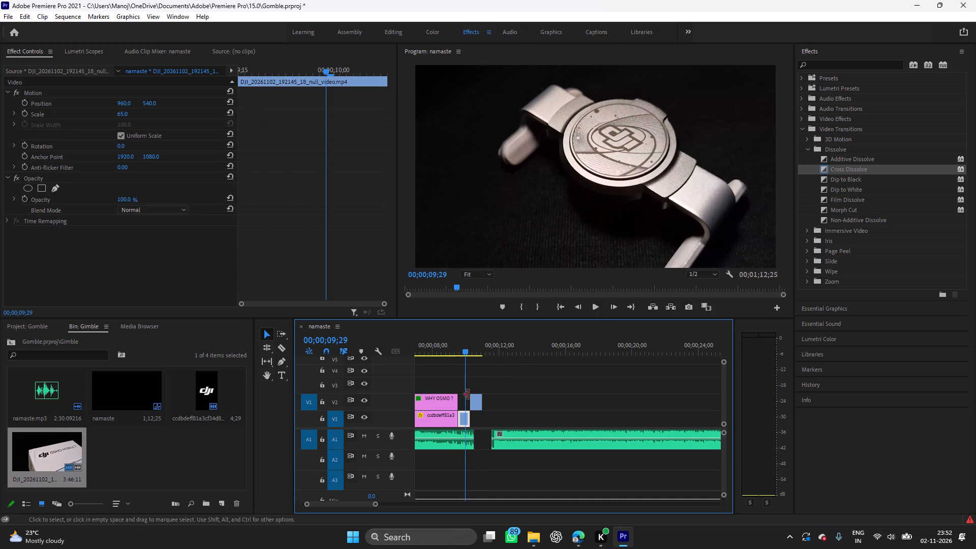
left_click_drag(466, 380, 444, 382)
key("space")
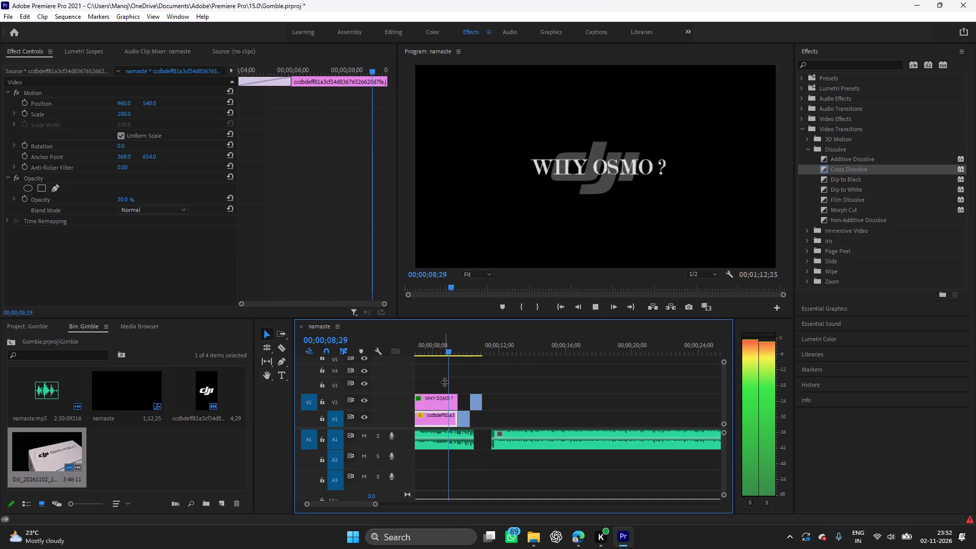
key("space")
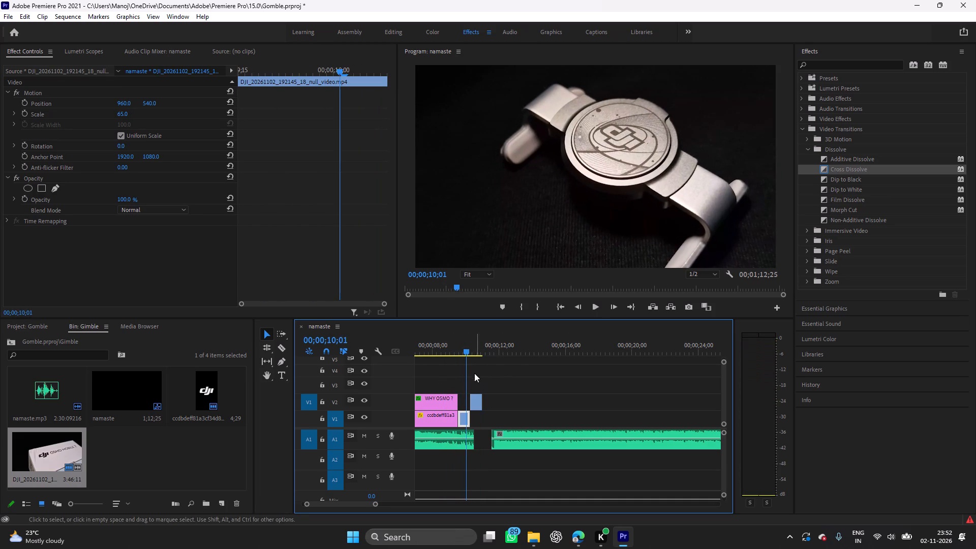
left_click_drag(465, 369, 452, 372)
key("space")
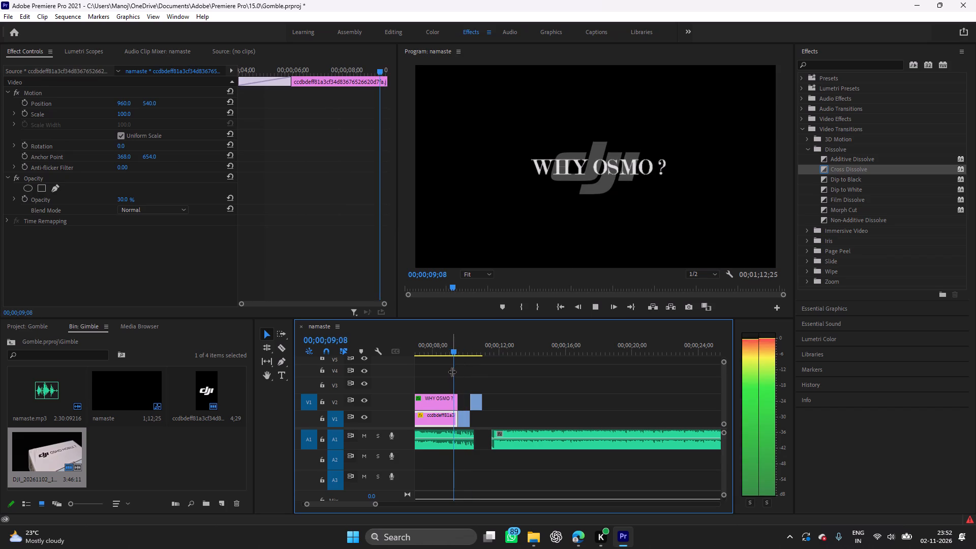
key("space")
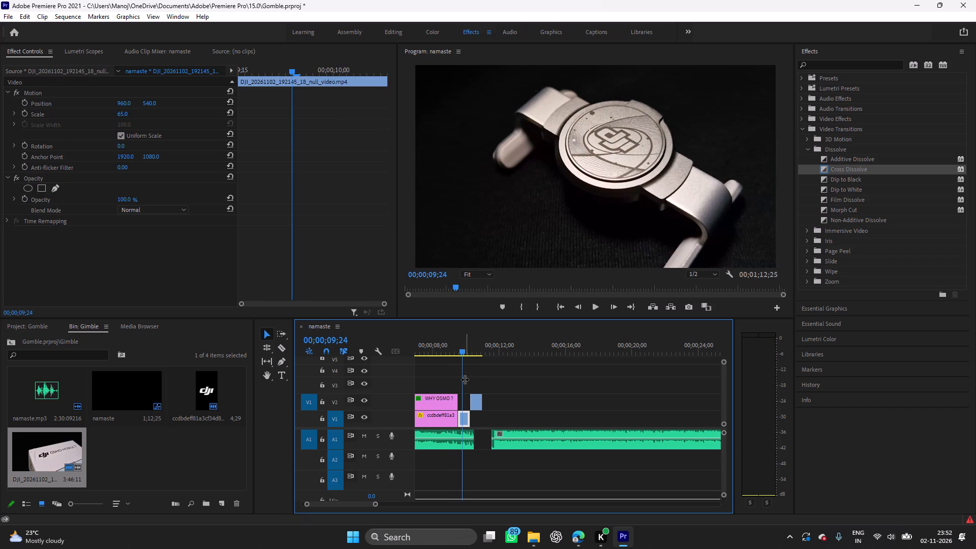
left_click_drag(464, 379, 454, 381)
key("space")
key("space")
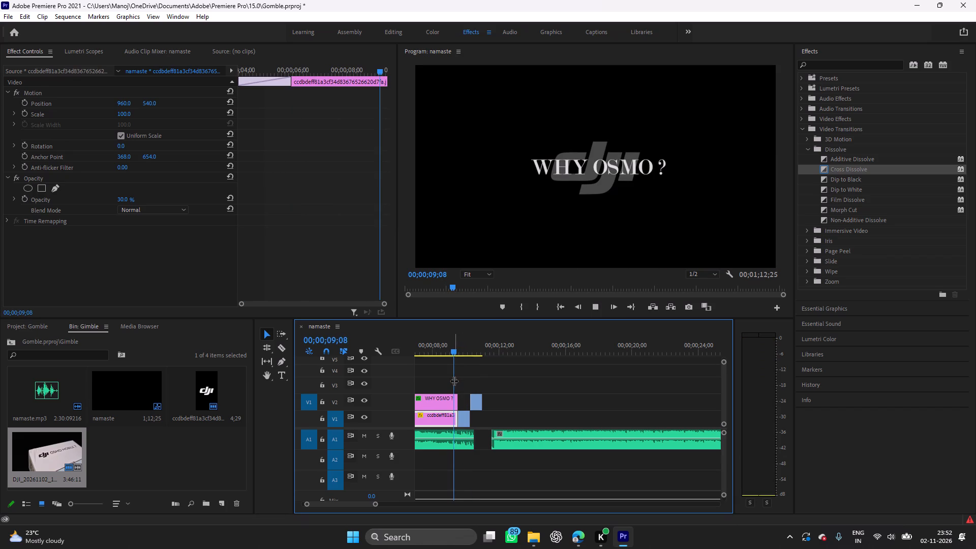
key("space")
key("space")
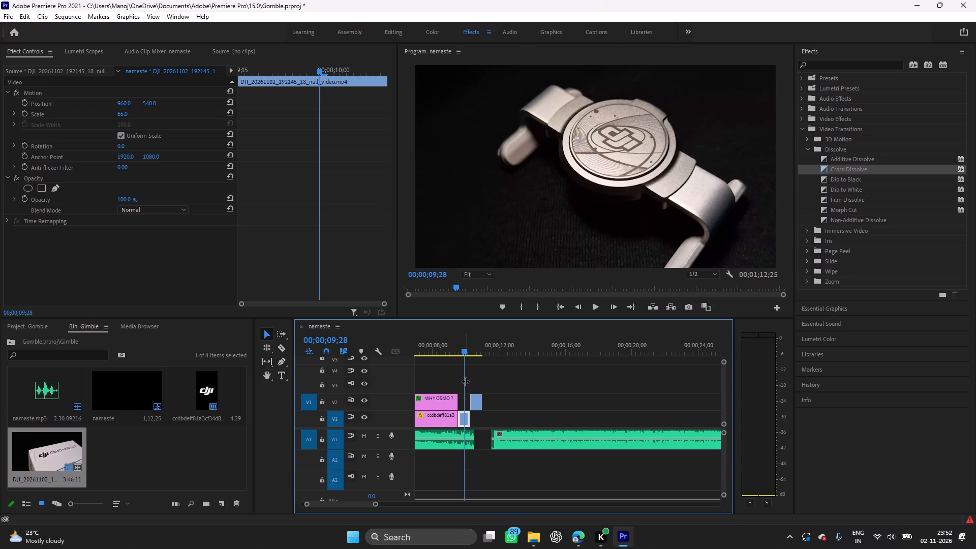
left_click_drag(466, 382, 446, 389)
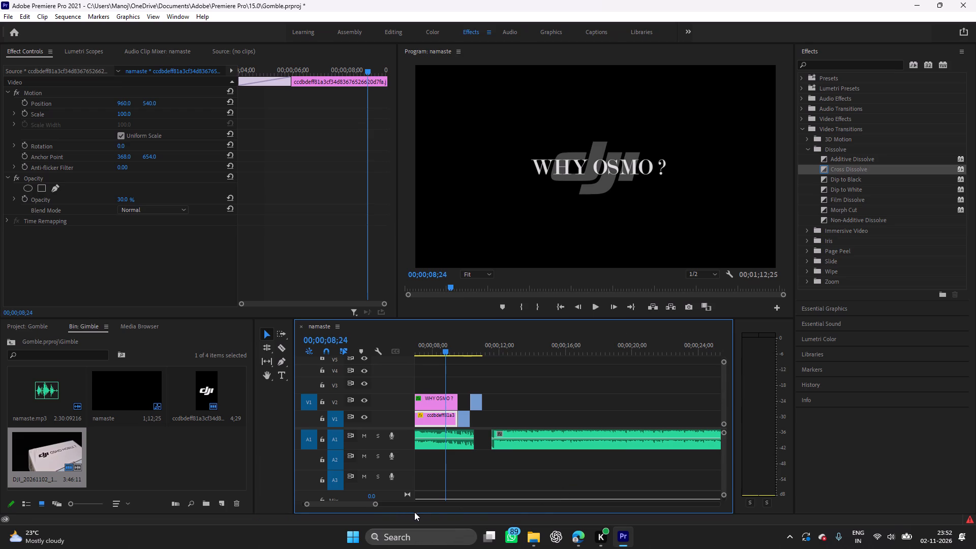
left_click_drag(376, 506, 378, 506)
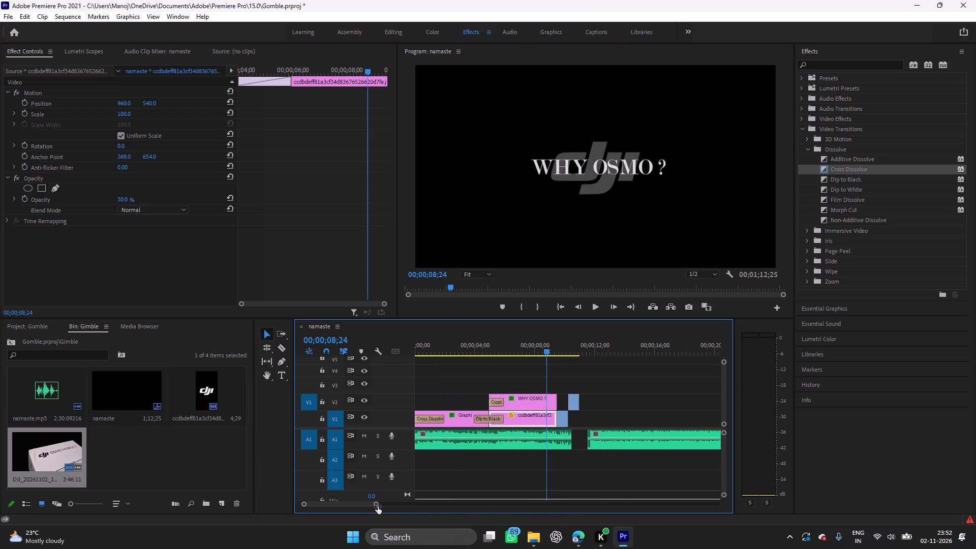
Play back and scrub the passage around the end of the WHY OSMO ? title to find the music beat for the cut.
left_click_drag(378, 506, 373, 507)
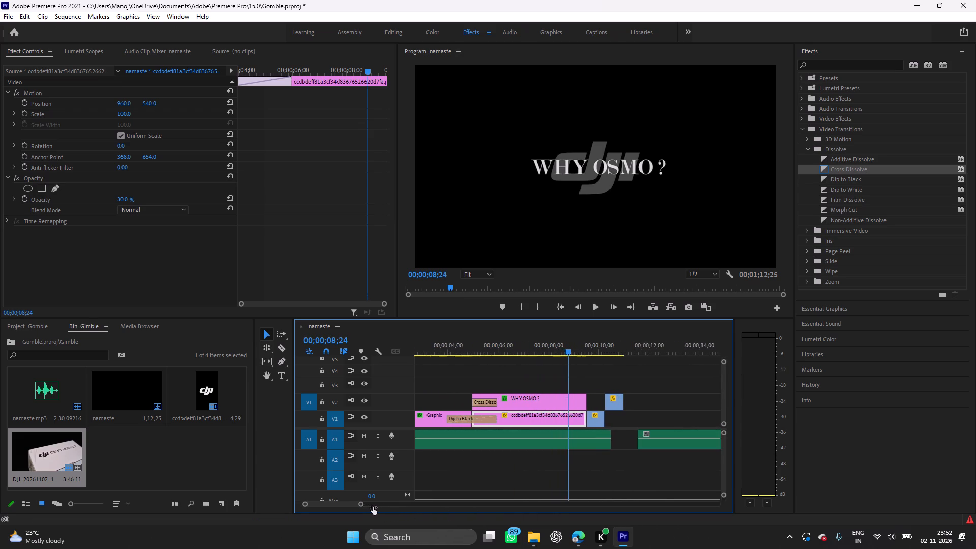
left_click_drag(373, 507, 358, 512)
key("space")
key("space")
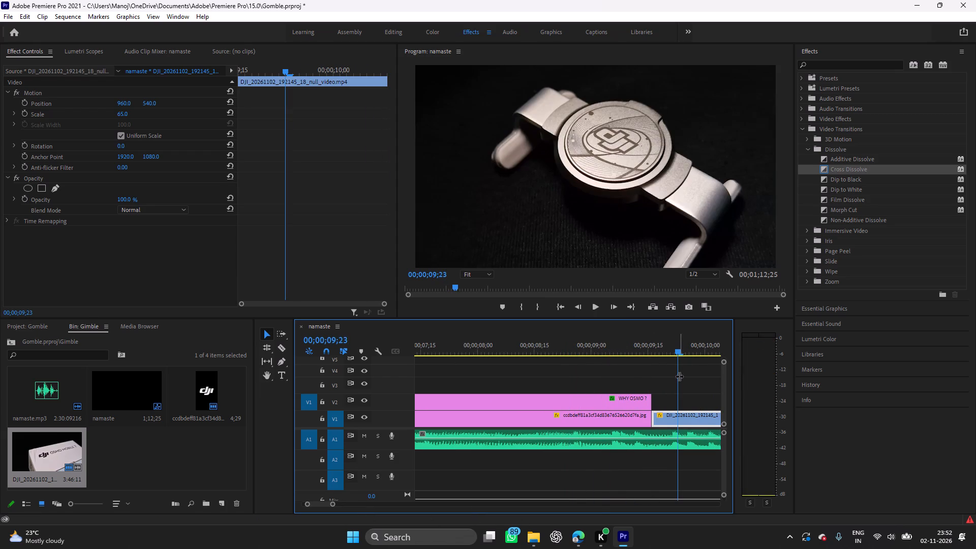
left_click_drag(679, 376, 586, 390)
key("space")
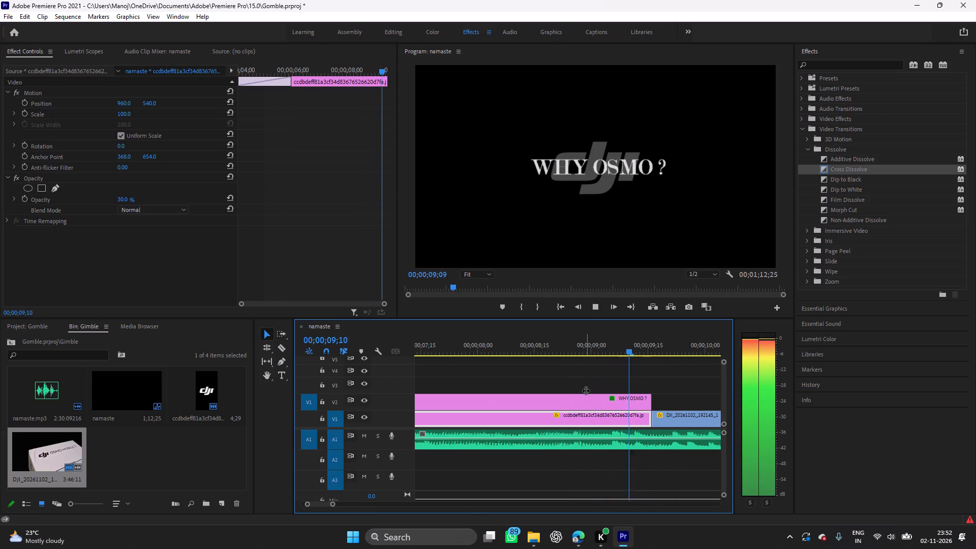
key("space")
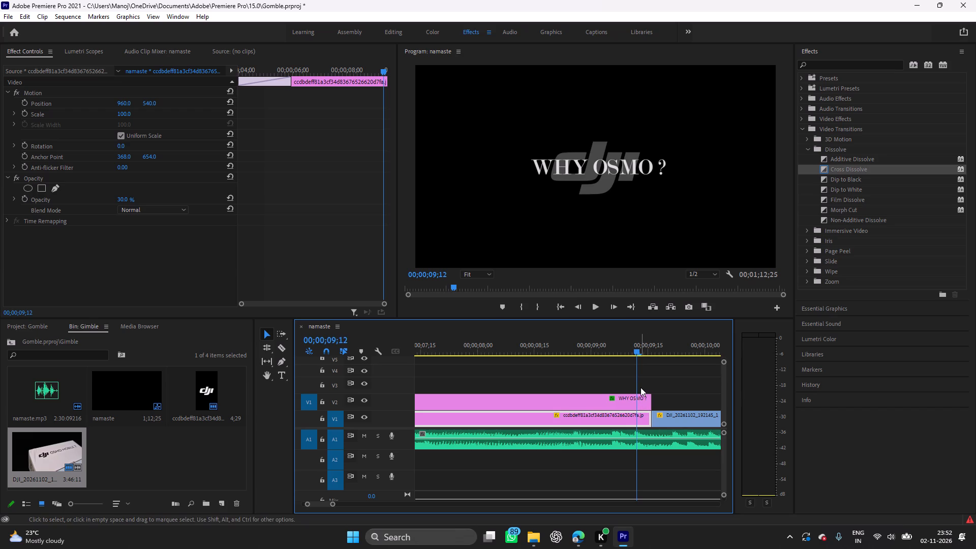
left_click_drag(638, 383, 640, 396)
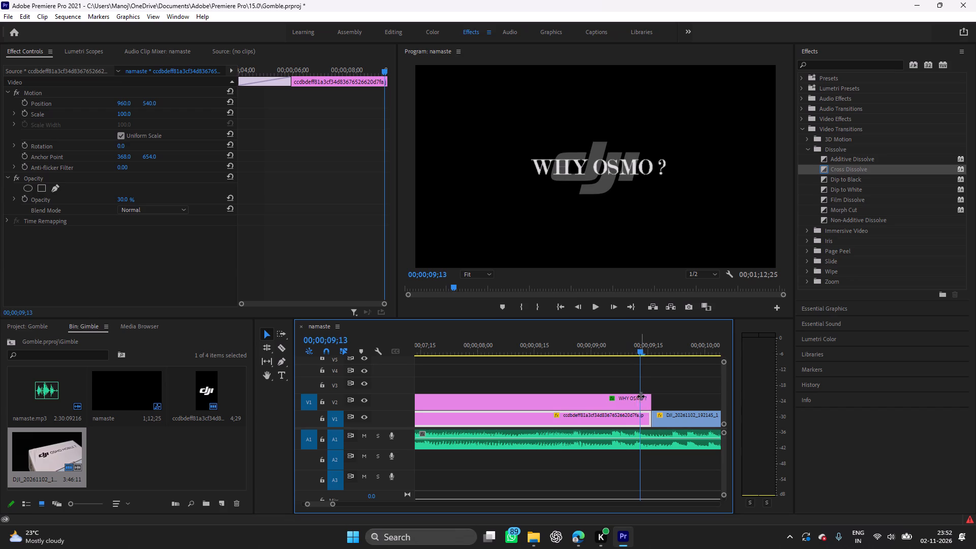
left_click_drag(640, 396, 636, 409)
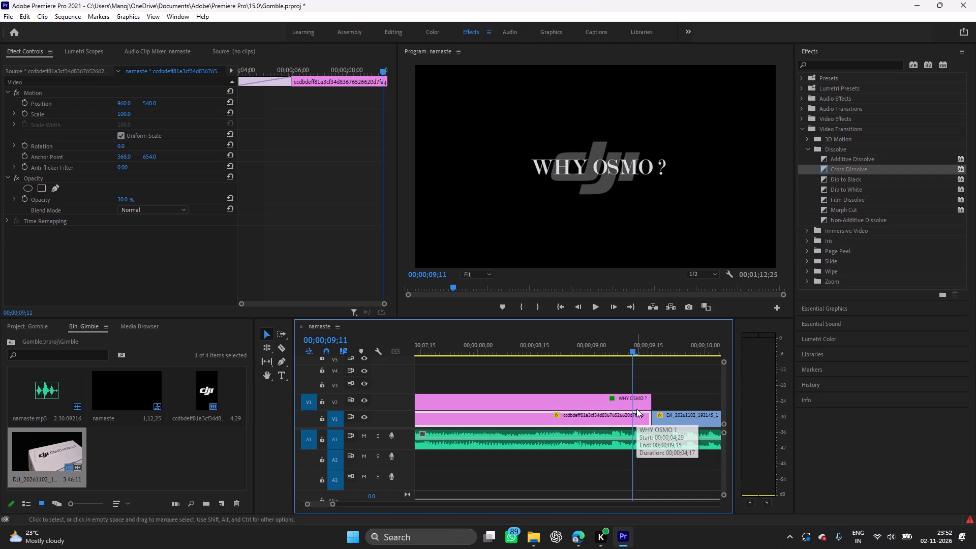
left_click(674, 386)
key("space")
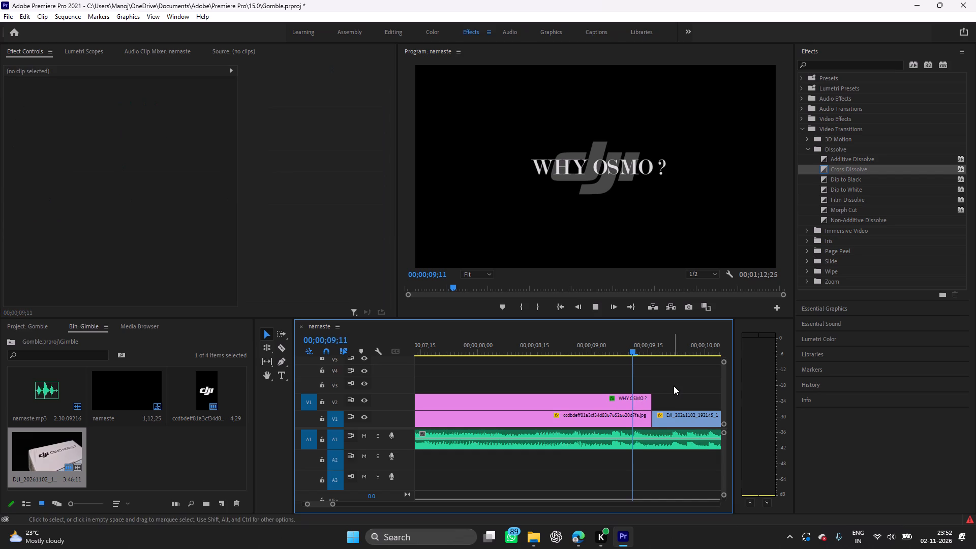
key("space")
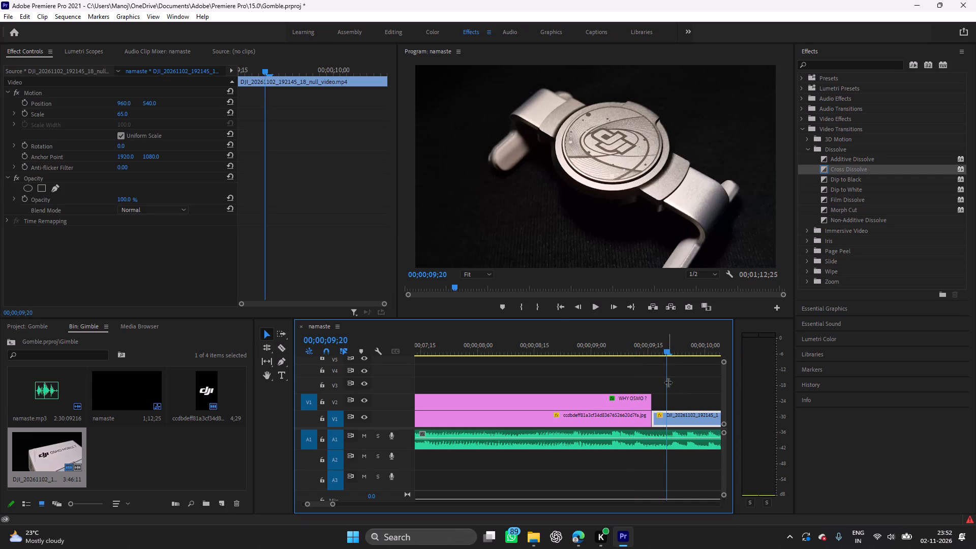
left_click(669, 383)
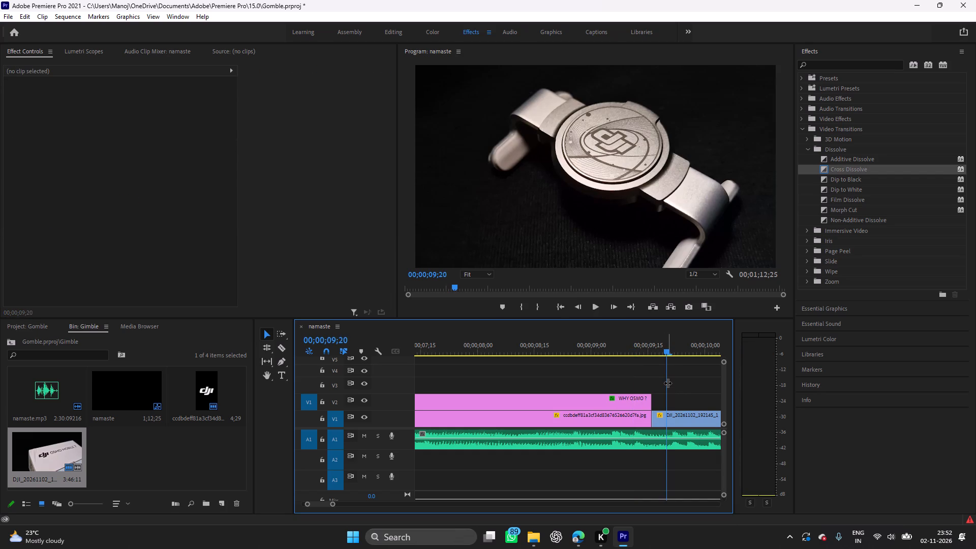
left_click_drag(667, 383, 619, 397)
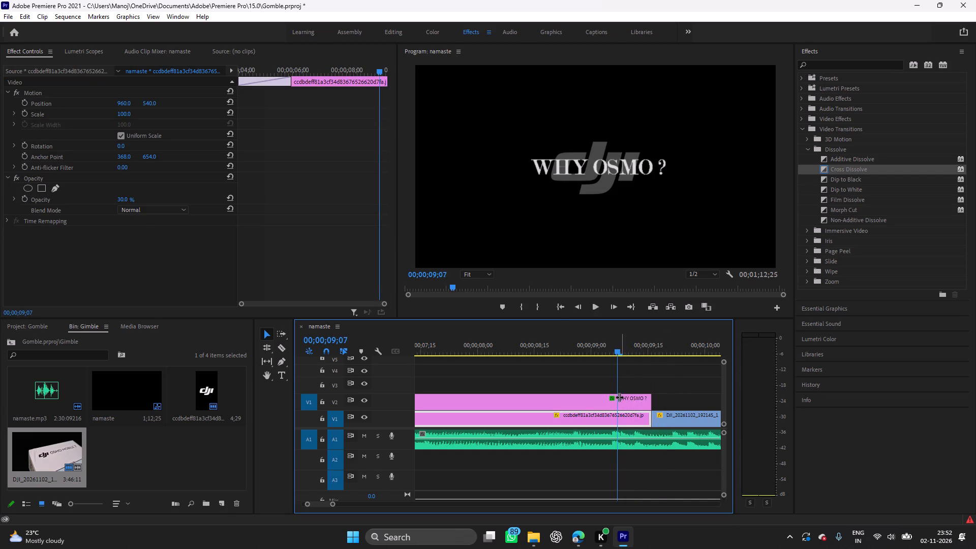
left_click_drag(619, 397, 616, 399)
key("space")
key("space")
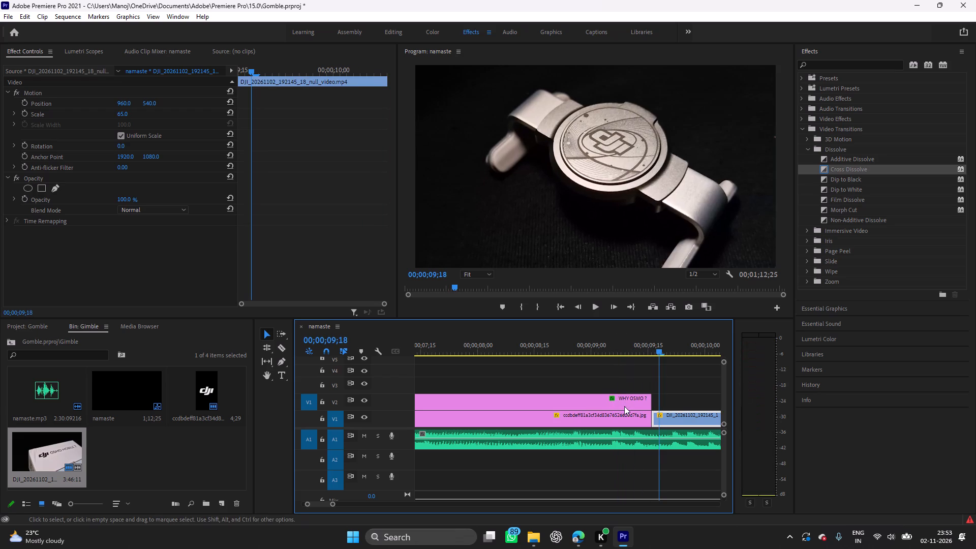
left_click_drag(659, 385, 647, 384)
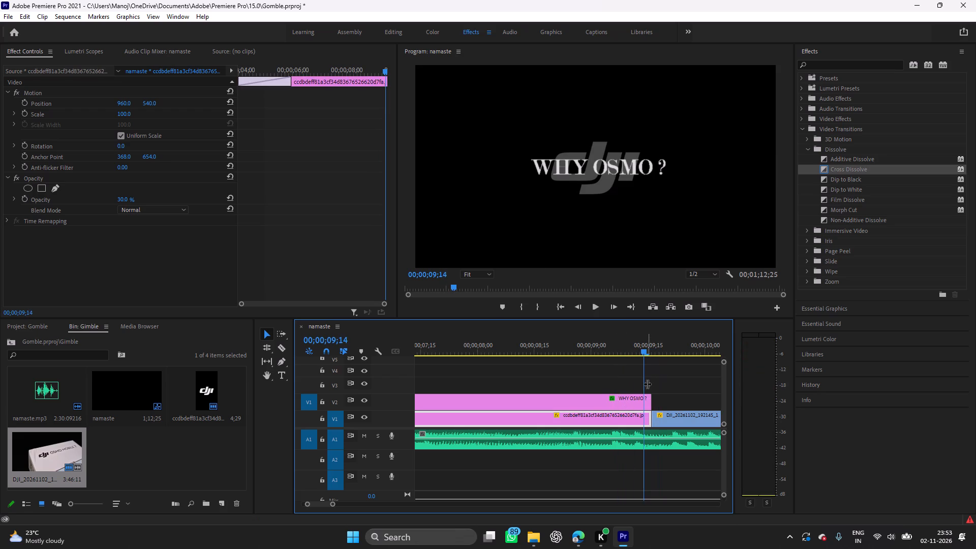
left_click_drag(647, 384, 648, 384)
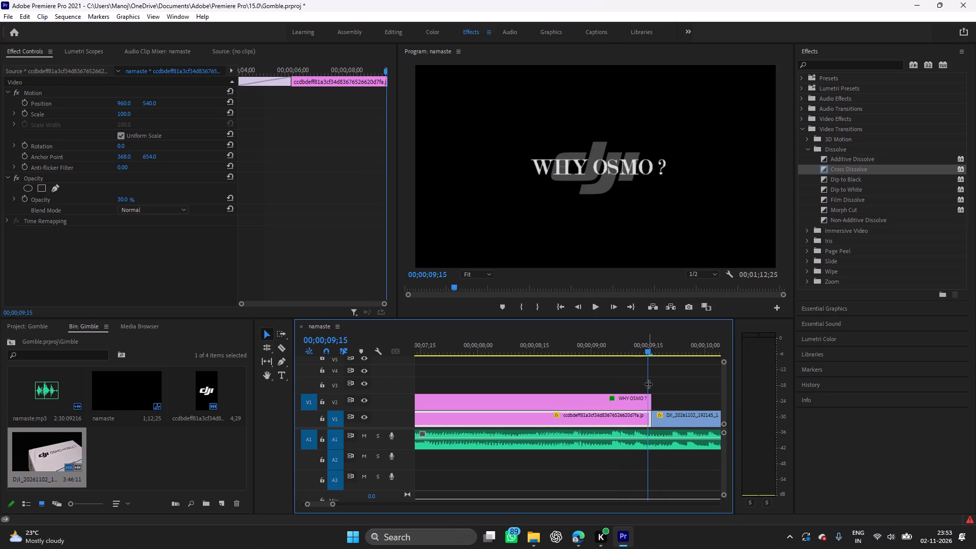
left_click_drag(648, 384, 641, 385)
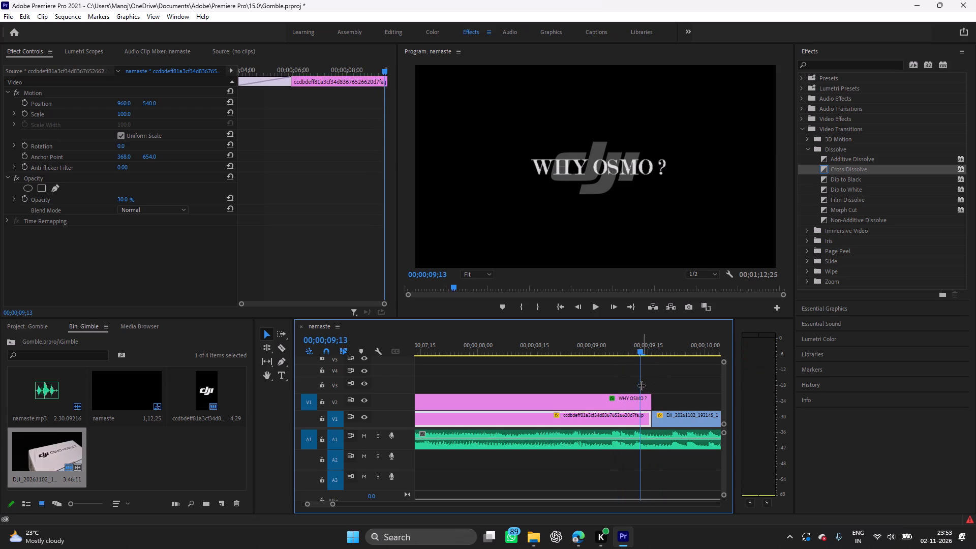
left_click_drag(641, 385, 628, 389)
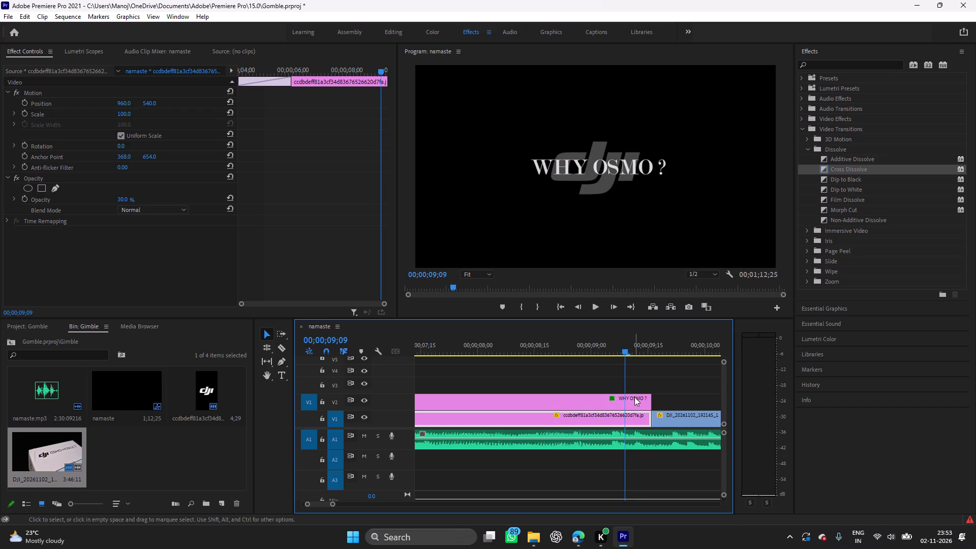
key("space")
key("space")
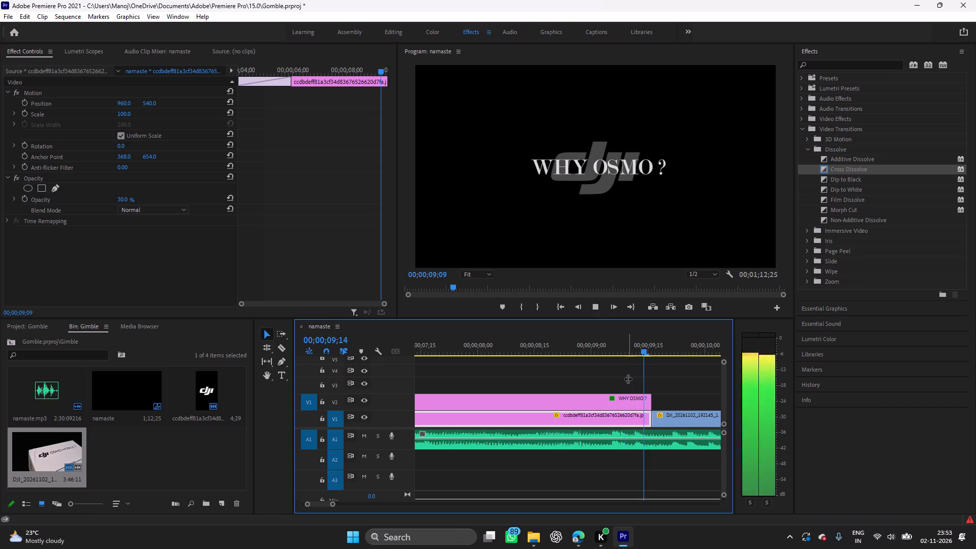
Cut the WHY OSMO ? title and the DJI logo beneath it at 00;00;09;11 and delete both short end pieces.
left_click_drag(644, 382, 641, 382)
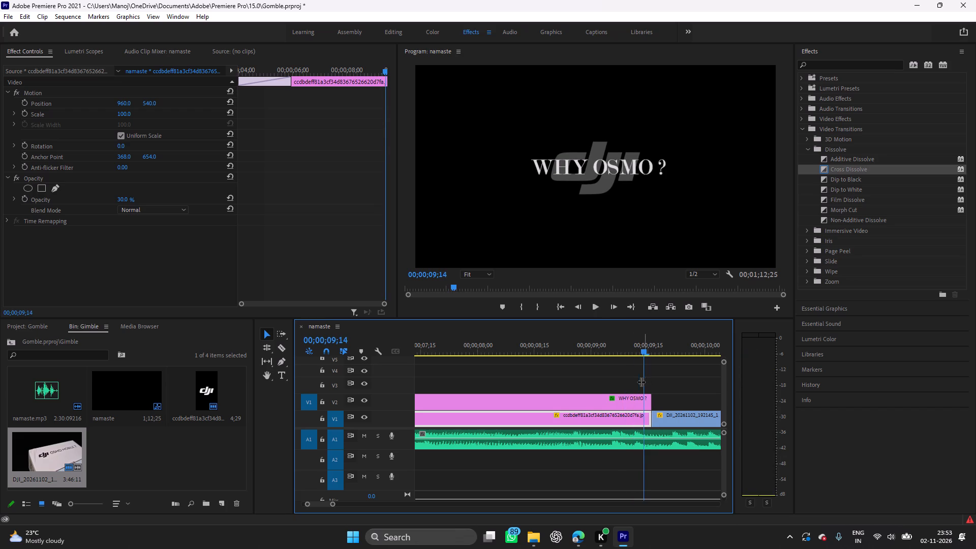
left_click_drag(641, 382, 635, 381)
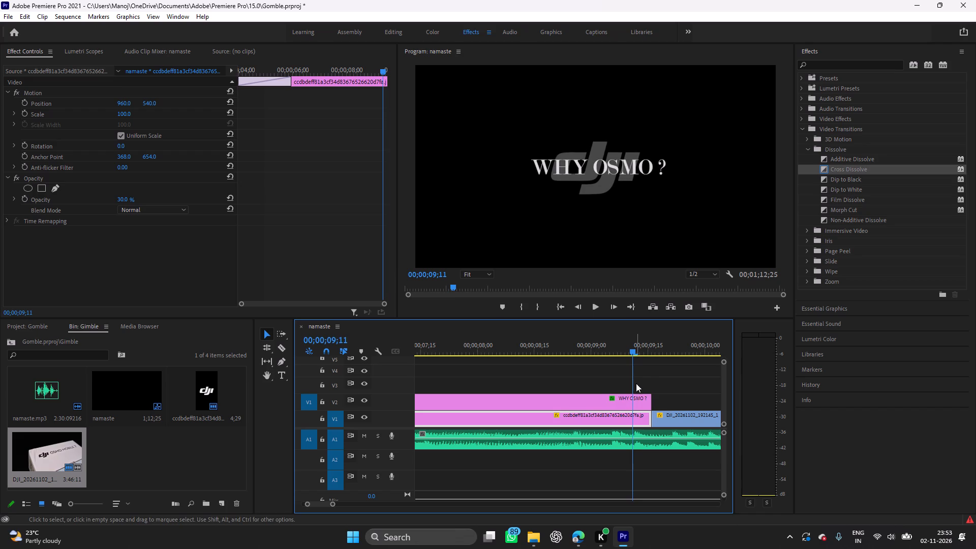
left_click(641, 403)
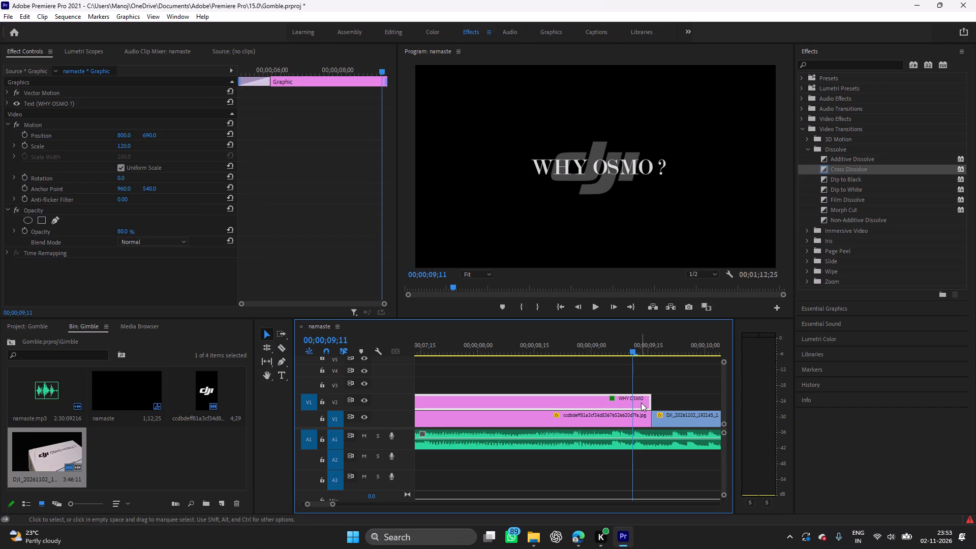
left_click(641, 411, "shift")
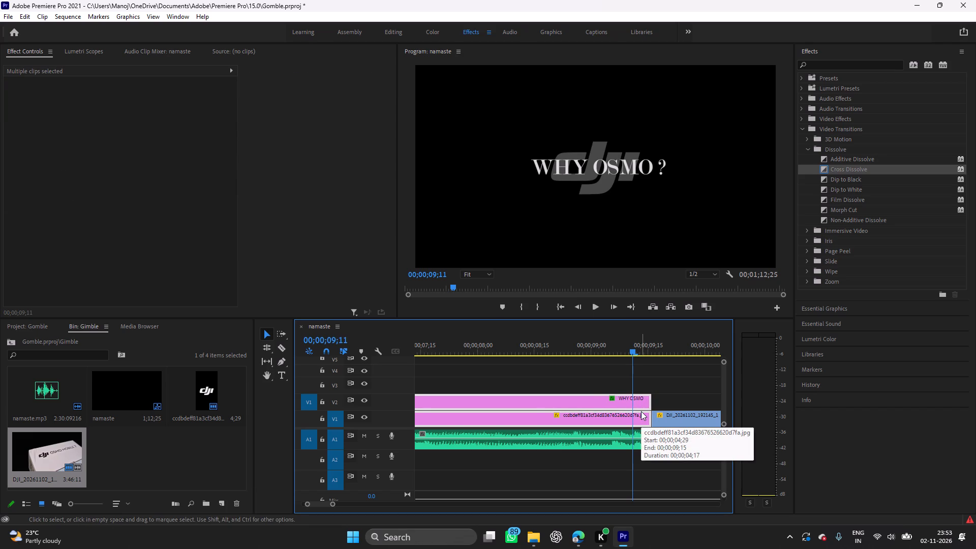
key("ctrl+k")
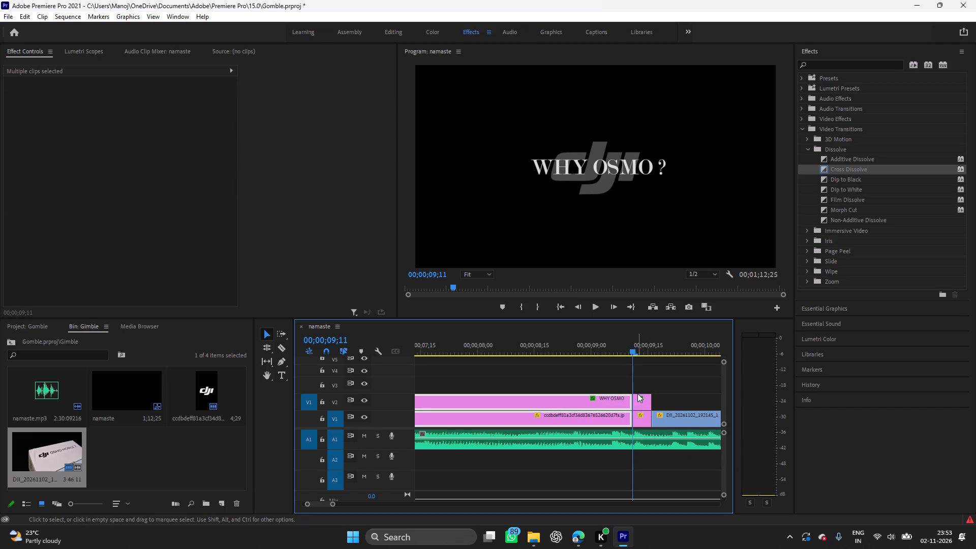
left_click_drag(638, 369, 646, 417)
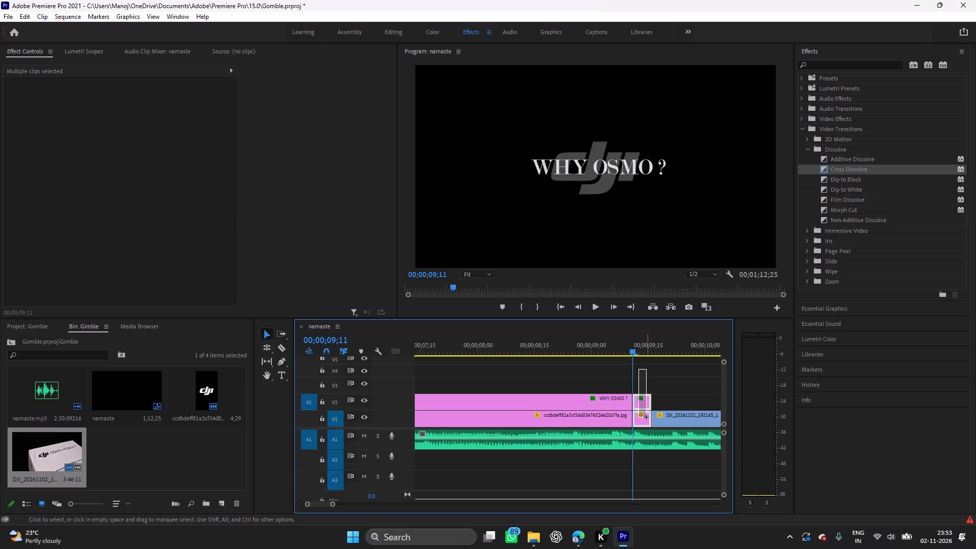
left_click_drag(646, 417, 646, 417)
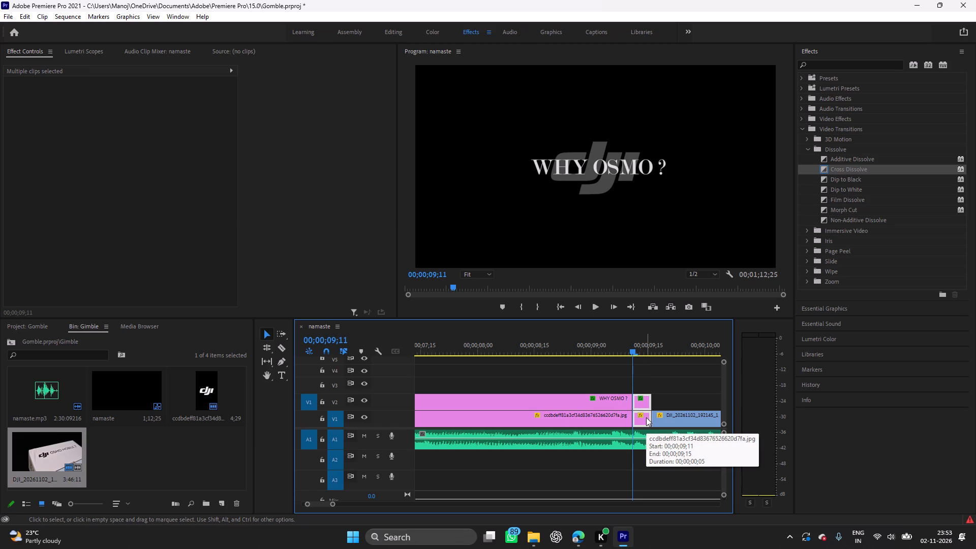
key("Delete")
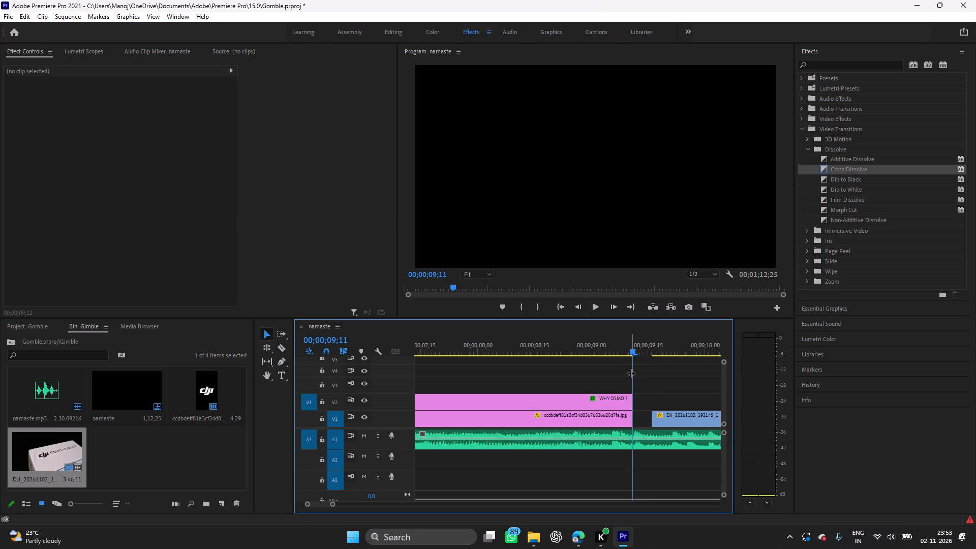
Play back the shortened title ending, and move the round-clamp piece on V1 to 00;00;09;11, directly after the DJI logo clip.
left_click_drag(631, 373, 563, 391)
key("space")
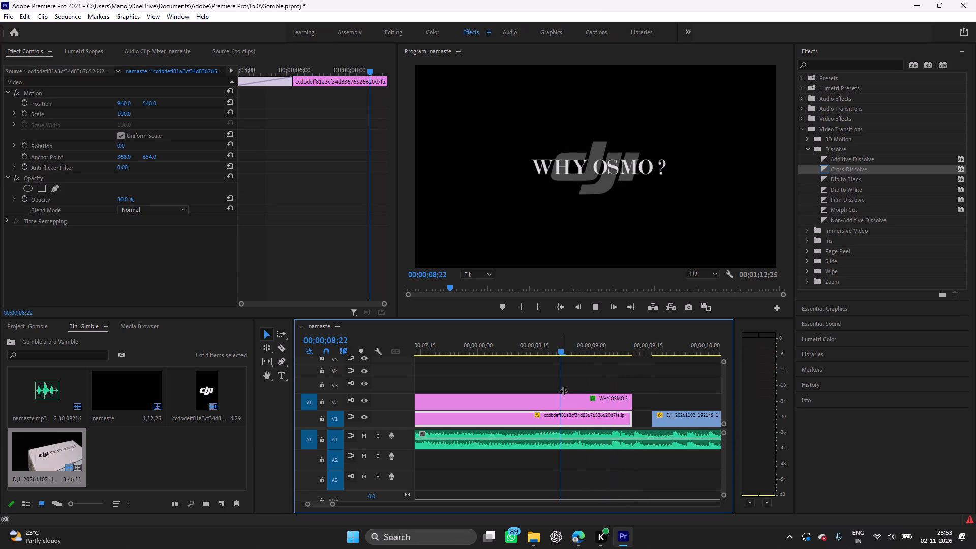
key("space")
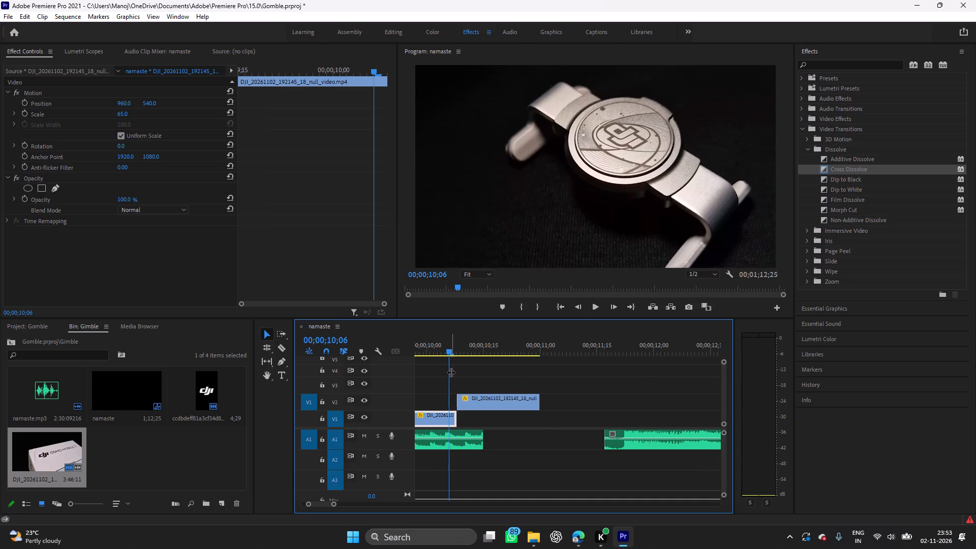
left_click_drag(451, 372, 420, 382)
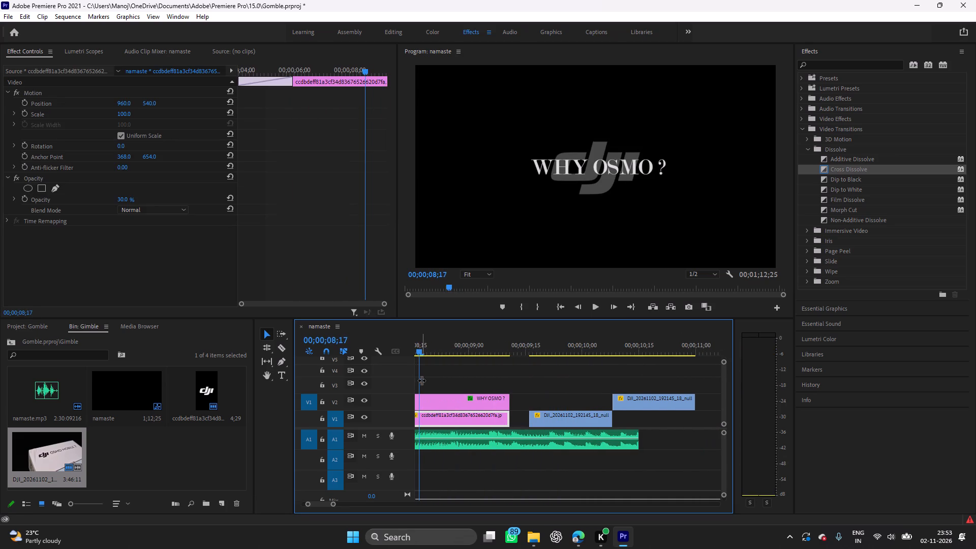
left_click_drag(569, 414, 557, 419)
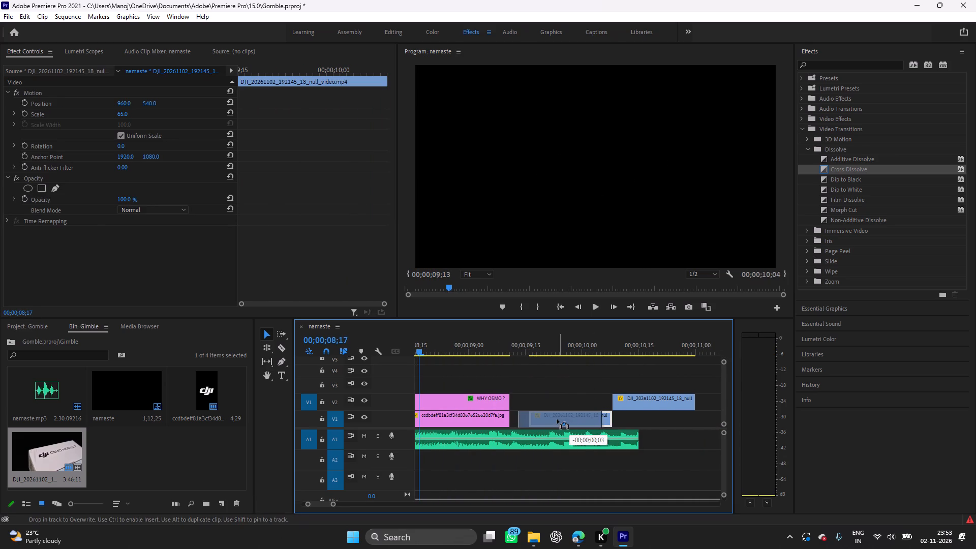
left_click_drag(557, 419, 552, 420)
Play up to the next beat, cut the round-clamp piece at 00;00;09;18 and delete the part after the cut.
key("space")
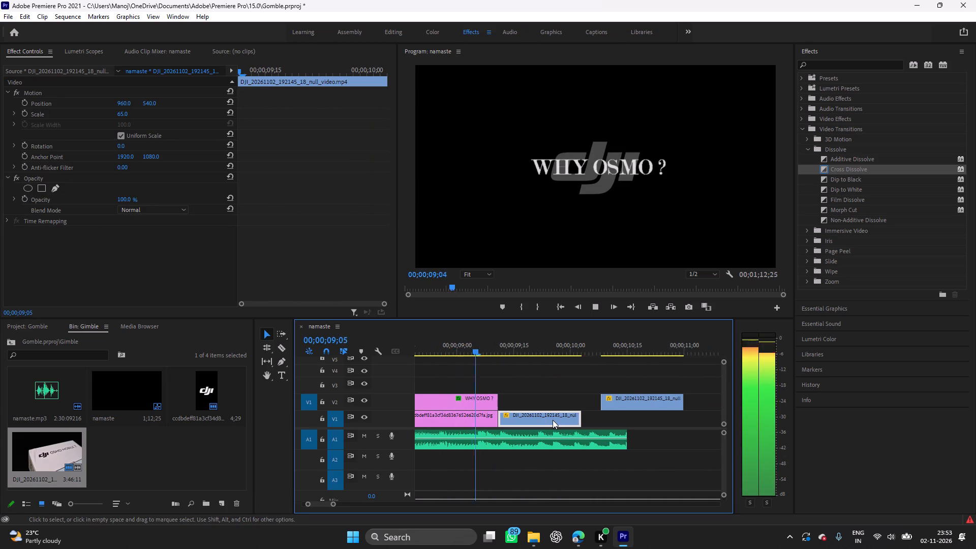
key("space")
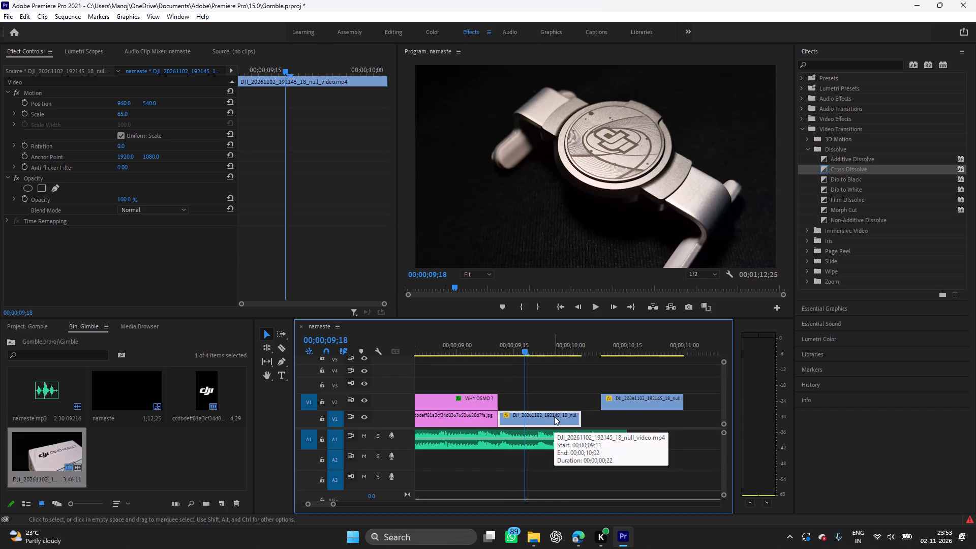
key("ctrl+k")
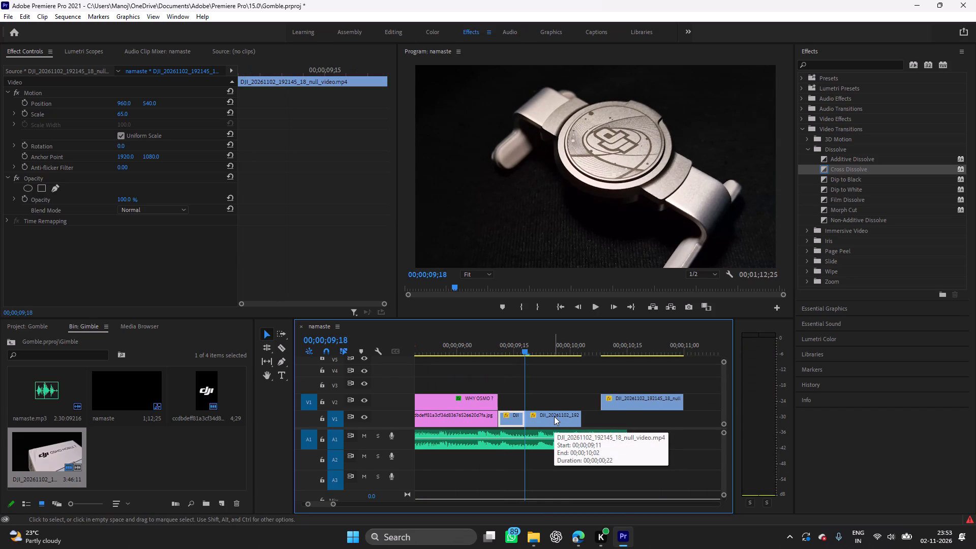
left_click(559, 418)
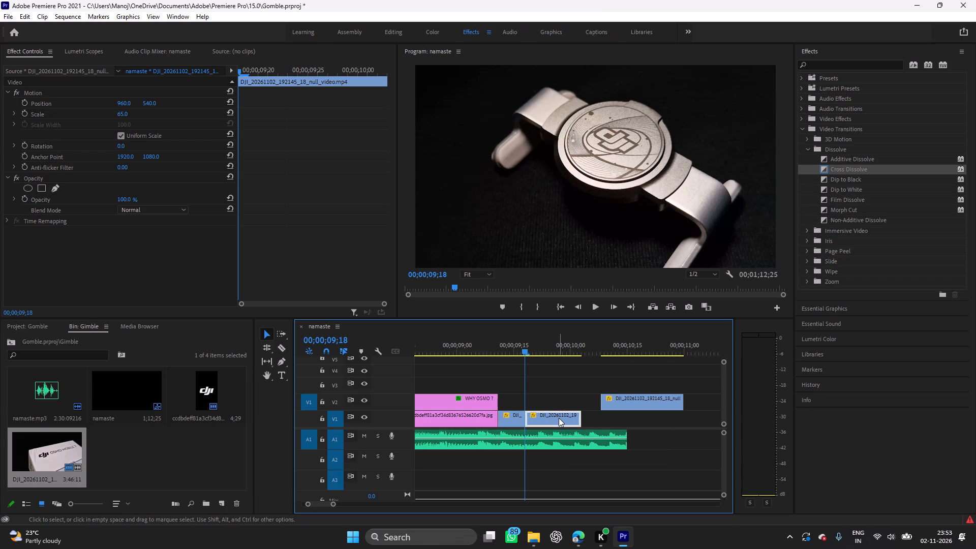
key("Delete")
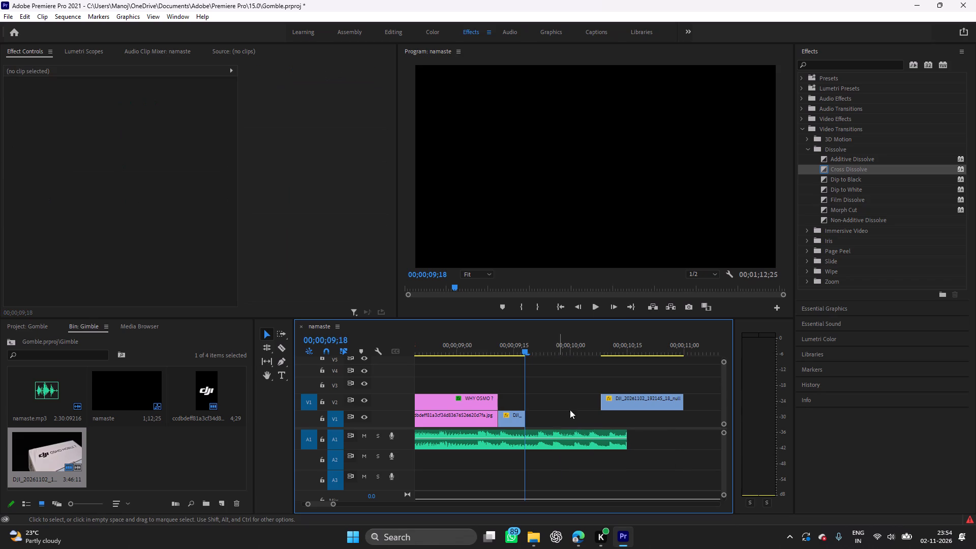
Move the DJI handle close-up from V2 to V1 at 00;00;09;18, directly after the round-clamp piece.
left_click_drag(628, 402, 568, 415)
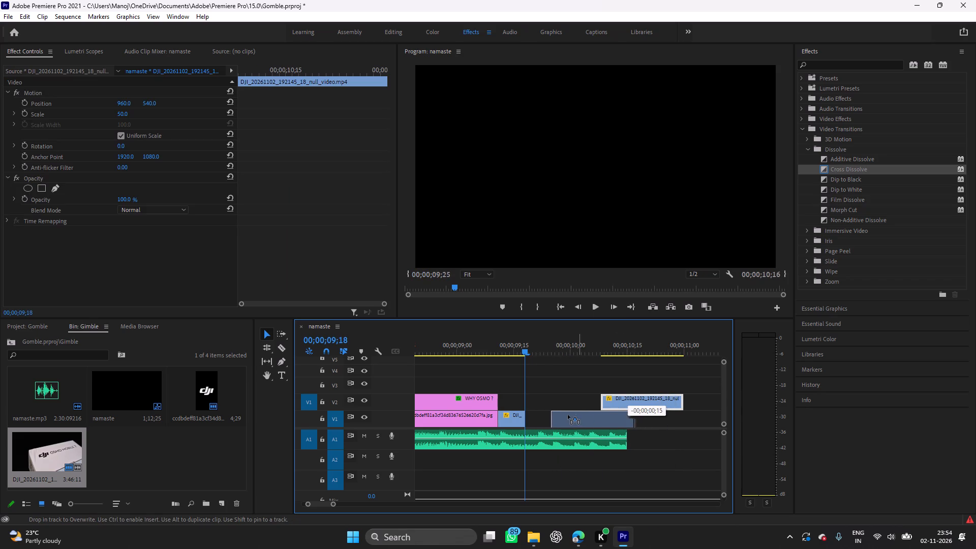
left_click_drag(568, 415, 556, 416)
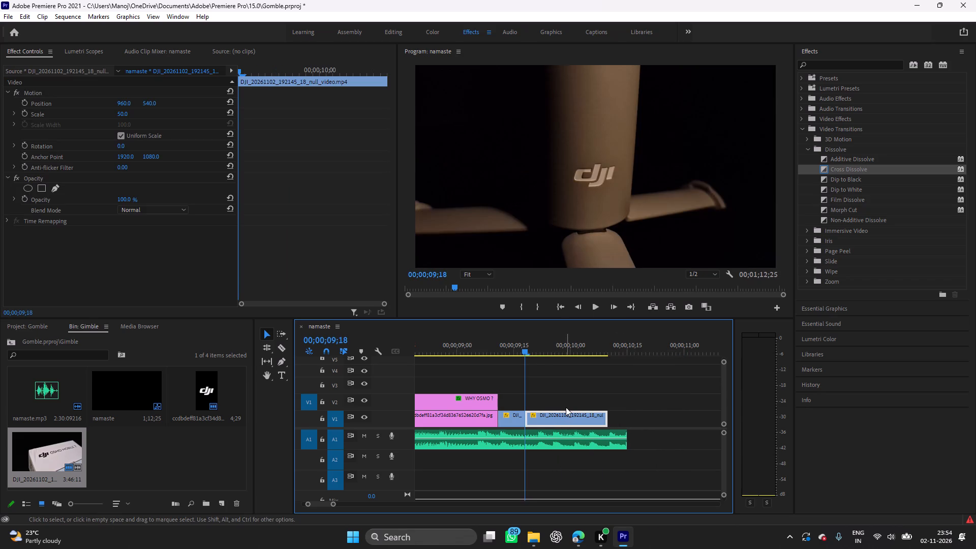
Replay the close-ups to find the next beat, cut the DJI handle close-up on V1 at 00;00;10;00 and delete the part after the cut.
key("space")
key("space")
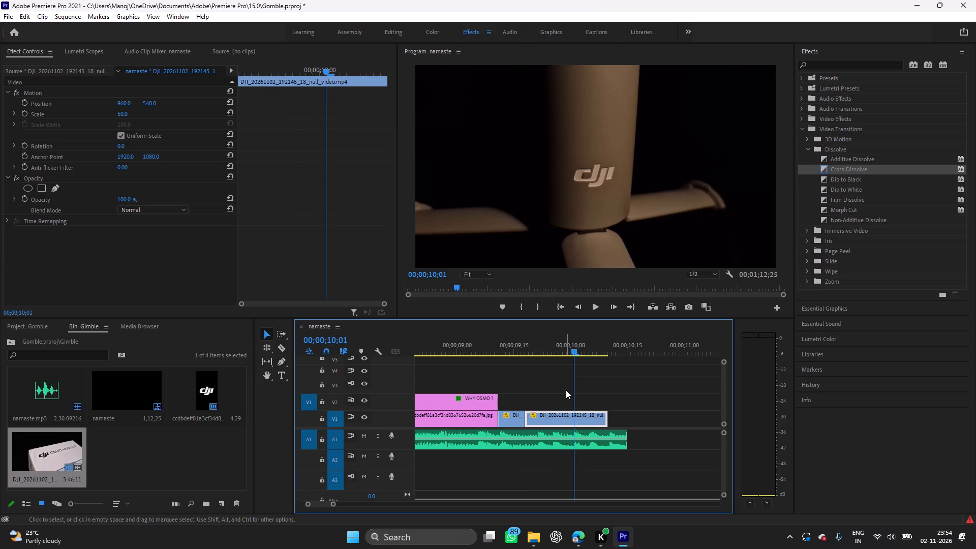
left_click_drag(575, 390, 503, 413)
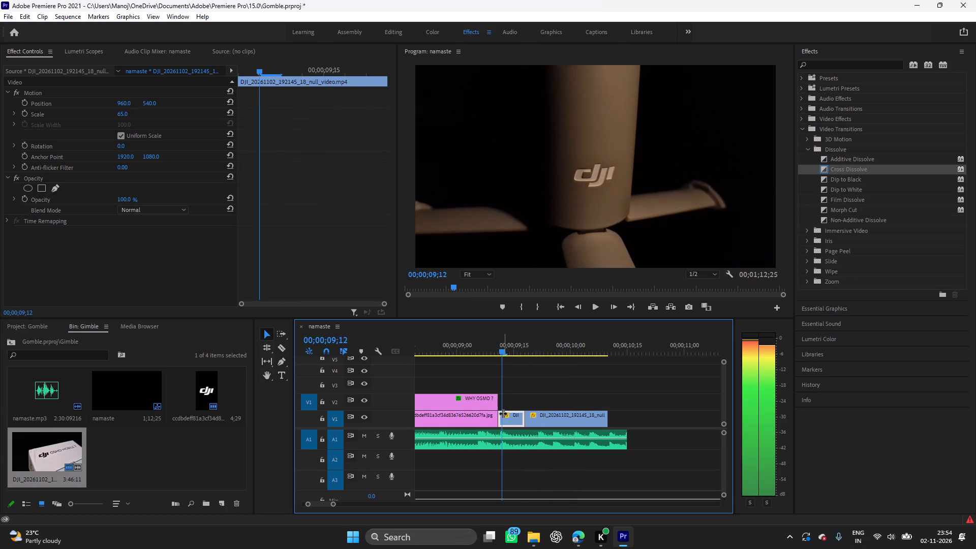
left_click_drag(503, 413, 485, 419)
key("space")
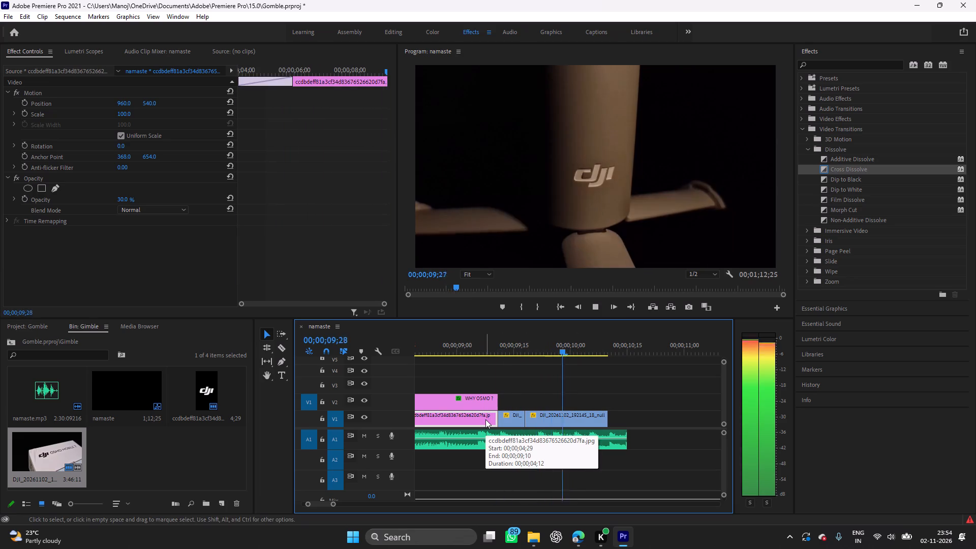
key("space")
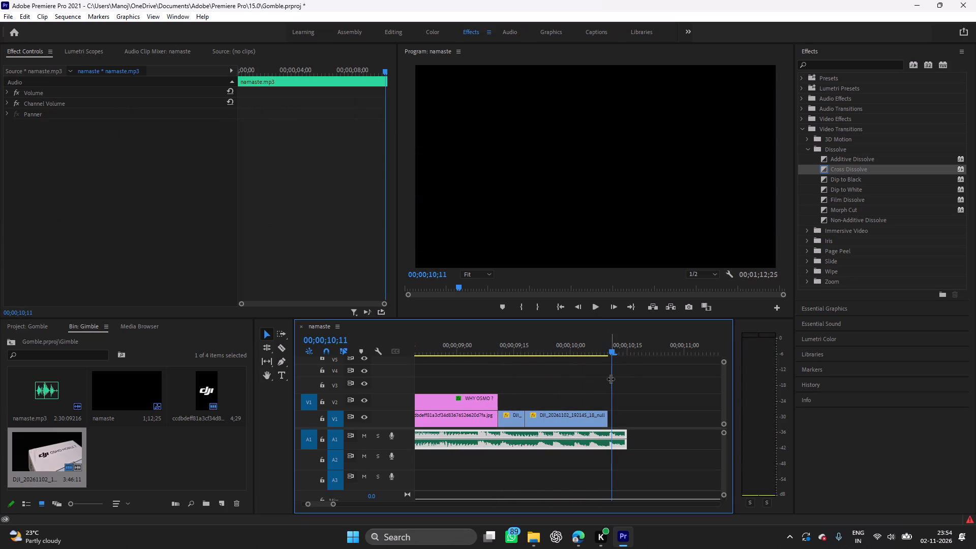
left_click_drag(611, 379, 470, 414)
key("space")
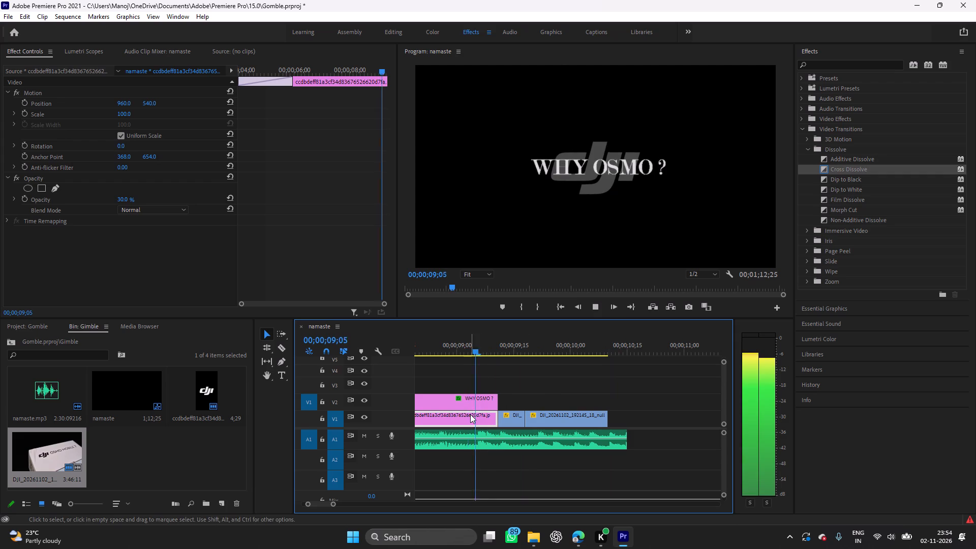
key("space")
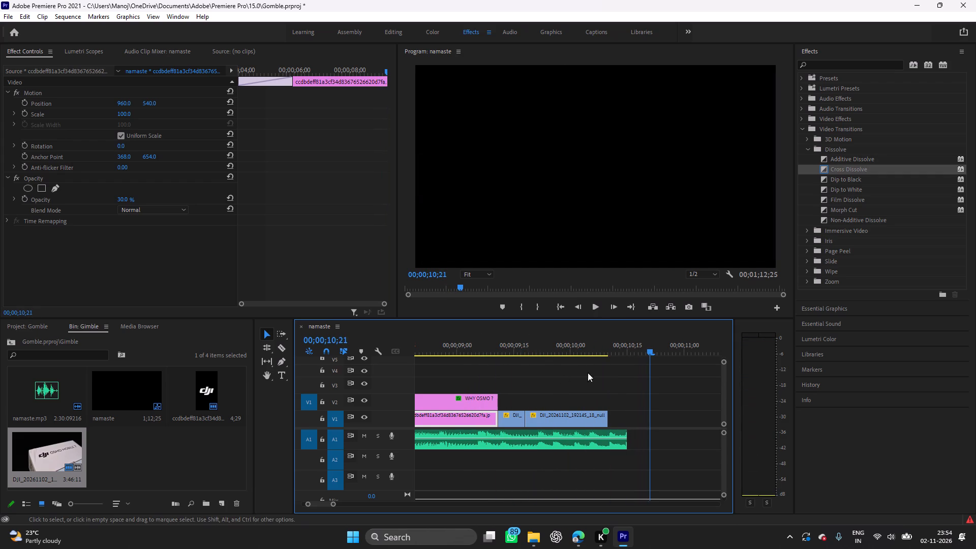
left_click_drag(651, 389, 607, 396)
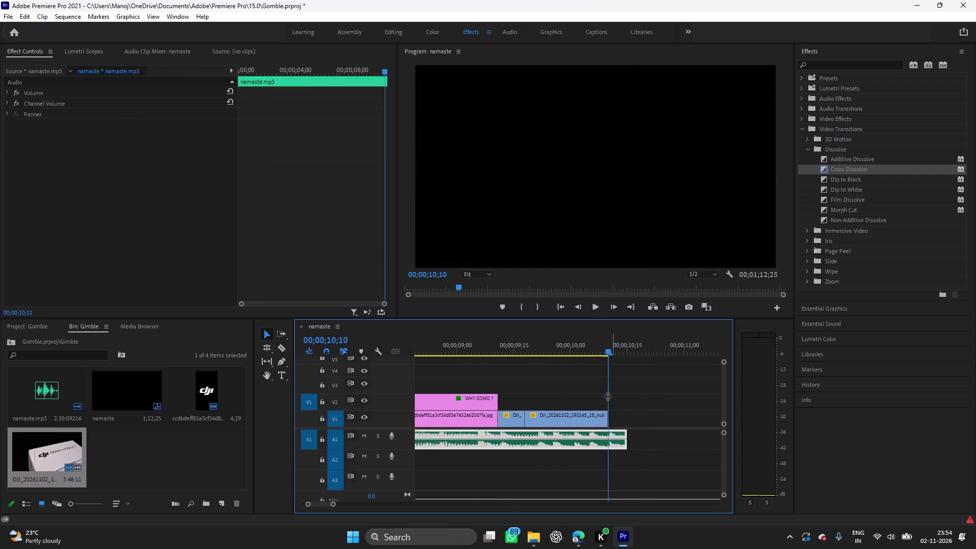
left_click_drag(607, 396, 457, 429)
key("space")
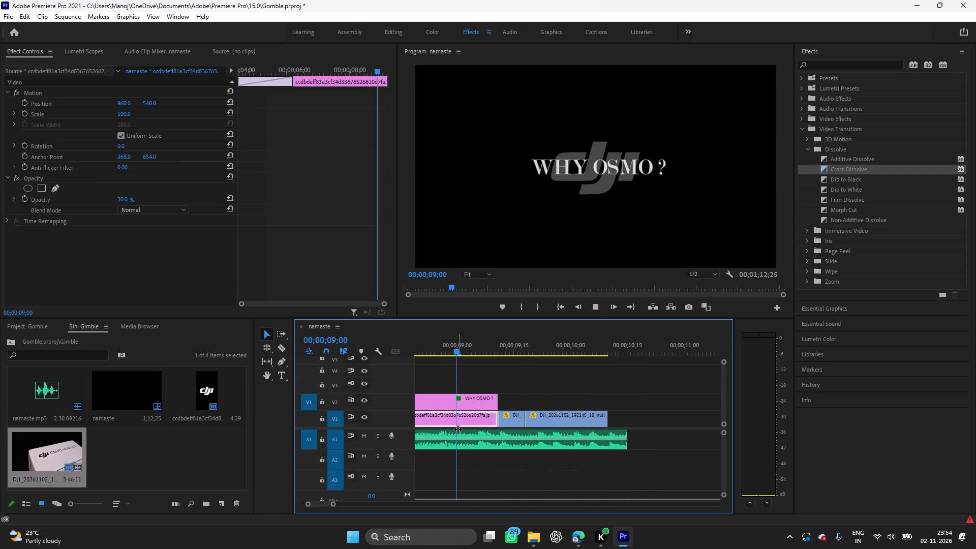
key("space")
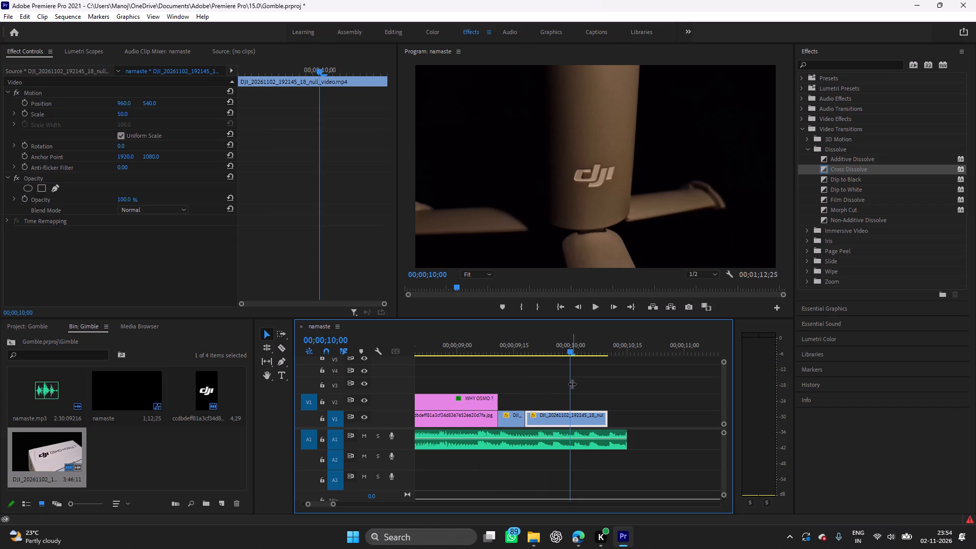
key("ctrl+k")
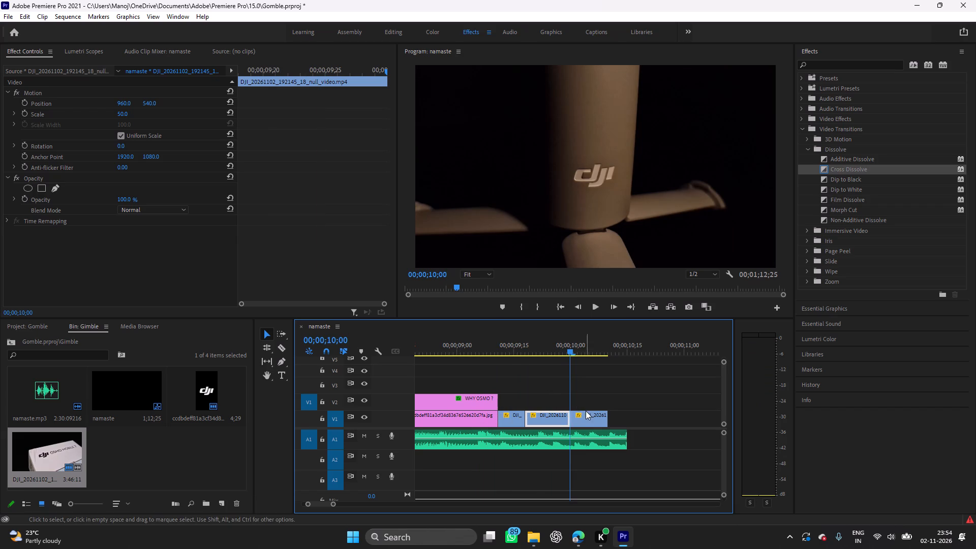
left_click(586, 411)
key("Delete")
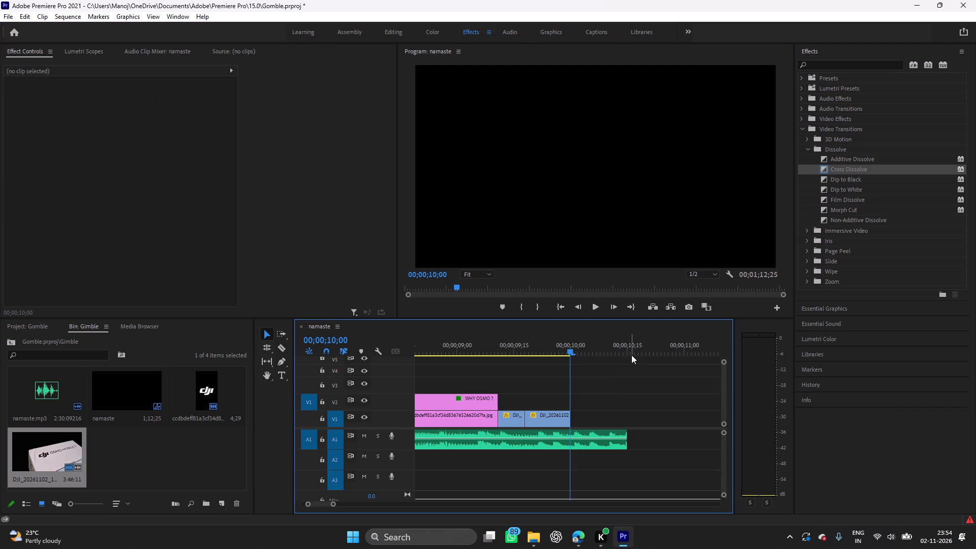
Look through the remaining V2 footage up to 00;01;09;06 and copy the OM phone-clamp close-up clip found there.
left_click_drag(571, 372, 670, 360)
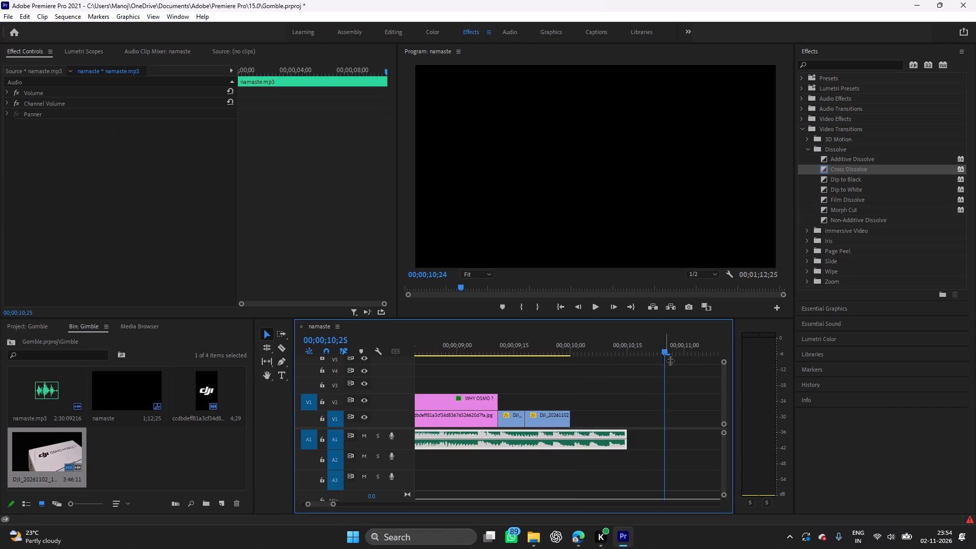
left_click_drag(670, 360, 663, 386)
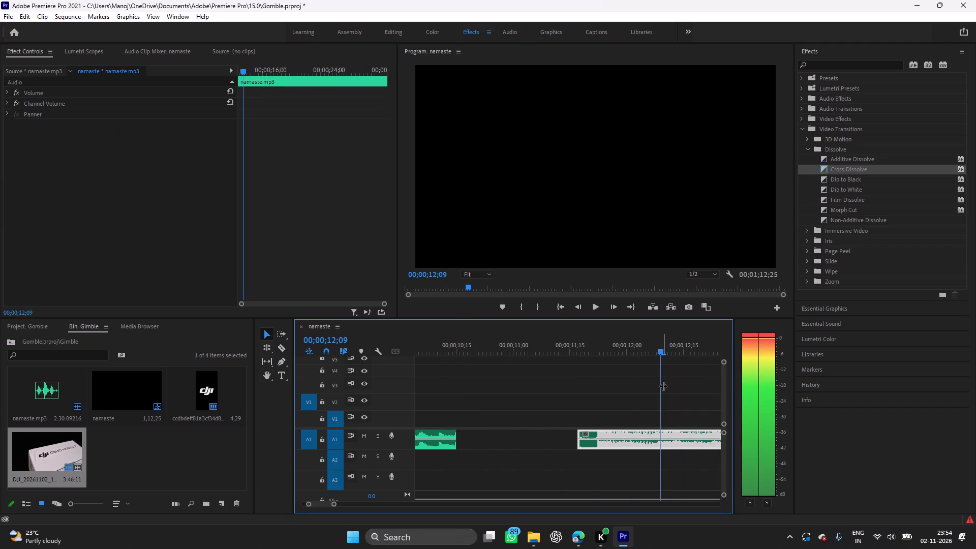
left_click_drag(663, 386, 778, 369)
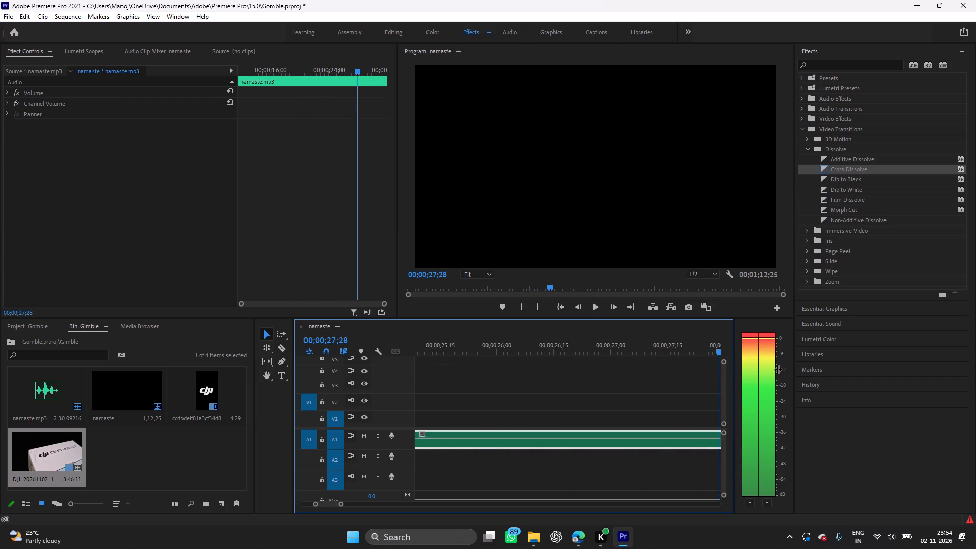
left_click_drag(778, 369, 792, 369)
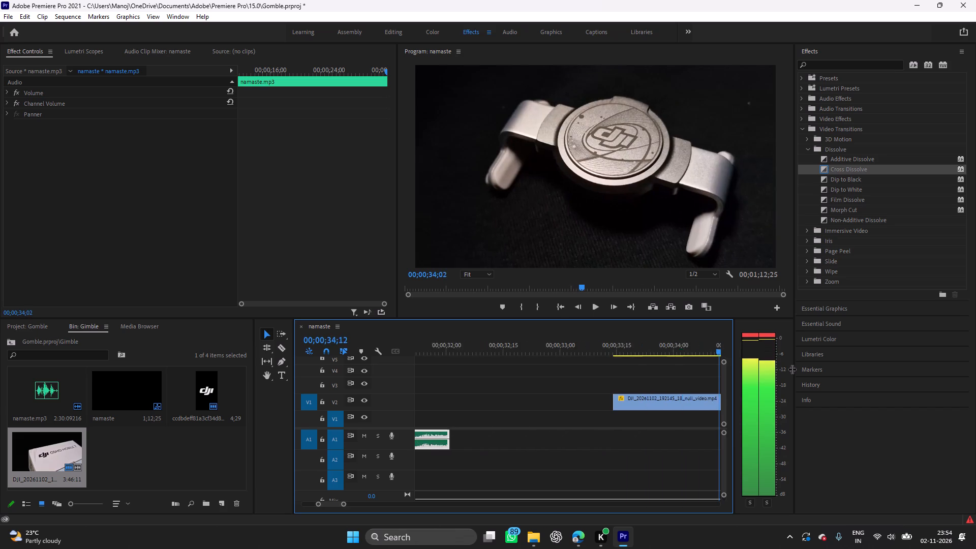
left_click_drag(792, 369, 772, 380)
left_click_drag(772, 380, 717, 396)
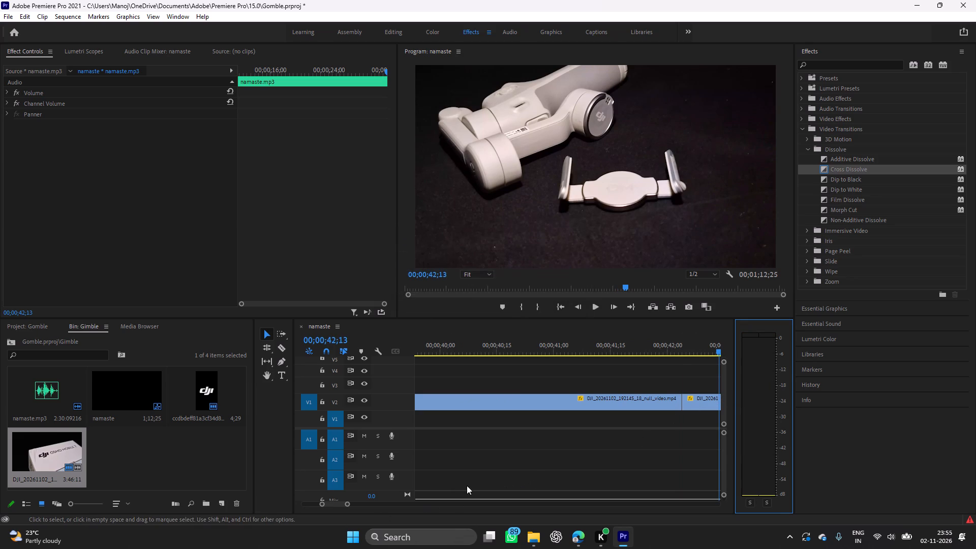
left_click_drag(720, 376, 721, 376)
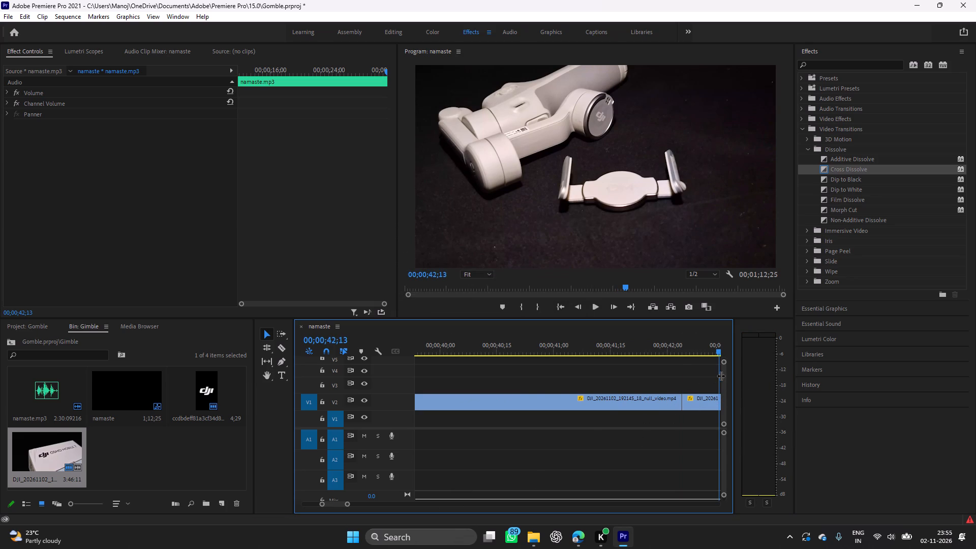
left_click_drag(721, 376, 741, 374)
key("space")
key("space")
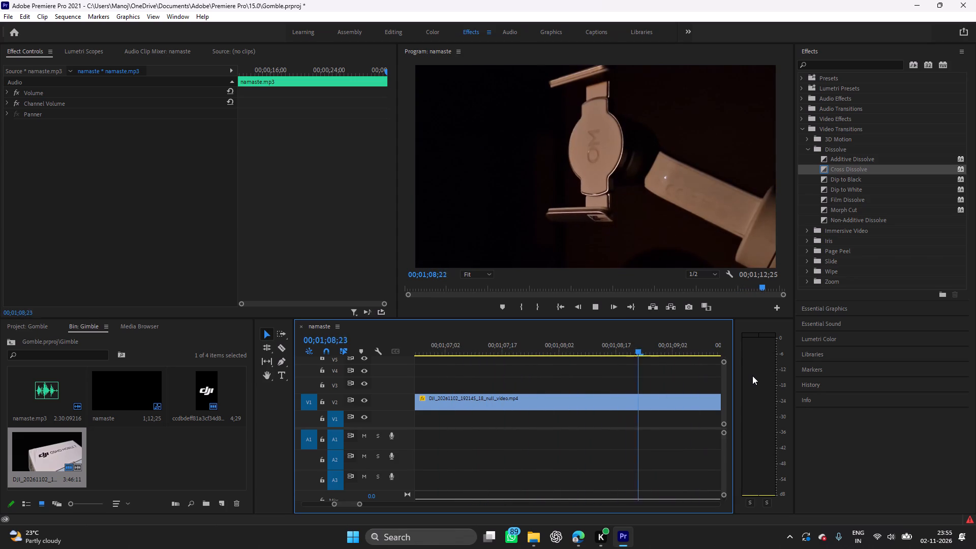
key("space")
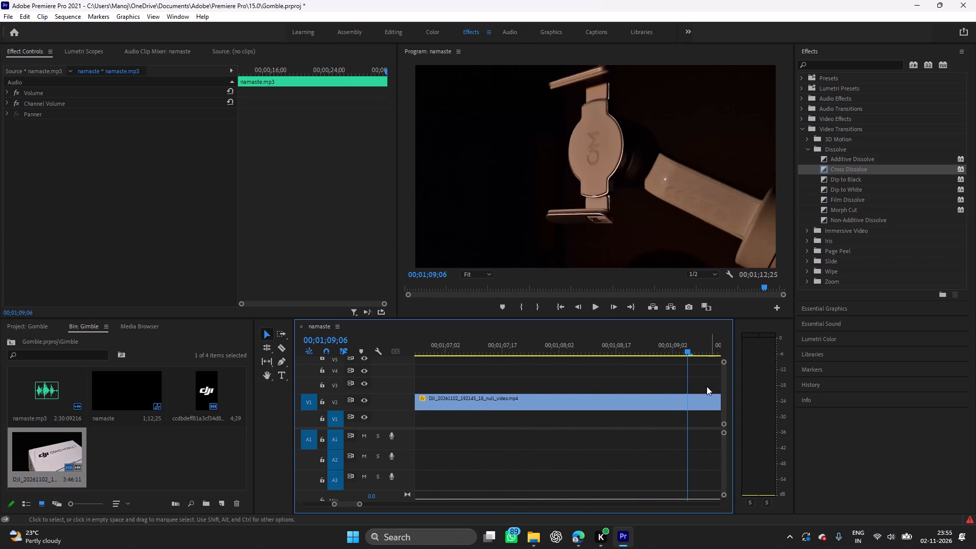
left_click(667, 403)
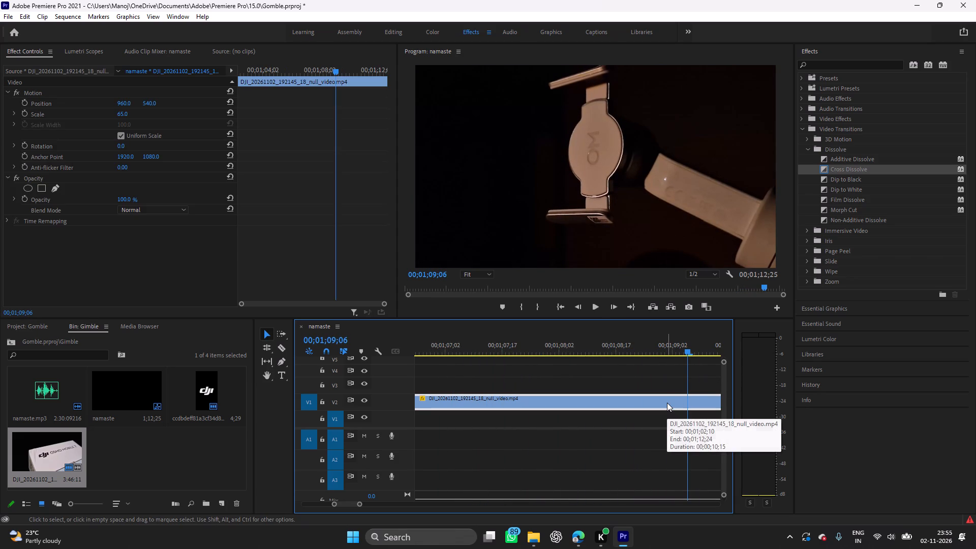
key("ctrl+c")
left_click(683, 401)
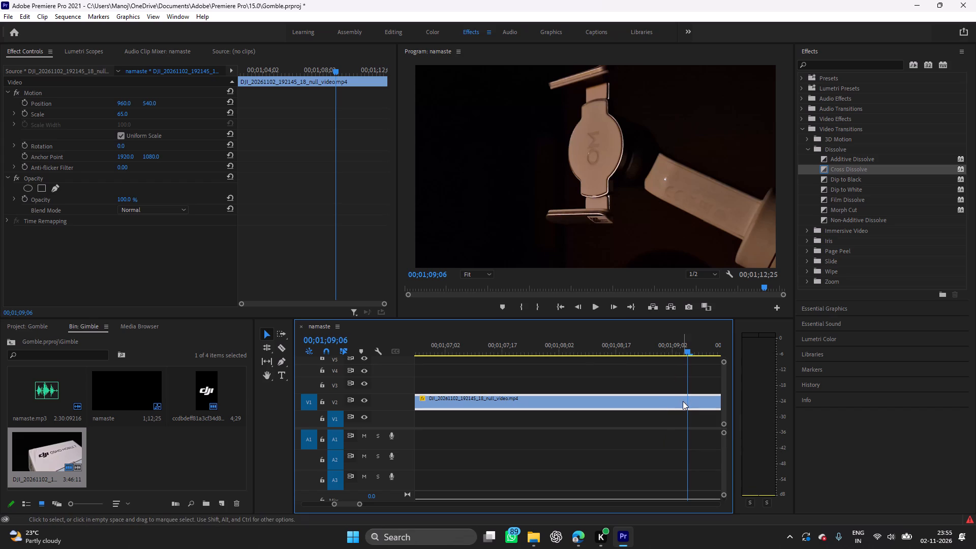
key("ctrl+c")
Paste the copied OM phone-clamp clip onto V1 at 00;00;10;26, in the gap after the close-ups.
scroll(505, 357, "down", 5)
scroll(505, 357, "up", 7)
scroll(505, 357, "down", 14)
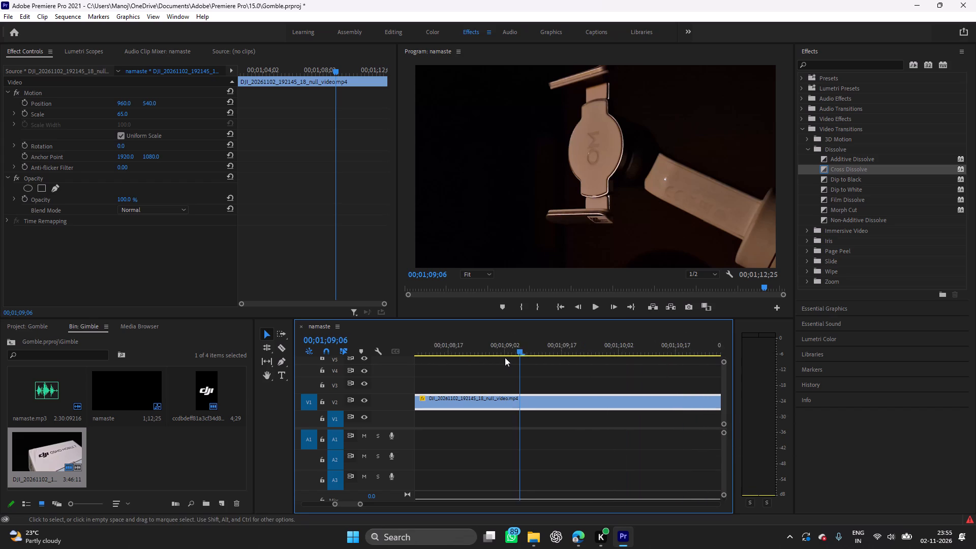
scroll(505, 357, "down", 20)
scroll(505, 357, "down", 10)
scroll(505, 357, "up", 20)
scroll(505, 357, "up", 1)
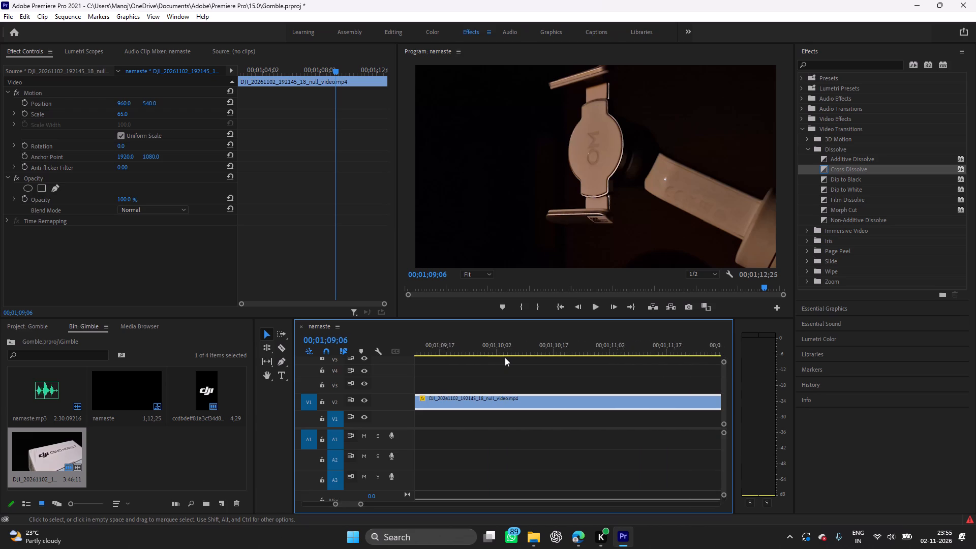
scroll(505, 357, "up", 20)
scroll(505, 357, "up", 20)
scroll(505, 357, "up", 14)
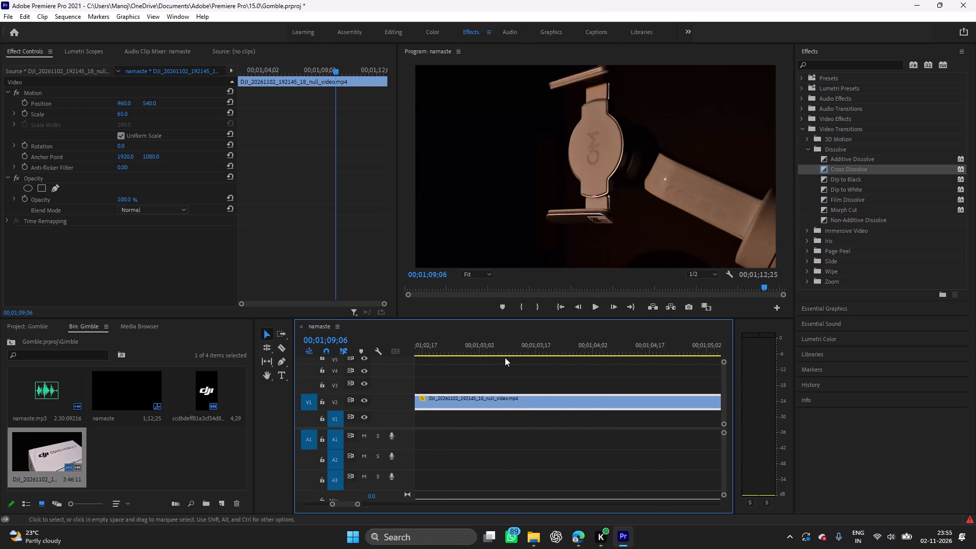
scroll(505, 357, "up", 20)
scroll(505, 357, "up", 20)
scroll(505, 357, "up", 13)
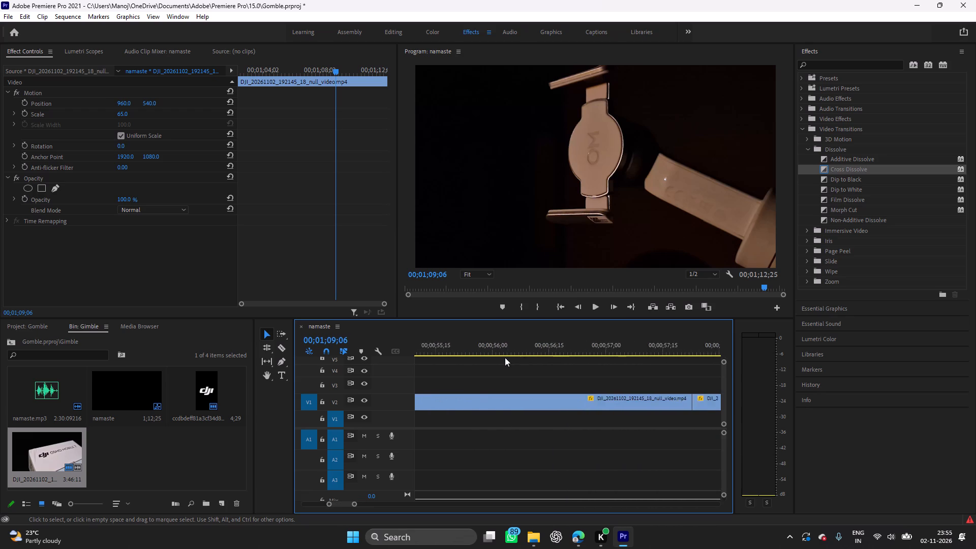
scroll(505, 357, "up", 6)
scroll(505, 357, "up", 20)
scroll(505, 357, "up", 14)
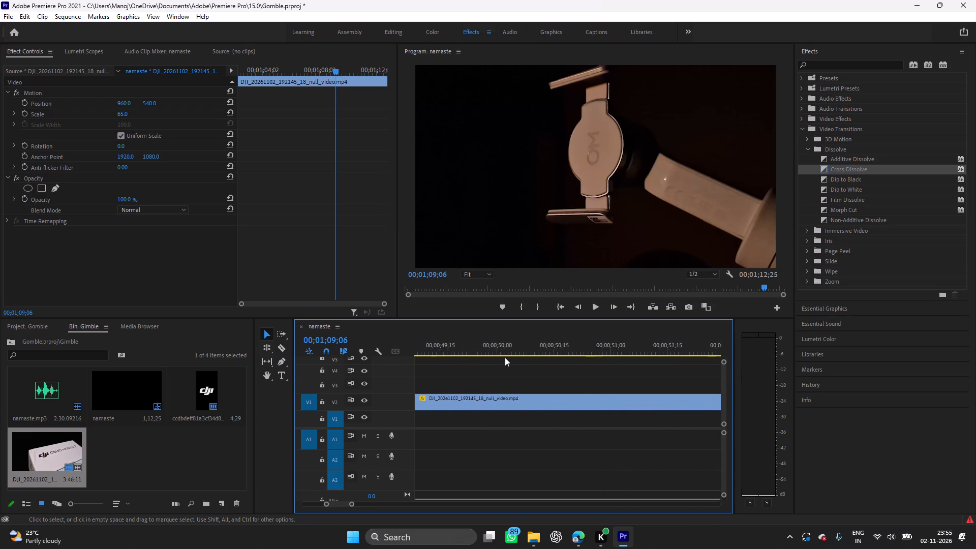
scroll(505, 357, "up", 20)
scroll(505, 357, "up", 20)
scroll(505, 357, "up", 13)
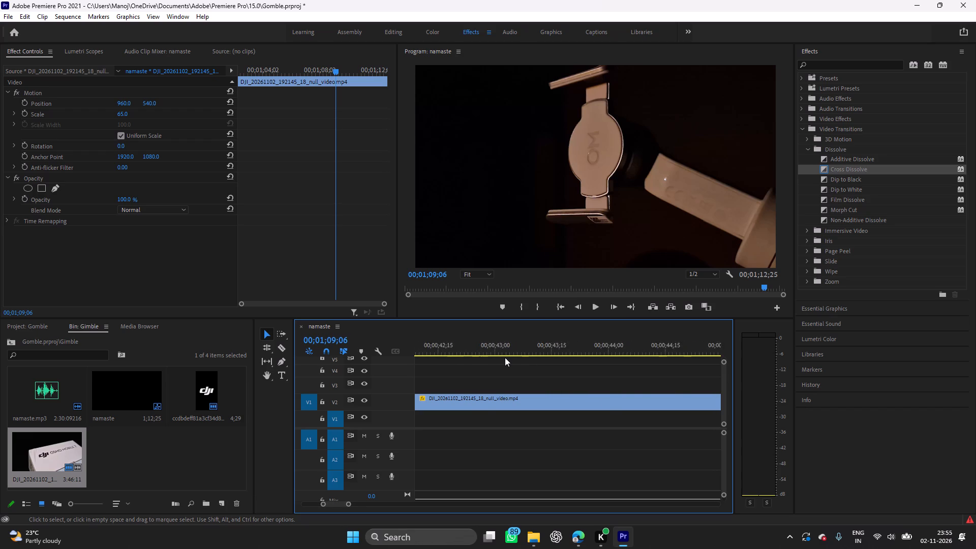
scroll(505, 357, "up", 20)
scroll(505, 357, "up", 20)
scroll(505, 357, "up", 13)
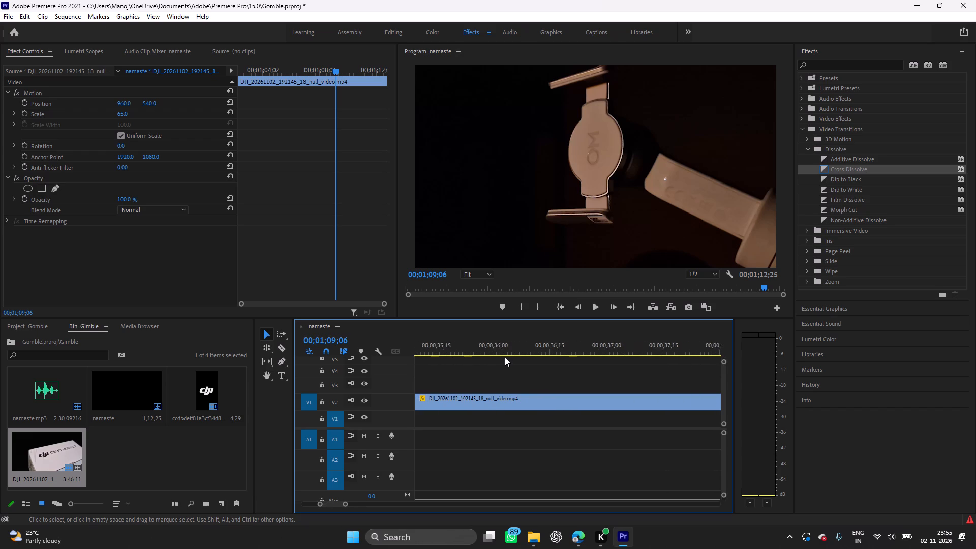
scroll(505, 357, "up", 20)
scroll(505, 357, "up", 11)
scroll(505, 357, "up", 10)
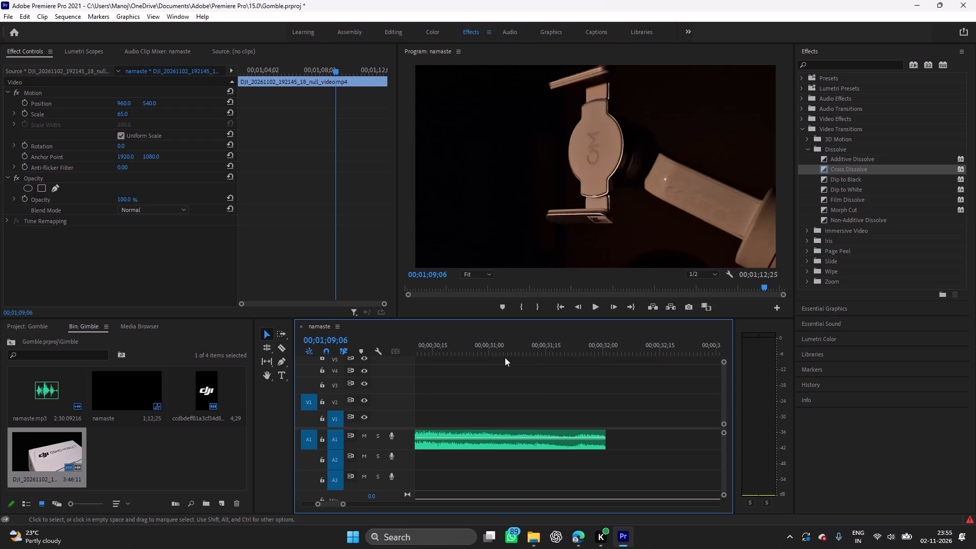
scroll(505, 357, "up", 20)
scroll(505, 357, "up", 20)
scroll(505, 357, "up", 8)
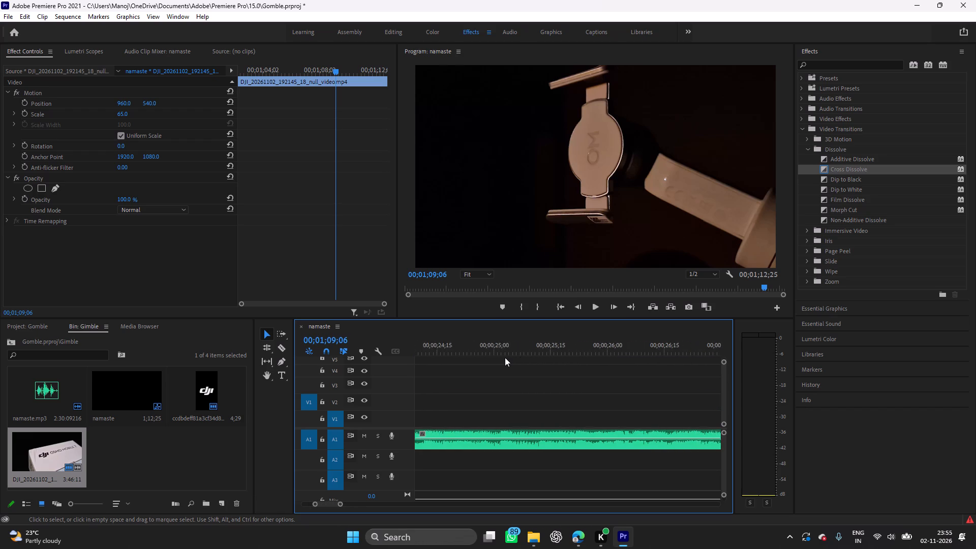
scroll(505, 357, "up", 20)
scroll(505, 357, "up", 20)
scroll(505, 357, "up", 8)
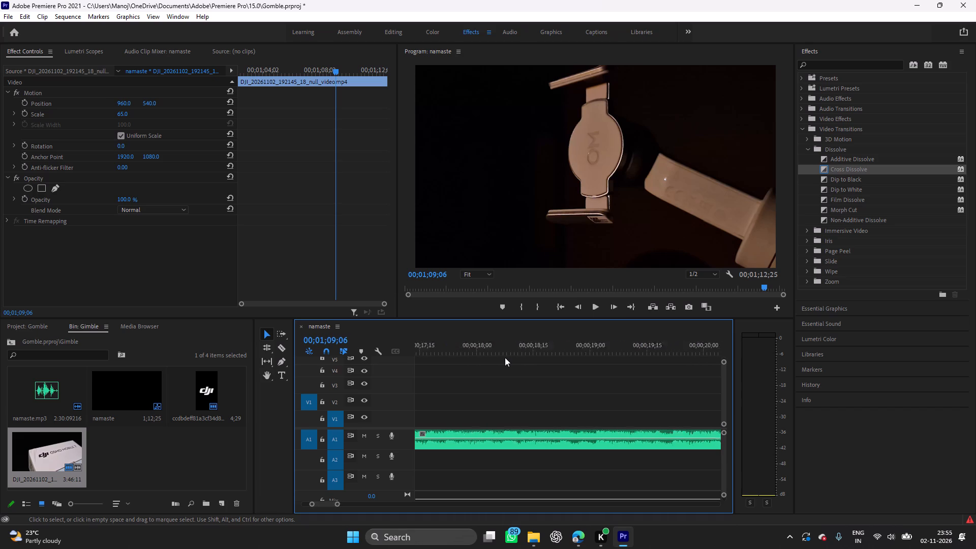
scroll(505, 357, "up", 20)
scroll(505, 357, "up", 20)
scroll(505, 357, "up", 8)
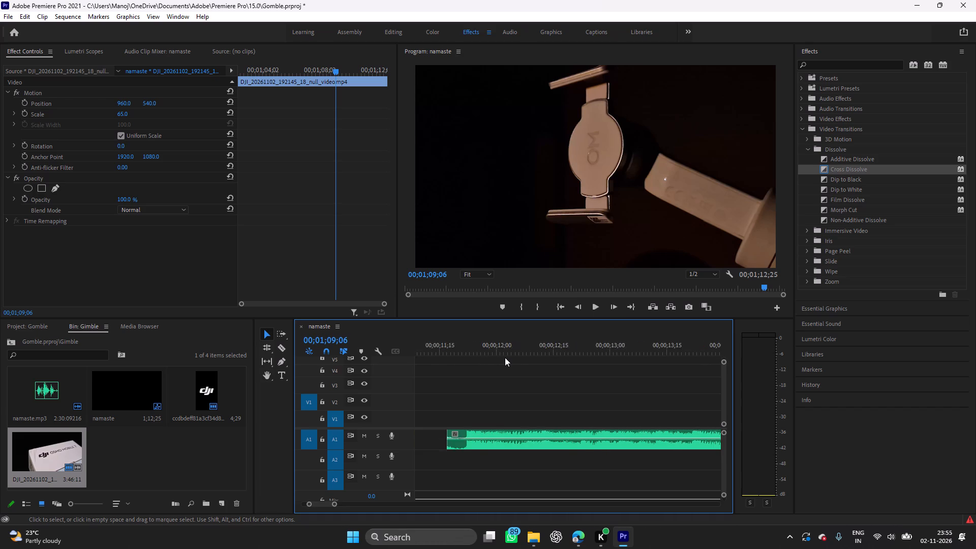
scroll(505, 357, "up", 4)
left_click(506, 339)
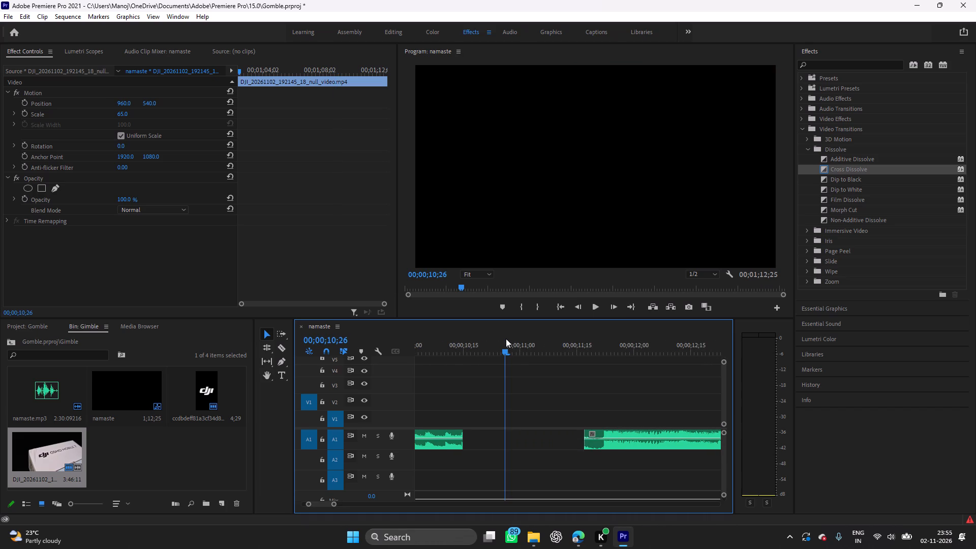
key("ctrl+v")
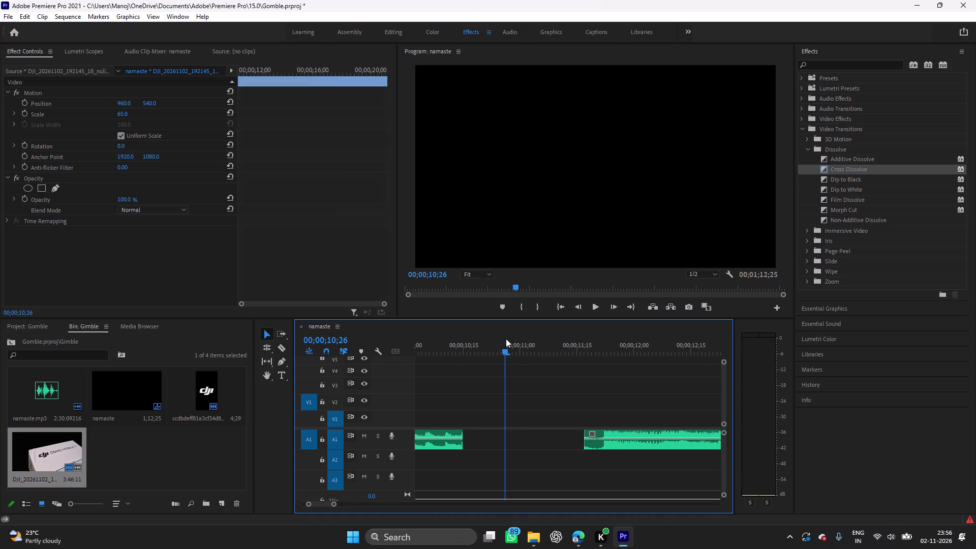
Cut the pasted OM phone-clamp clip at 00;00;17;05 and 00;00;17;25, and delete the parts before and after that piece.
left_click_drag(571, 365, 548, 369)
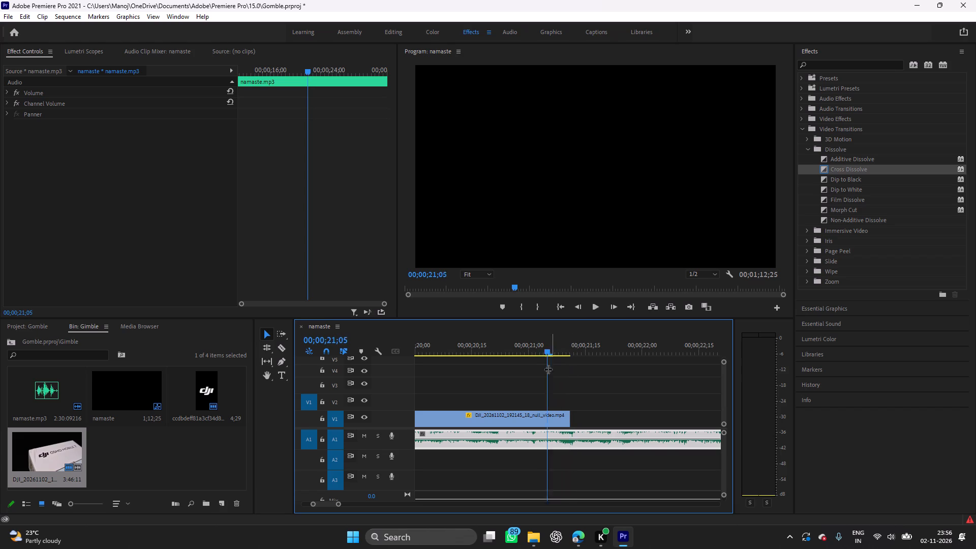
left_click_drag(548, 369, 424, 397)
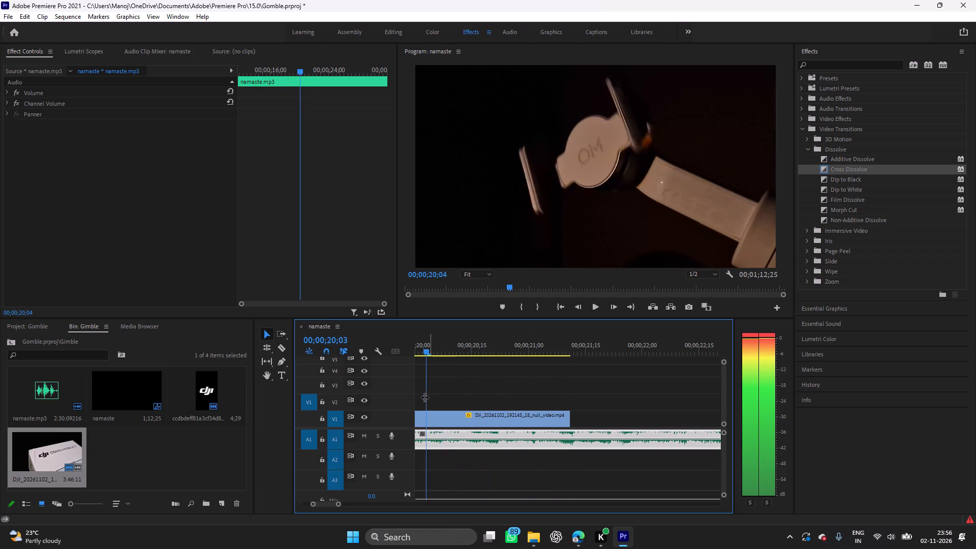
left_click_drag(424, 397, 395, 407)
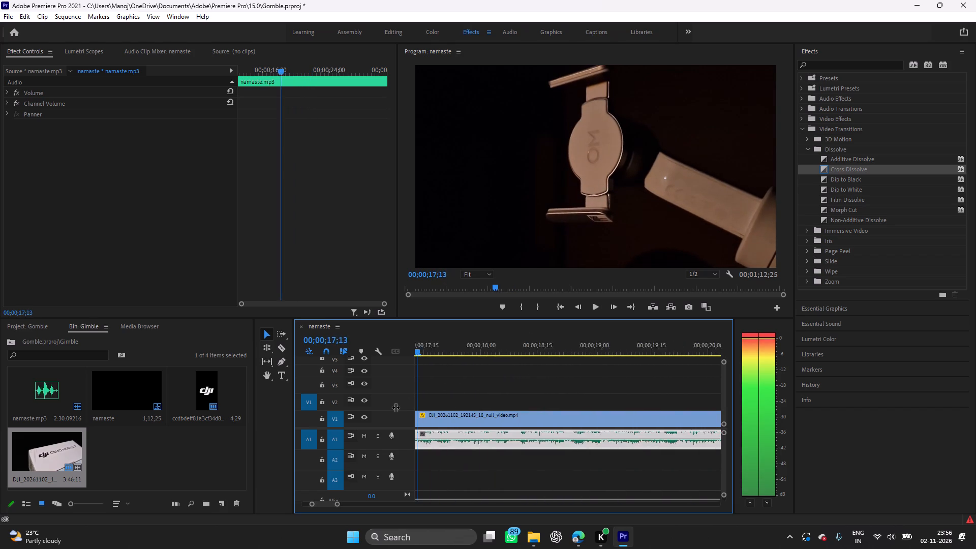
left_click_drag(395, 407, 534, 384)
left_click(559, 412)
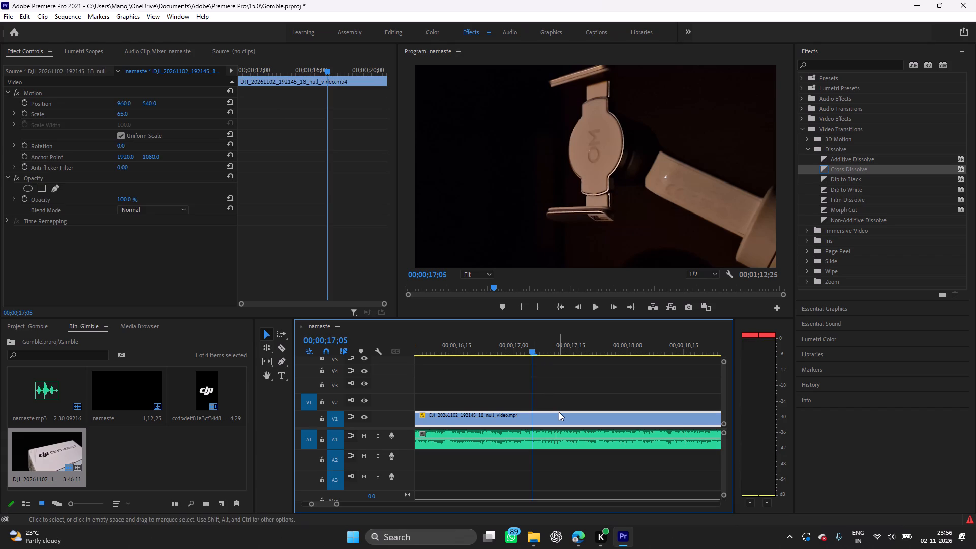
key("ctrl+k")
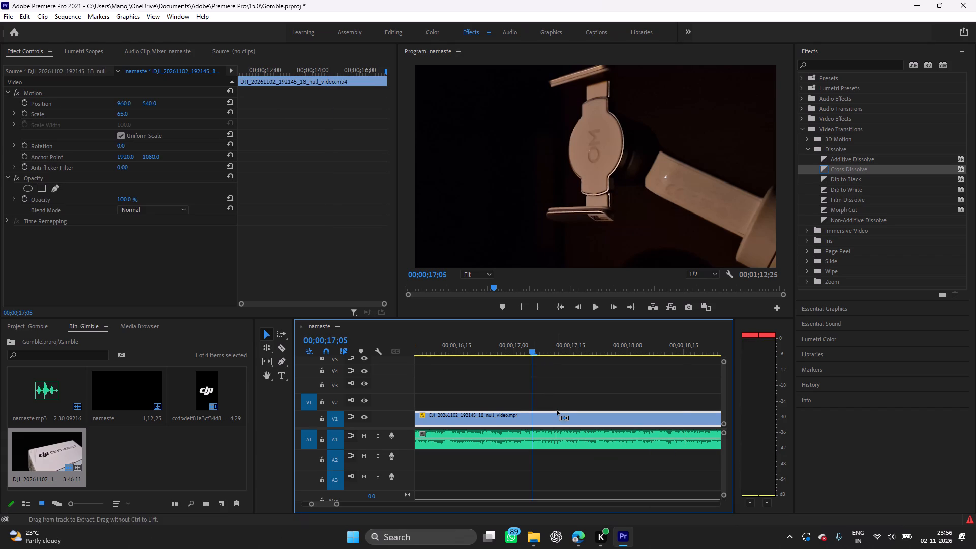
key("space")
key("space")
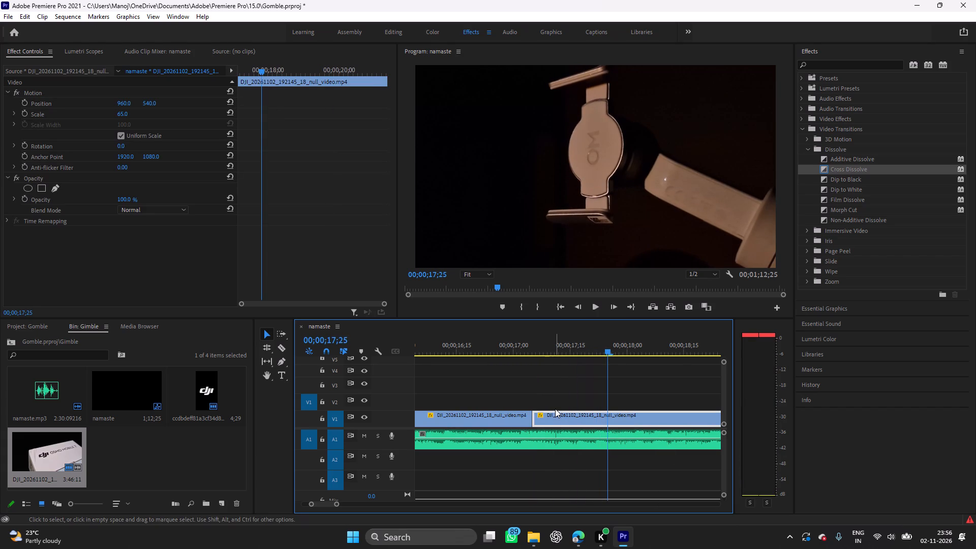
key("ctrl+k")
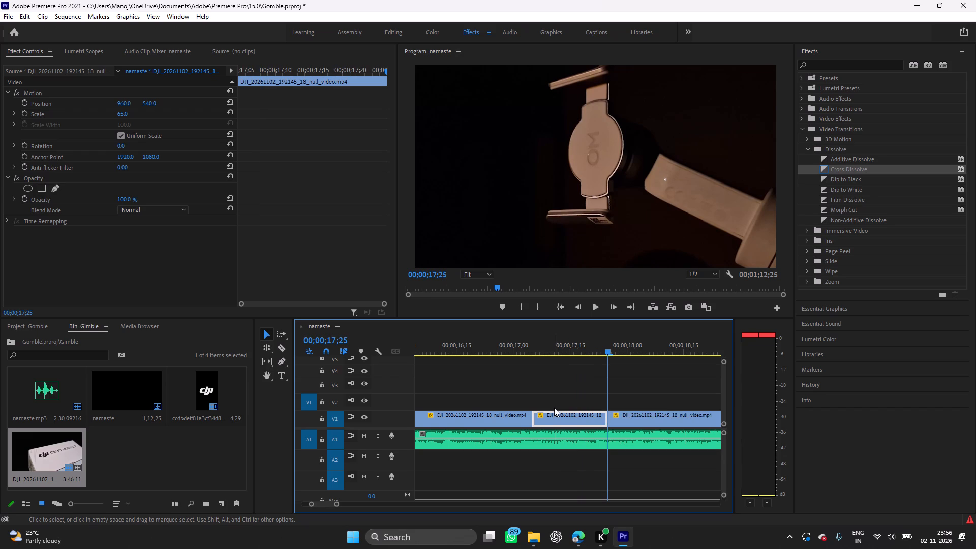
left_click(630, 415)
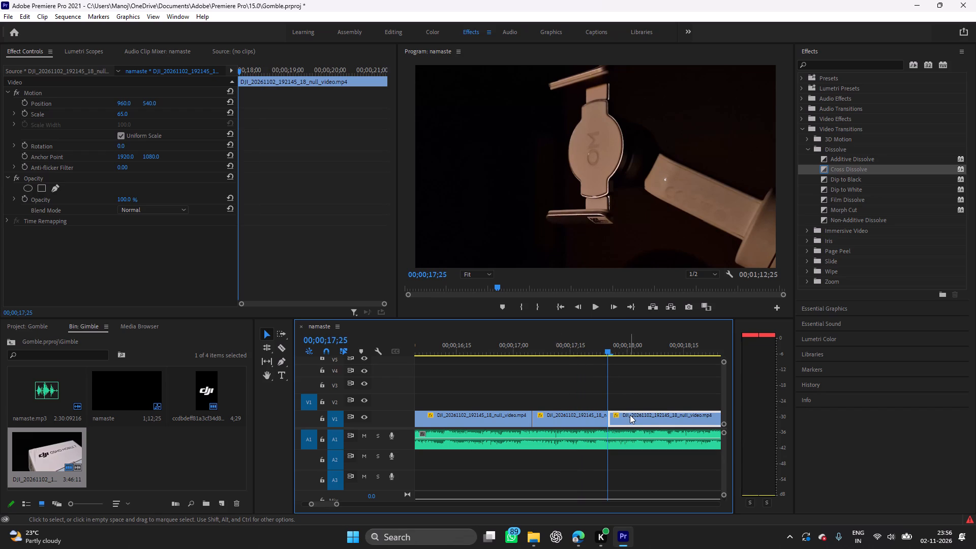
key("Delete")
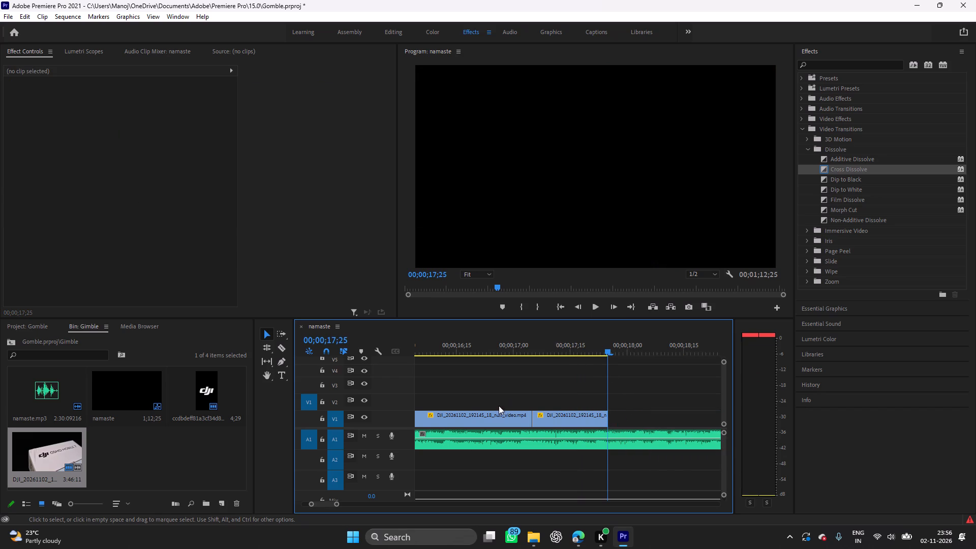
left_click(429, 420)
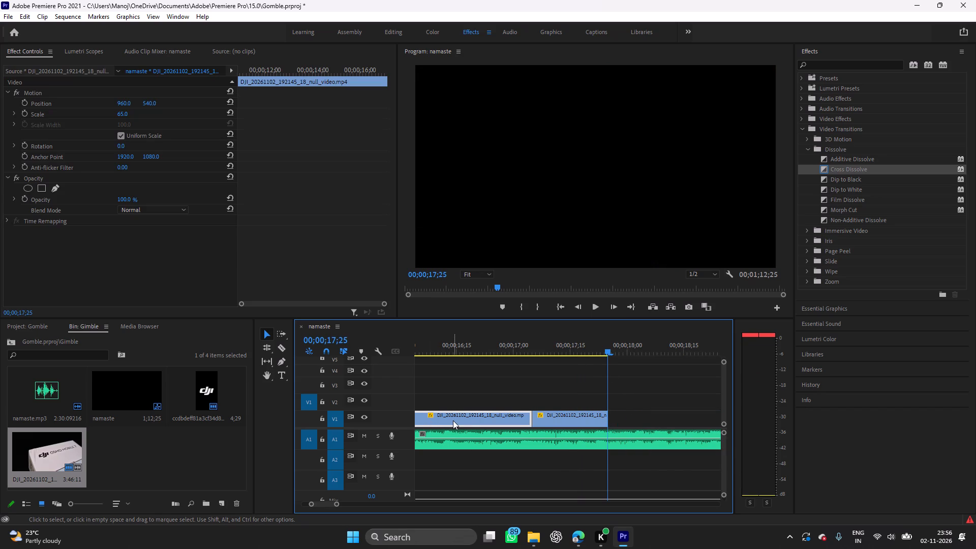
key("Delete")
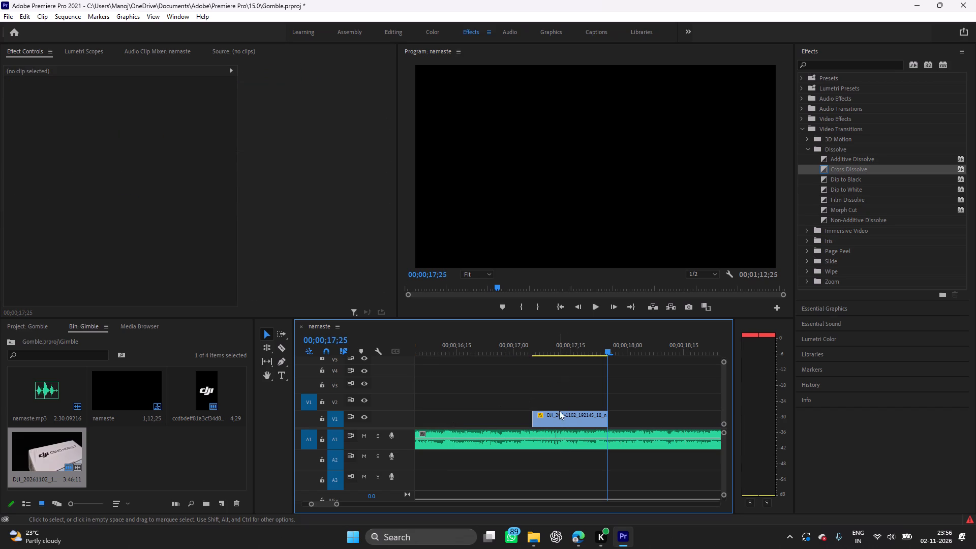
Move the short OM phone-clamp piece on V1 to 00;00;10;00, directly after the DJI handle close-up.
left_click_drag(559, 416, 409, 422)
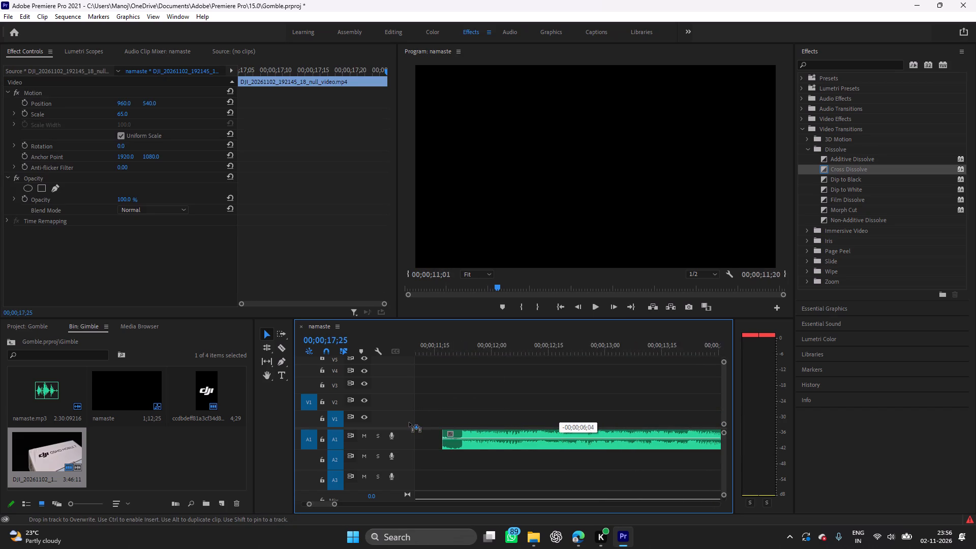
left_click_drag(409, 422, 416, 413)
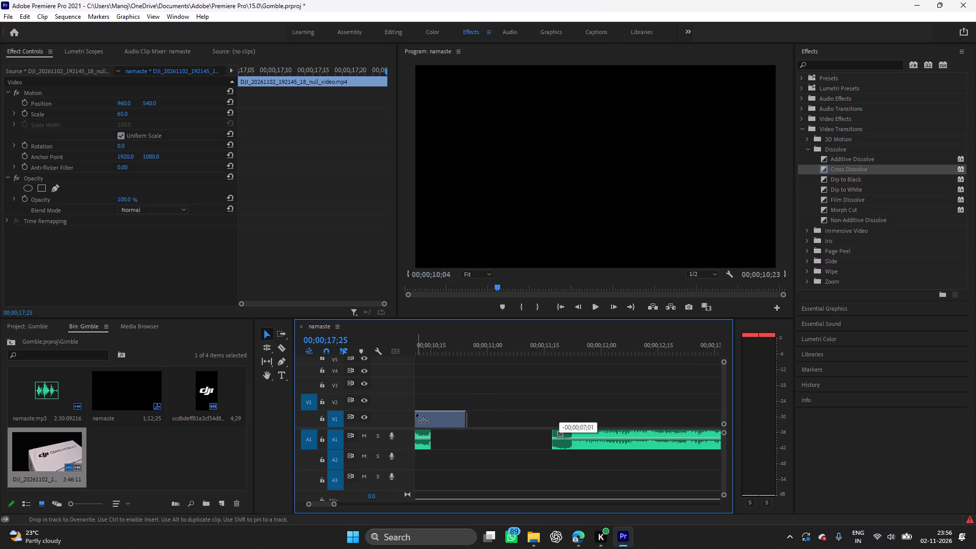
left_click_drag(416, 413, 504, 409)
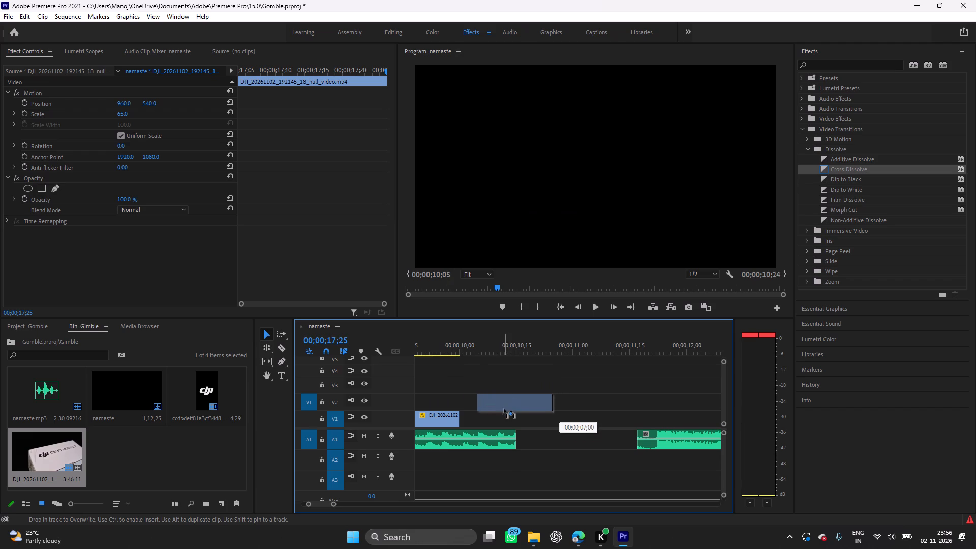
left_click_drag(504, 409, 490, 415)
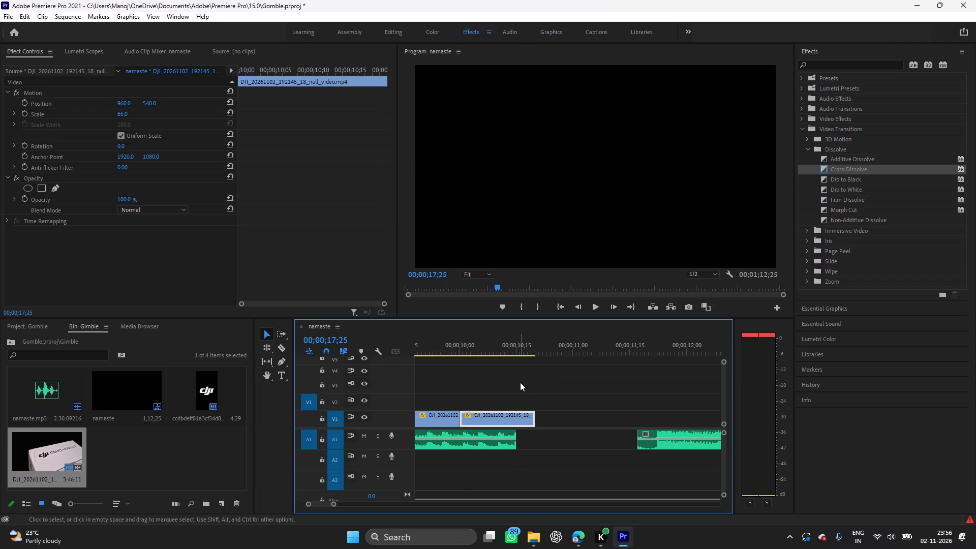
Play the sequence from the end of the WHY OSMO ? title through the three V1 close-ups to review their timing against the music.
left_click(472, 350)
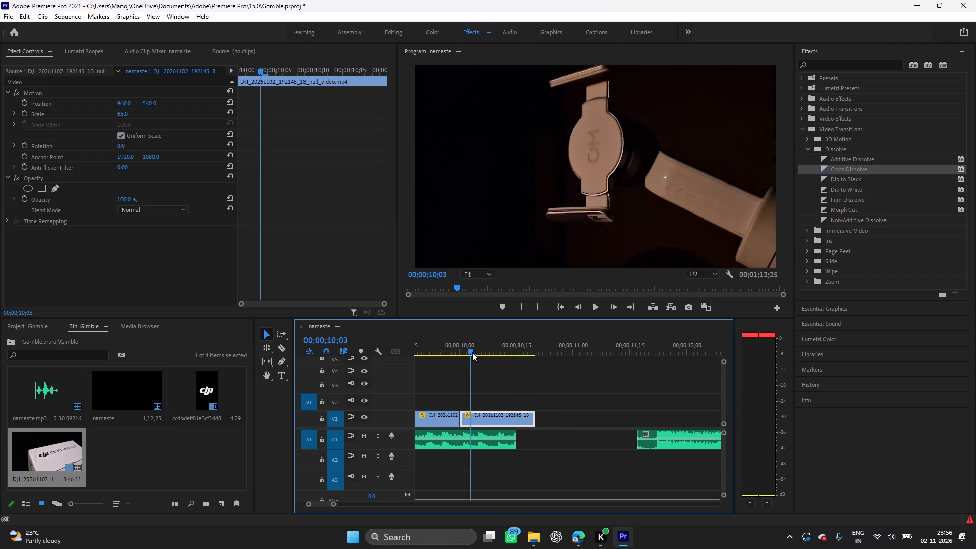
left_click_drag(472, 349, 384, 362)
key("space")
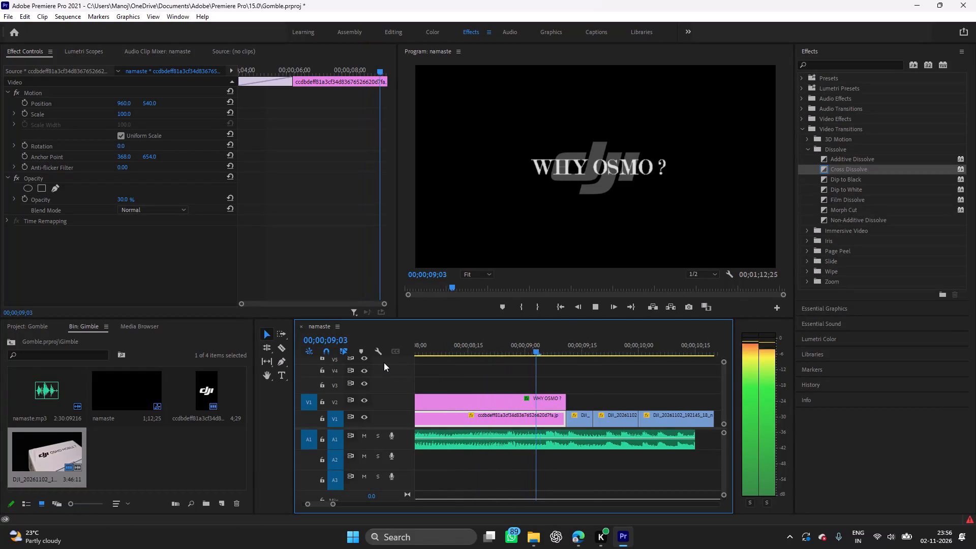
key("space")
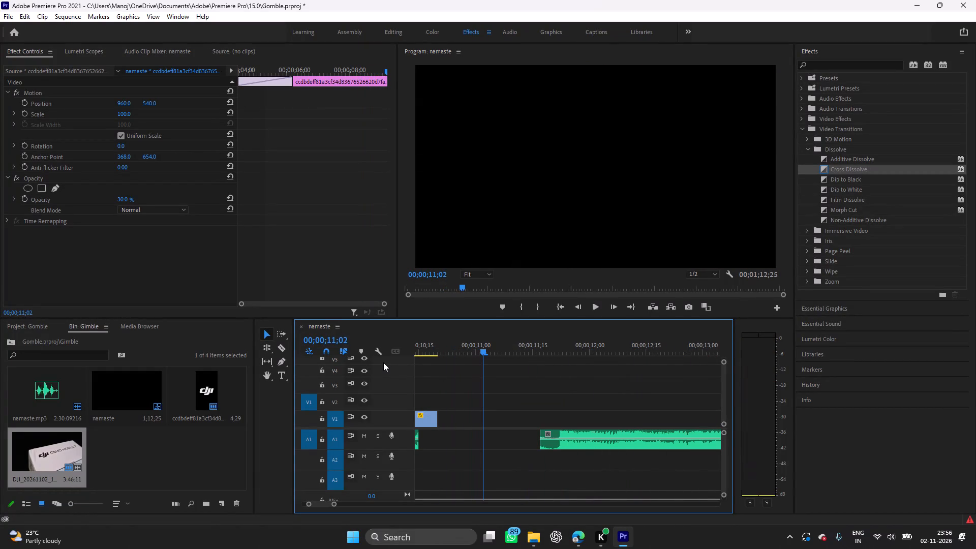
left_click_drag(484, 372, 470, 372)
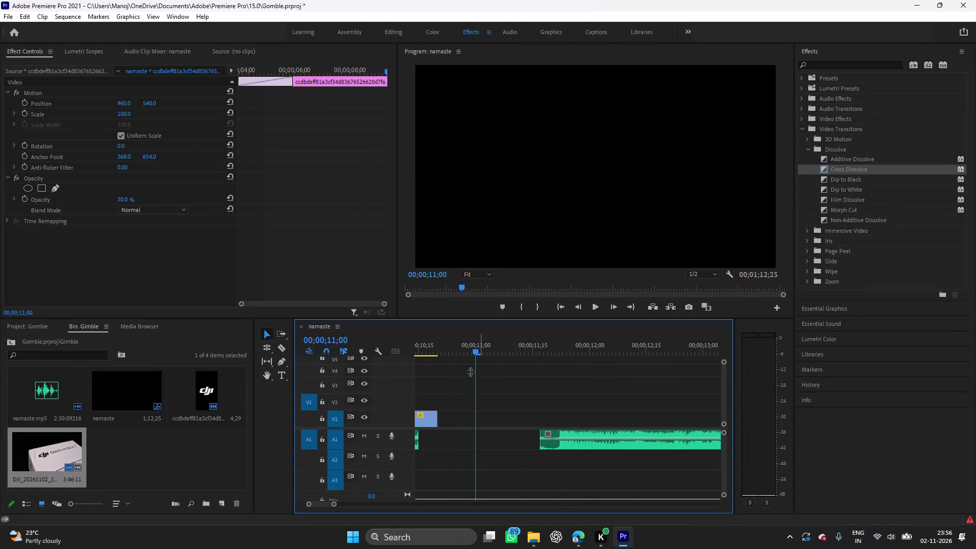
left_click_drag(470, 372, 464, 370)
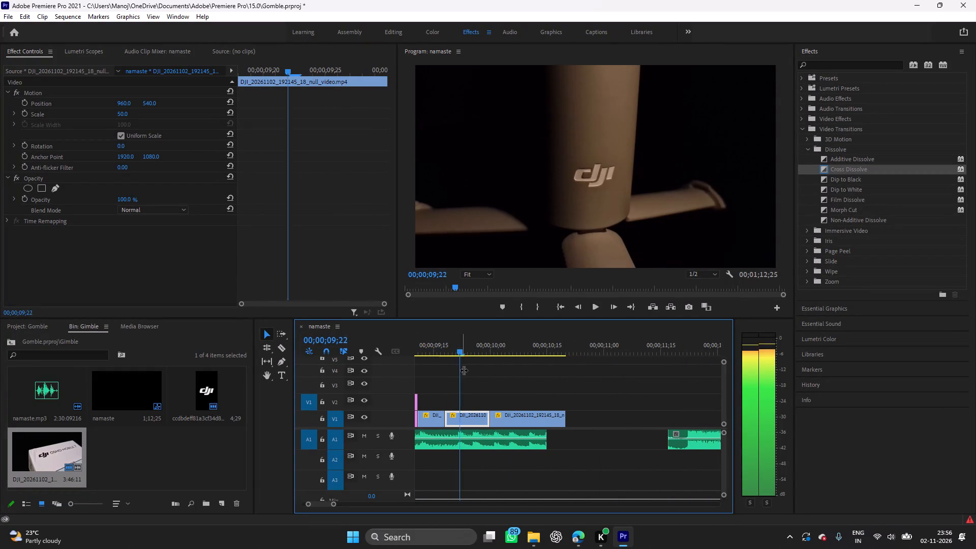
left_click_drag(464, 370, 355, 390)
key("space")
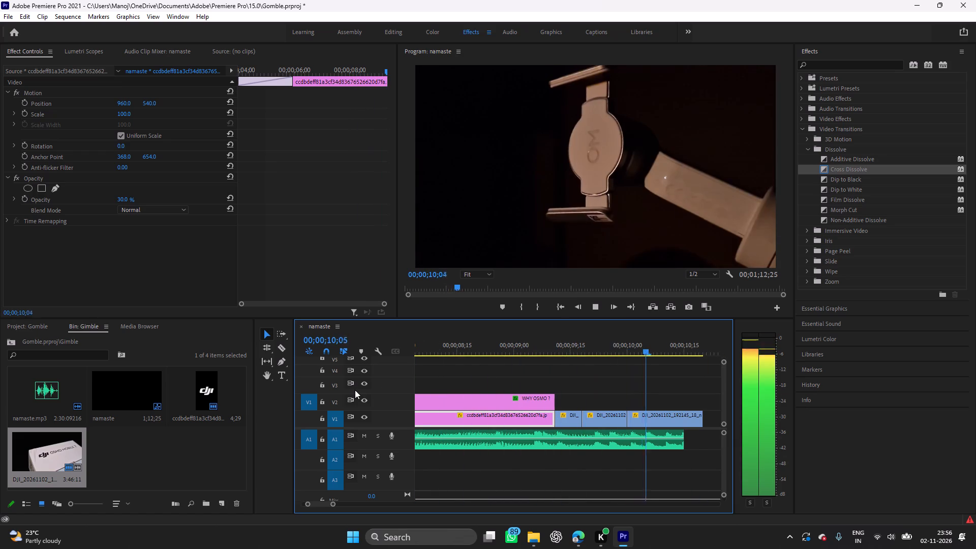
key("space")
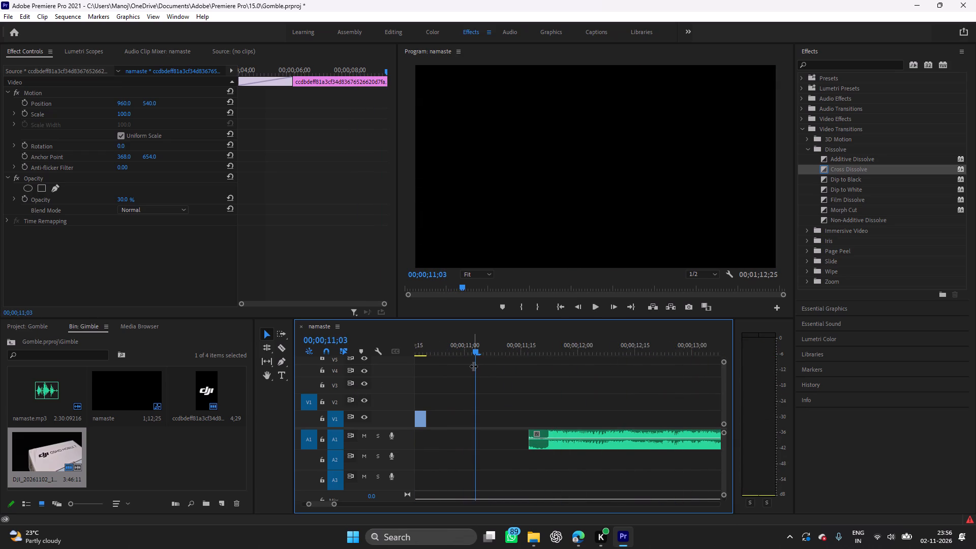
left_click_drag(473, 366, 422, 381)
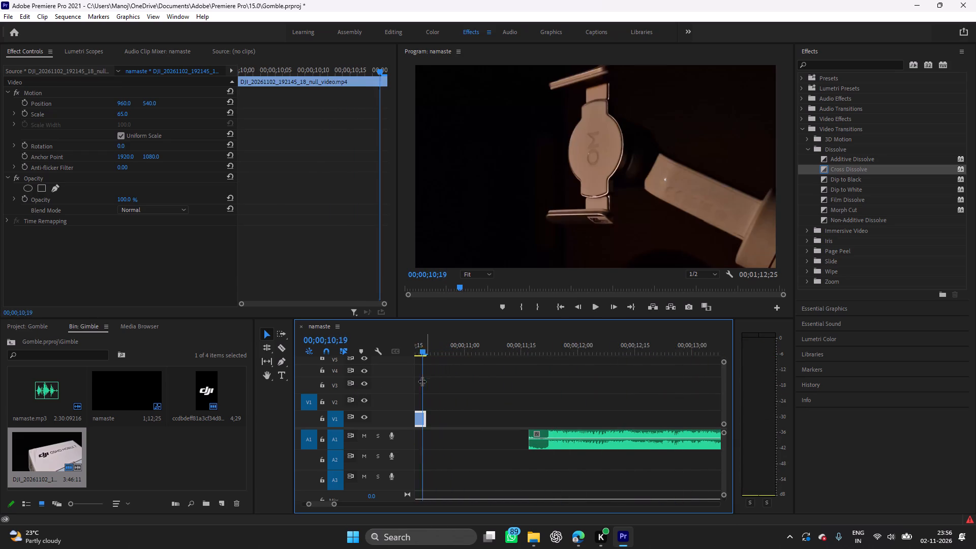
left_click_drag(422, 381, 406, 387)
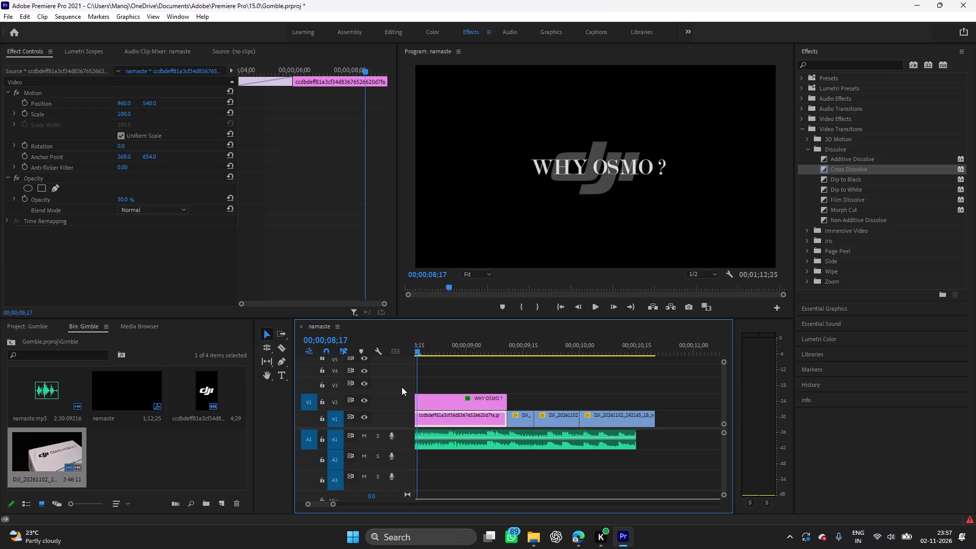
key("space")
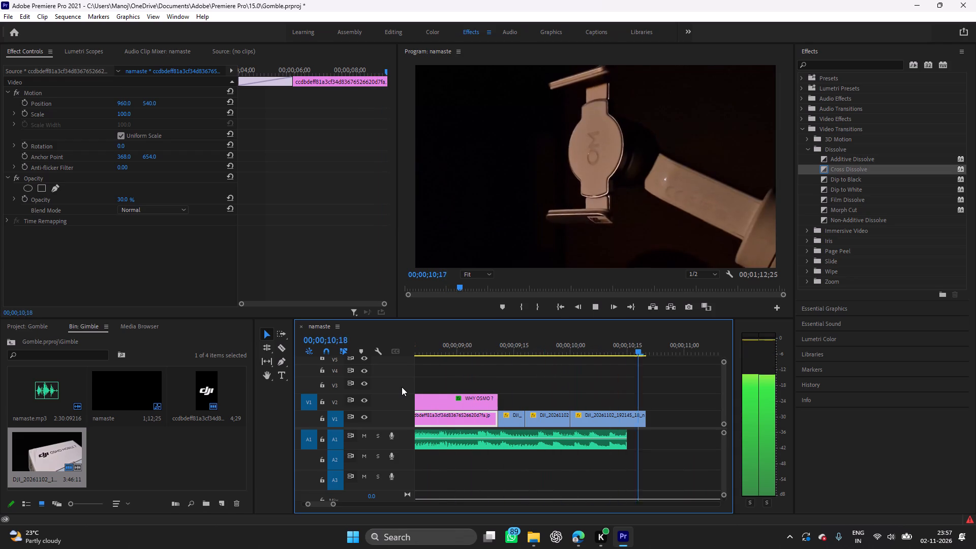
key("space")
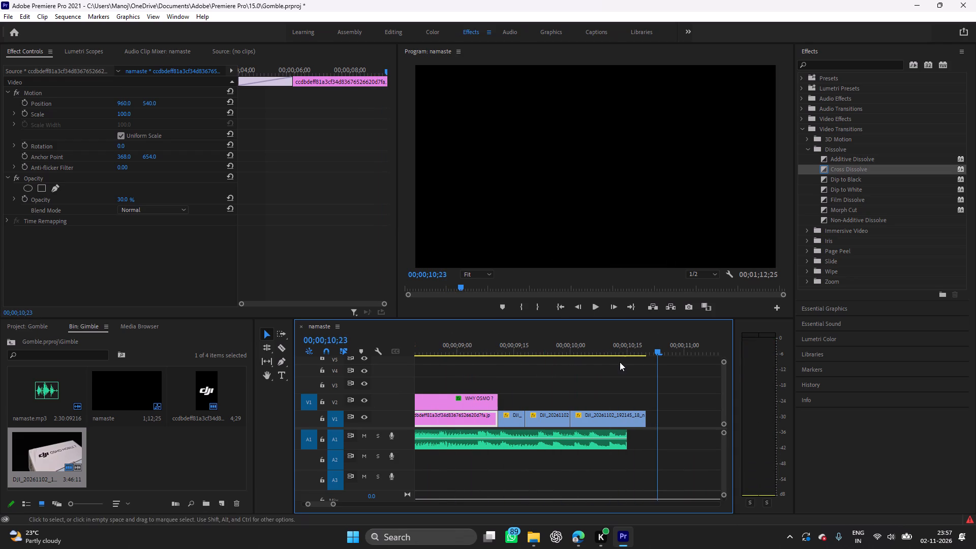
left_click_drag(657, 354, 561, 404)
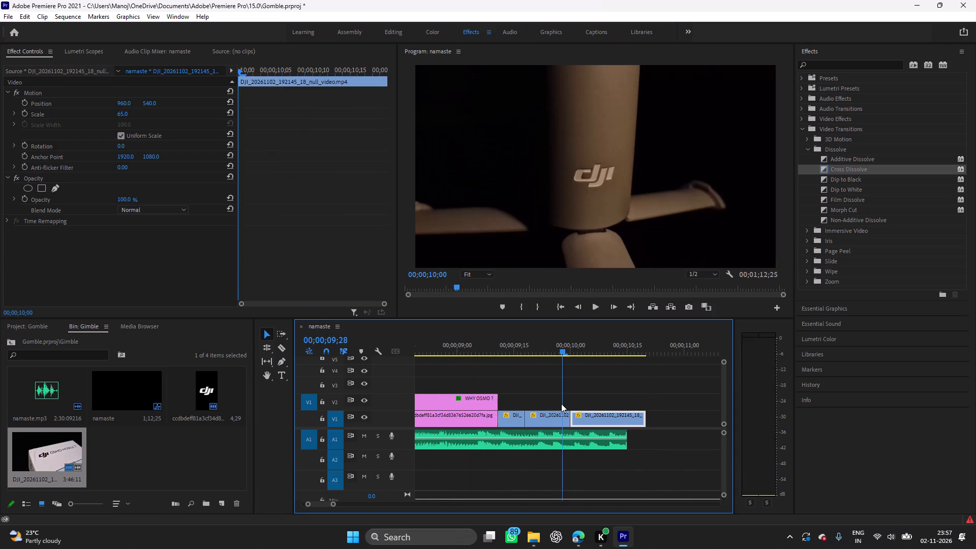
left_click_drag(561, 404, 437, 414)
key("space")
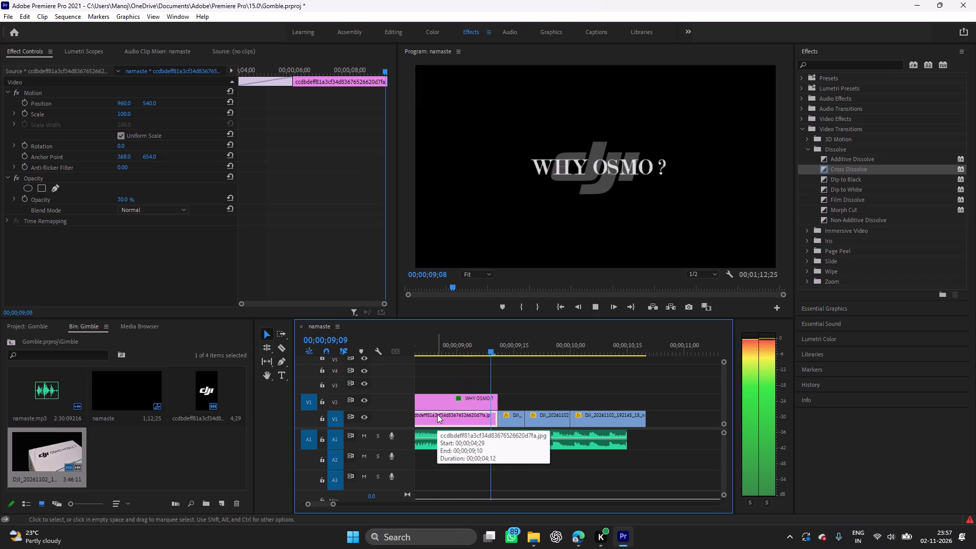
key("space")
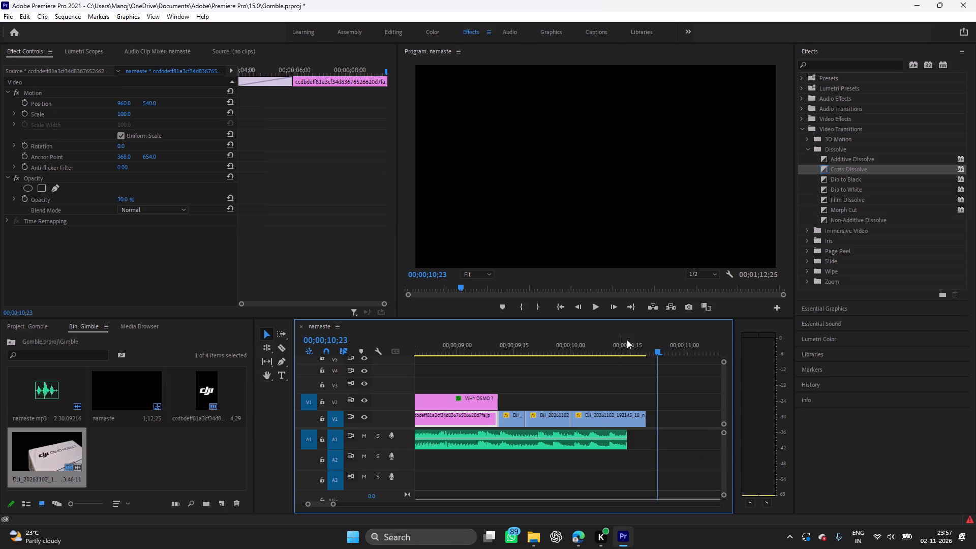
left_click_drag(657, 361, 435, 417)
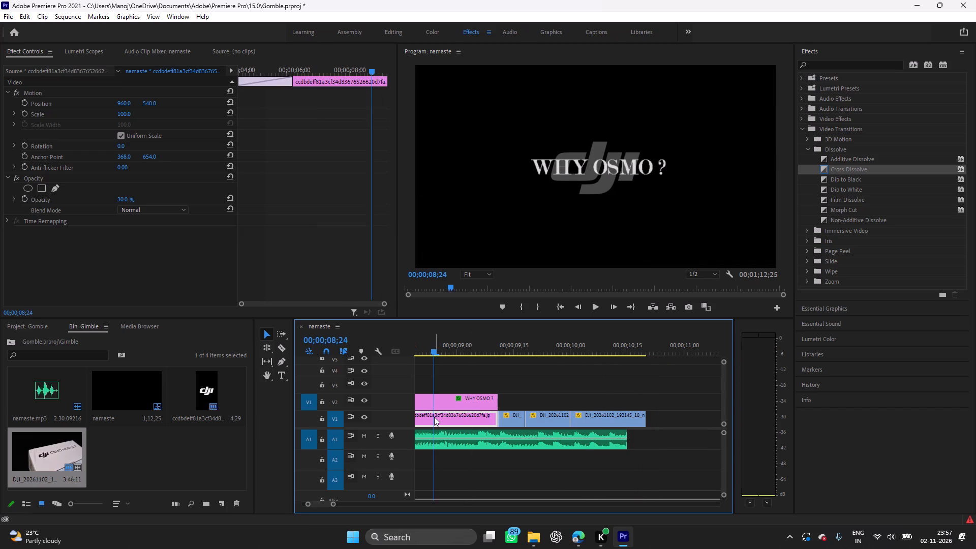
key("space")
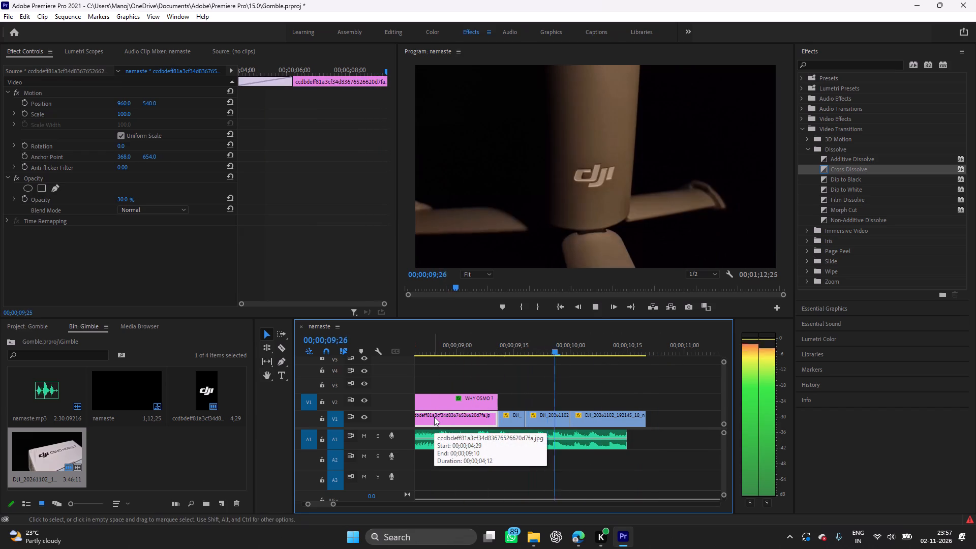
key("space")
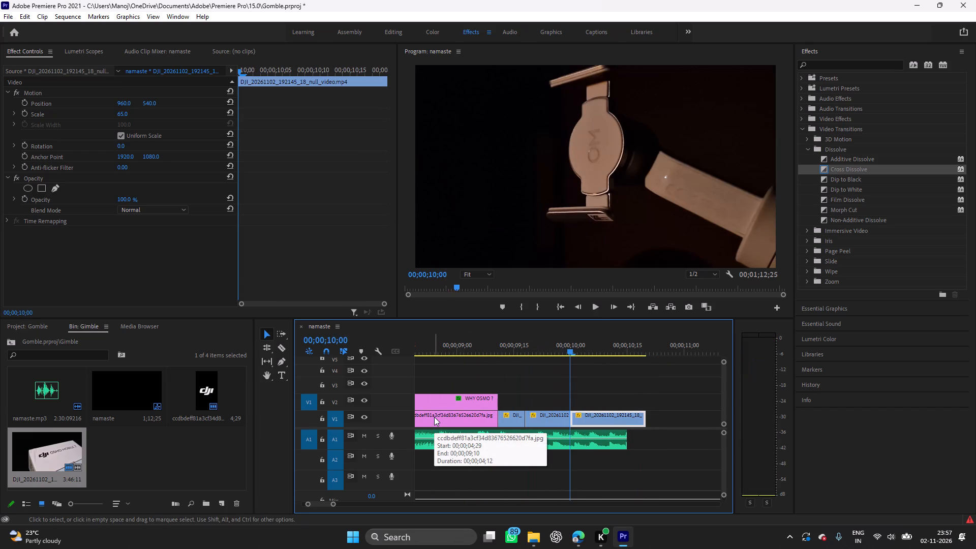
key("space")
key("space")
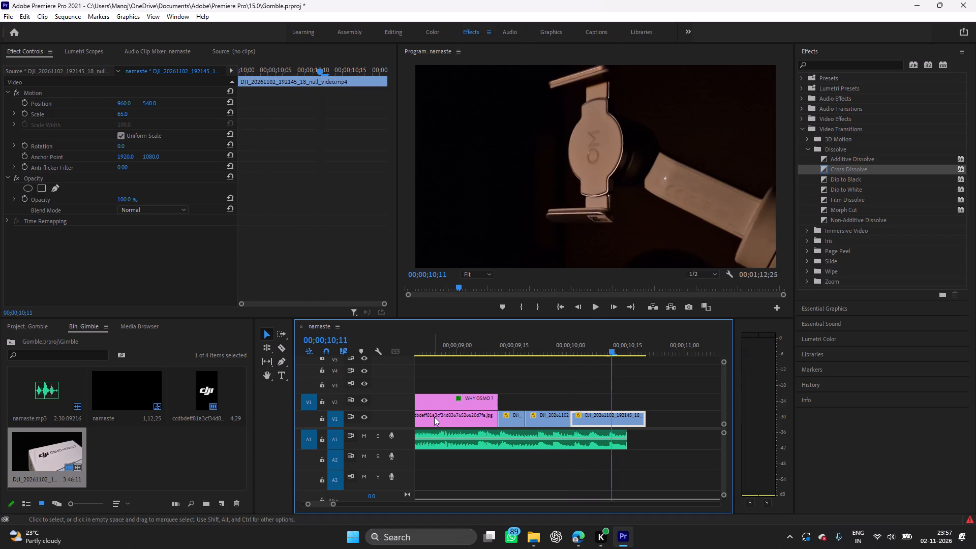
Replay the end of the WHY OSMO ? title and the three V1 close-ups repeatedly to check their cuts against the music beats.
key("Left")
key("Left")
key("Left")
key("Left")
key("Left")
key("Left")
key("Left")
key("Left")
key("Left")
key("Left")
key("Left")
key("Left")
key("Left")
key("Left")
key("Left")
key("Left")
key("Left")
key("Left")
key("Left")
key("Left")
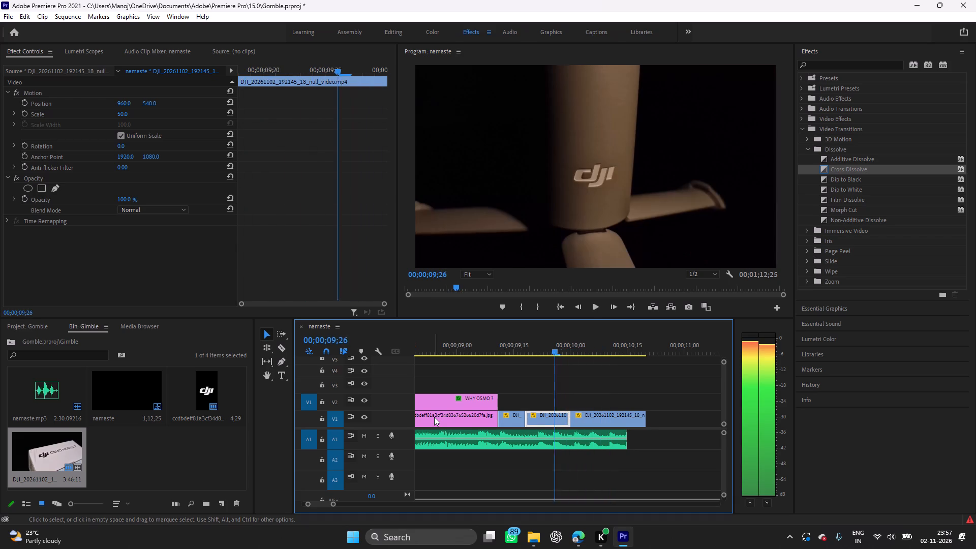
key("space")
key("space")
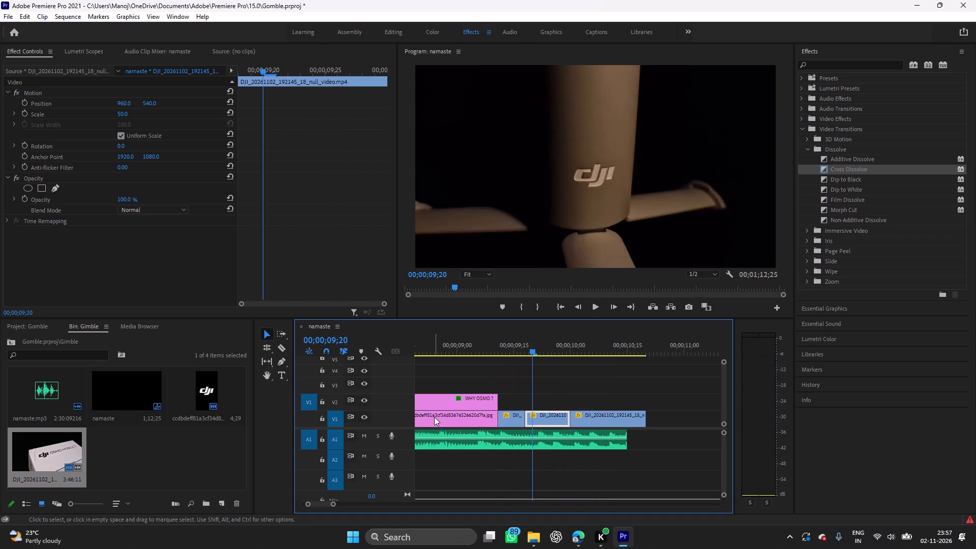
key("Left")
key("Left")
key("Left")
key("Left")
key("Left")
key("Left")
key("Left")
key("Left")
key("Left")
key("Left")
key("Left")
key("Left")
key("Left")
key("Left")
key("Left")
key("Left")
key("Left")
key("Left")
key("Left")
key("Left")
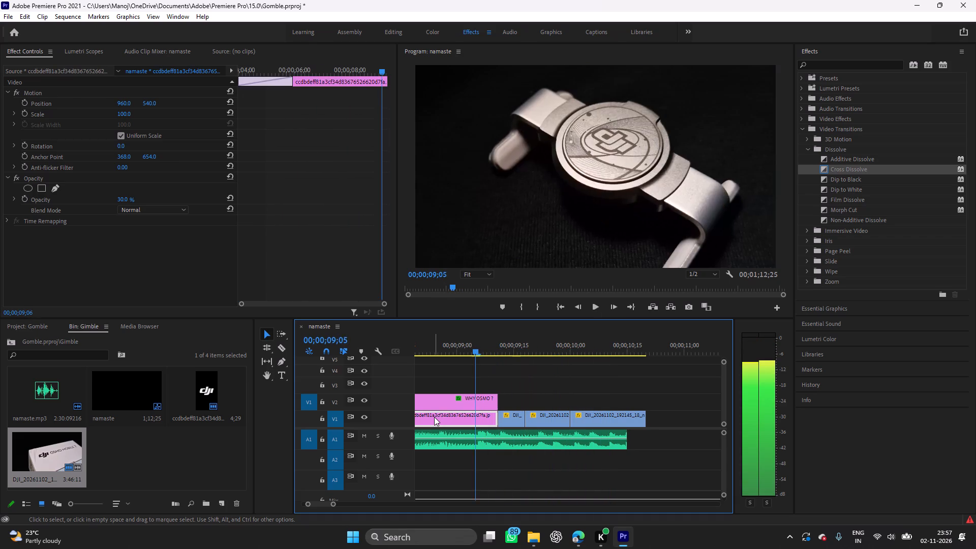
key("space")
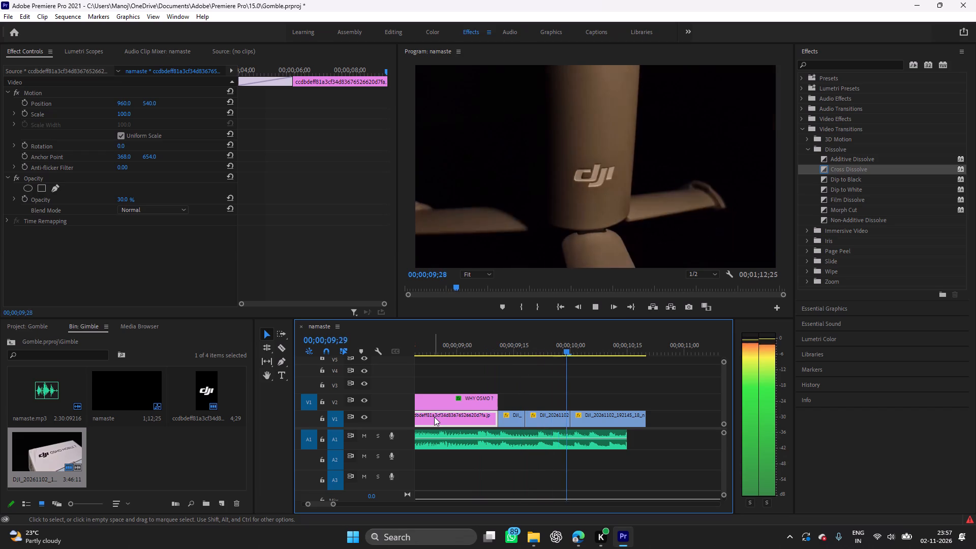
key("space")
key("Left")
key("Left")
key("Left")
key("Left")
key("Left")
key("Left")
key("Left")
key("Left")
key("Left")
key("Left")
key("Left")
key("Left")
key("Left")
key("Left")
key("Left")
key("Left")
key("Left")
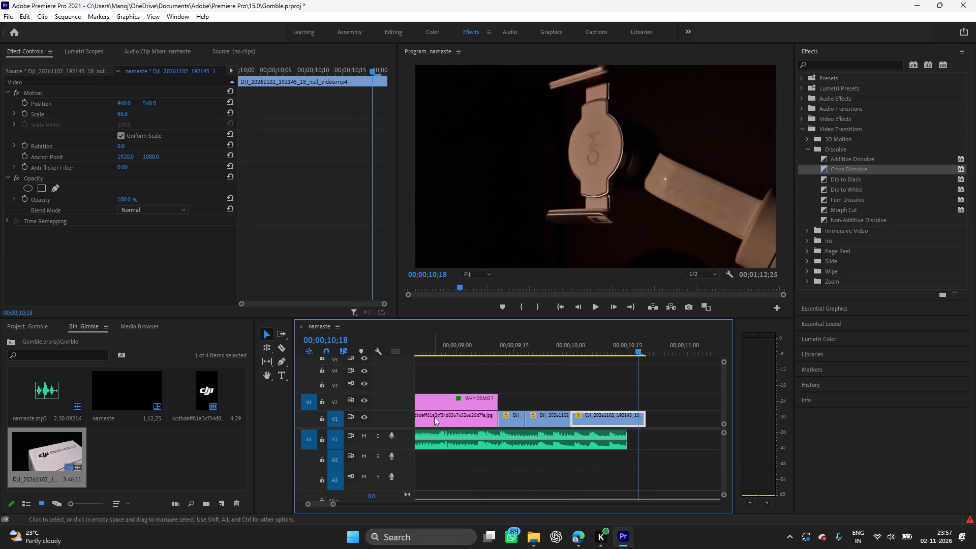
key("Left")
key("Left")
key("Left")
key("Left")
key("Left")
key("Left")
key("Left")
key("Left")
key("Left")
key("Left")
key("Left")
key("Left")
key("Left")
key("Left")
key("Left")
key("Left")
key("Left")
key("Left")
key("Left")
key("Left")
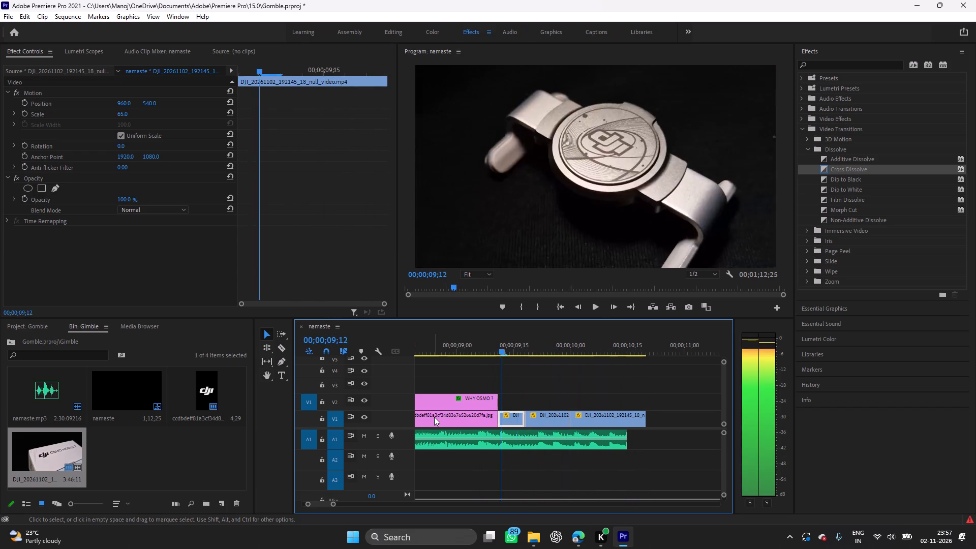
key("space")
key("space")
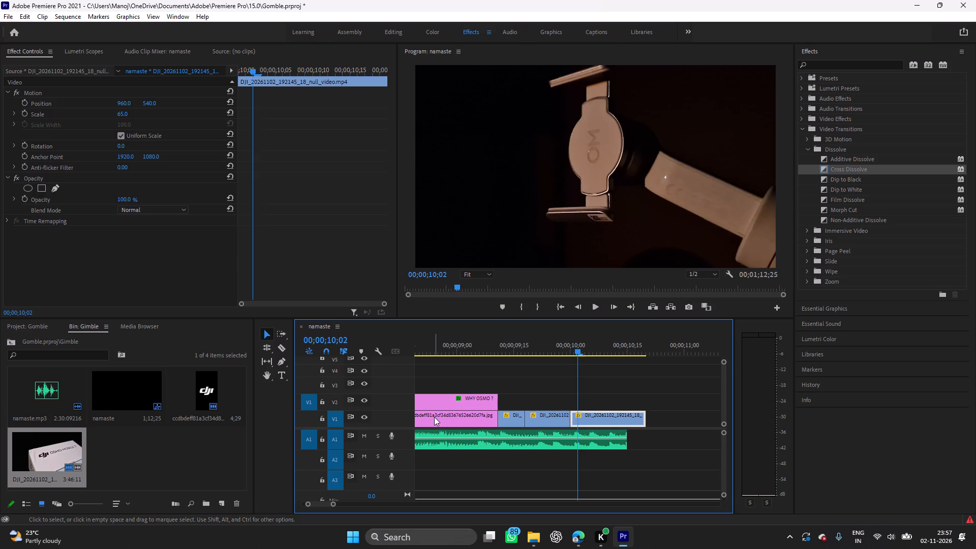
key("Left")
key("Left")
key("Left")
key("Left")
key("Left")
key("Left")
key("Left")
key("Left")
key("Left")
key("Left")
key("Left")
key("Left")
key("Left")
key("Left")
key("Left")
key("Left")
key("Left")
key("Left")
key("Left")
key("Left")
key("space")
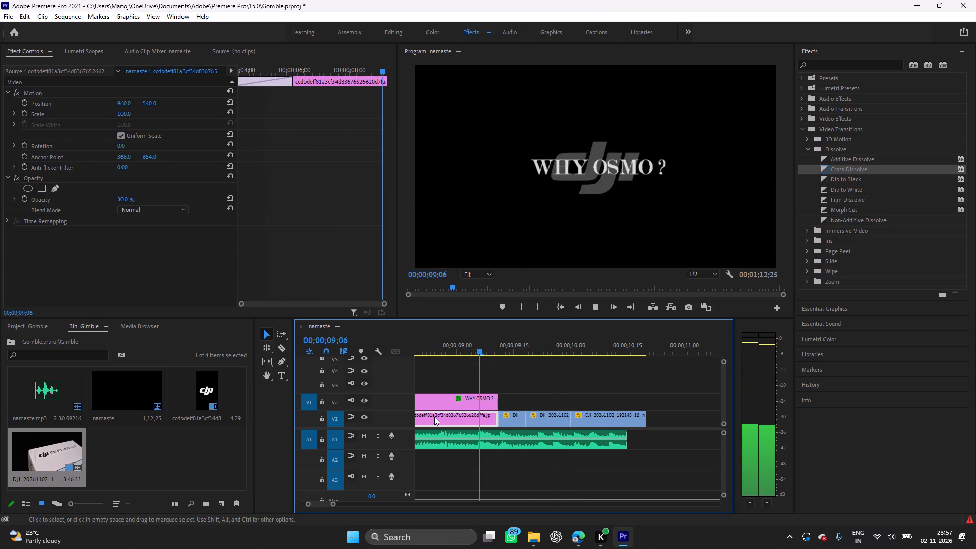
key("space")
key("Left")
key("Left")
key("Left")
key("Left")
key("Left")
key("Left")
key("Left")
key("Left")
key("Left")
key("Left")
key("Left")
key("Left")
key("Left")
key("Left")
key("Left")
key("Left")
key("Left")
key("Left")
key("Left")
key("Left")
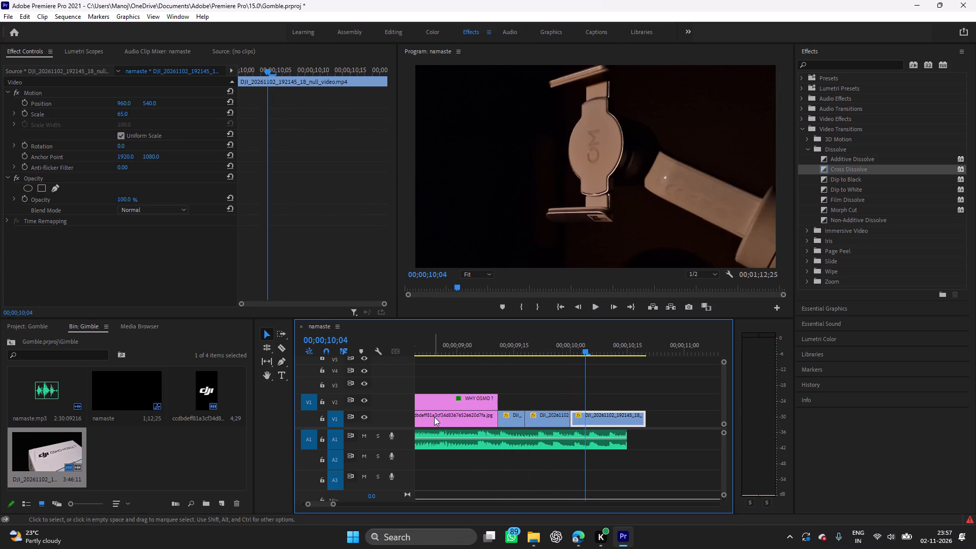
key("space")
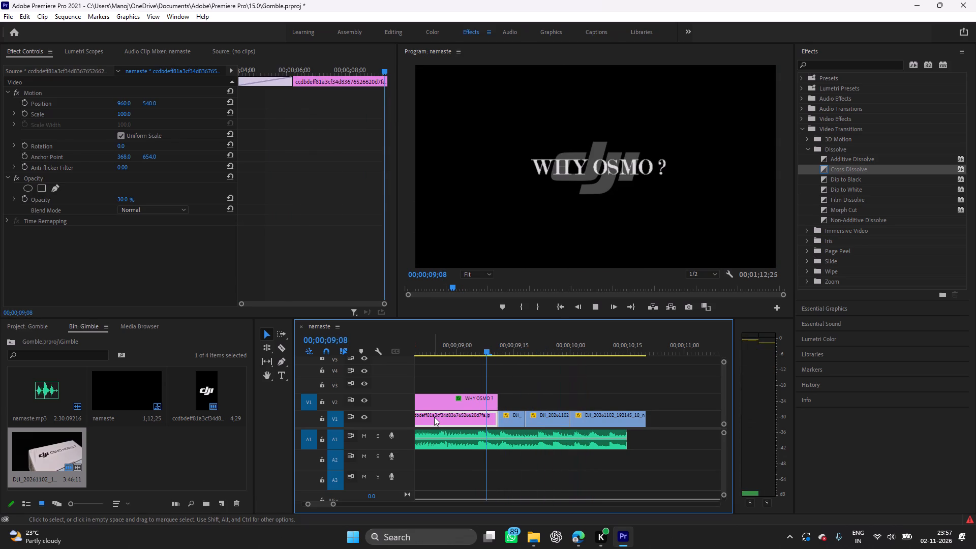
key("space")
key("space")
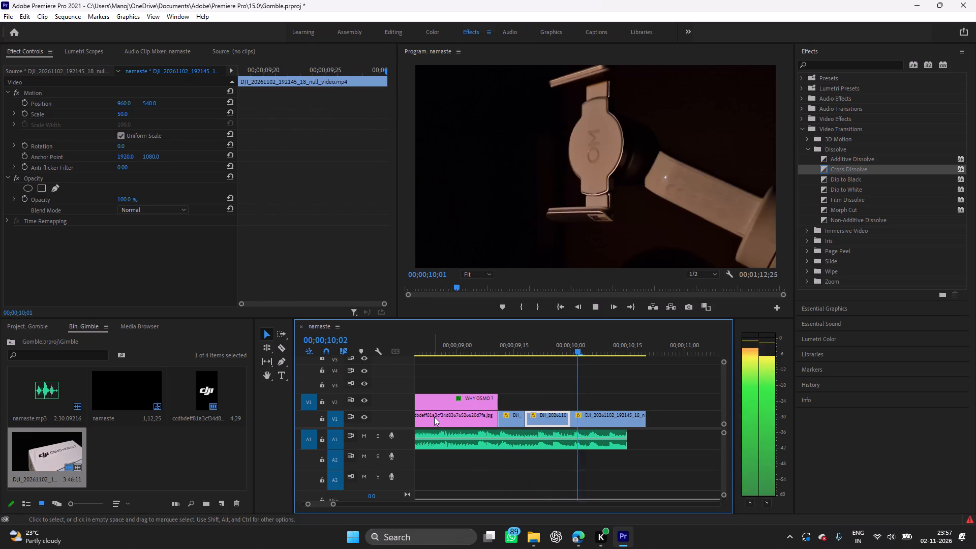
key("space")
key("Left")
key("Left")
key("Left")
key("Left")
key("Left")
key("Left")
key("Left")
key("Left")
key("Left")
key("Left")
key("Left")
key("Left")
key("Left")
key("Left")
key("Left")
key("Left")
key("Left")
key("Left")
key("Left")
key("Left")
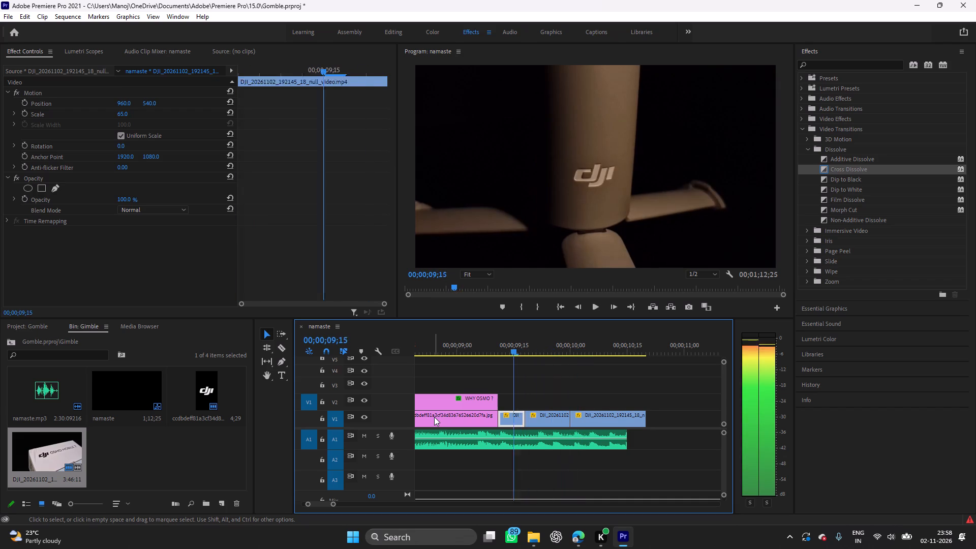
key("space")
key("space")
key("space")
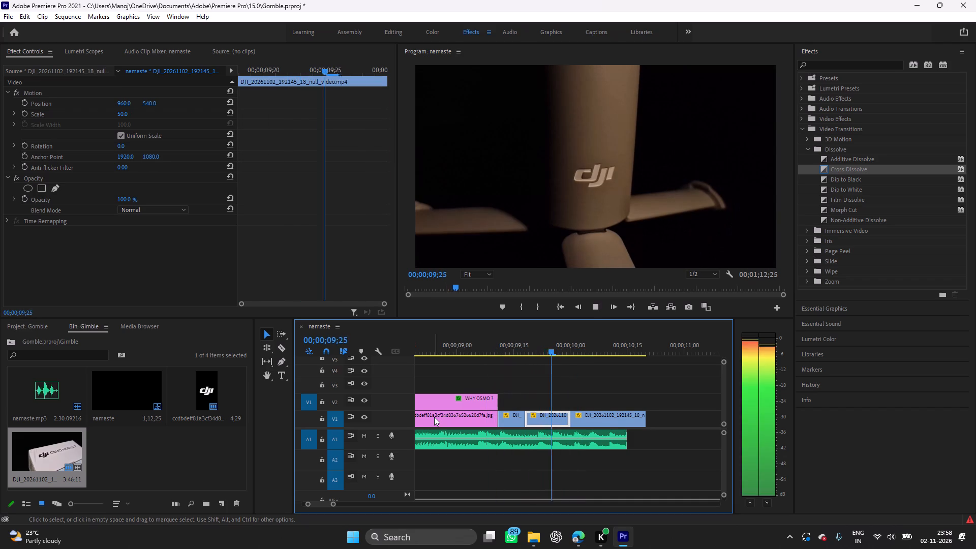
Replay the DJI handle close-up and the end of the WHY OSMO ? title to check where the music beats fall.
key("space")
key("Left")
key("Left")
key("Left")
key("Left")
key("Left")
key("Left")
key("Left")
key("Left")
key("Left")
key("Left")
key("Left")
key("Left")
key("Left")
key("Left")
key("Left")
key("Left")
key("Left")
key("Left")
key("Left")
key("Left")
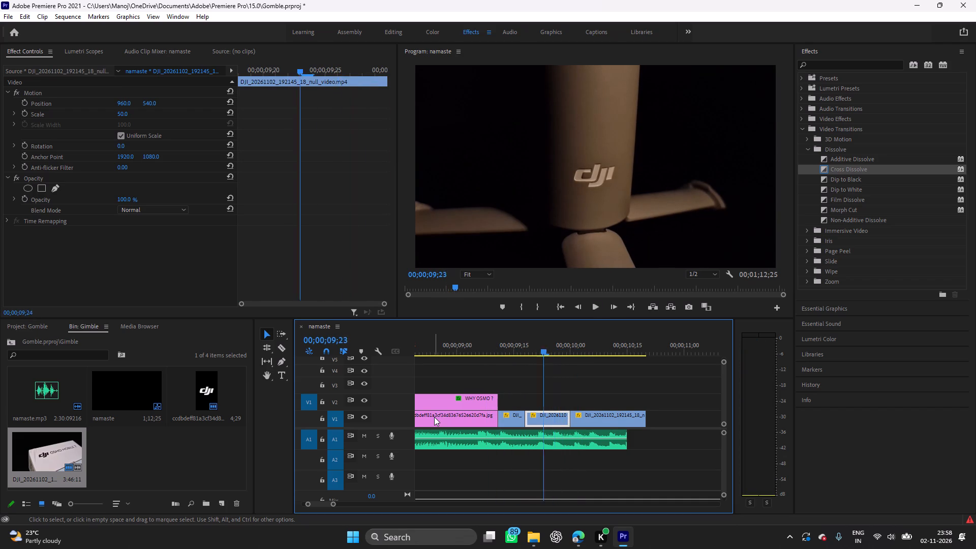
key("space")
key("space")
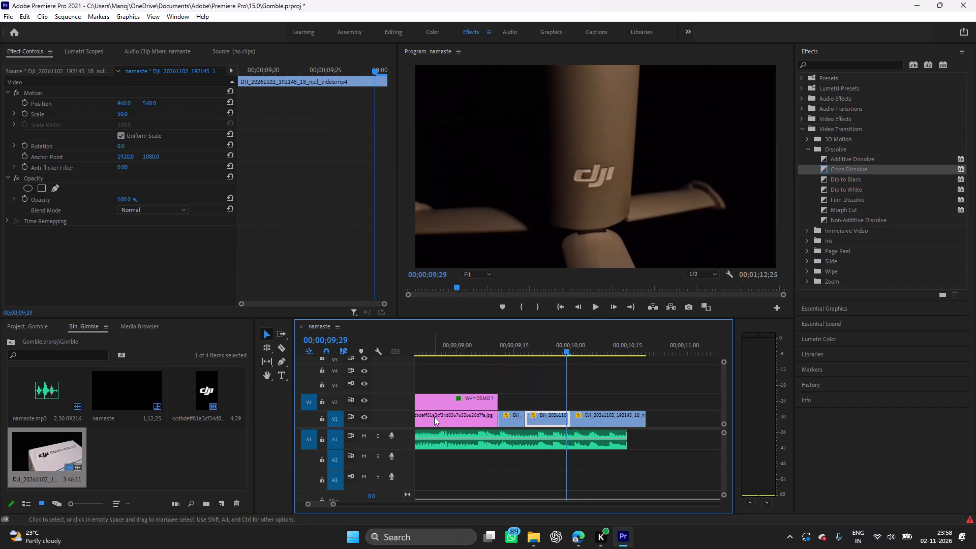
key("Left")
key("Left")
key("Left")
key("Left")
key("Left")
key("Left")
key("Left")
key("Left")
key("Left")
key("Left")
key("Left")
key("Left")
key("Left")
key("Left")
key("Left")
key("Left")
key("Left")
key("Left")
key("Left")
key("Left")
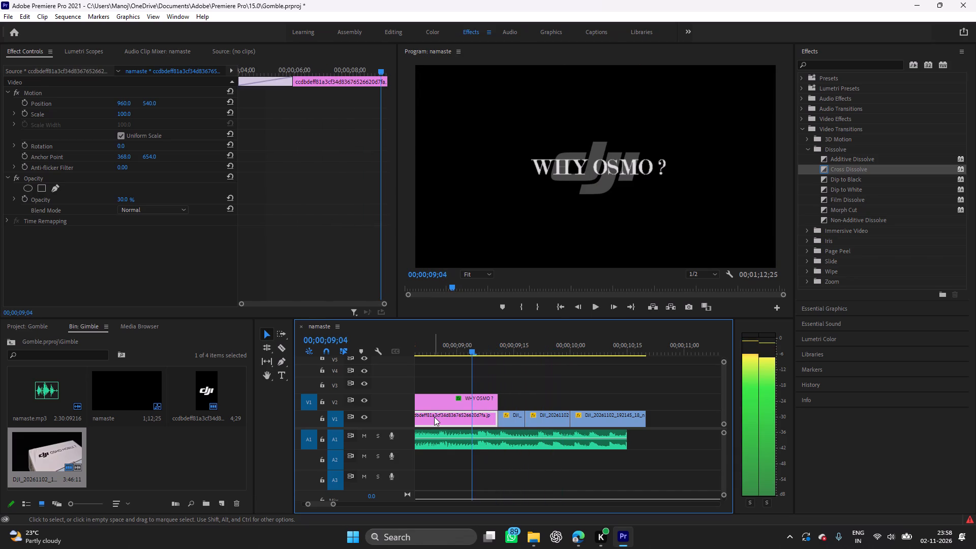
Cut the DJI handle close-up on V1 at 00;00;09;27 and ripple delete the short piece after the cut.
key("space")
key("space")
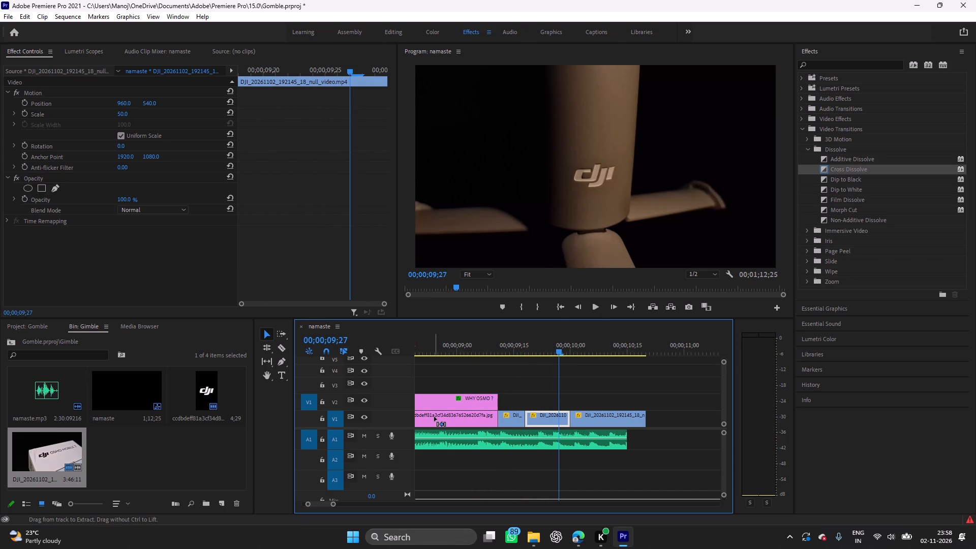
key("ctrl+k")
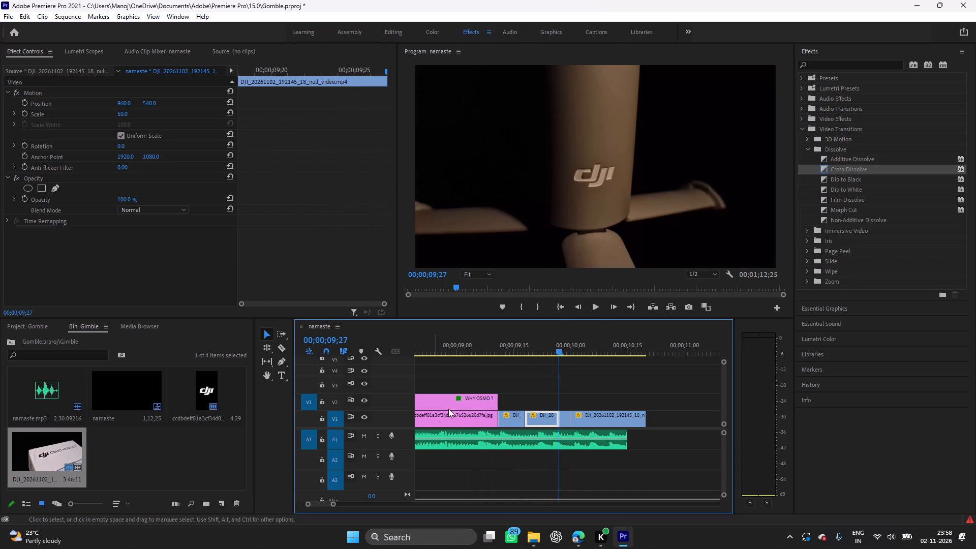
left_click(565, 414)
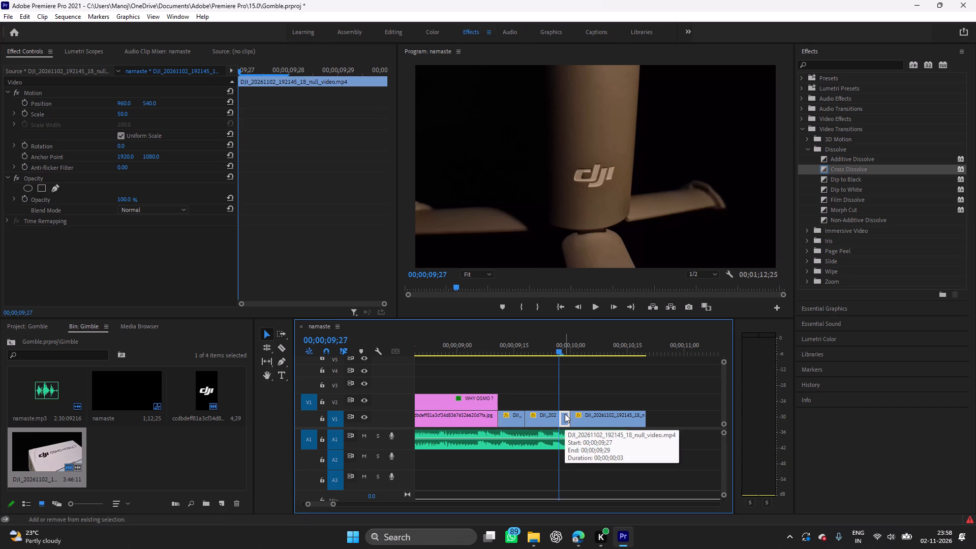
key("shift+Delete")
Cut the OM phone-clamp close-up on V1 at 00;00;10;07 and delete the part after the cut.
key("space")
key("space")
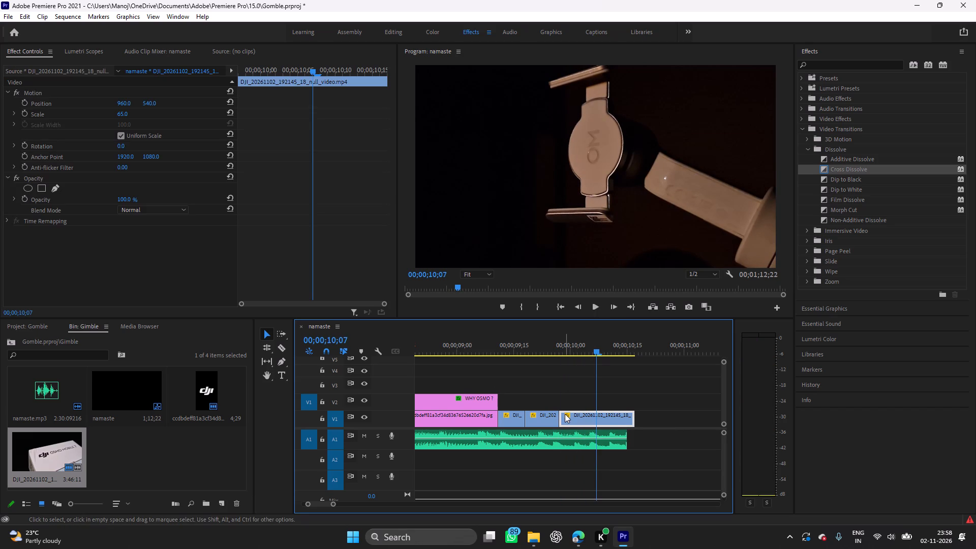
key("ctrl+k")
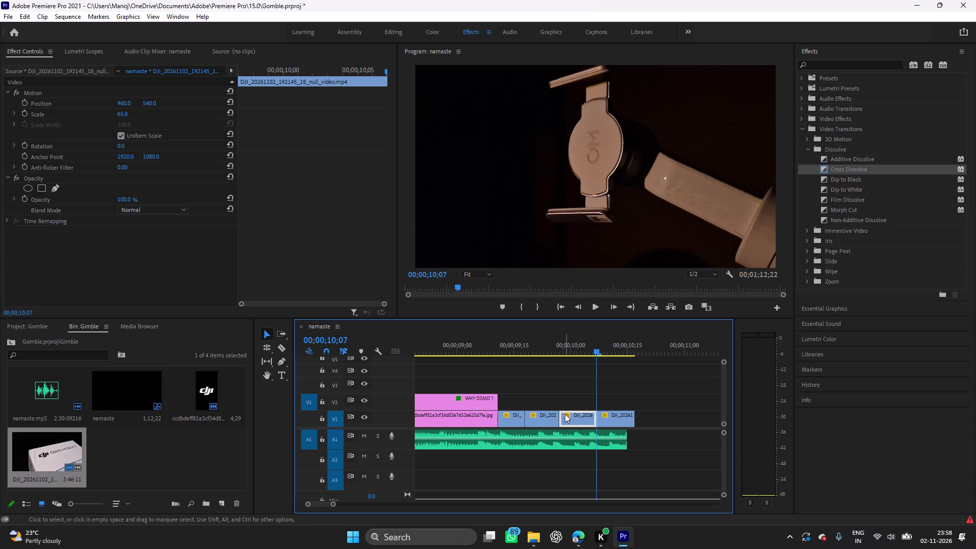
left_click(606, 418)
key("Delete")
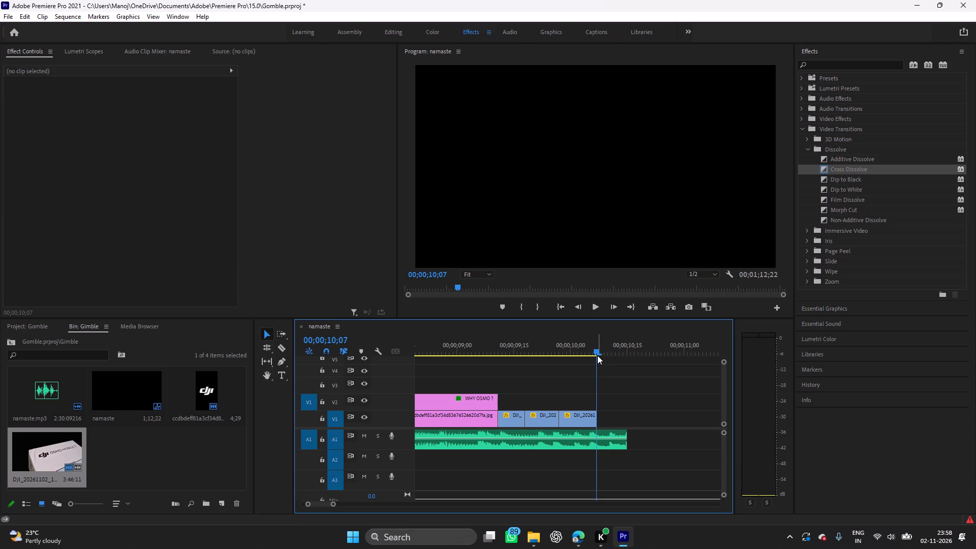
Replay from the end of the WHY OSMO ? title through the three V1 close-ups to check the cuts against the beats.
left_click_drag(594, 350, 461, 388)
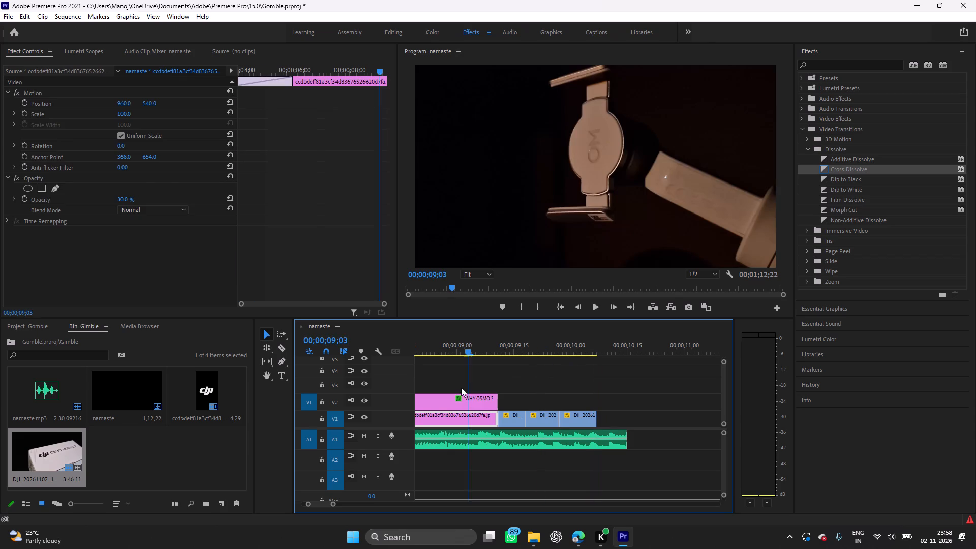
left_click_drag(461, 388, 447, 389)
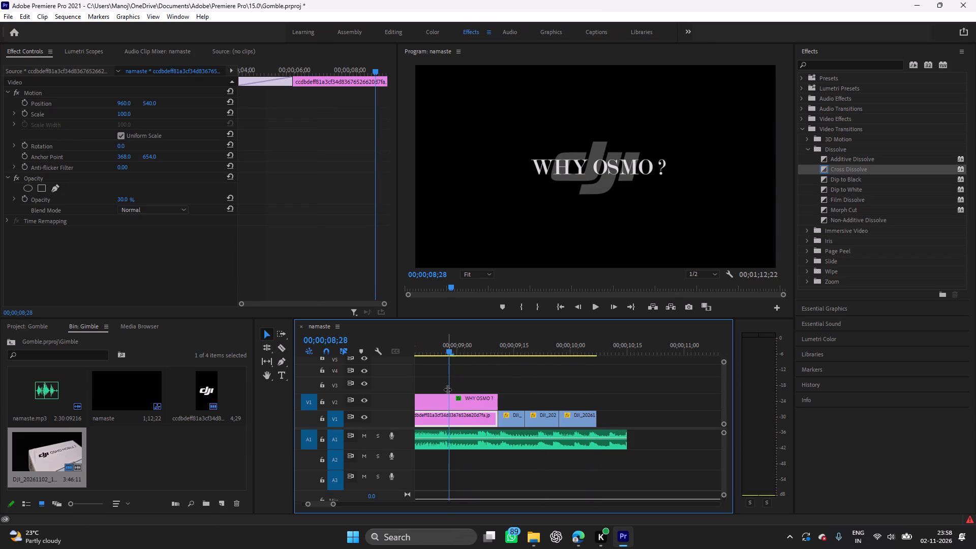
key("space")
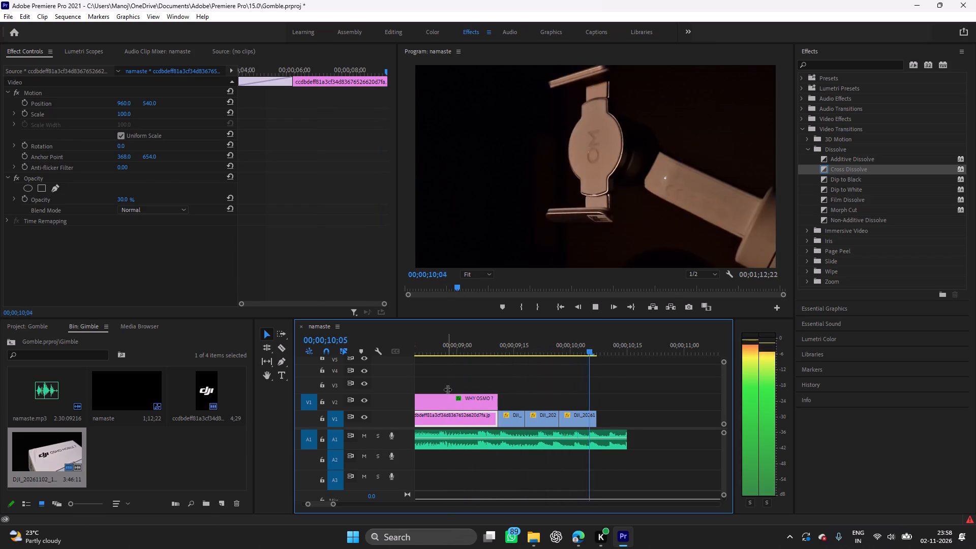
key("space")
key("Left")
key("Left")
key("Left")
key("Left")
key("Left")
key("Left")
key("Left")
key("Left")
key("Left")
key("Left")
key("Left")
key("Left")
key("Left")
key("Left")
key("Left")
key("Left")
key("Left")
key("Left")
key("Left")
key("Left")
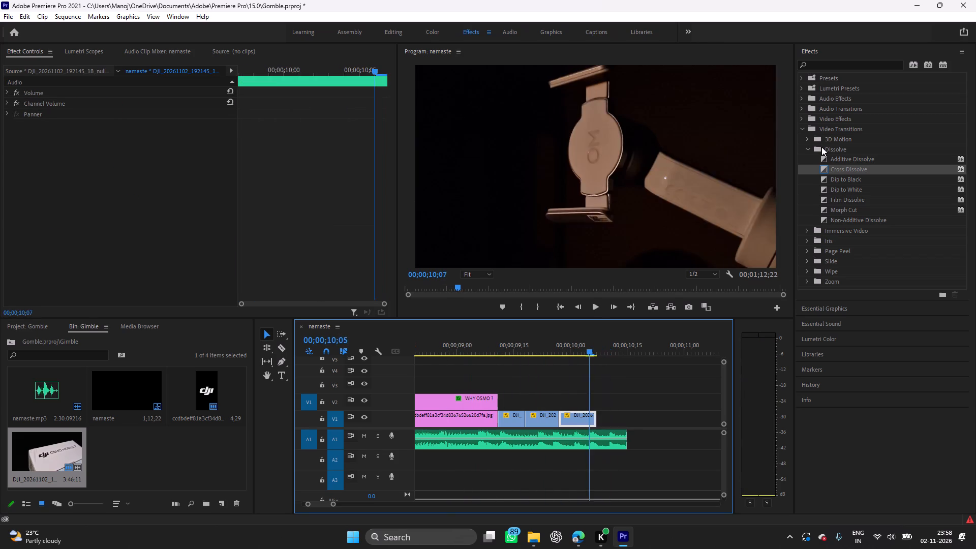
key("space")
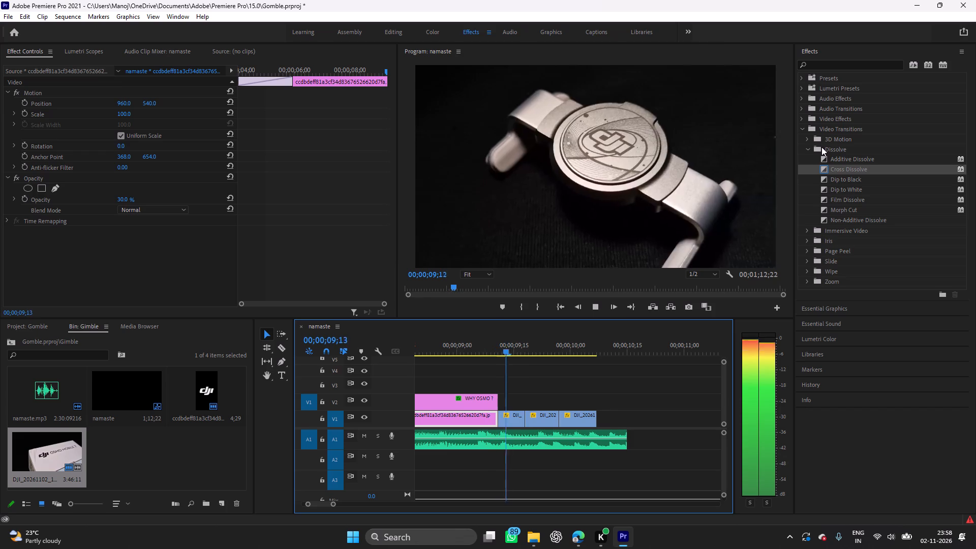
key("space")
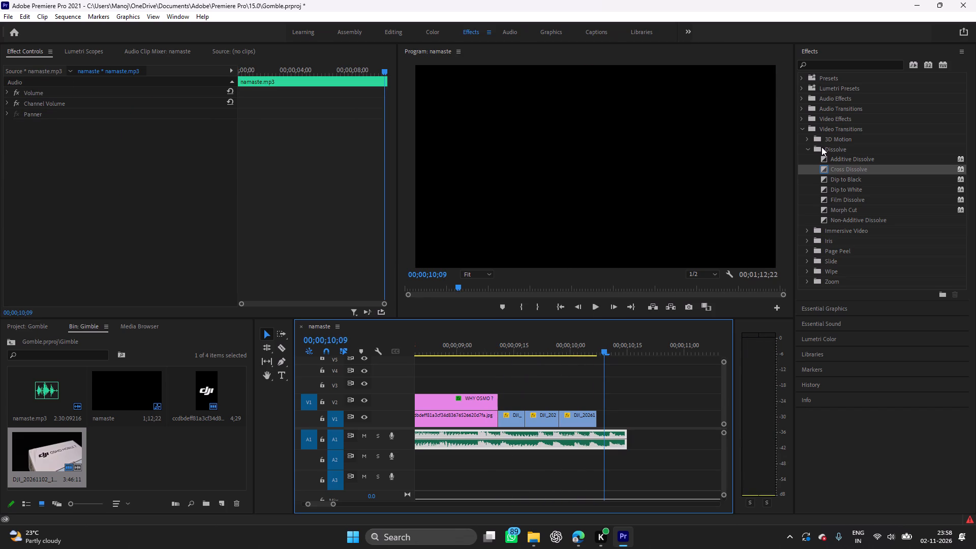
left_click_drag(602, 364, 457, 365)
key("space")
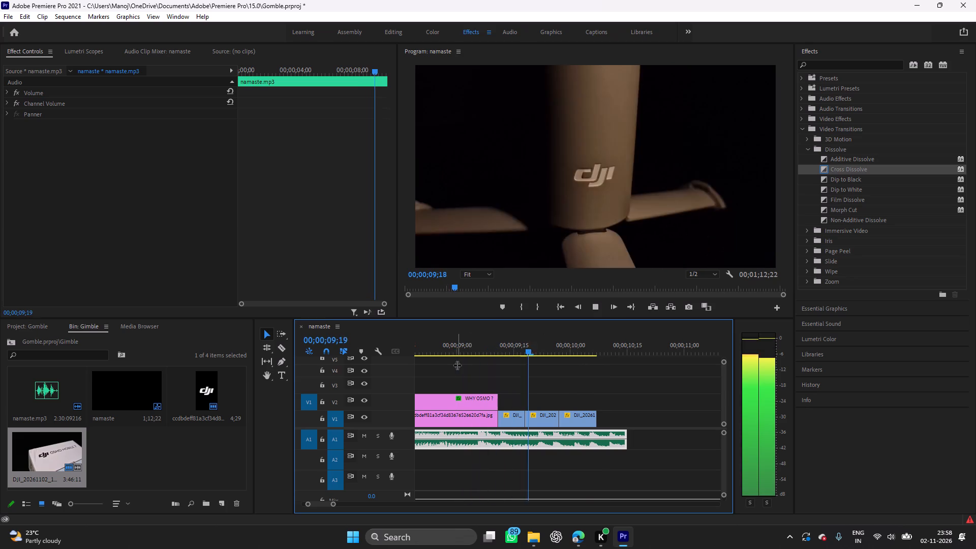
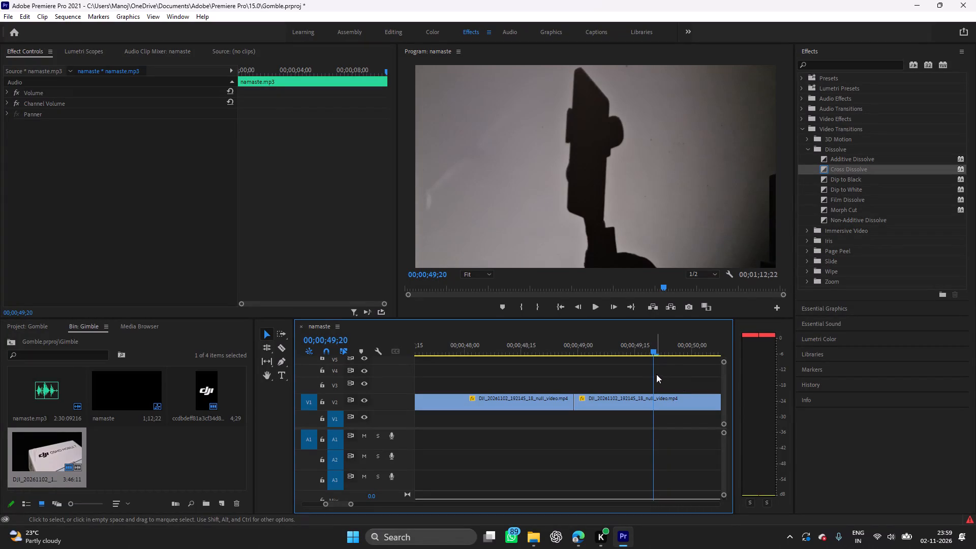
Play the sequence from 00;00;49;20 to its end, and scrub back to review the footage around 00;00;48.
key("space")
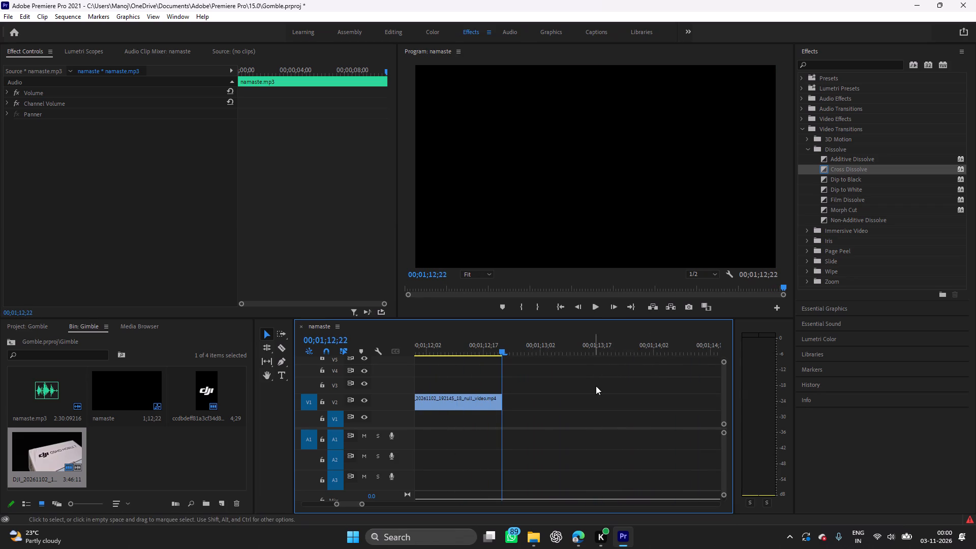
left_click_drag(502, 379, 419, 378)
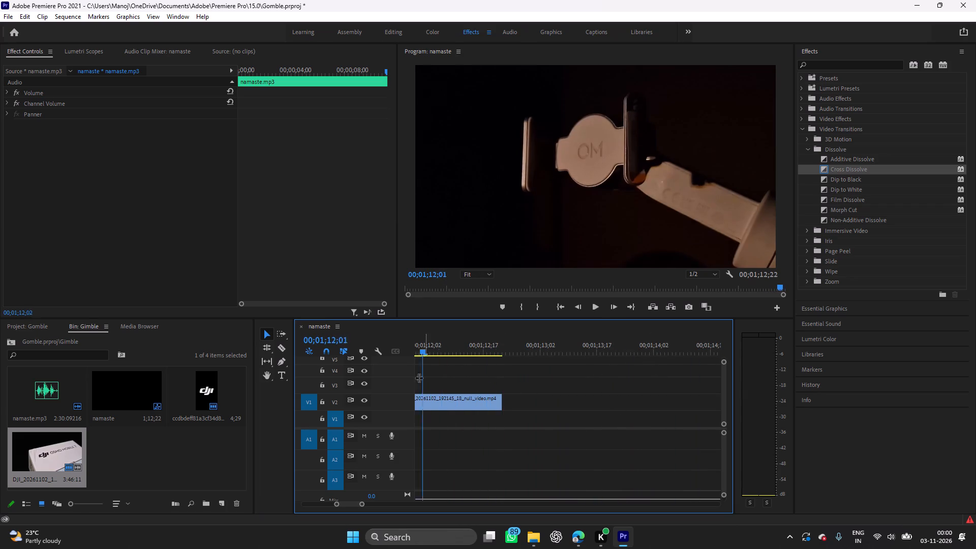
left_click_drag(419, 378, 345, 413)
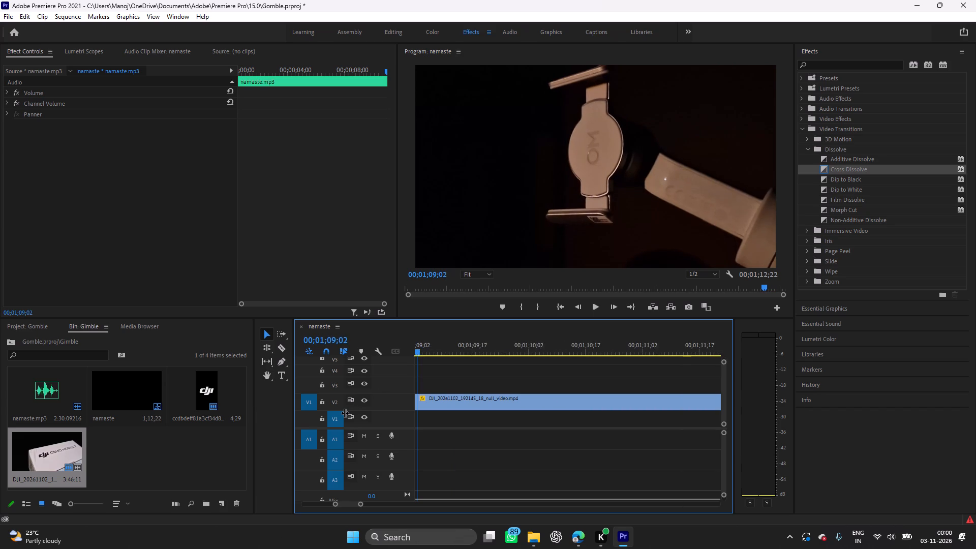
left_click_drag(345, 413, 342, 414)
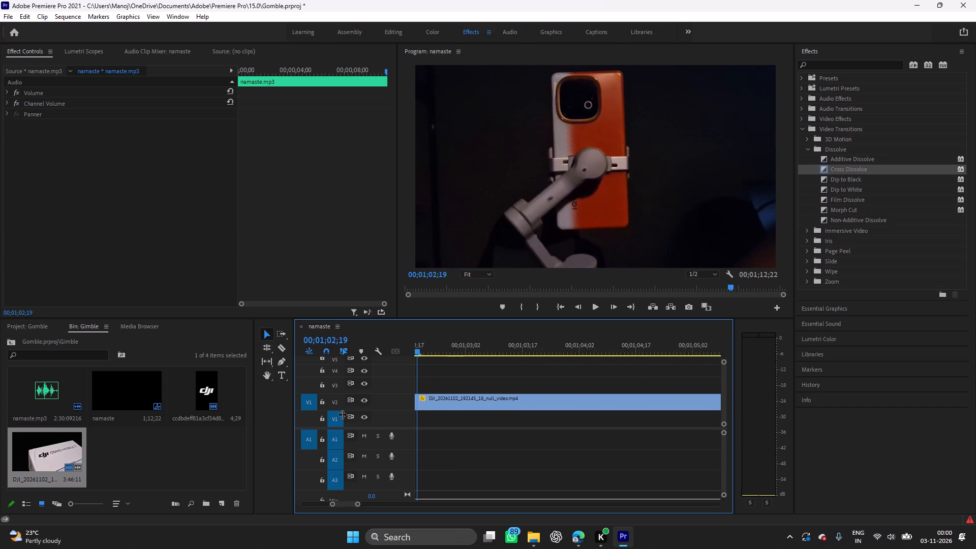
left_click_drag(342, 414, 331, 422)
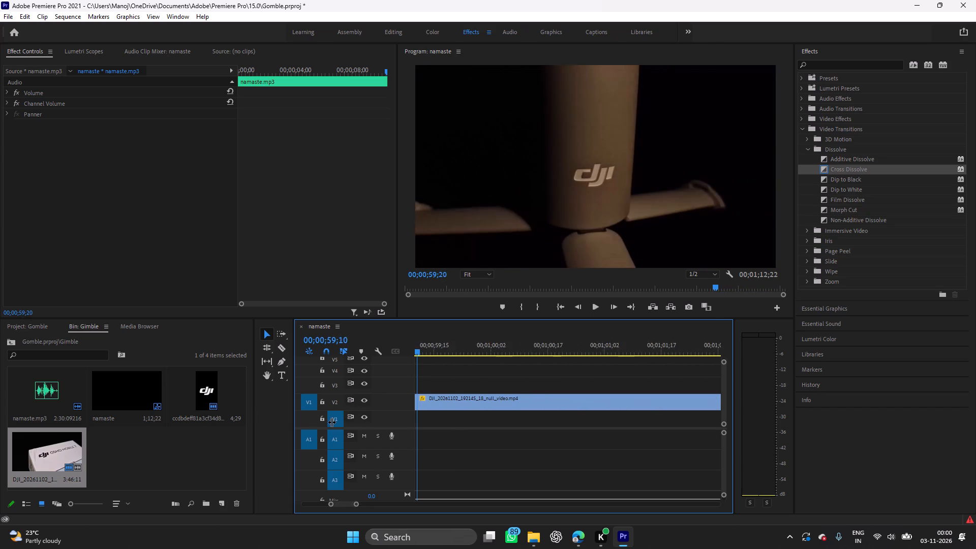
left_click_drag(331, 422, 322, 427)
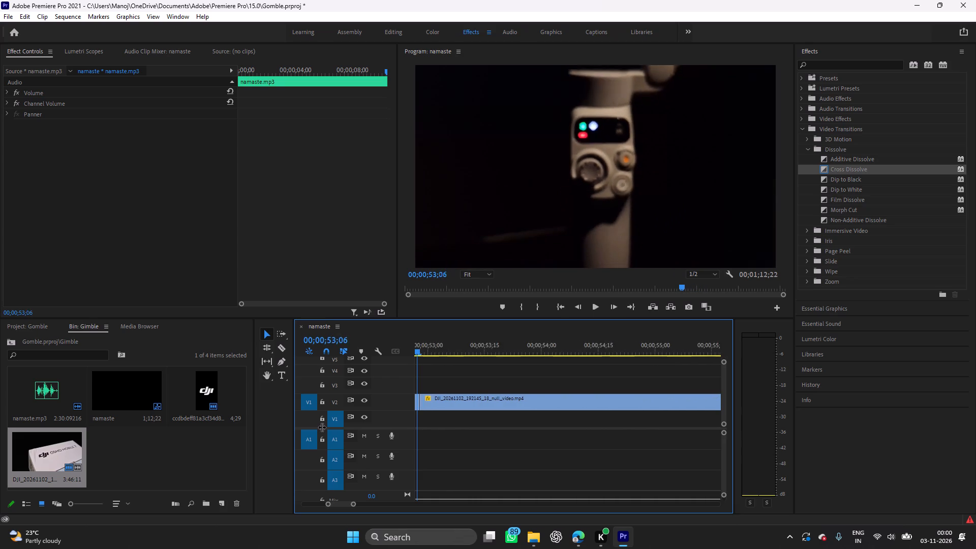
left_click_drag(322, 427, 324, 427)
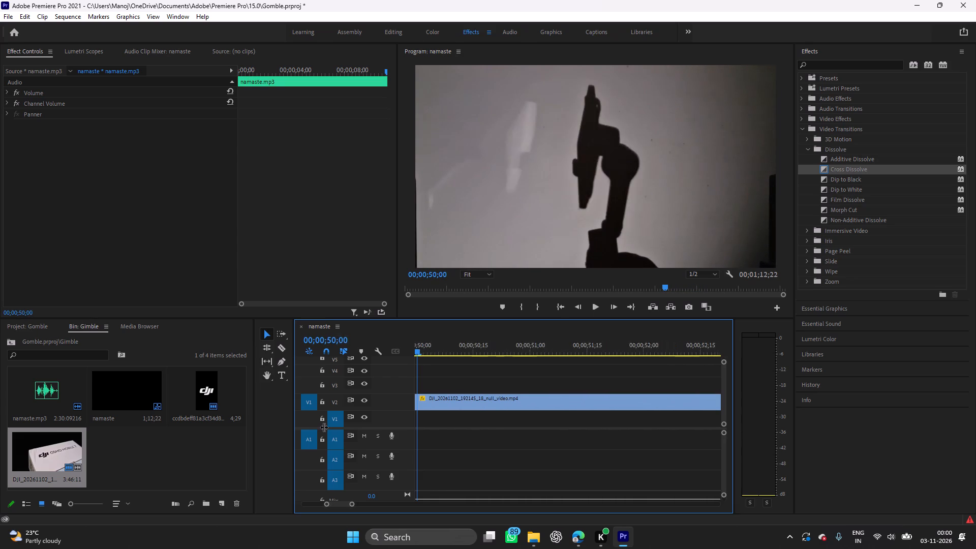
left_click_drag(324, 427, 324, 427)
key("space")
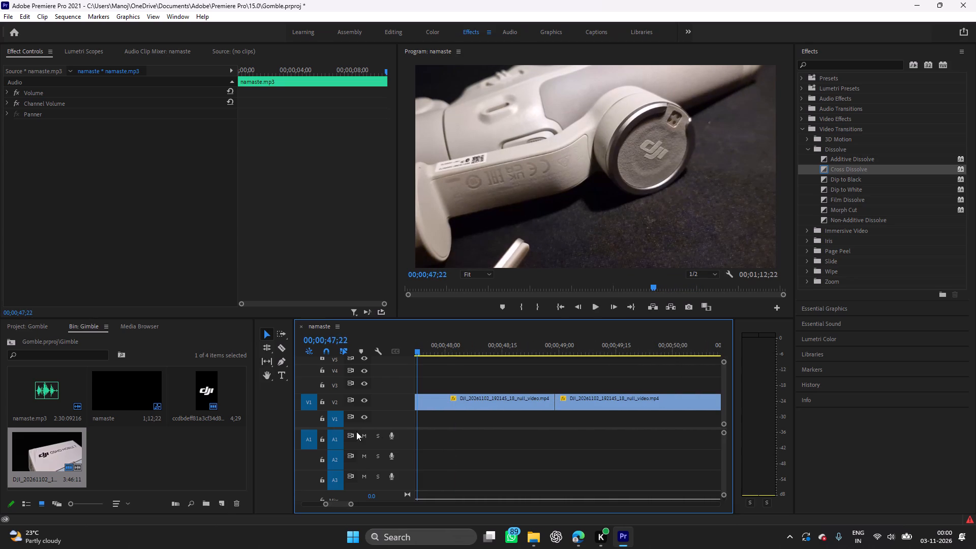
key("space")
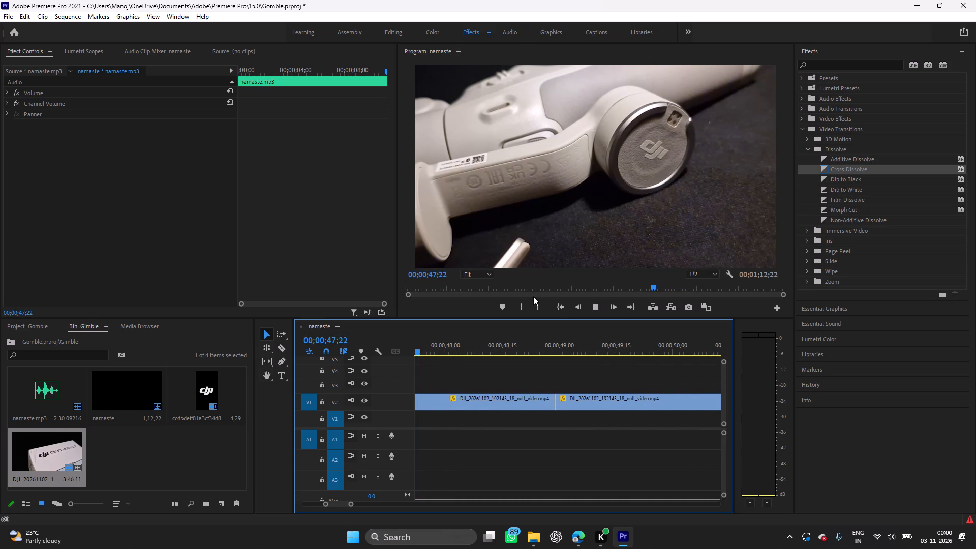
key("space")
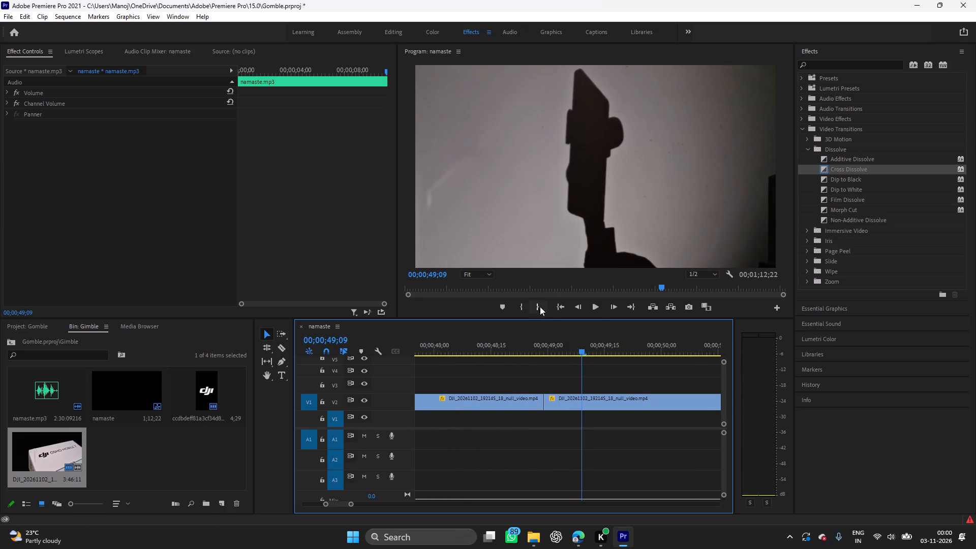
Copy the V2 gimbal close-up clip that ends just before 00;00;49;00.
left_click_drag(582, 371, 545, 371)
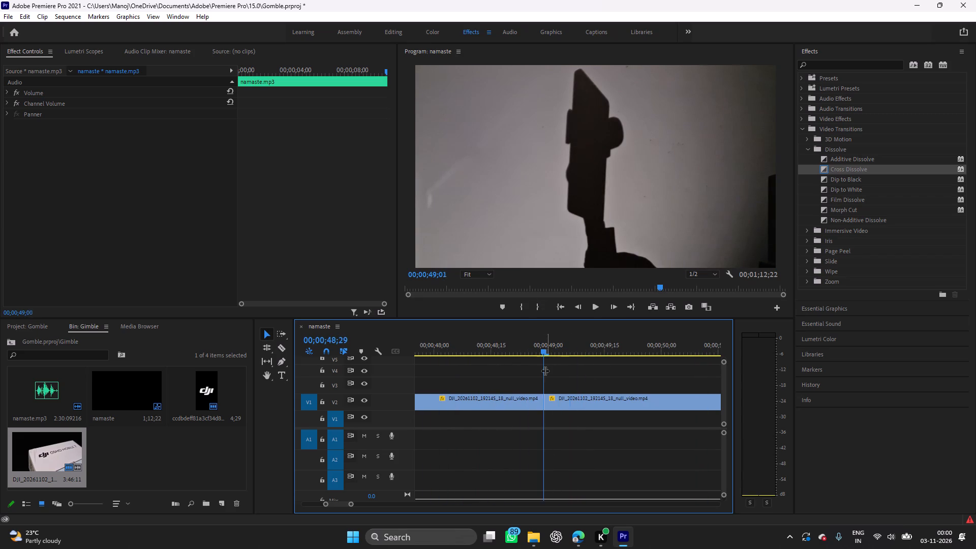
left_click_drag(545, 371, 518, 374)
left_click(532, 404)
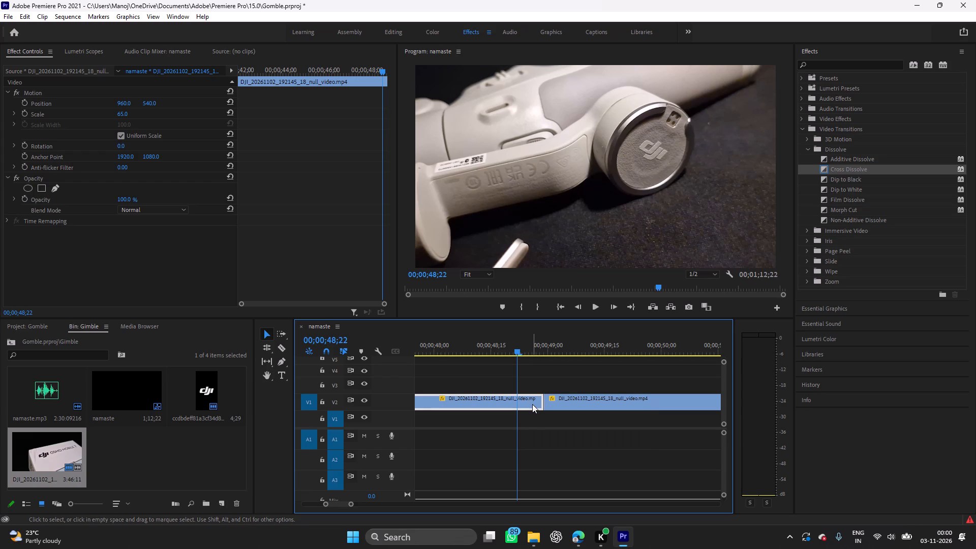
key("ctrl+c")
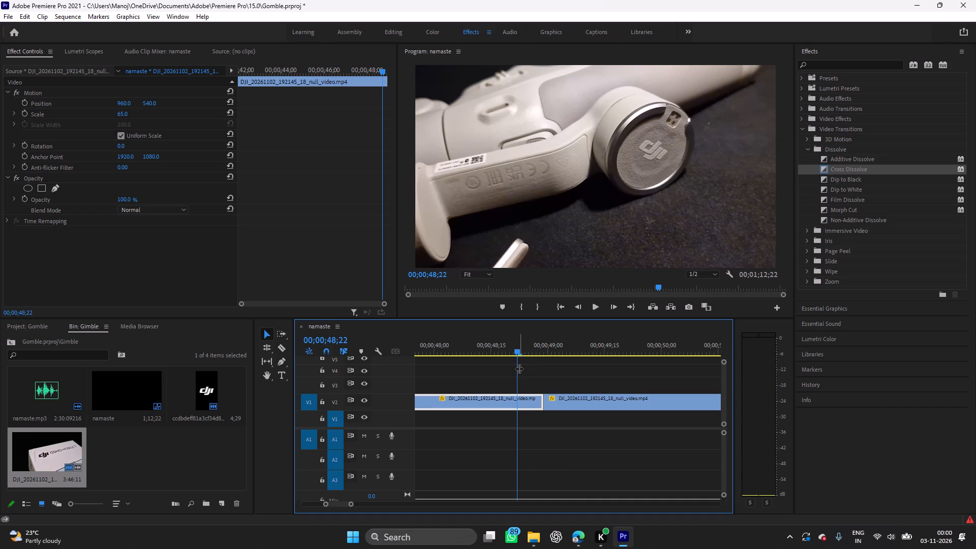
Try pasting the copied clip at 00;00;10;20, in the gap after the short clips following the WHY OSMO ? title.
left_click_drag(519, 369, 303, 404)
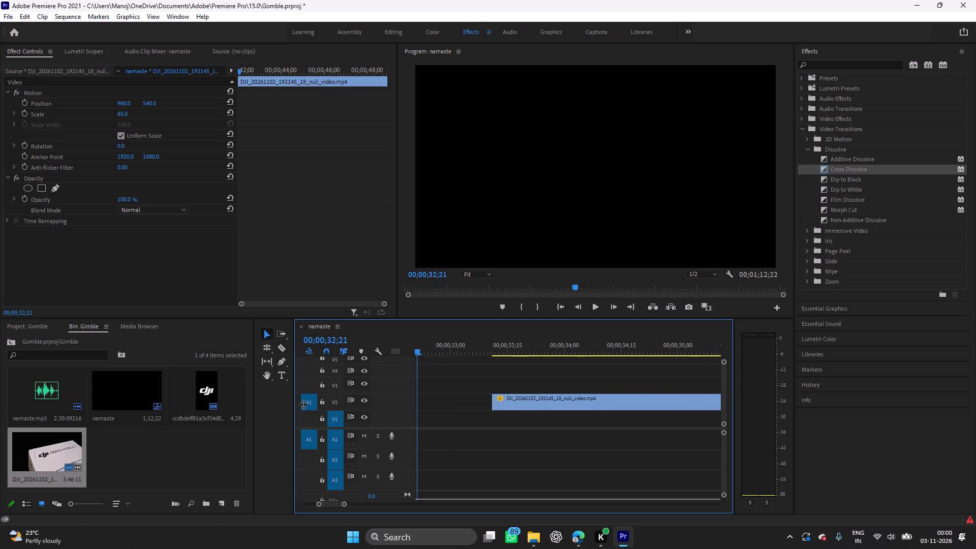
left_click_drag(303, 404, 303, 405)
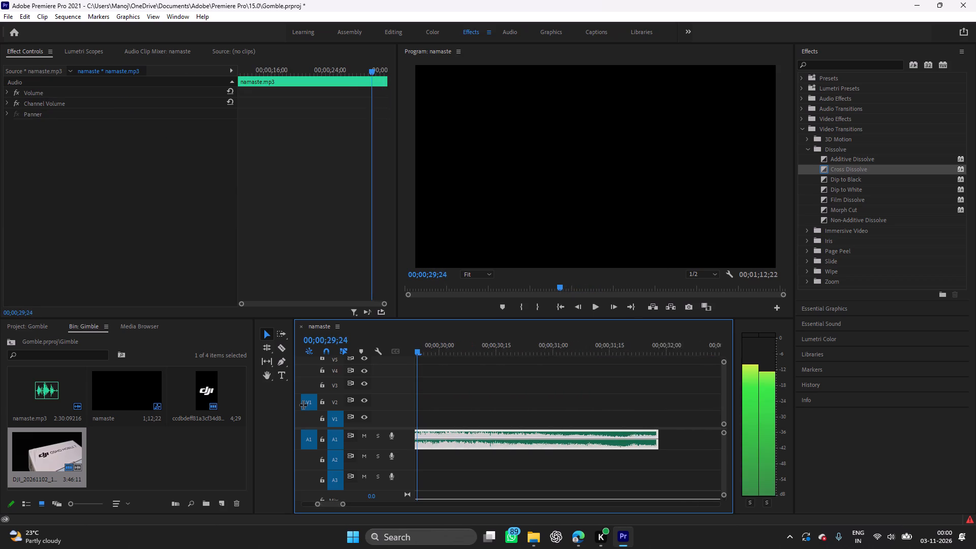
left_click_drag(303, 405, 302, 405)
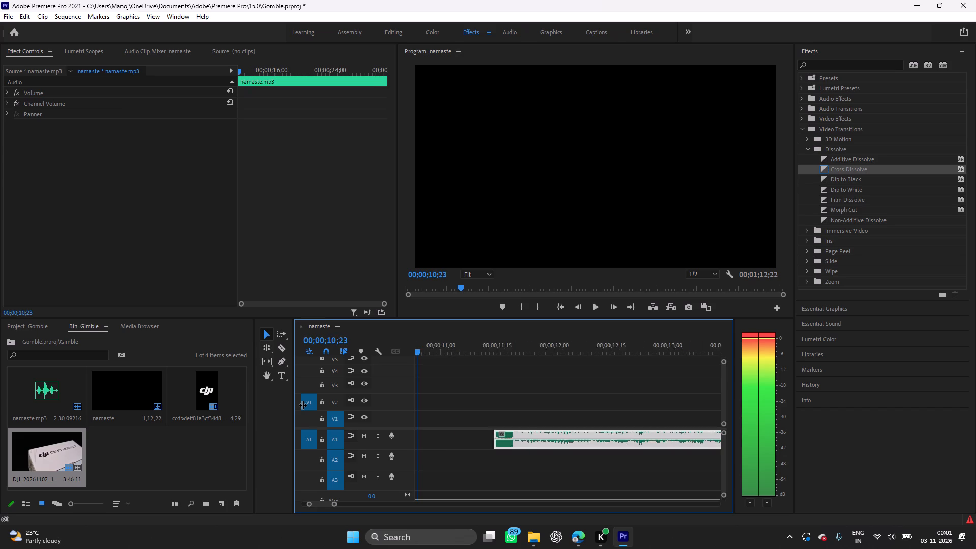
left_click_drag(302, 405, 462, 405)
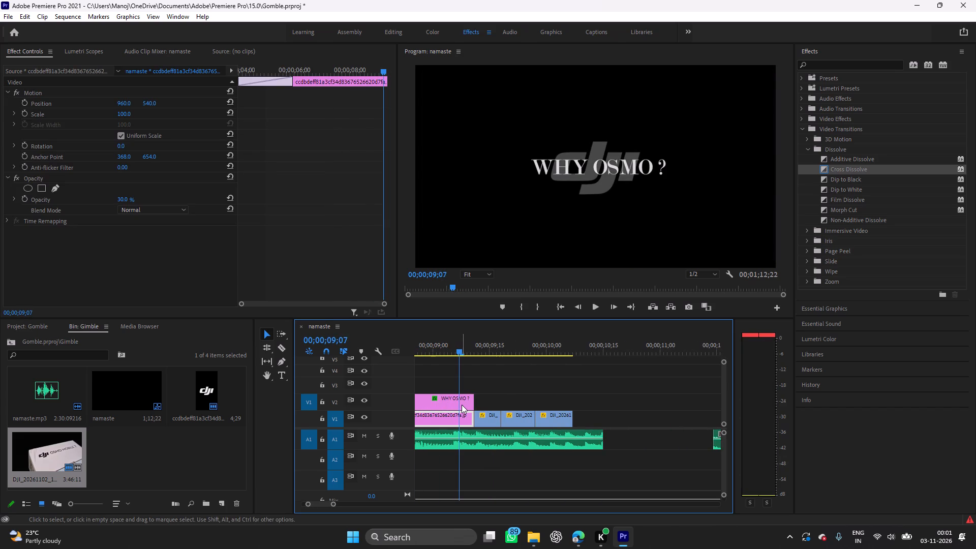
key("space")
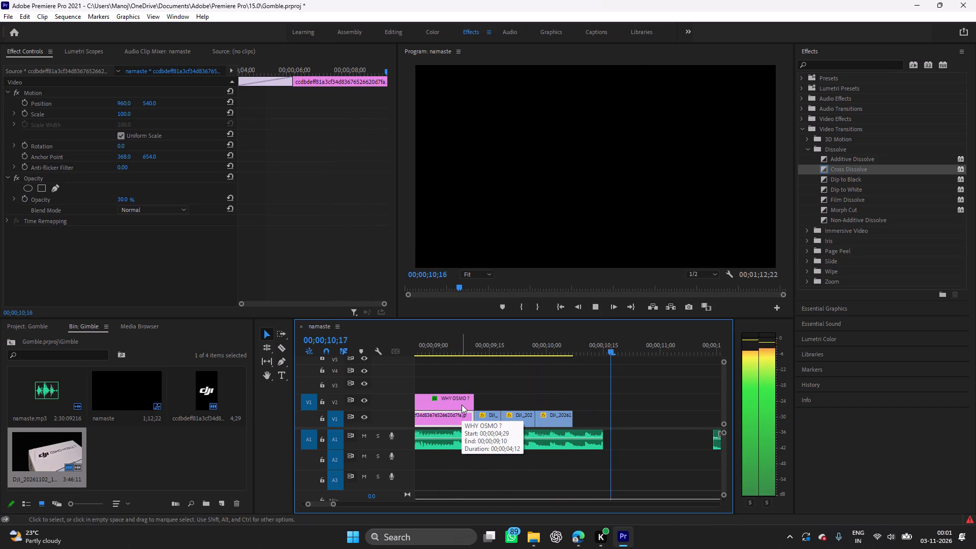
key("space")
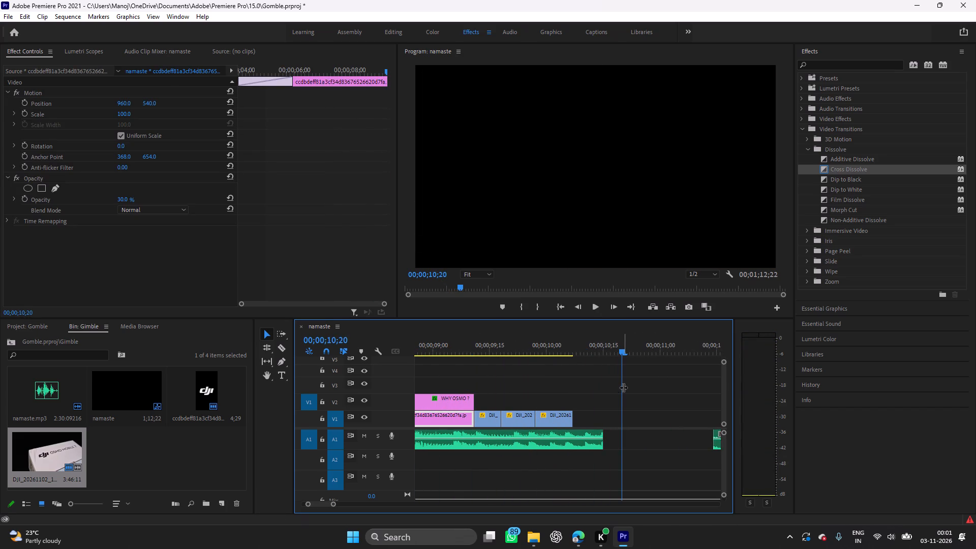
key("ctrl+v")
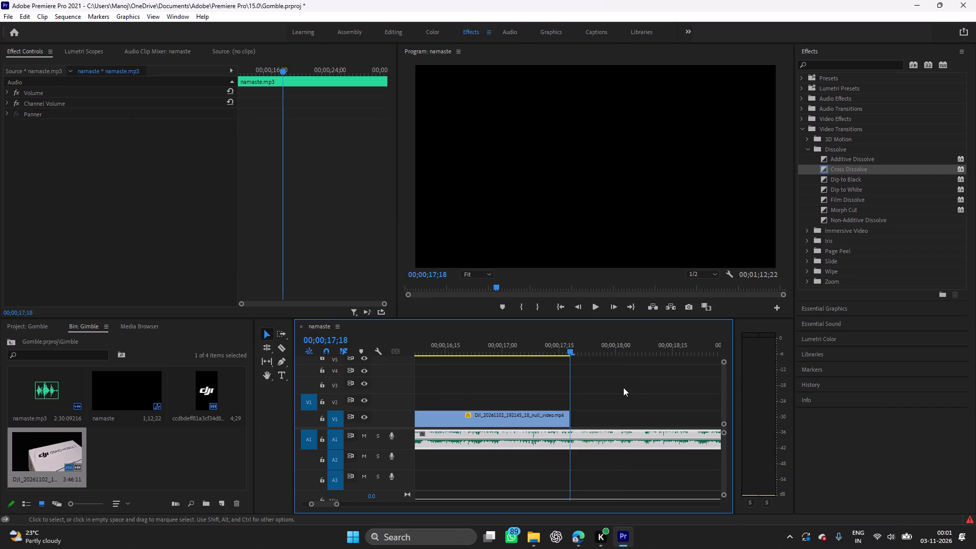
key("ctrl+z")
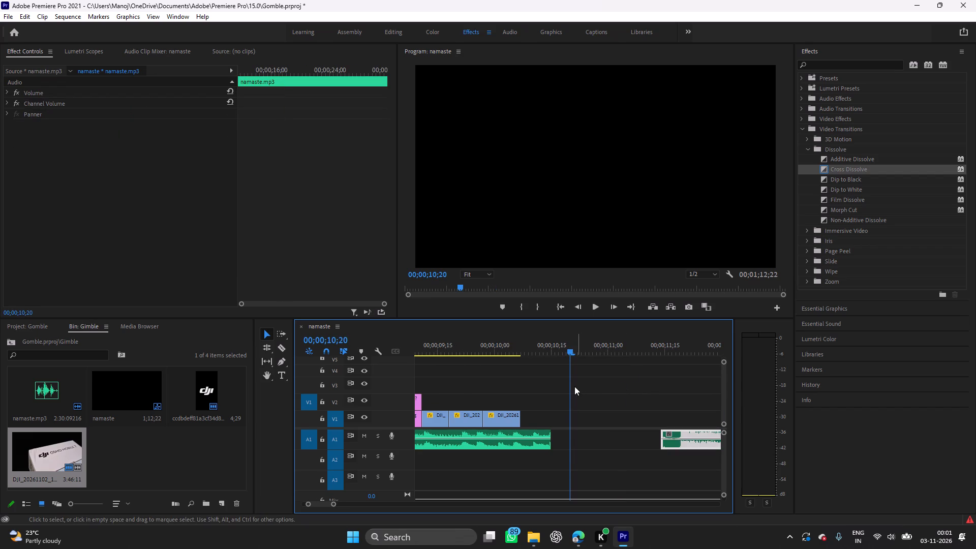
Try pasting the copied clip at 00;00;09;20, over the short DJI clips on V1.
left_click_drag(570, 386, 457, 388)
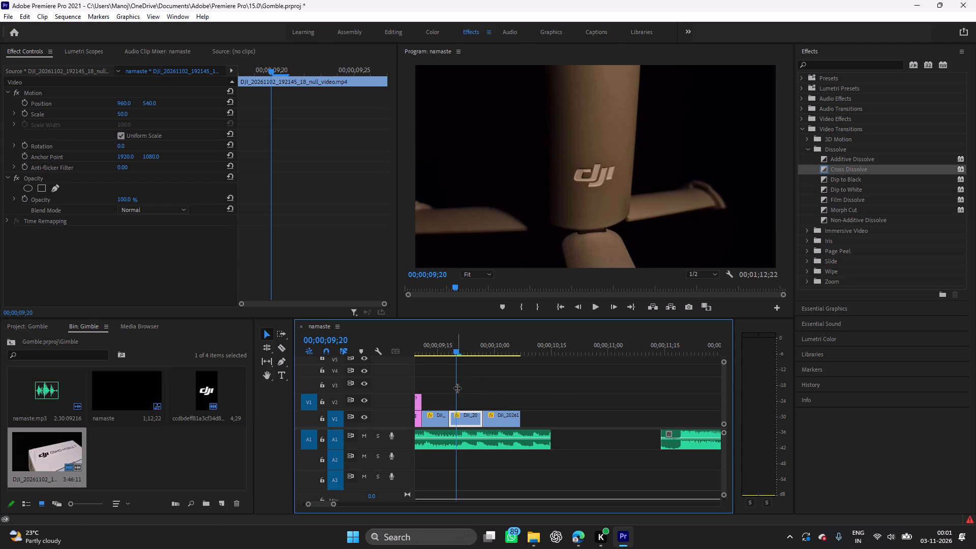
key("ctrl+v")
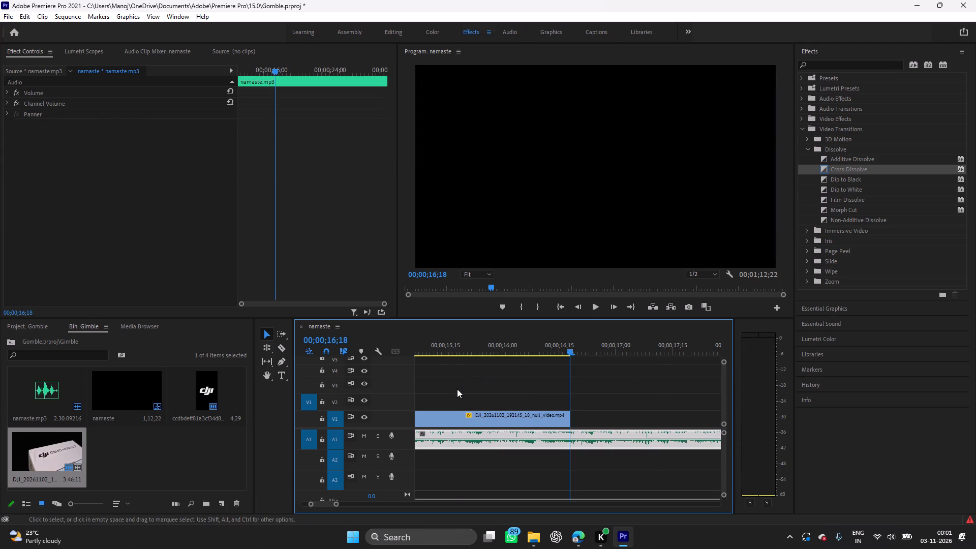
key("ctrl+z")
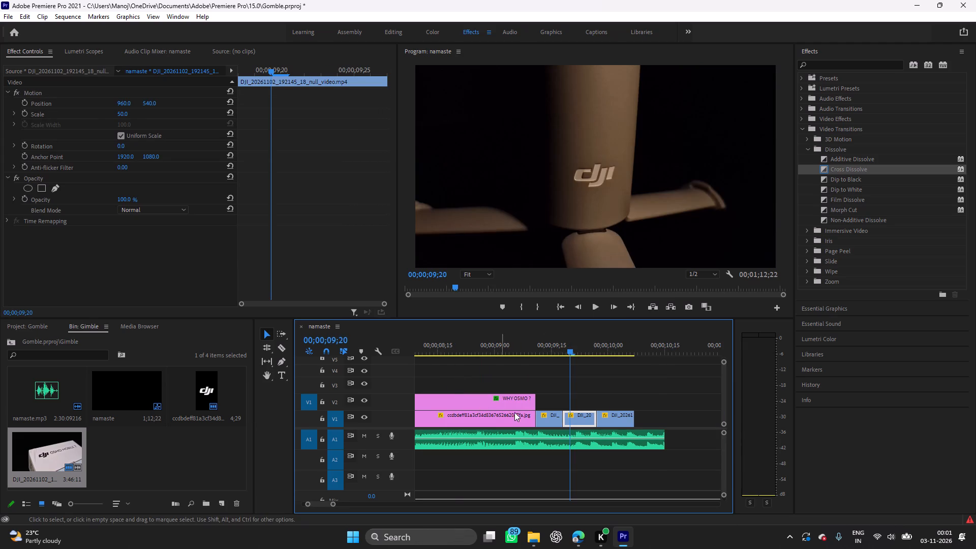
Paste the copied clip onto V1 at 00;00;32;12, in the gap after the namaste.mp3 audio ends.
left_click_drag(570, 384, 792, 389)
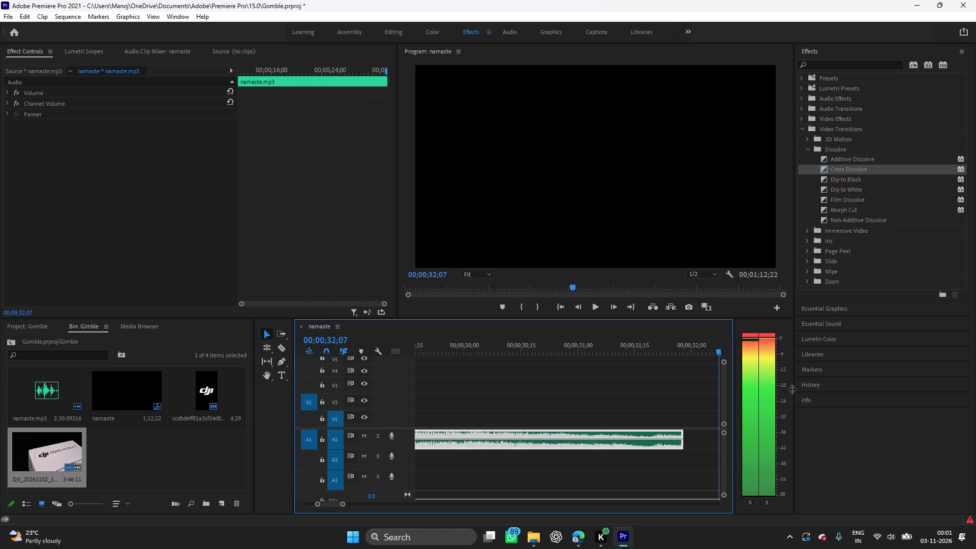
left_click_drag(792, 389, 592, 401)
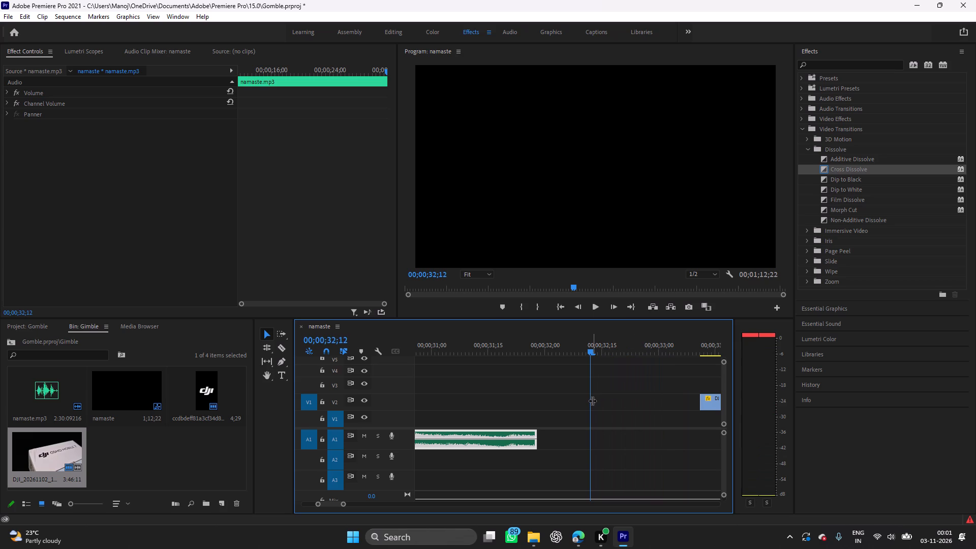
key("ctrl+v")
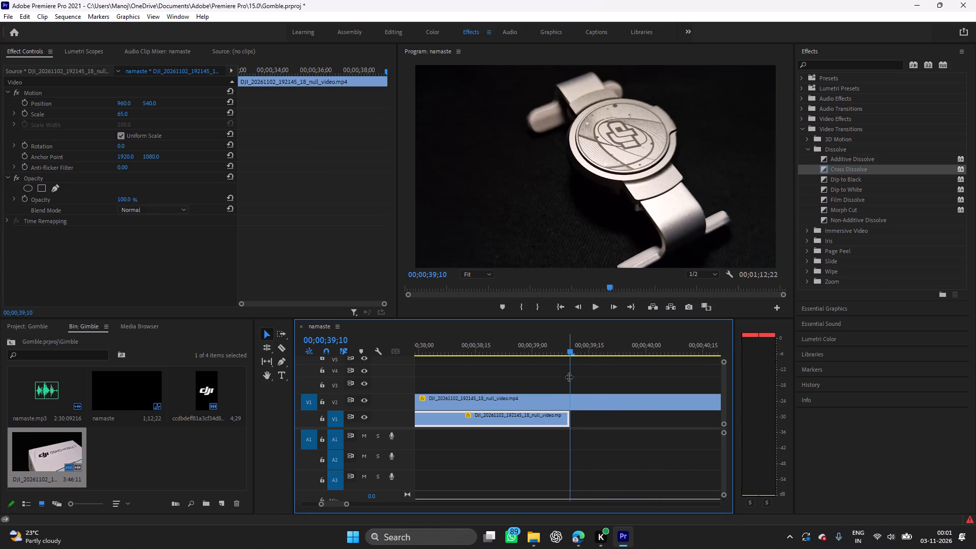
Scrub through the pasted gimbal clip on V1 and split it at 00;00;38;07.
left_click_drag(570, 375, 413, 393)
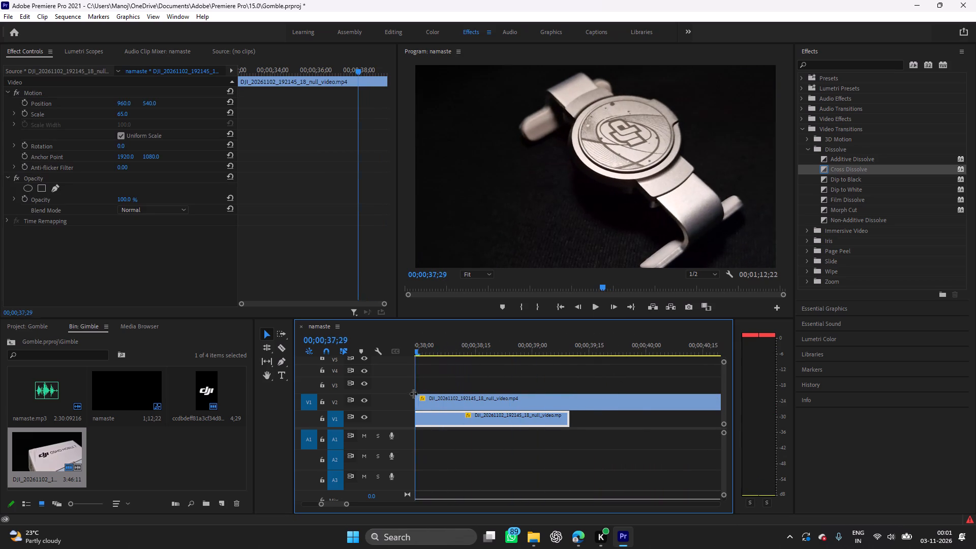
left_click_drag(413, 393, 393, 398)
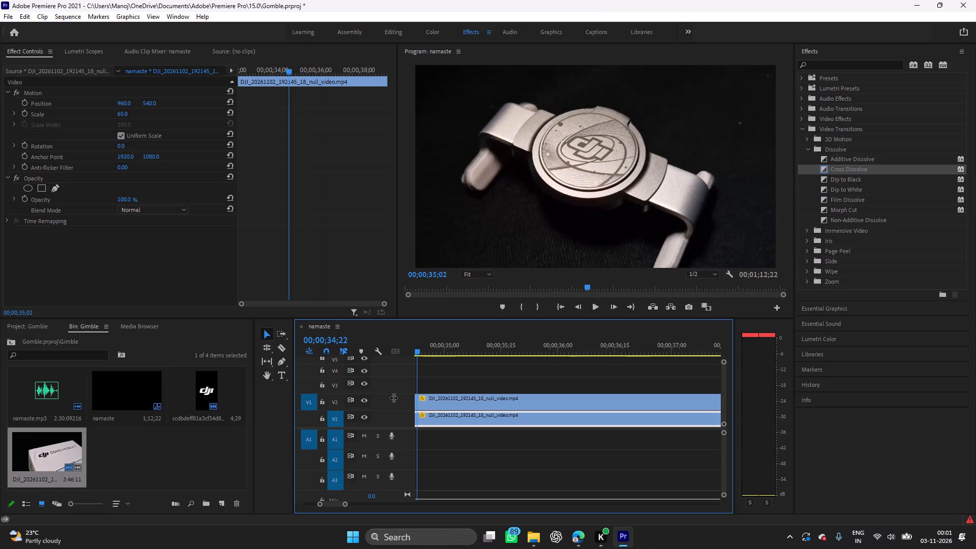
left_click_drag(393, 398, 515, 380)
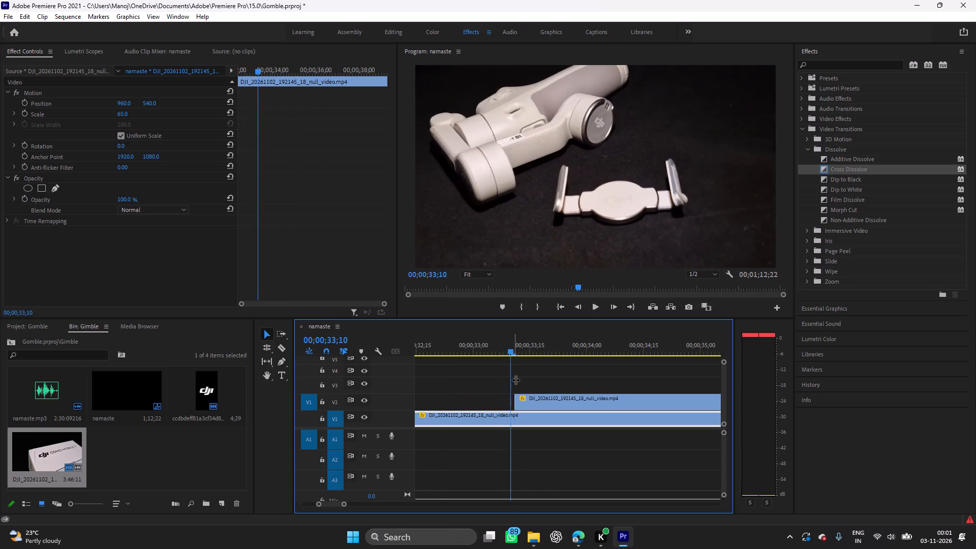
left_click_drag(515, 380, 522, 396)
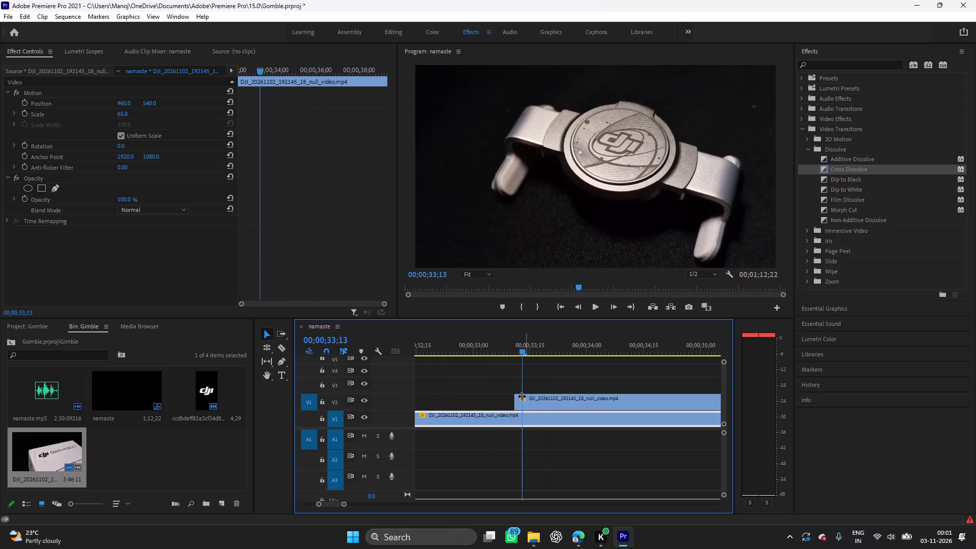
left_click_drag(522, 396, 504, 400)
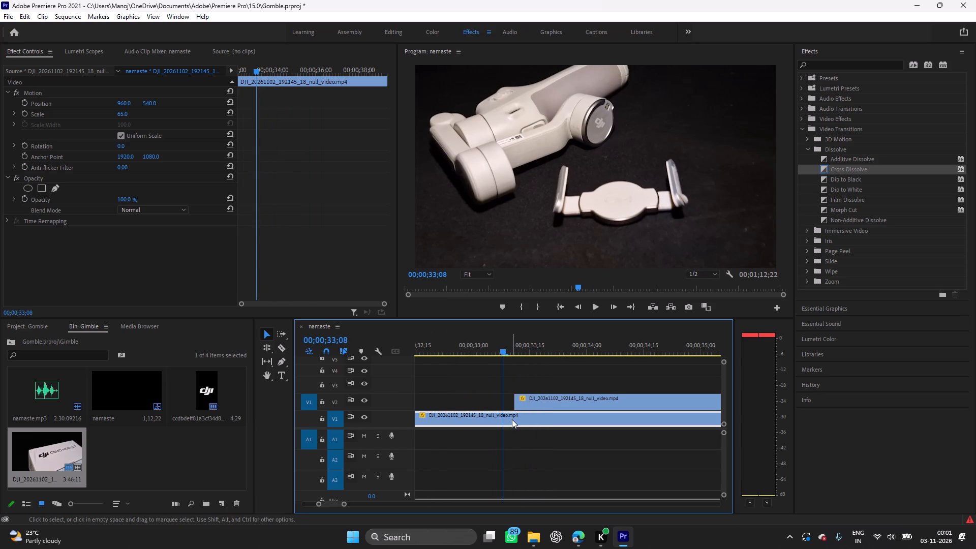
left_click_drag(504, 390, 590, 389)
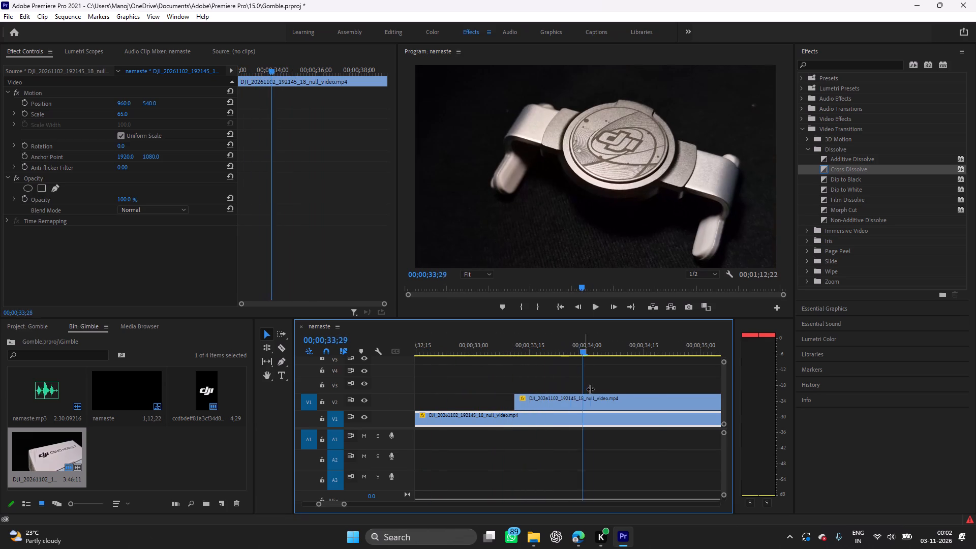
left_click_drag(590, 389, 741, 387)
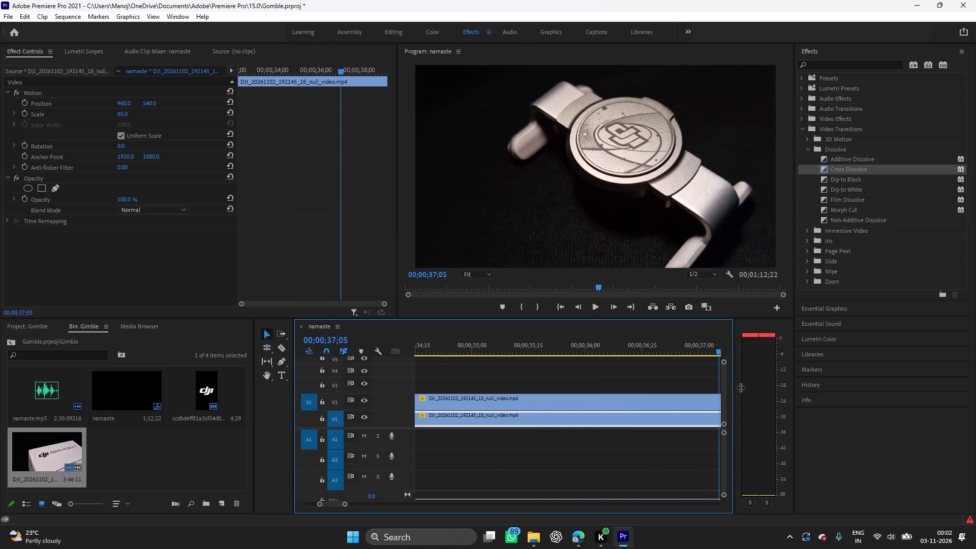
left_click_drag(741, 387, 589, 412)
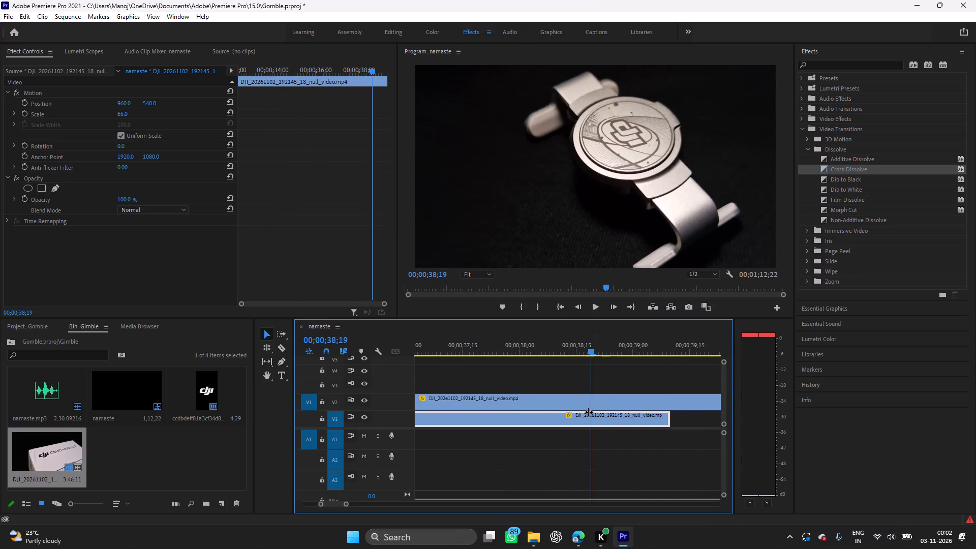
left_click_drag(589, 412, 547, 413)
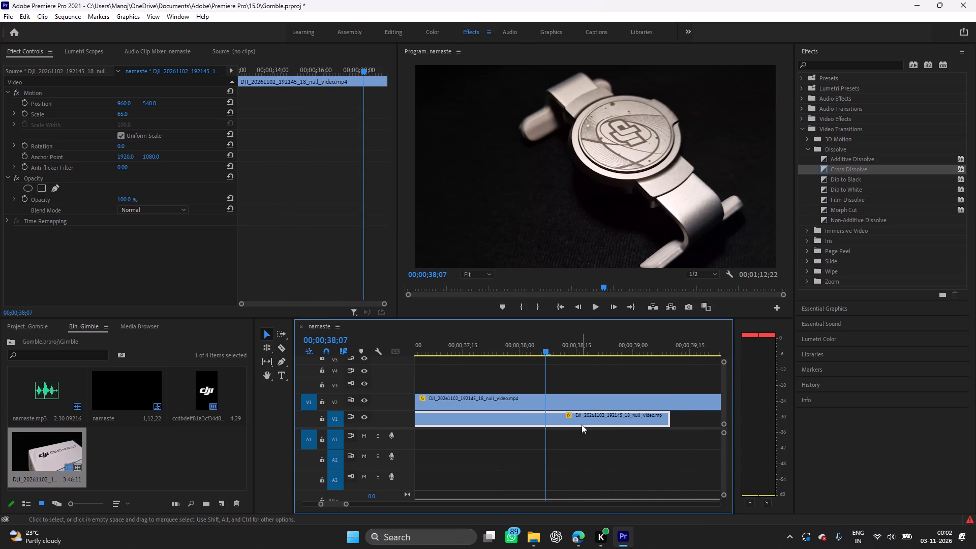
left_click(585, 416)
key("ctrl+k")
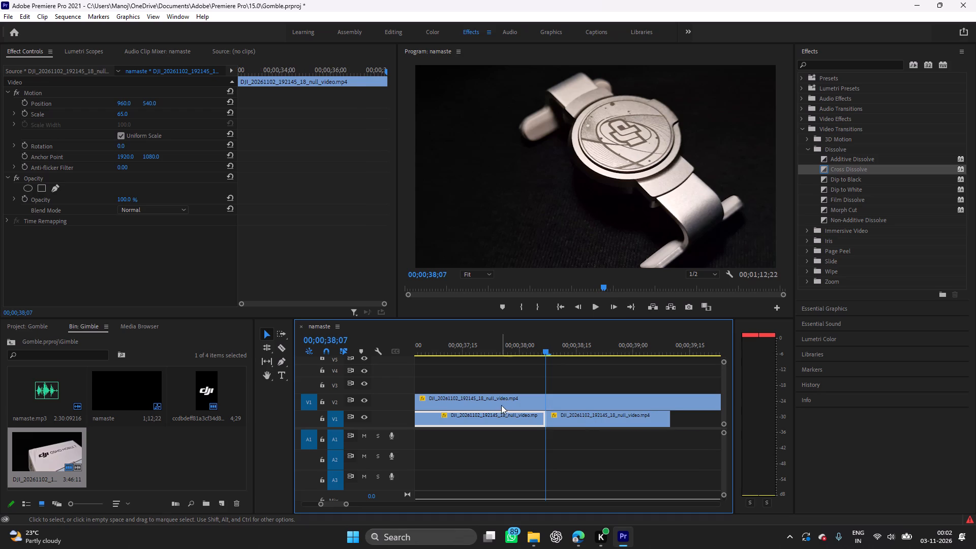
Ripple delete the part of the V1 clip before the cut, keeping only the short end piece.
left_click(524, 417)
key("shift+Delete")
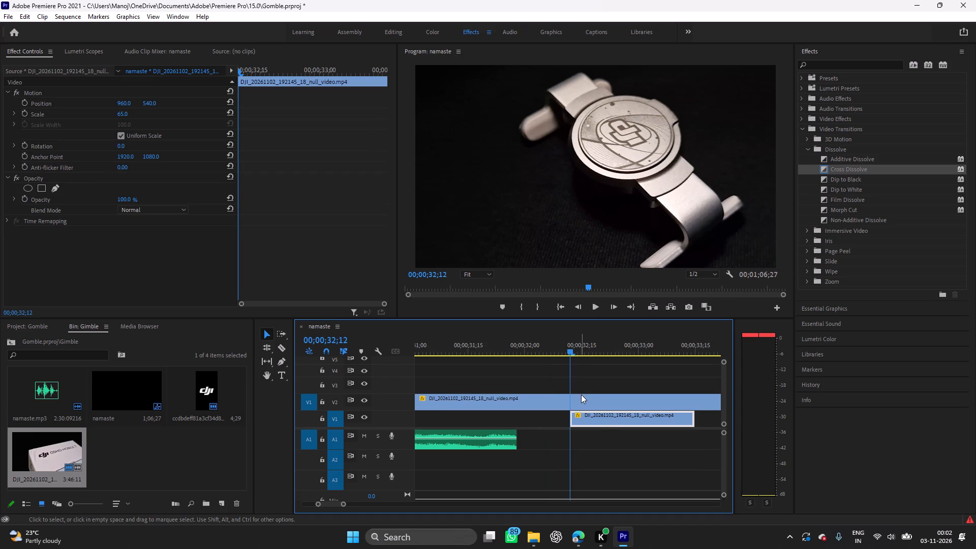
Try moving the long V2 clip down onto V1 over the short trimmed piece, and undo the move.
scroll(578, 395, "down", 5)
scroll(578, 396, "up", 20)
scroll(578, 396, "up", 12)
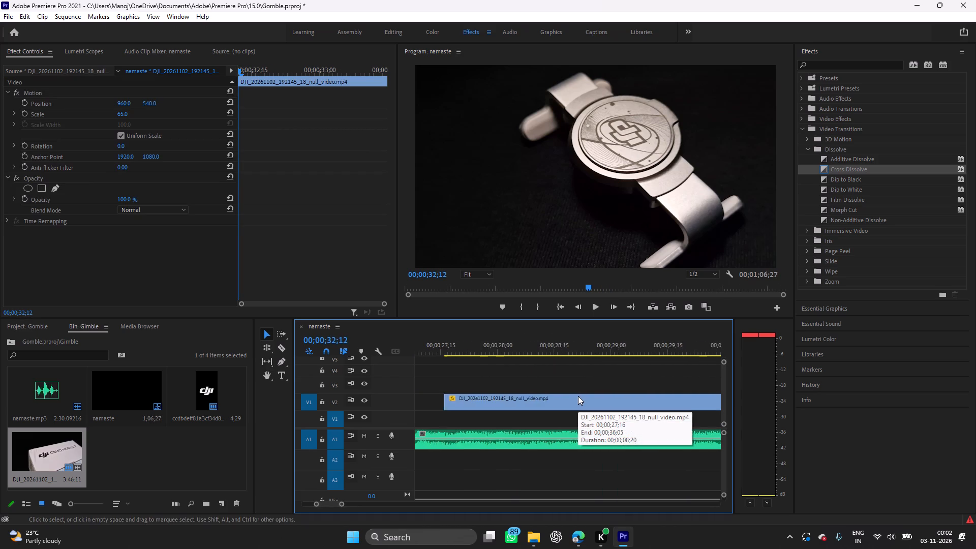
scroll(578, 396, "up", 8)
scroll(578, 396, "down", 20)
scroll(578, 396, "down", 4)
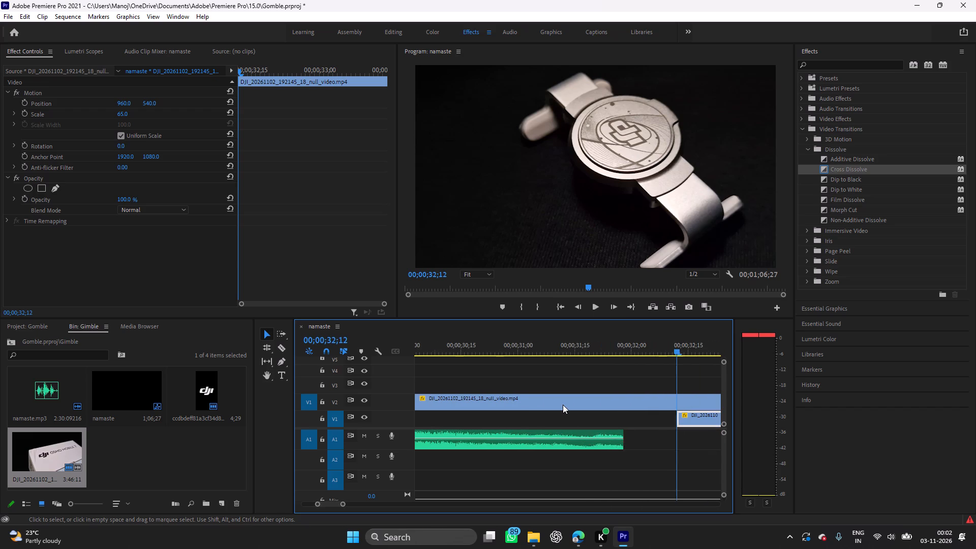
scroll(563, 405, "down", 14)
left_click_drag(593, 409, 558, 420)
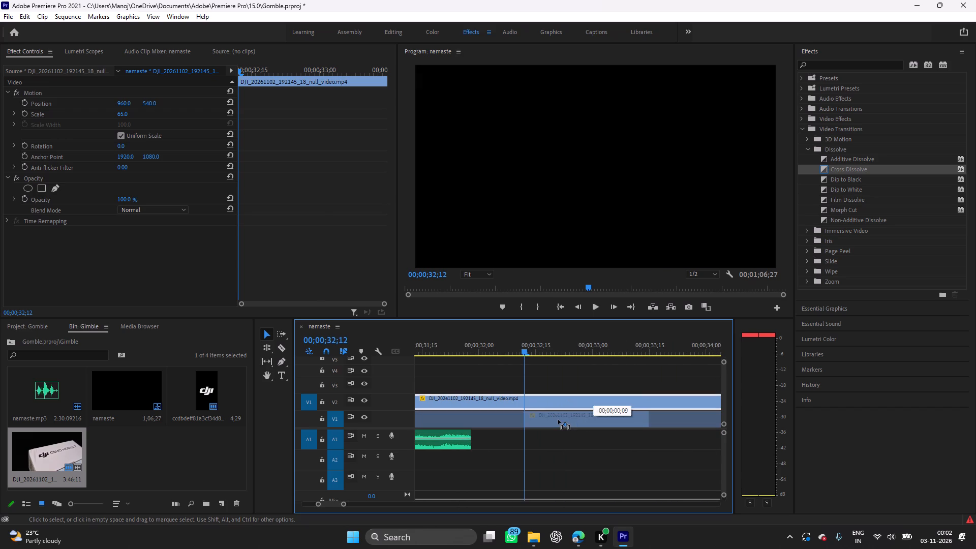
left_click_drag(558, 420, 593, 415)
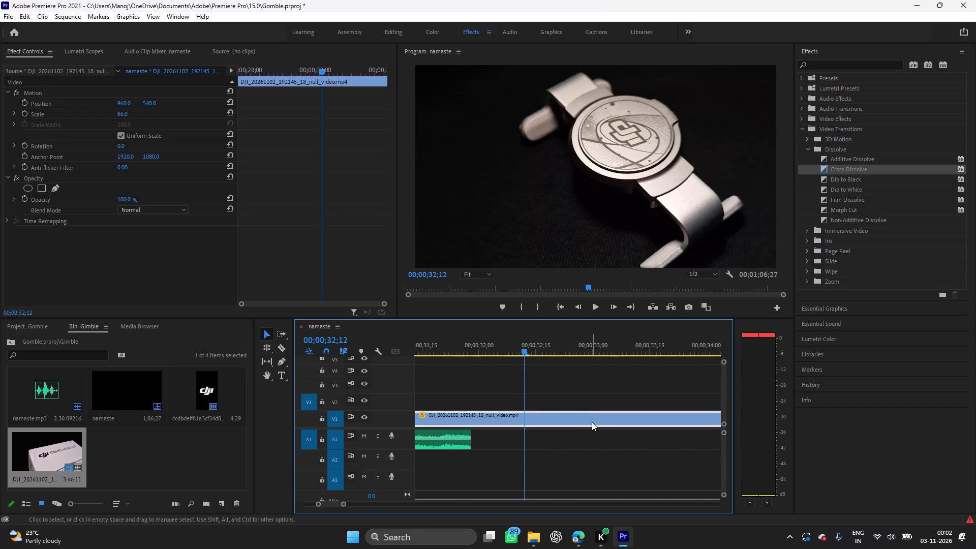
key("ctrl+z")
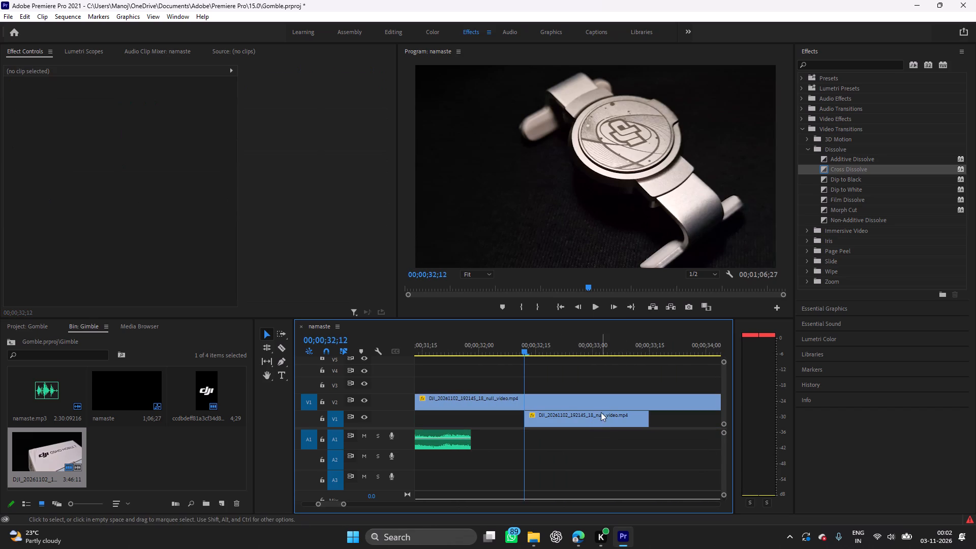
Move the short trimmed V1 clip back to 00;00;10;07, directly after the short DJI clips on V1.
left_click(589, 420)
left_click_drag(589, 420, 399, 419)
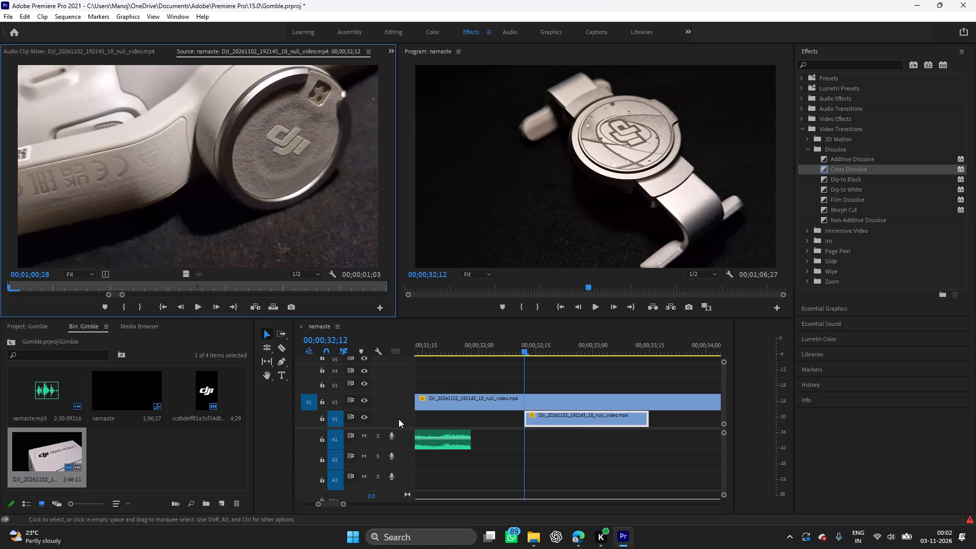
left_click_drag(399, 419, 426, 401)
left_click_drag(426, 401, 424, 410)
left_click_drag(572, 418, 545, 419)
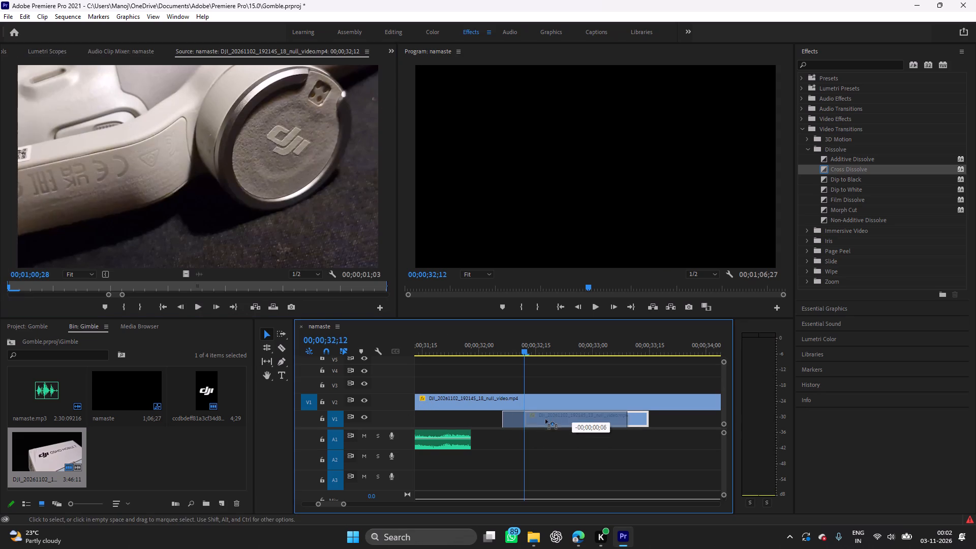
left_click_drag(545, 419, 420, 429)
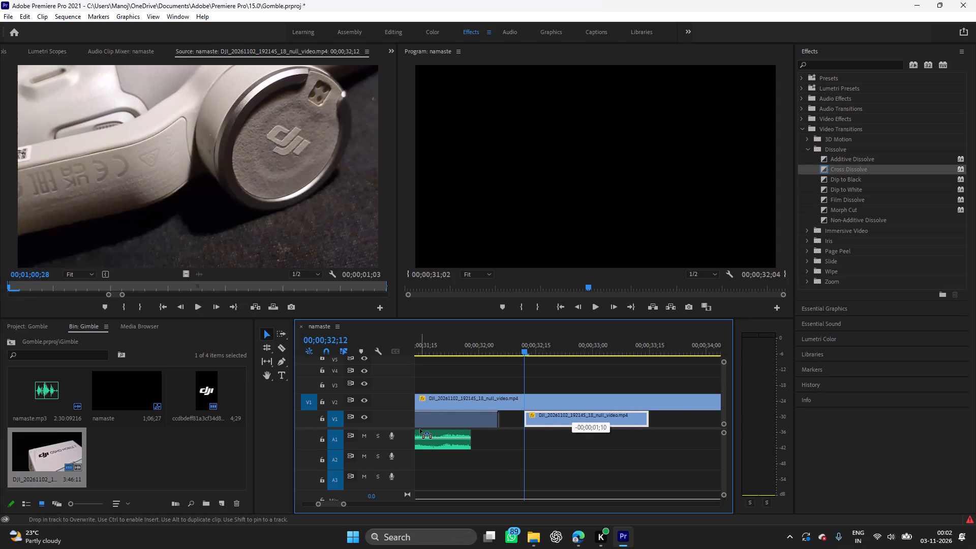
left_click_drag(420, 429, 411, 431)
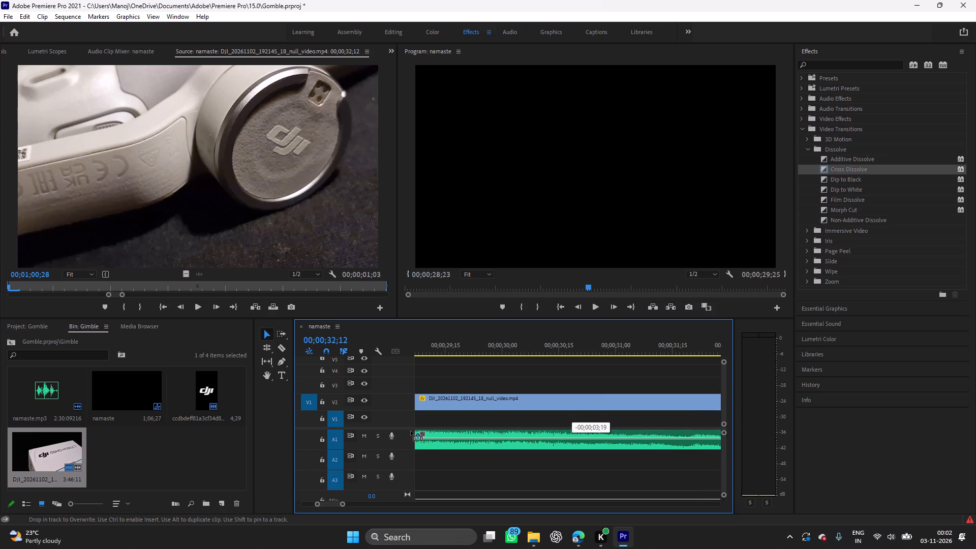
left_click_drag(411, 431, 413, 431)
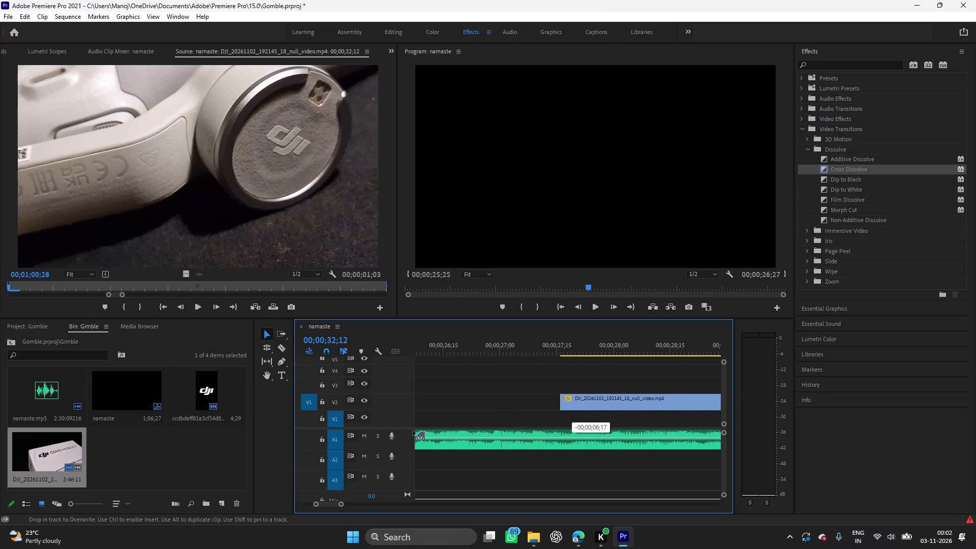
left_click_drag(413, 431, 414, 431)
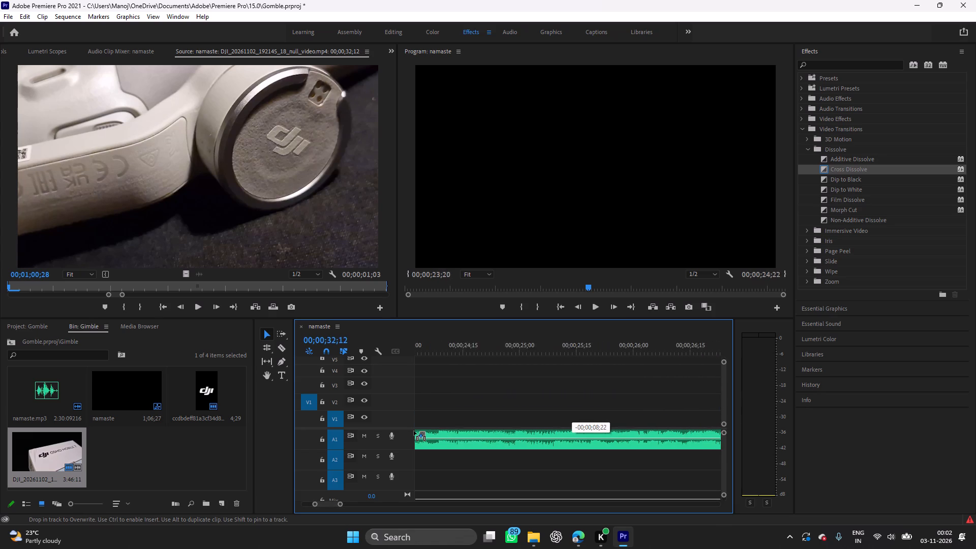
left_click_drag(414, 431, 417, 431)
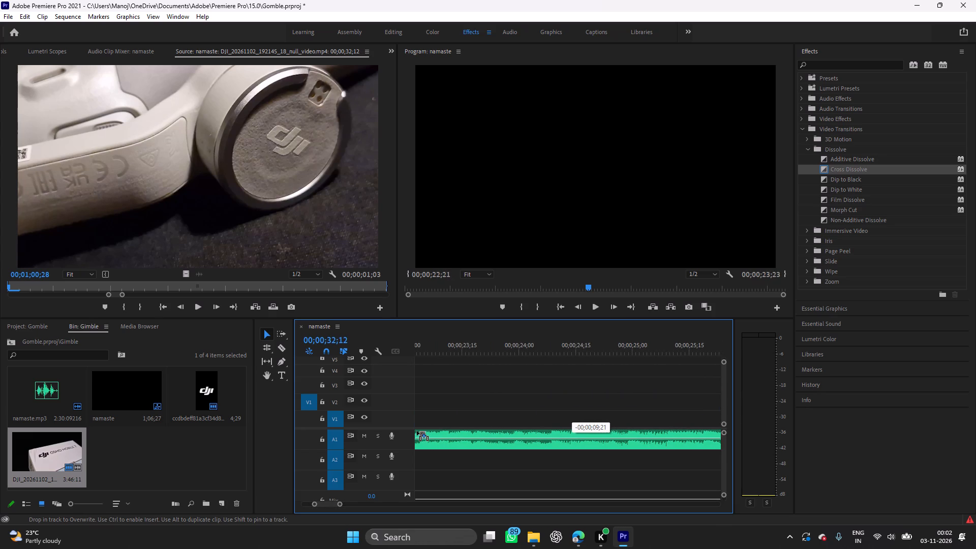
left_click_drag(417, 431, 405, 435)
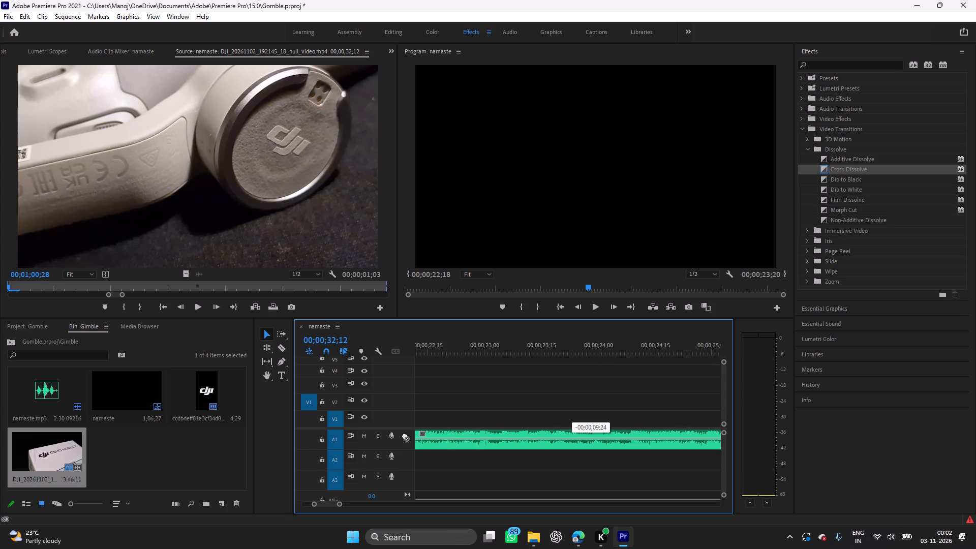
left_click_drag(405, 435, 410, 431)
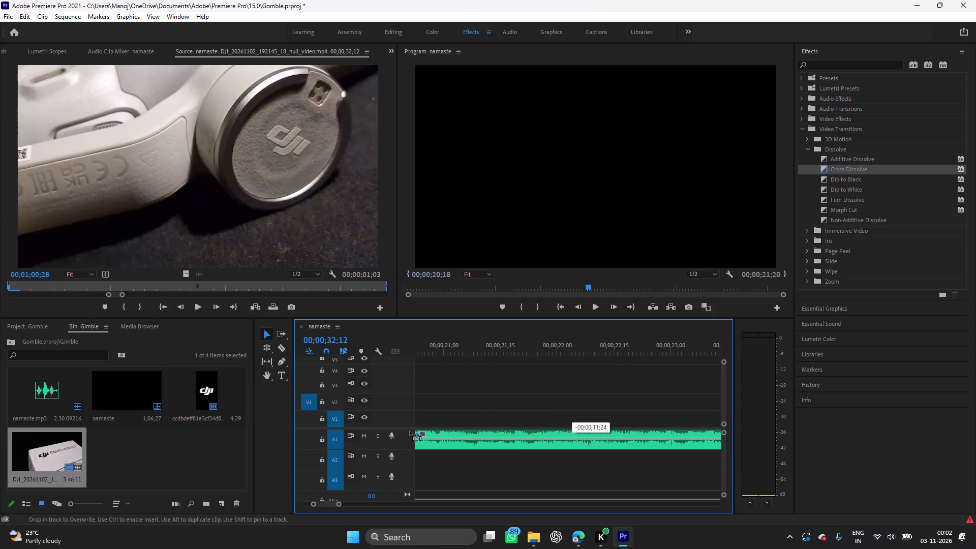
left_click_drag(410, 431, 408, 432)
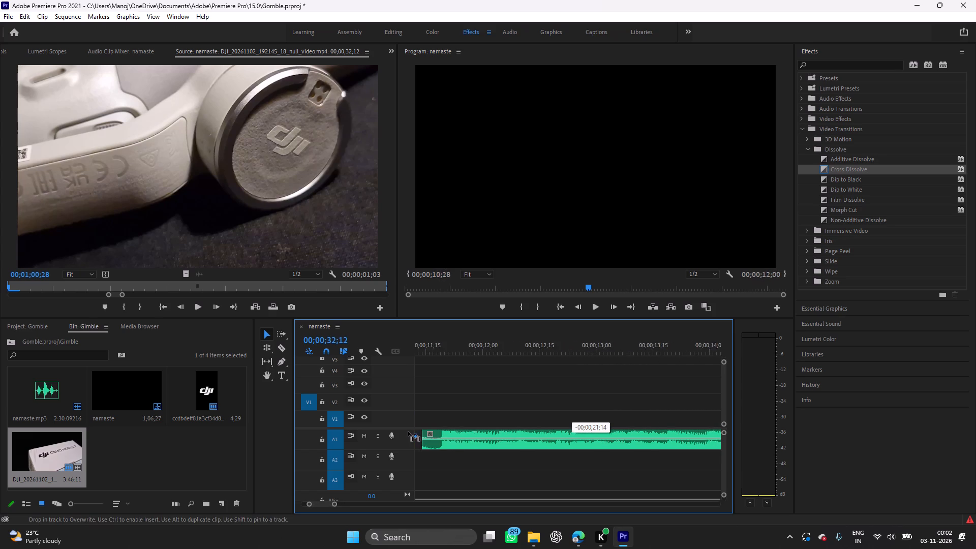
left_click_drag(408, 432, 583, 393)
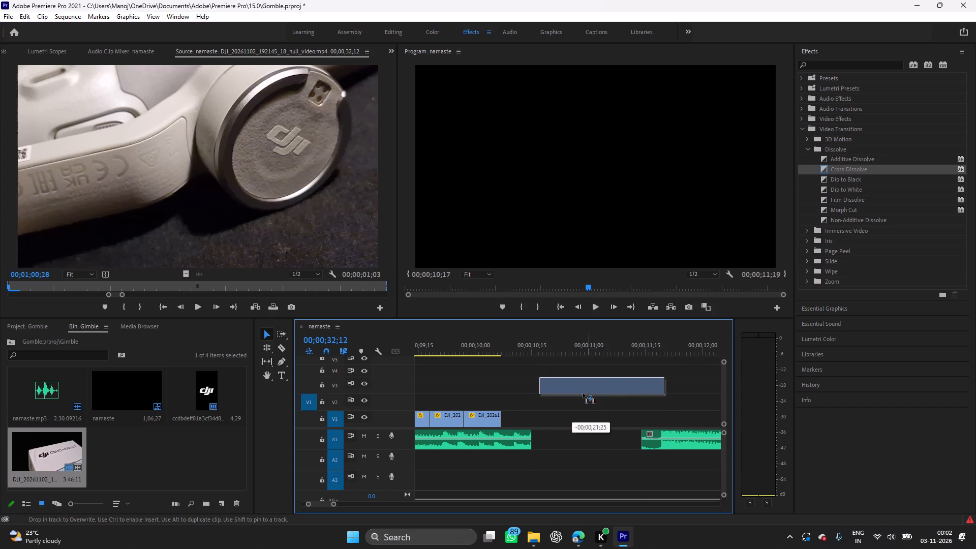
left_click_drag(583, 393, 558, 418)
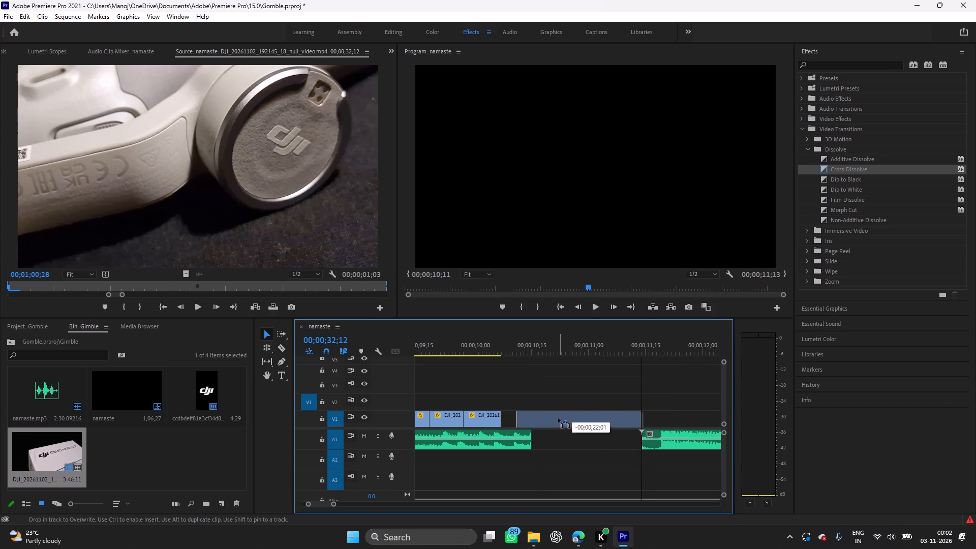
left_click_drag(558, 418, 553, 420)
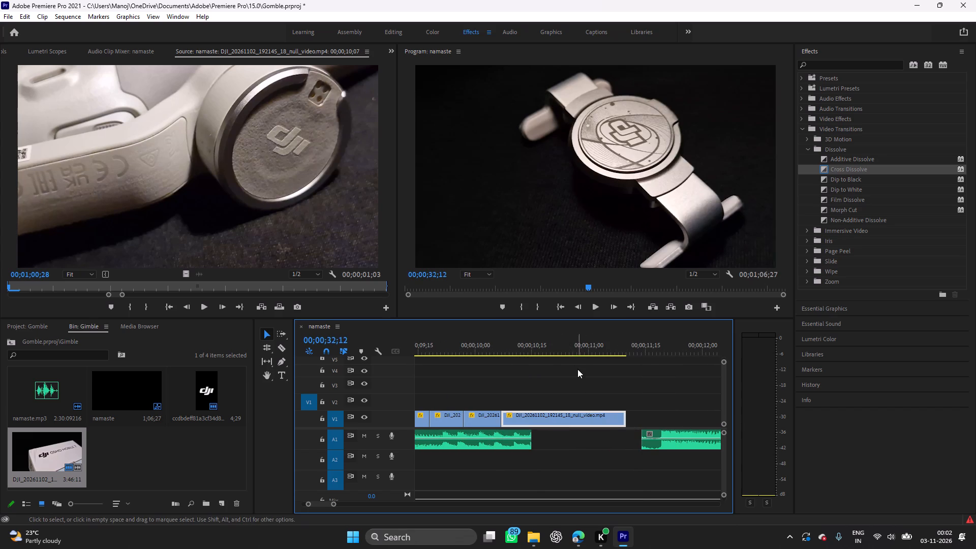
Play back the moved clip on V1 from 00;00;10;12 to check it in its new place.
left_click(559, 393)
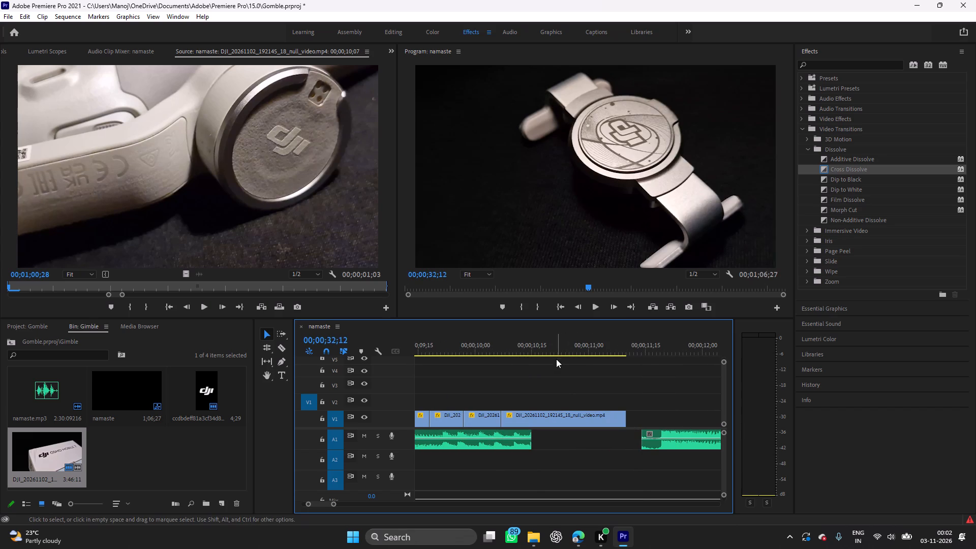
left_click(552, 347)
left_click(520, 350)
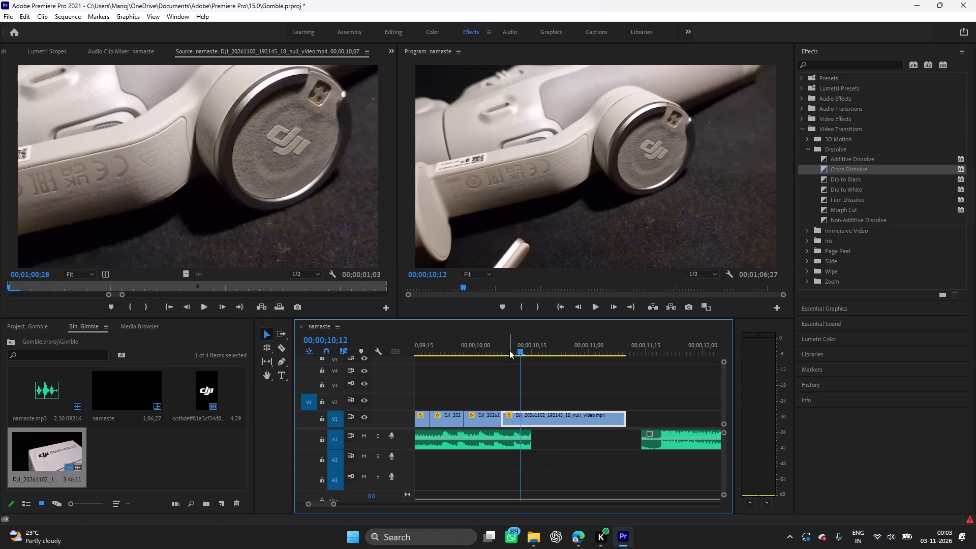
key("space")
key("space")
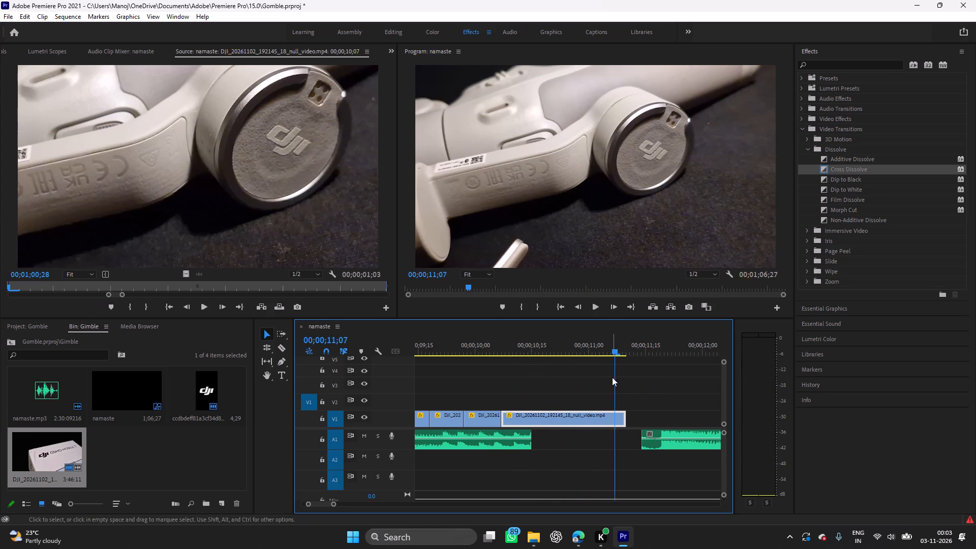
Cut the reused close-up clip on V1 at 00;00;11;02 and ripple delete the part before the cut.
left_click_drag(614, 377, 611, 378)
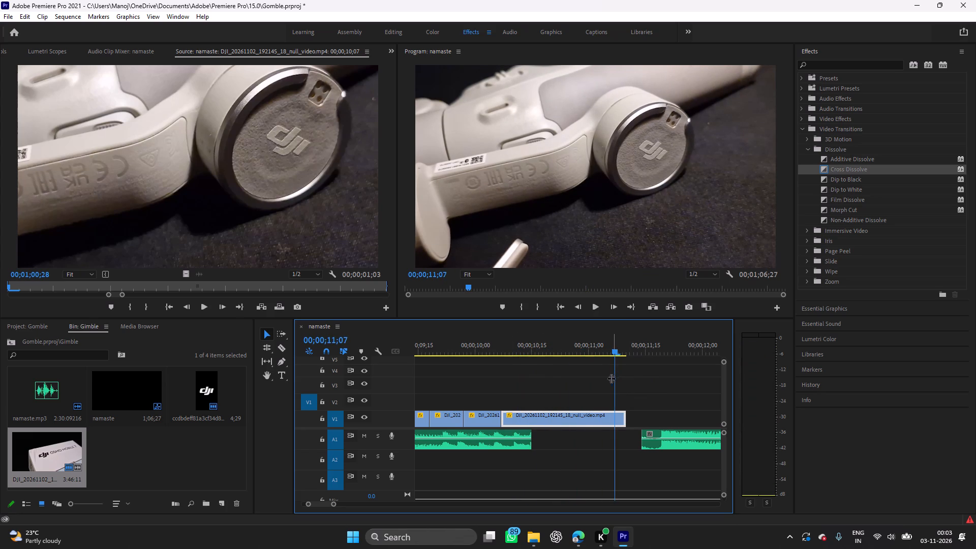
left_click_drag(611, 378, 598, 382)
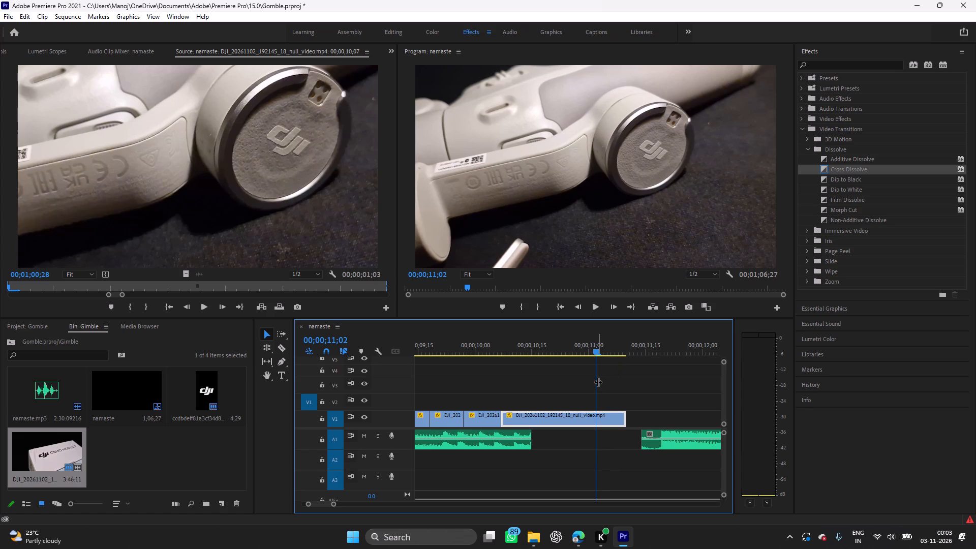
key("ctrl+k")
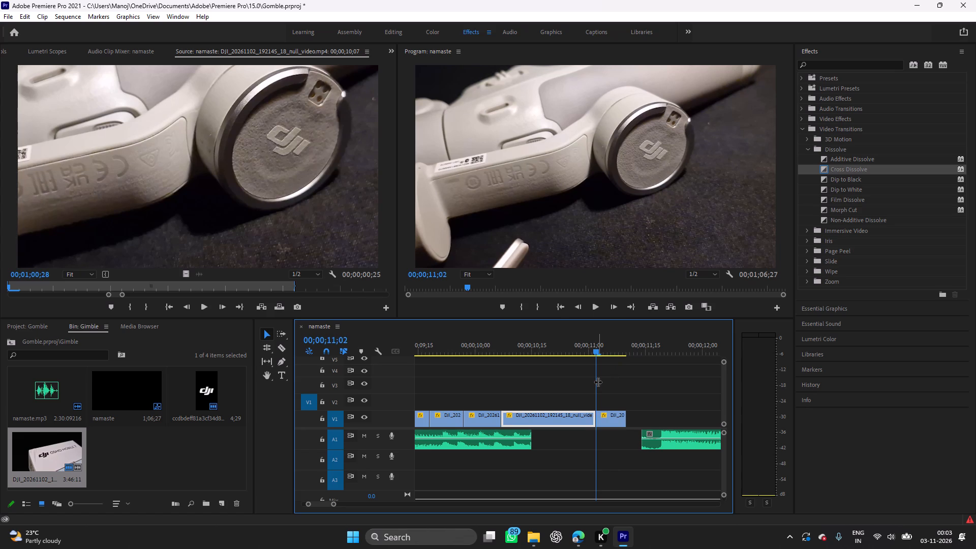
key("shift+Delete")
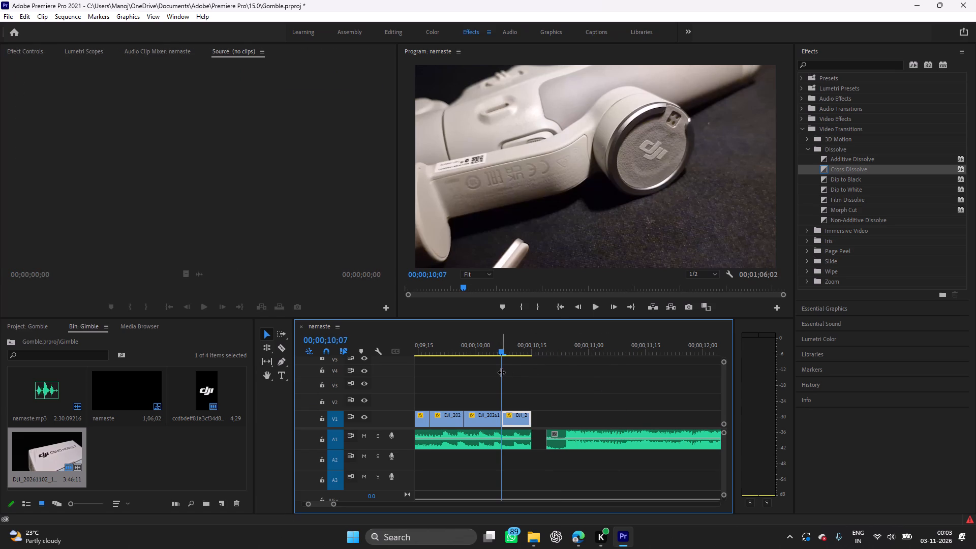
Play back the end of the WHY OSMO ? title and the short DJI clips on V1 to check the shortened close-up.
left_click_drag(501, 373, 401, 387)
key("space")
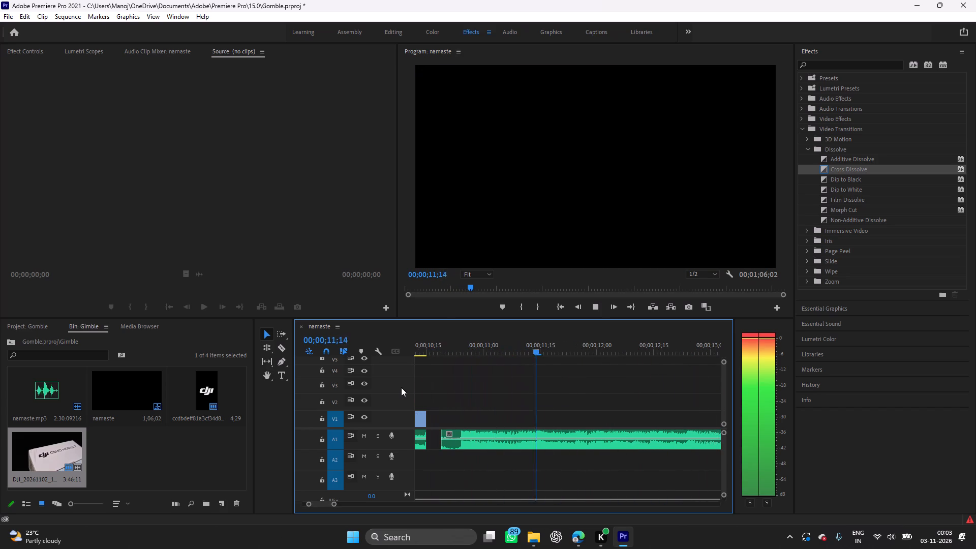
key("space")
left_click_drag(549, 377, 507, 388)
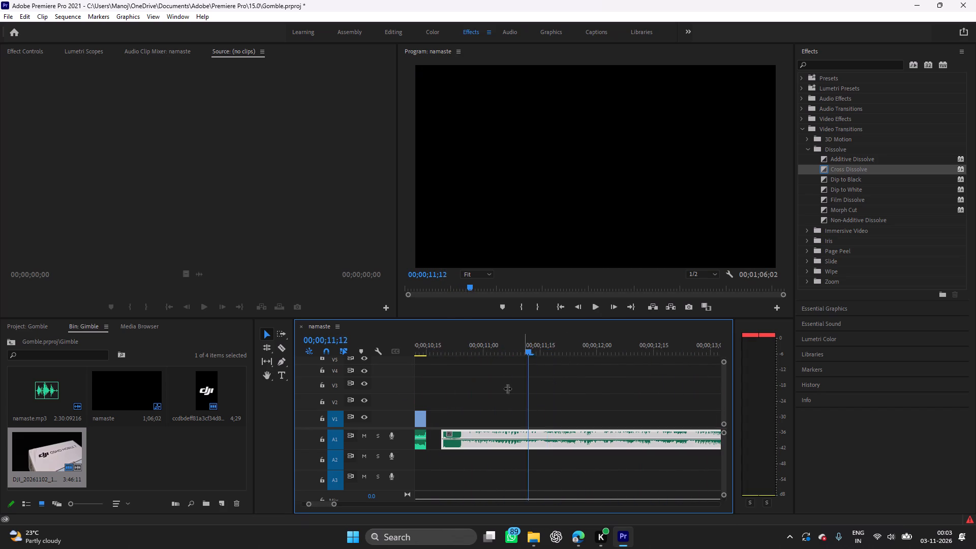
left_click_drag(507, 388, 324, 419)
left_click(324, 419)
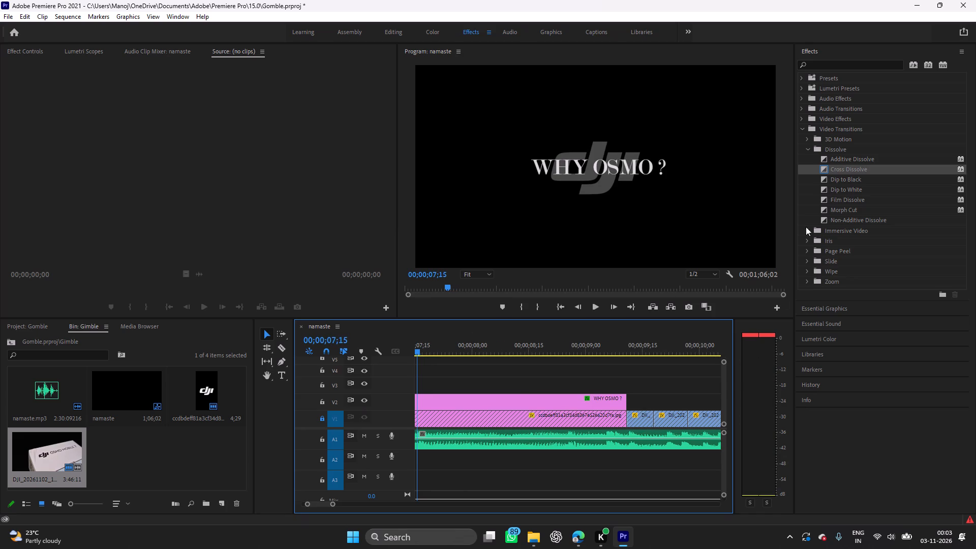
left_click(657, 385)
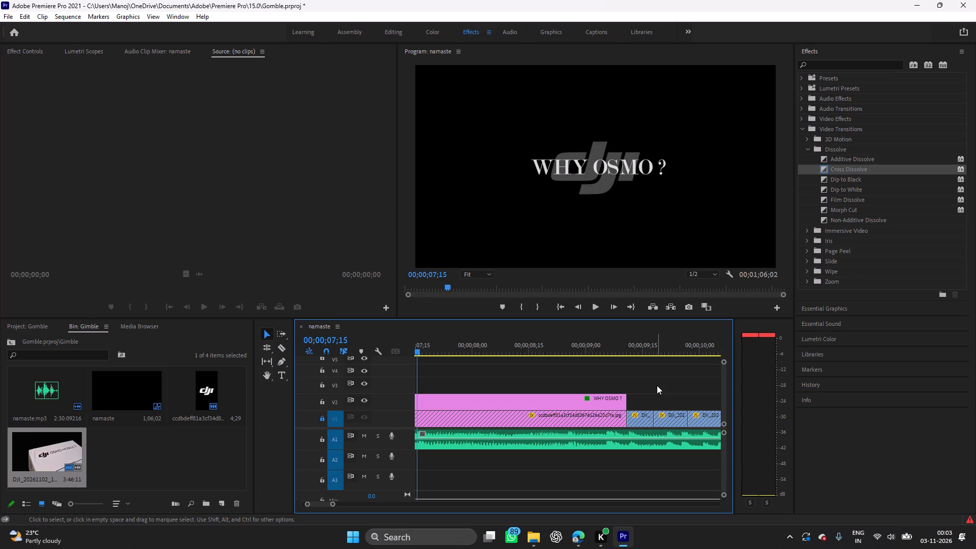
key("space")
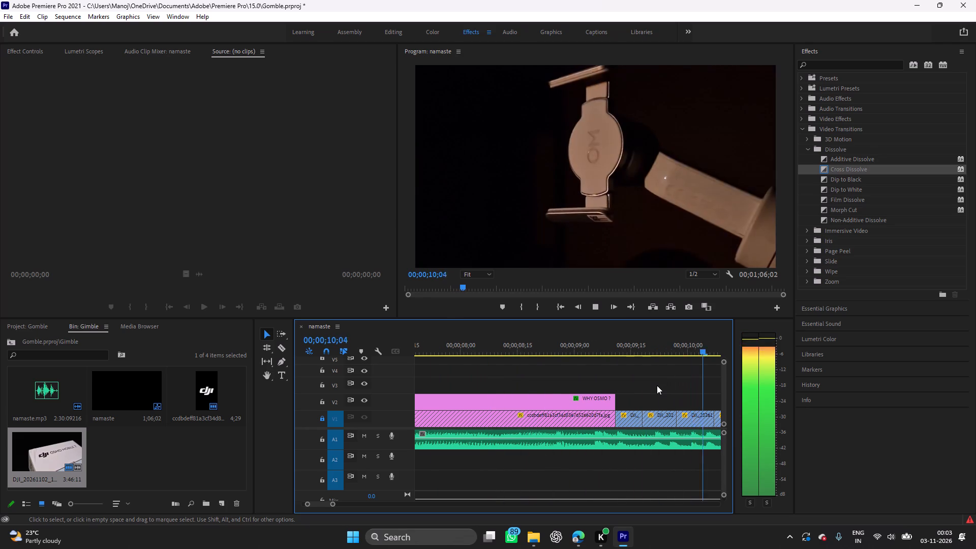
key("space")
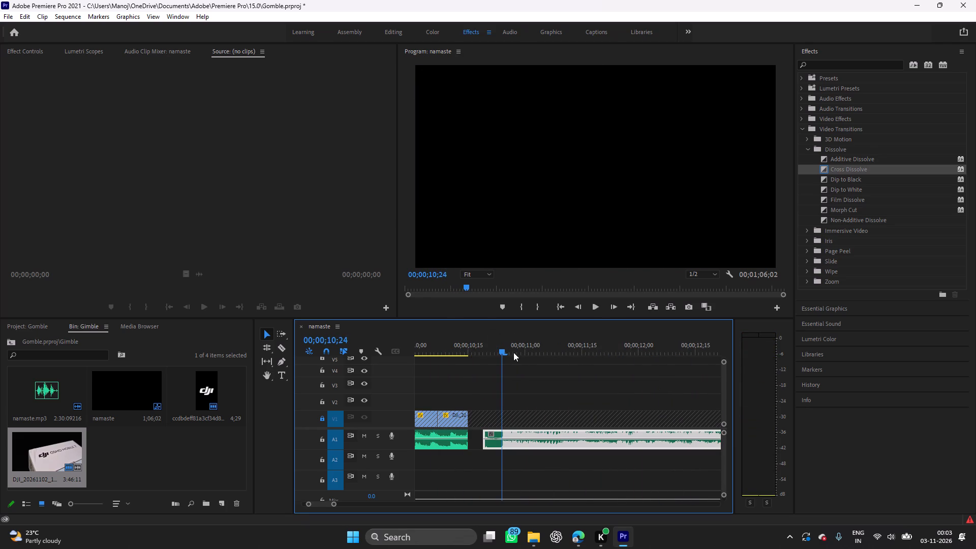
left_click_drag(504, 351, 271, 403)
key("space")
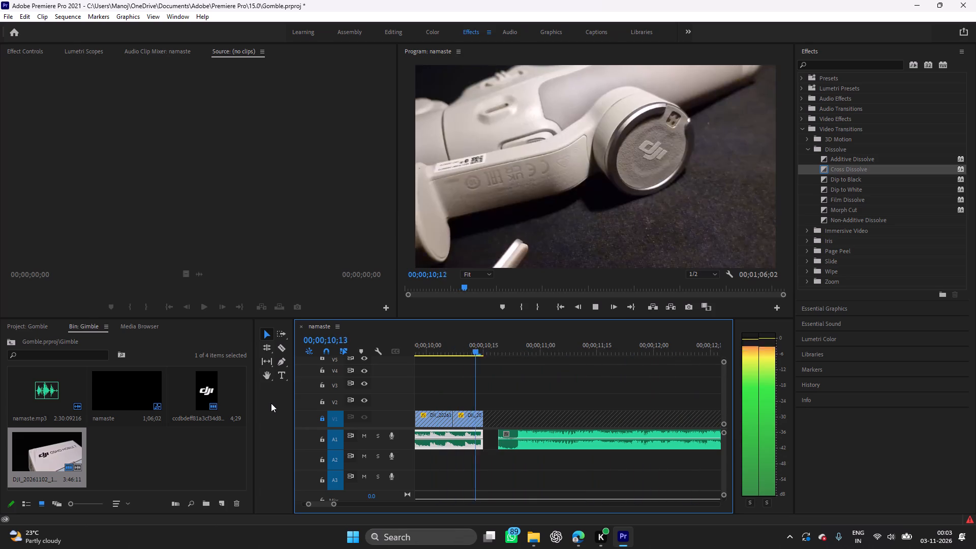
key("space")
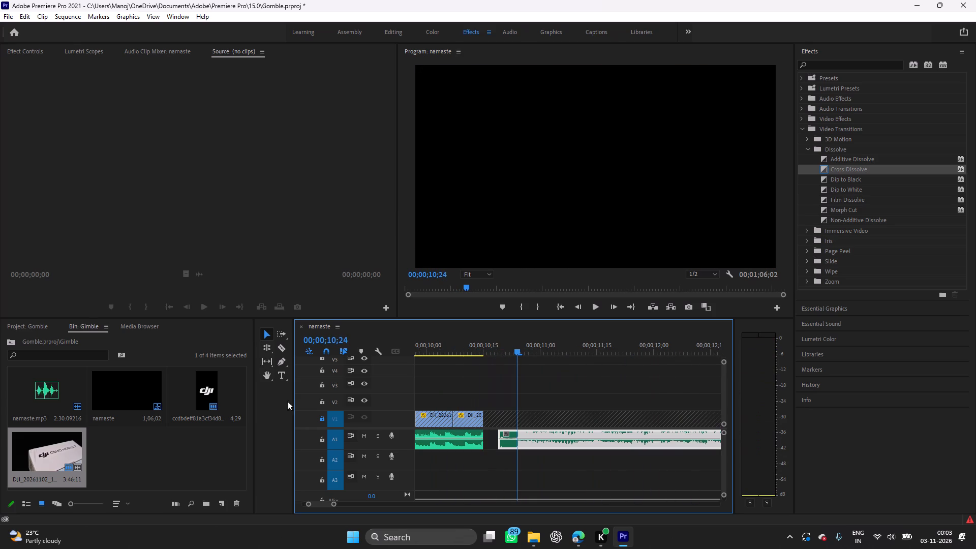
left_click_drag(518, 354, 292, 368)
key("space")
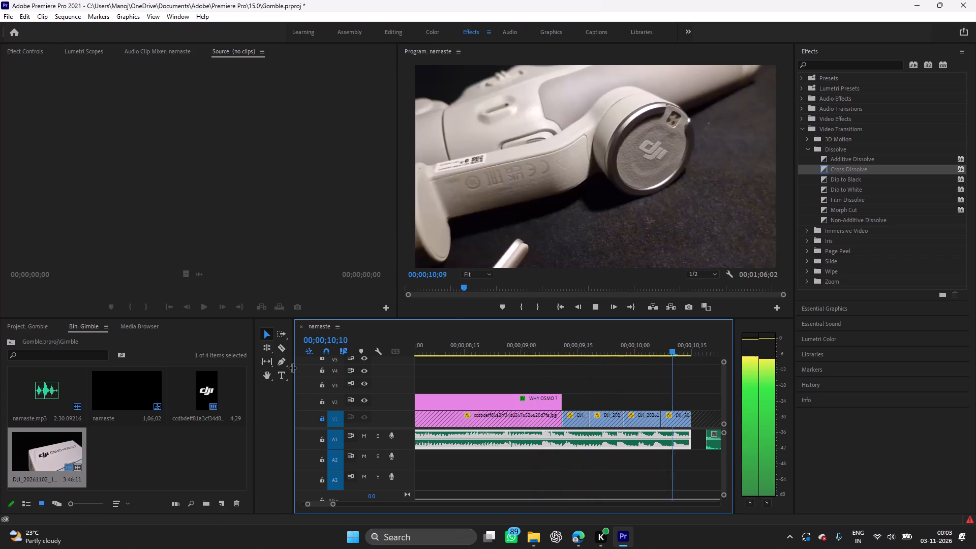
key("space")
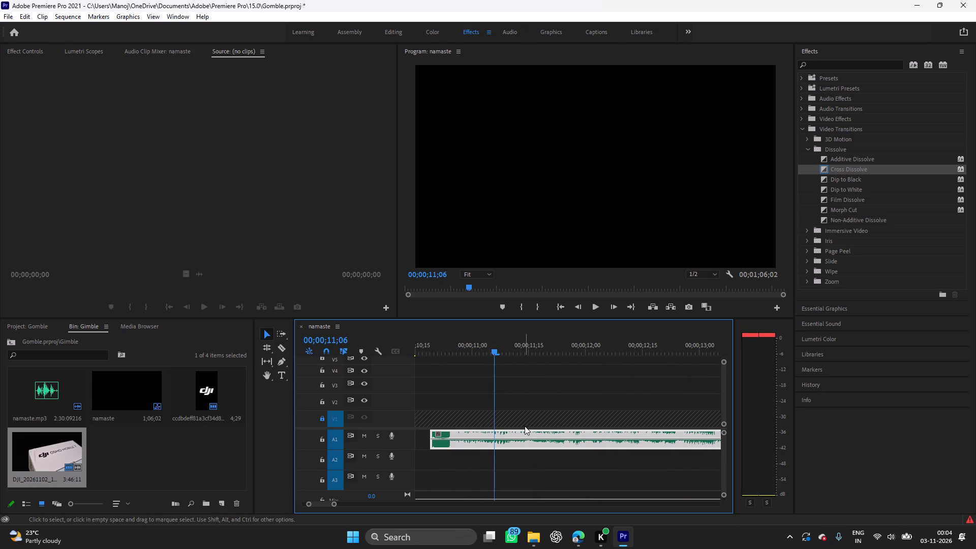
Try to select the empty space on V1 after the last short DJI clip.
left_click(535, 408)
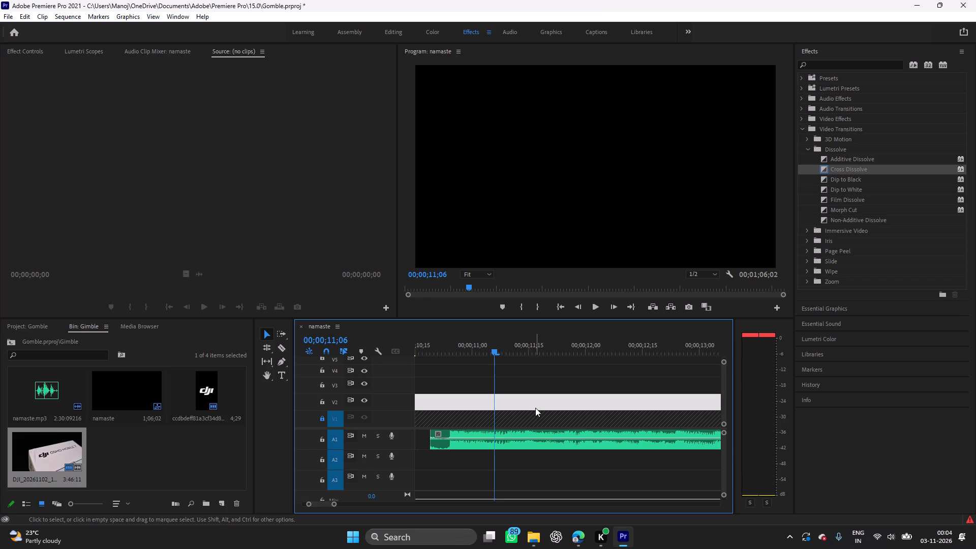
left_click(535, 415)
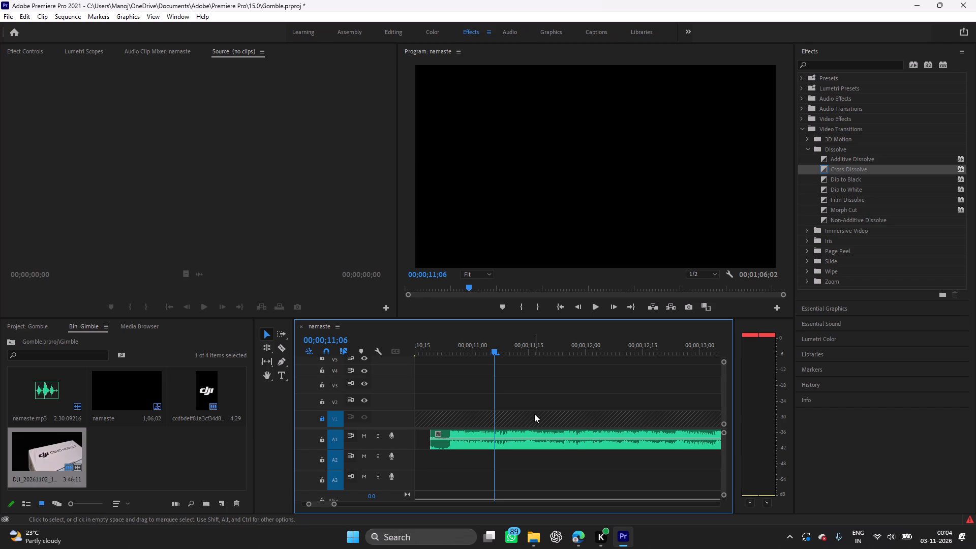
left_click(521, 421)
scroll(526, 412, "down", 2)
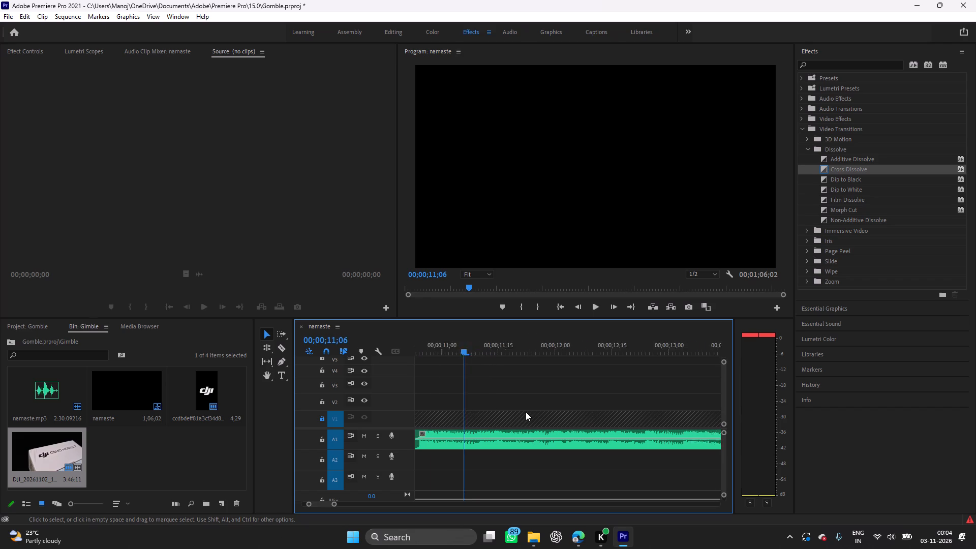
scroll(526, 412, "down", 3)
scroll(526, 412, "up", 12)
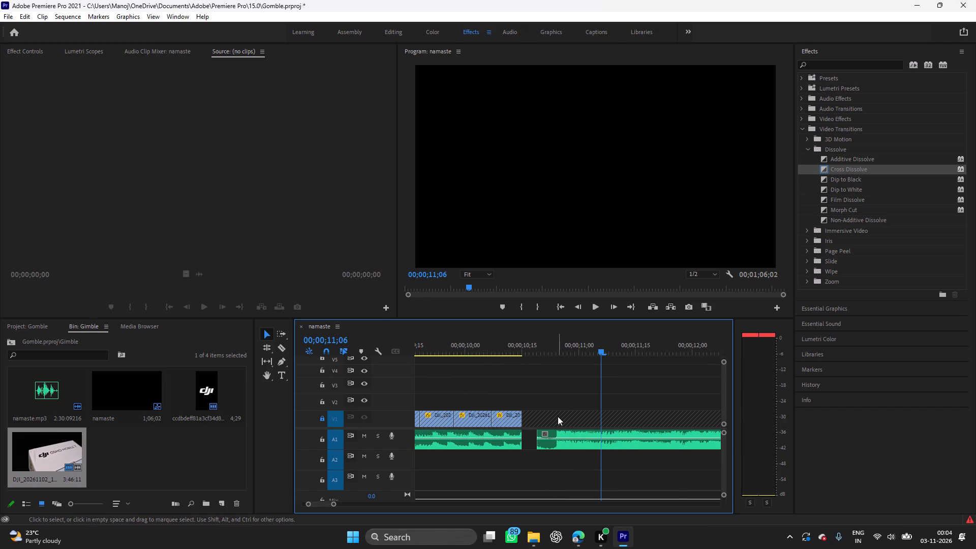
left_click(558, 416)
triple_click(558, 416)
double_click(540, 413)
Unlock the V1 track.
left_click(323, 416)
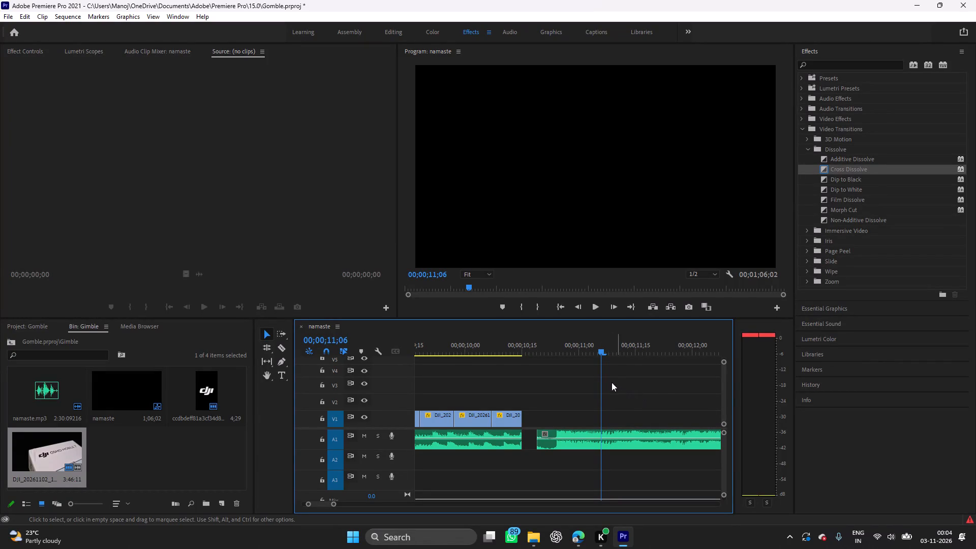
Scrub forward from 00;00;11;06 to 00;00;30;08 to examine the next DJI clip on V2.
left_click_drag(601, 374, 805, 390)
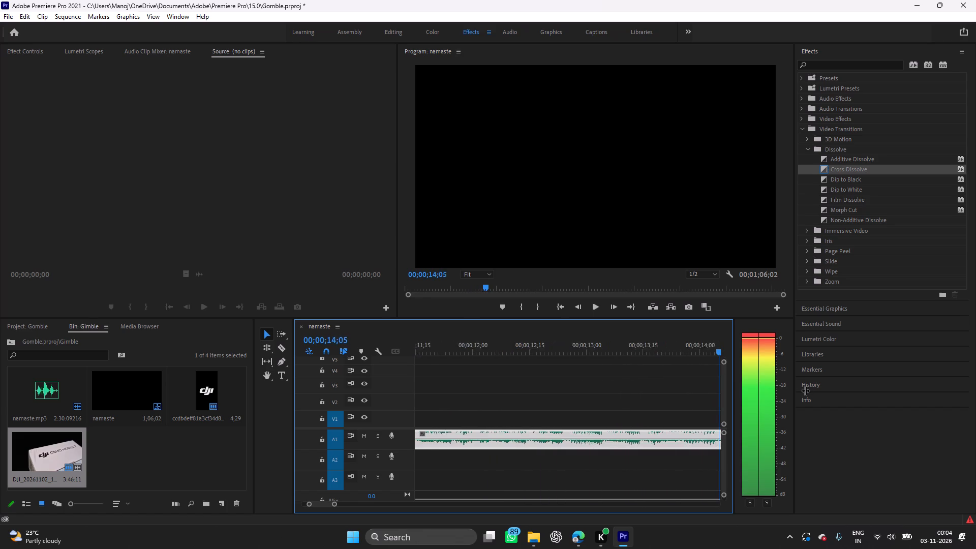
left_click_drag(805, 390, 830, 397)
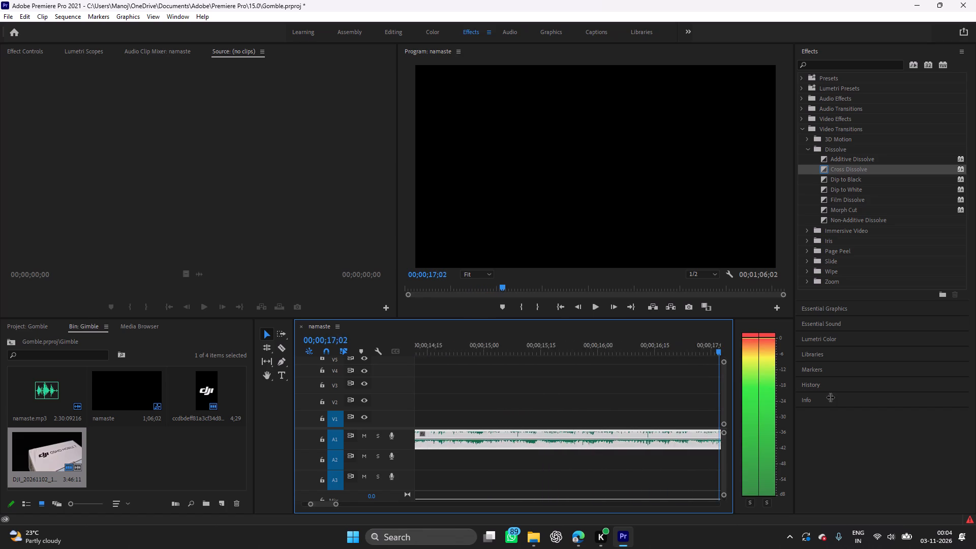
left_click_drag(830, 397, 884, 412)
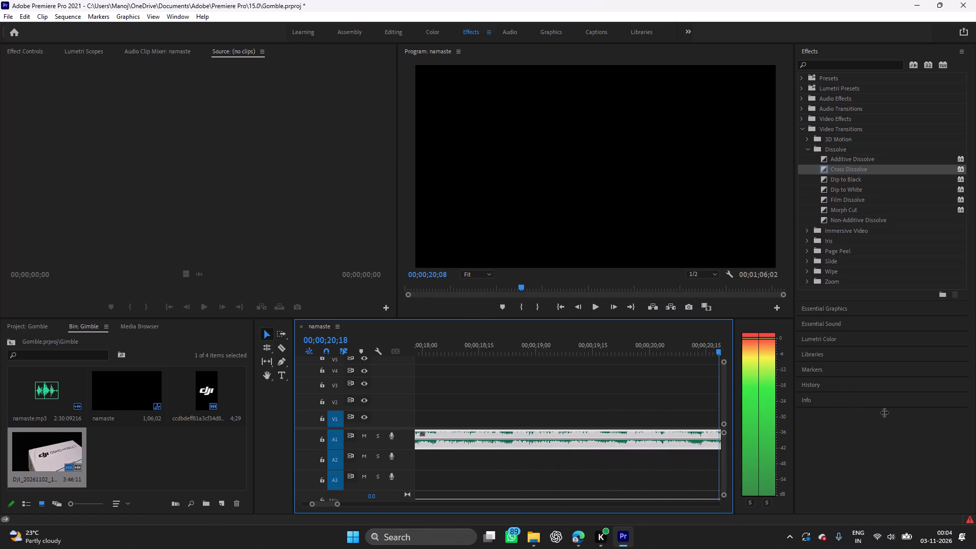
left_click_drag(884, 412, 914, 423)
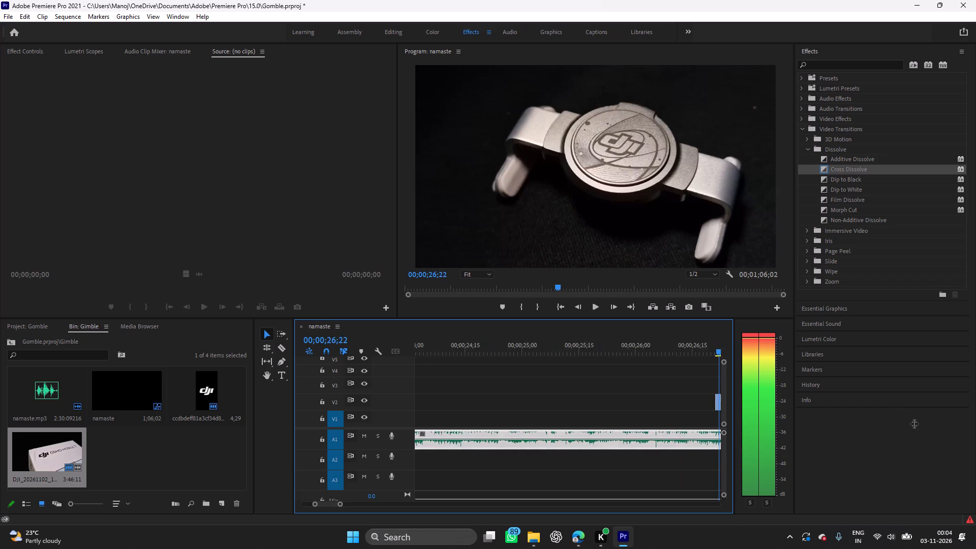
left_click_drag(914, 423, 844, 437)
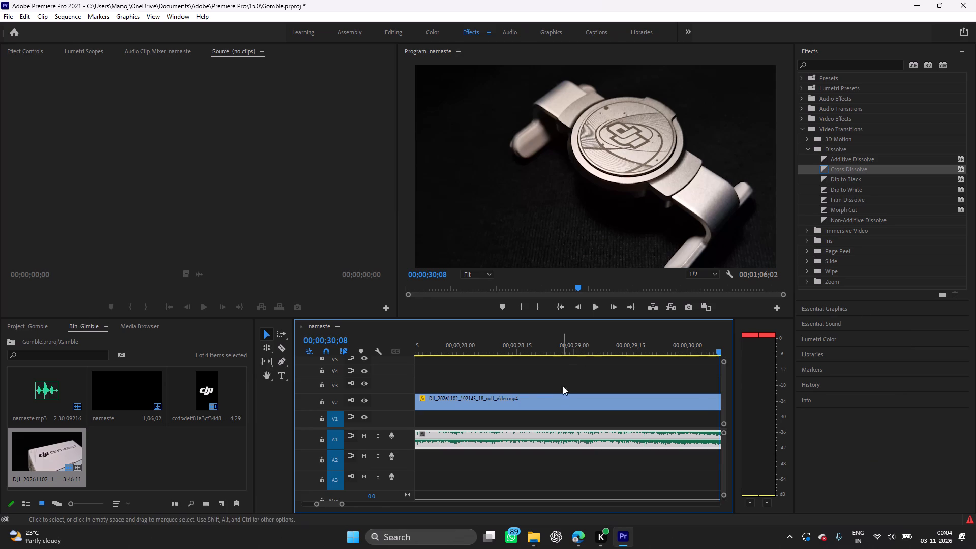
scroll(527, 398, "up", 5)
scroll(527, 398, "down", 20)
scroll(527, 398, "down", 2)
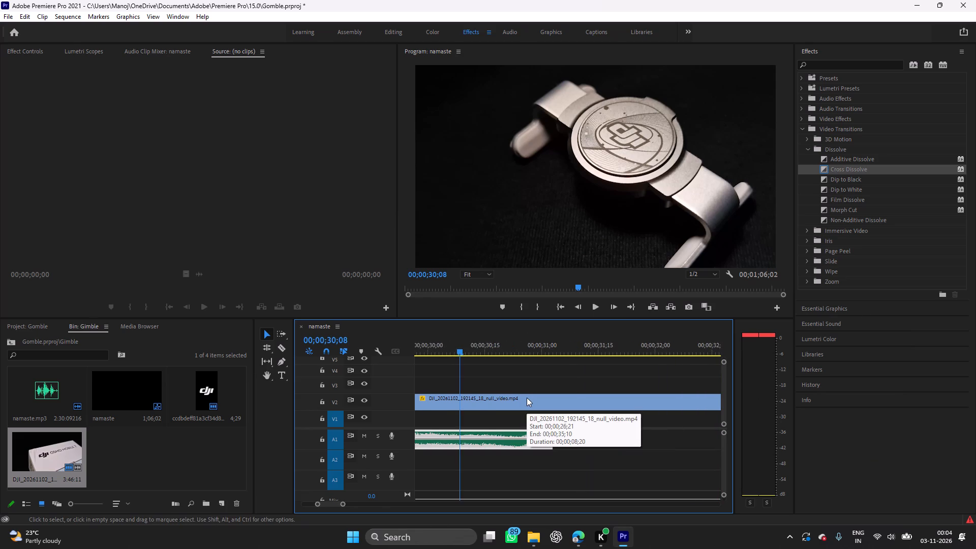
scroll(527, 398, "down", 8)
scroll(527, 398, "up", 20)
scroll(527, 398, "up", 5)
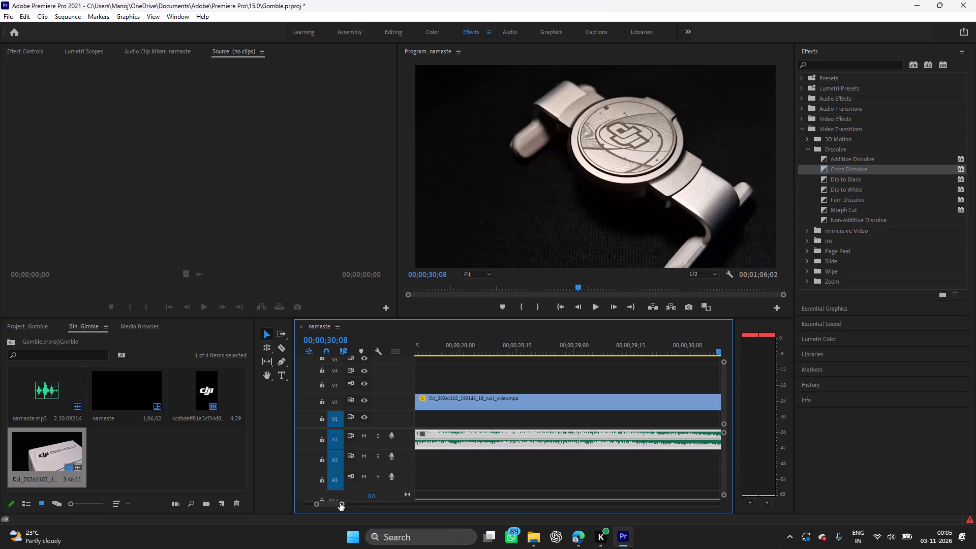
Move the first DJI clip after the gap on V2 down to V1, aligned with the start of the second A1 audio clip.
left_click_drag(340, 503, 415, 505)
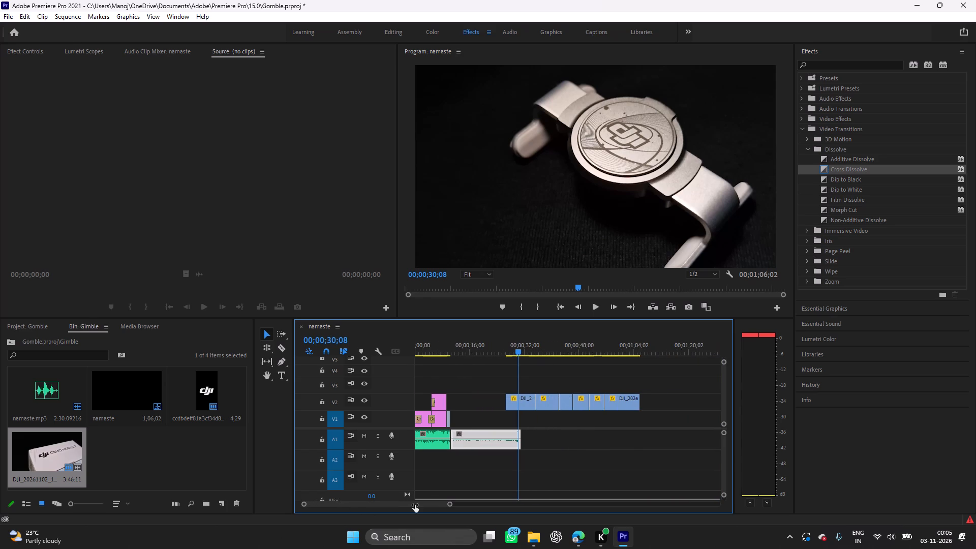
left_click_drag(415, 505, 412, 506)
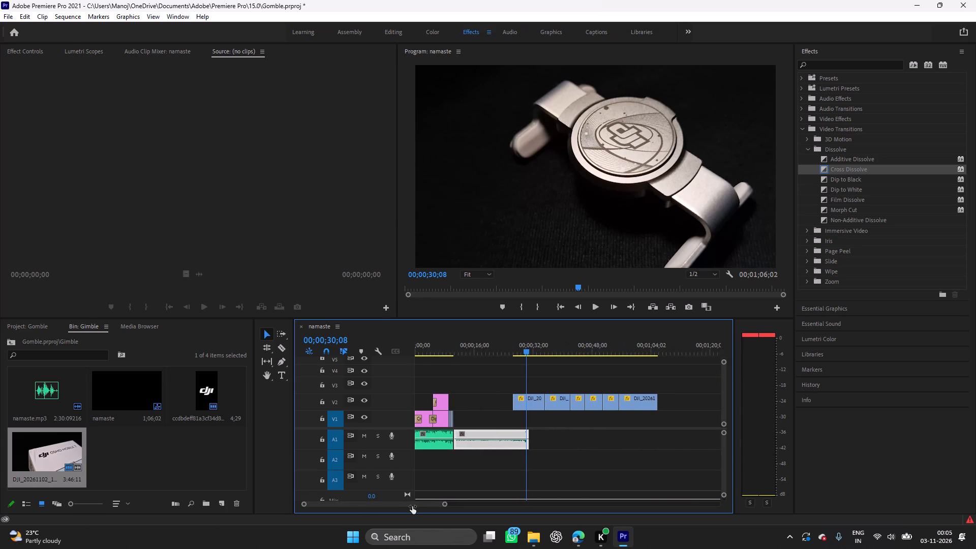
left_click_drag(412, 506, 398, 511)
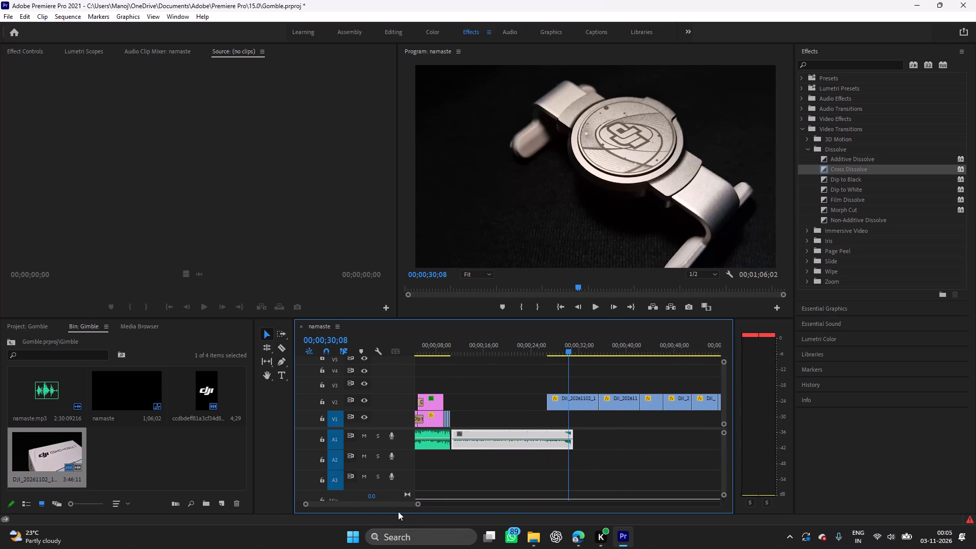
left_click(581, 406)
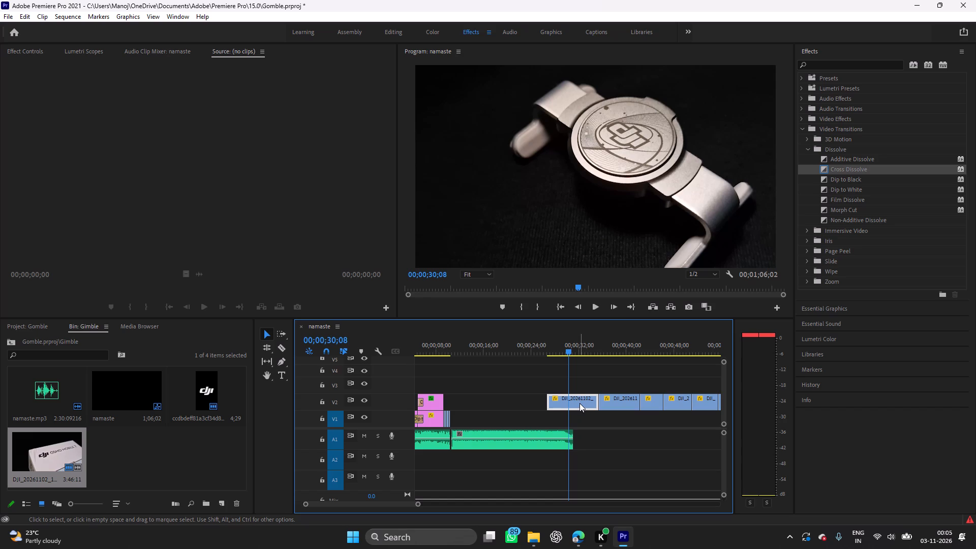
left_click_drag(582, 400, 512, 409)
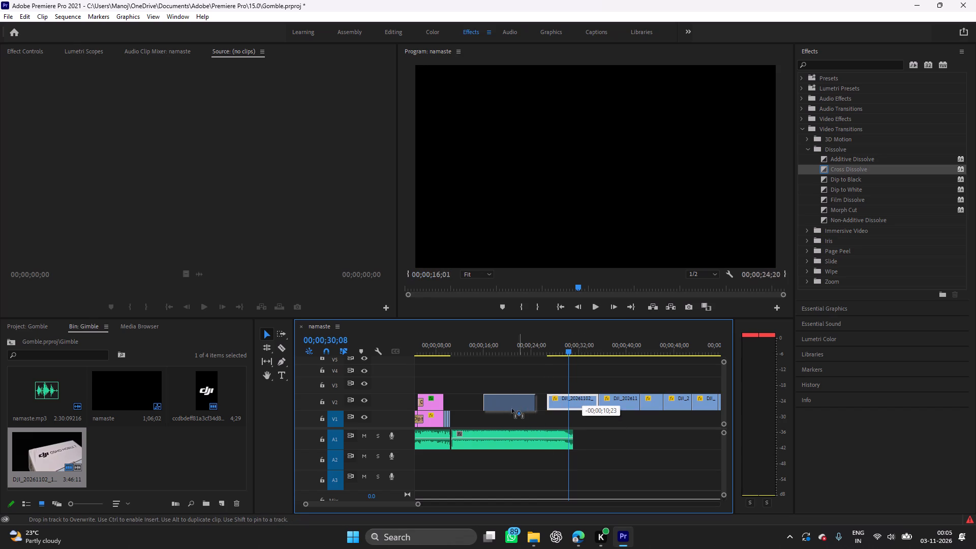
left_click_drag(512, 409, 492, 417)
scroll(525, 404, "down", 3)
scroll(525, 404, "up", 7)
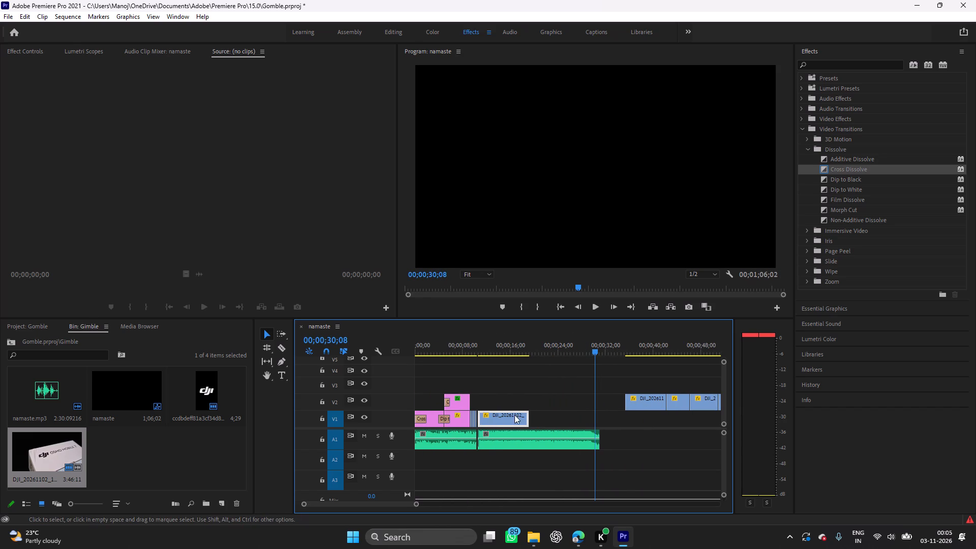
scroll(499, 425, "up", 2, "ctrl")
scroll(499, 425, "down", 2, "ctrl")
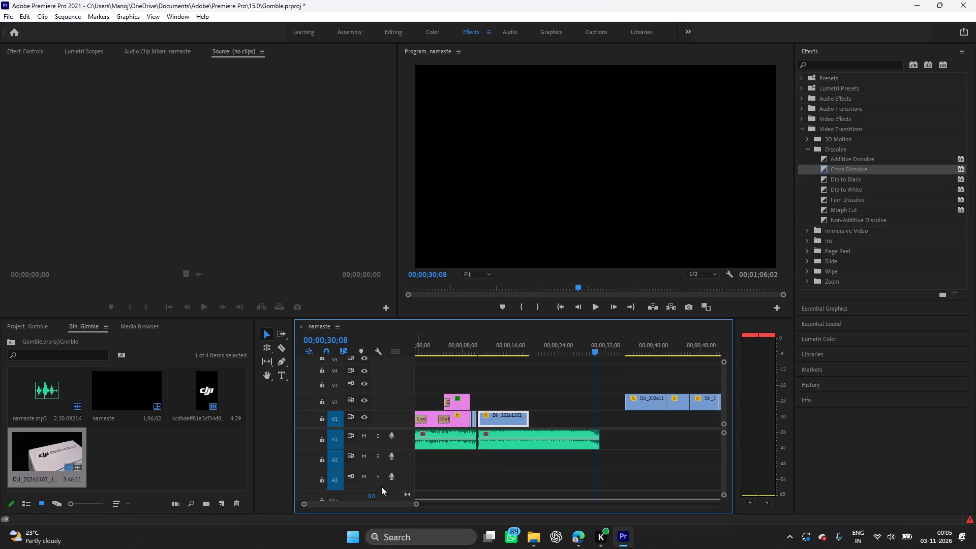
Play the sequence from near its start into the DJI clip just placed on V1 to review the edit.
left_click_drag(416, 502, 420, 503)
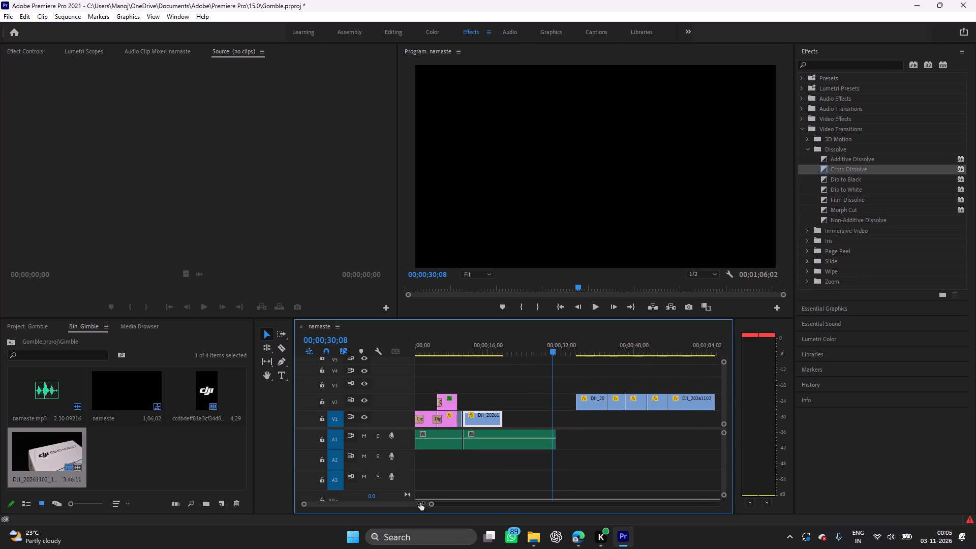
left_click_drag(420, 503, 440, 503)
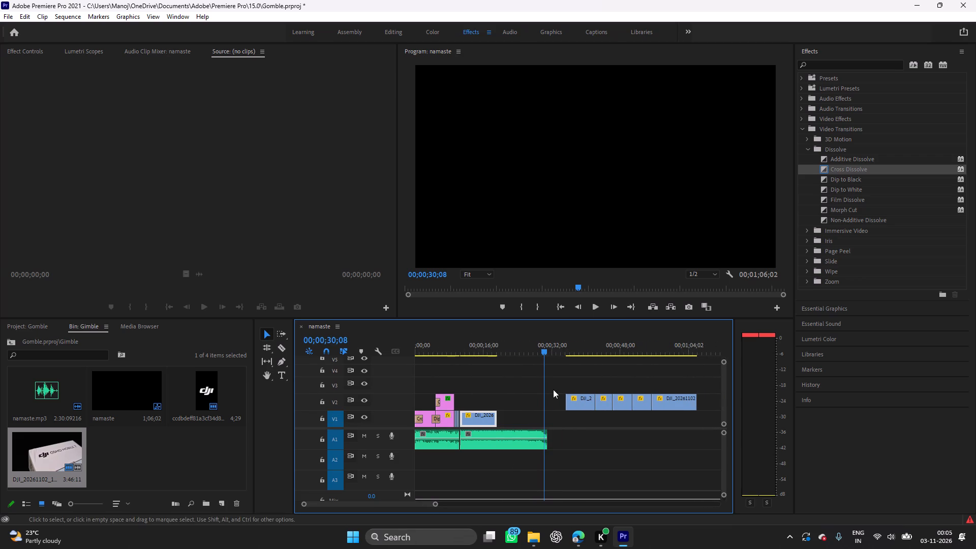
left_click_drag(542, 376, 458, 396)
left_click_drag(436, 504, 412, 512)
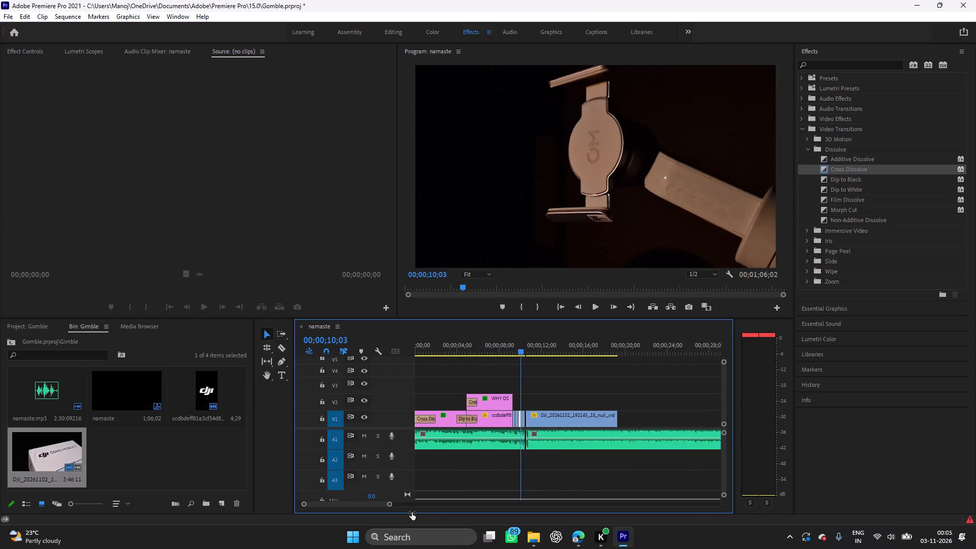
left_click_drag(412, 512, 406, 514)
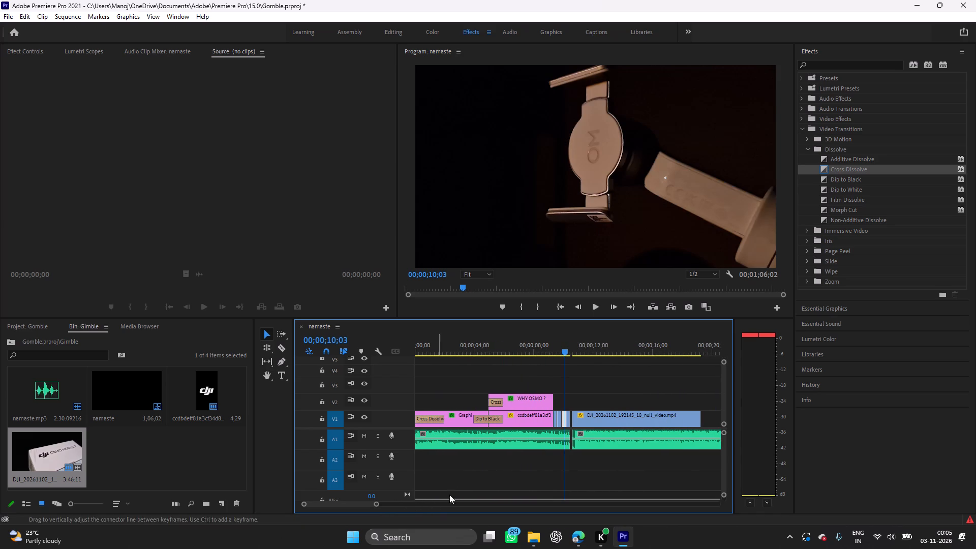
left_click_drag(563, 375, 475, 382)
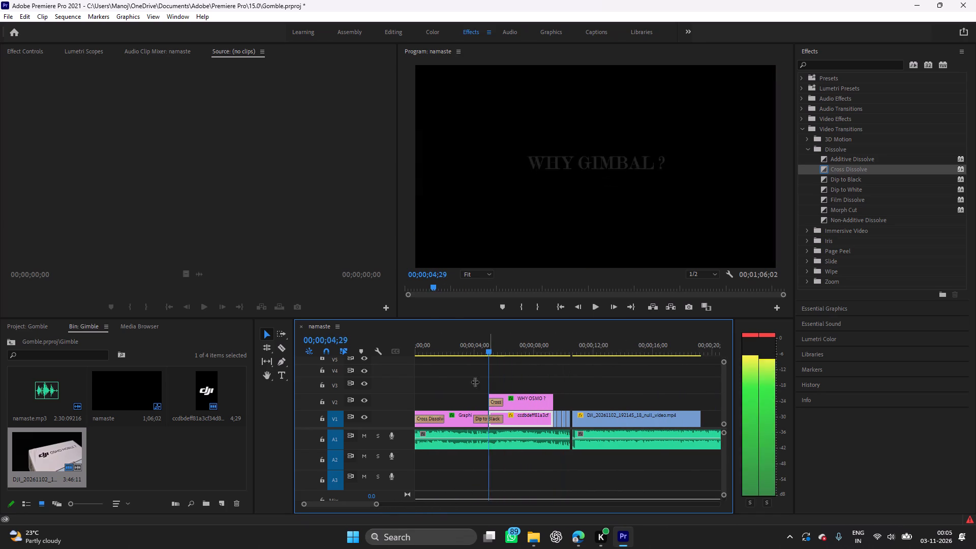
left_click_drag(475, 382, 439, 386)
key("space")
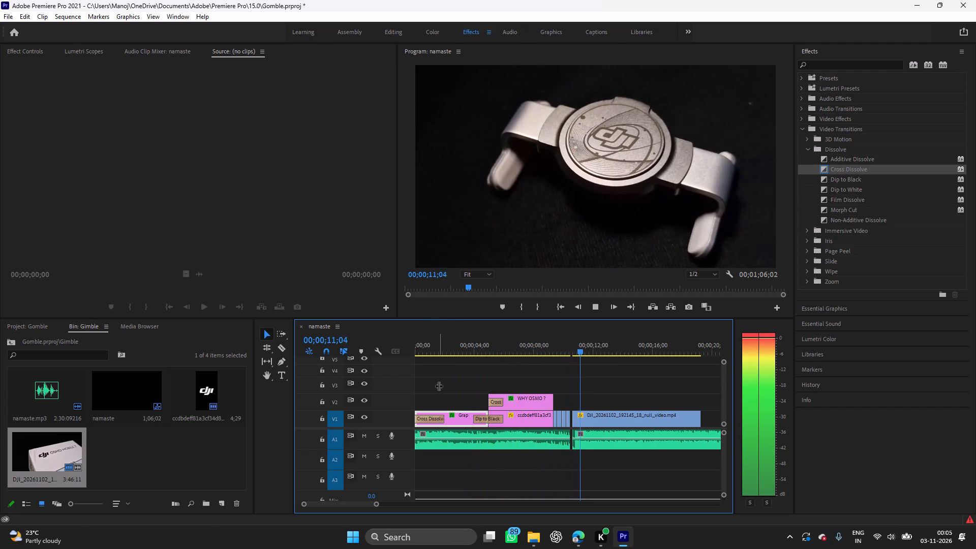
key("space")
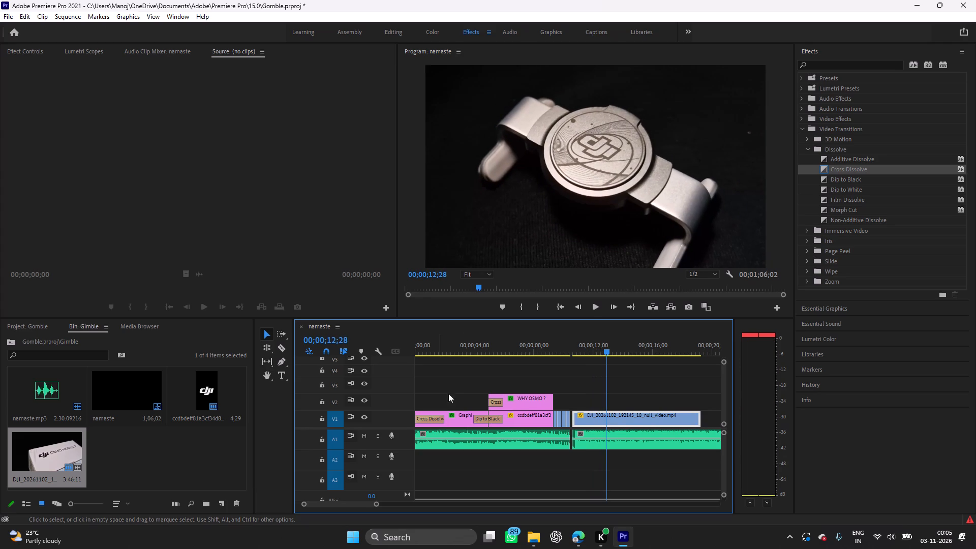
Set the speed of the long DJI clip on V1 to 80%.
right_click(615, 413)
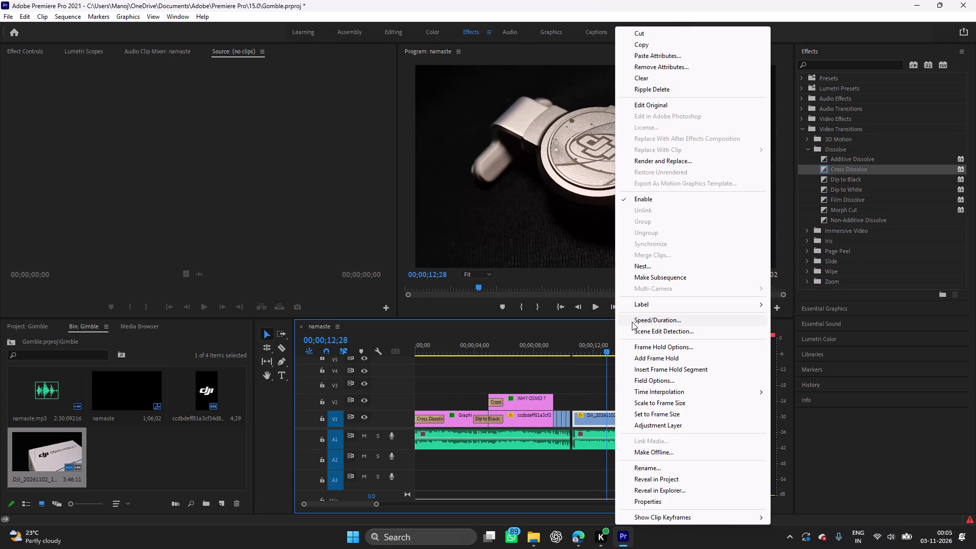
left_click(632, 322)
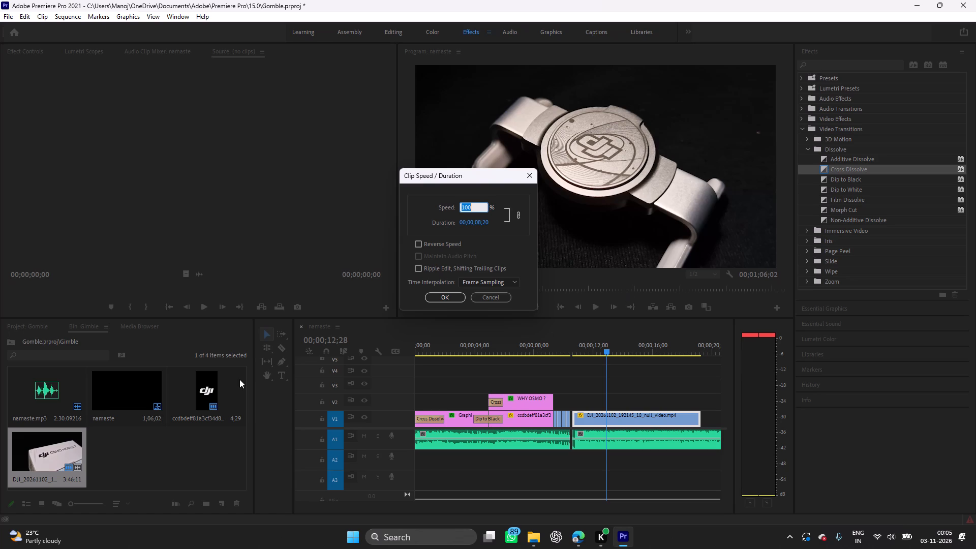
type("80")
key("Return")
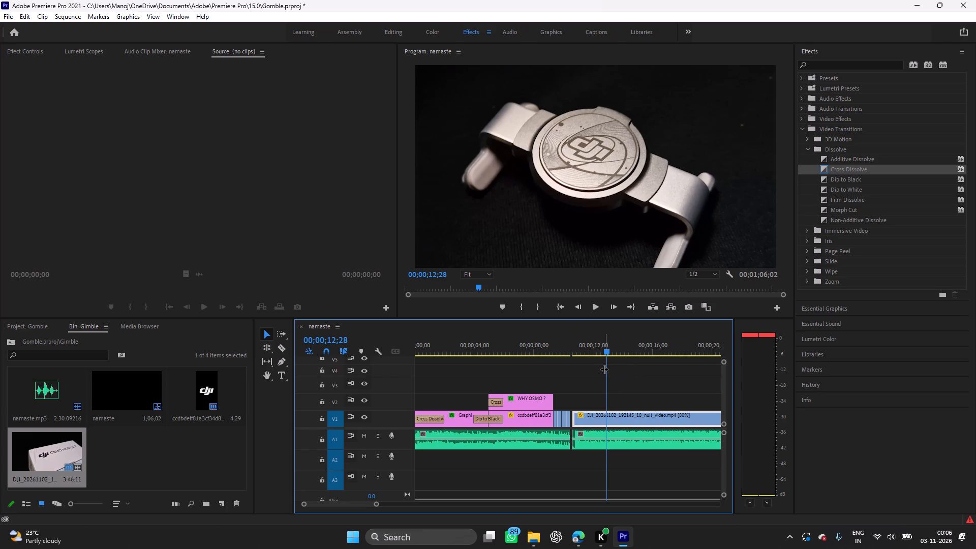
Play the slowed DJI clip on V1 from its start to review its pacing.
left_click_drag(604, 369, 574, 374)
key("space")
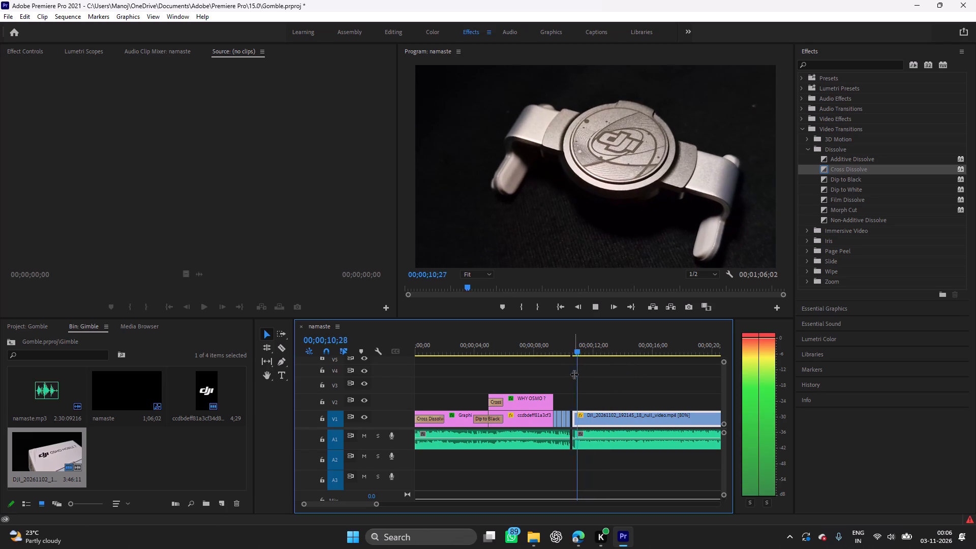
key("space")
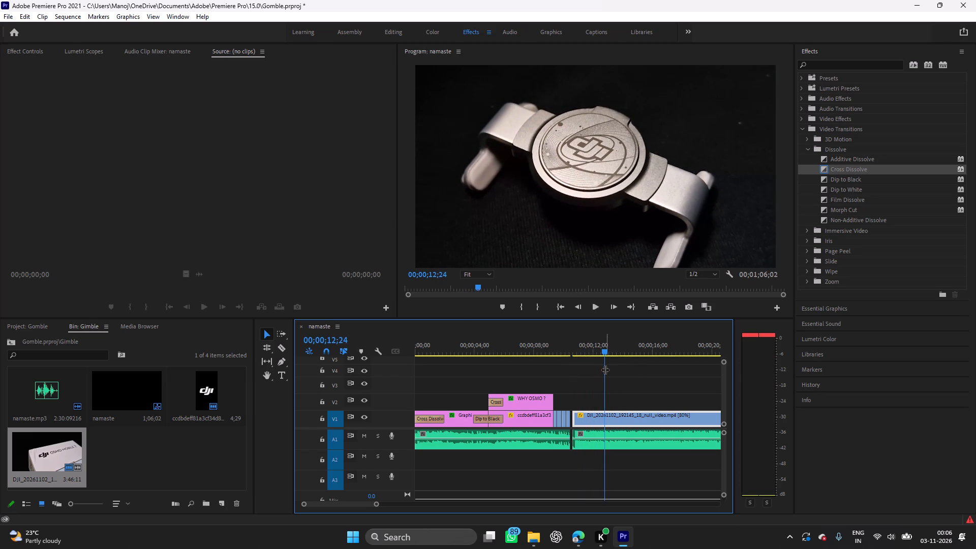
left_click_drag(605, 370, 572, 372)
key("space")
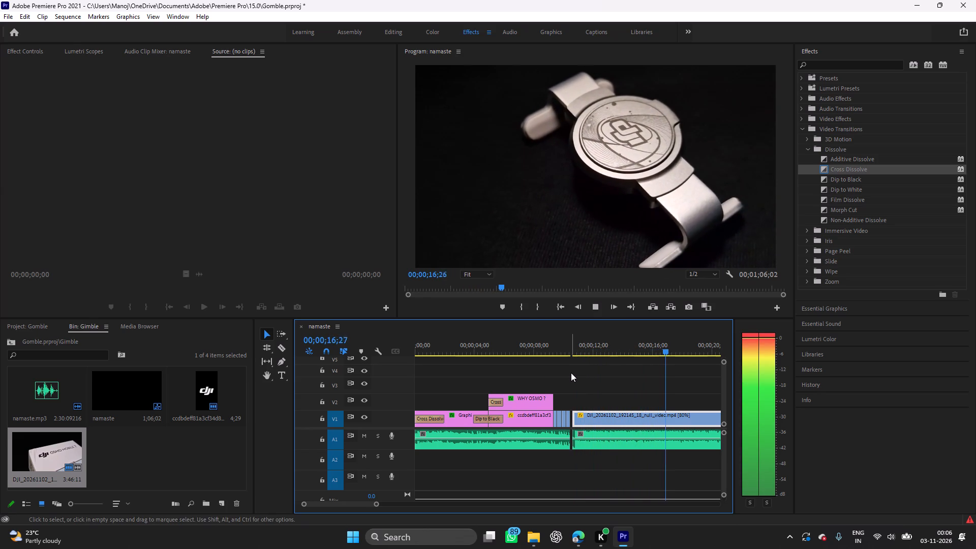
key("space")
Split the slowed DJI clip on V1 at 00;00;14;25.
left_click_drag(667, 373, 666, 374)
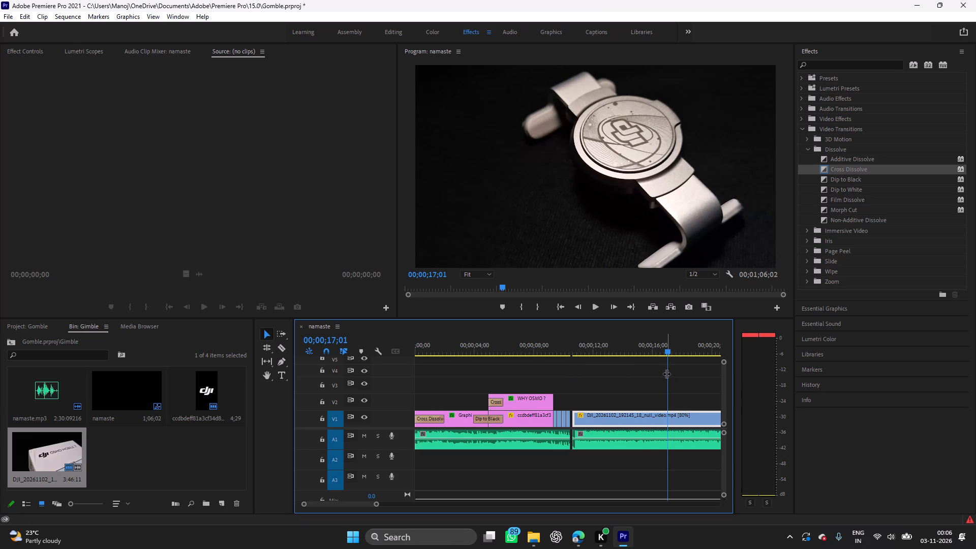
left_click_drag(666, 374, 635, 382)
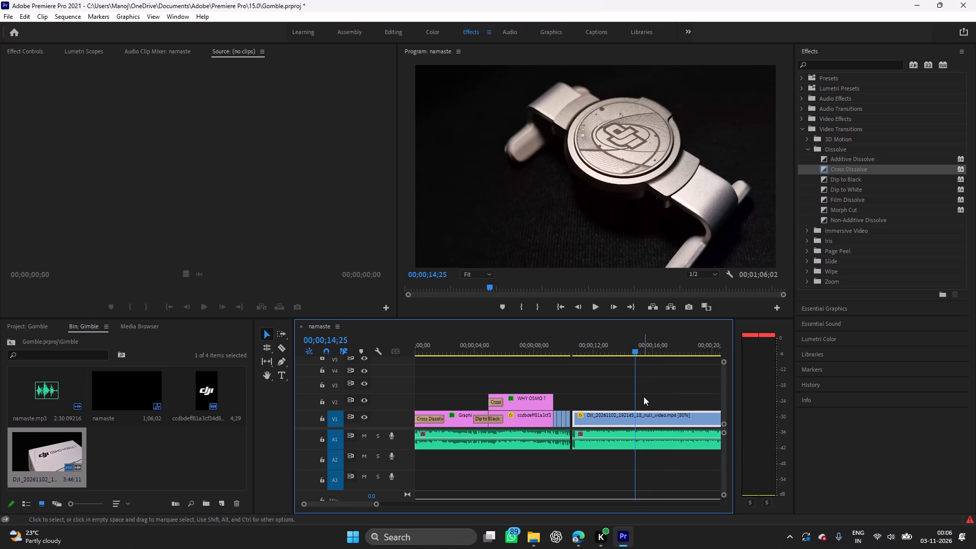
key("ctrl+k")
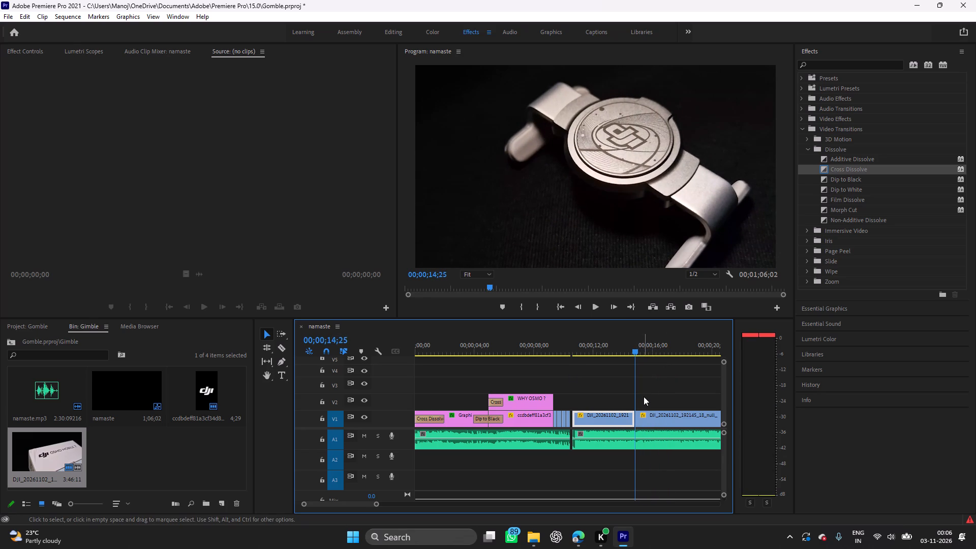
Play the second part of the split DJI clip, and scrub back to 00;00;14;17 to examine the cut area.
key("space")
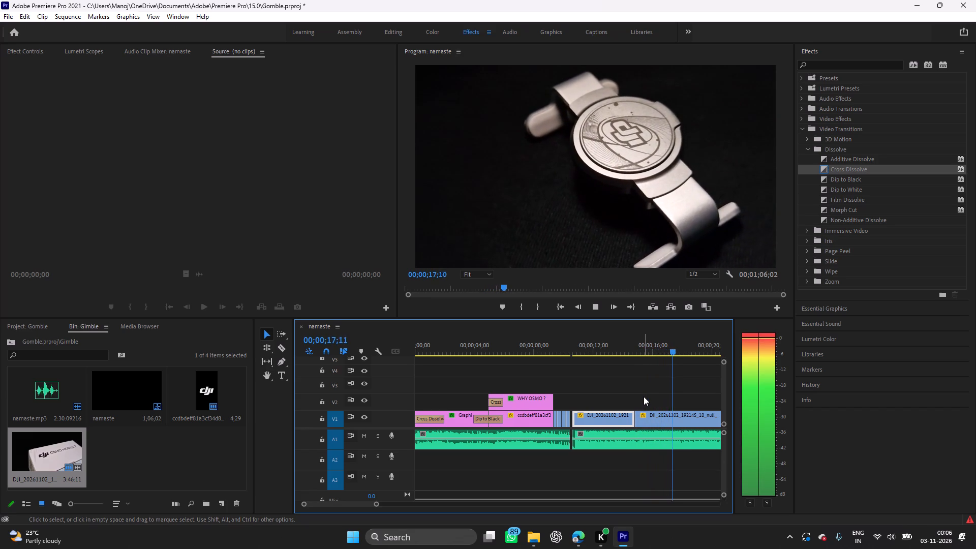
key("space")
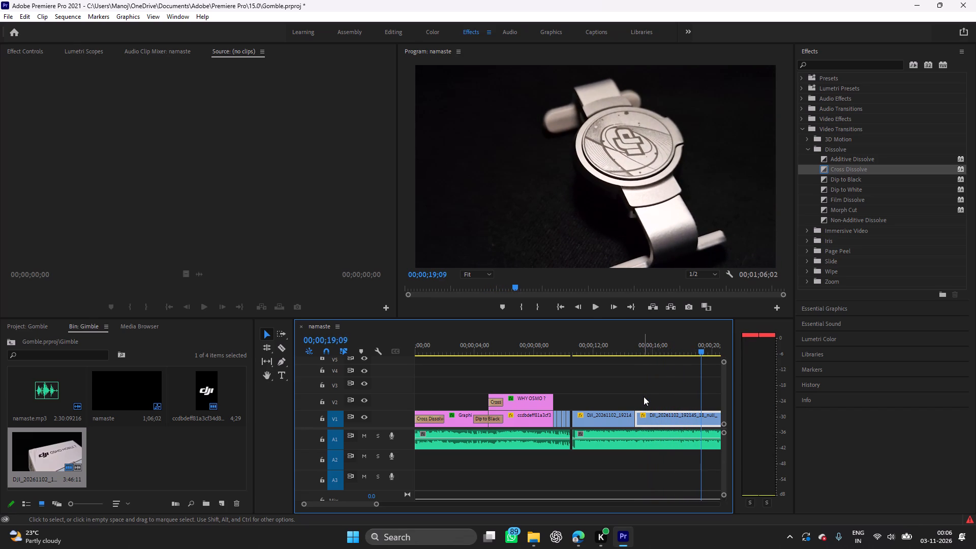
key("space")
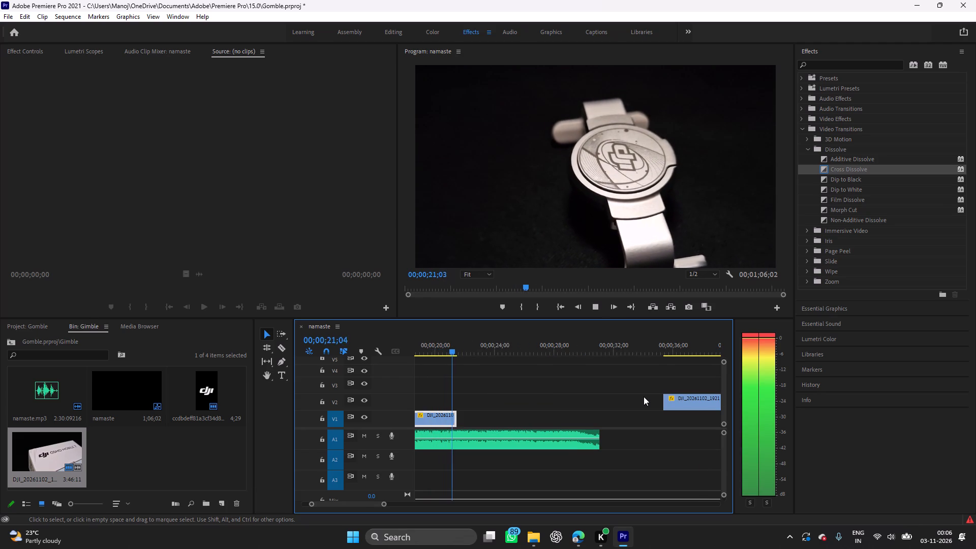
key("space")
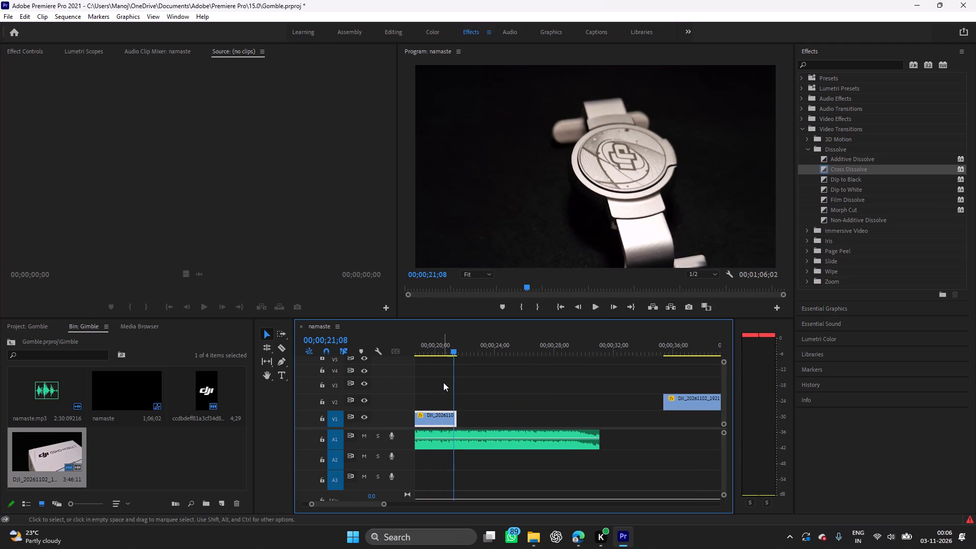
left_click_drag(452, 384, 398, 401)
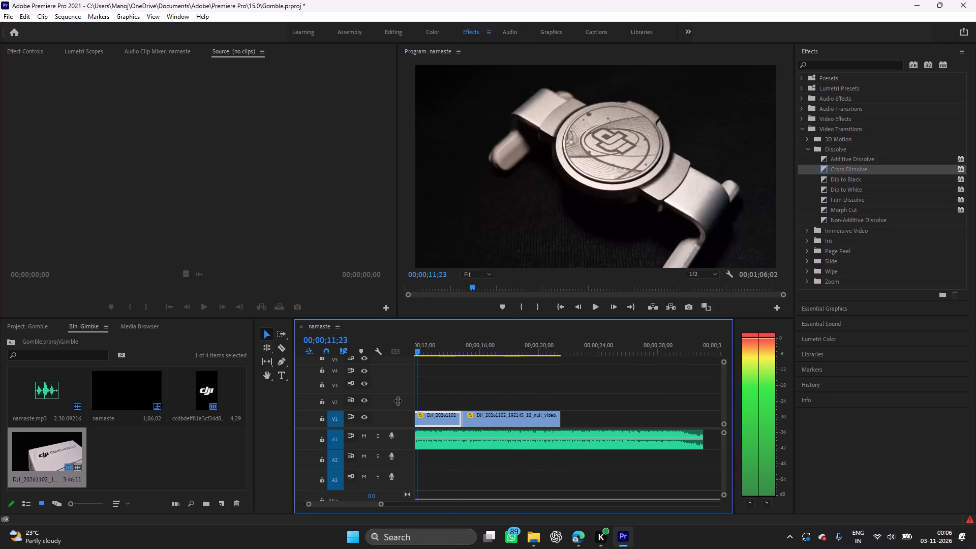
left_click_drag(398, 401, 532, 389)
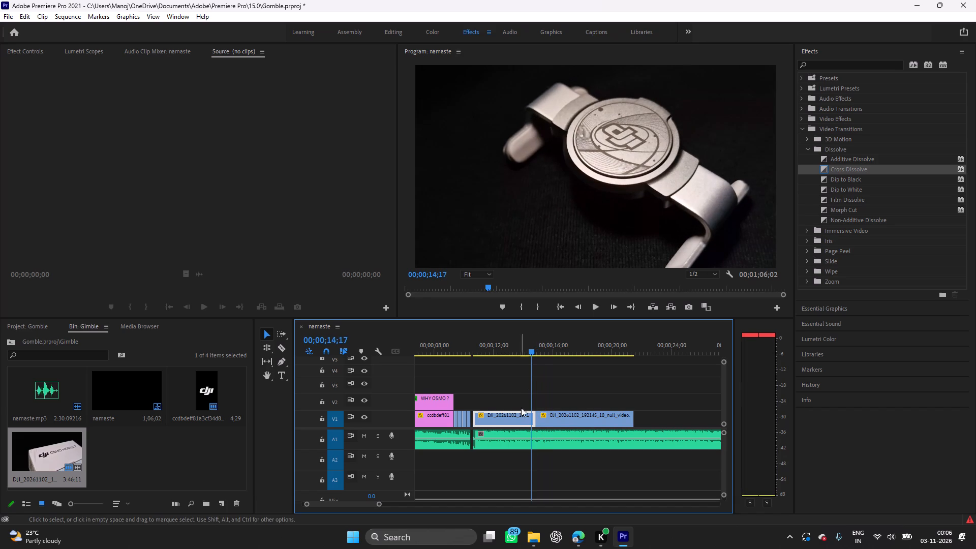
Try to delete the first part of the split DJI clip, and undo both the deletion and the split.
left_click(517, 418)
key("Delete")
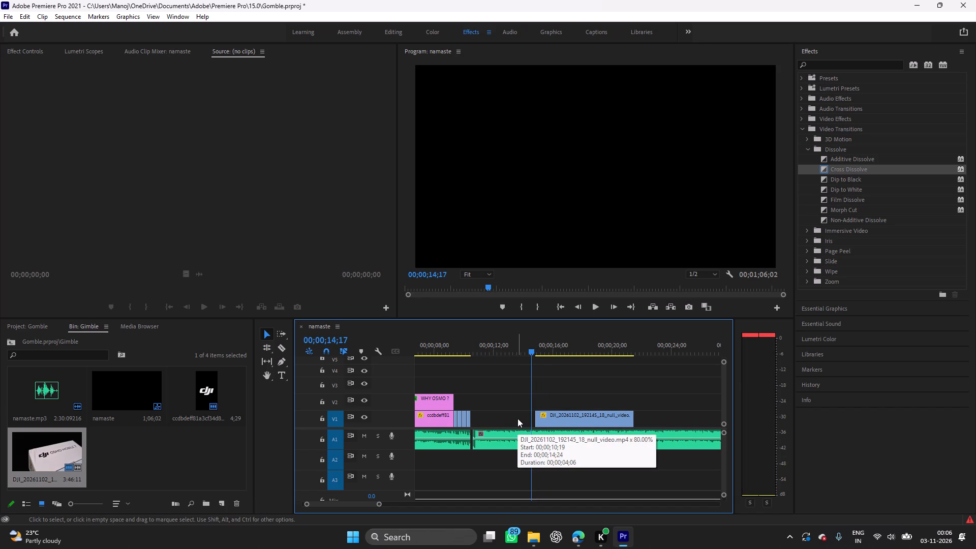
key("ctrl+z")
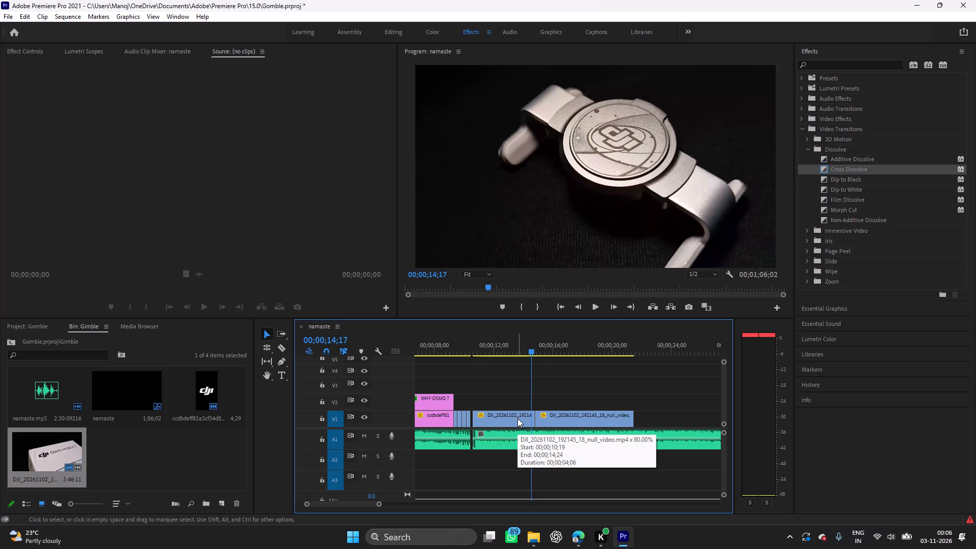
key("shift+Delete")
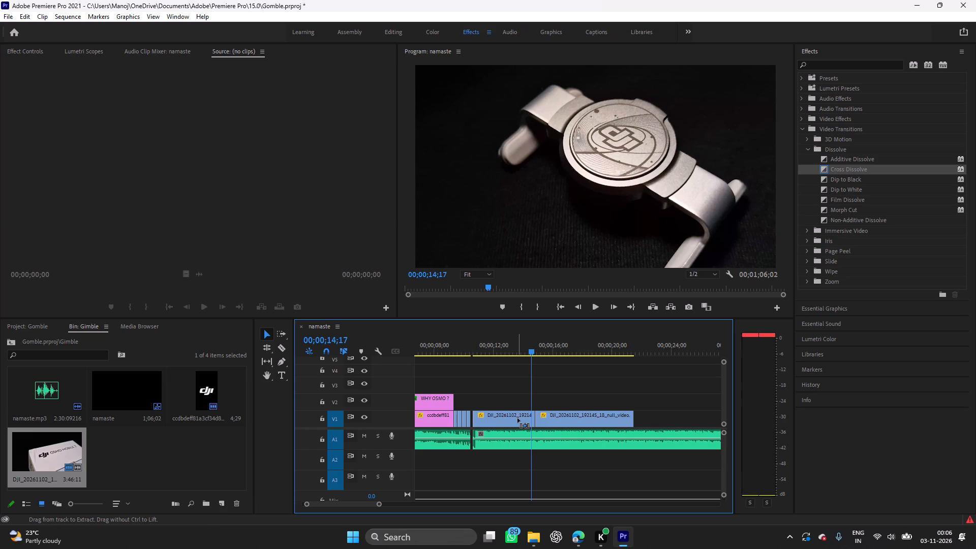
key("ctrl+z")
Split the 80% speed DJI clip on V1 at 00;00;14;17 and ripple delete its first part.
left_click(515, 421)
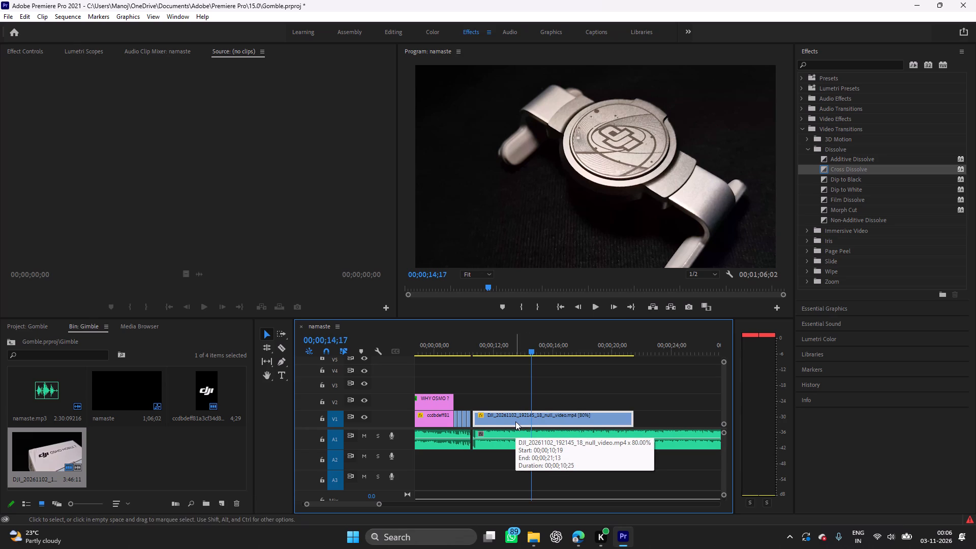
key("ctrl+k")
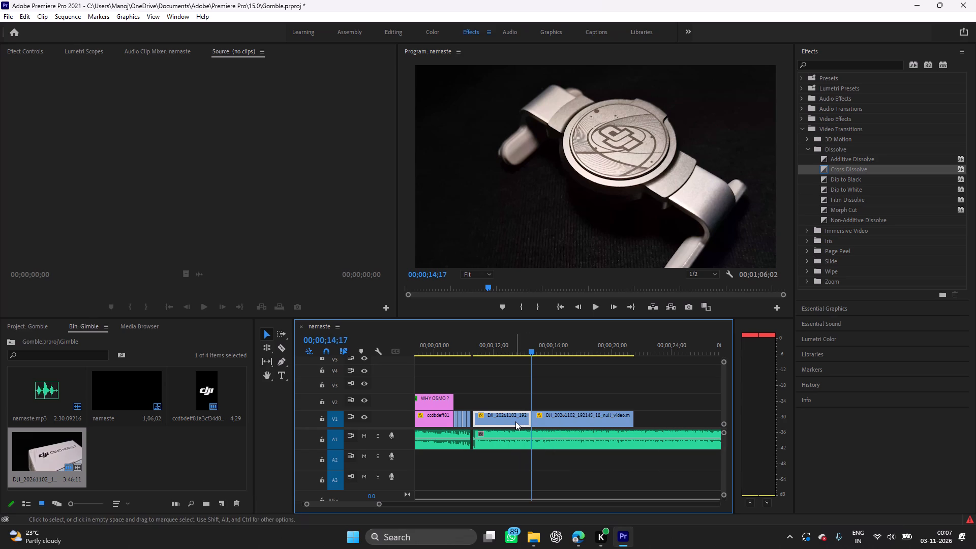
key("shift+Delete")
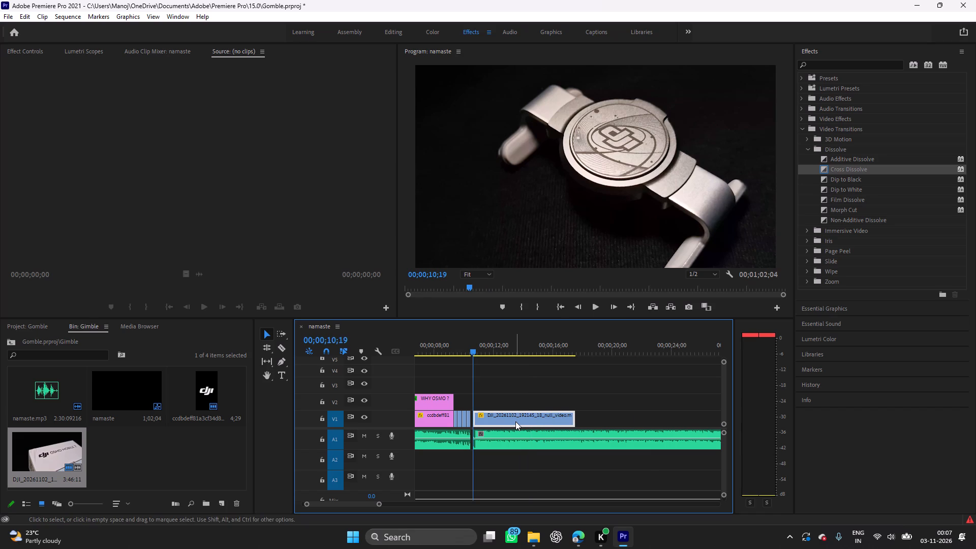
Play the trimmed DJI clip on V1 repeatedly from its start to check its motion and timing against the music.
key("space")
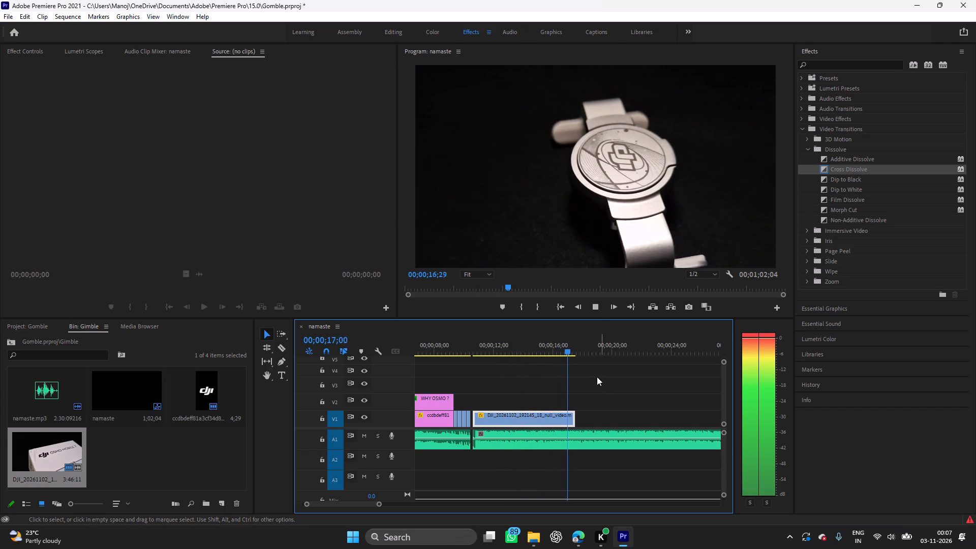
key("space")
left_click_drag(569, 373, 475, 382)
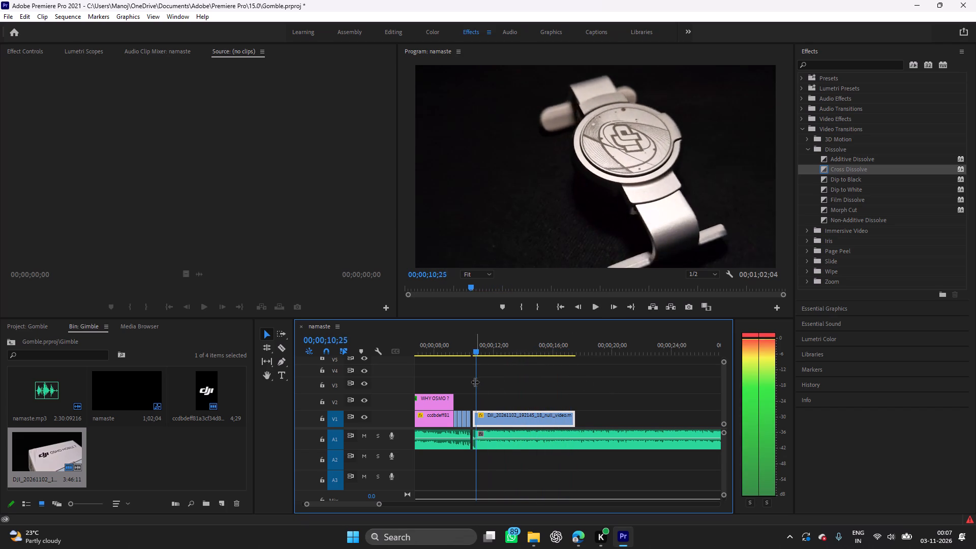
left_click_drag(475, 382, 470, 383)
key("space")
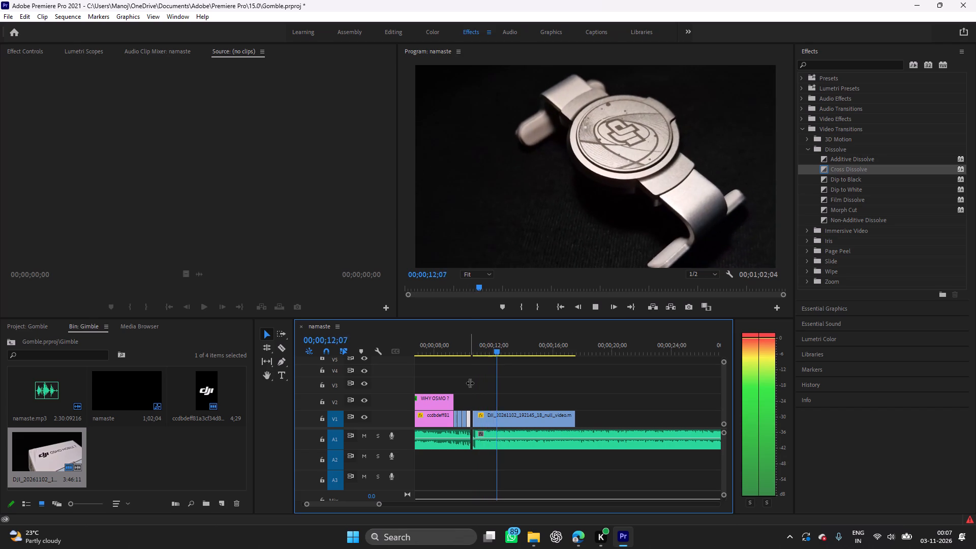
key("space")
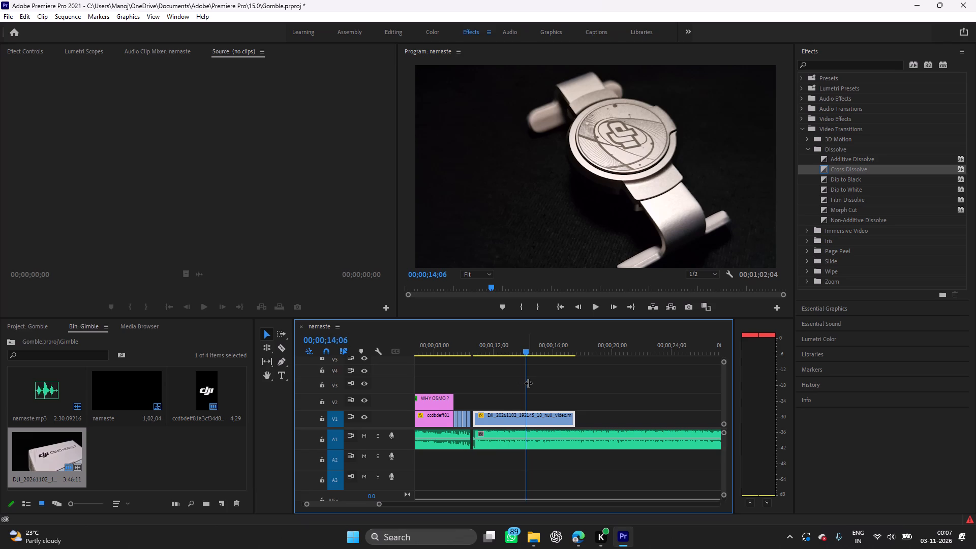
left_click_drag(528, 383, 476, 398)
key("space")
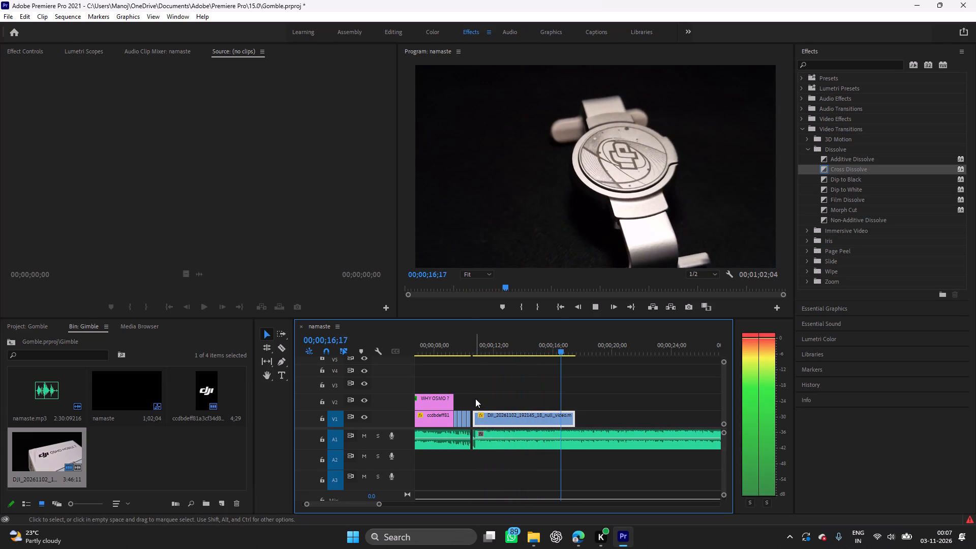
key("space")
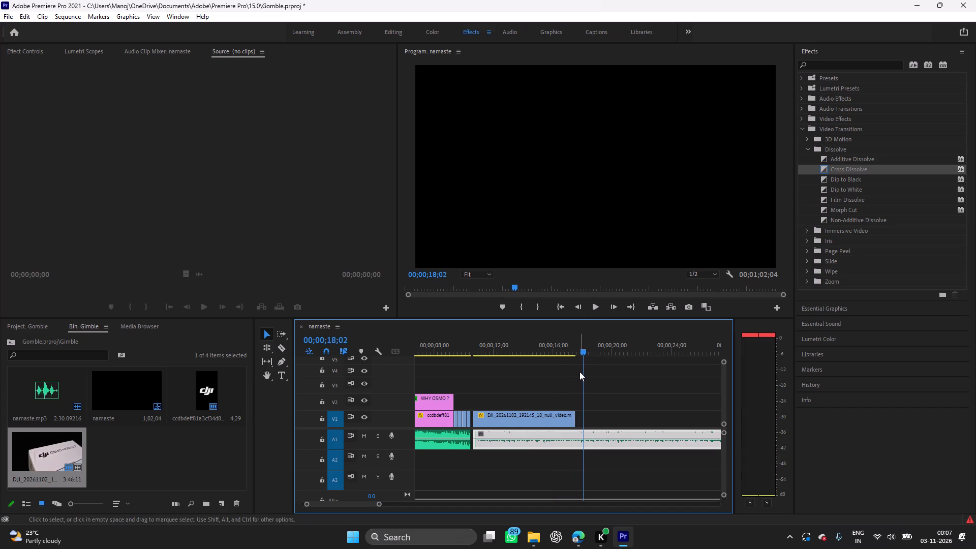
Replay the trimmed DJI clip on V1 from its start to check how it opens against the music.
left_click_drag(584, 372, 475, 395)
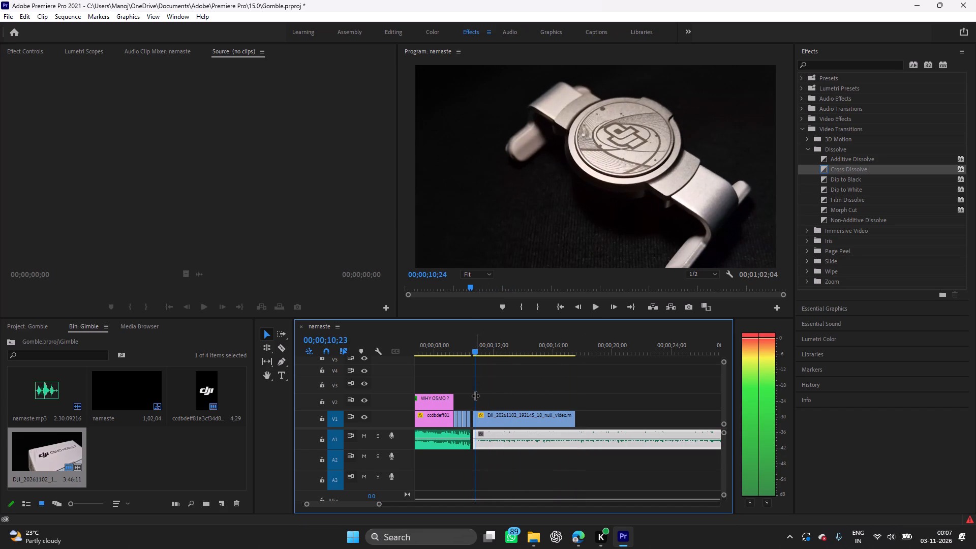
left_click_drag(475, 395, 475, 396)
key("space")
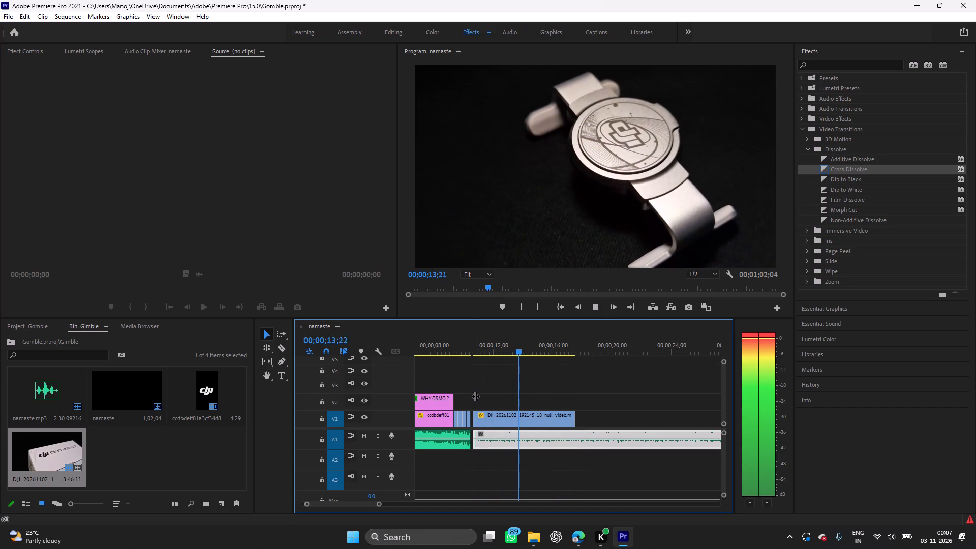
key("space")
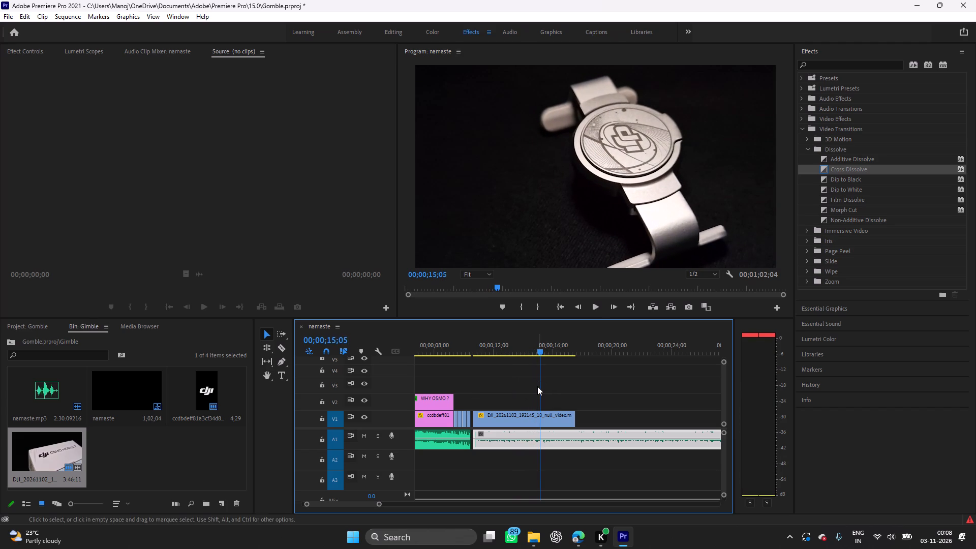
left_click_drag(539, 386, 474, 400)
key("space")
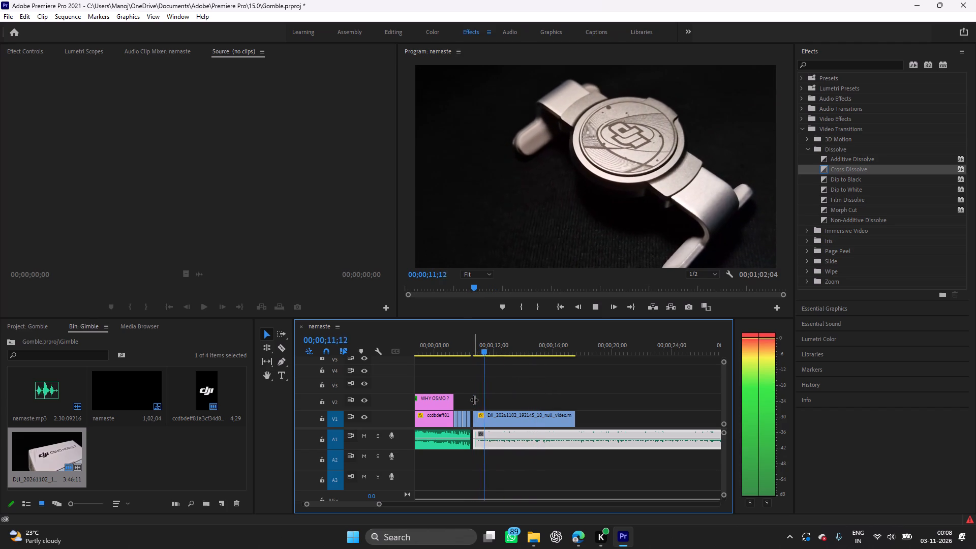
key("space")
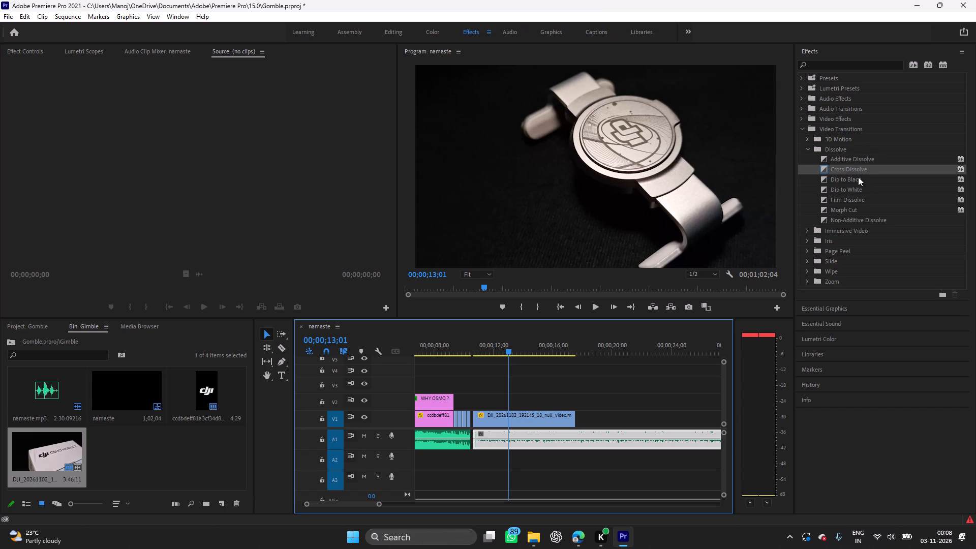
Apply a Dip to Black transition at the start of the trimmed DJI clip on V1.
left_click_drag(858, 177, 480, 398)
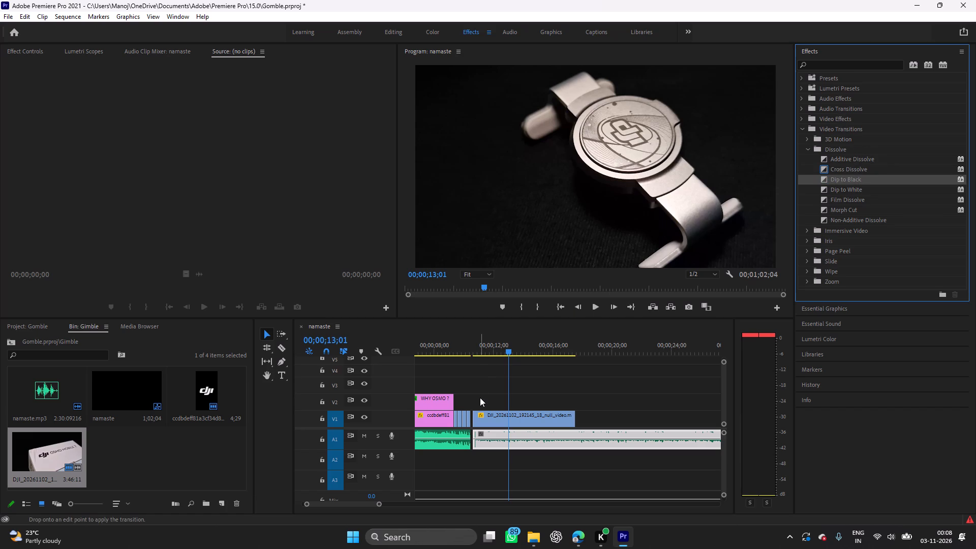
left_click_drag(480, 398, 480, 412)
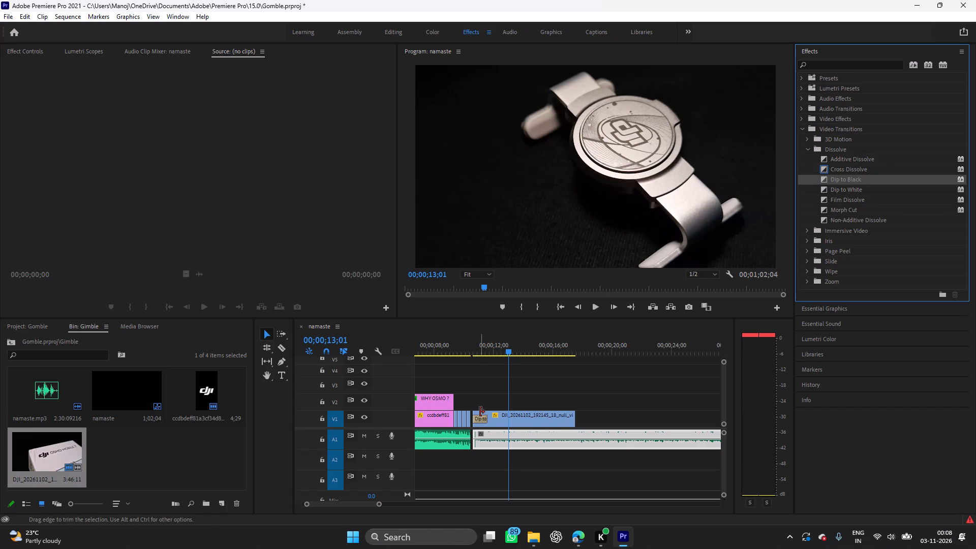
Play from the short clips and from the end of the WHY OSMO ? title to check the Dip to Black transition.
left_click_drag(508, 379, 463, 390)
key("space")
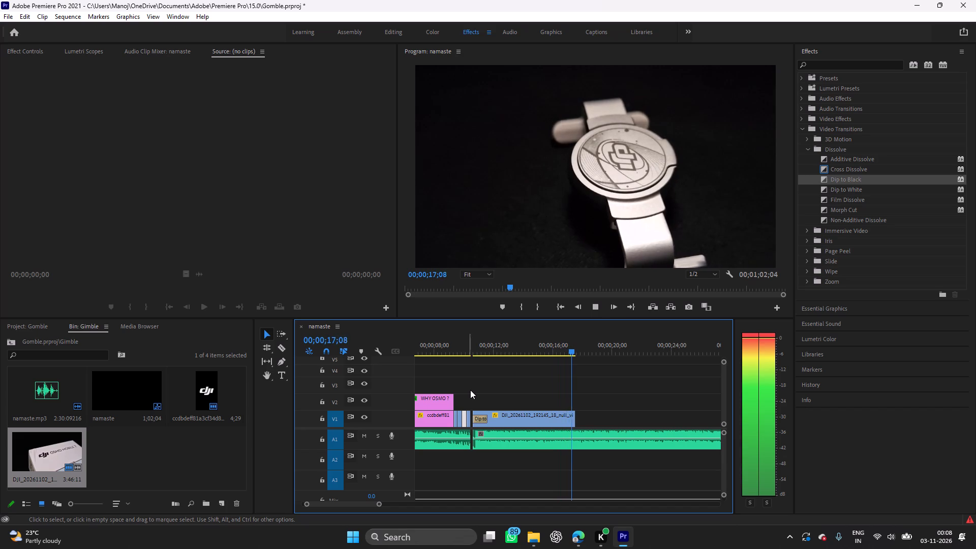
key("space")
left_click_drag(572, 372, 532, 379)
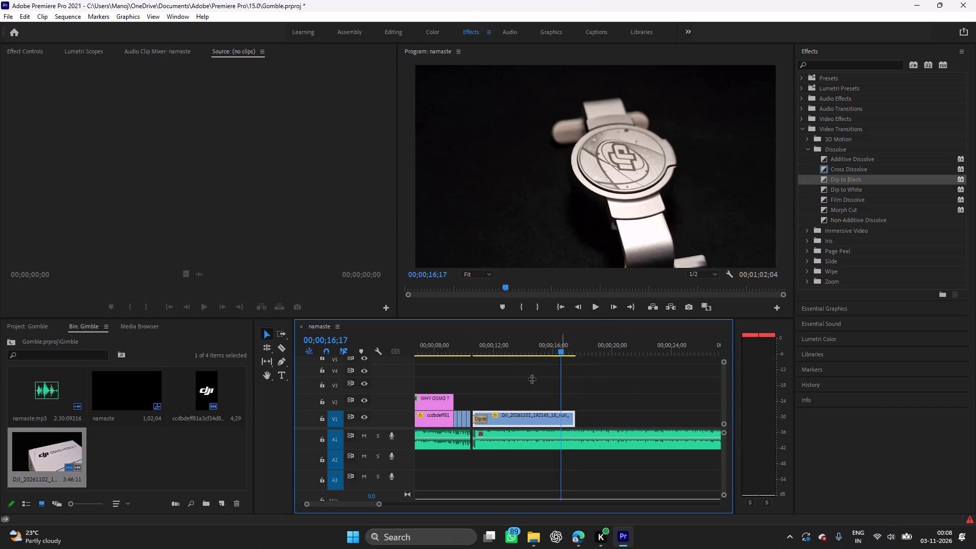
left_click_drag(532, 379, 448, 391)
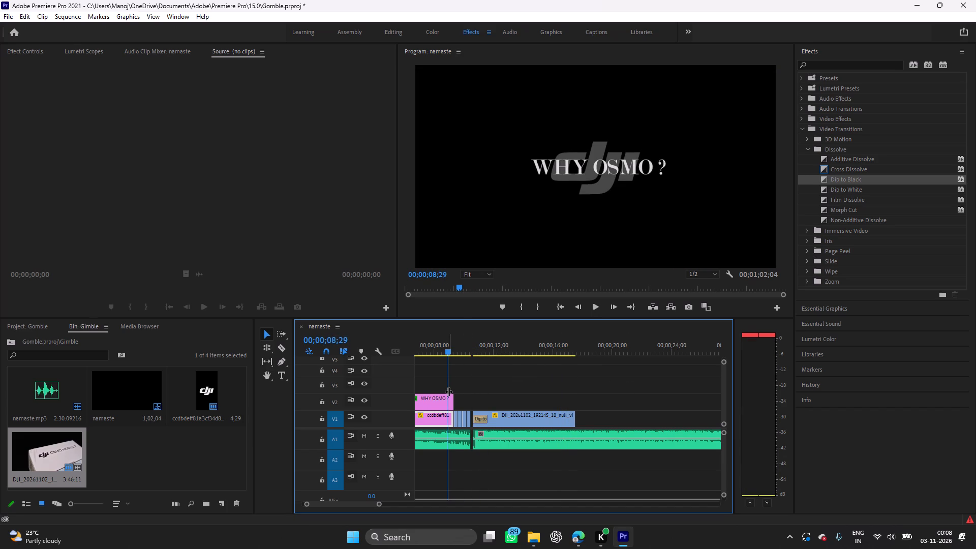
key("space")
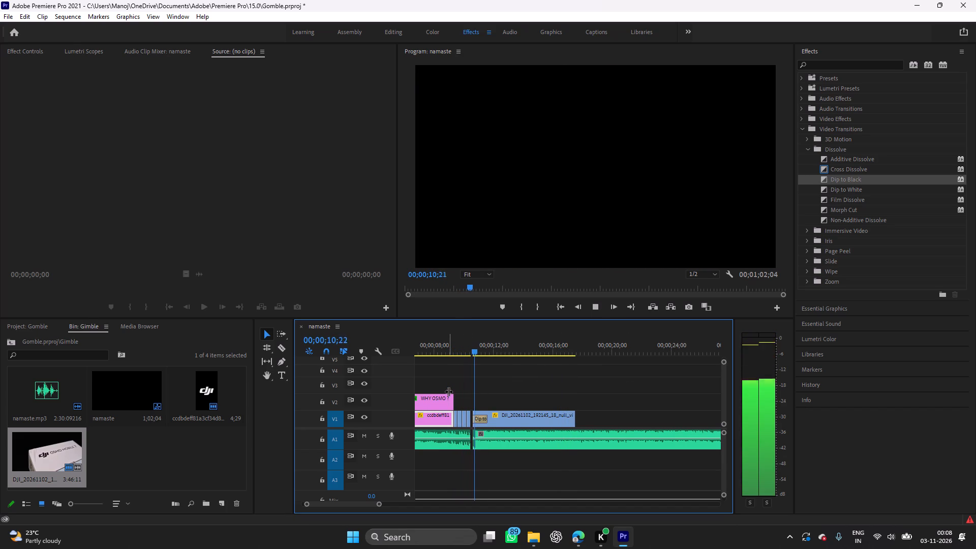
key("space")
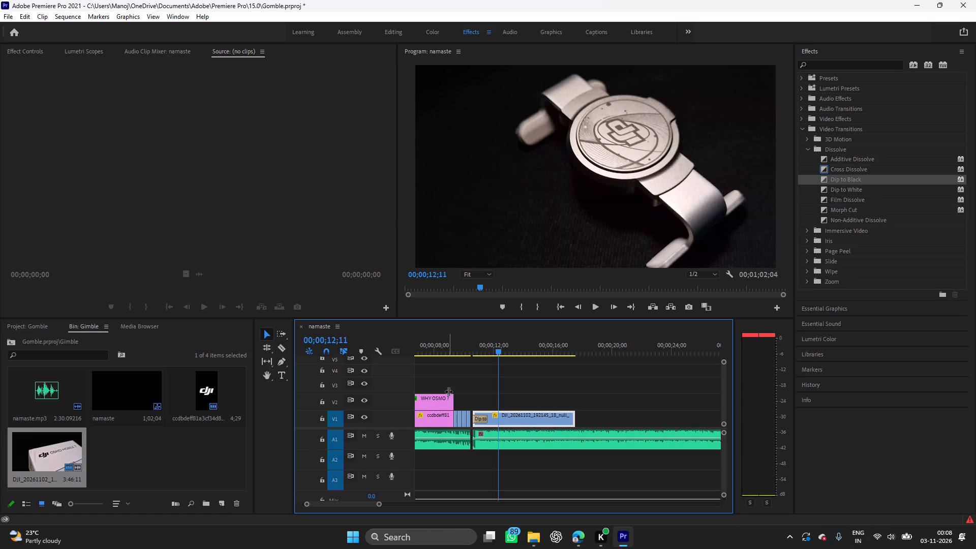
Slightly shorten the Dip to Black transition at the start of the DJI clip on V1.
left_click(484, 418)
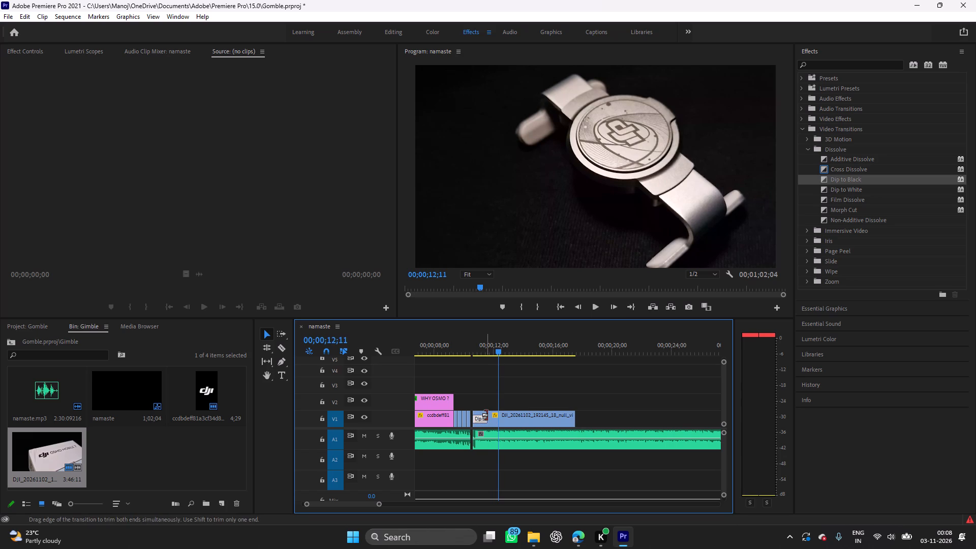
left_click(486, 415)
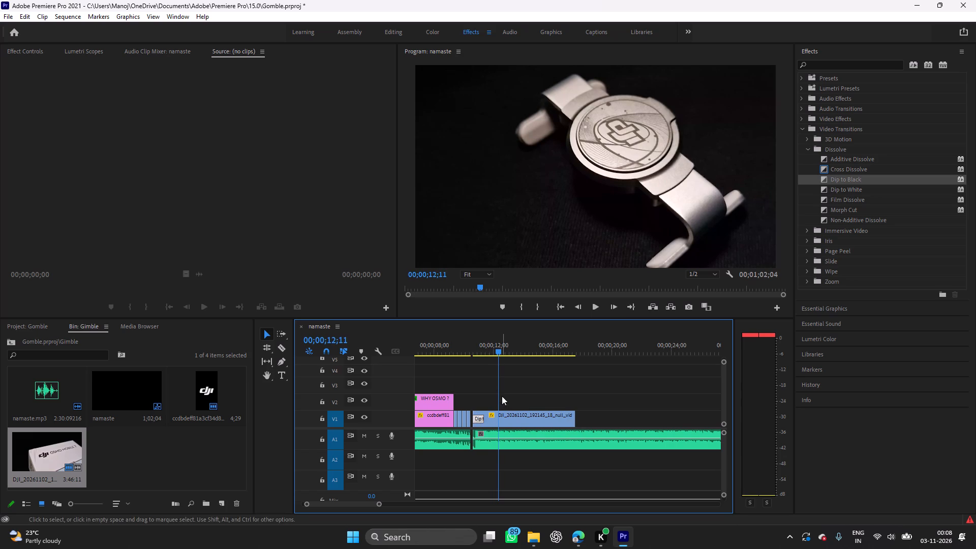
Play the short clips and the DJI clip through the shortened transition to check the timing against the music.
left_click_drag(499, 387, 455, 387)
key("space")
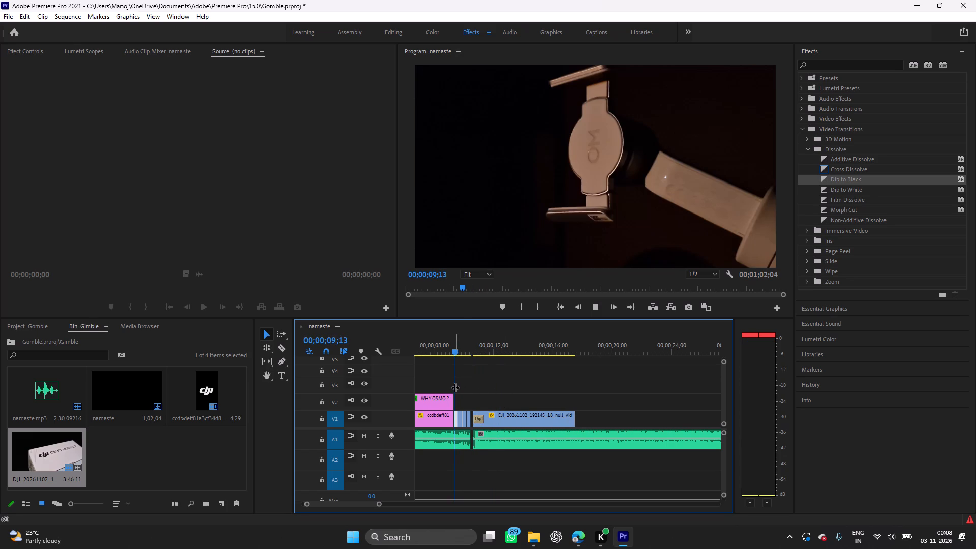
key("space")
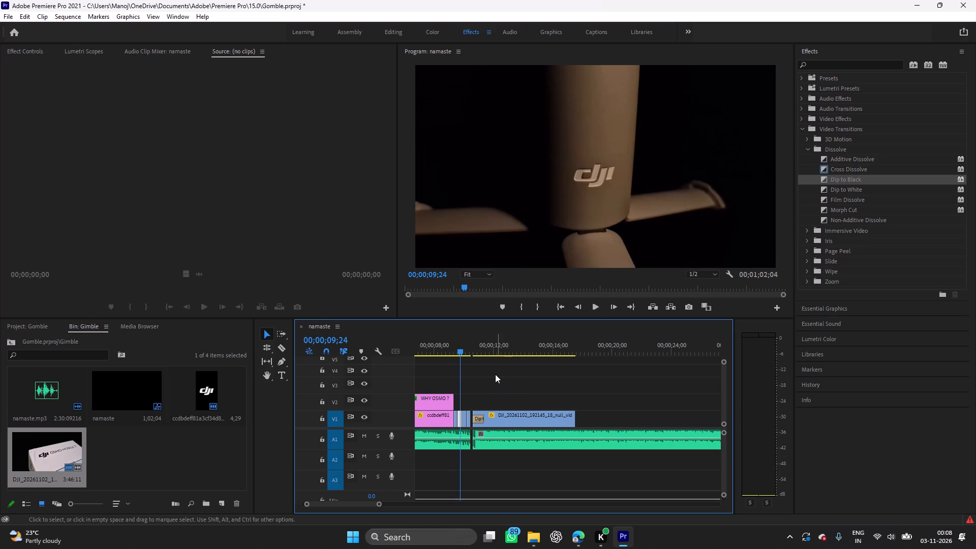
key("space")
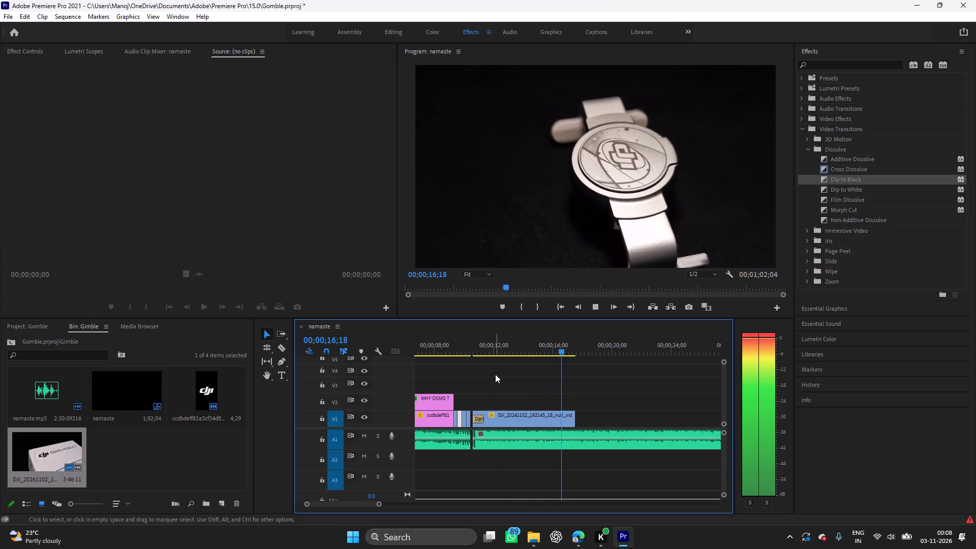
key("space")
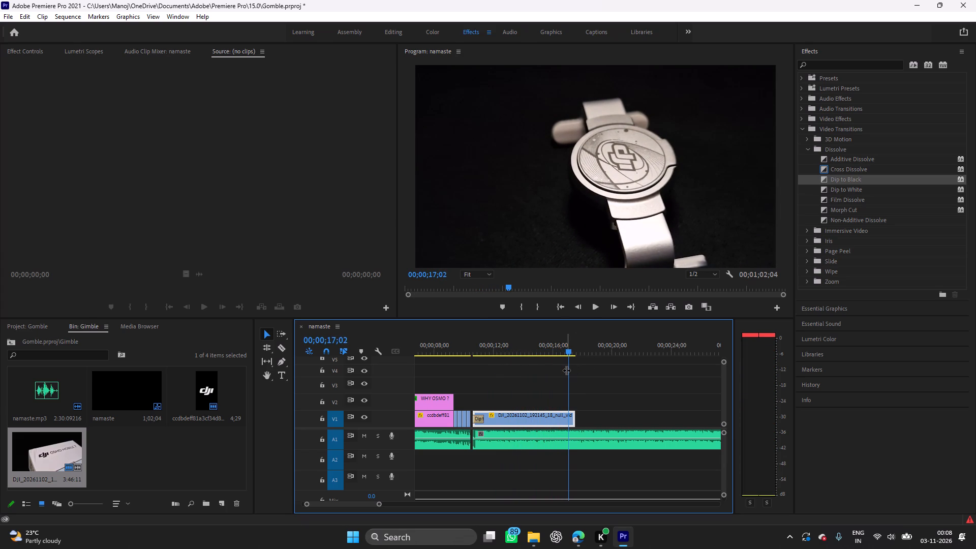
left_click_drag(566, 370, 472, 390)
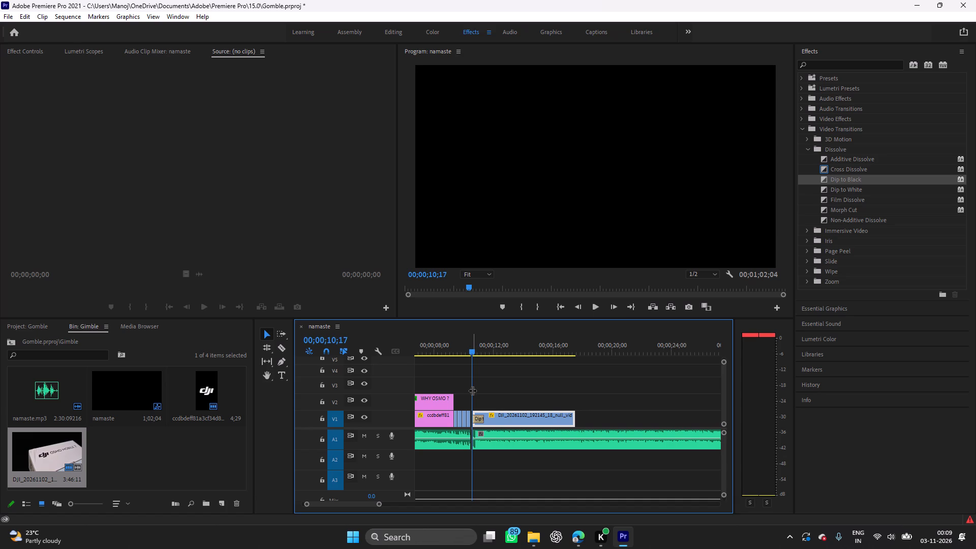
key("space")
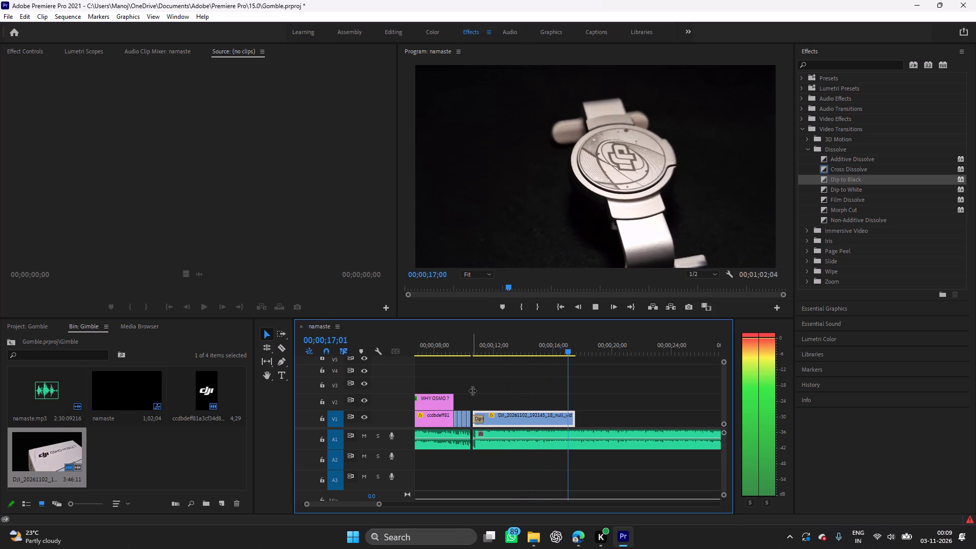
key("space")
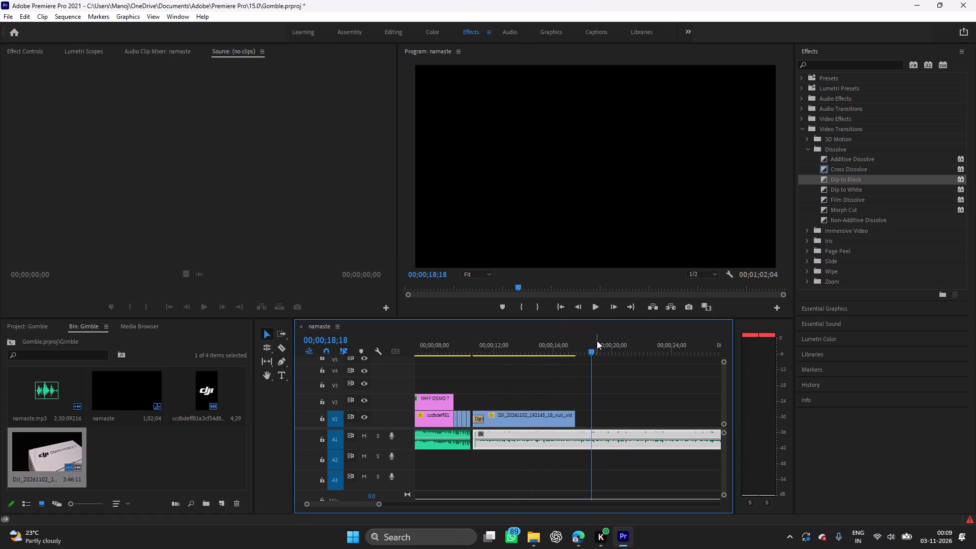
Replay the opening seconds of the DJI clip and step back by frames to examine where a cut fits the music.
left_click_drag(592, 348, 512, 351)
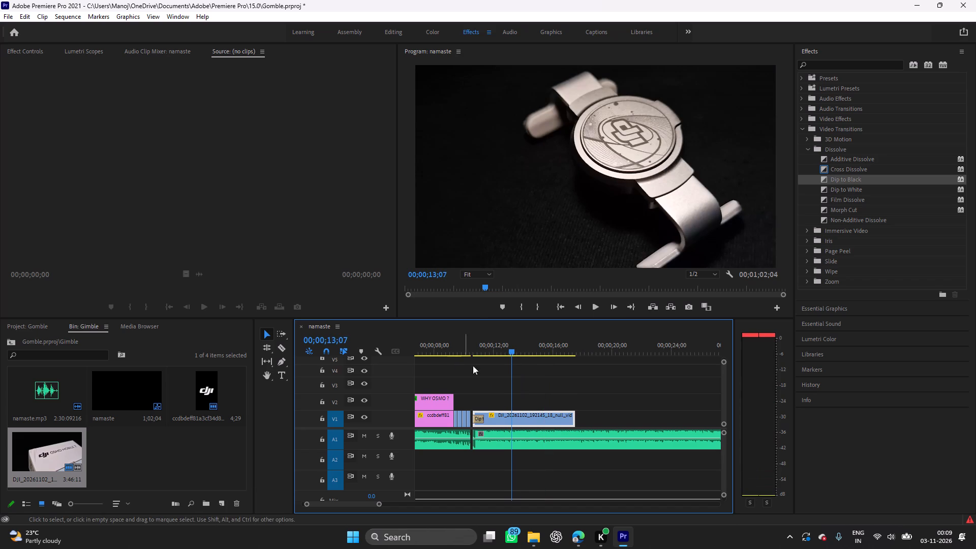
left_click(477, 354)
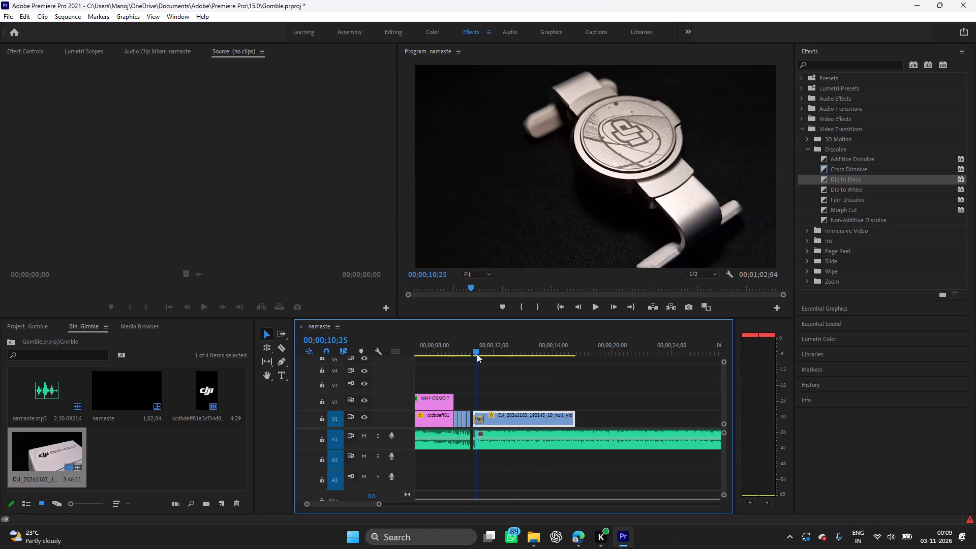
key("space")
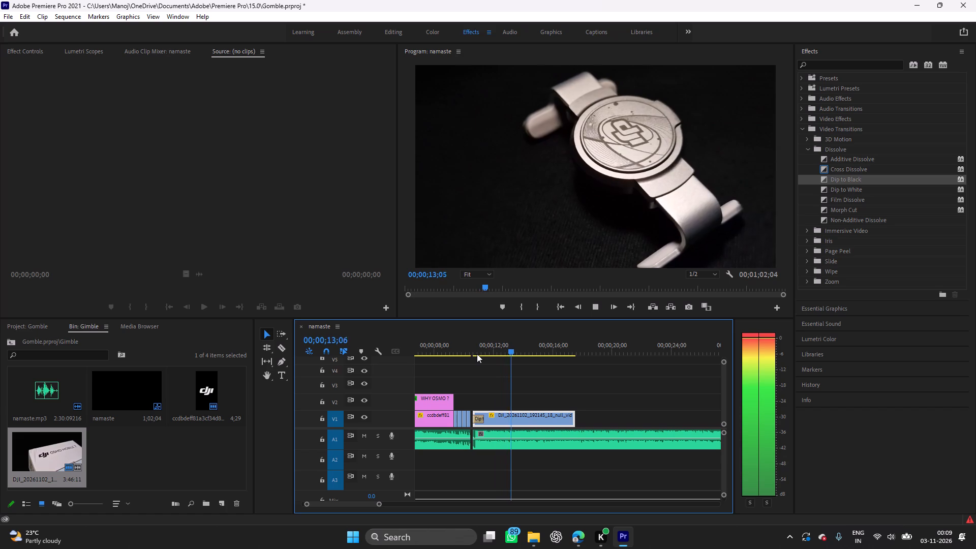
key("space")
key("Left")
key("Left")
key("Left")
key("Left")
key("Left")
key("Left")
key("Left")
key("Left")
key("Left")
key("Left")
key("Left")
key("Left")
key("Left")
key("Left")
key("Left")
key("Left")
key("Left")
key("Left")
key("Left")
key("Left")
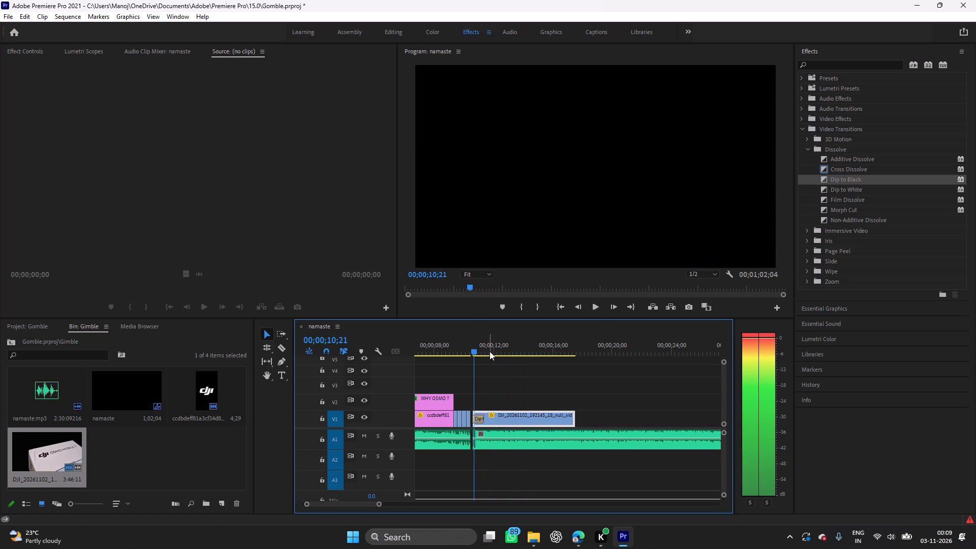
key("space")
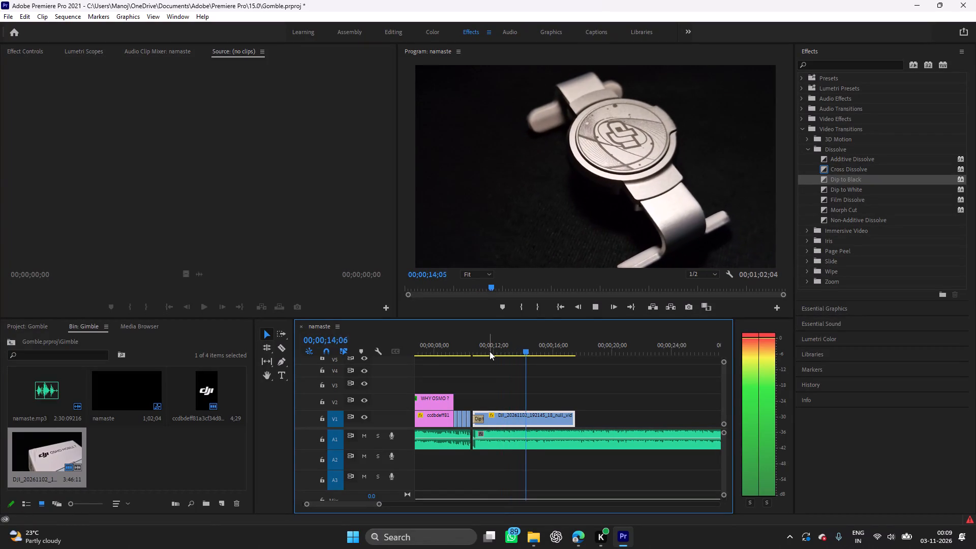
key("Left")
key("Left")
key("Left")
key("Left")
key("Left")
key("Left")
key("Left")
key("Left")
key("Left")
key("Left")
key("Left")
key("Left")
key("Left")
key("Left")
key("Left")
key("Left")
key("Left")
key("Left")
key("Left")
key("Left")
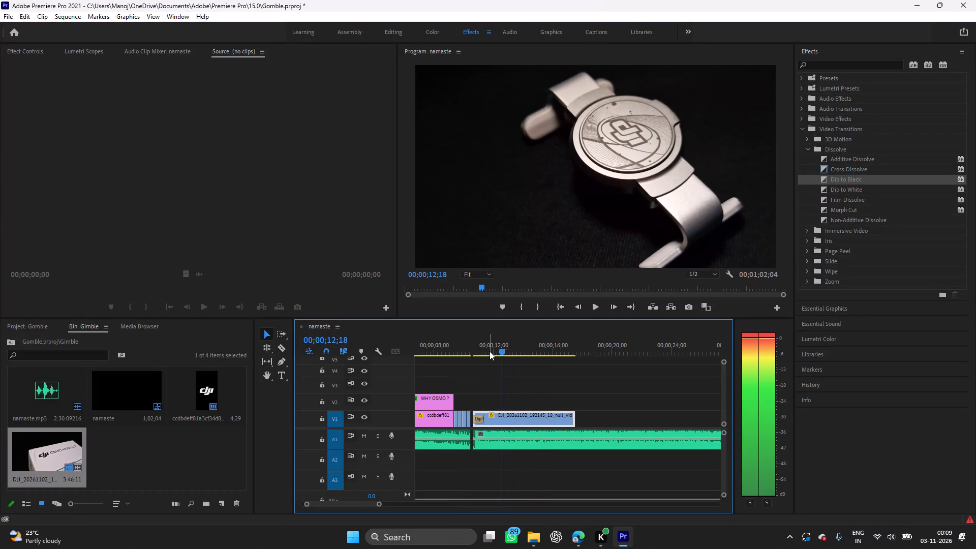
key("space")
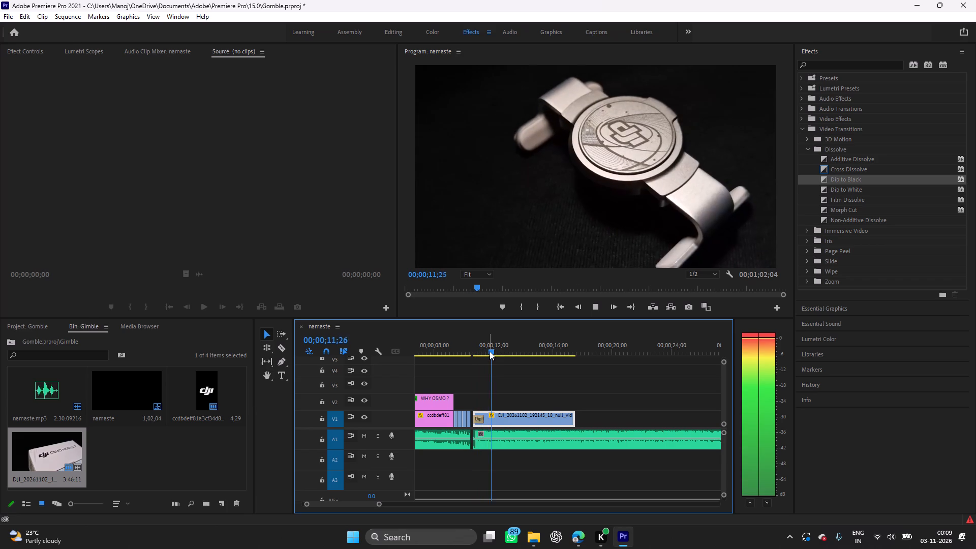
key("space")
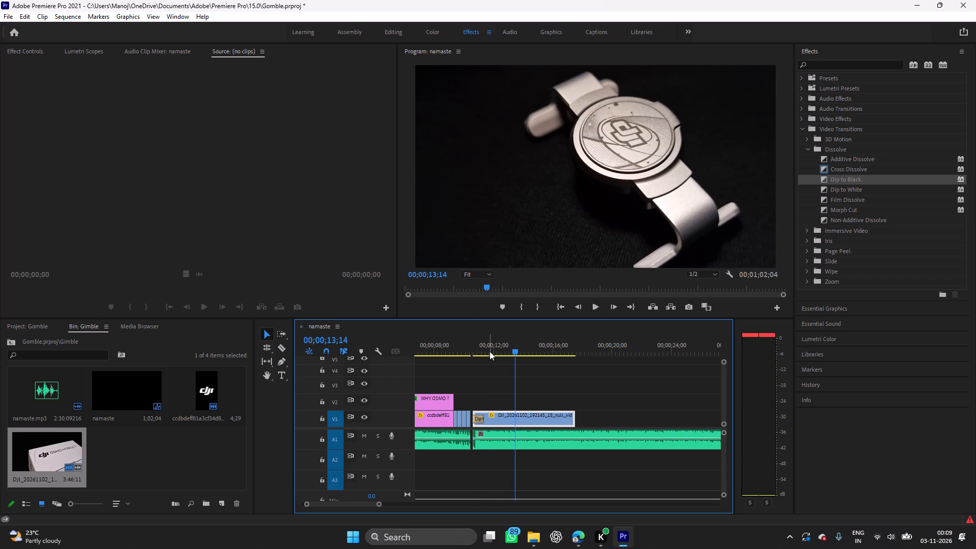
Split the DJI clip on V1 at 00;00;12;24.
key("Left")
key("Left")
key("Left")
key("Left")
key("Left")
key("Left")
key("Left")
key("Left")
key("Left")
key("Left")
key("Left")
key("Left")
key("Left")
key("Left")
key("Left")
key("Left")
key("Left")
key("Left")
key("Left")
key("Left")
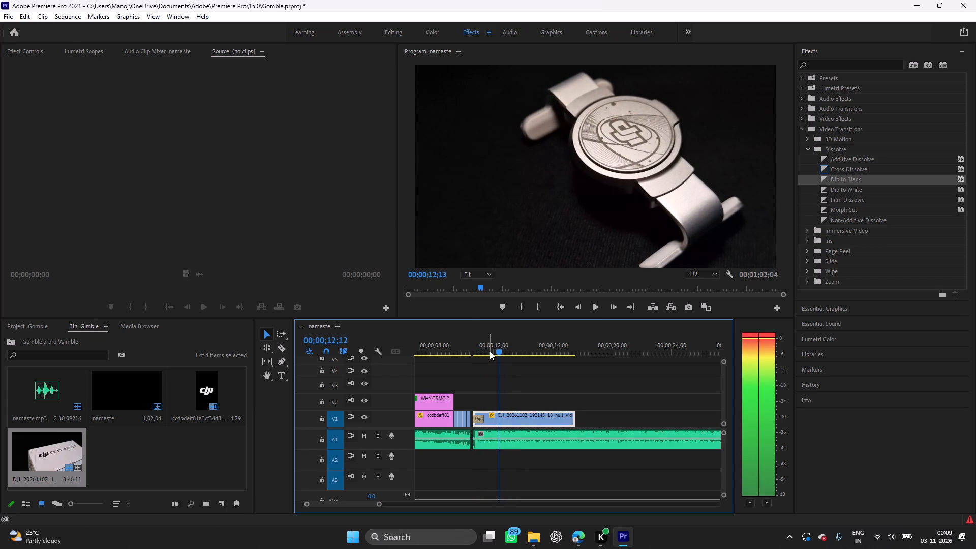
key("space")
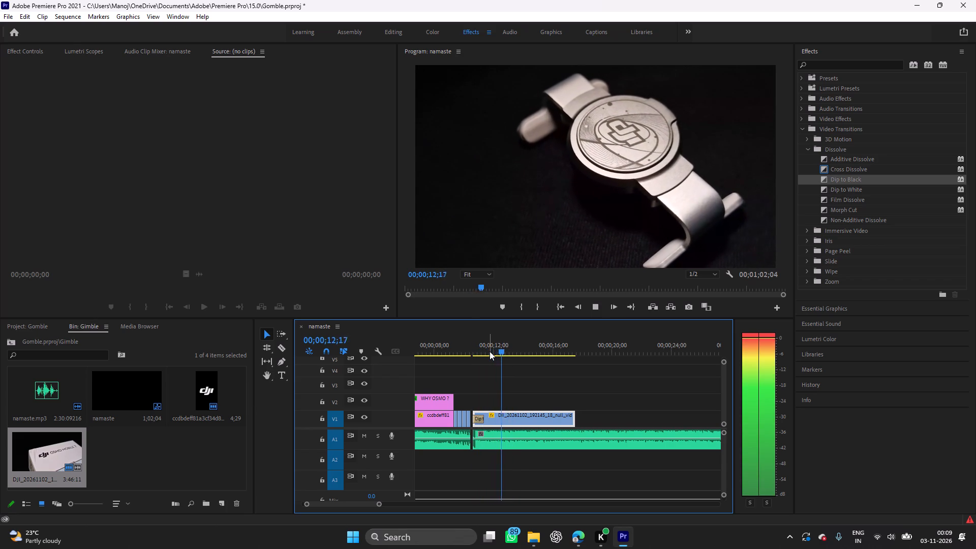
key("space")
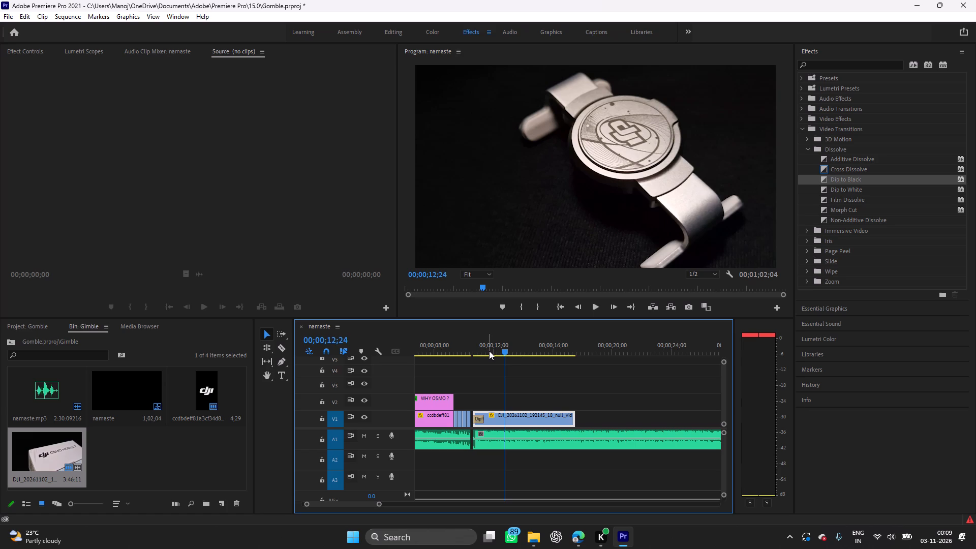
key("ctrl+k")
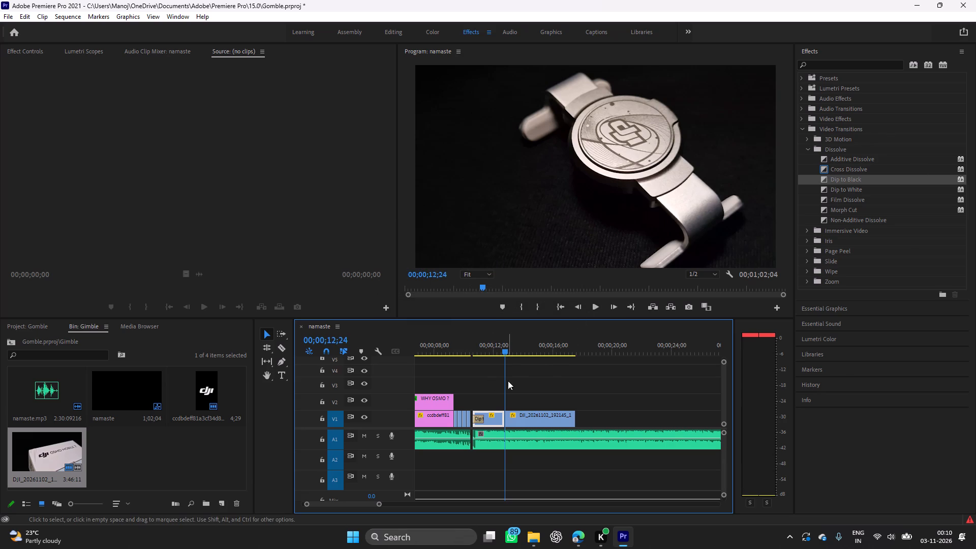
Play the sequence from the WHY OSMO ? title past the new cut in the DJI clip to check its timing.
left_click_drag(504, 380, 429, 382)
key("space")
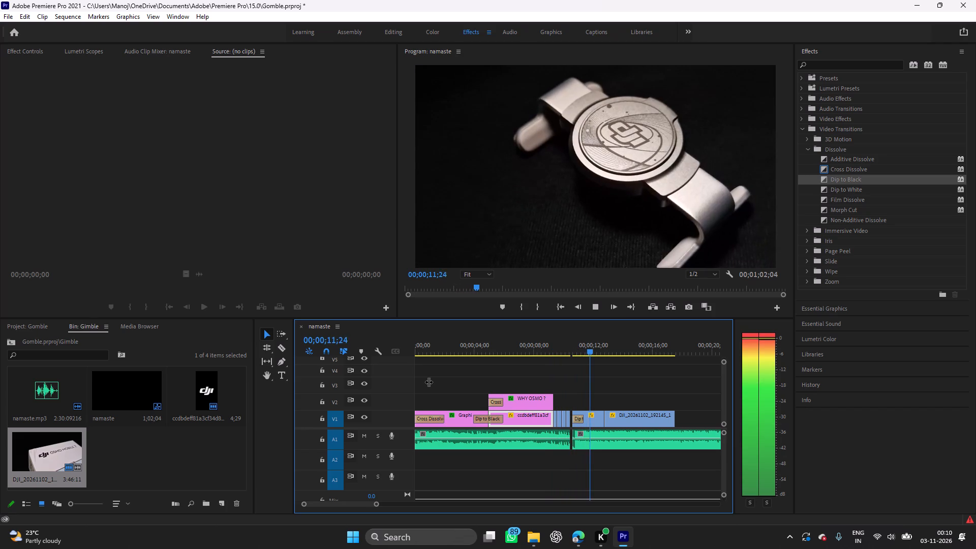
key("space")
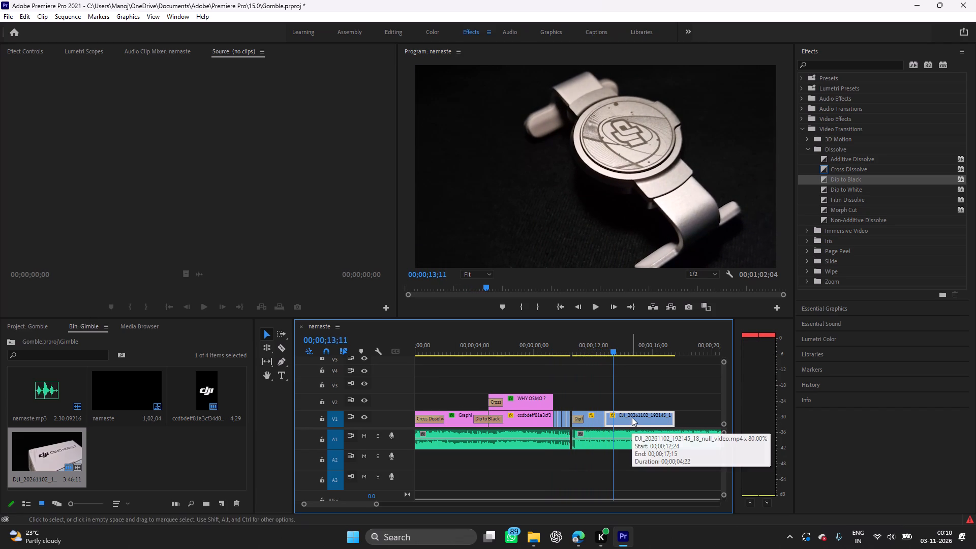
Delete the portion of the DJI clip on V1 after the cut at 00;00;12;24.
key("Delete")
Play the sequence from the WHY OSMO ? title past the end of the shortened DJI clip to check it against the music.
left_click_drag(612, 375, 597, 375)
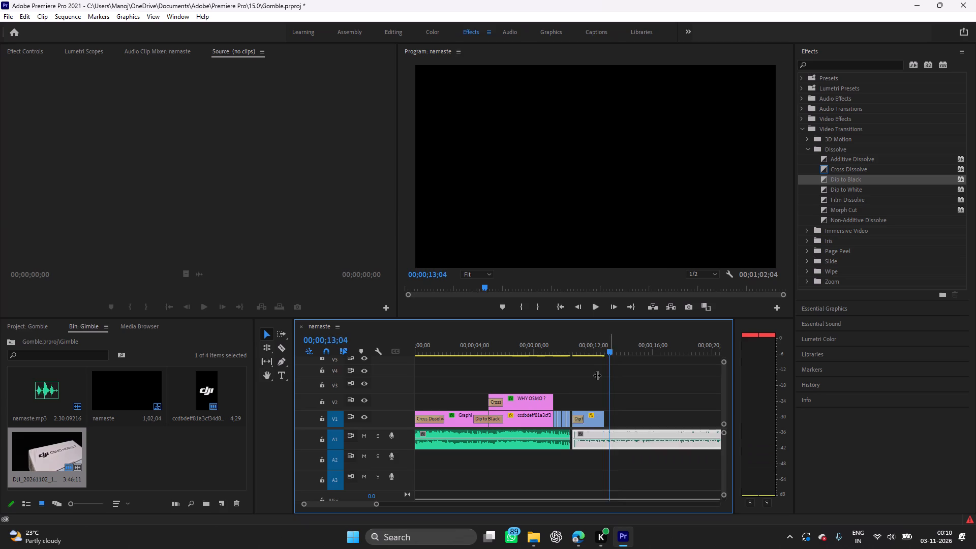
left_click_drag(597, 375, 500, 382)
key("space")
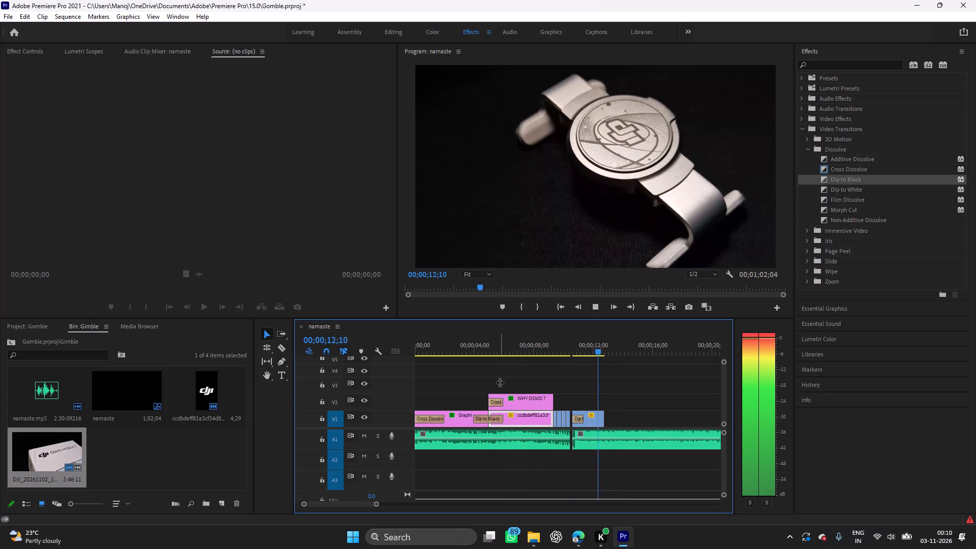
key("space")
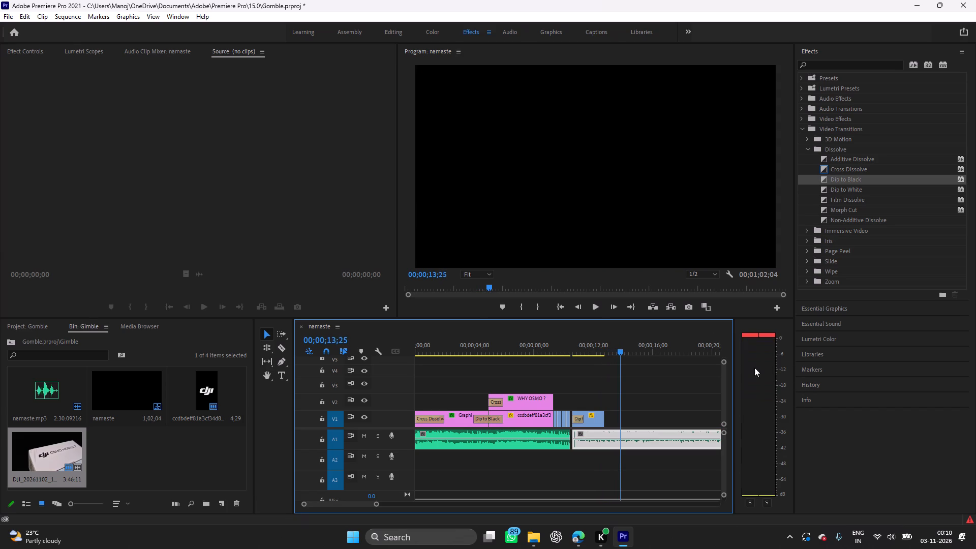
key("space")
key("space")
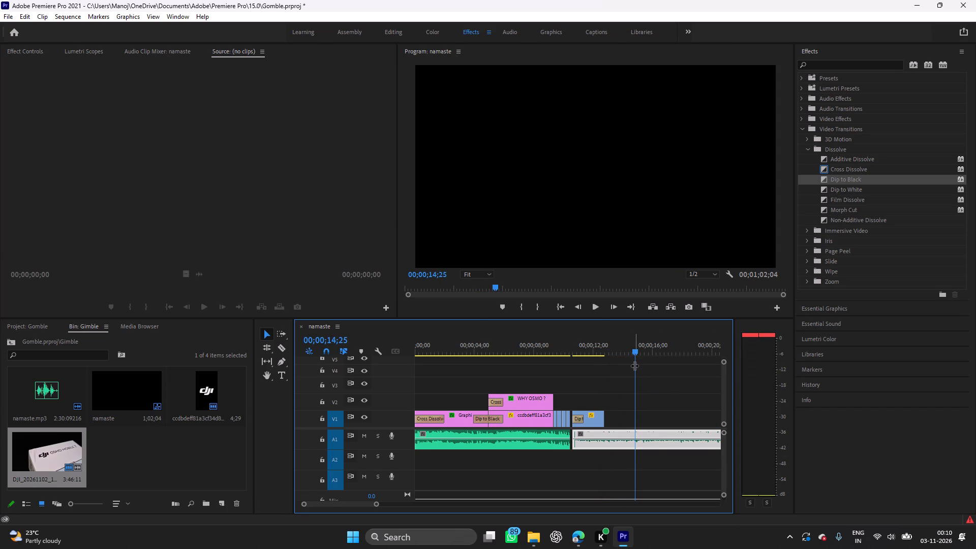
Review the spare DJI clips on V2 and cut the gimbal control-panel close-up that starts at 00;00;42;10.
left_click_drag(634, 365, 768, 388)
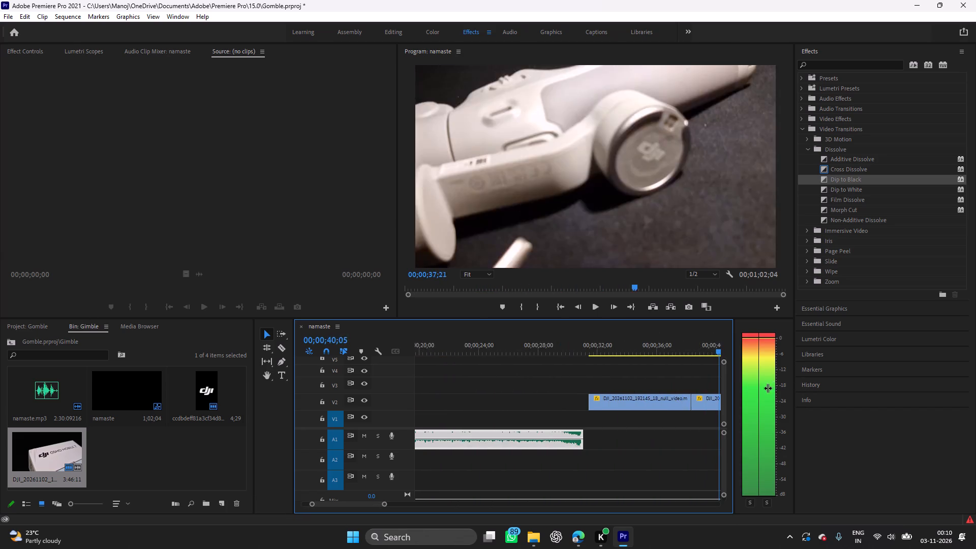
left_click_drag(768, 388, 632, 373)
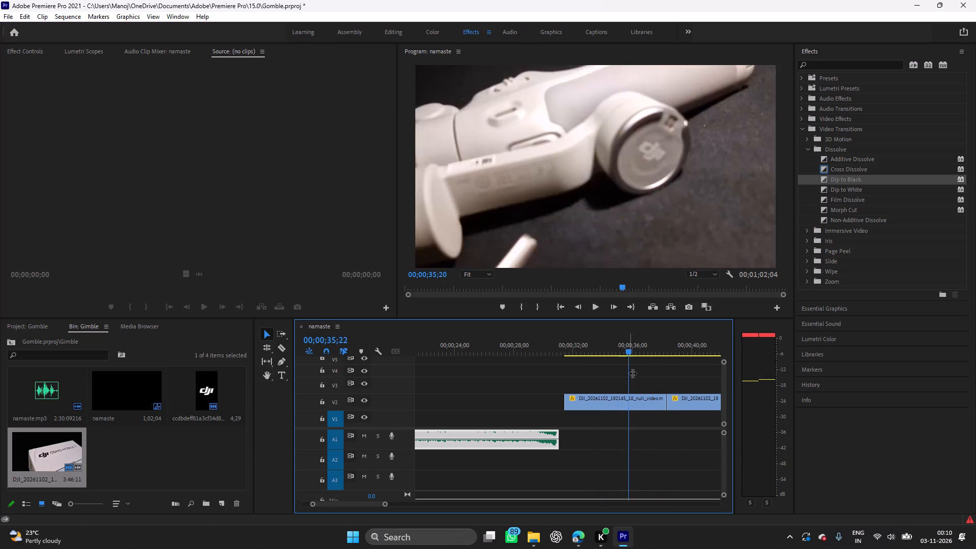
left_click_drag(632, 373, 753, 377)
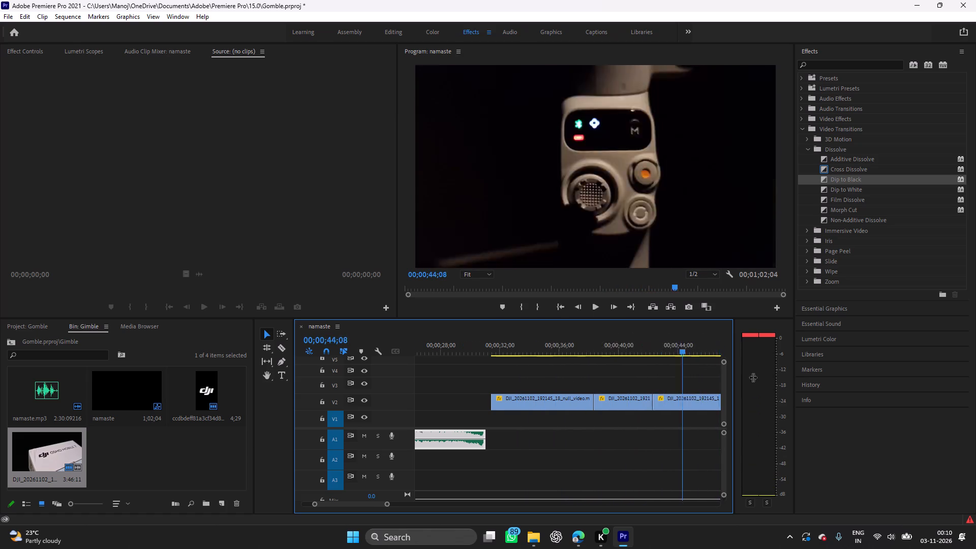
left_click_drag(753, 377, 640, 382)
left_click(652, 402)
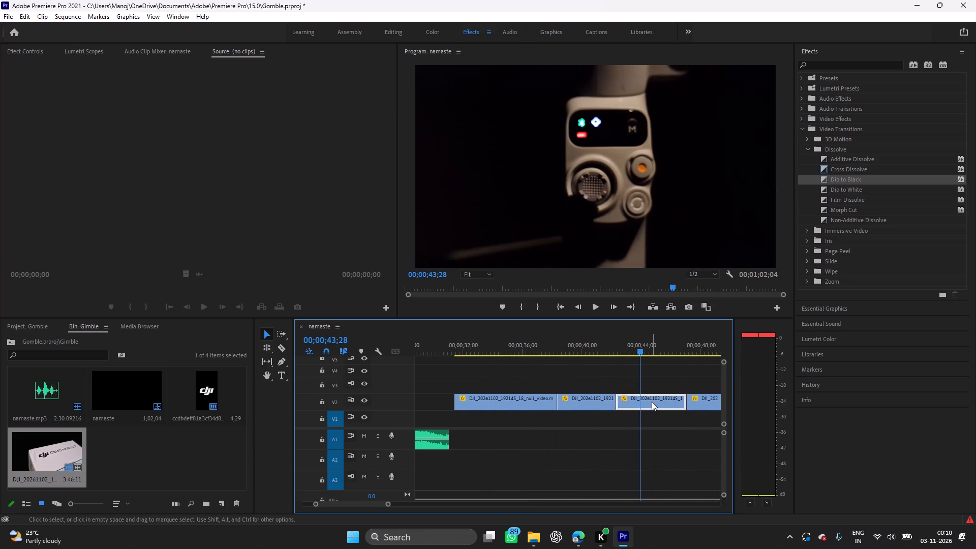
key("space")
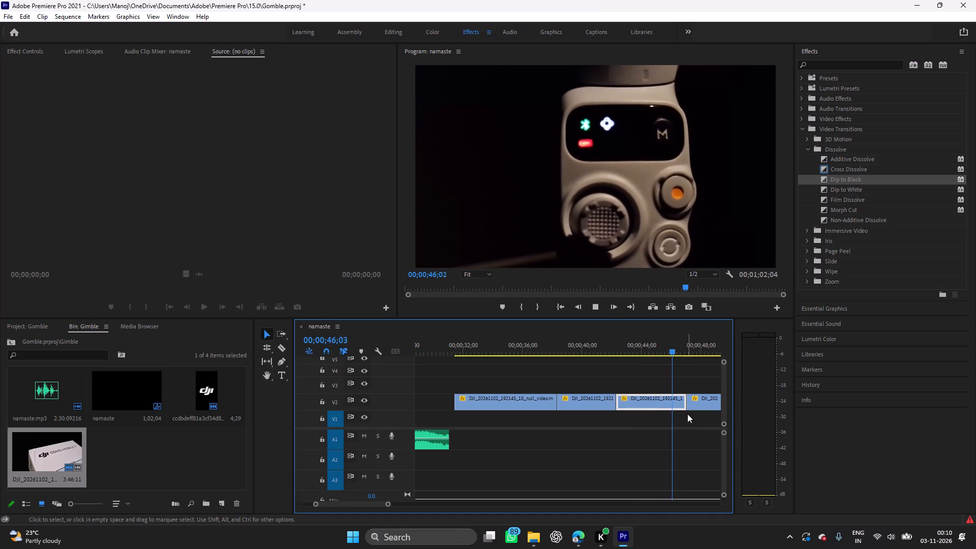
key("space")
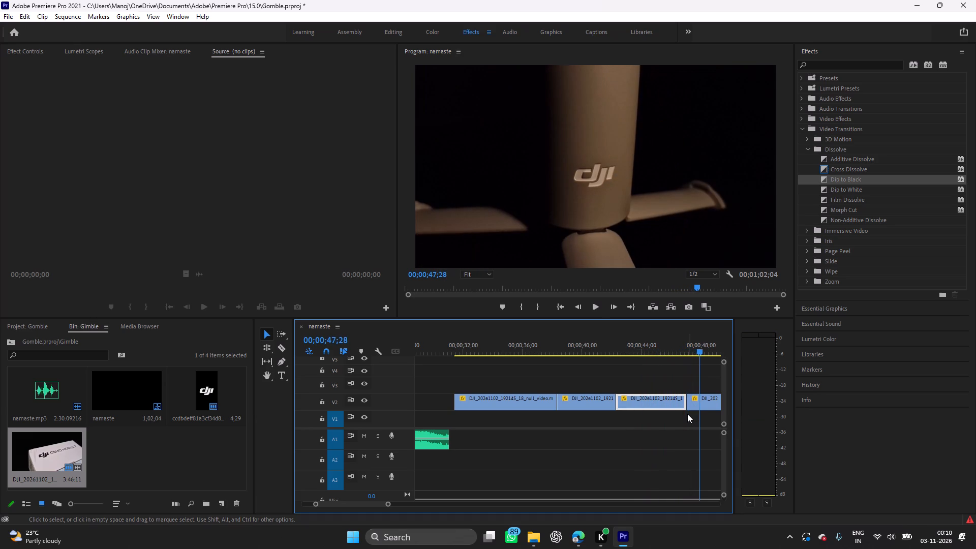
left_click_drag(699, 369, 636, 374)
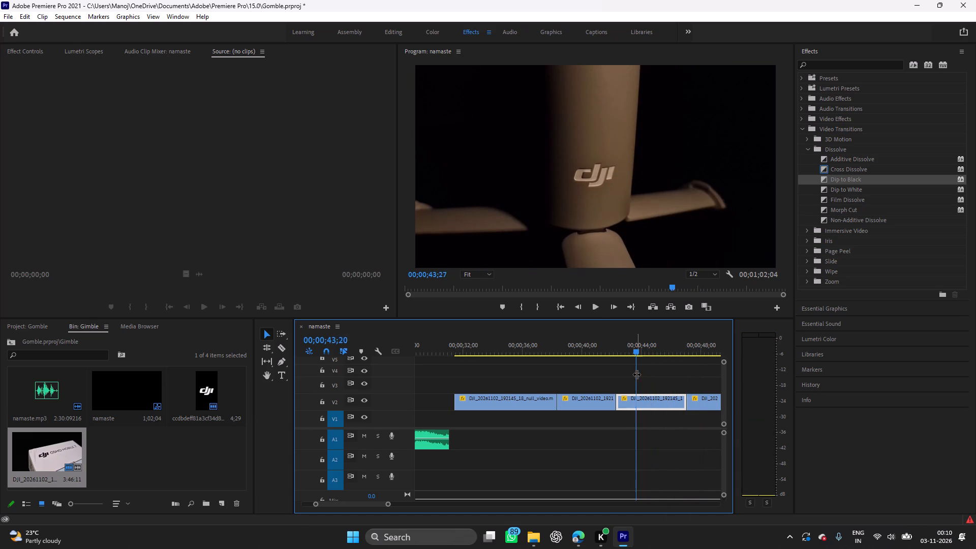
left_click_drag(636, 374, 628, 378)
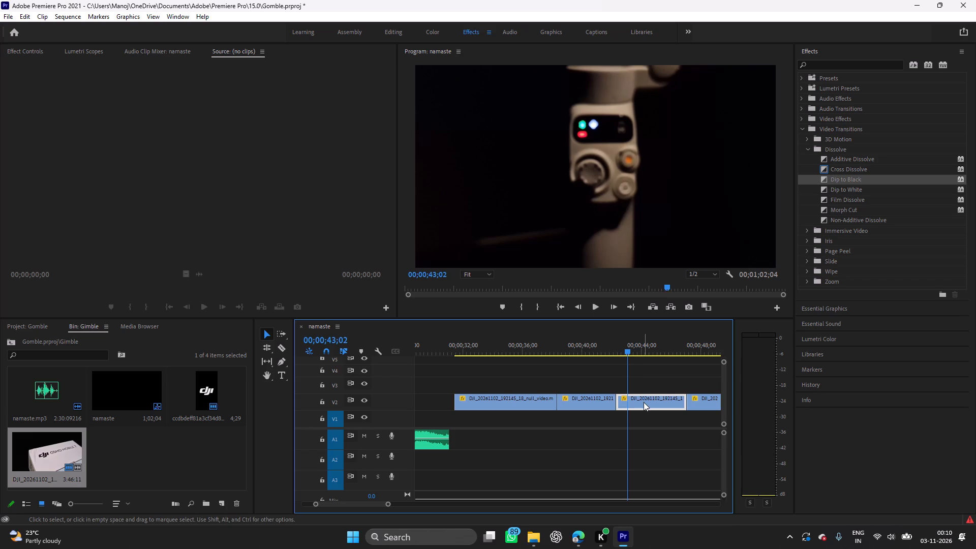
left_click(644, 402)
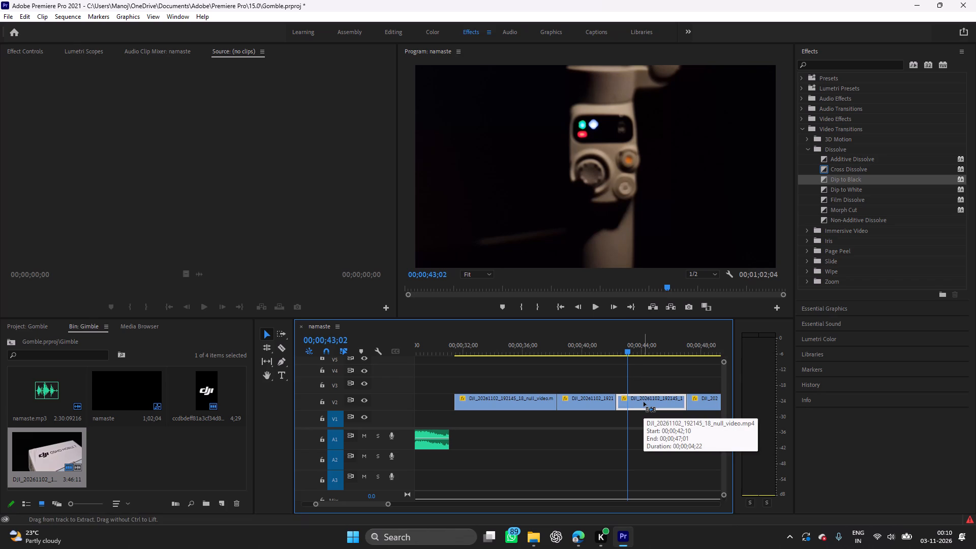
key("ctrl+x")
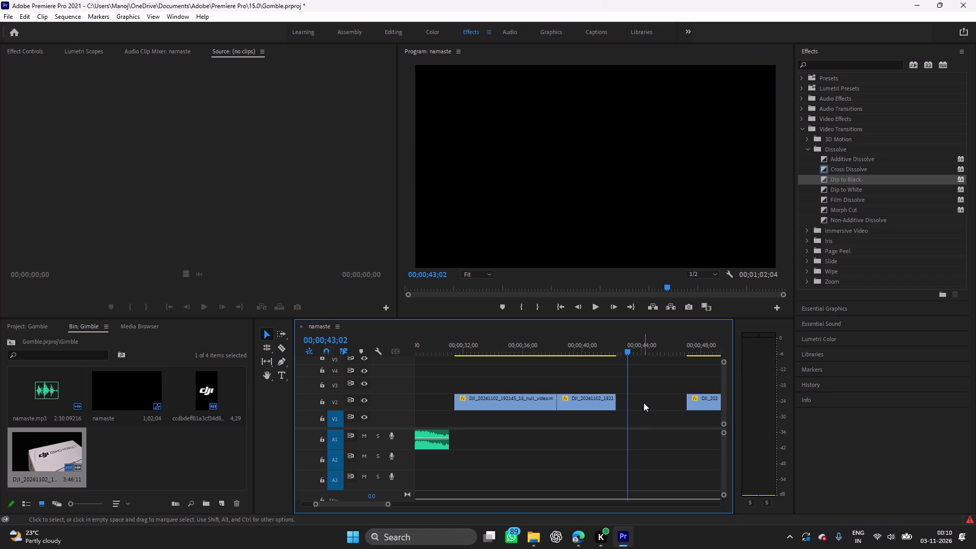
Paste the control-panel close-up on V1 at 00;00;12;22, at the end of the shortened DJI clip.
left_click_drag(626, 368, 423, 374)
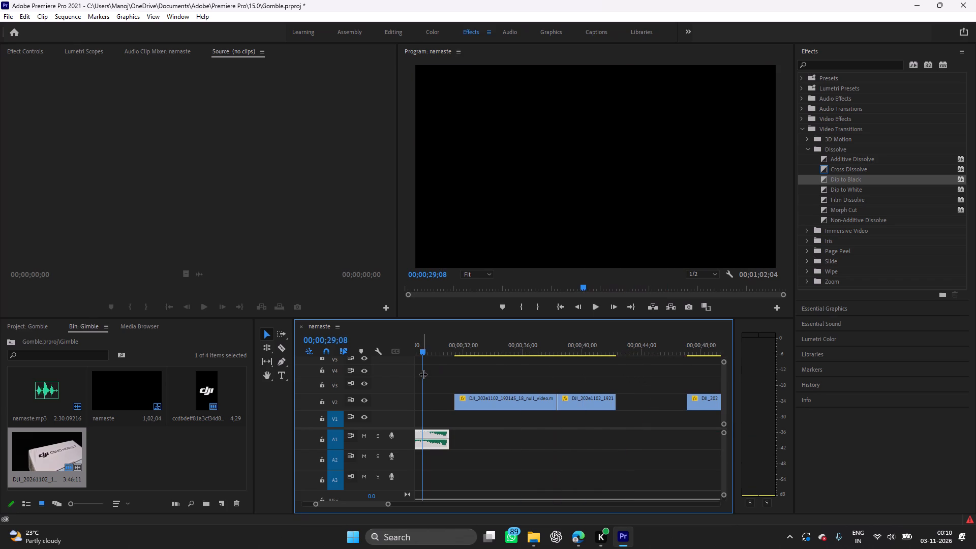
left_click_drag(423, 374, 453, 387)
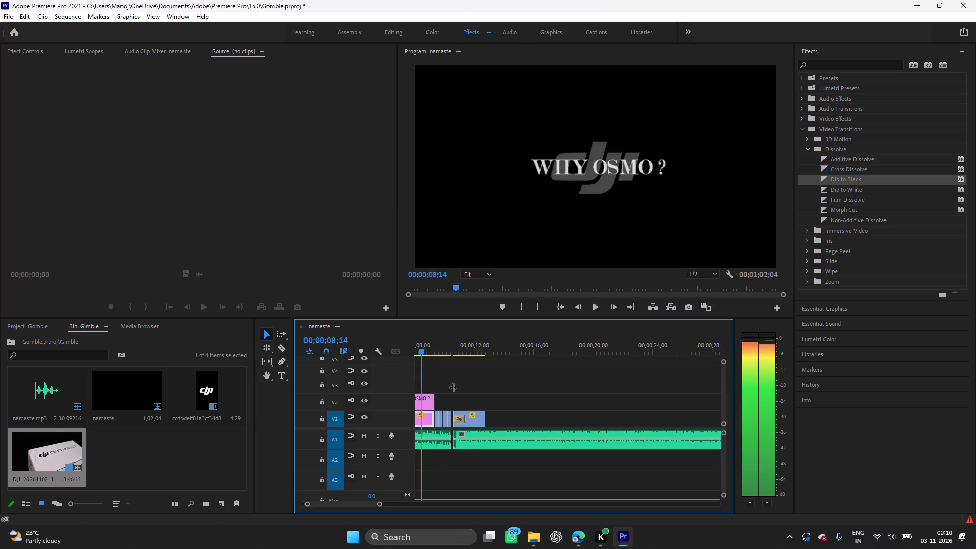
left_click_drag(453, 387, 489, 387)
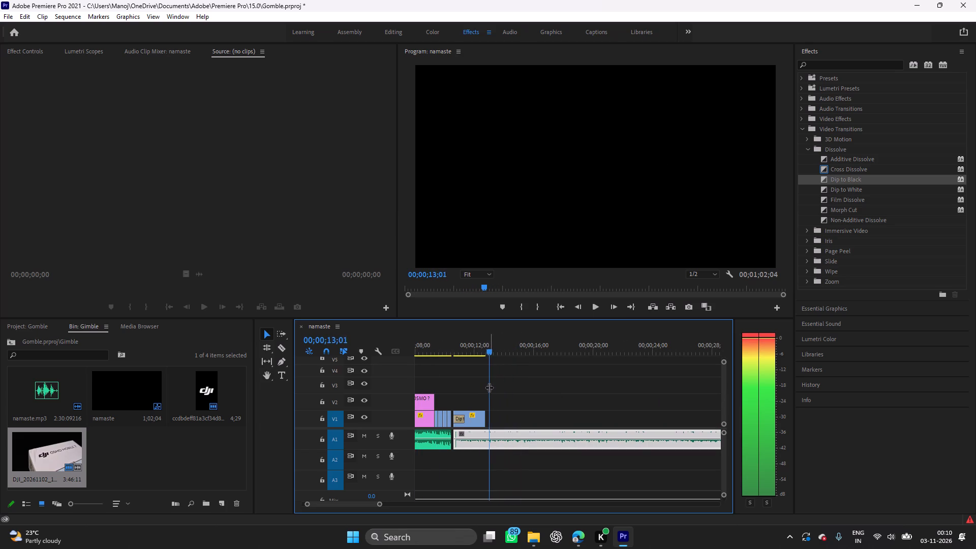
left_click_drag(489, 387, 485, 389)
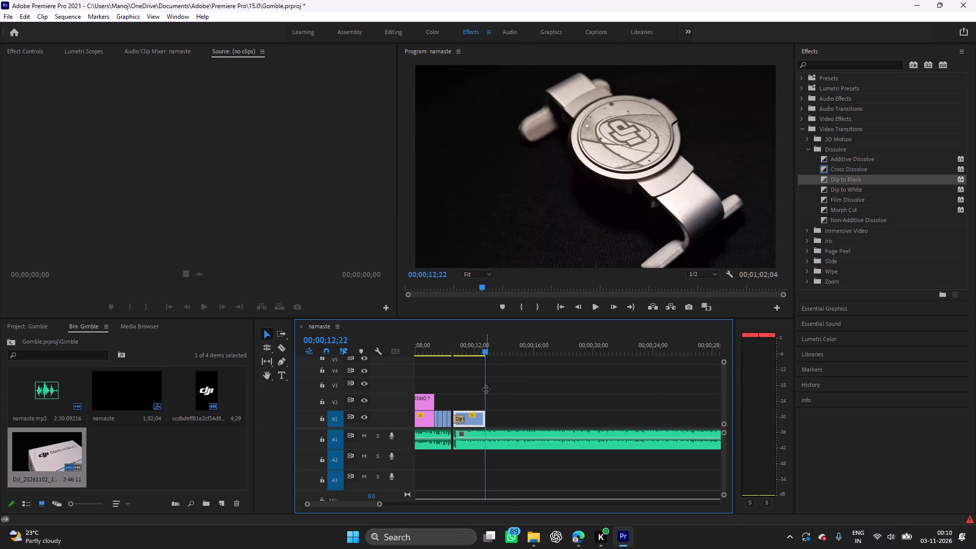
key("ctrl+v")
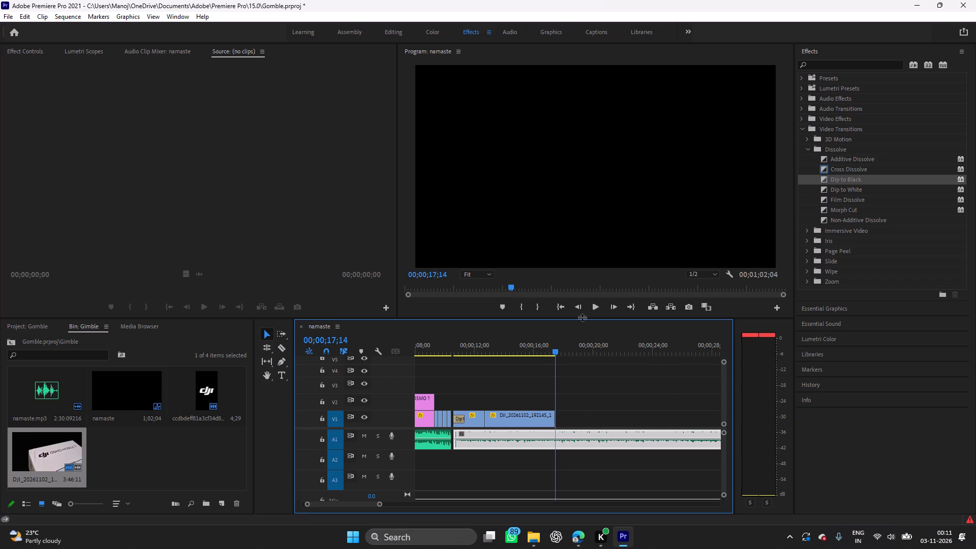
Play from the short clips into the pasted control-panel close-up several times to check the cut against the music.
left_click_drag(556, 368, 442, 375)
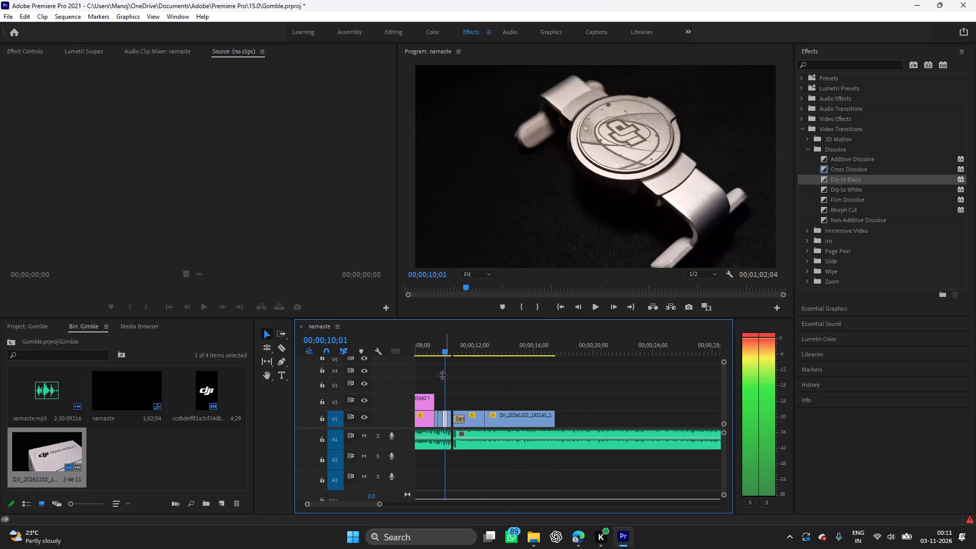
left_click_drag(442, 375, 435, 377)
key("space")
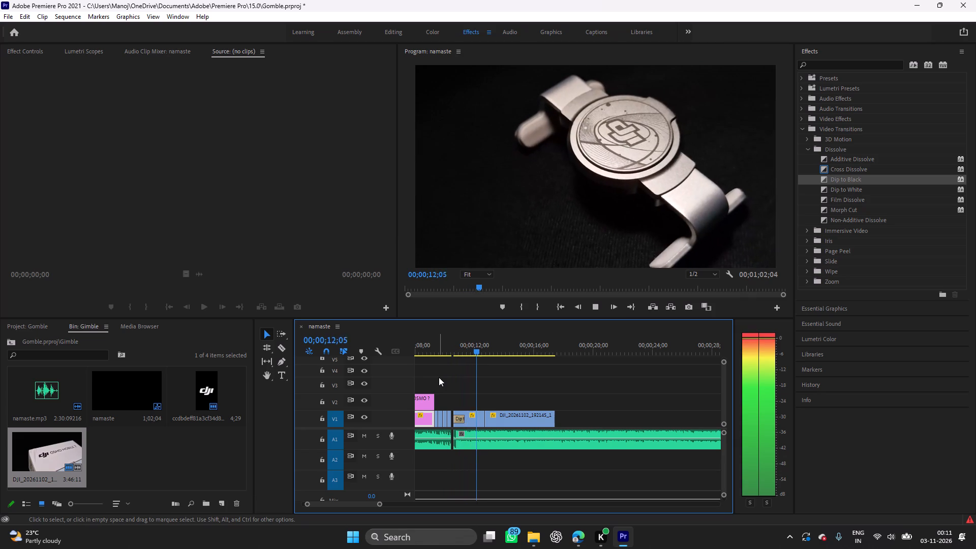
key("space")
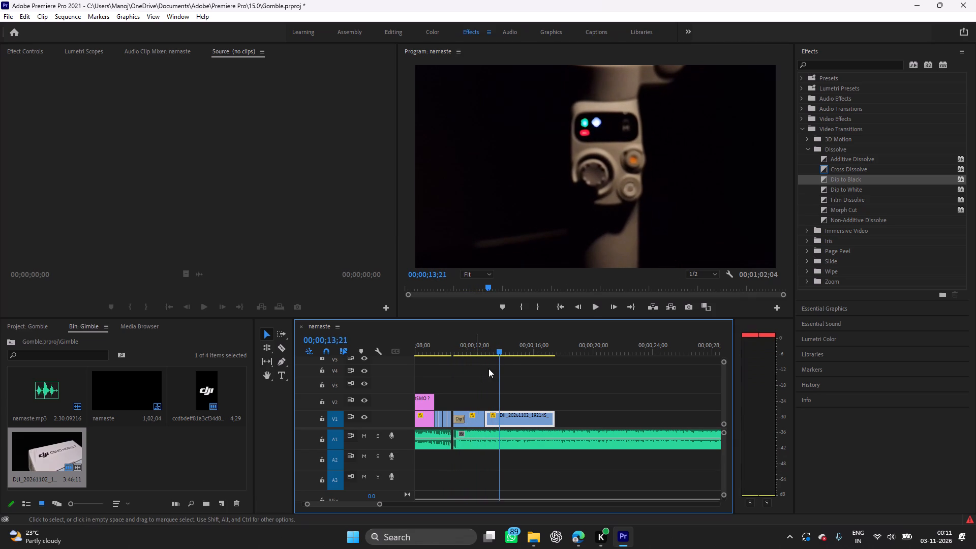
left_click_drag(501, 378, 441, 386)
key("space")
key("space")
key("space")
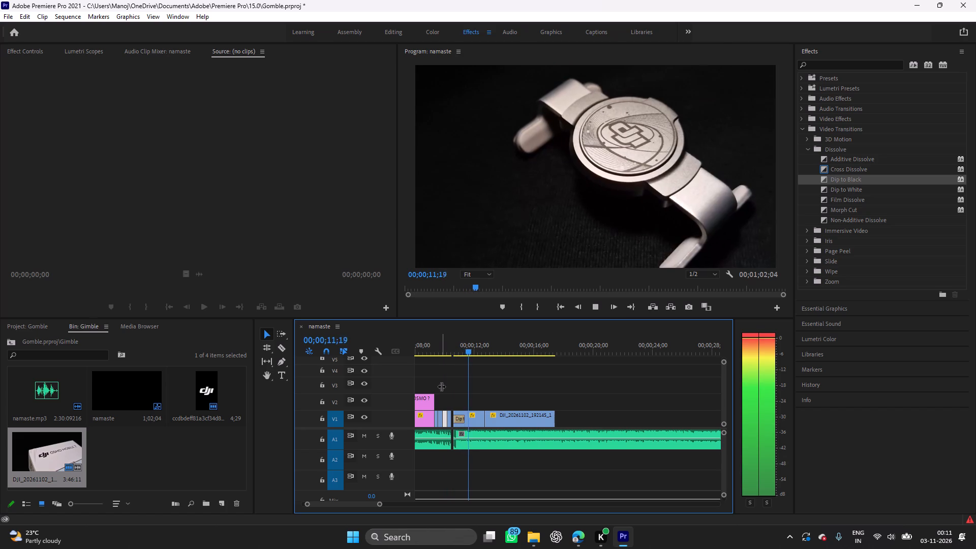
key("space")
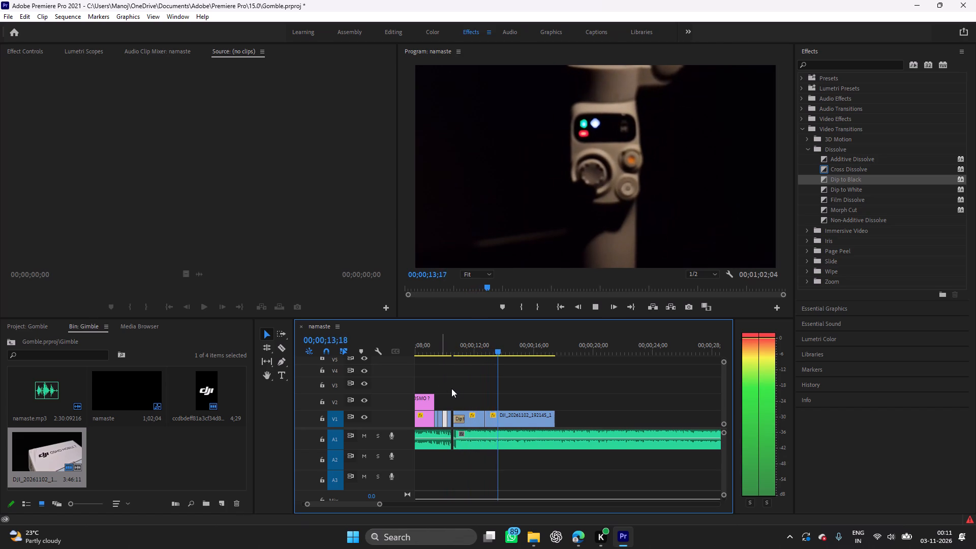
key("space")
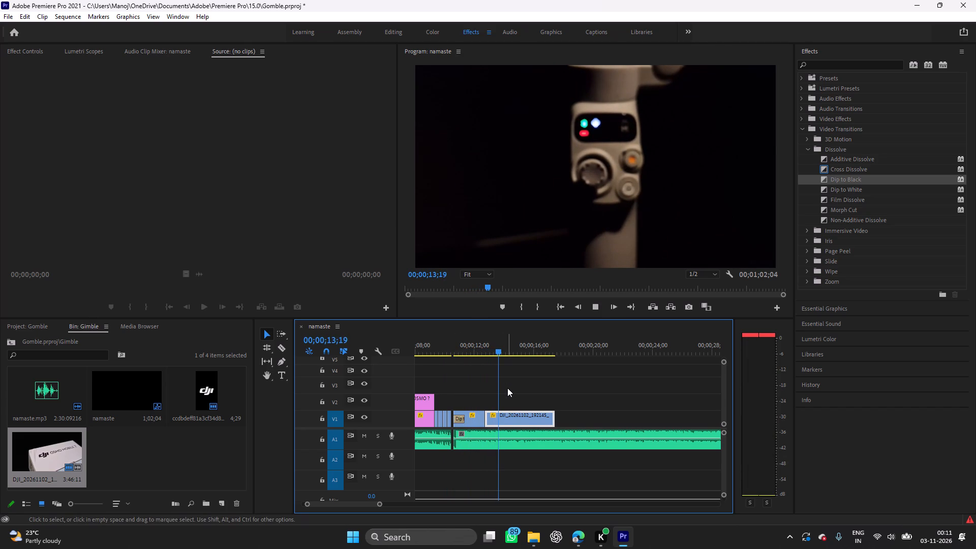
key("space")
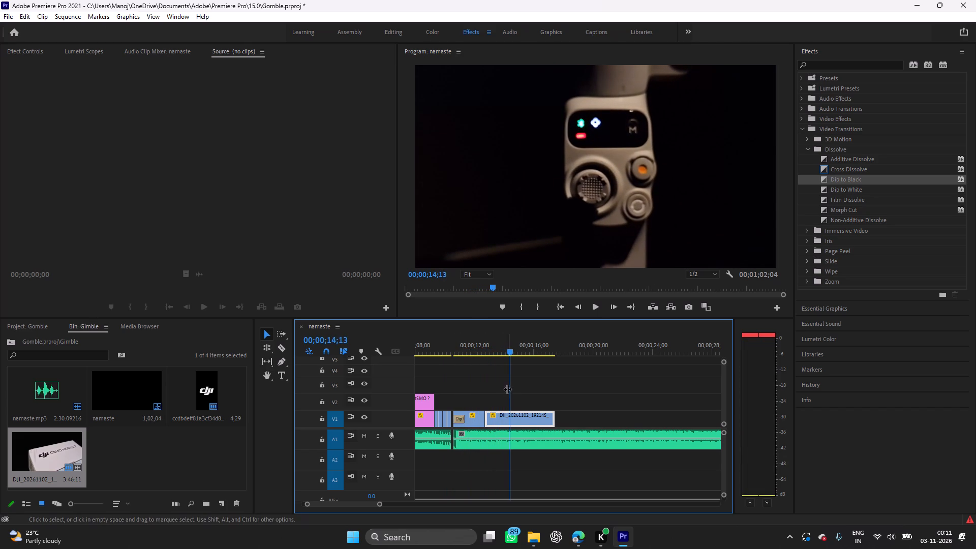
left_click_drag(508, 383, 482, 390)
key("space")
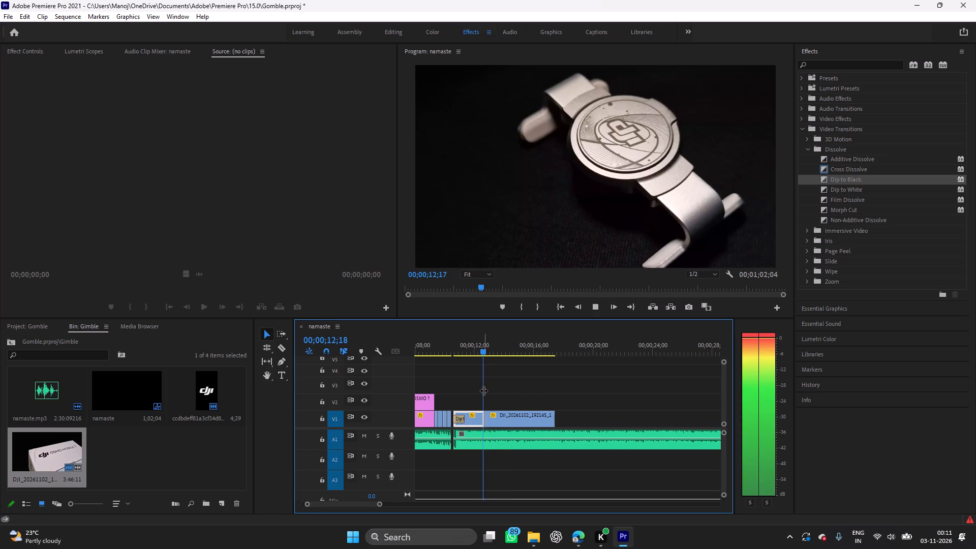
key("space")
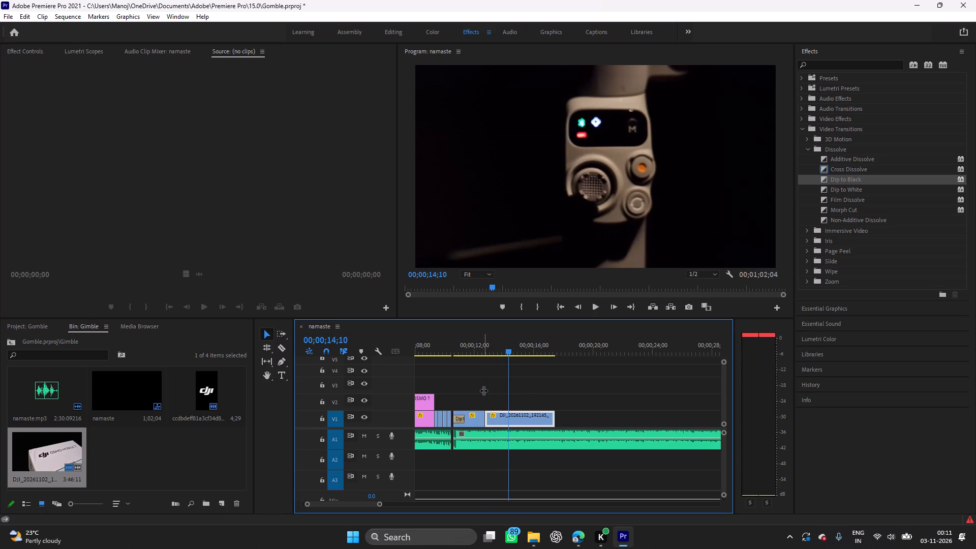
Set the speed of the control-panel close-up clip on V1 to 90%.
right_click(531, 415)
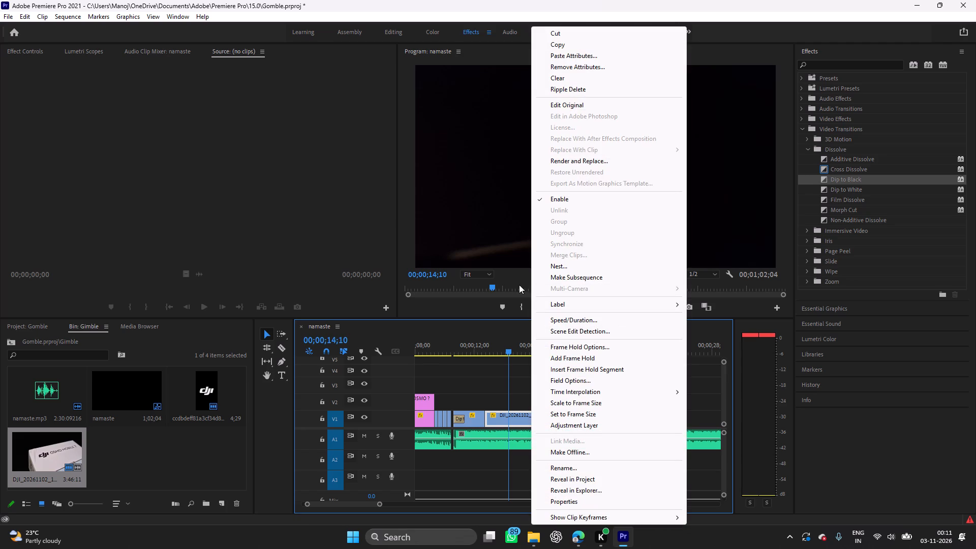
left_click(568, 322)
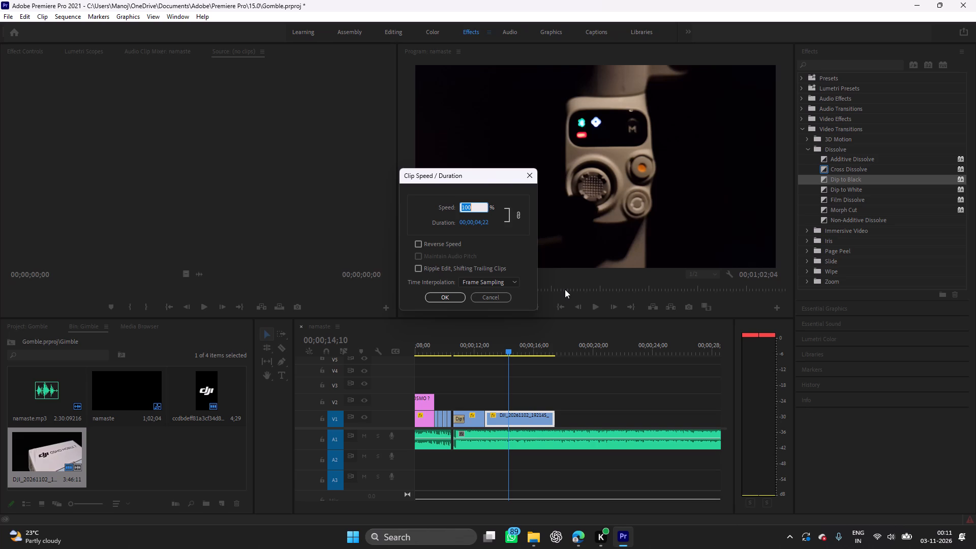
key("9")
key("0")
key("Return")
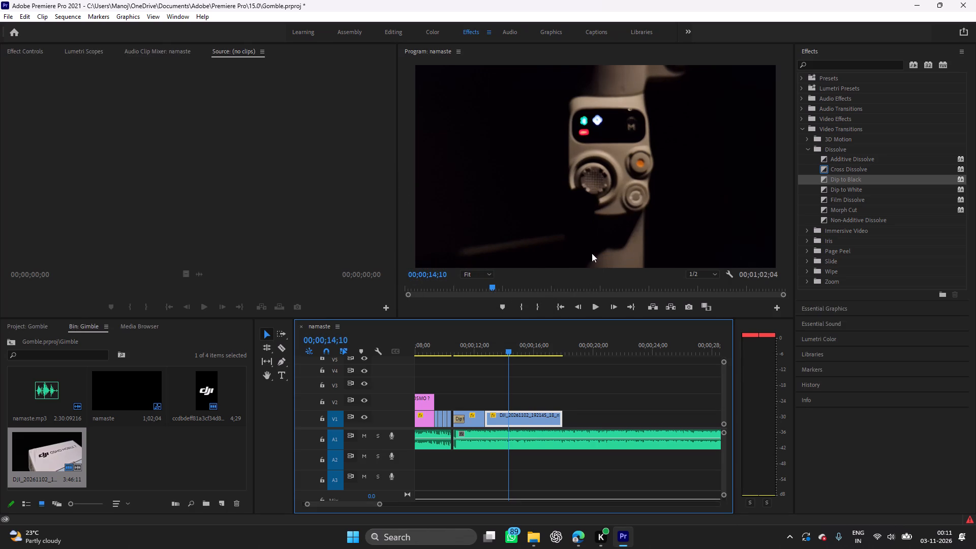
Play the control-panel close-up on V1 against the music, cut it at 00;00;15;16 and delete the part after the cut.
left_click_drag(509, 373, 468, 379)
key("space")
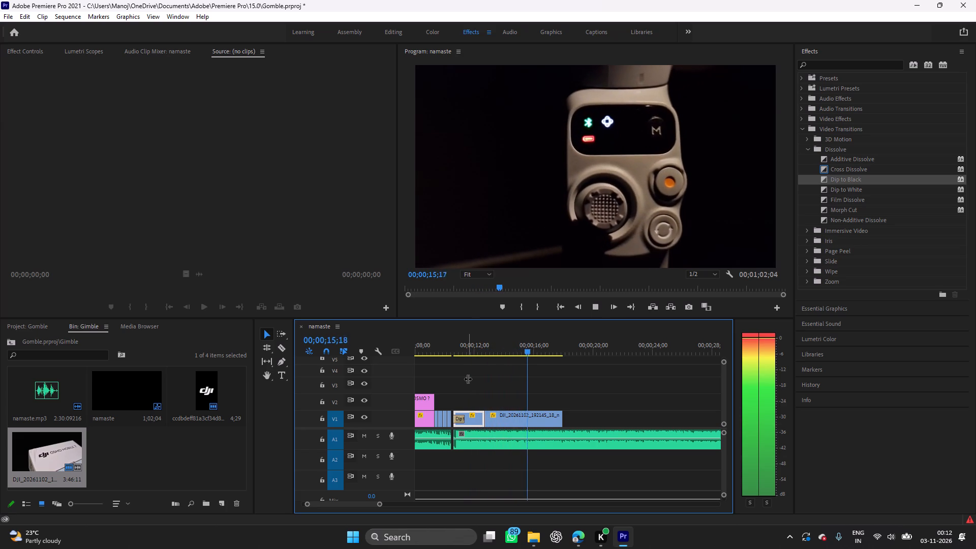
key("space")
key("space")
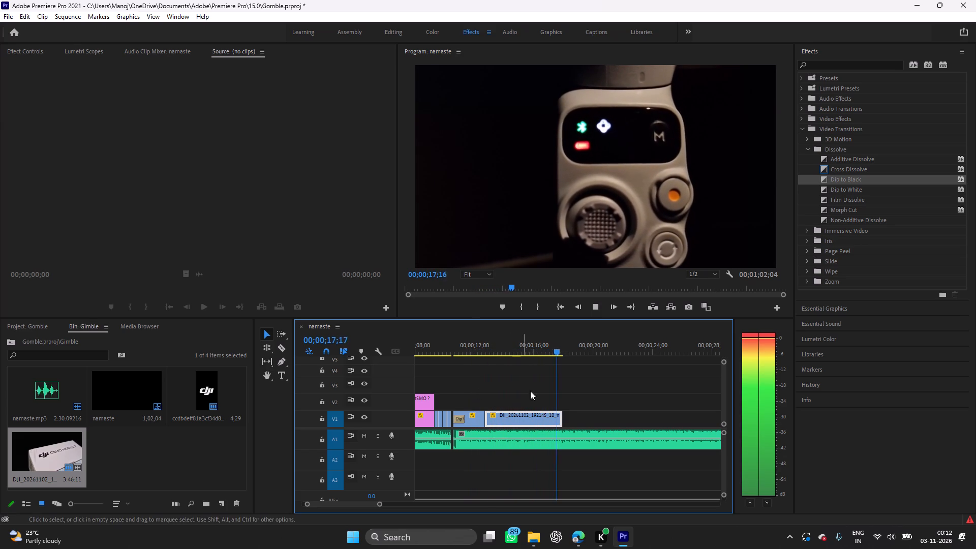
key("space")
left_click_drag(559, 374, 475, 382)
key("space")
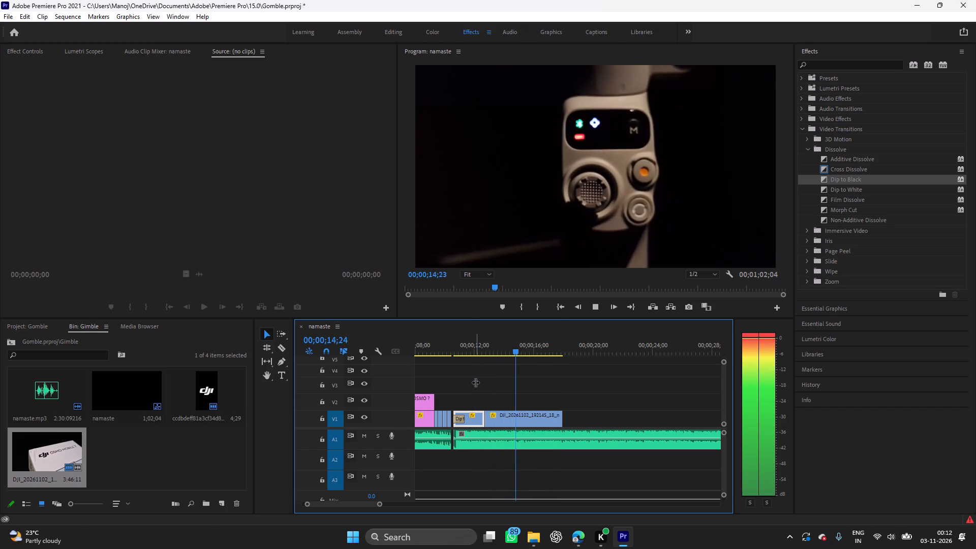
key("space")
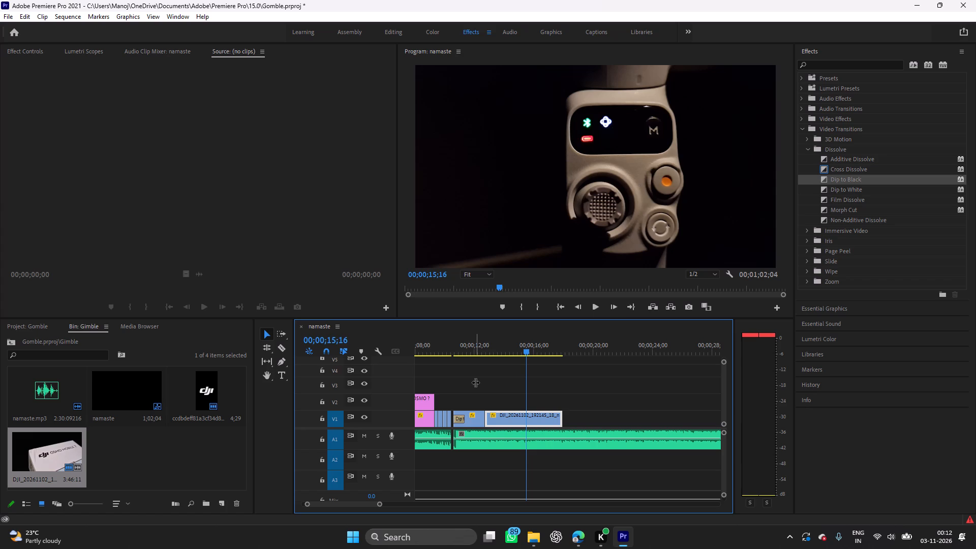
key("ctrl+k")
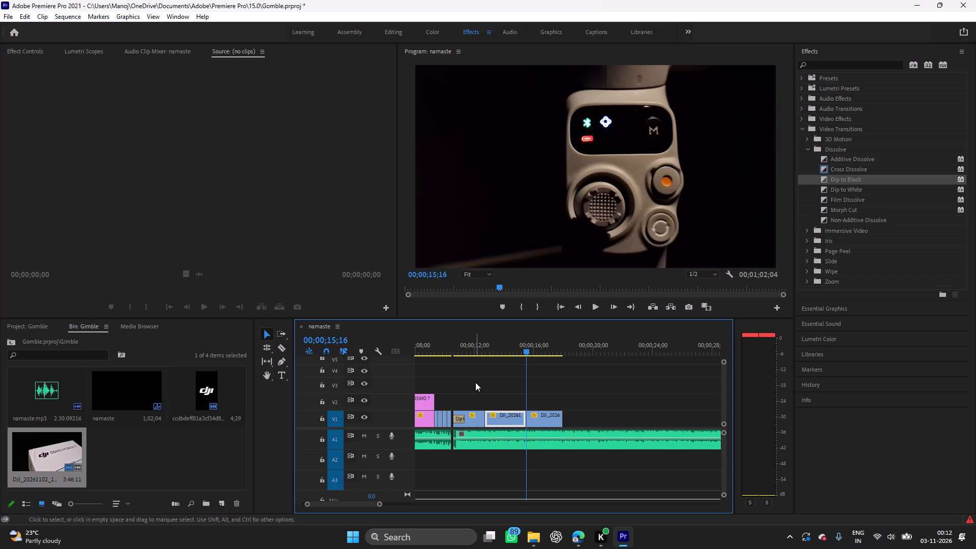
left_click(549, 416)
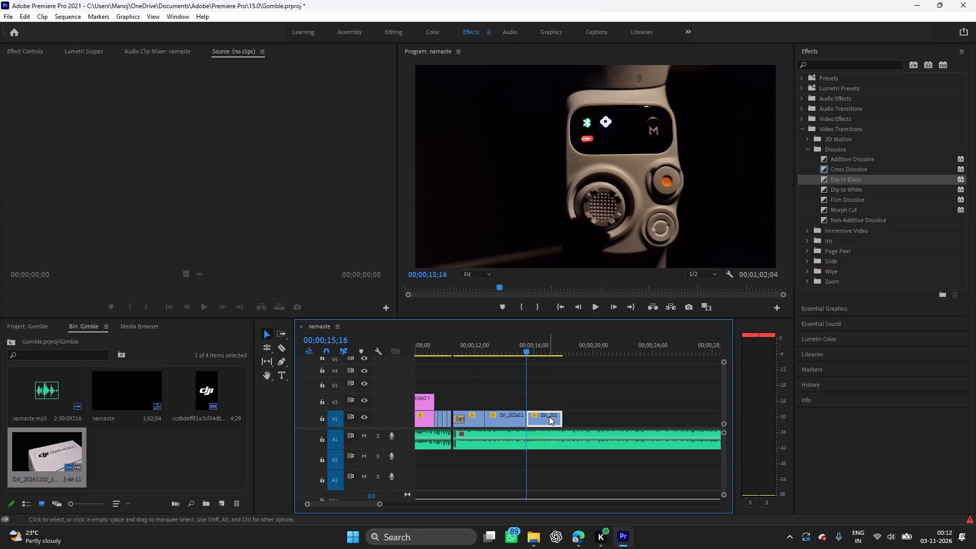
key("Delete")
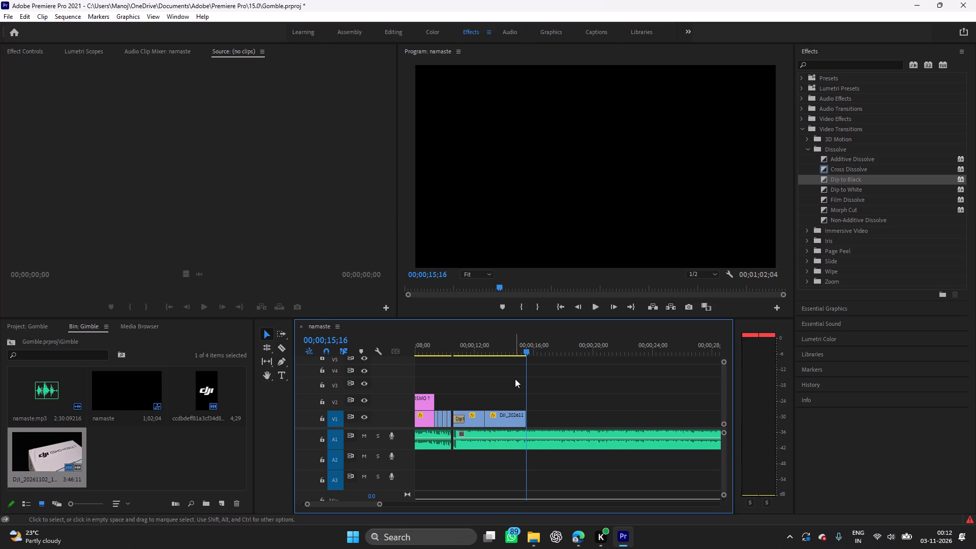
Play from just before the shortened DJI clip into the trimmed control-panel close-up to check the cut between them.
left_click_drag(525, 381, 455, 391)
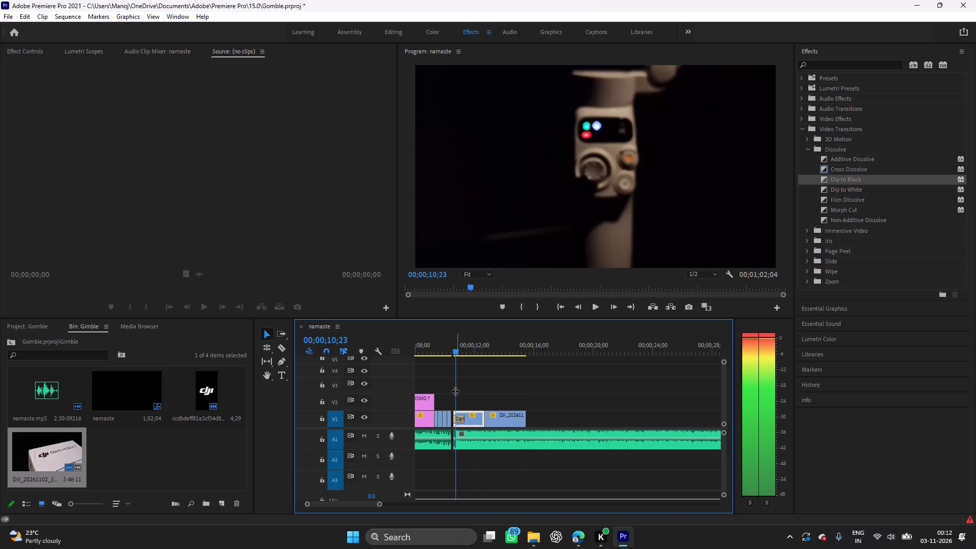
left_click_drag(455, 391, 450, 392)
key("space")
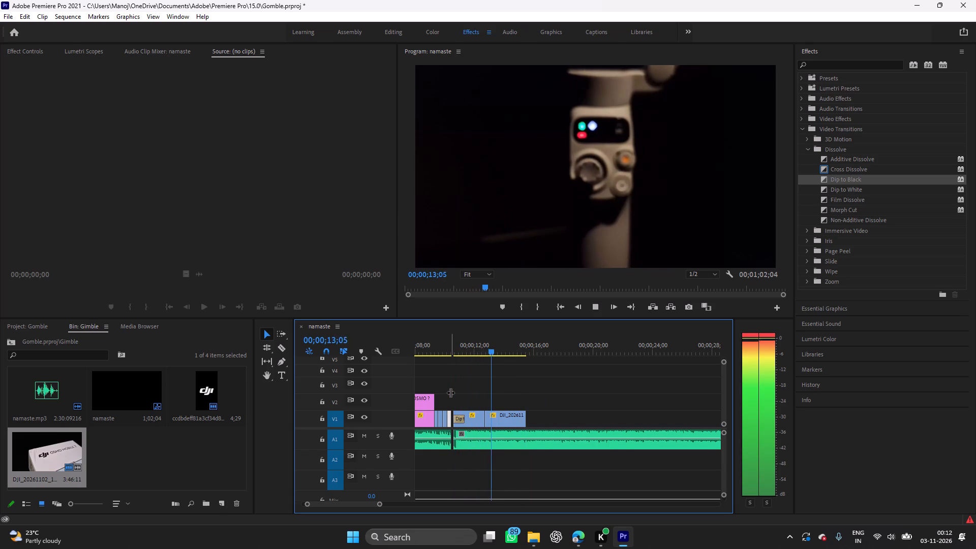
key("space")
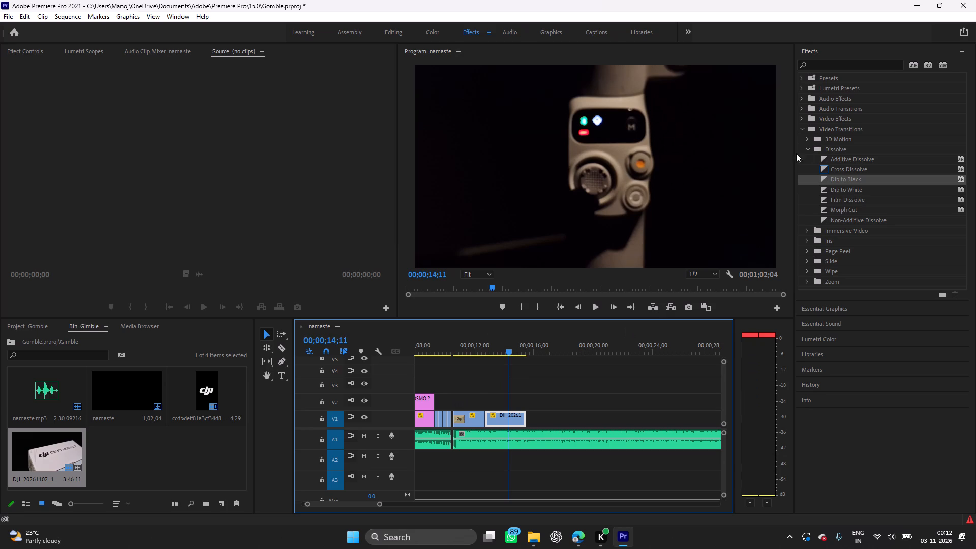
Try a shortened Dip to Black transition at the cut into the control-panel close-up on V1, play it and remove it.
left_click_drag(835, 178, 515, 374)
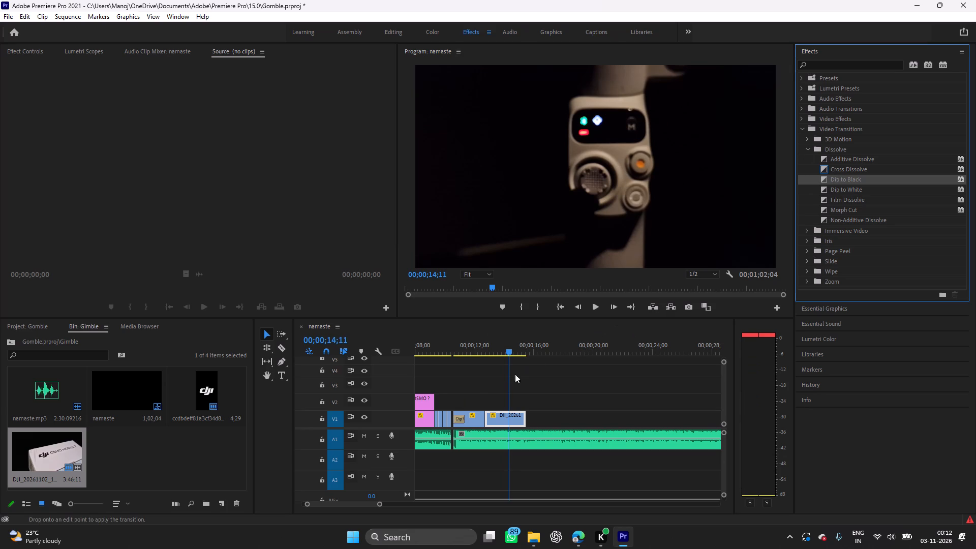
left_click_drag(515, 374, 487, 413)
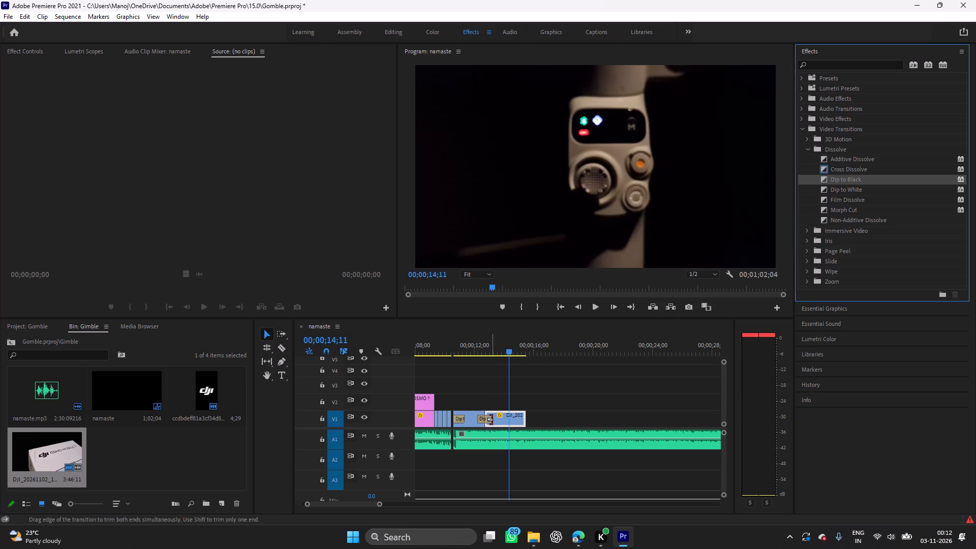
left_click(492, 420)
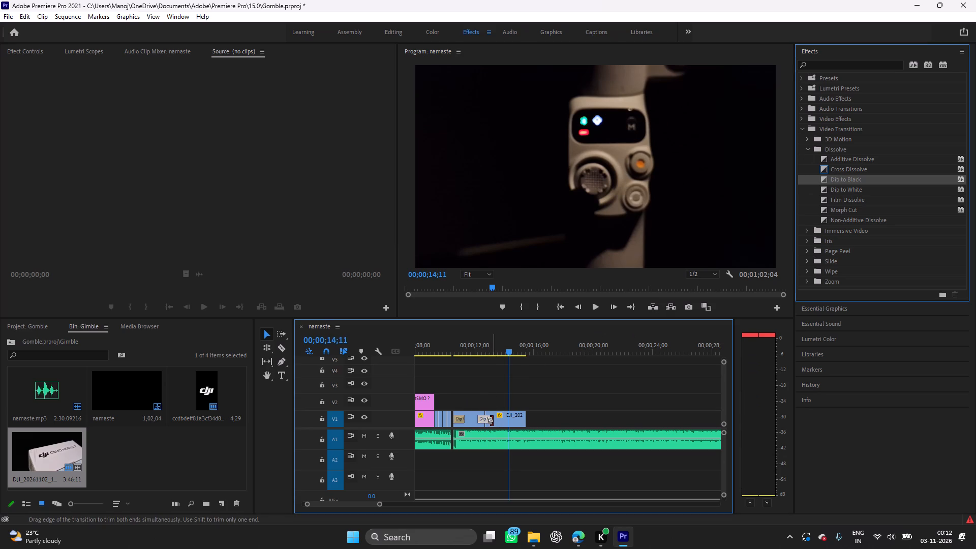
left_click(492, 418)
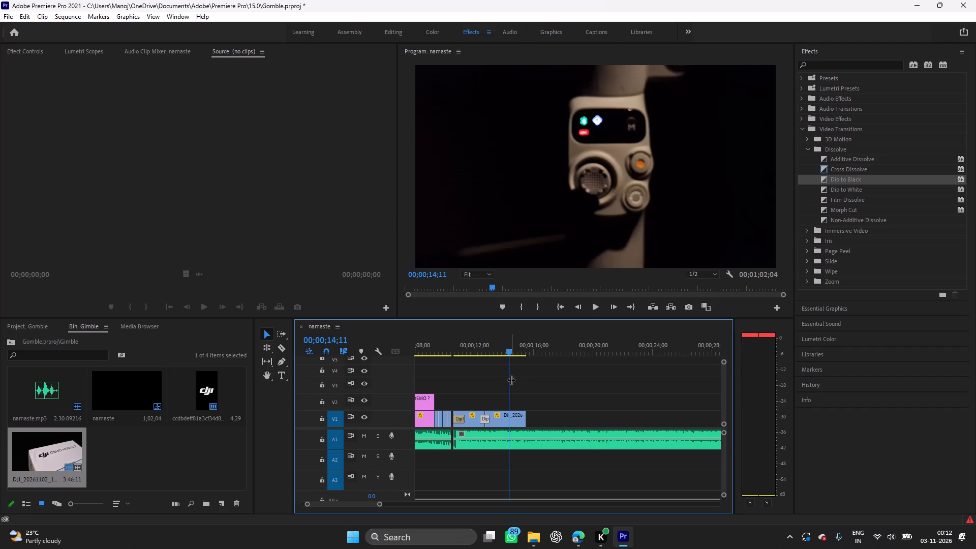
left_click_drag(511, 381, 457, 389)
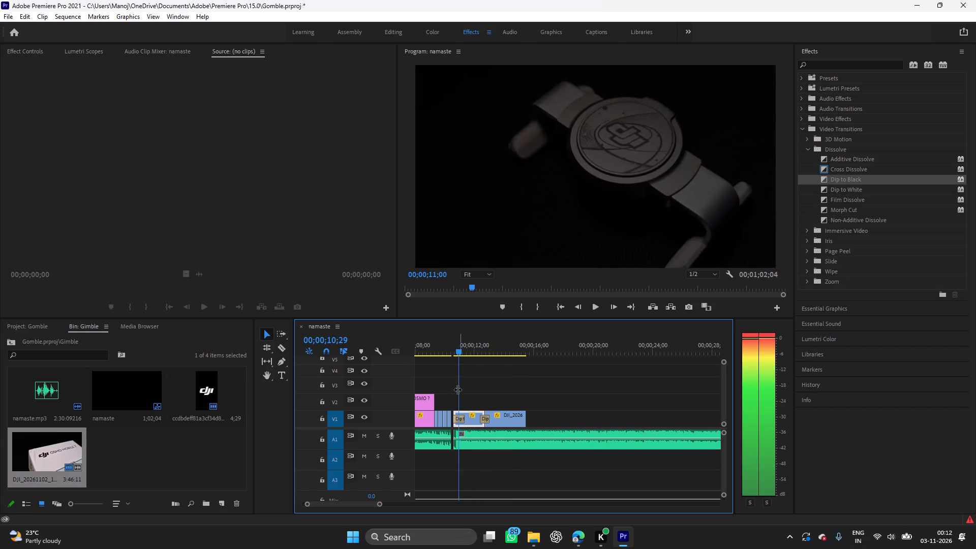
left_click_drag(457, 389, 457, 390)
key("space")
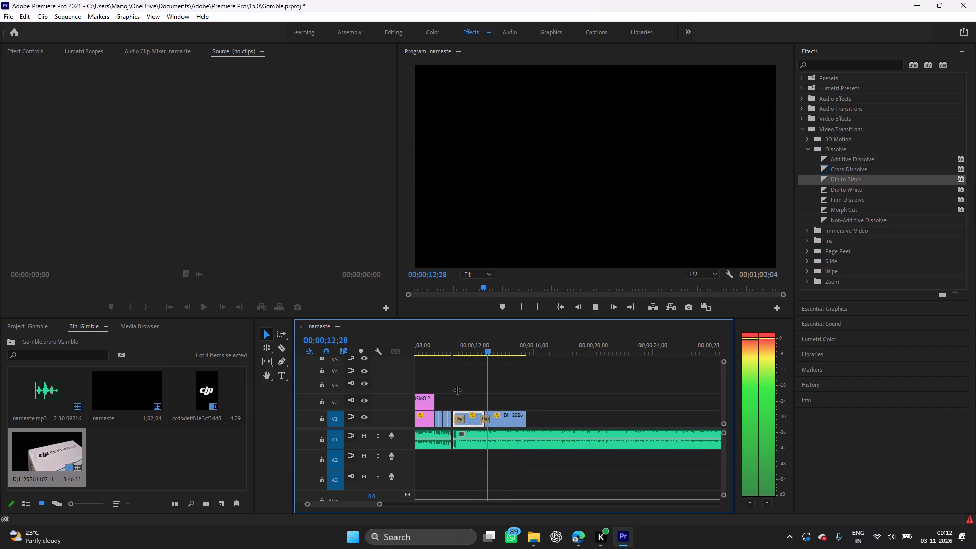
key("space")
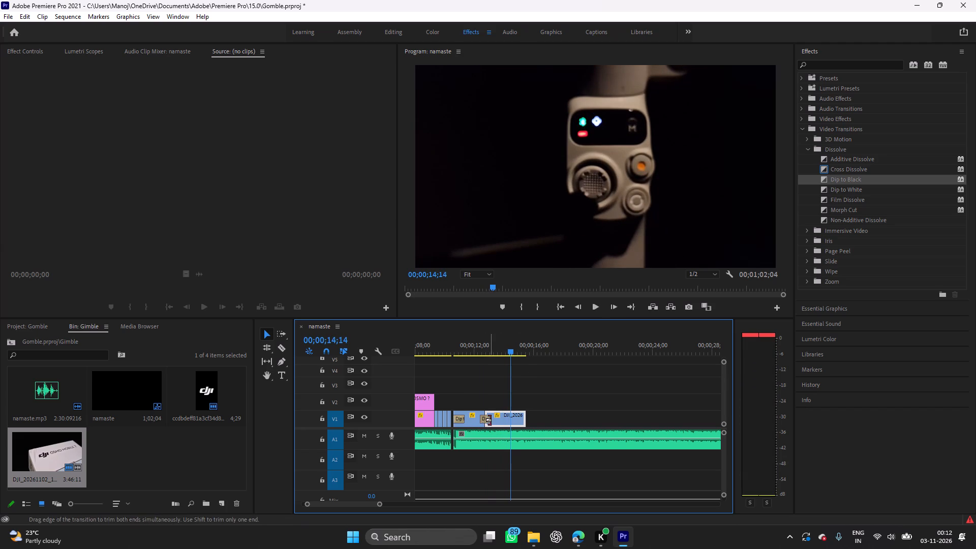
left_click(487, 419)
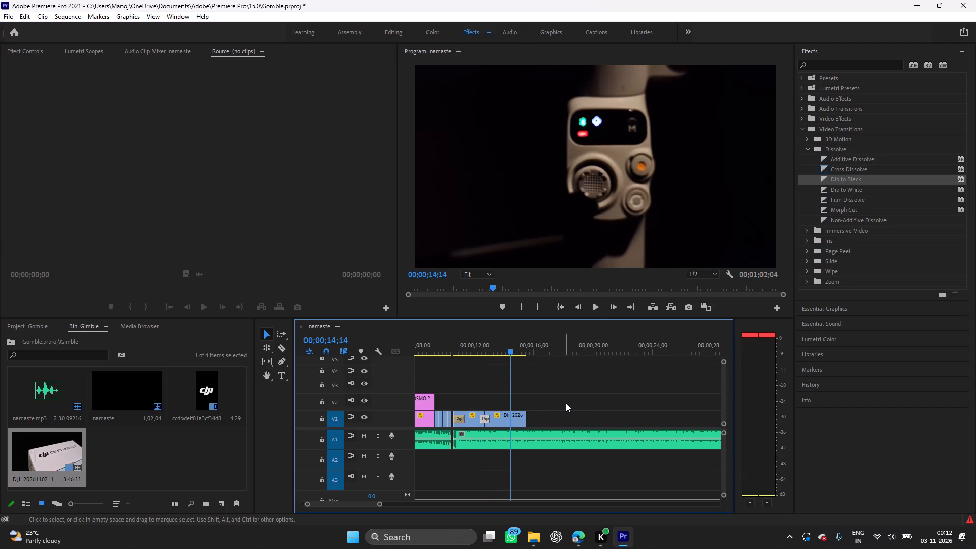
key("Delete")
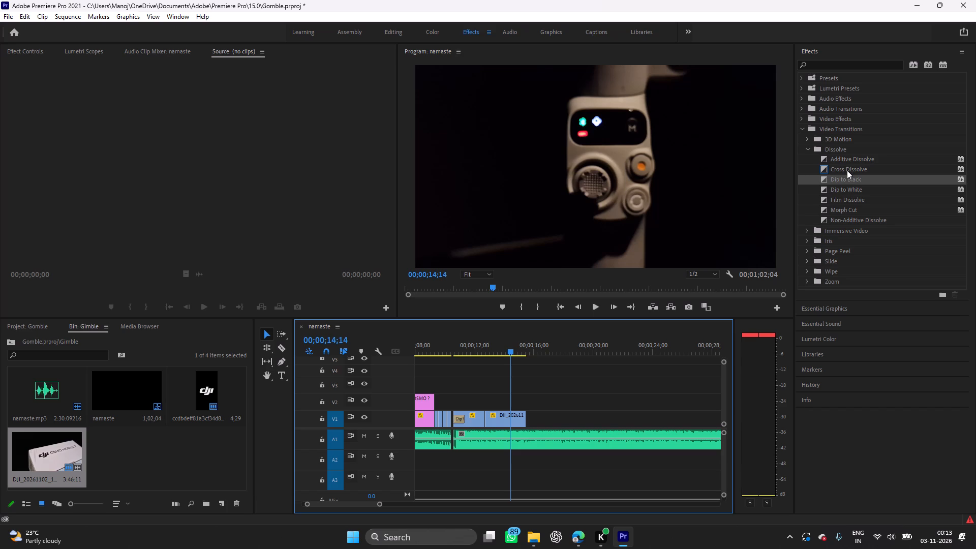
Apply a Cross Dissolve transition to the start of the control-panel close-up on V1.
left_click_drag(846, 169, 504, 402)
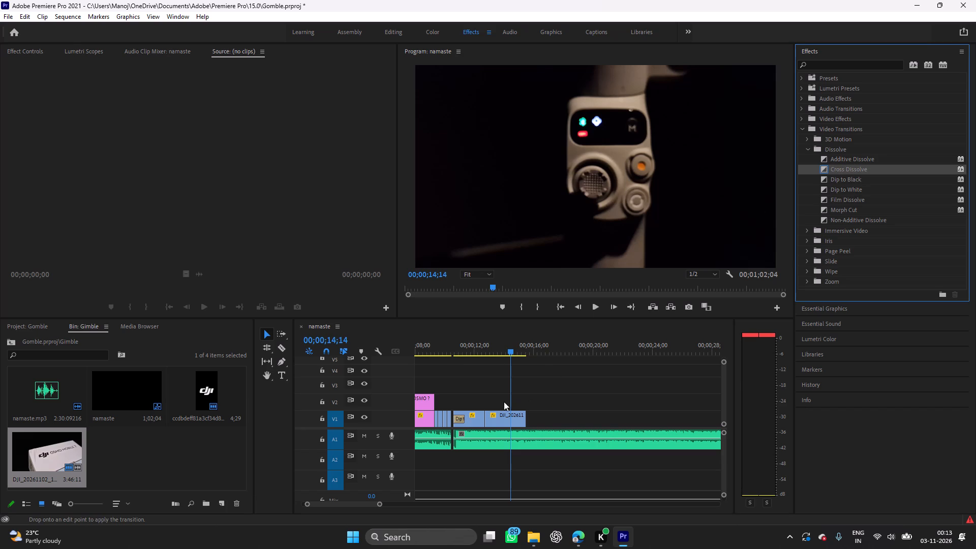
left_click_drag(504, 402, 493, 419)
left_click_drag(493, 419, 496, 422)
left_click_drag(496, 422, 492, 420)
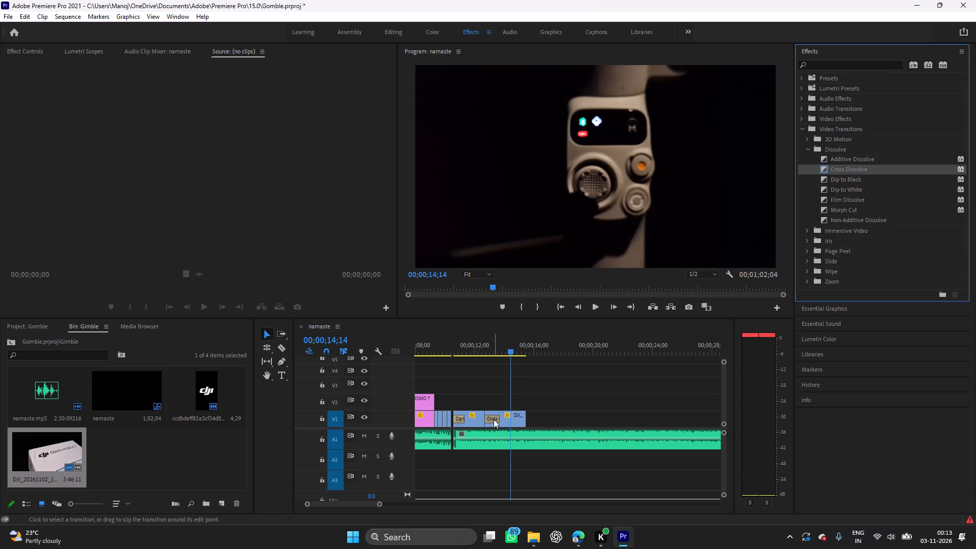
left_click(494, 419)
left_click(497, 418)
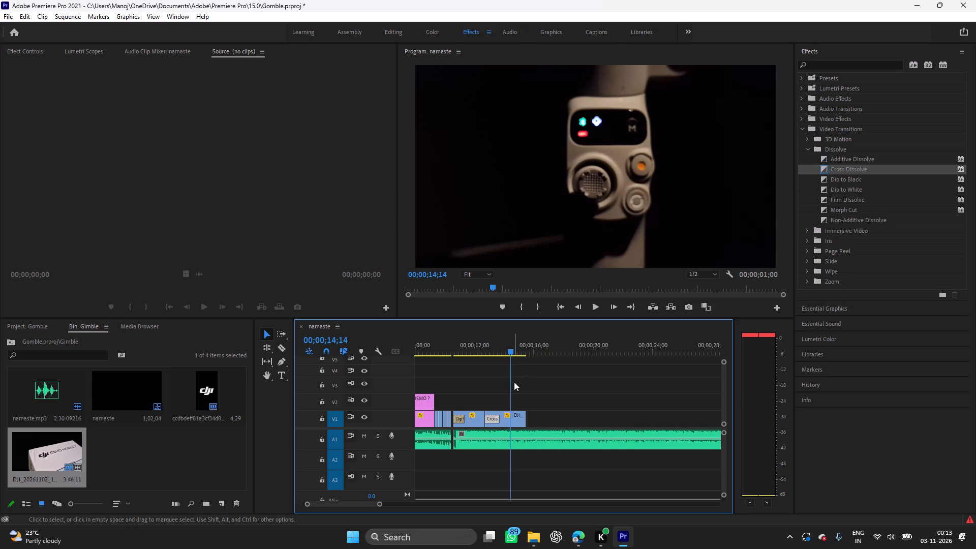
Play from the end of the short clips through the Cross Dissolve into the control-panel close-up.
left_click_drag(510, 381, 455, 391)
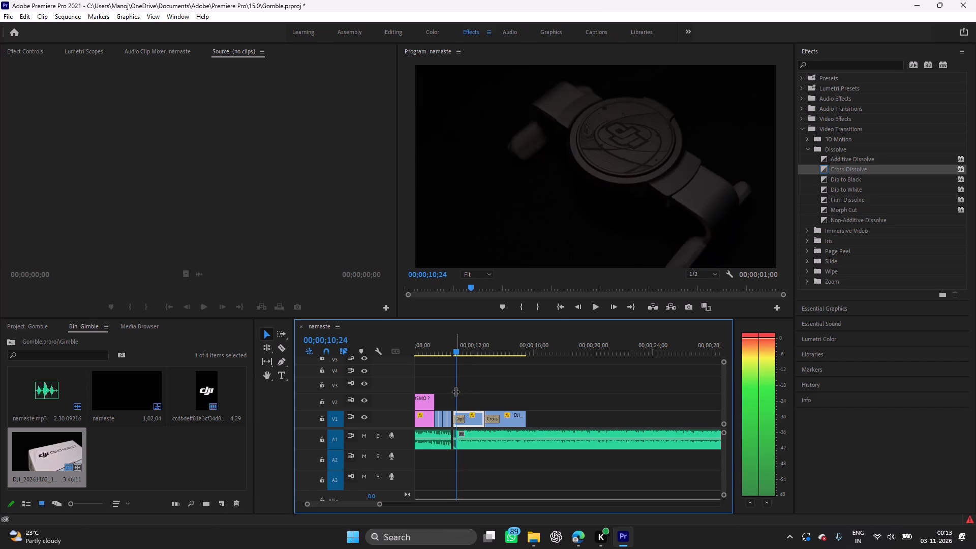
left_click_drag(455, 391, 450, 393)
key("space")
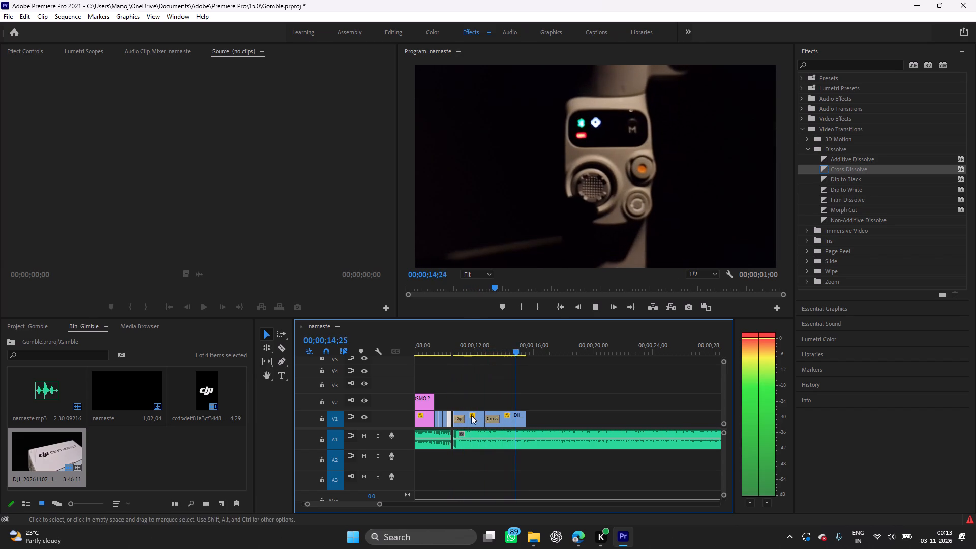
key("space")
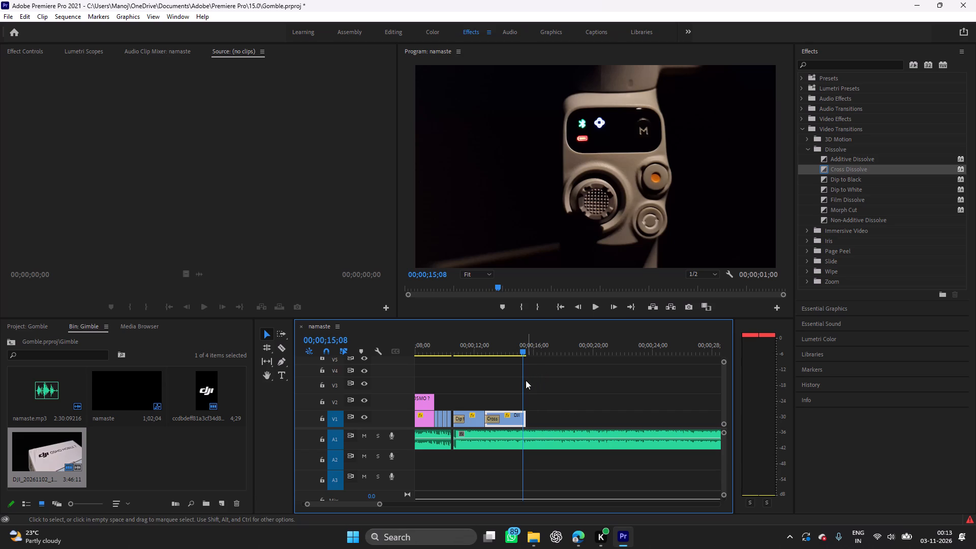
left_click_drag(522, 381, 460, 387)
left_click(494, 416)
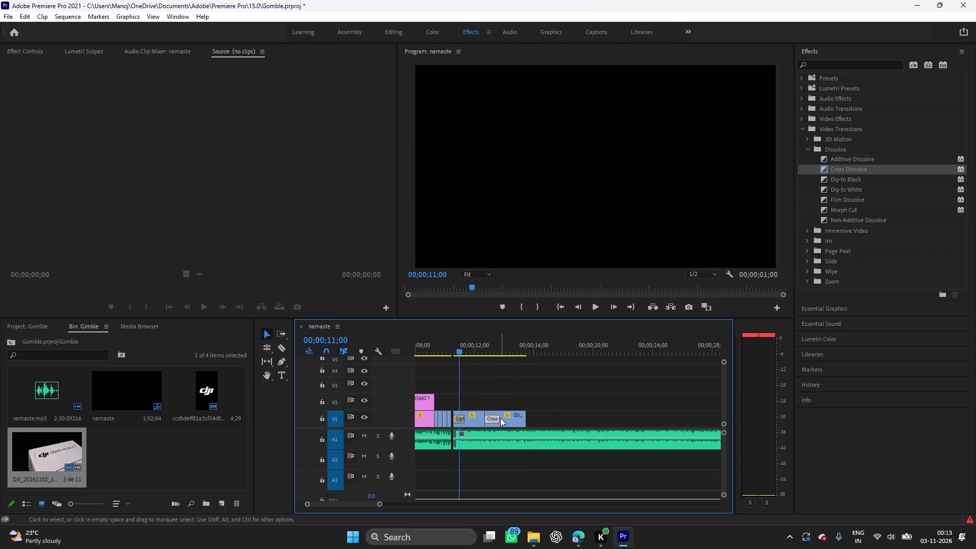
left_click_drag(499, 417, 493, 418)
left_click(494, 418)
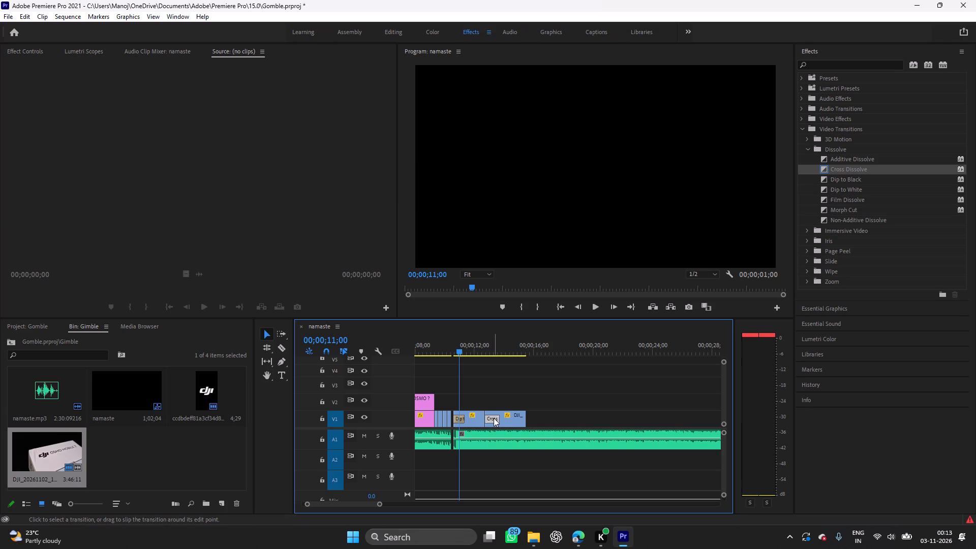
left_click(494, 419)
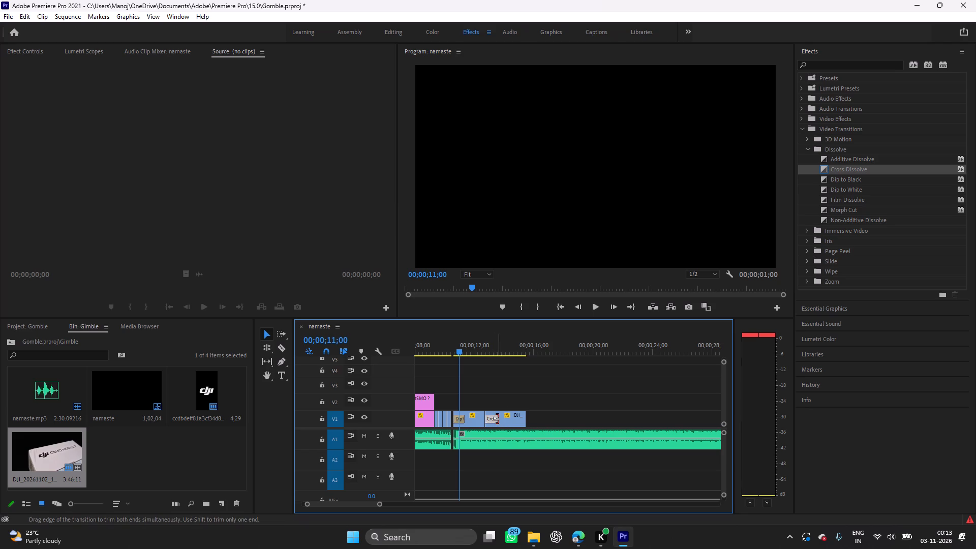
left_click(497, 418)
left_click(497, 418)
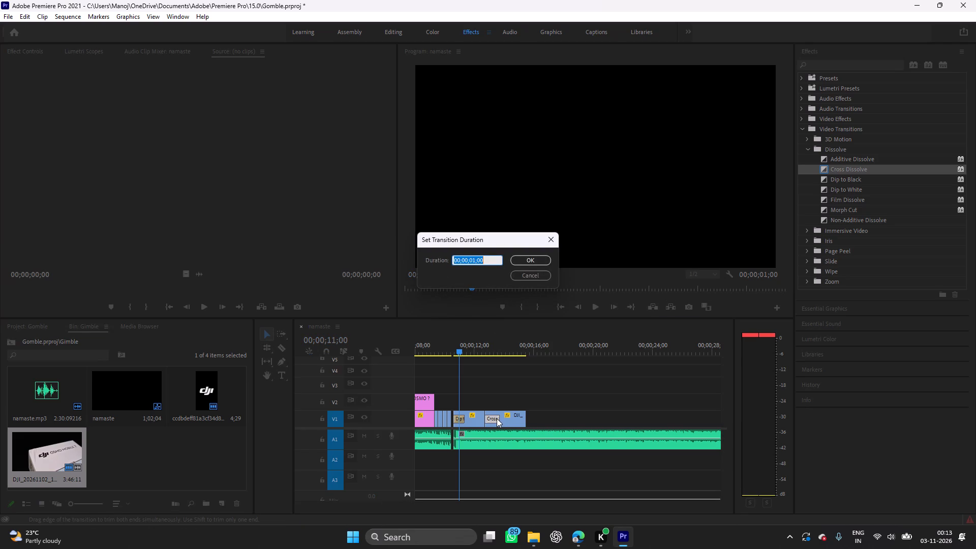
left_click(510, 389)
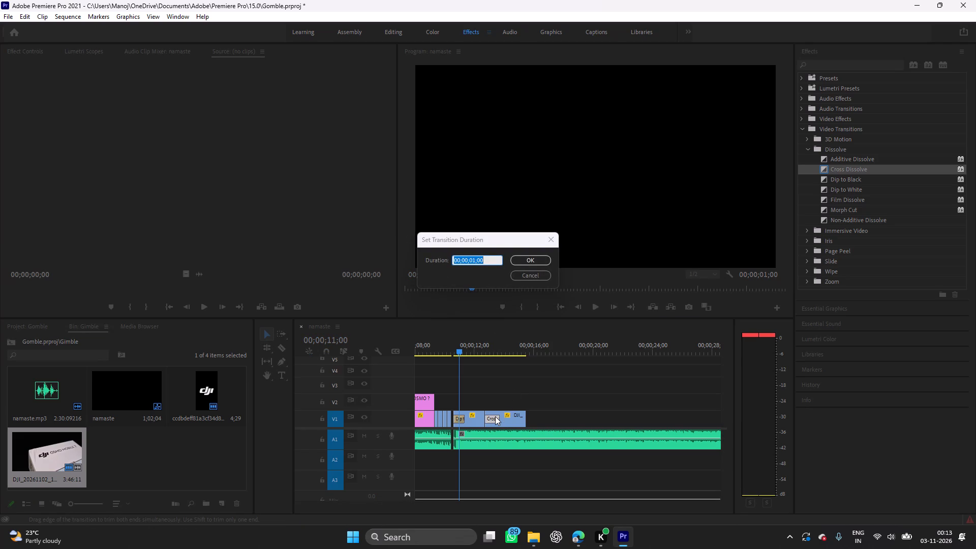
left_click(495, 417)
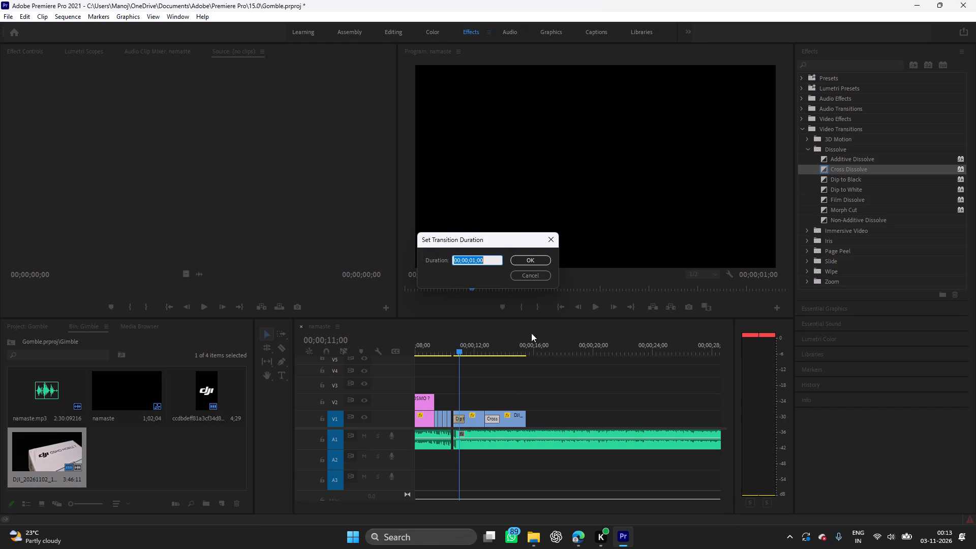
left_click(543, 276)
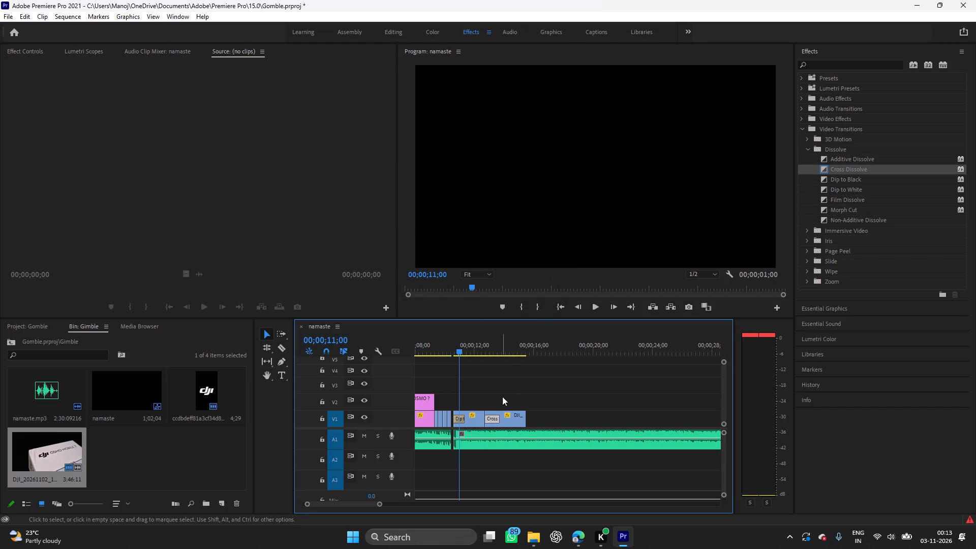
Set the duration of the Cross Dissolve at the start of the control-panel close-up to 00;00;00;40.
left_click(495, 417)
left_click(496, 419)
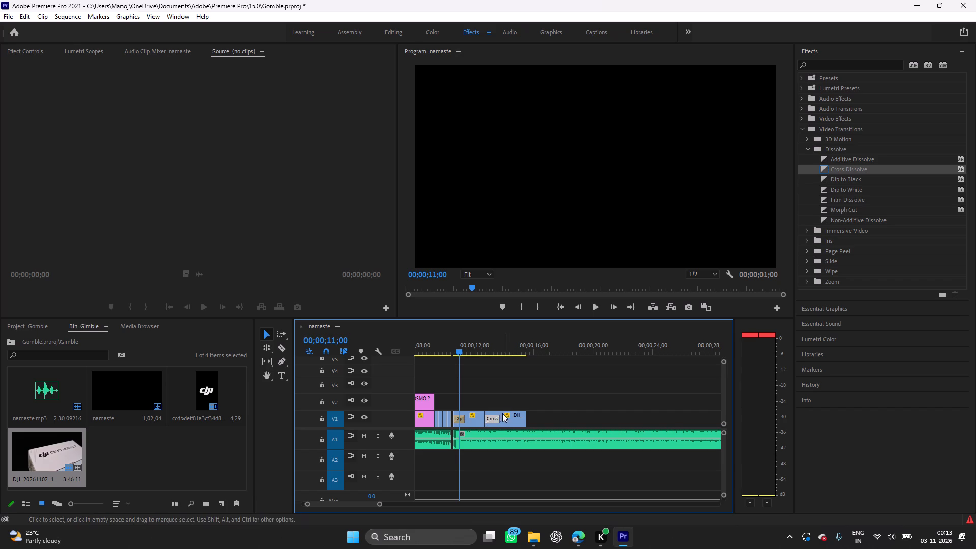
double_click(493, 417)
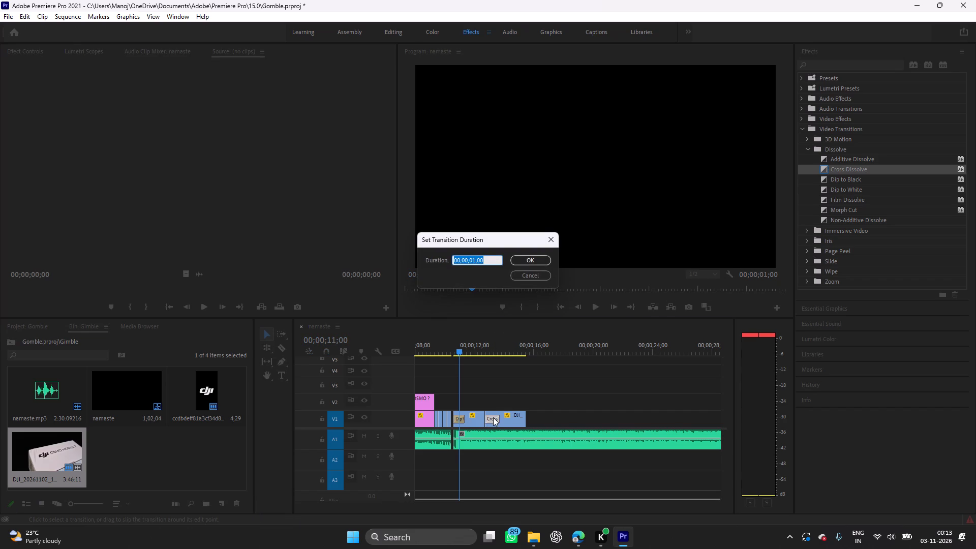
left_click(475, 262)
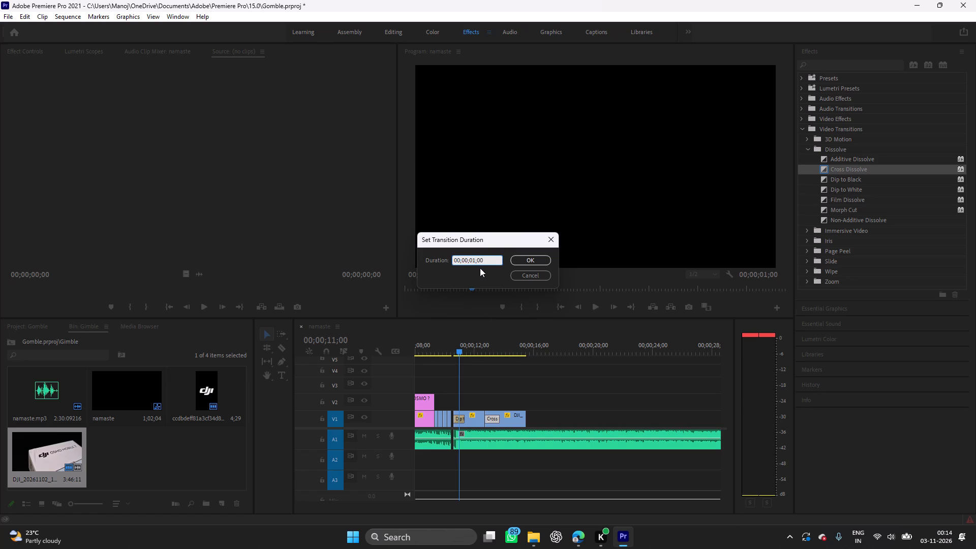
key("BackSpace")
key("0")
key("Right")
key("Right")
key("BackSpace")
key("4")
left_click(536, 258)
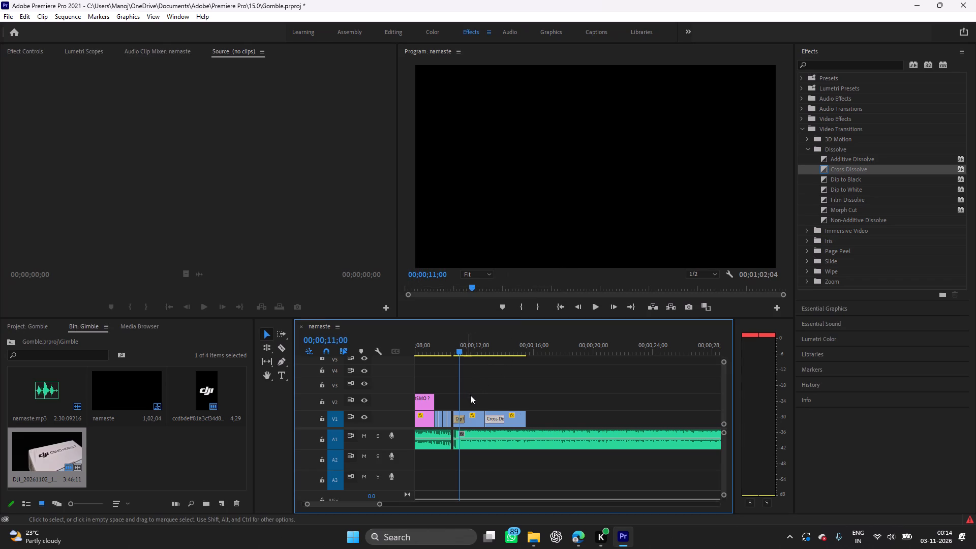
Play from the end of the preceding DJI logo clip into the adjusted Cross Dissolve to check it.
left_click_drag(458, 387, 483, 385)
key("space")
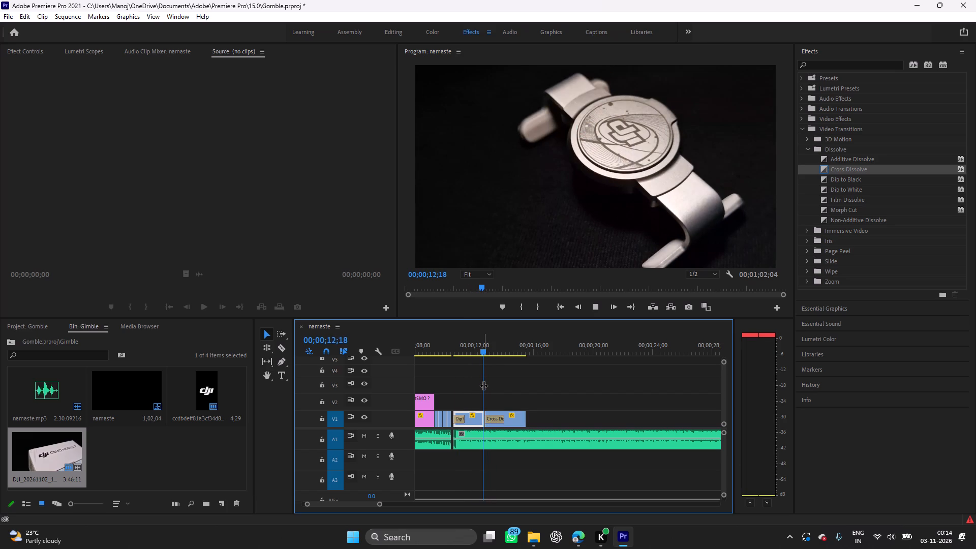
key("space")
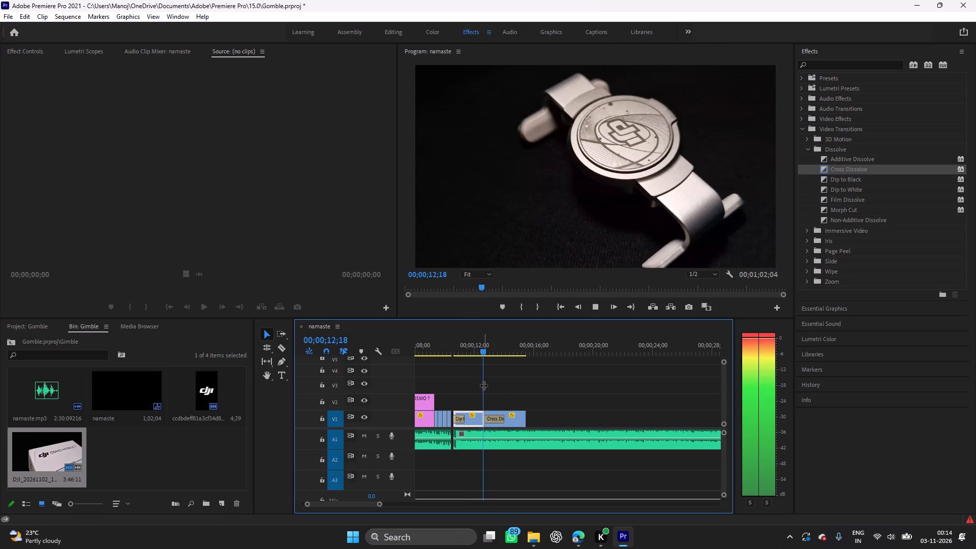
key("space")
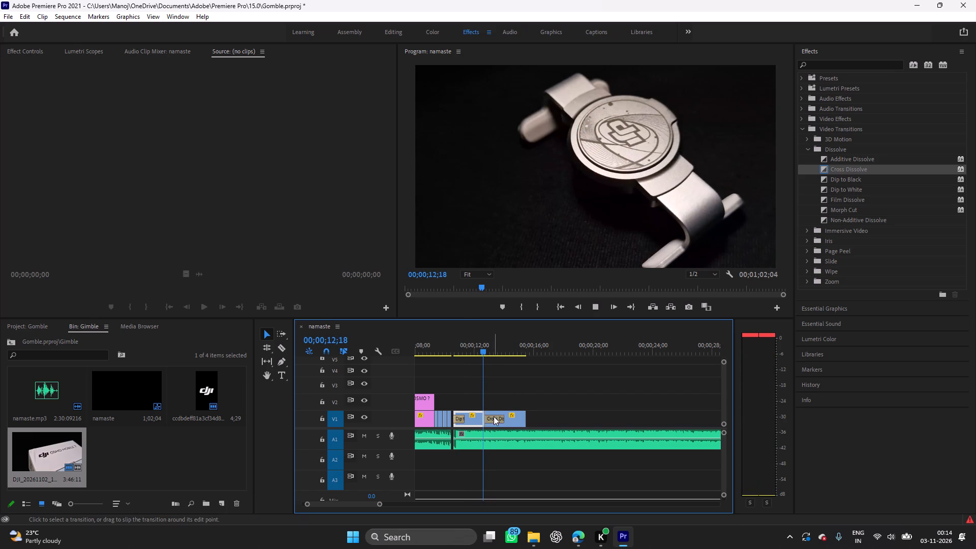
Delete the Cross Dissolve at the start of the control-panel close-up on V1.
left_click(494, 417)
key("Delete")
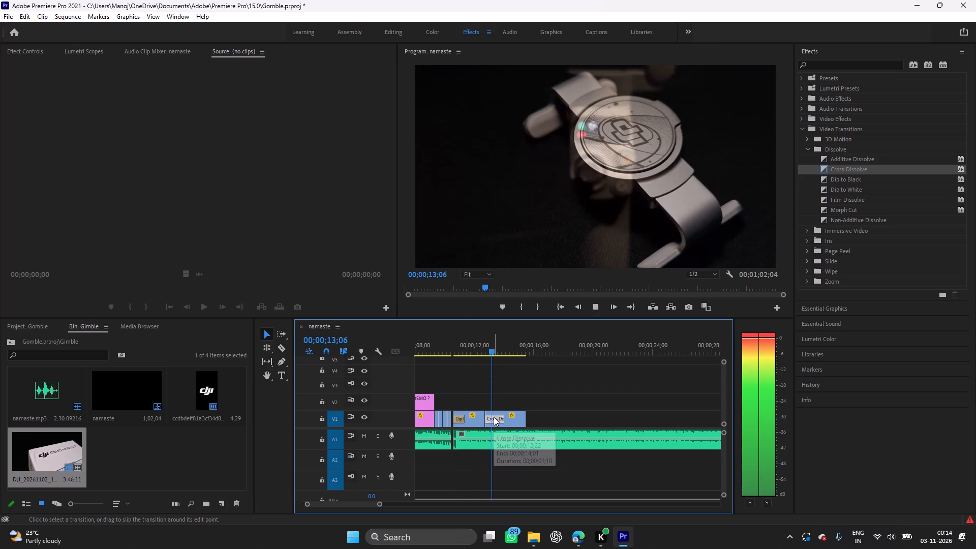
left_click(554, 377)
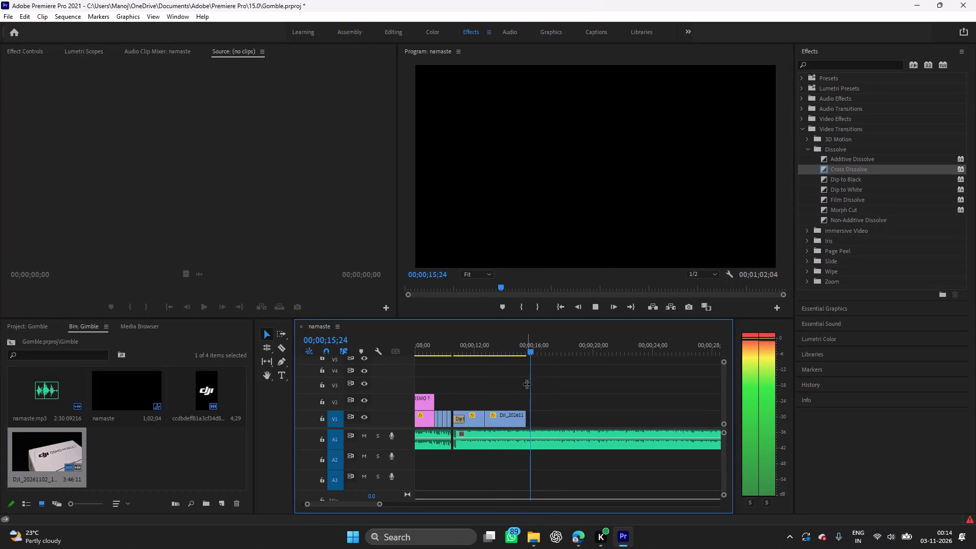
Play from the end of the short clips through the plain cut into the control-panel close-up.
key("space")
left_click_drag(533, 379, 459, 390)
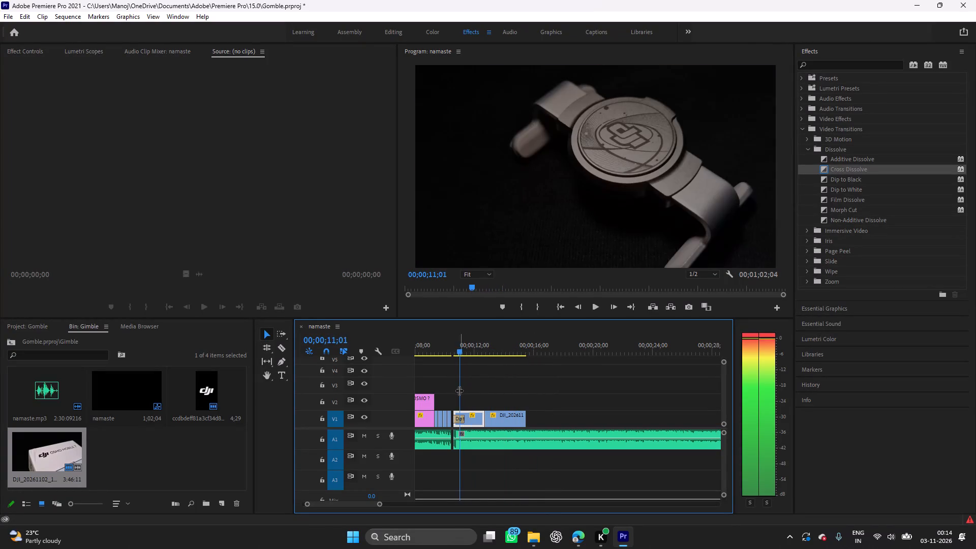
left_click_drag(459, 390, 451, 392)
key("space")
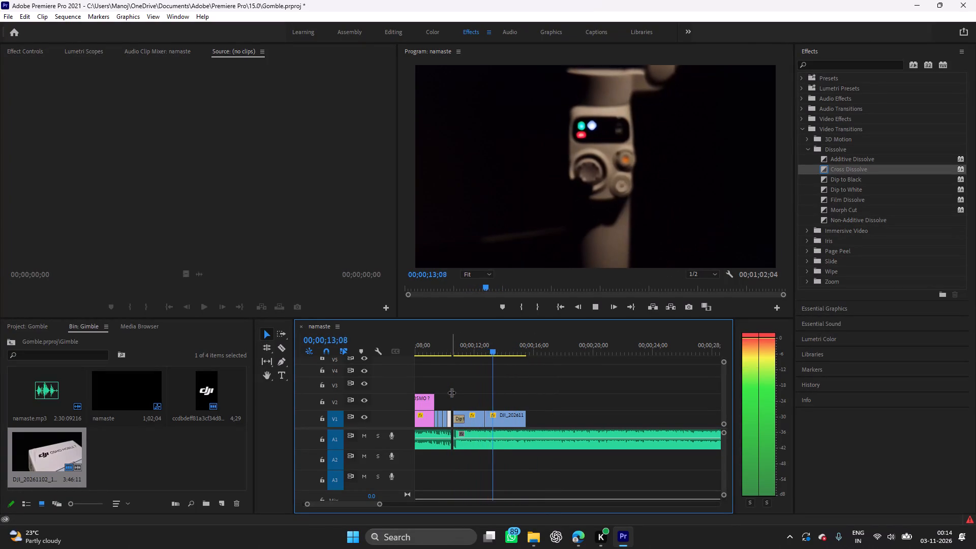
key("space")
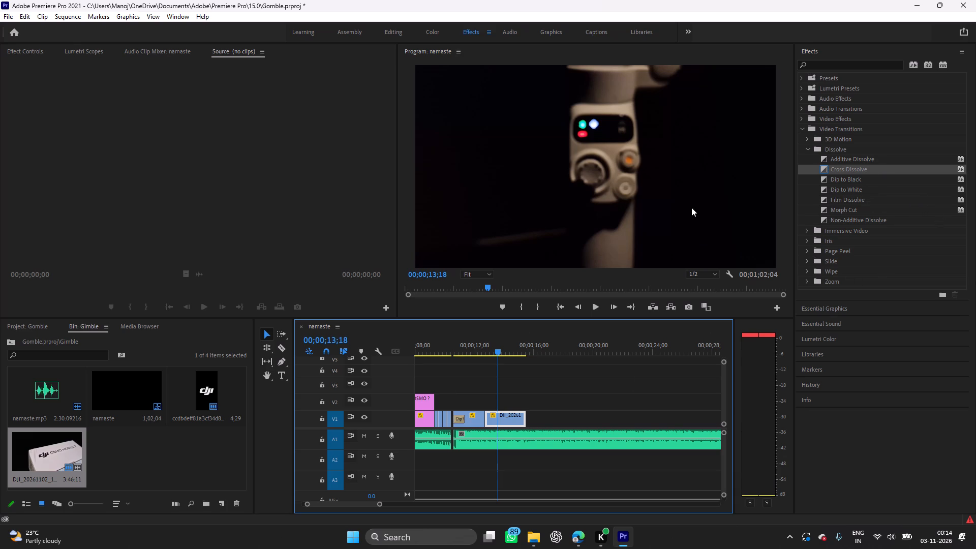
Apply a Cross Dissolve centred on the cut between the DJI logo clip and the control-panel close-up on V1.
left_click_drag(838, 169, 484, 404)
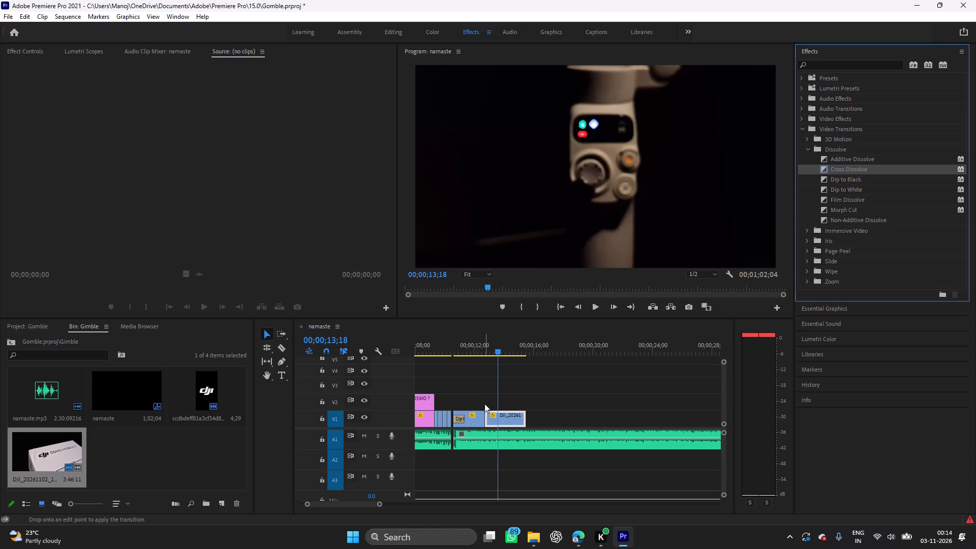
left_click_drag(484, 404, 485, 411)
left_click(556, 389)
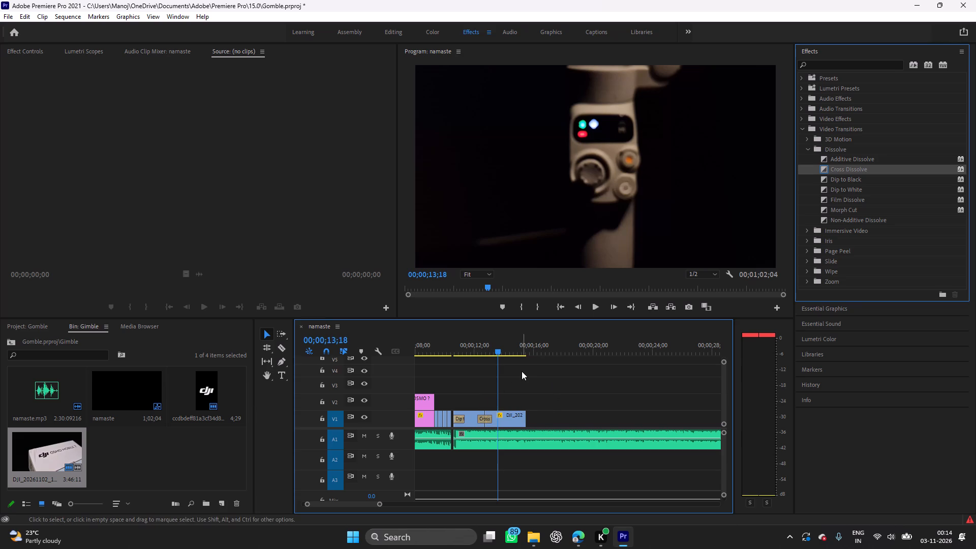
Play from within the DJI logo clip through the centred Cross Dissolve into the control-panel close-up.
left_click_drag(496, 350, 468, 359)
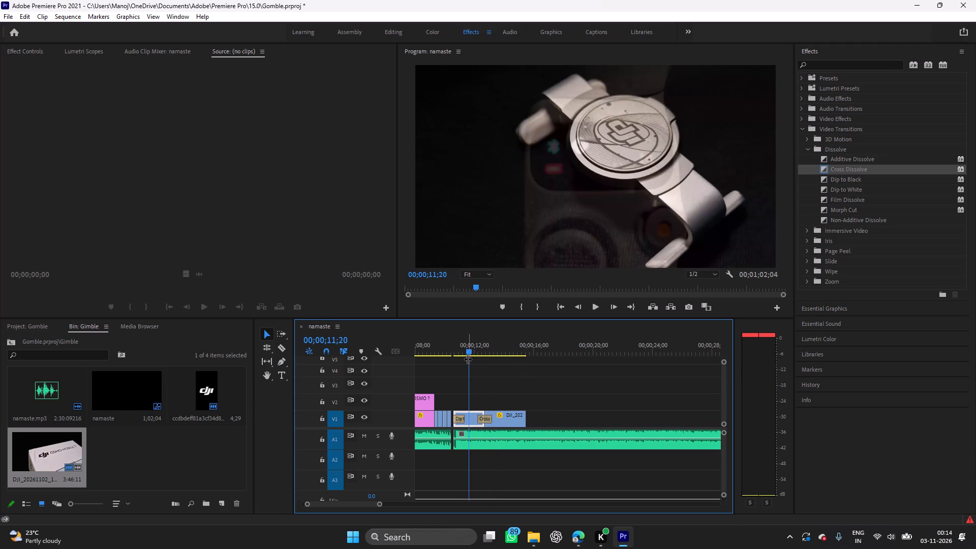
key("space")
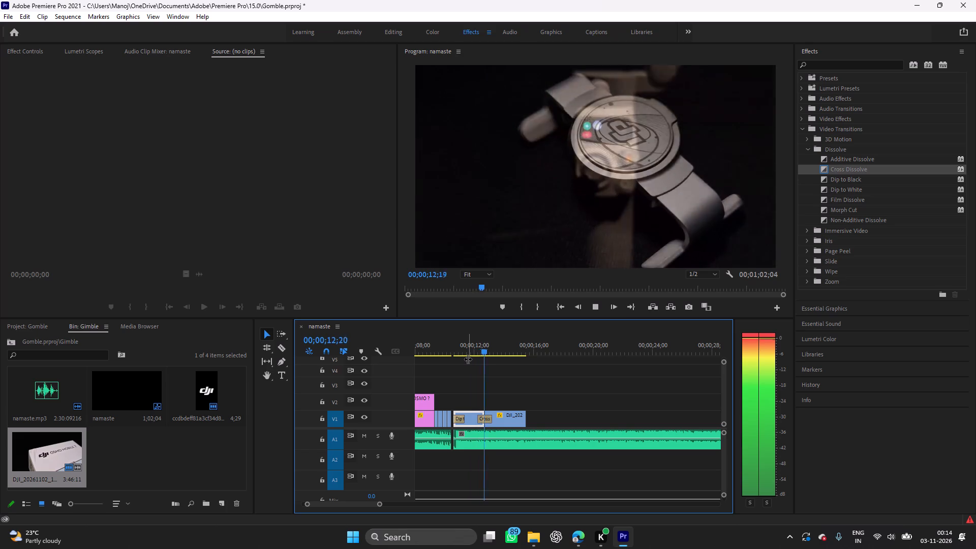
key("space")
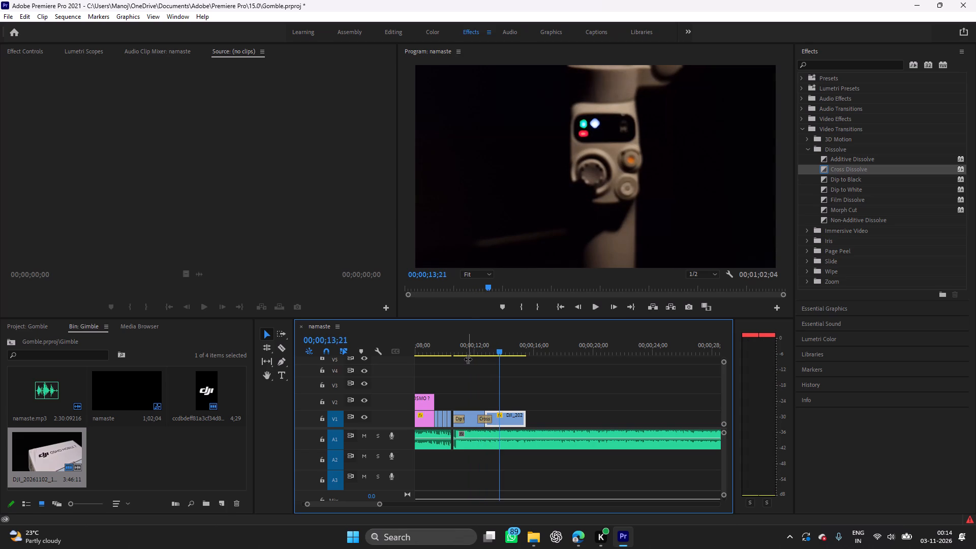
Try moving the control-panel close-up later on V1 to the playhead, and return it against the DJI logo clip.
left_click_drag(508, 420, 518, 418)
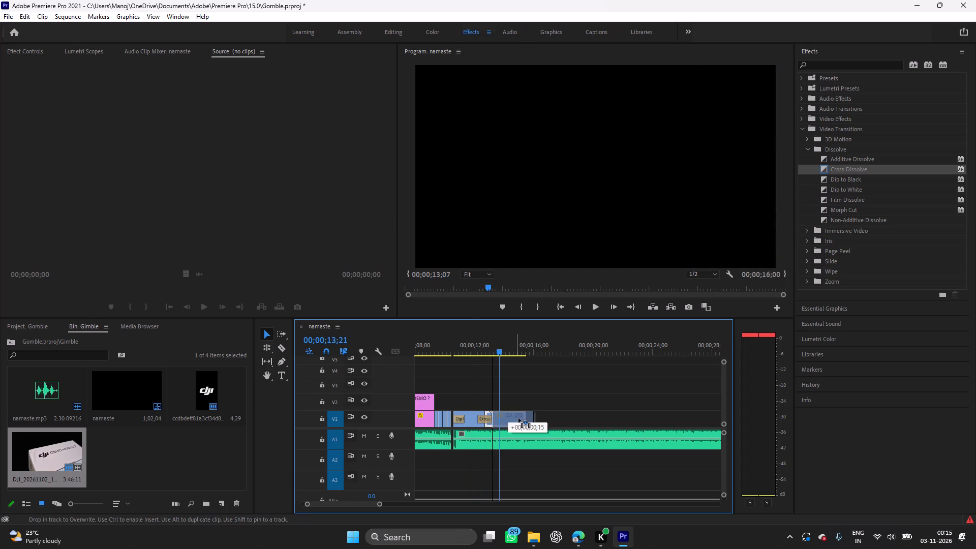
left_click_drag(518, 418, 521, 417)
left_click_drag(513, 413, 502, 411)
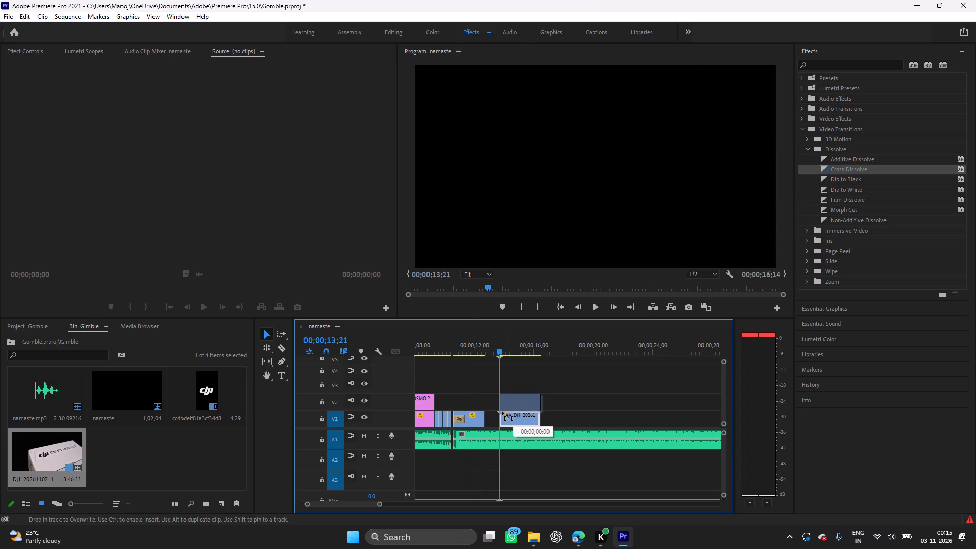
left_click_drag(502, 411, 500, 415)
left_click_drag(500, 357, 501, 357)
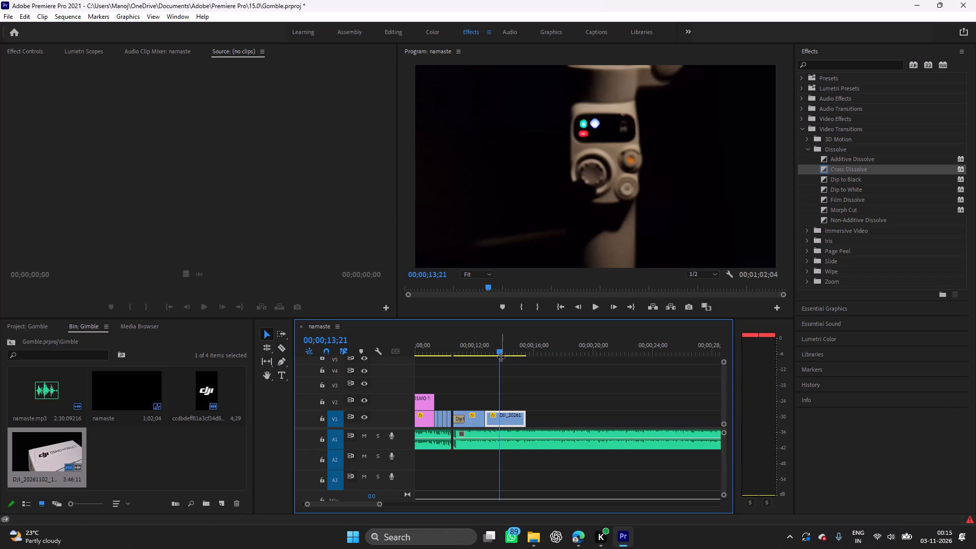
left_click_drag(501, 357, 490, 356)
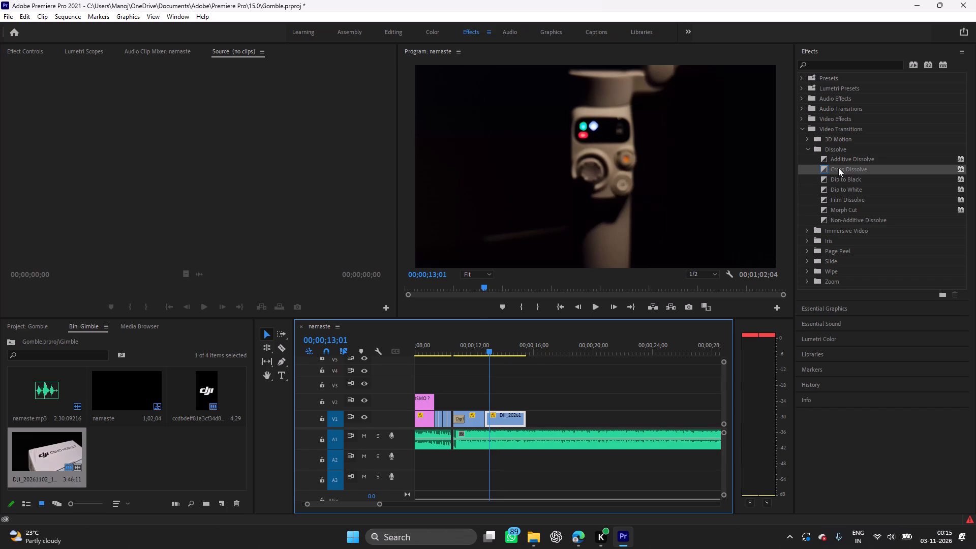
Apply a Cross Dissolve centred on the cut into the control-panel close-up and set its duration to 00;00;00;20.
left_click_drag(838, 168, 484, 413)
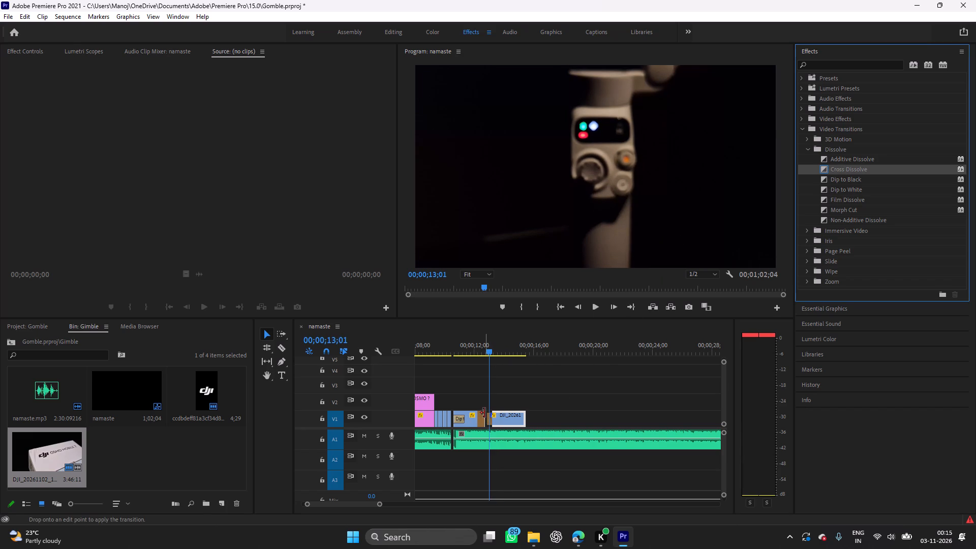
double_click(483, 418)
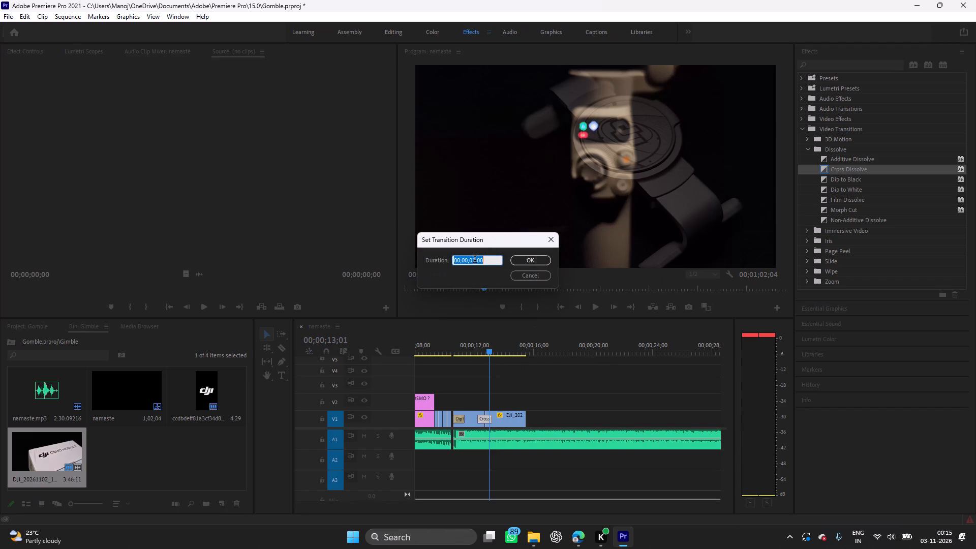
left_click(475, 260)
key("BackSpace")
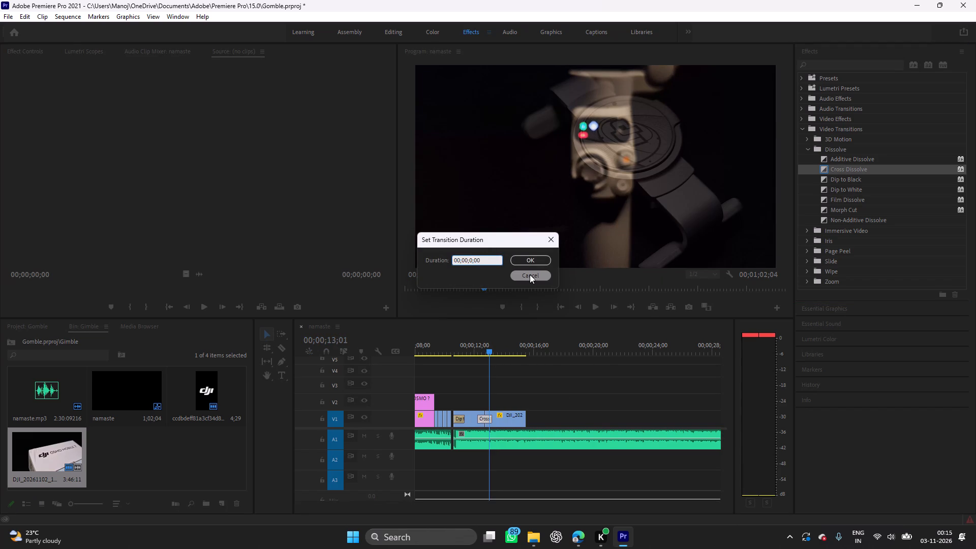
key("0")
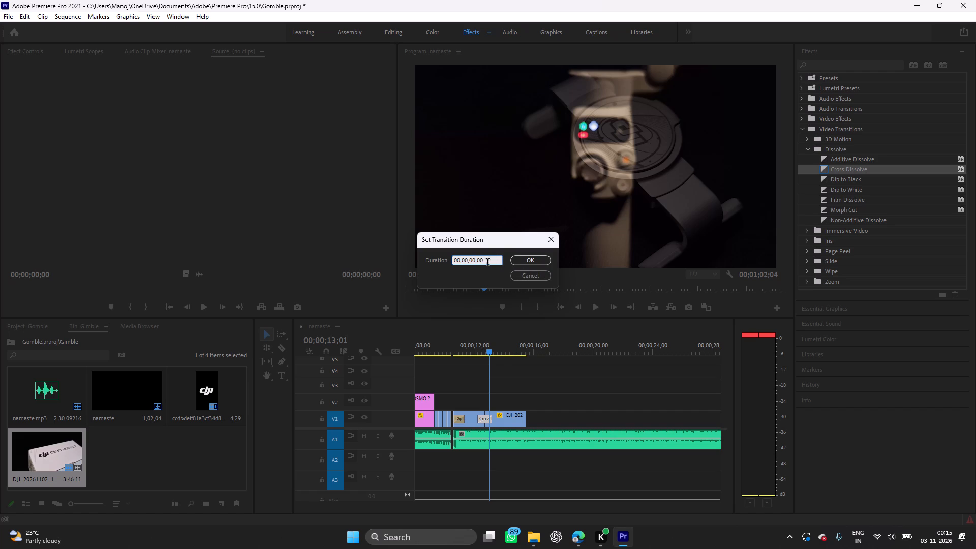
left_click(484, 264)
left_click(484, 261)
key("BackSpace")
key("BackSpace")
type("20")
key("Return")
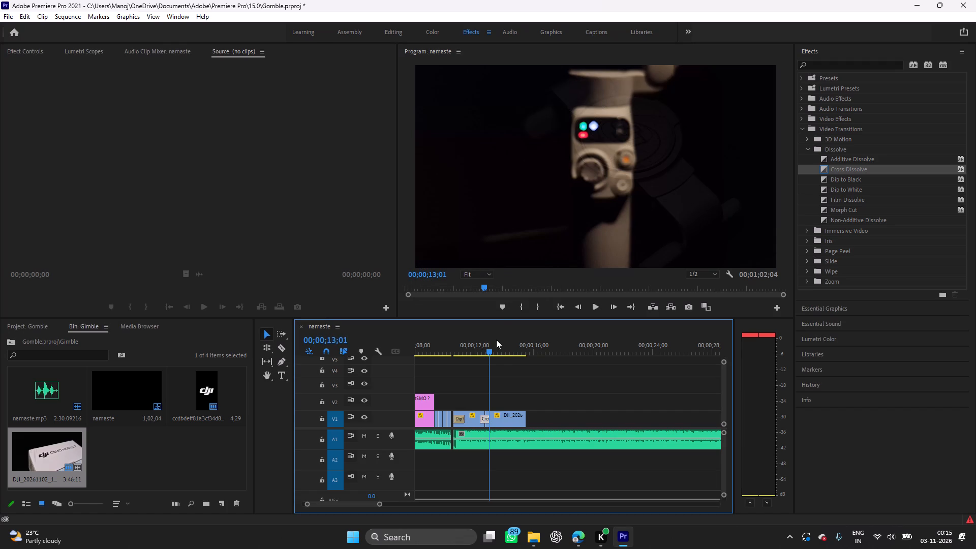
Play the Cross Dissolve into the control-panel close-up, and step back through the close-up's frames to 00;00;13;26.
left_click_drag(491, 354, 466, 361)
key("space")
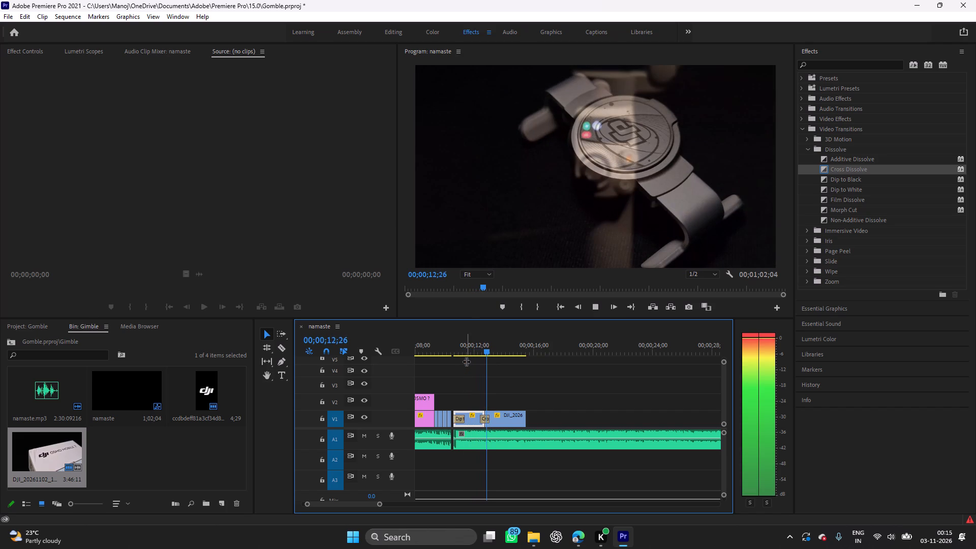
key("space")
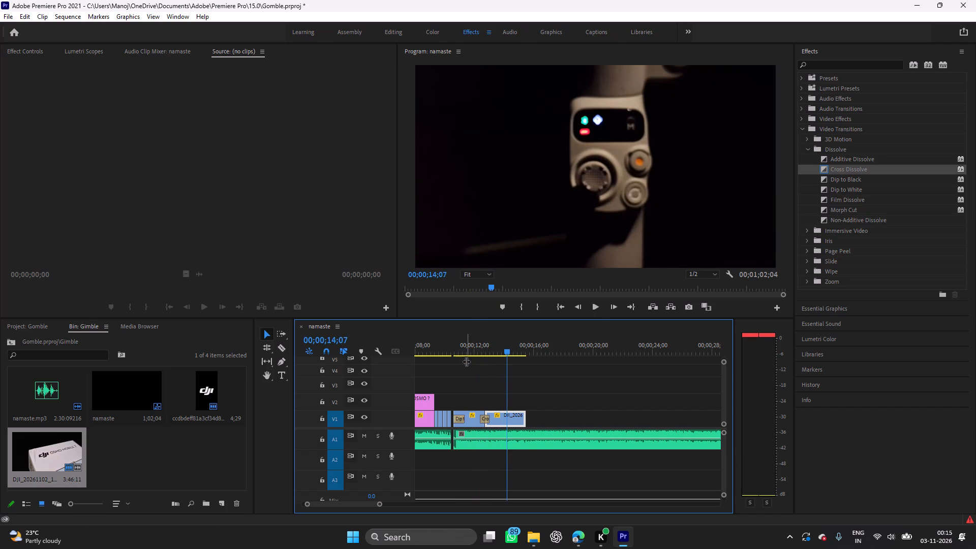
key("Left")
key("Left")
key("Left")
key("Left")
key("Left")
key("Left")
key("Left")
key("Left")
key("Left")
key("Left")
key("Left")
key("Left")
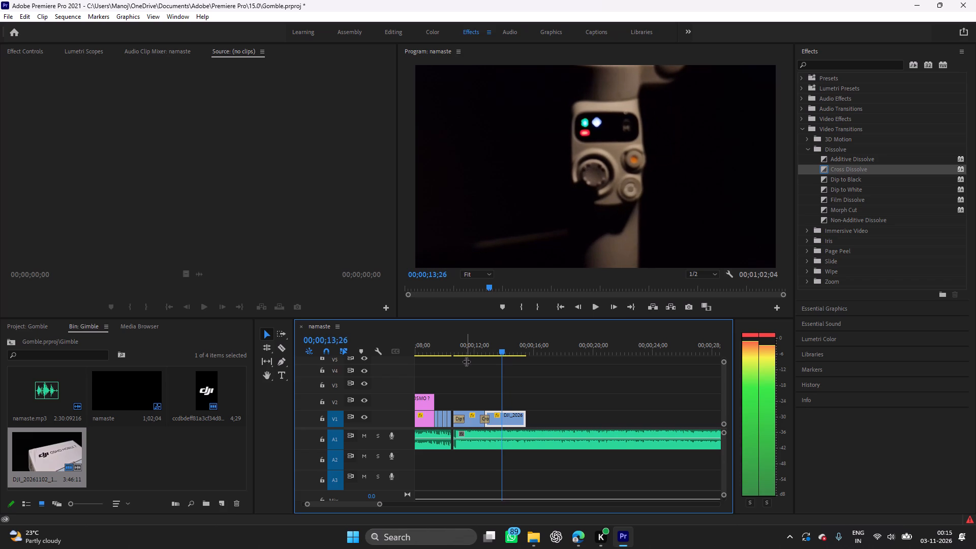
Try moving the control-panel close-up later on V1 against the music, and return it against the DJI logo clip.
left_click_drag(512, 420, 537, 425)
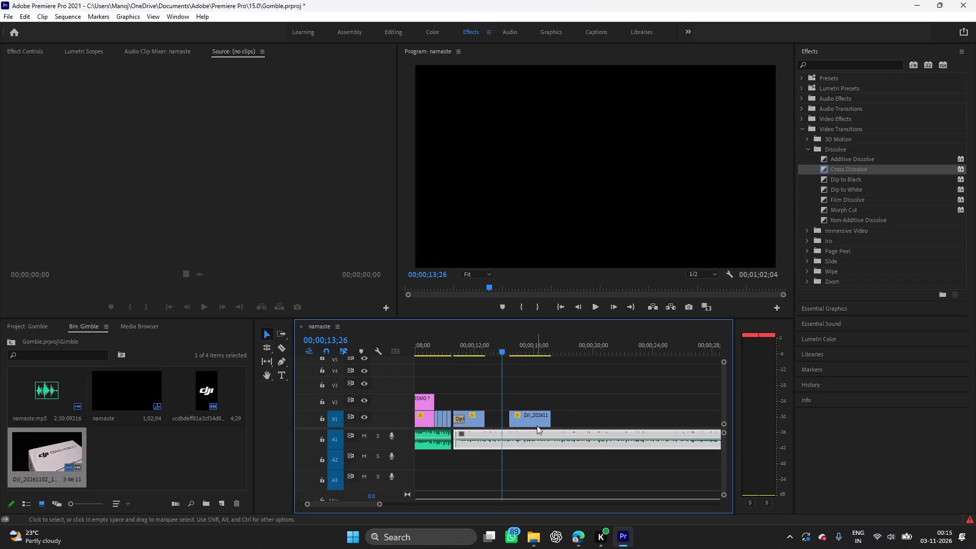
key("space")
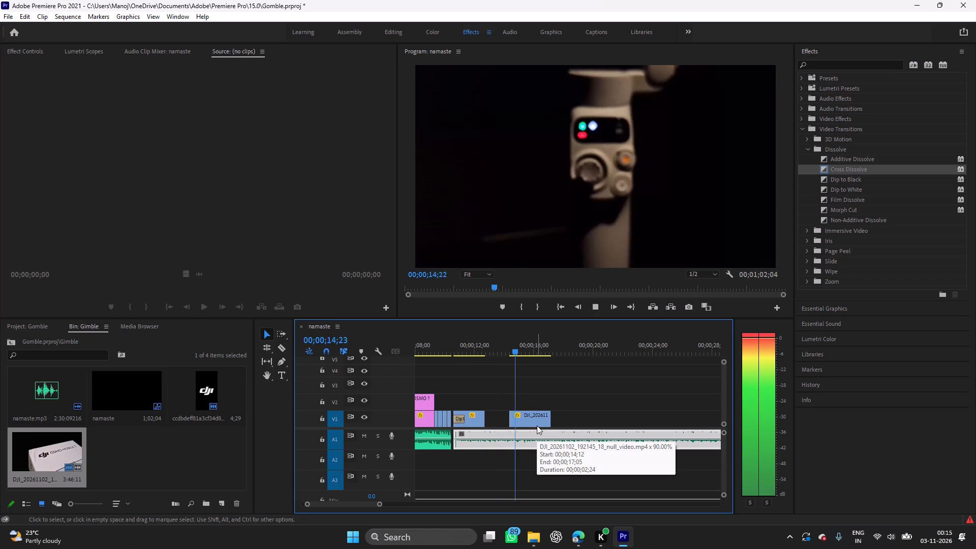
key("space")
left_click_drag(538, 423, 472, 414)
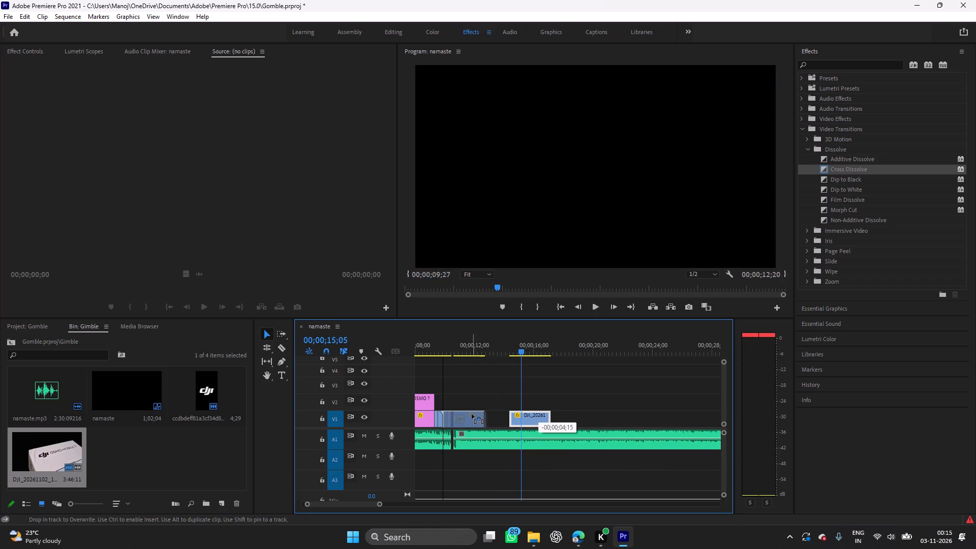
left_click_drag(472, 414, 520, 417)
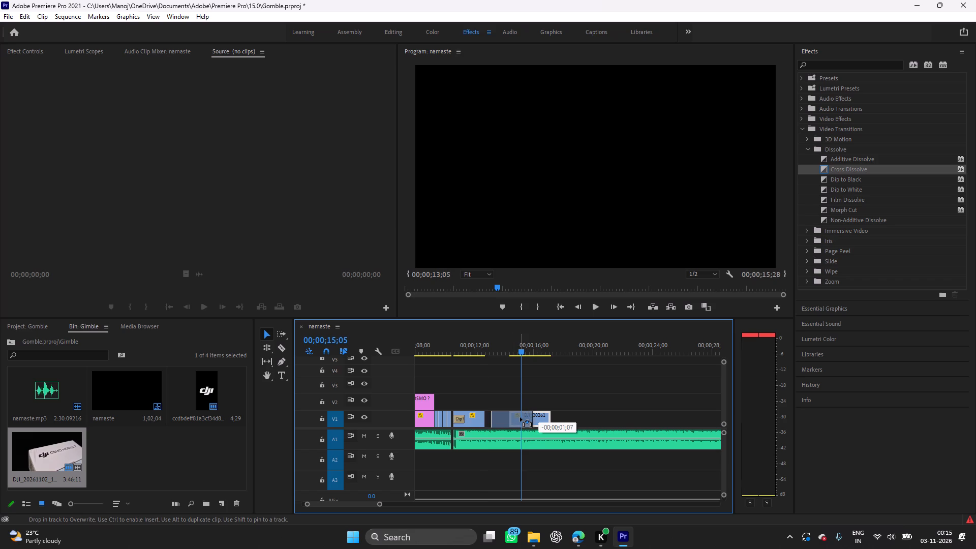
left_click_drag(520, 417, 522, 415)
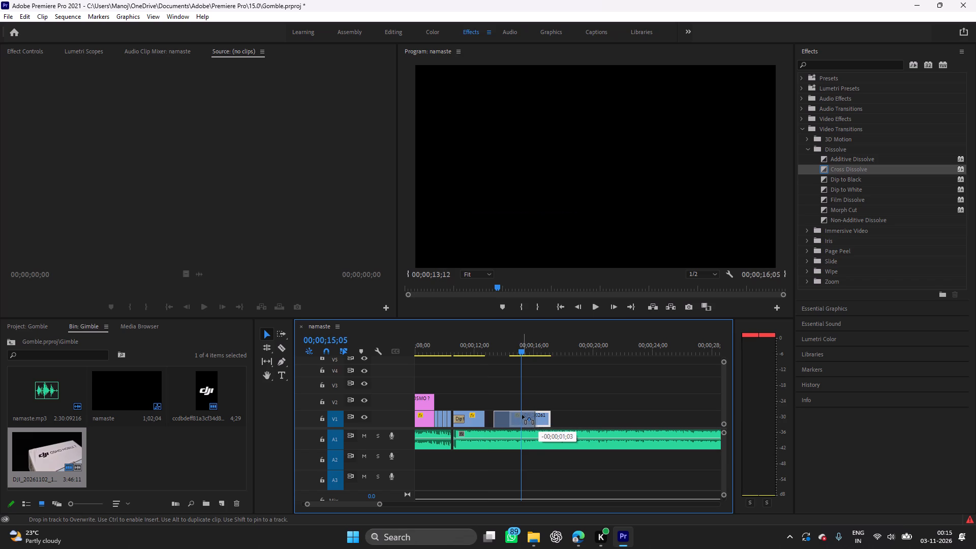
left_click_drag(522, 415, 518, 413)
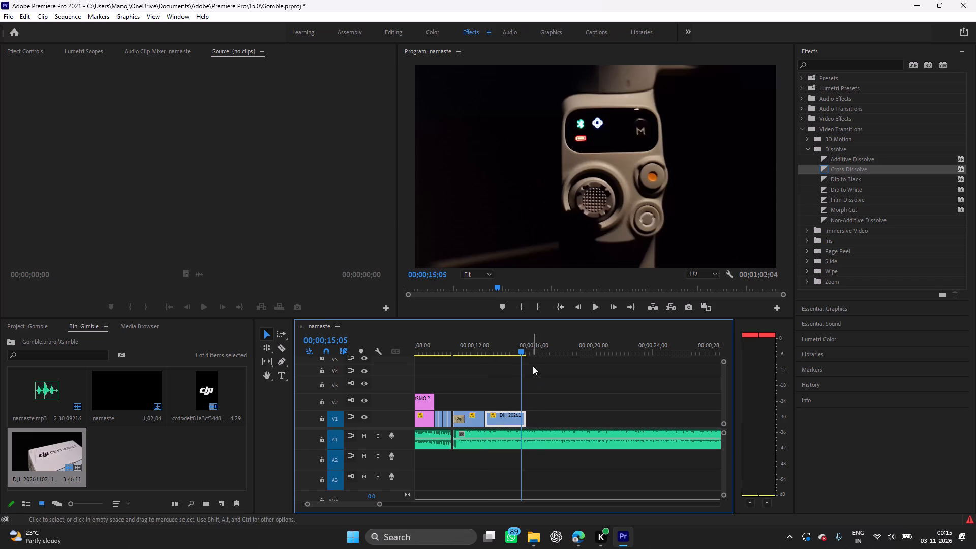
Play across the plain cut from the DJI logo clip into the control-panel close-up.
left_click_drag(524, 352, 475, 370)
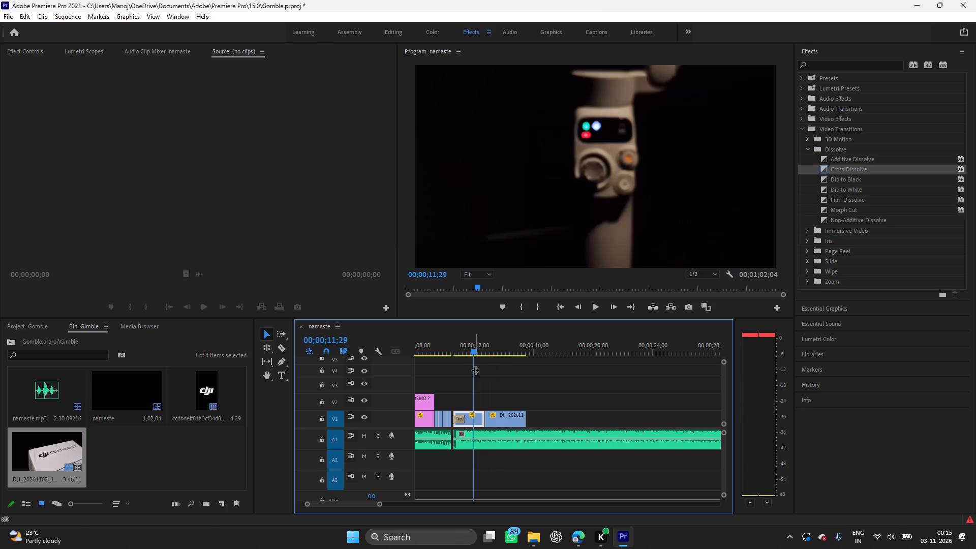
key("space")
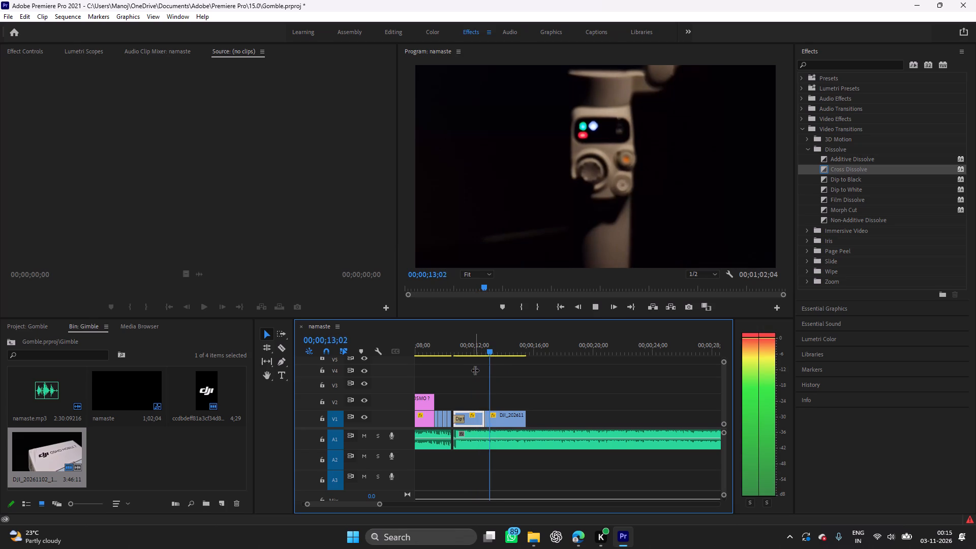
key("space")
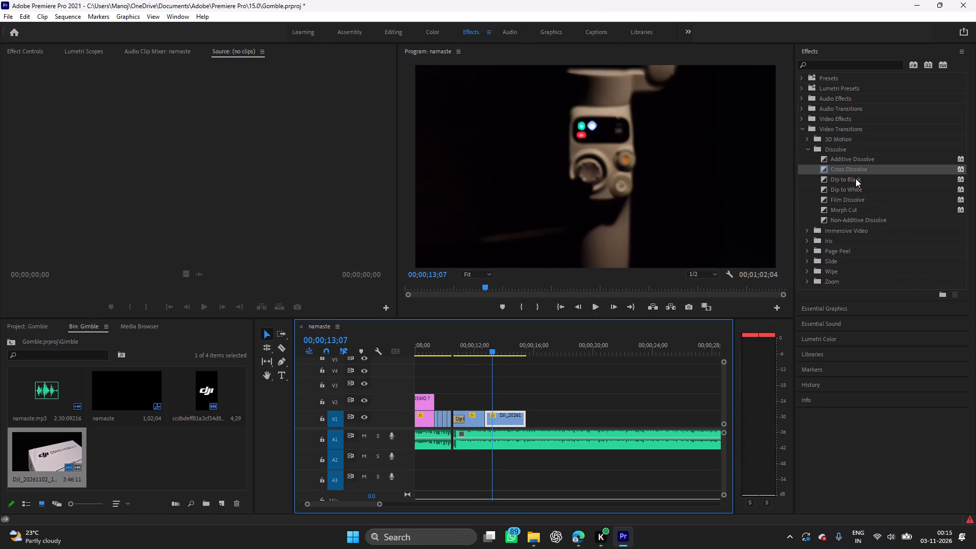
Apply a Dip to Black centred on the cut between the DJI logo clip and the control-panel close-up on V1.
left_click_drag(842, 178, 493, 410)
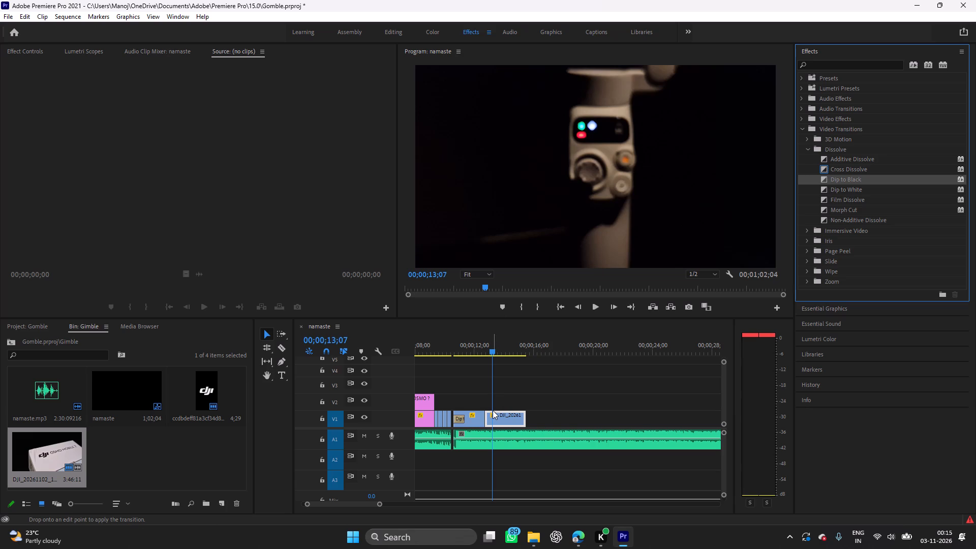
left_click_drag(493, 410, 484, 417)
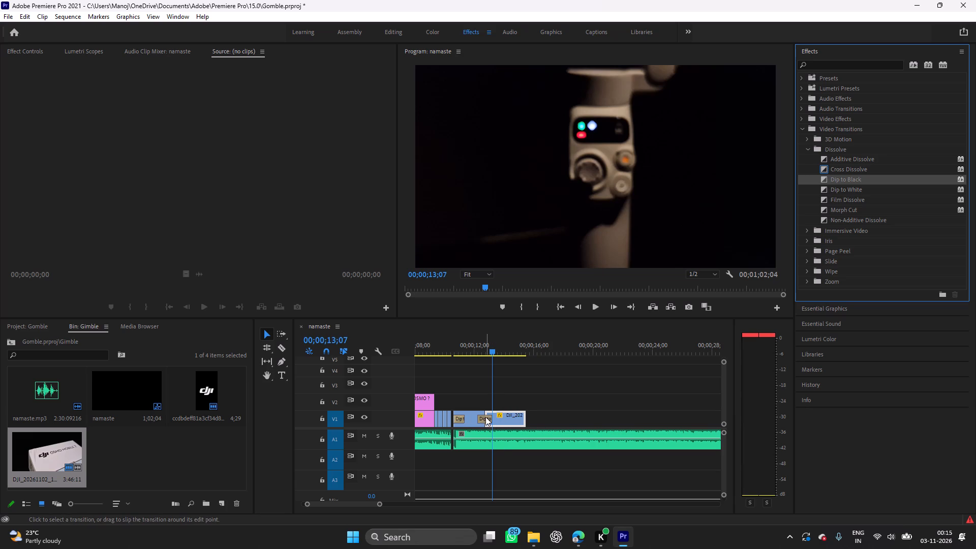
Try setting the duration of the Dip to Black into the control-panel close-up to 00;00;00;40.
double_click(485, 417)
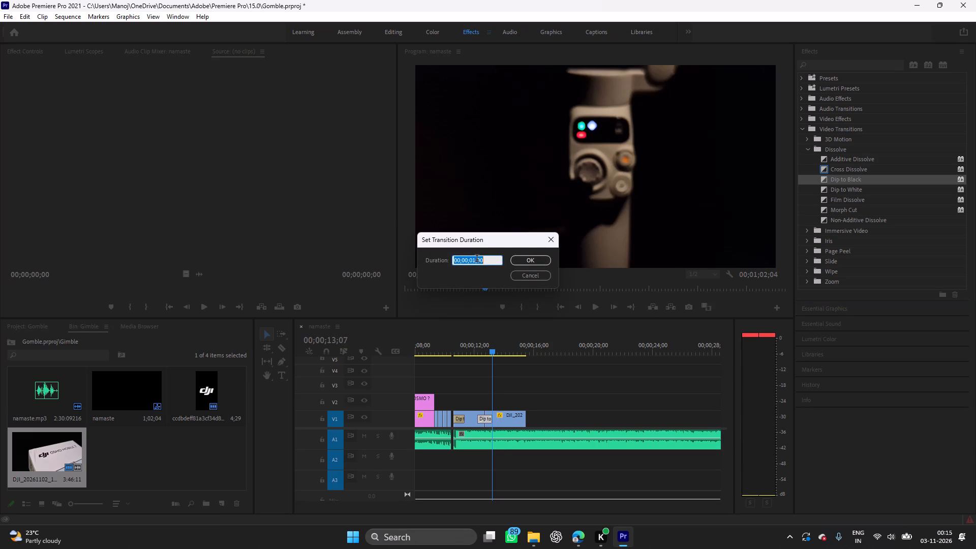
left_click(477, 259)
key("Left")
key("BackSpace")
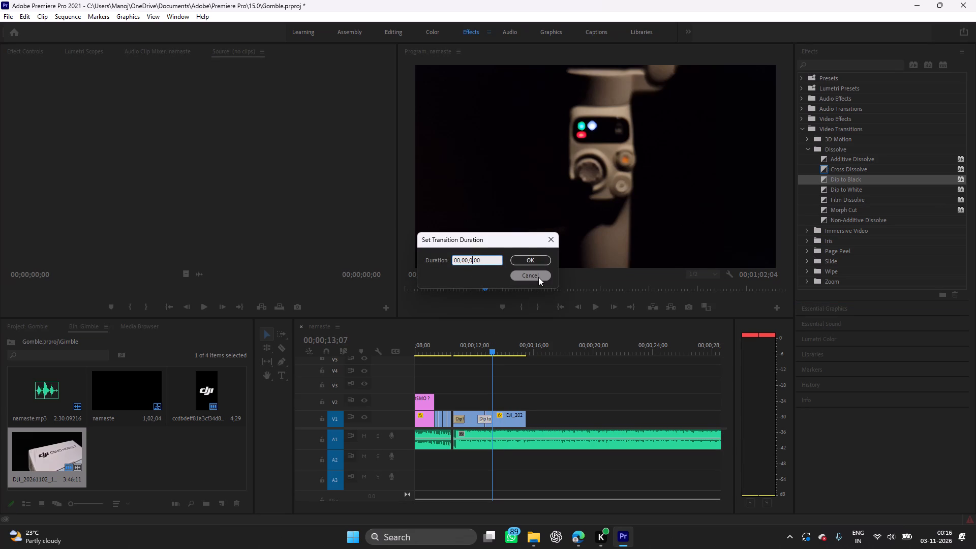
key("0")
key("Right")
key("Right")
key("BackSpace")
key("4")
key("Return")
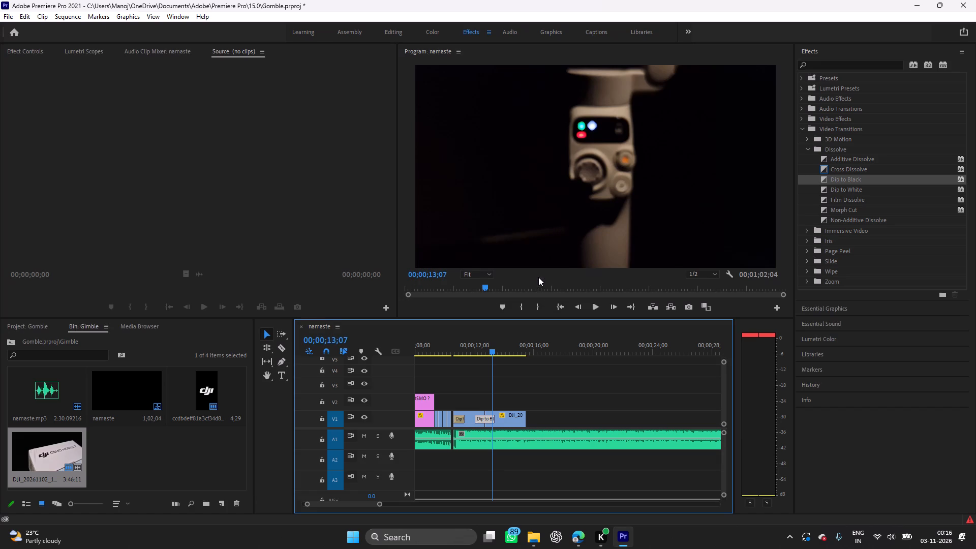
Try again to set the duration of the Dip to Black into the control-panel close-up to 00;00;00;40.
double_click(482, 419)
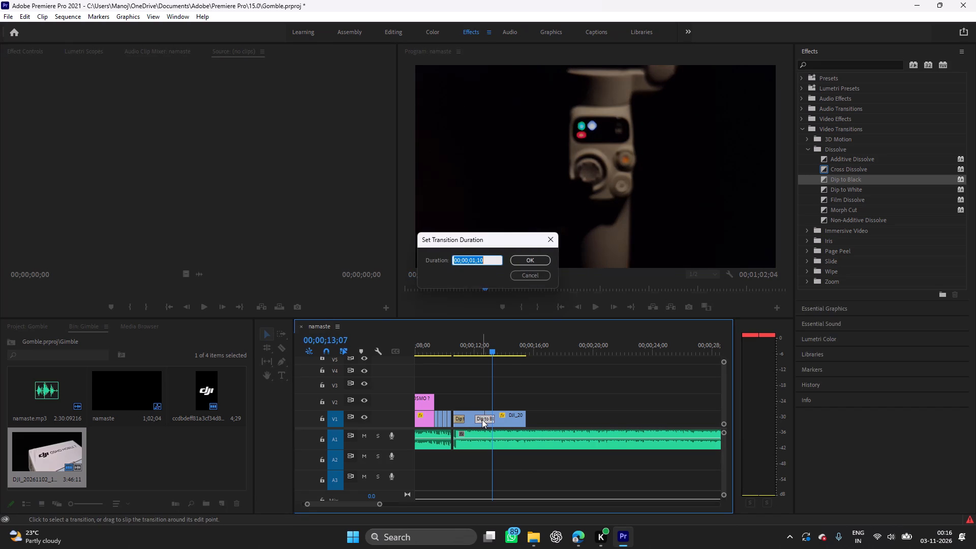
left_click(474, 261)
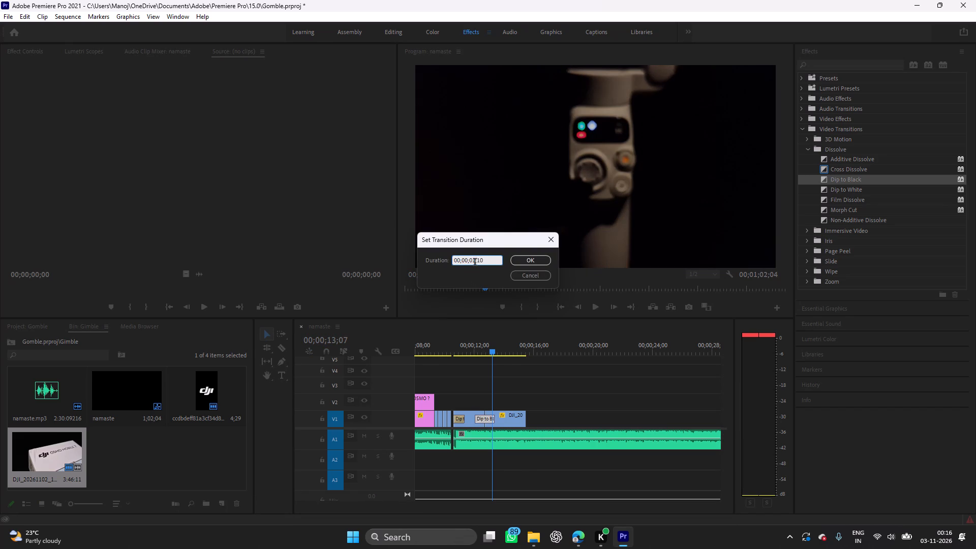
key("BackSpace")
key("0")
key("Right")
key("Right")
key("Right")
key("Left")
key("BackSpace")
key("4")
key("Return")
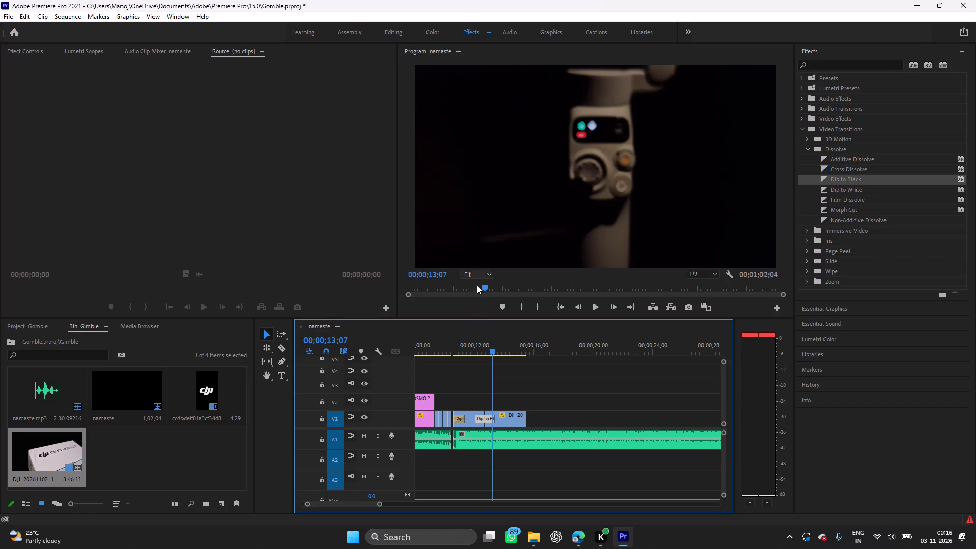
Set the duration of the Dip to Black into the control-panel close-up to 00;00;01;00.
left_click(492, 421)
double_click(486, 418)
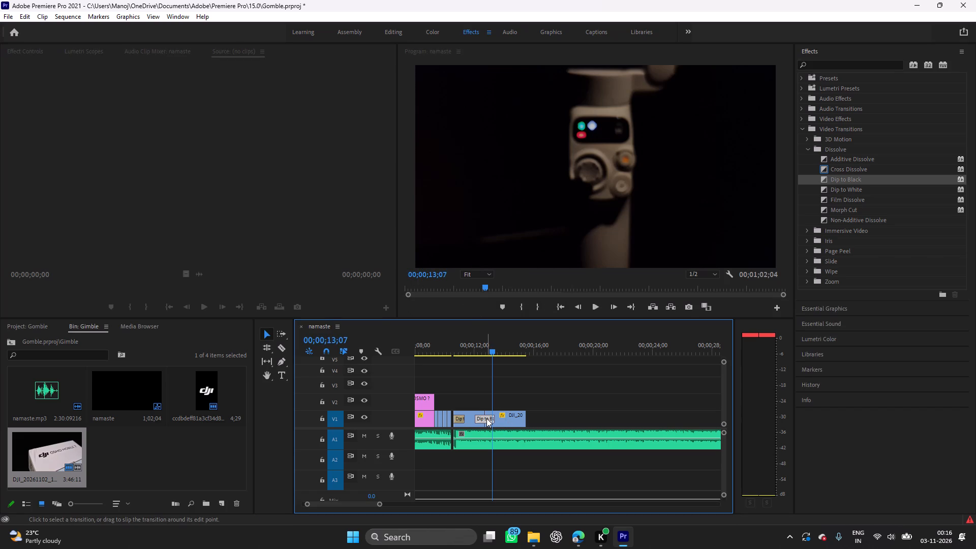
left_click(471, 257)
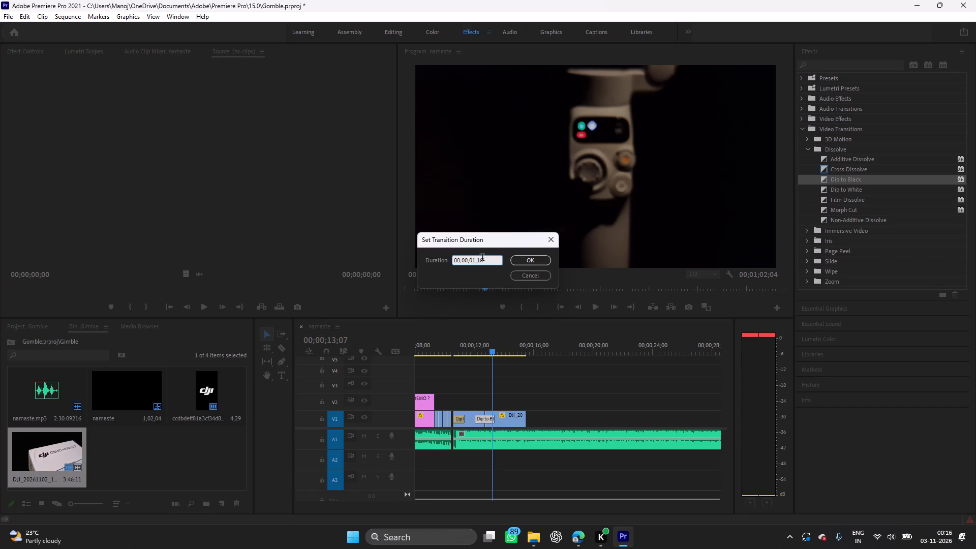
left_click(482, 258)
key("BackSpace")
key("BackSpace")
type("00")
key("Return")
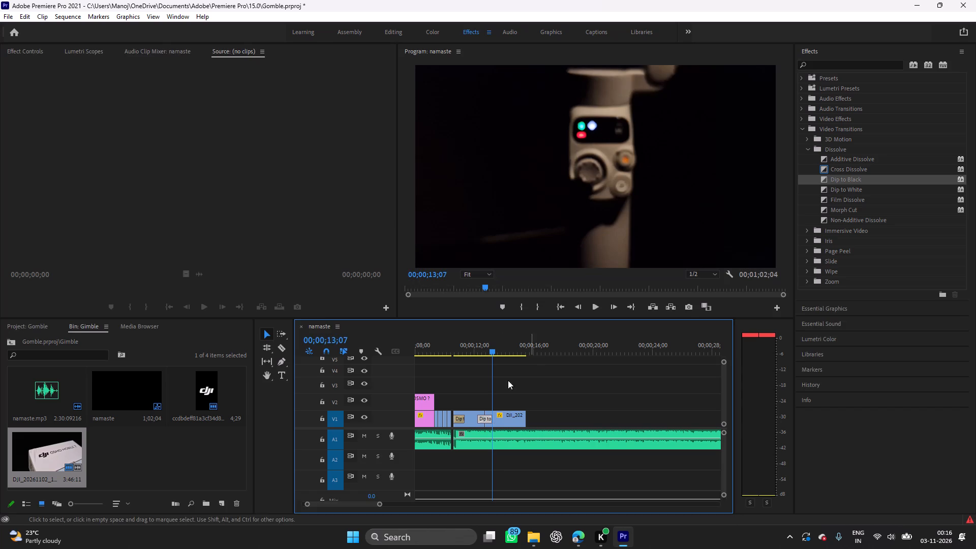
Shorten the Dip to Black into the control-panel close-up by trimming its leading edge inward on V1.
left_click(482, 415)
left_click(480, 417)
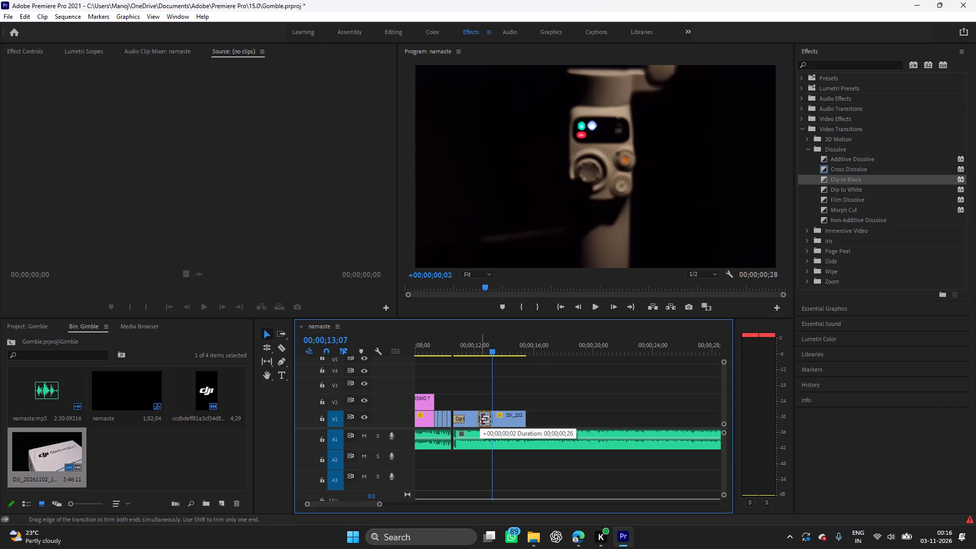
Play the shortened Dip to Black into the control-panel close-up, and replay the sequence from the opening titles.
left_click_drag(493, 352, 462, 359)
key("space")
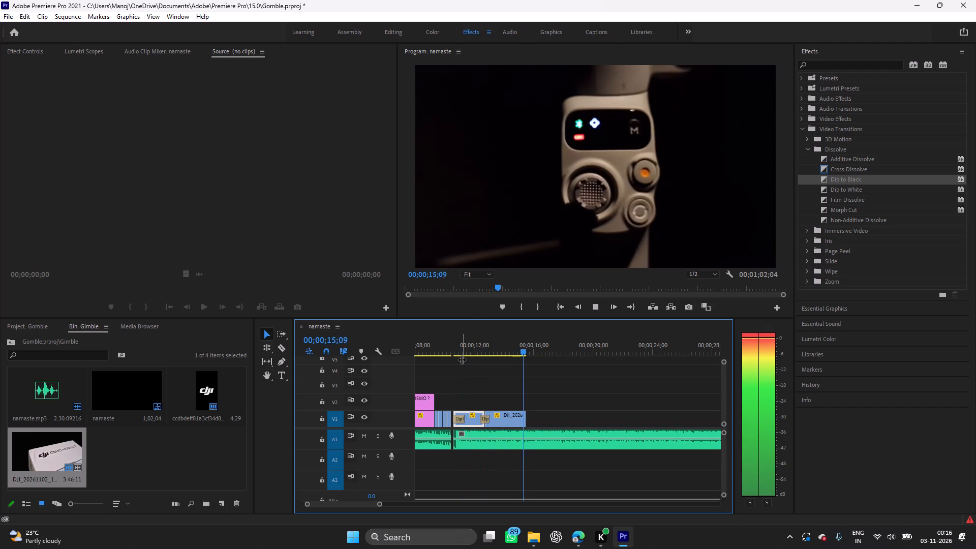
left_click_drag(544, 348, 416, 359)
key("space")
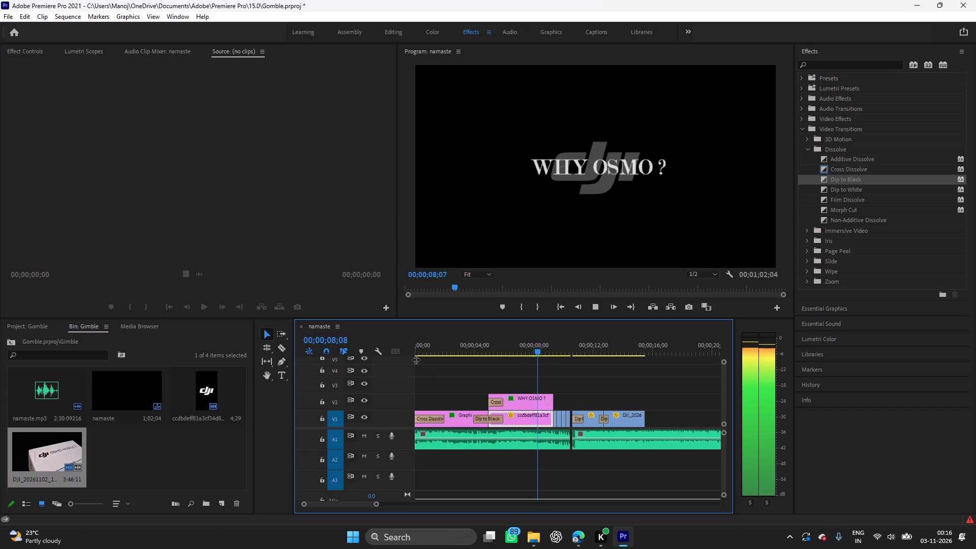
key("space")
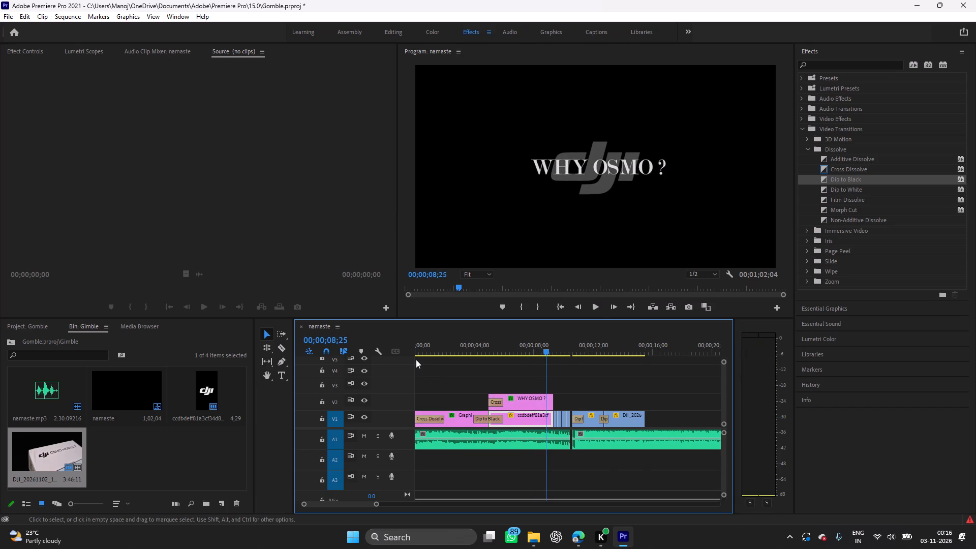
Save the project.
key("ctrl+s")
Play on from the WHY OSMO ? title into the control-panel close-up, and replay the same stretch to review its timing.
key("space")
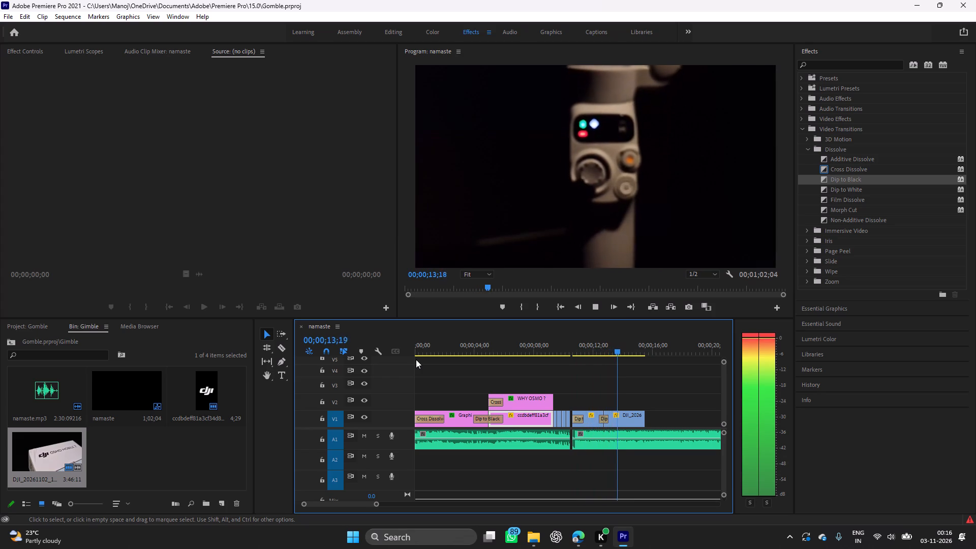
key("space")
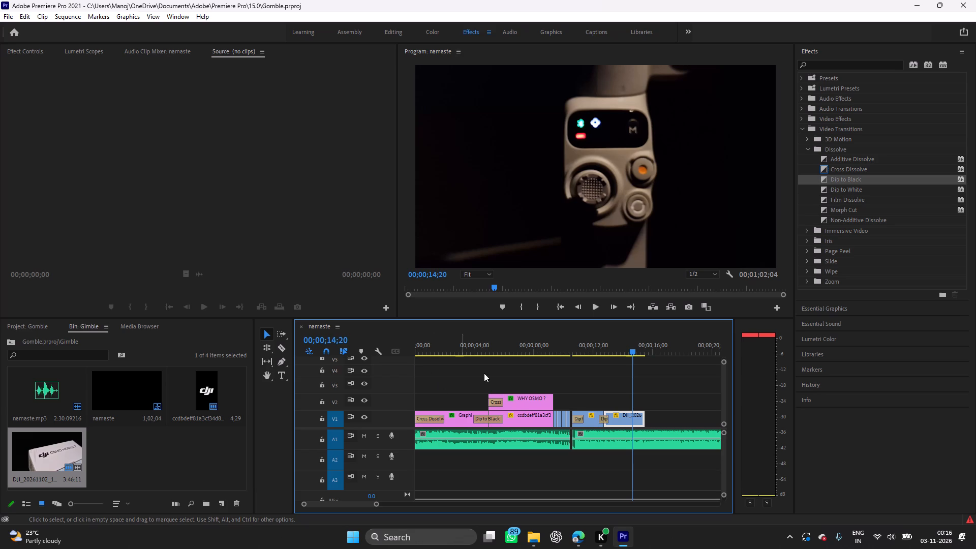
left_click_drag(632, 349, 496, 349)
key("space")
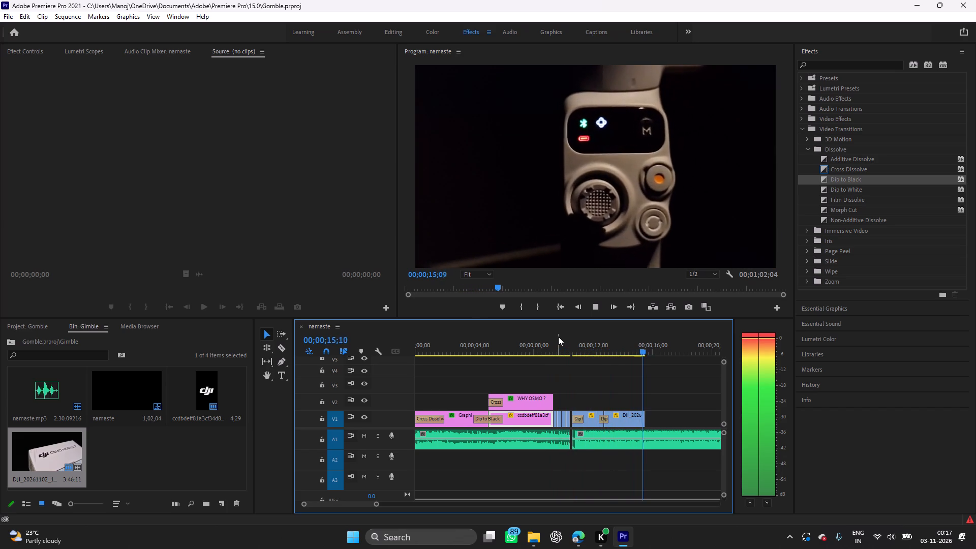
Replay the stretch from the WHY OSMO ? title through the control-panel close-up several times to judge its timing against the music.
key("space")
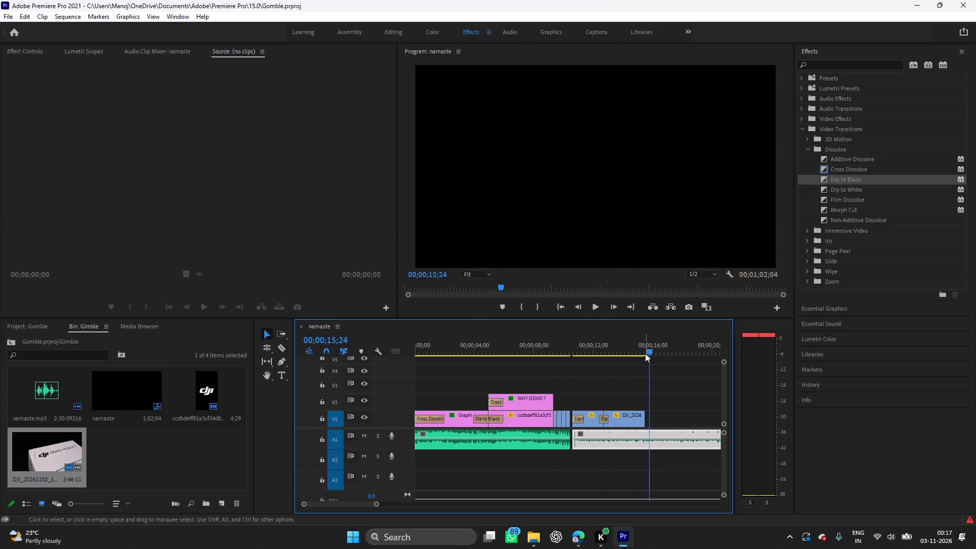
left_click_drag(652, 354, 538, 362)
key("space")
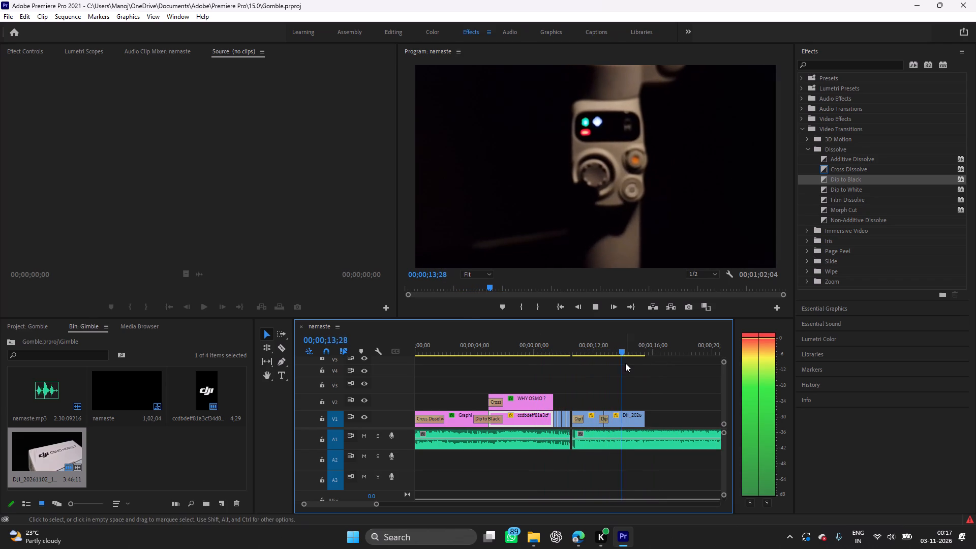
key("space")
left_click_drag(625, 363, 784, 528)
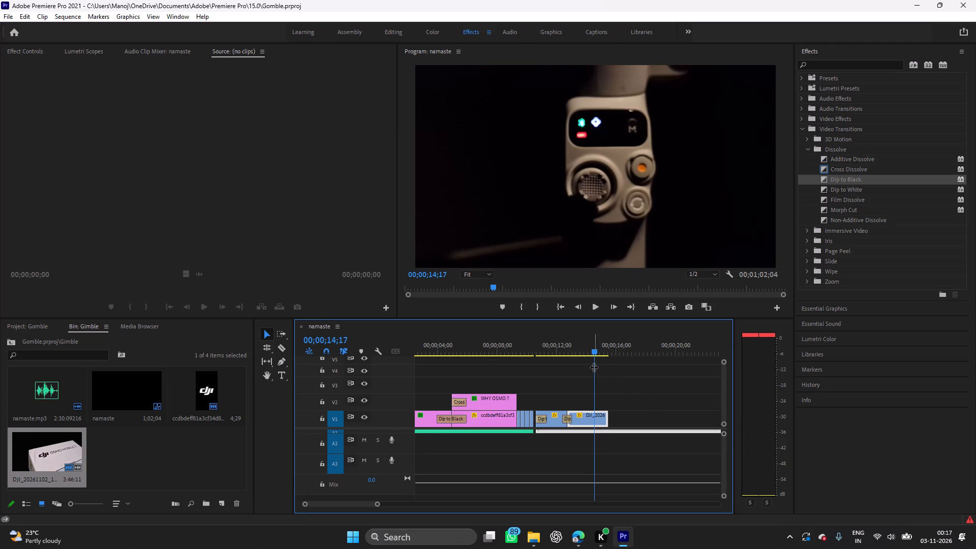
left_click_drag(594, 367, 563, 380)
key("space")
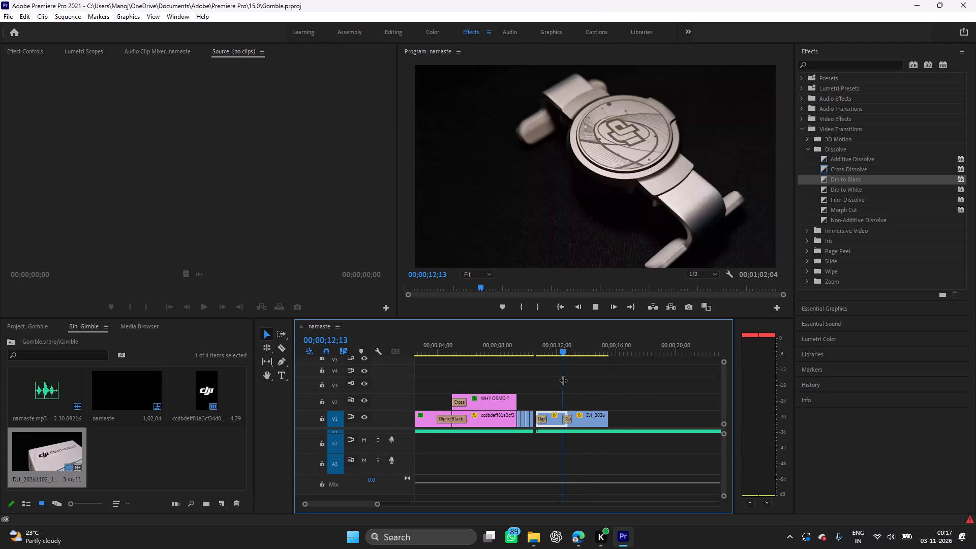
key("space")
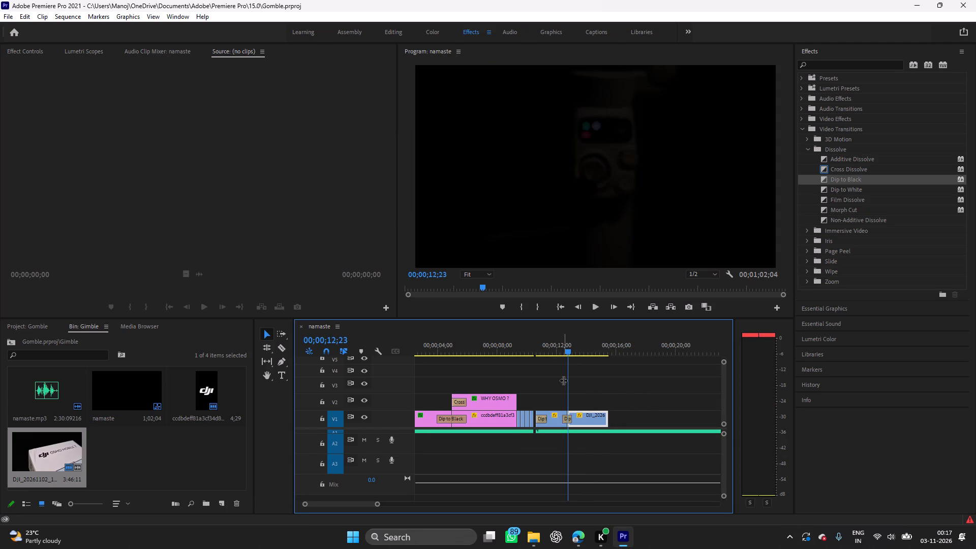
left_click_drag(568, 372, 524, 381)
key("space")
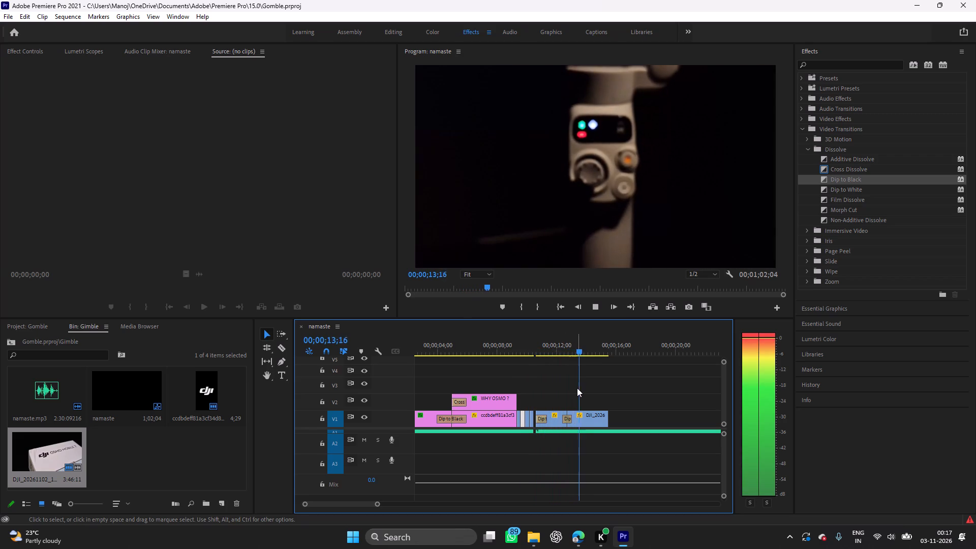
Split the control-panel close-up on V1 at 00;00;14;07 and delete the part after the cut.
key("space")
key("space")
key("space")
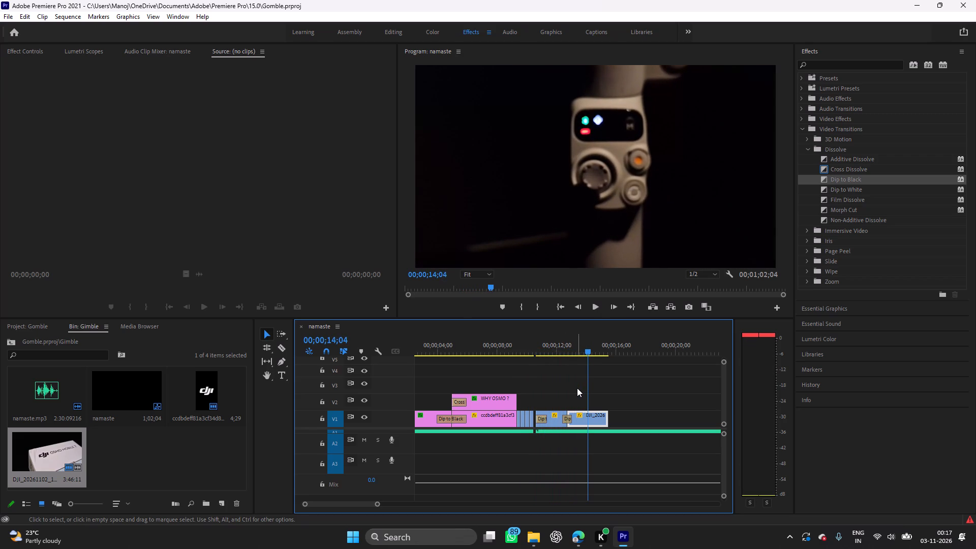
key("space")
key("space")
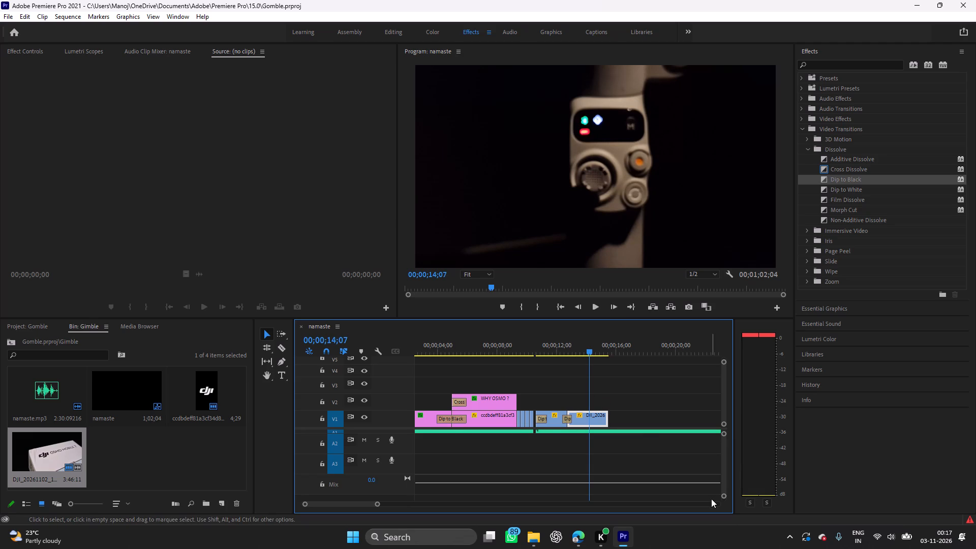
key("ctrl+k")
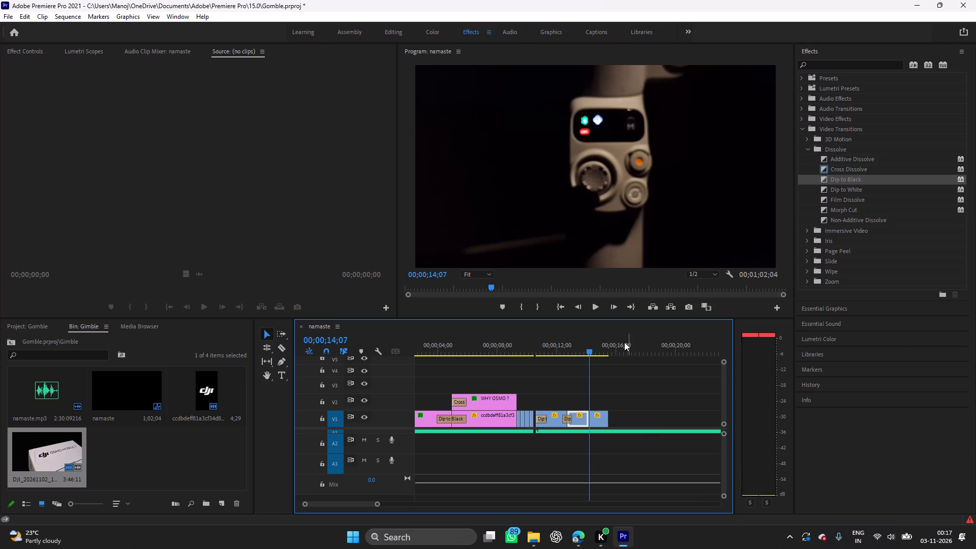
left_click(603, 417)
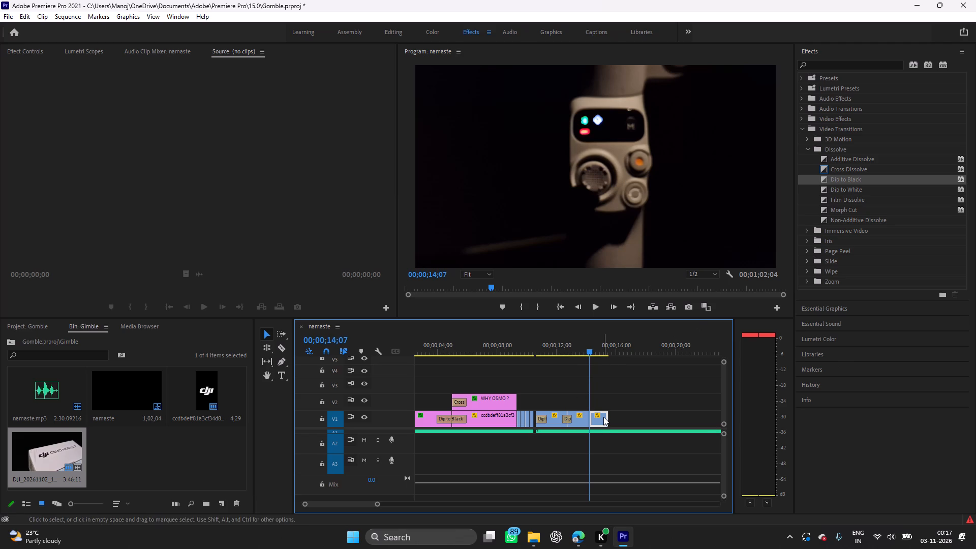
key("Delete")
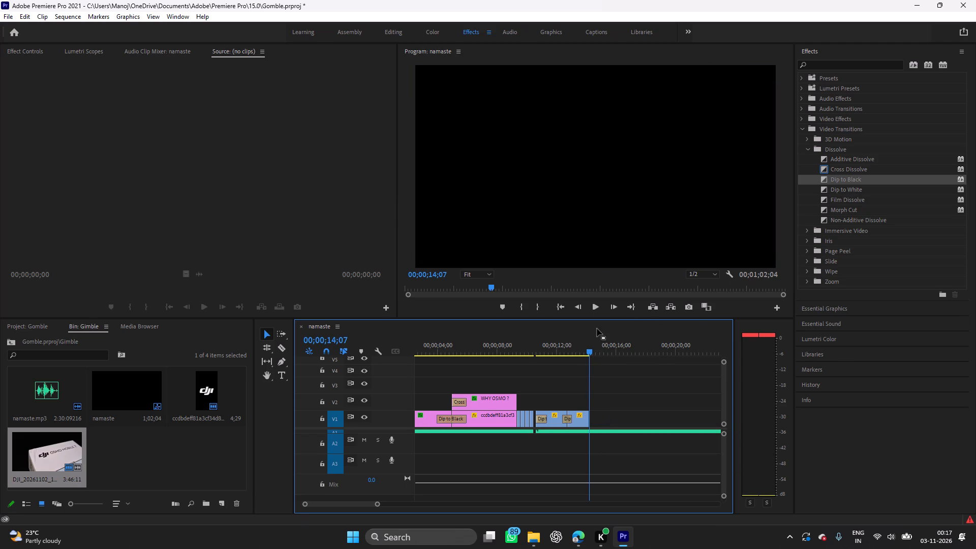
Play the music on A1 past the end of the shortened close-up, with the audio tracks expanded.
key("space")
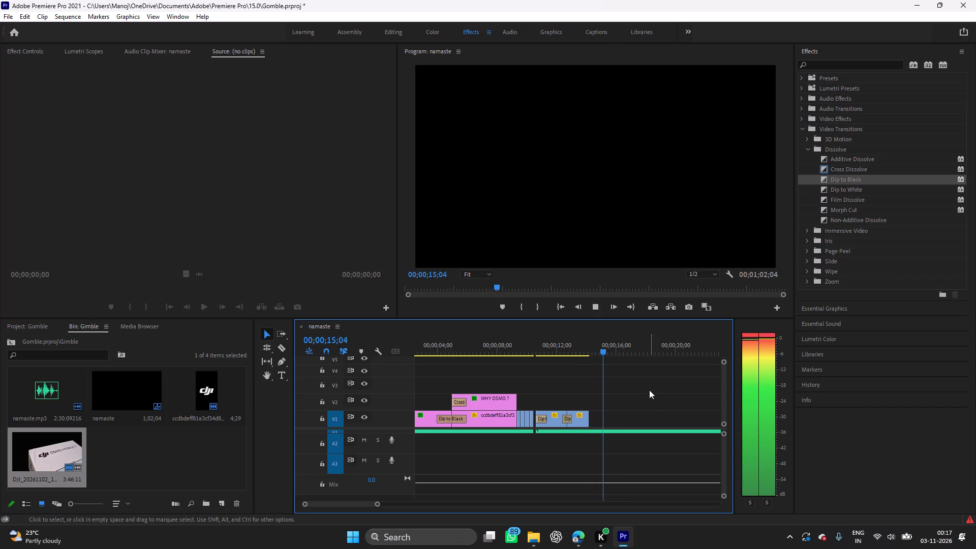
key("space")
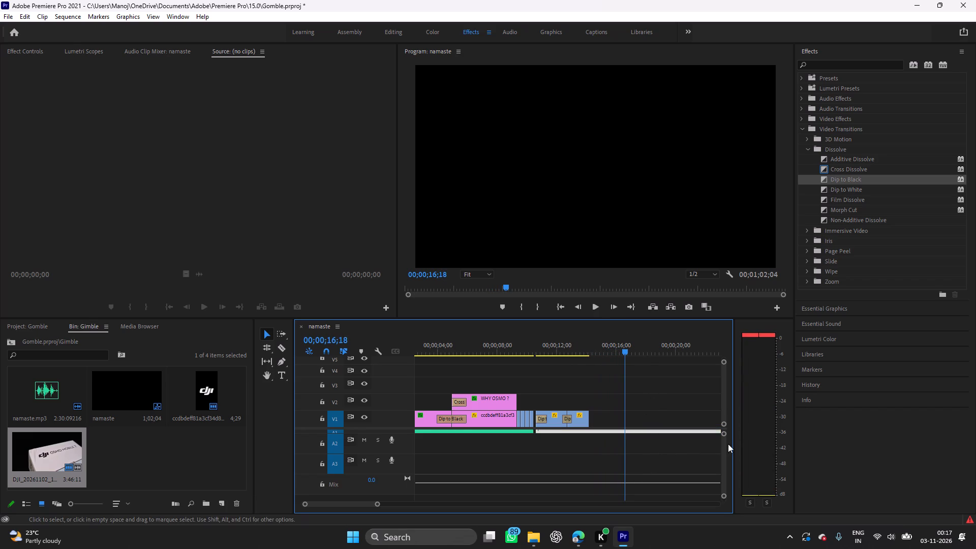
left_click(724, 435)
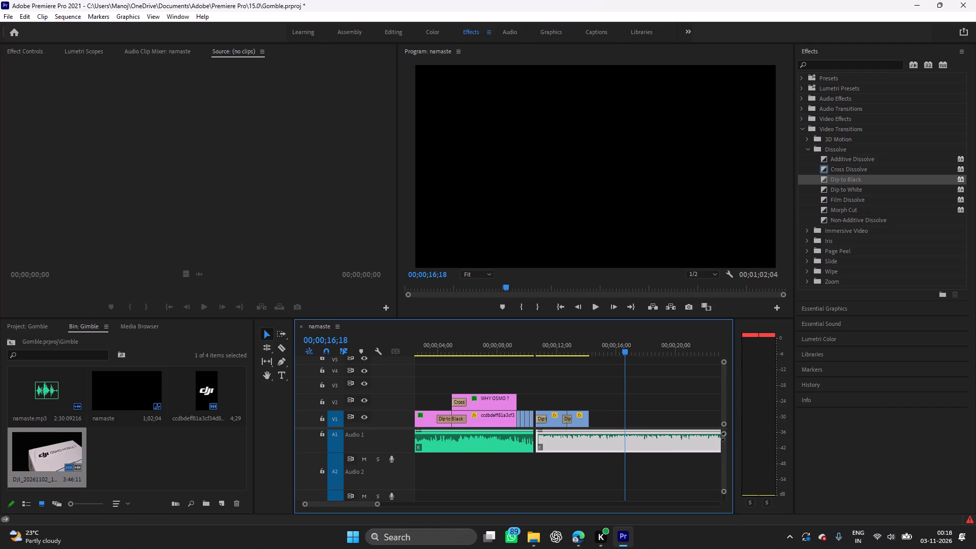
key("space")
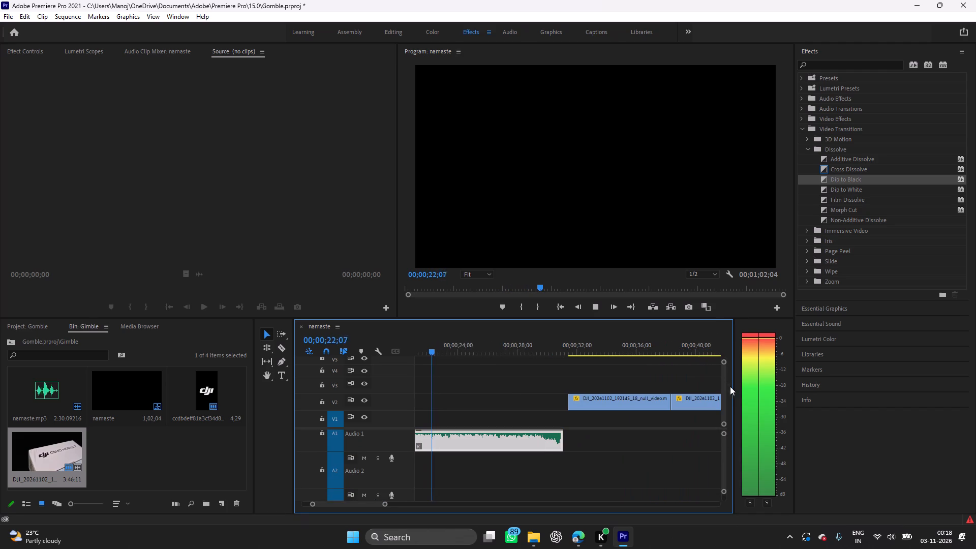
key("space")
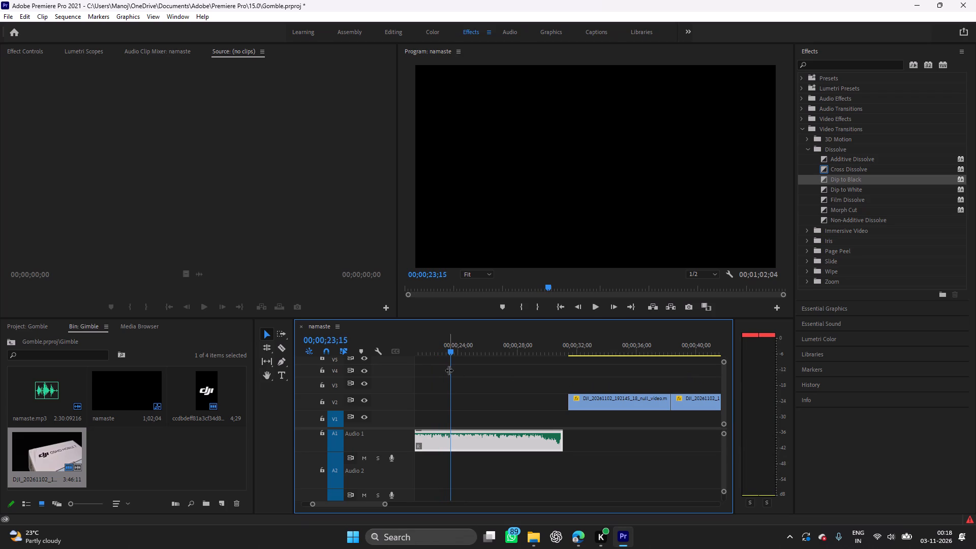
Scrub through the spare clips on V2 and copy the last one in the sequence.
left_click_drag(451, 374, 595, 404)
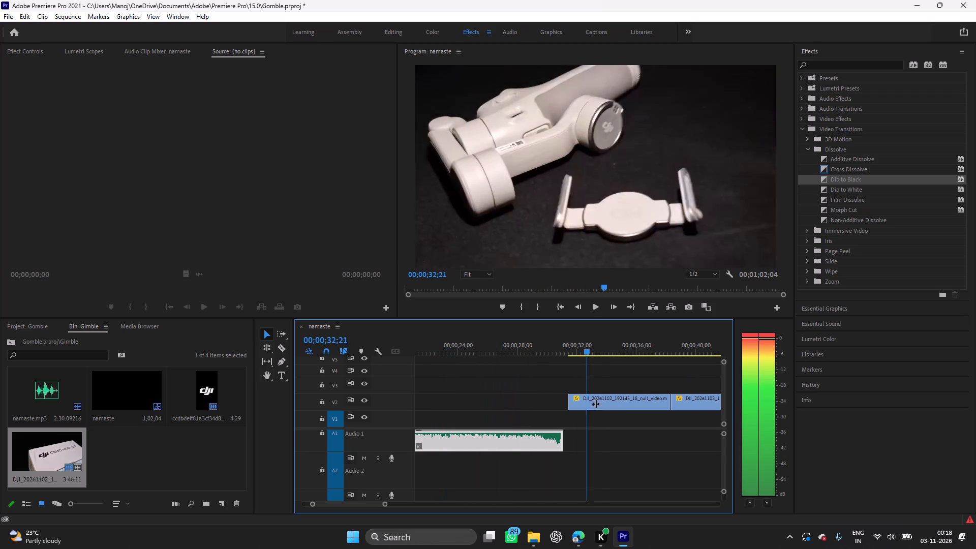
left_click_drag(595, 404, 636, 412)
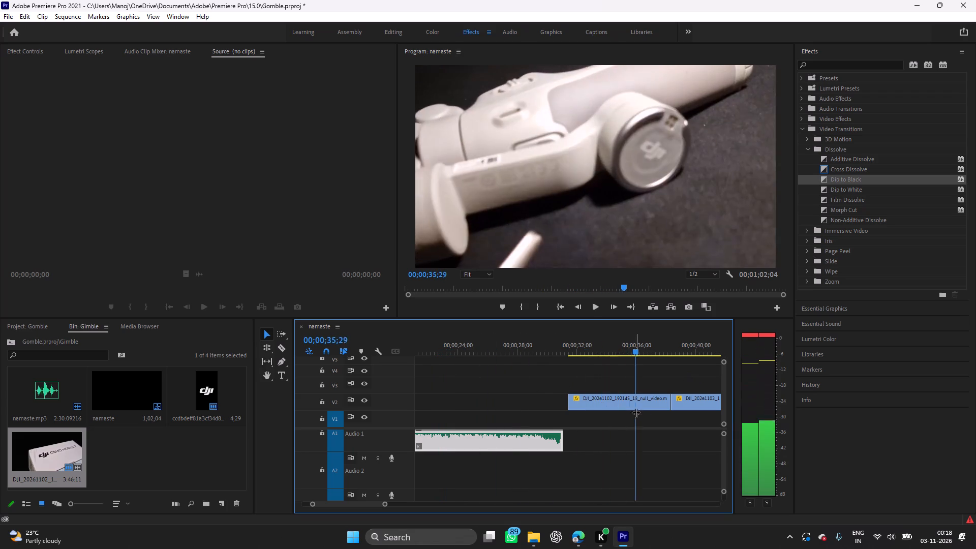
left_click_drag(636, 412, 756, 433)
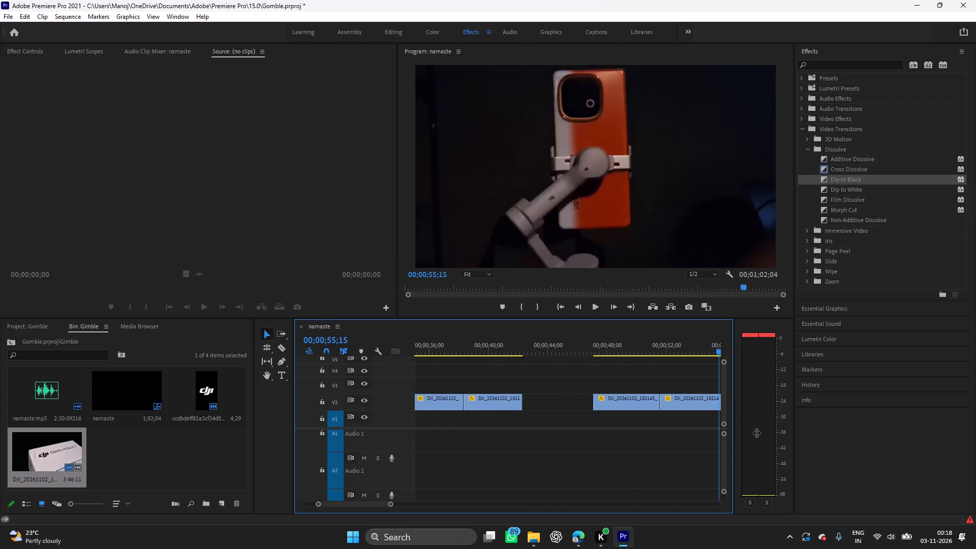
left_click_drag(756, 433, 675, 421)
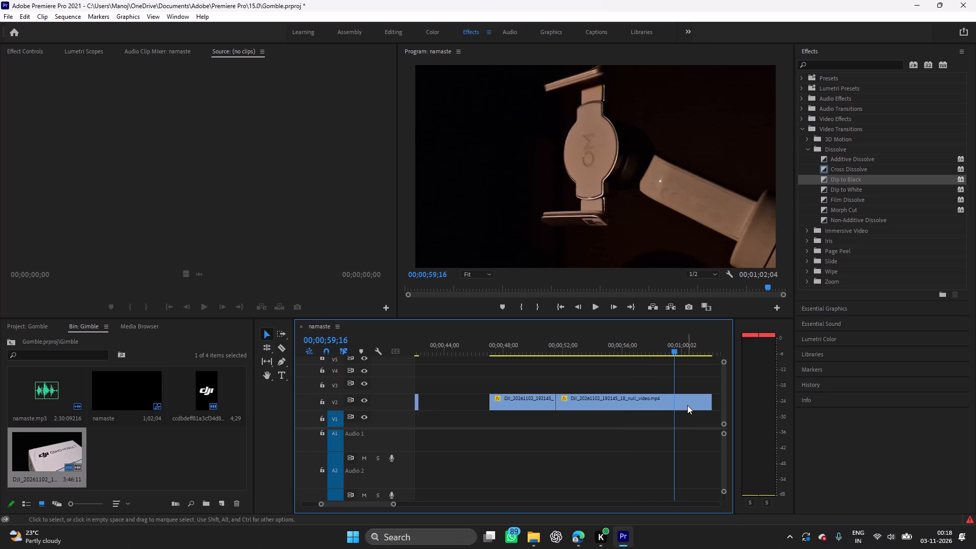
left_click(687, 405)
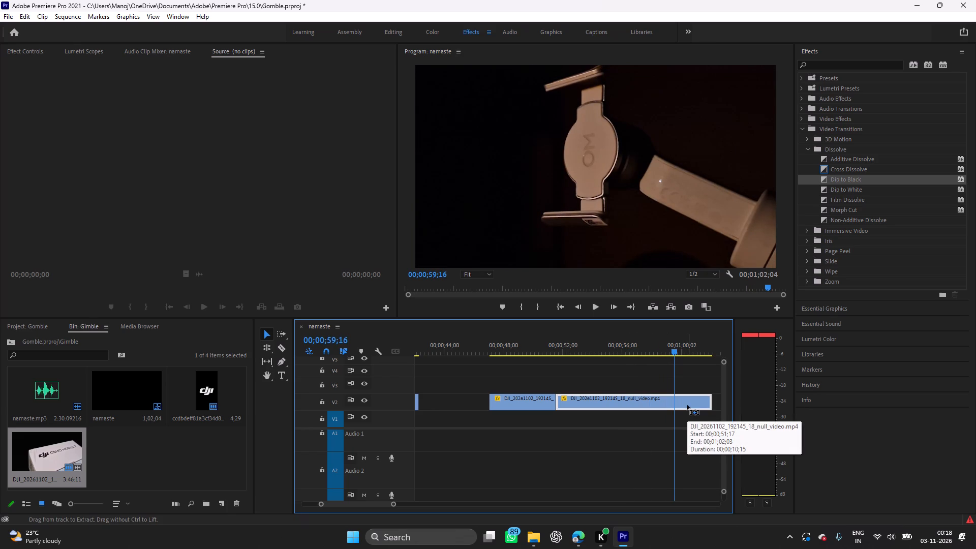
key("ctrl+c")
Return to the V1 footage after the WHY OSMO ? title and play from there through the end of the music.
left_click_drag(674, 370, 634, 369)
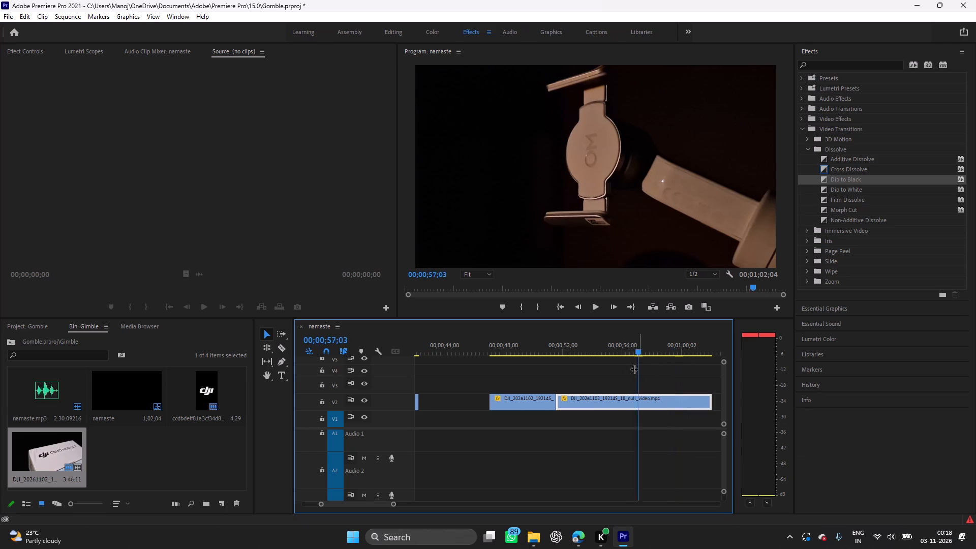
left_click_drag(634, 369, 406, 360)
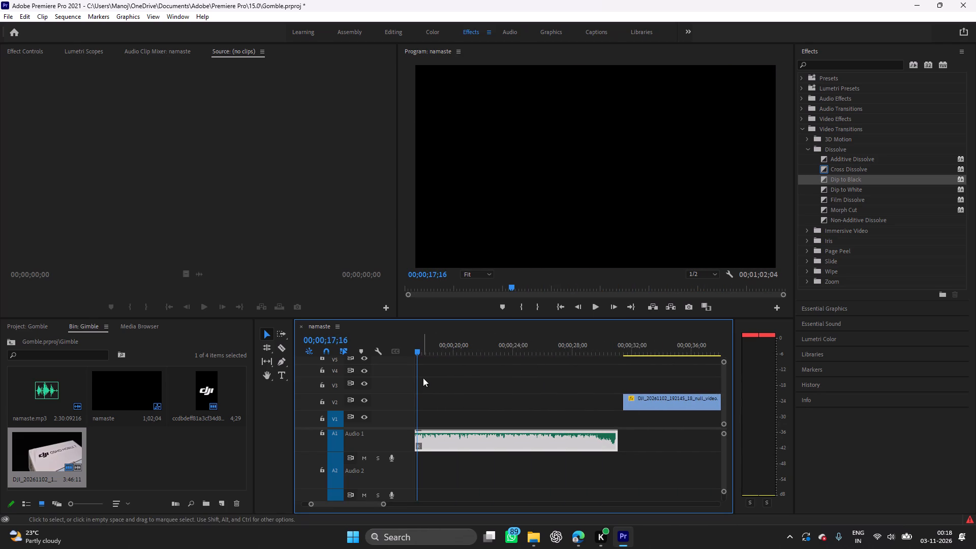
left_click_drag(417, 379, 392, 387)
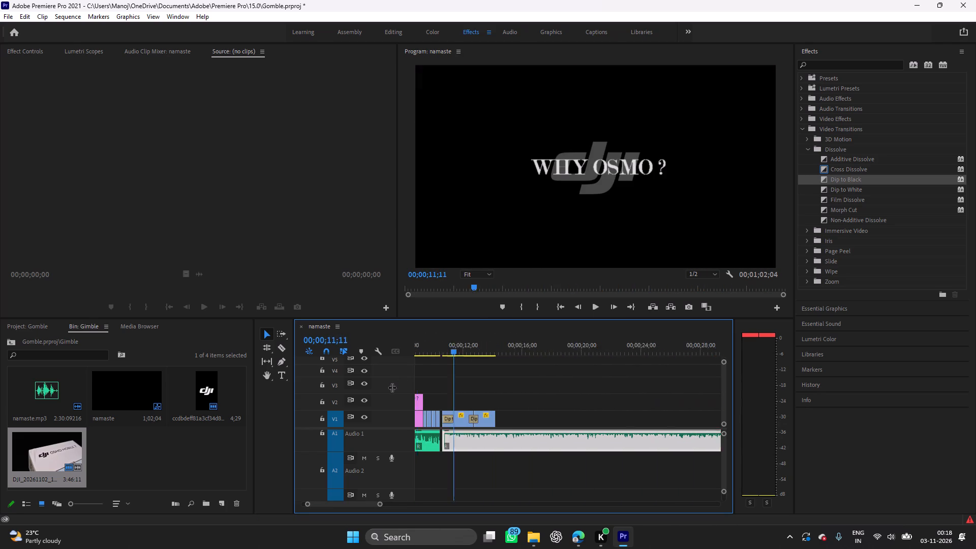
left_click_drag(392, 387, 393, 387)
key("space")
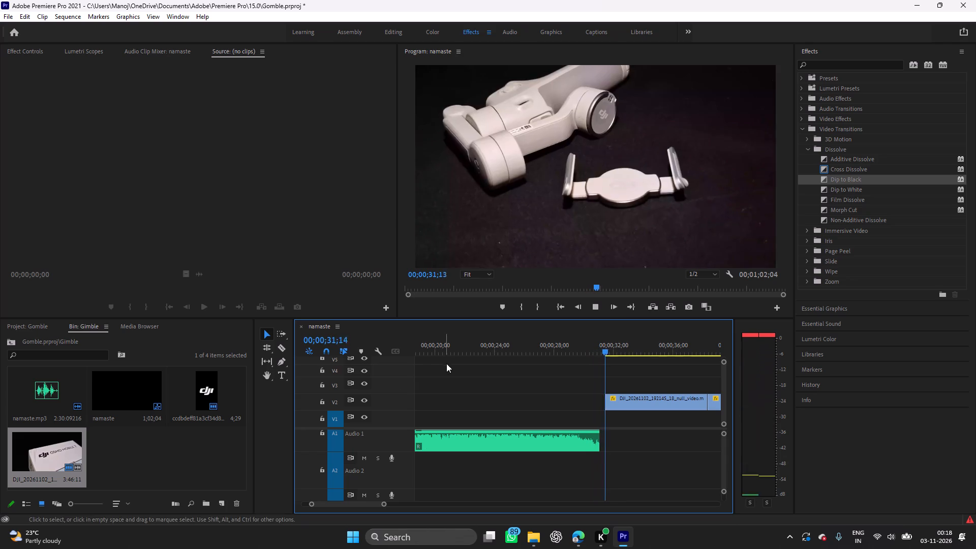
key("space")
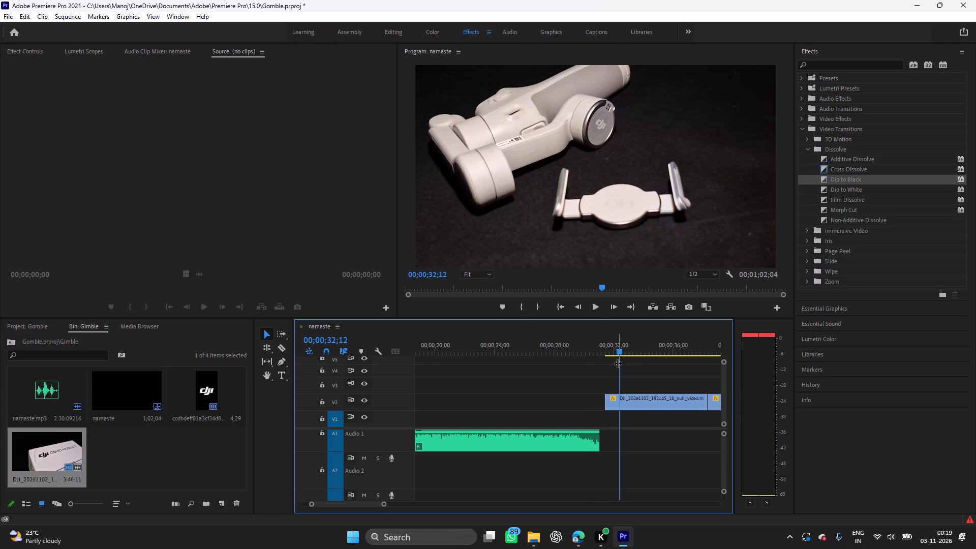
Split the last clip on V2 at 00;00;57;10 and cut the OM phone-clamp part after the split to the clipboard.
left_click_drag(618, 363, 774, 383)
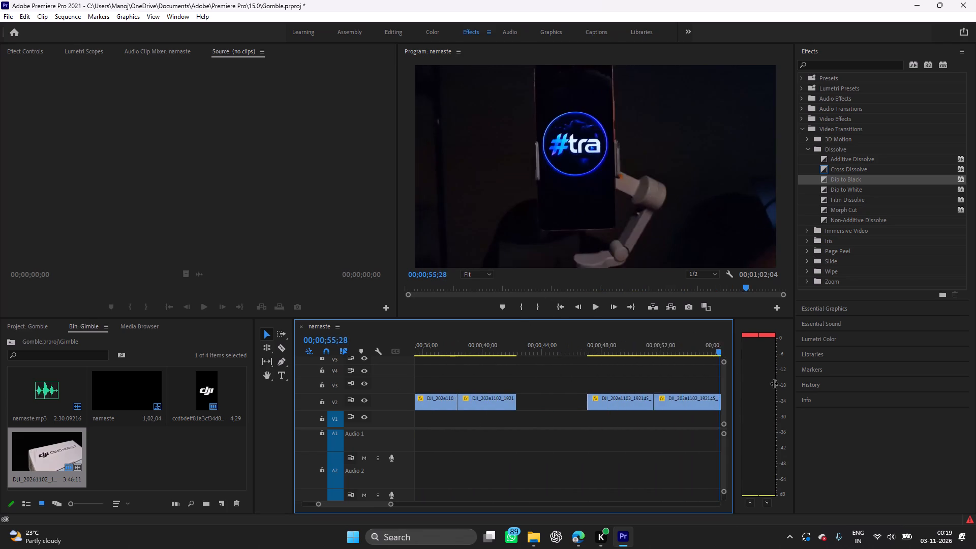
left_click_drag(774, 383, 599, 385)
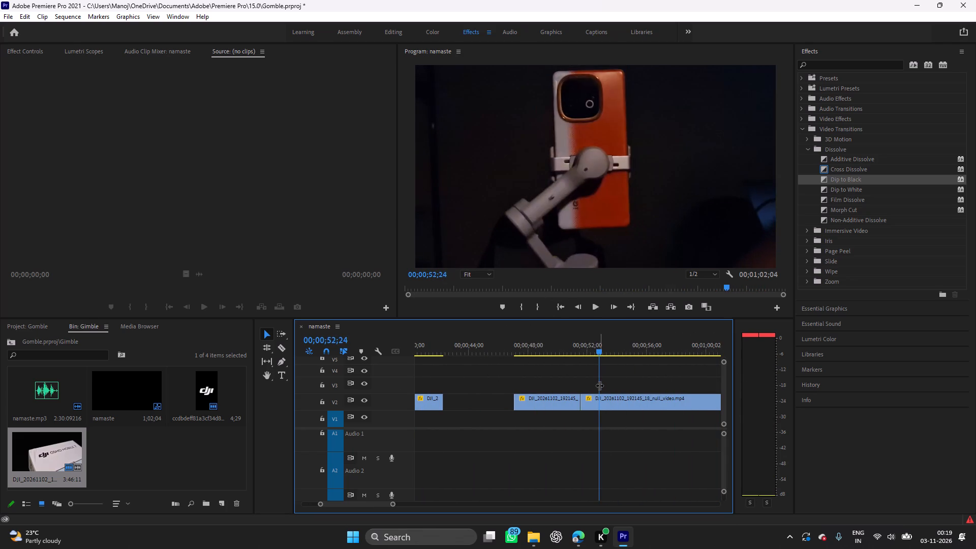
left_click_drag(599, 385, 647, 388)
left_click(672, 405)
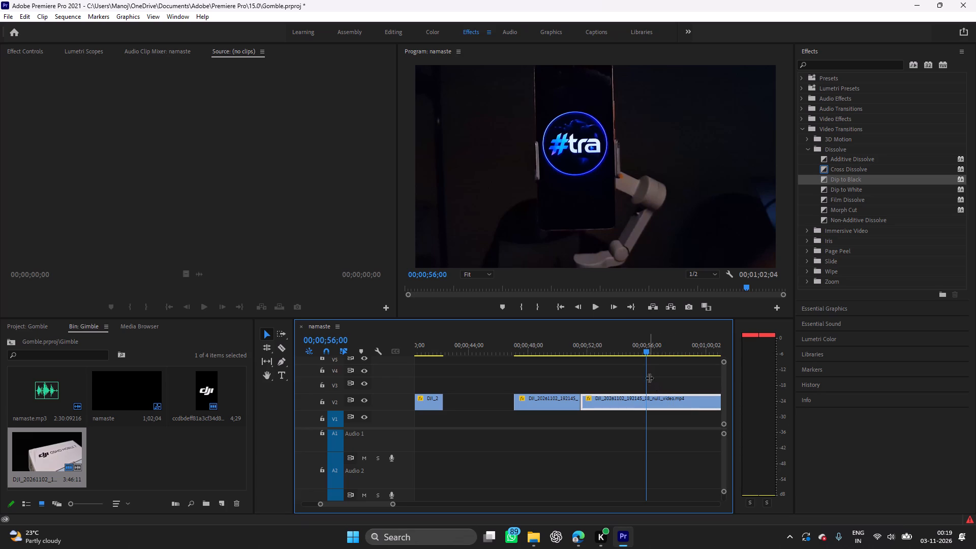
left_click_drag(646, 375, 694, 387)
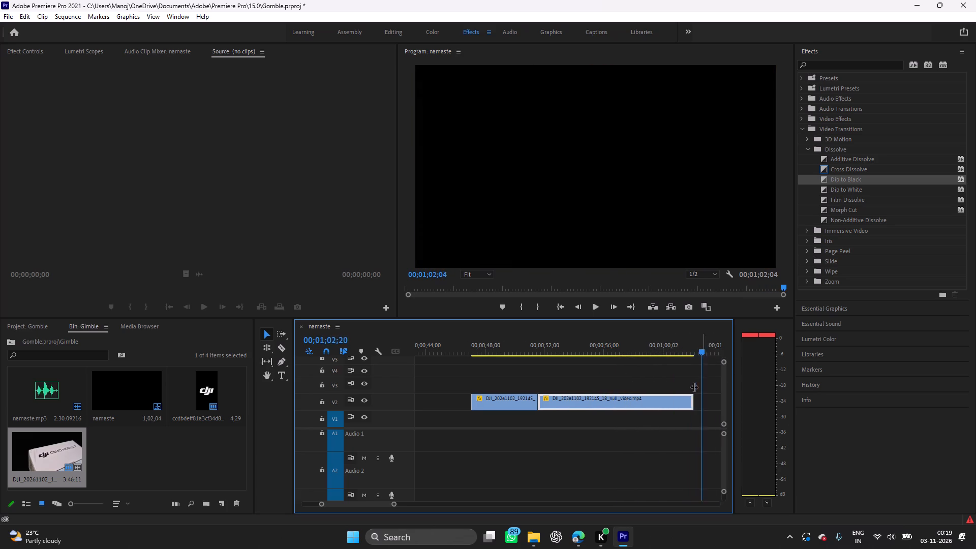
left_click_drag(694, 387, 566, 390)
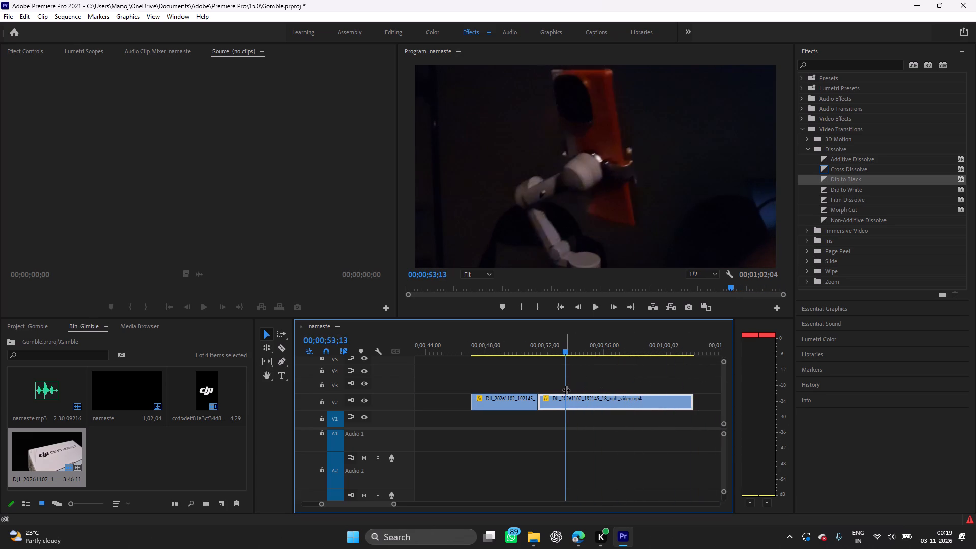
left_click_drag(566, 390, 546, 396)
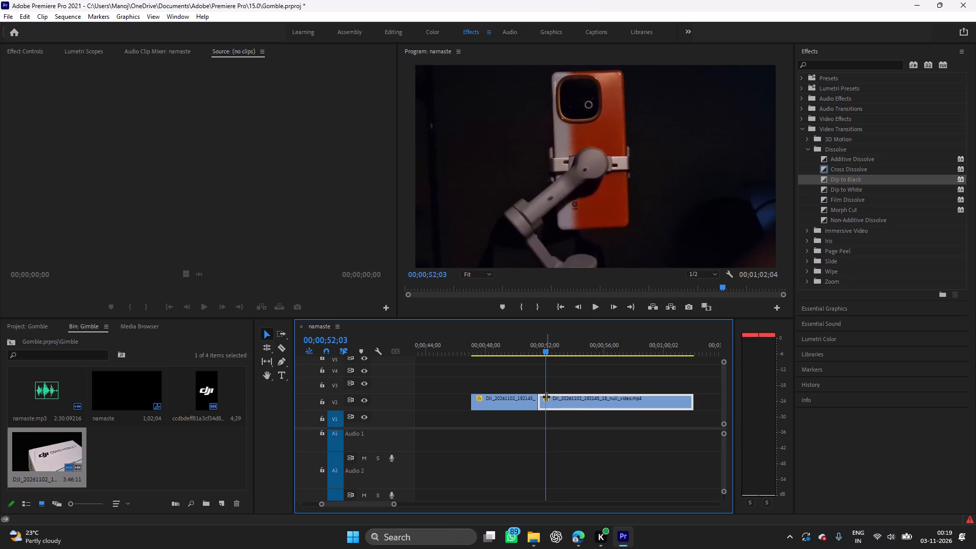
left_click_drag(546, 396, 593, 401)
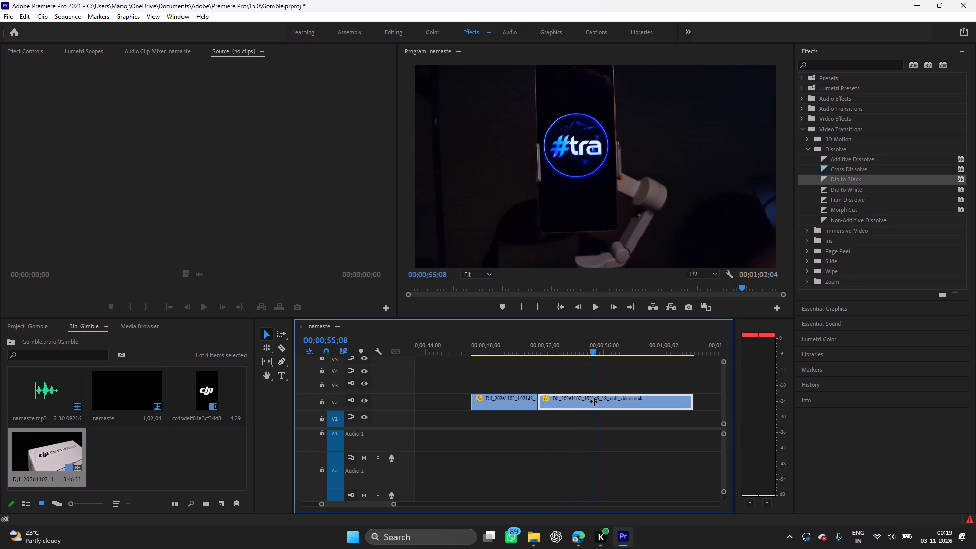
left_click_drag(593, 401, 610, 408)
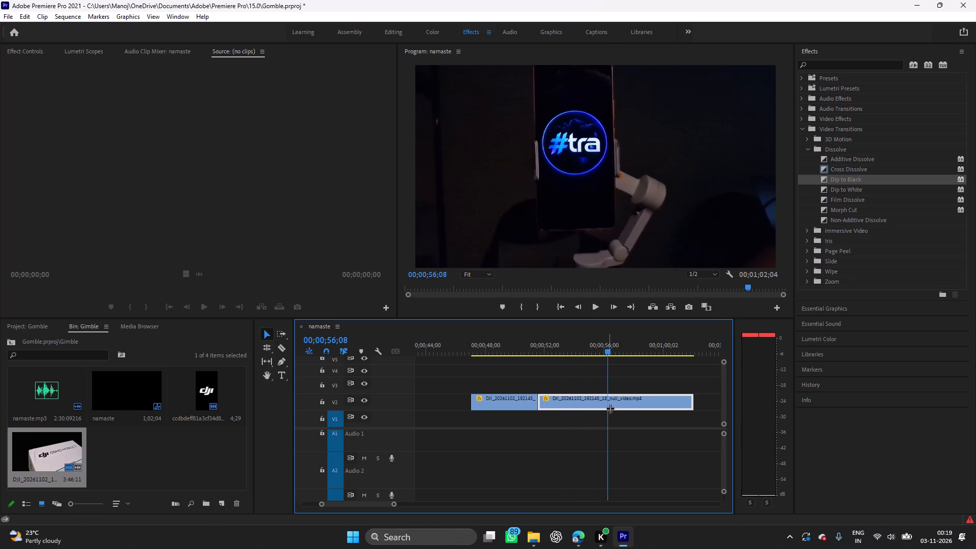
left_click_drag(610, 408, 638, 416)
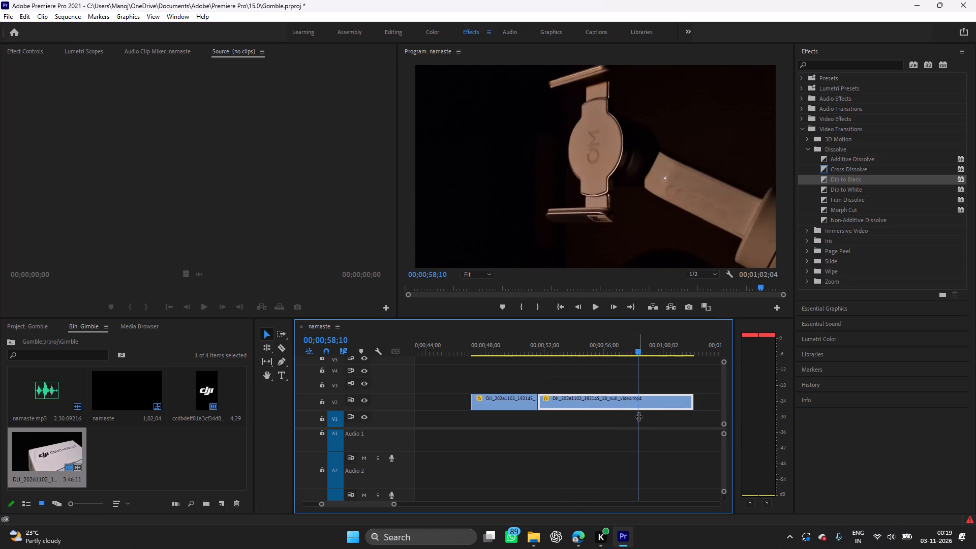
left_click_drag(638, 416, 624, 422)
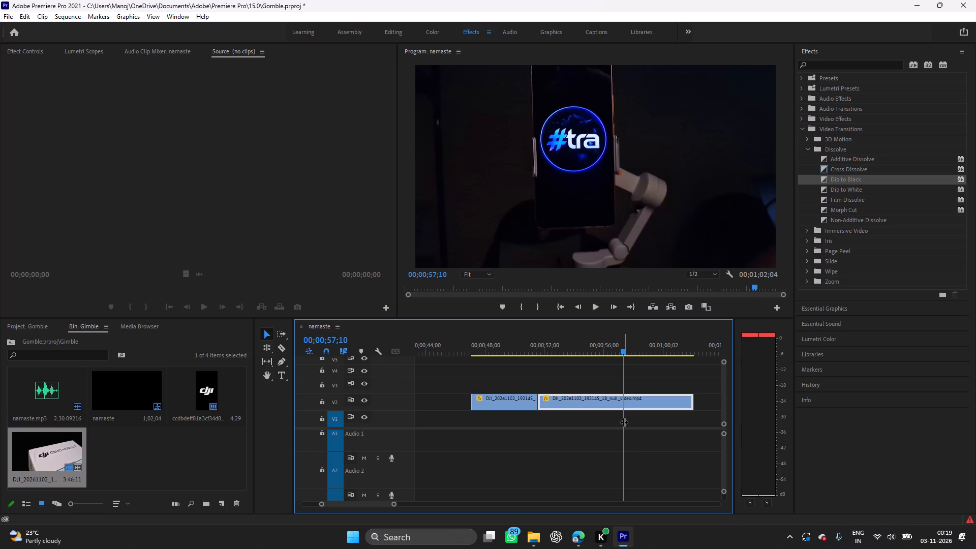
key("ctrl+k")
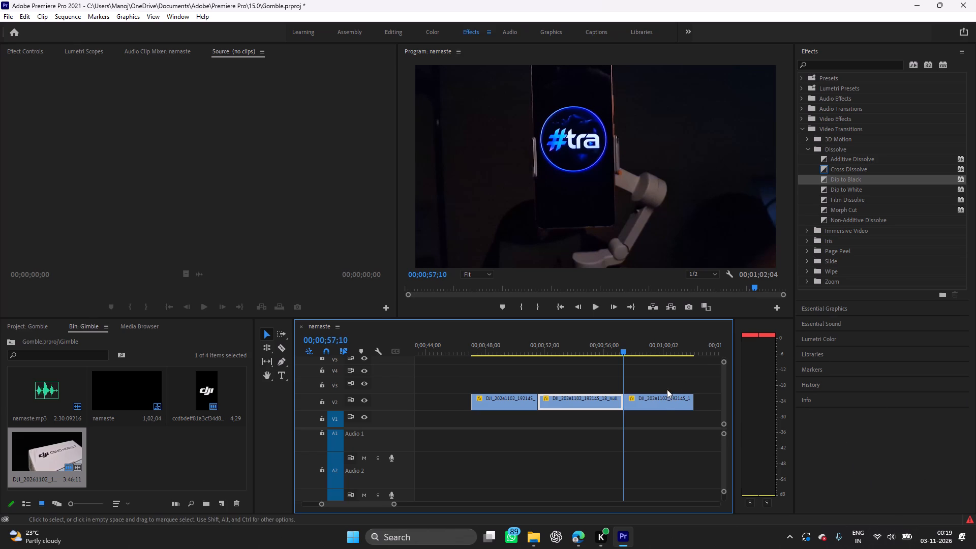
left_click(662, 405)
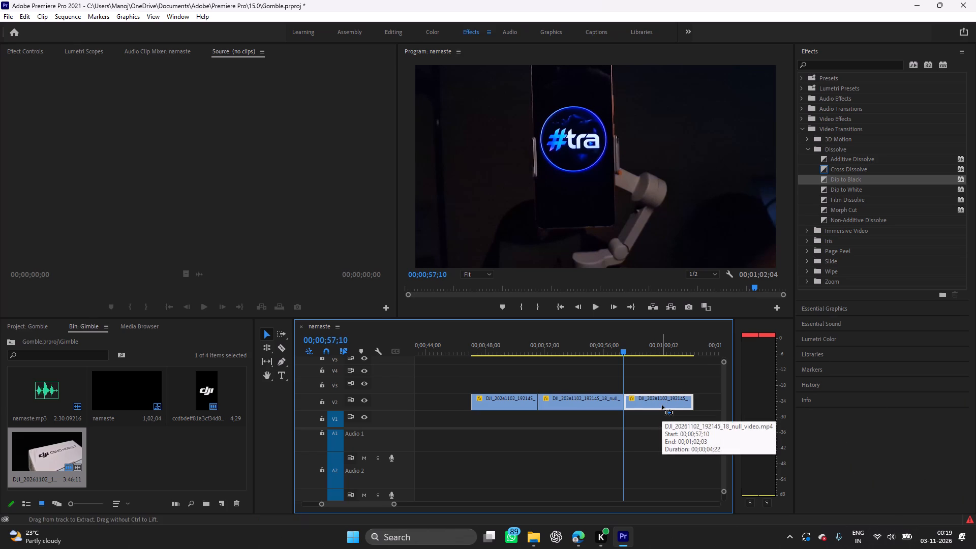
key("ctrl+x")
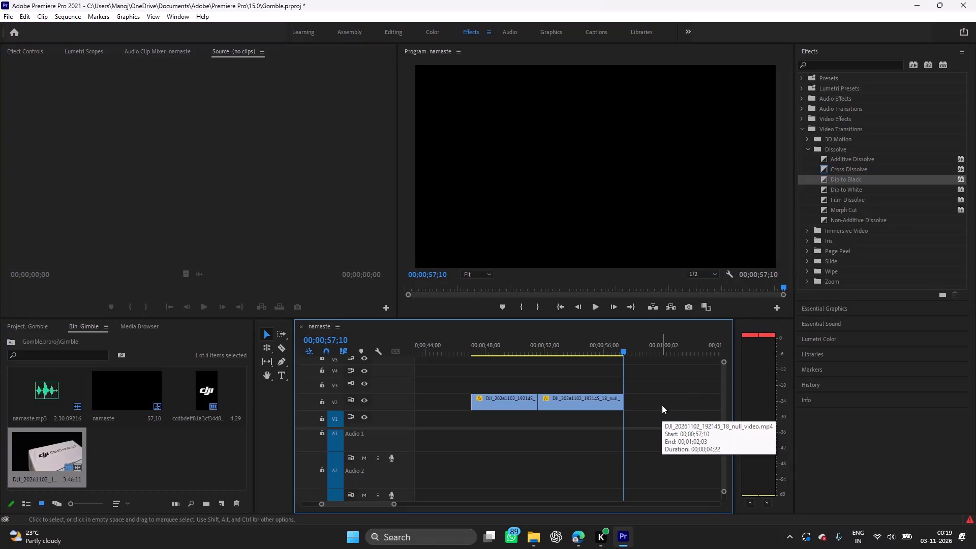
Paste the cut phone-clamp clip on V1 at 00;00;14;04, at the end of the control-panel close-up.
left_click_drag(626, 371, 504, 371)
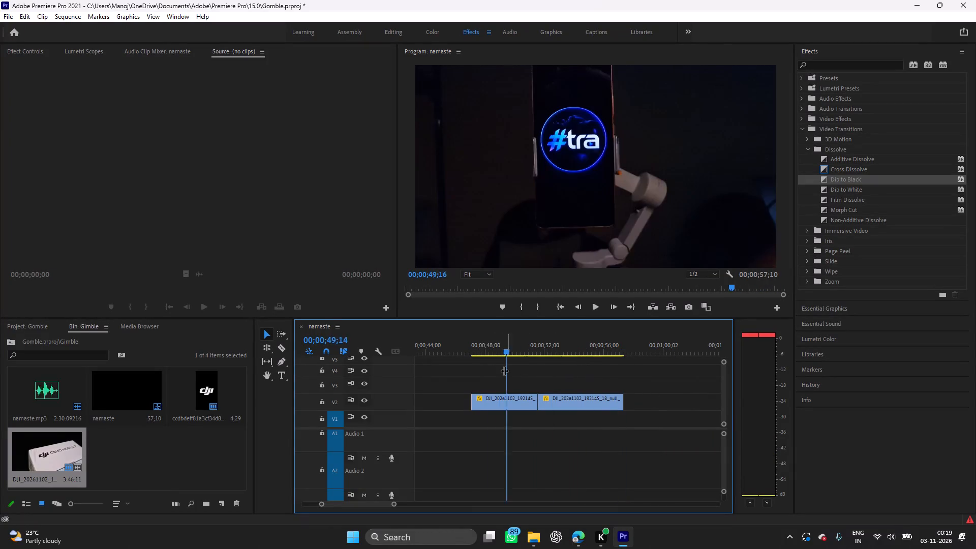
left_click_drag(504, 371, 385, 380)
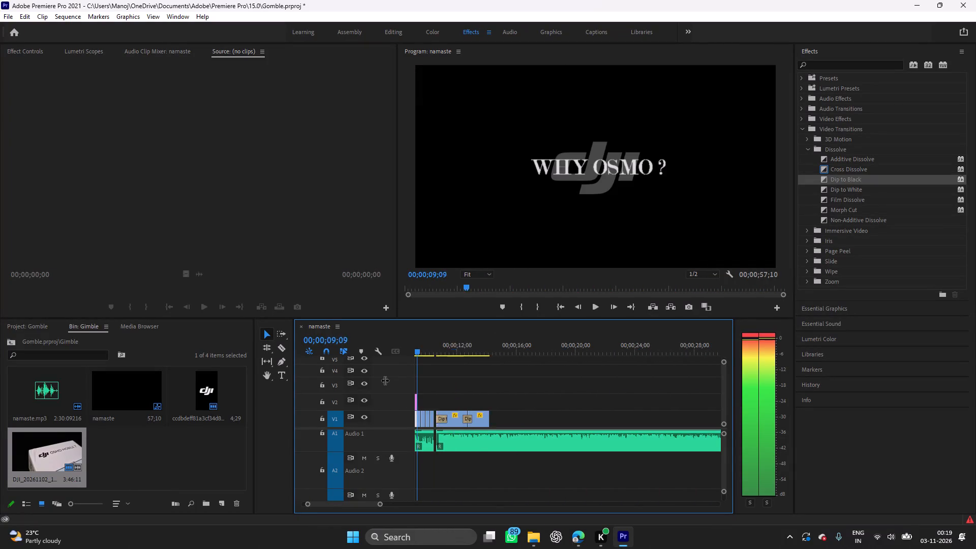
left_click_drag(385, 380, 482, 383)
key("space")
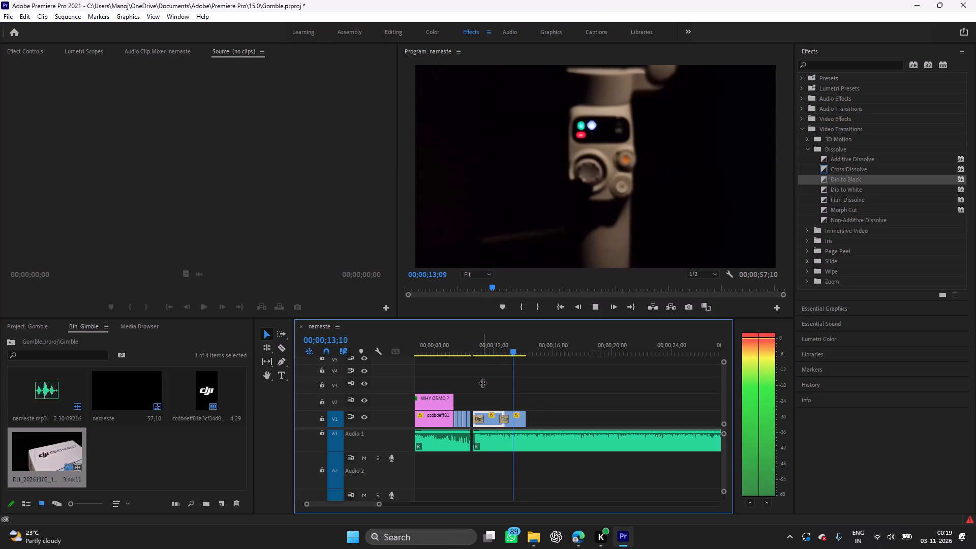
key("space")
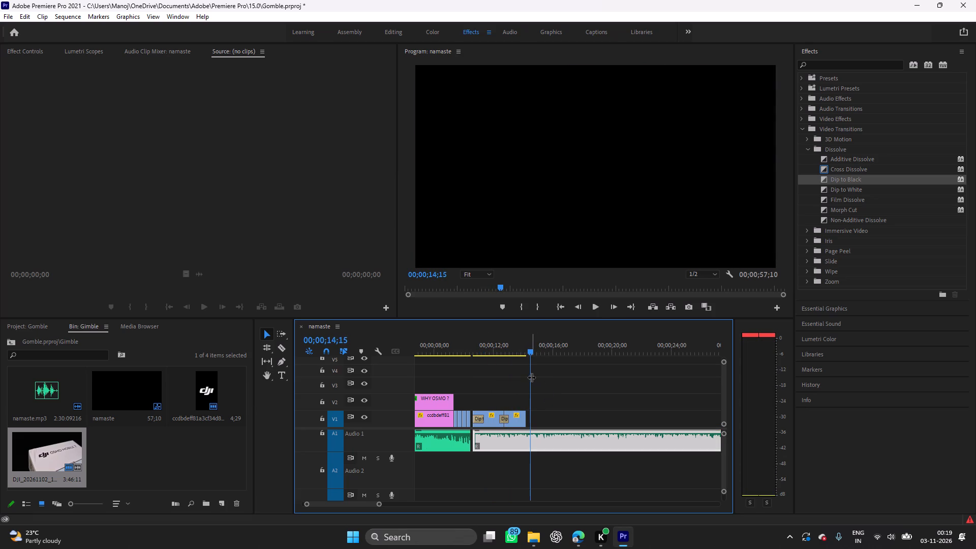
left_click_drag(531, 377, 533, 383)
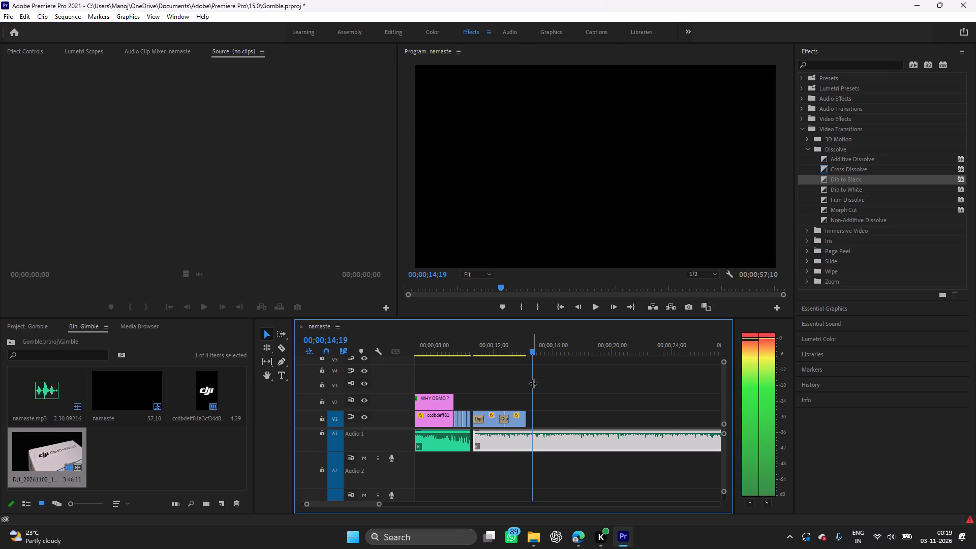
left_click_drag(533, 383, 525, 384)
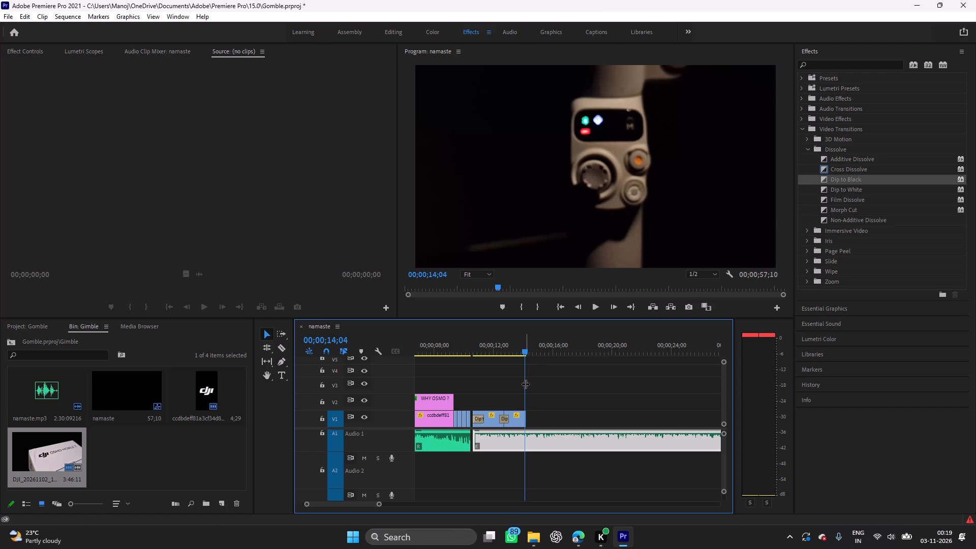
key("ctrl+v")
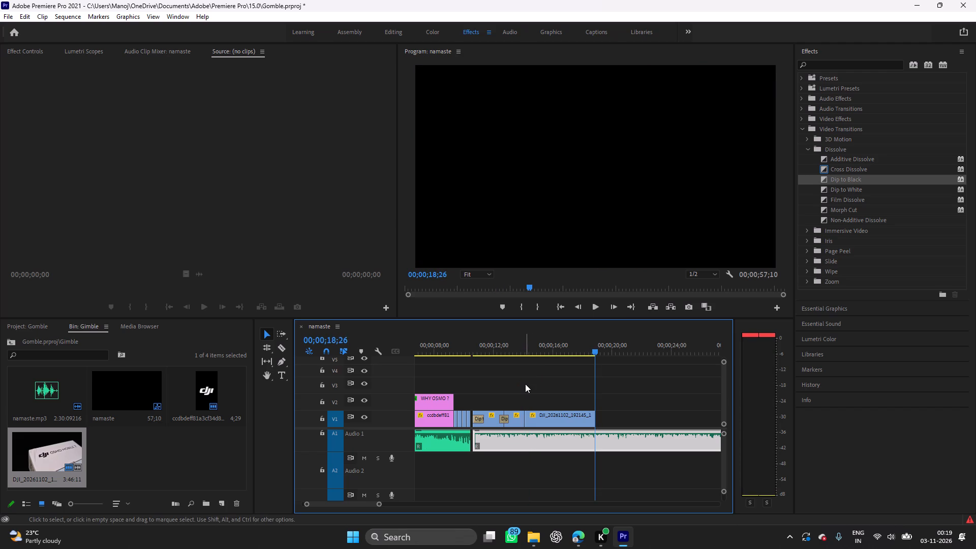
Split the pasted V1 clip at 00;00;14;14 and ripple-delete the short phone-screen part before the cut.
left_click_drag(594, 371, 577, 374)
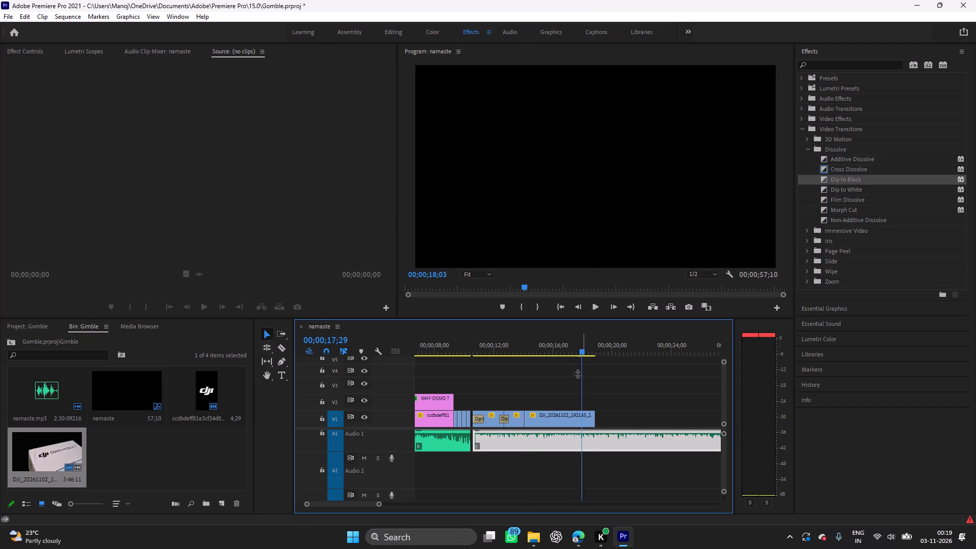
left_click_drag(577, 374, 511, 377)
key("space")
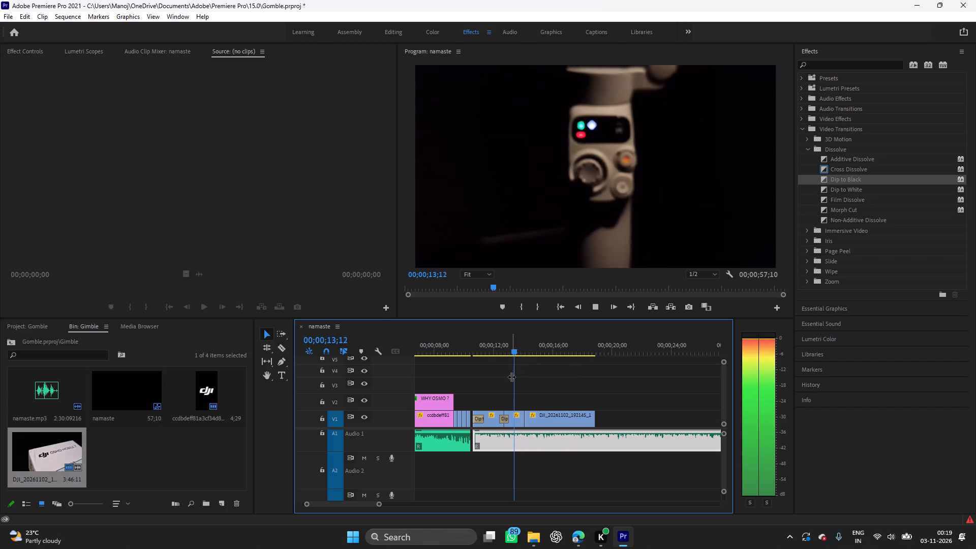
key("space")
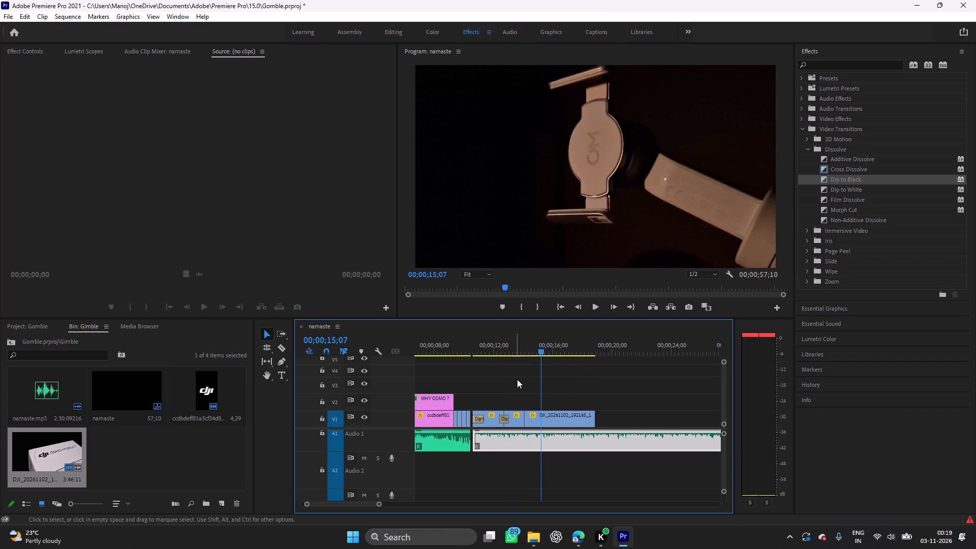
left_click(552, 410)
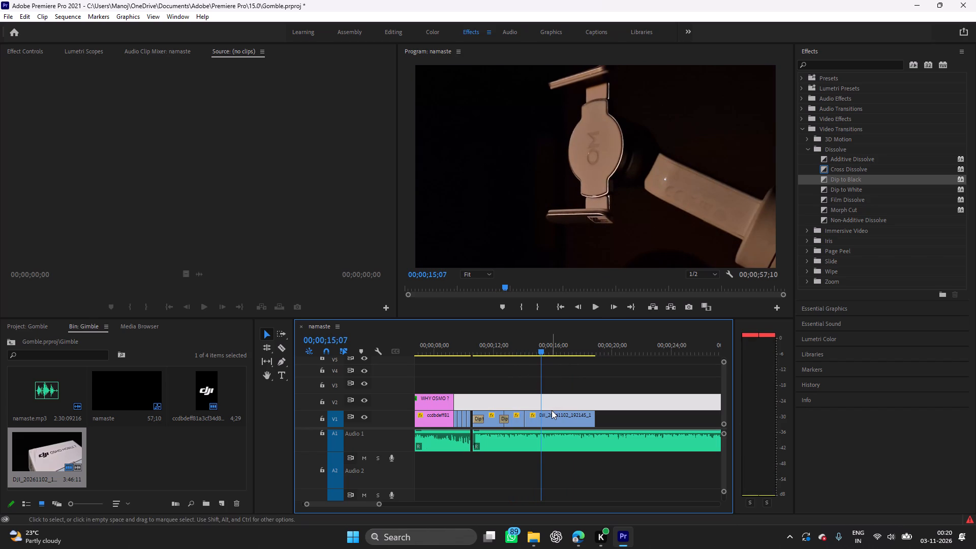
left_click(554, 416)
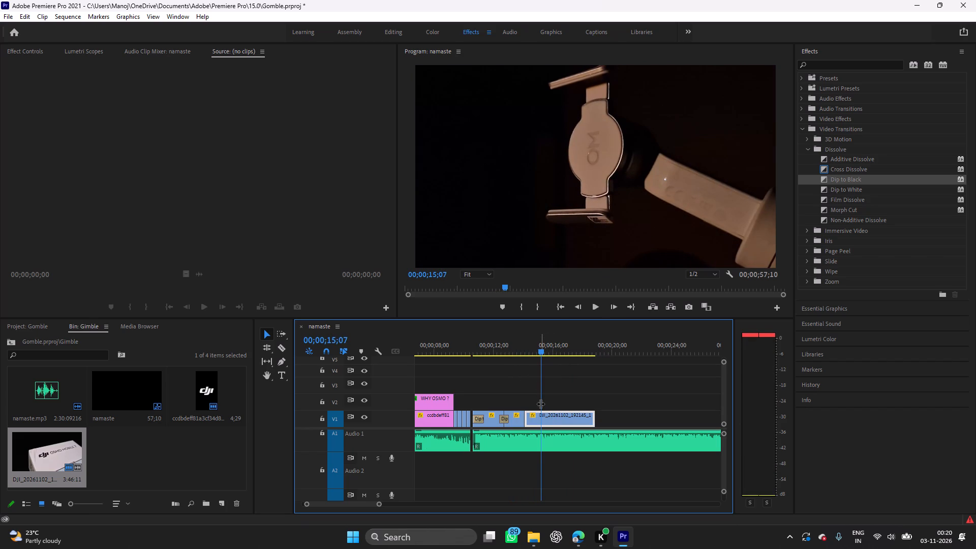
left_click_drag(540, 404, 530, 405)
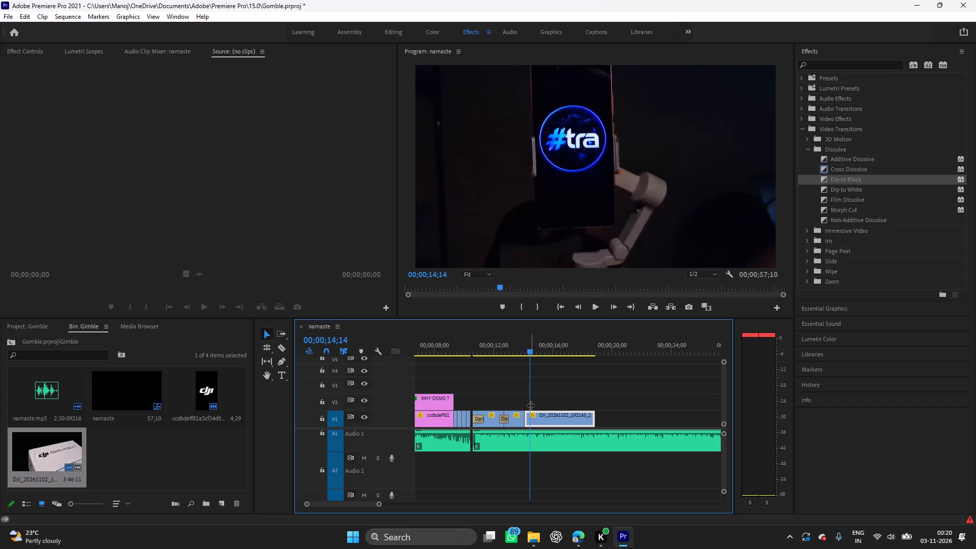
key("ctrl+k")
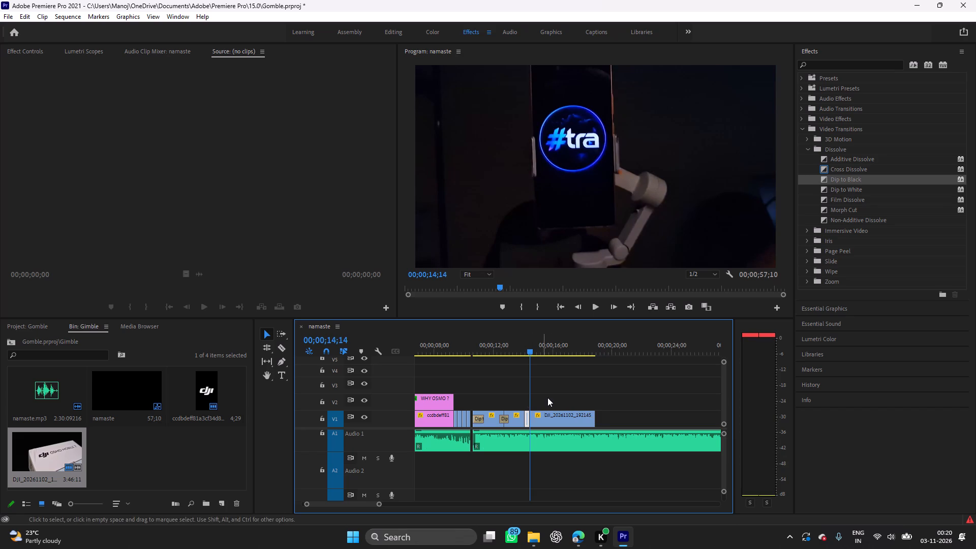
key("shift+Delete")
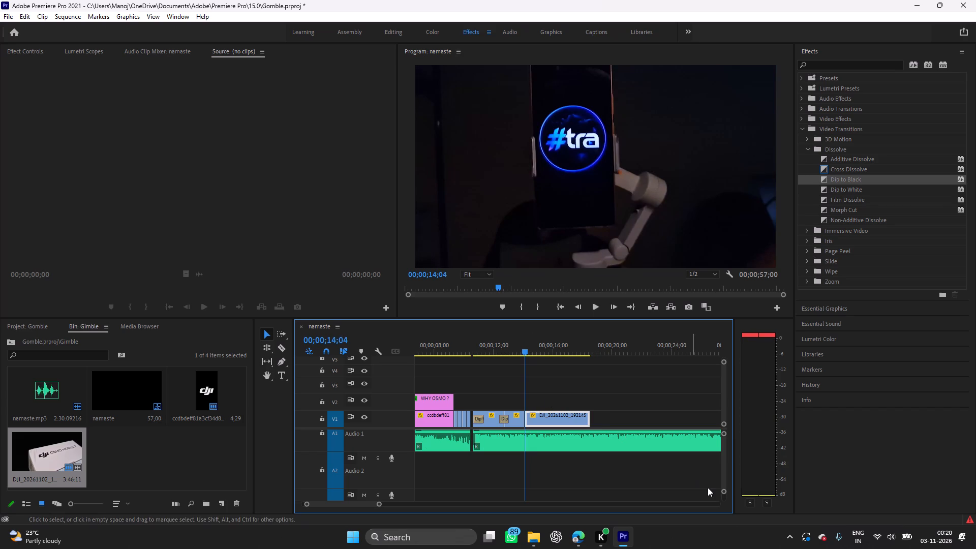
Split the OM phone-clamp clip on V1 at 00;00;16;11 and ripple-delete the part before the cut.
key("space")
key("space")
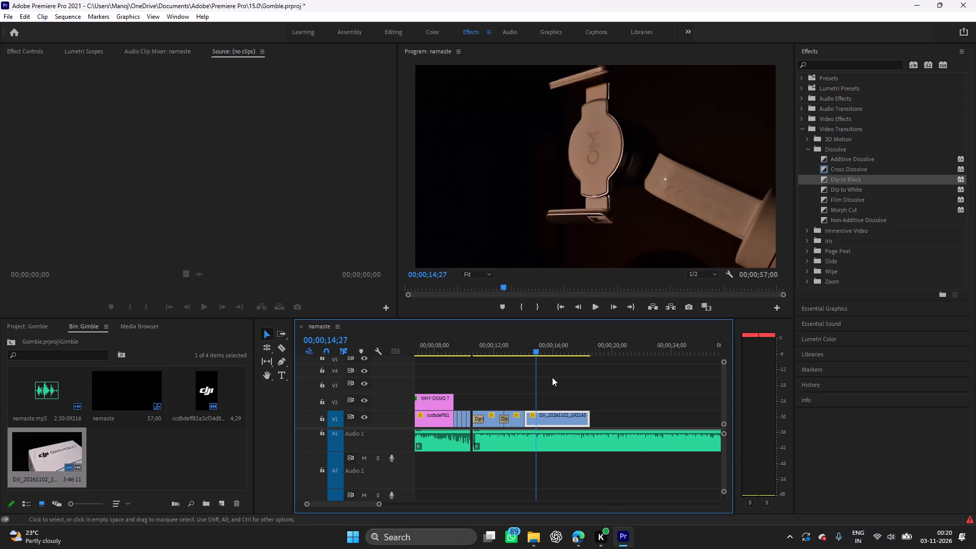
key("space")
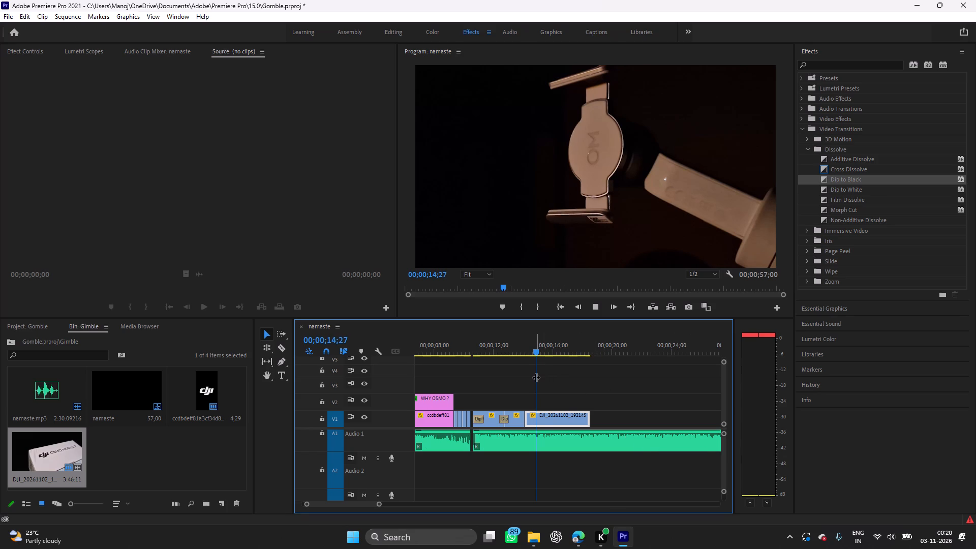
key("space")
key("space")
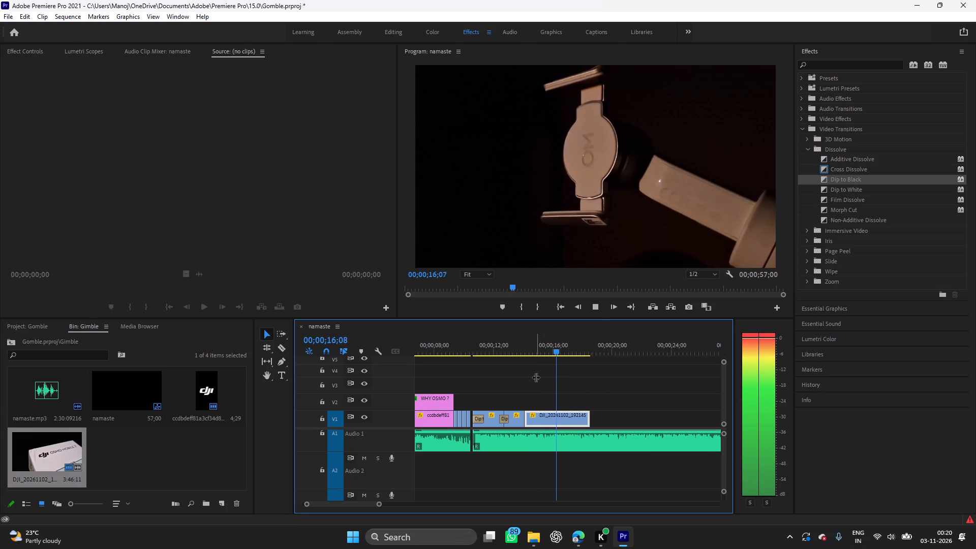
key("space")
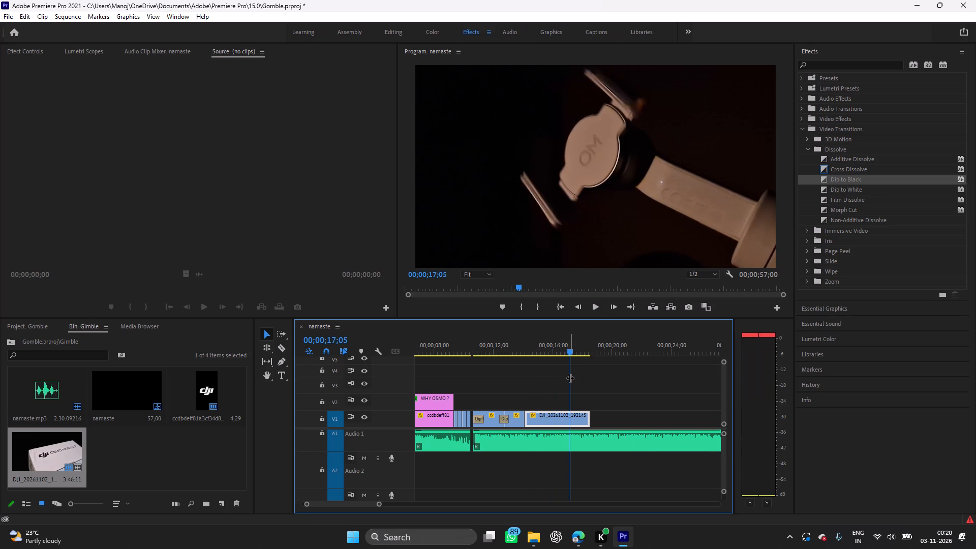
left_click_drag(570, 381, 558, 382)
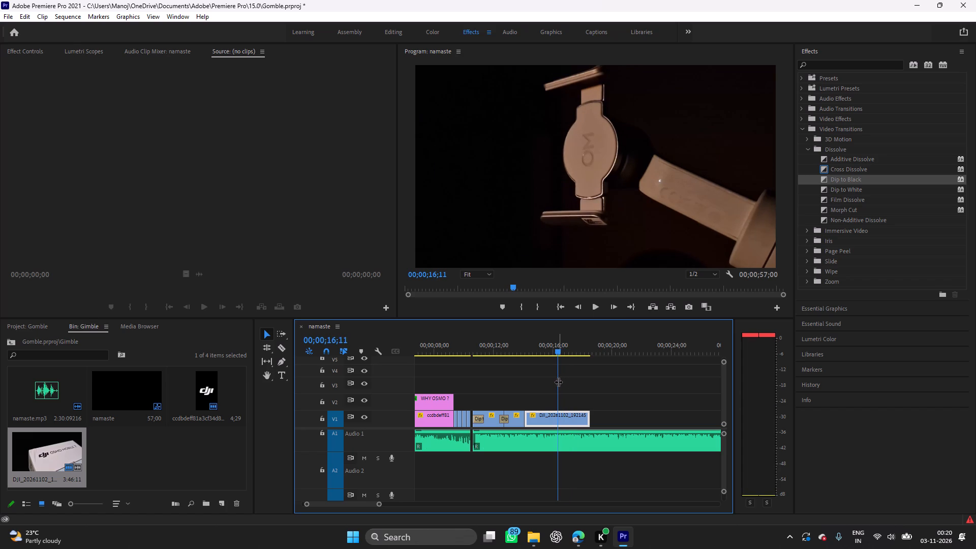
left_click(558, 382)
key("ctrl+k")
key("shift+Delete")
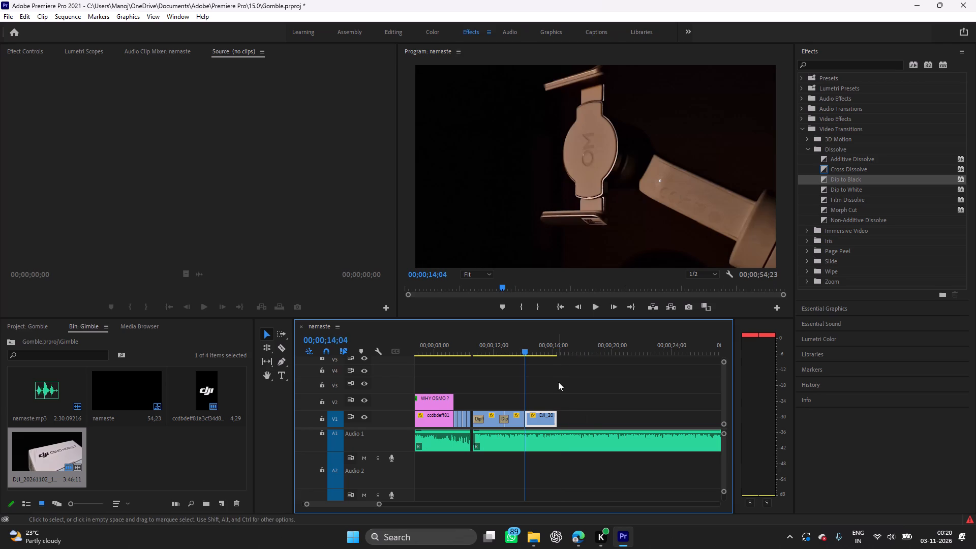
Play back the V1 footage after the WHY OSMO ? title into the trimmed phone-clamp clip and save the project.
left_click_drag(525, 374, 486, 379)
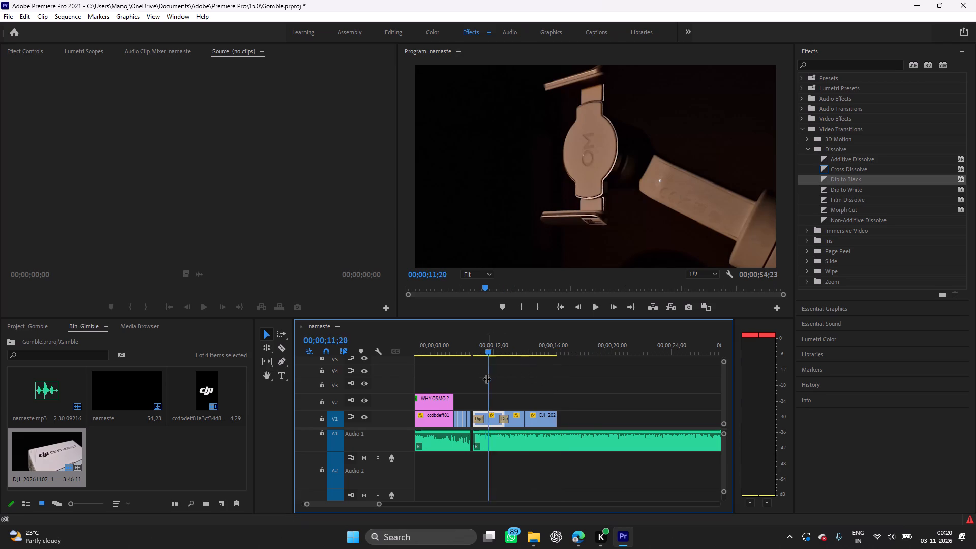
left_click_drag(486, 379, 477, 380)
key("space")
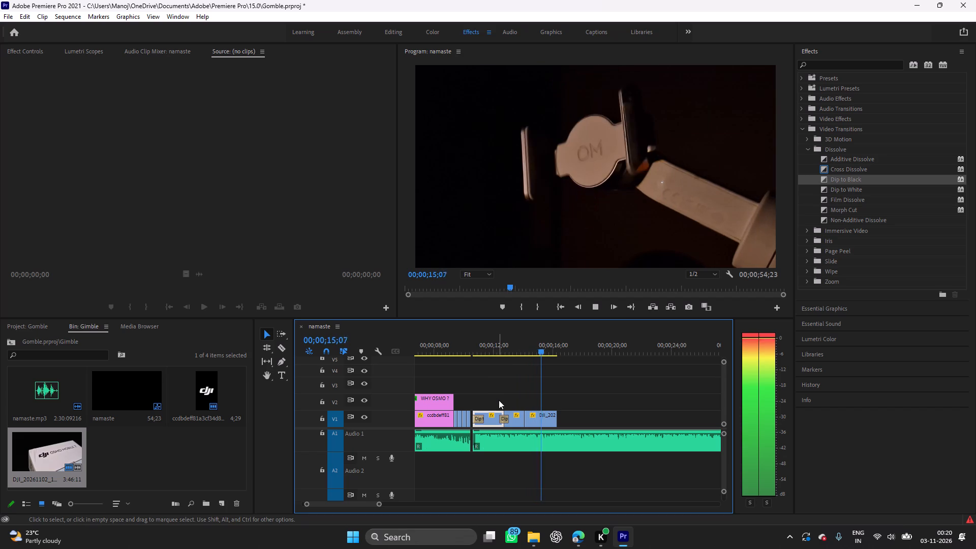
key("space")
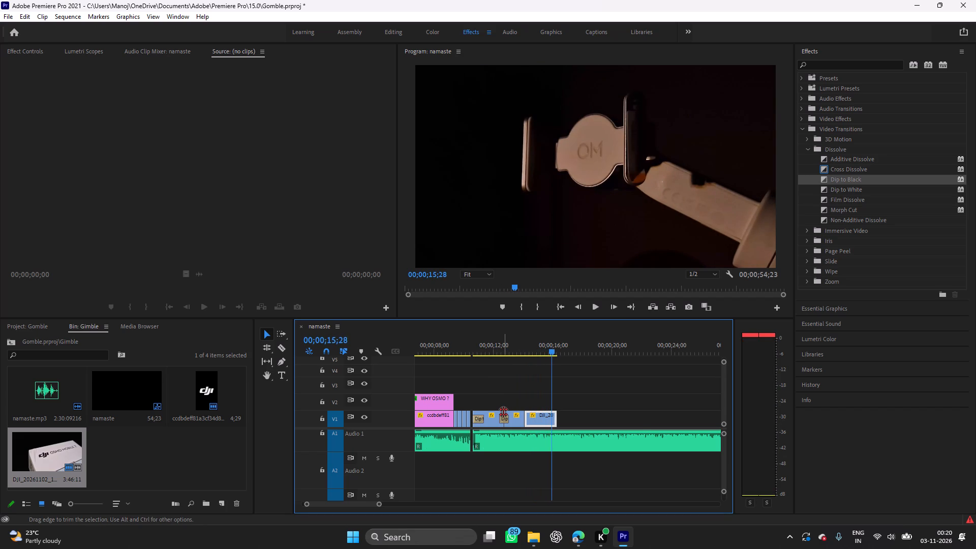
key("ctrl+s")
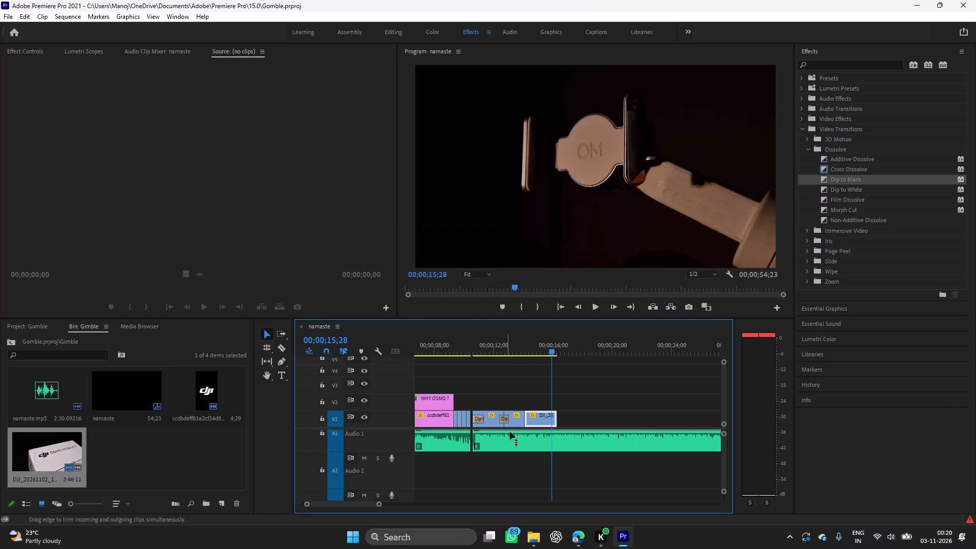
Play the sequence from the start through the phone-clamp clip to check the edit against the music.
left_click_drag(554, 377, 511, 375)
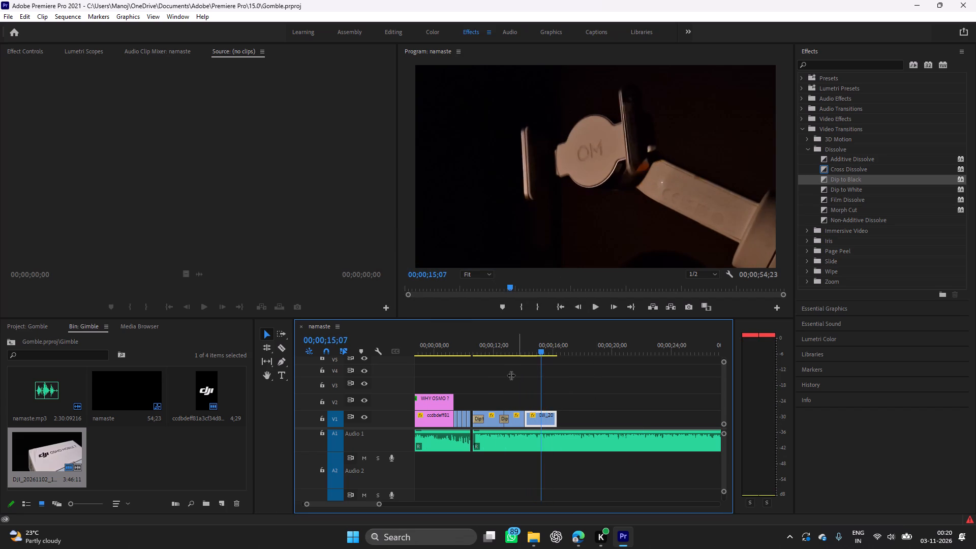
left_click_drag(511, 375, 463, 382)
left_click(463, 382)
left_click_drag(463, 382, 450, 382)
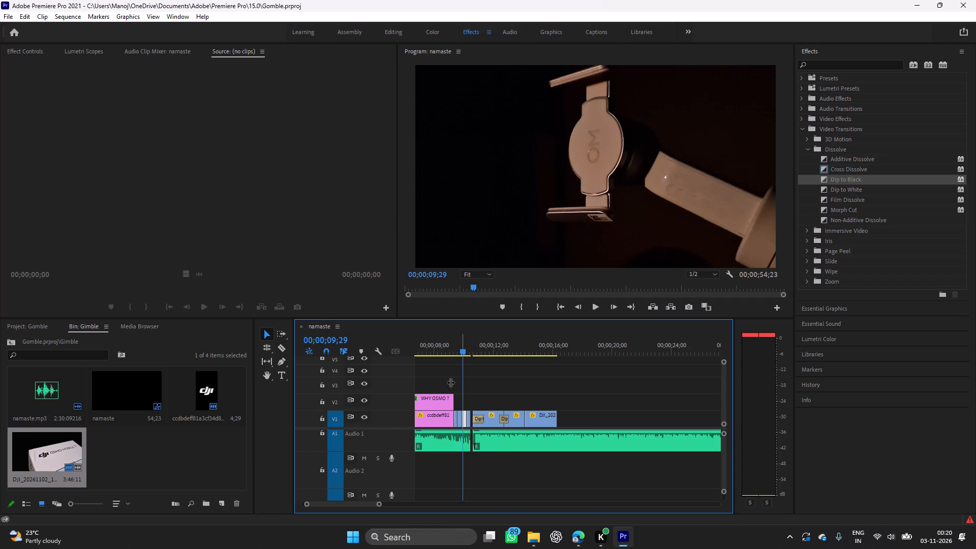
left_click_drag(450, 382, 378, 389)
key("space")
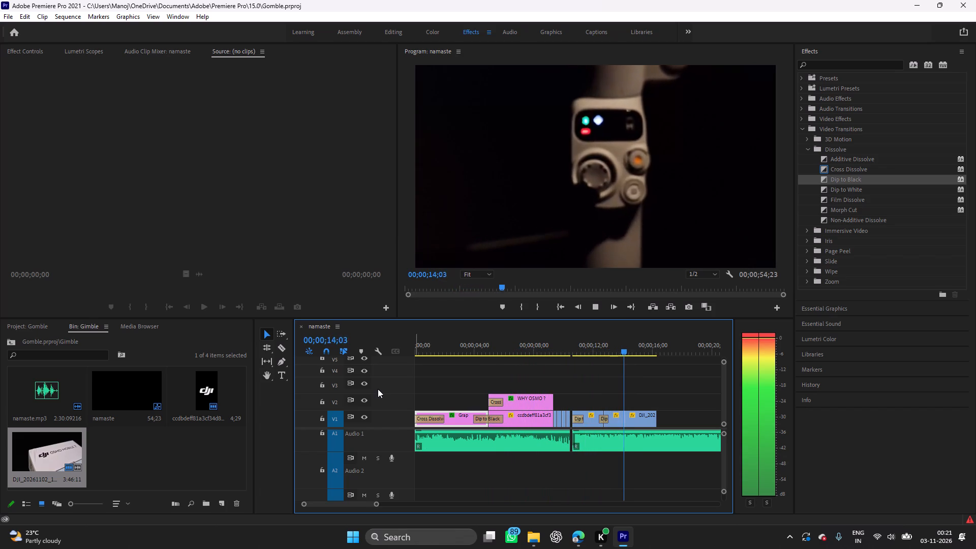
key("space")
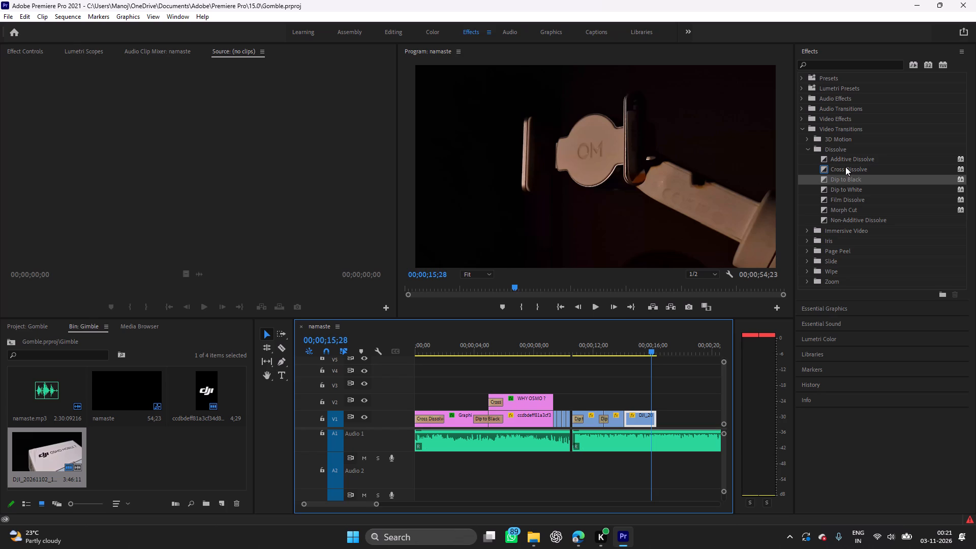
Add a Dip to Black transition between the control-panel close-up and the phone-clamp clip on V1, and shorten it slightly.
left_click_drag(842, 178, 813, 181)
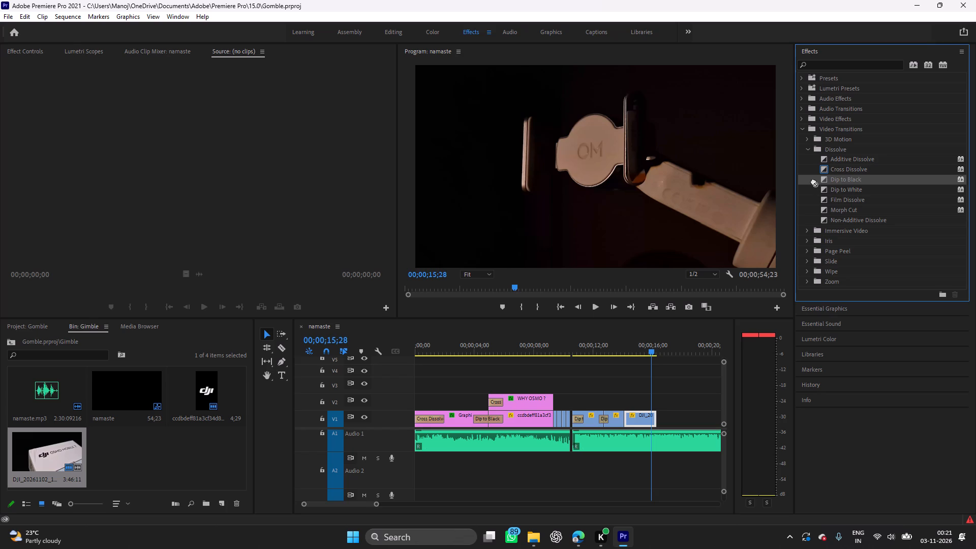
left_click_drag(813, 181, 625, 406)
left_click_drag(625, 406, 623, 414)
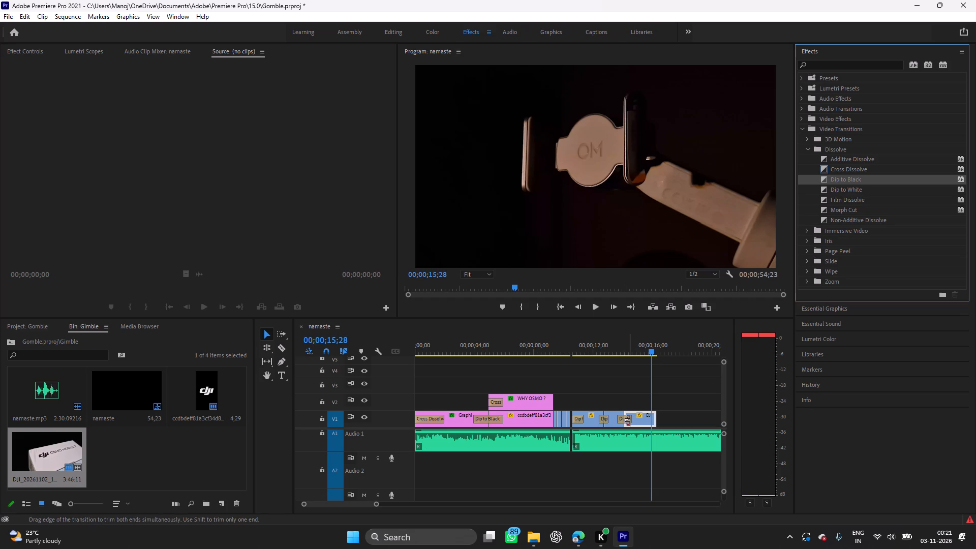
left_click(627, 416)
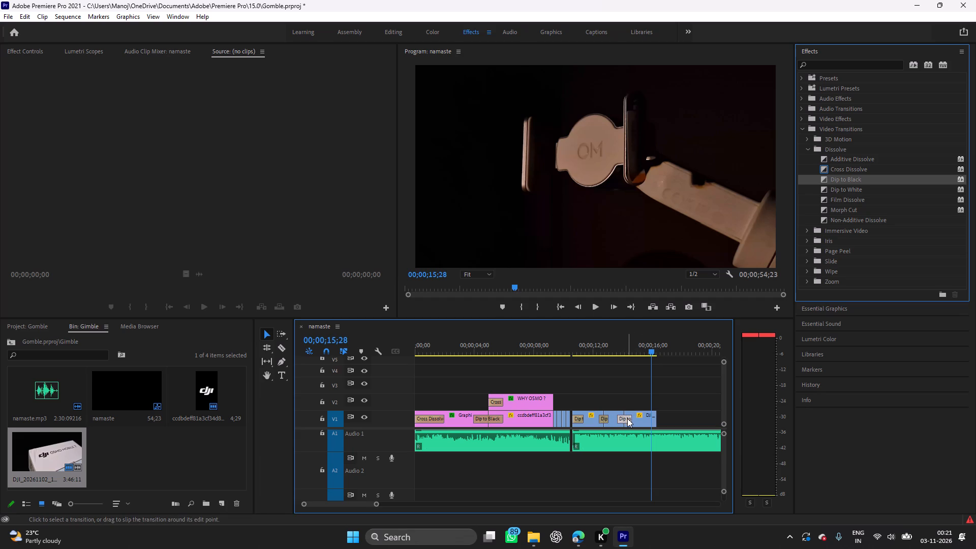
left_click(631, 419)
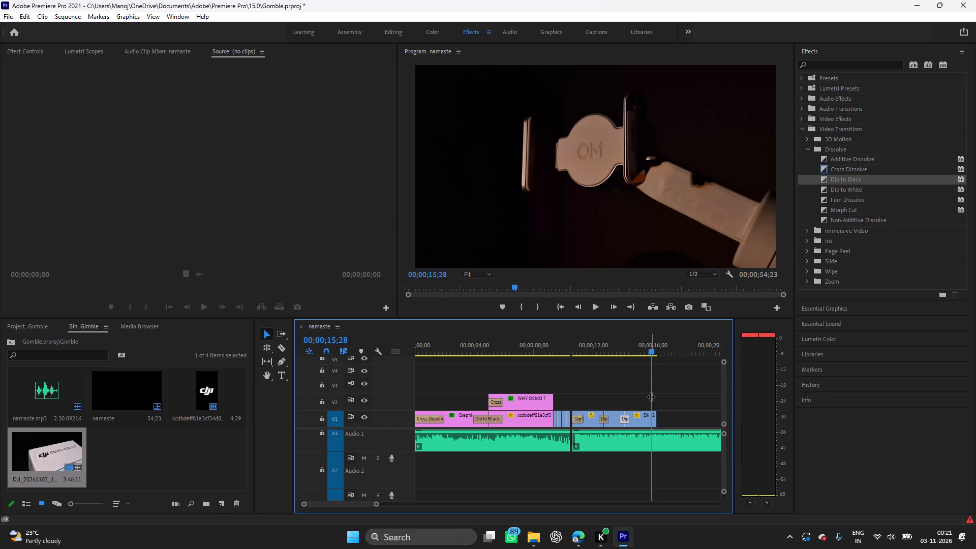
Split the phone-clamp clip on V1 at 00;00;15;17 against the music and delete the part after the cut.
left_click_drag(652, 379, 530, 393)
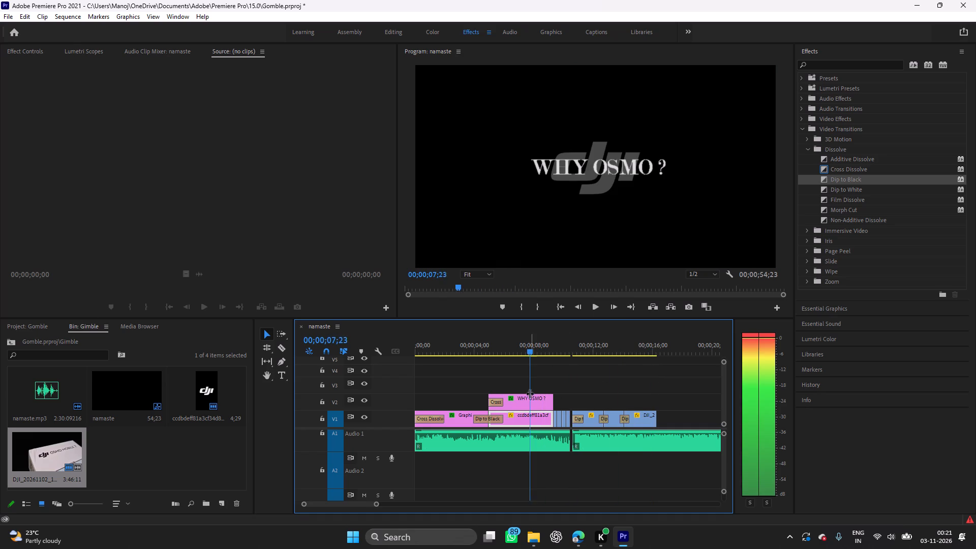
left_click_drag(530, 393, 527, 393)
key("space")
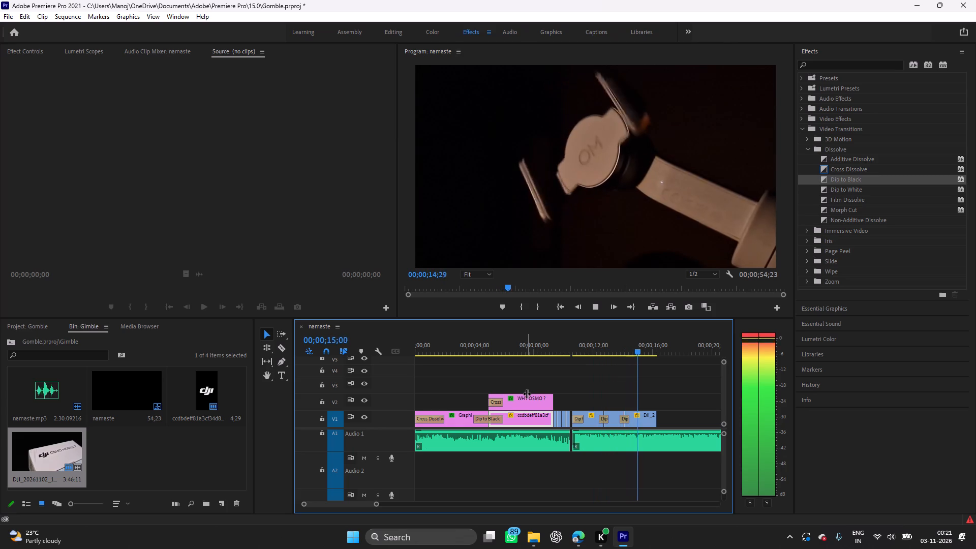
key("space")
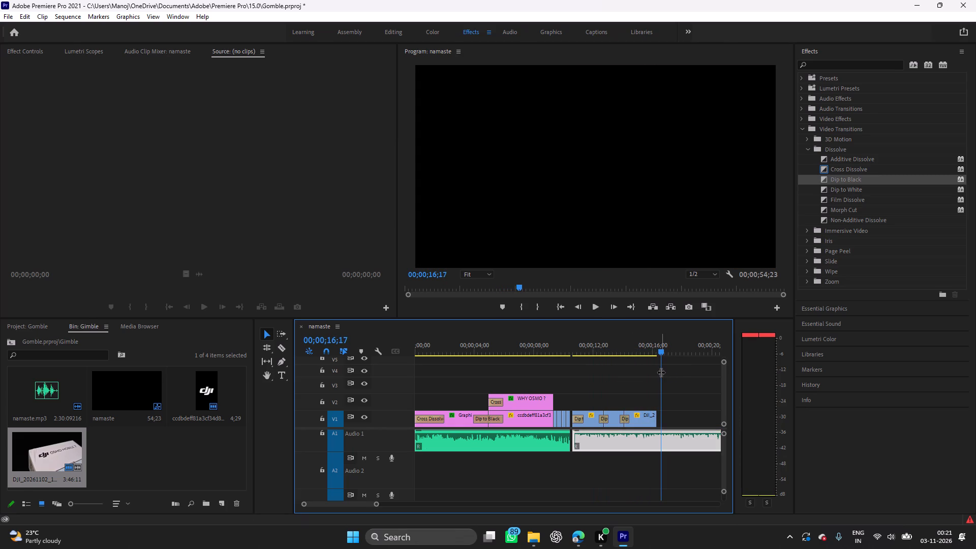
left_click_drag(661, 372, 555, 387)
key("space")
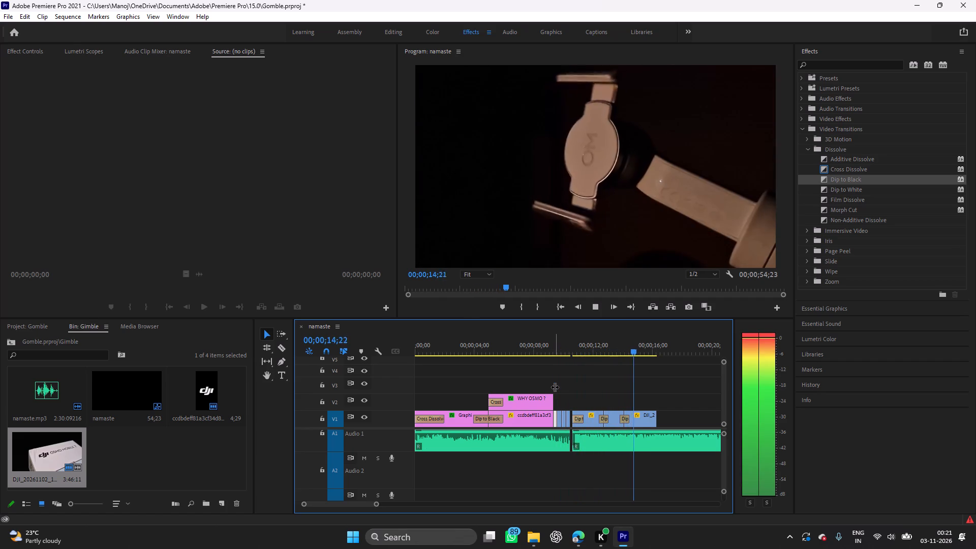
key("space")
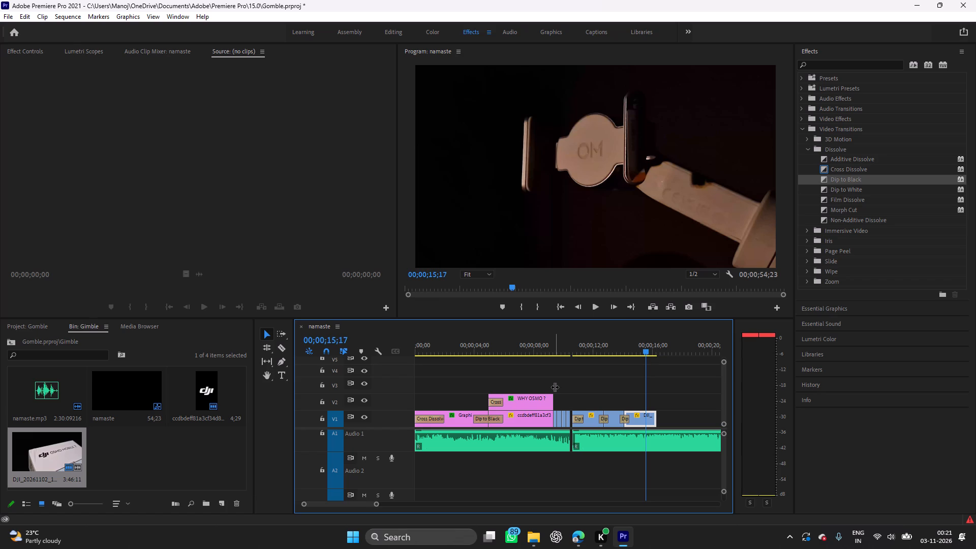
key("ctrl+k")
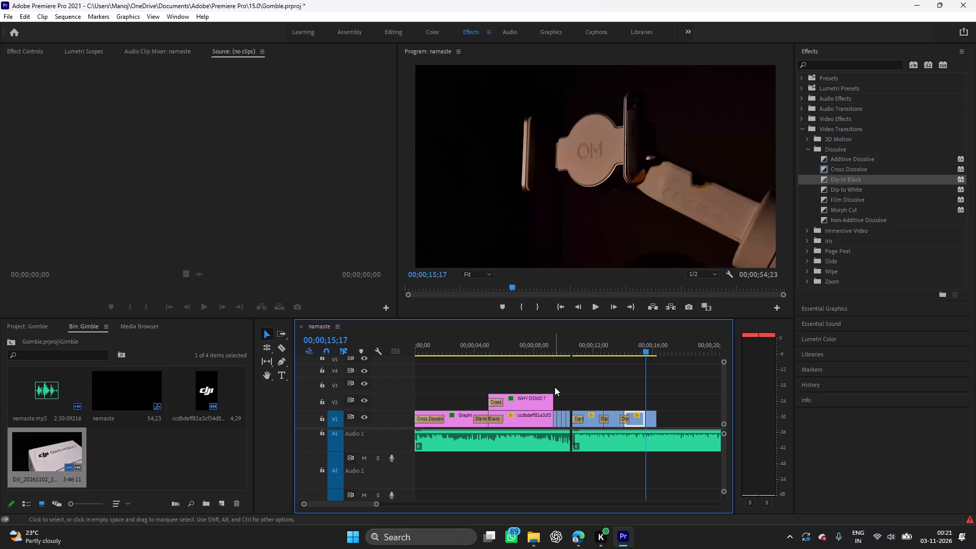
left_click(652, 415)
key("Delete")
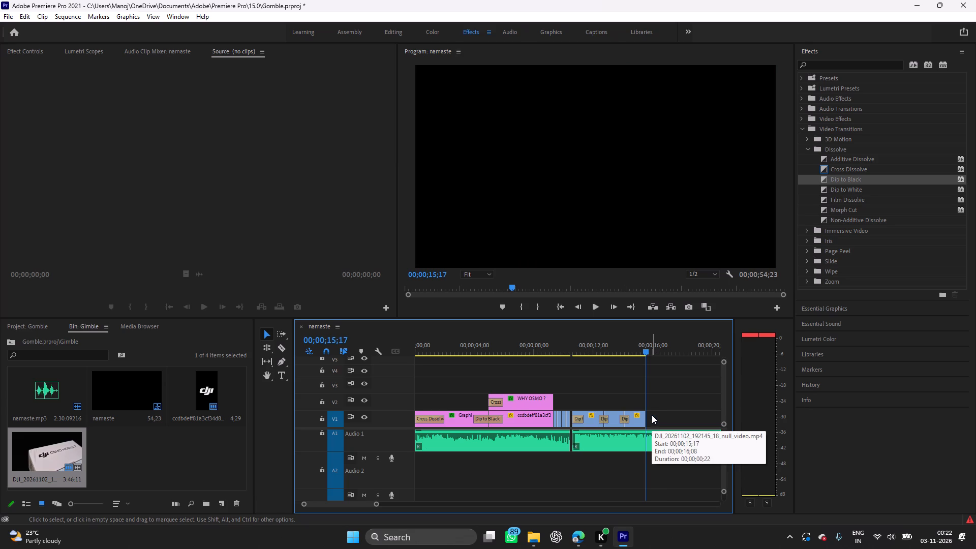
Play back the V1 footage past the shortened phone-clamp clip, return to the sequence start and save the project.
left_click_drag(648, 387, 564, 397)
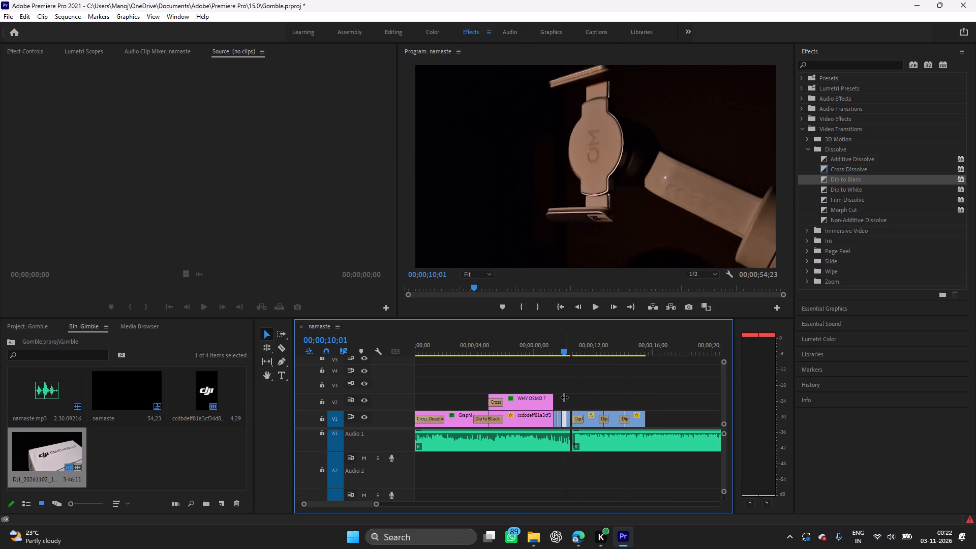
key("space")
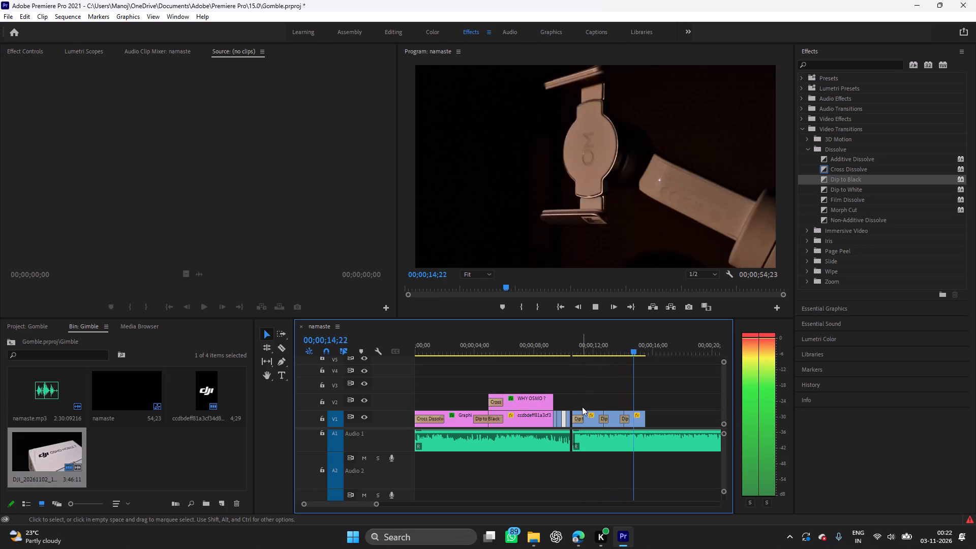
key("space")
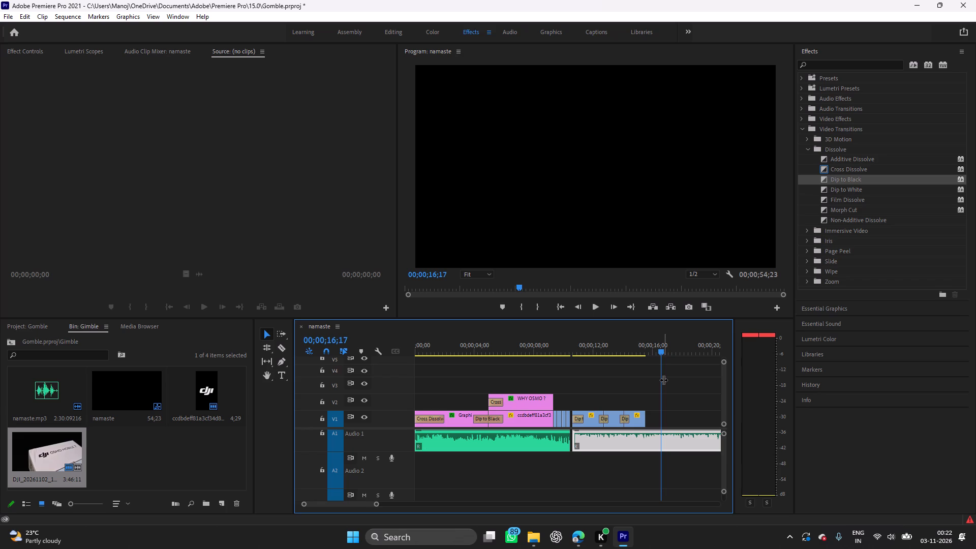
left_click_drag(663, 380, 360, 422)
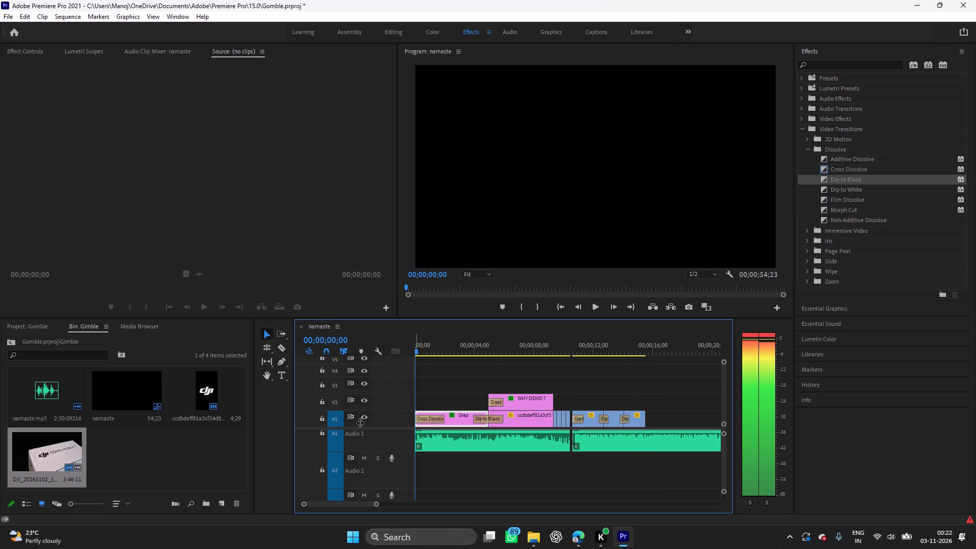
left_click_drag(360, 422, 359, 422)
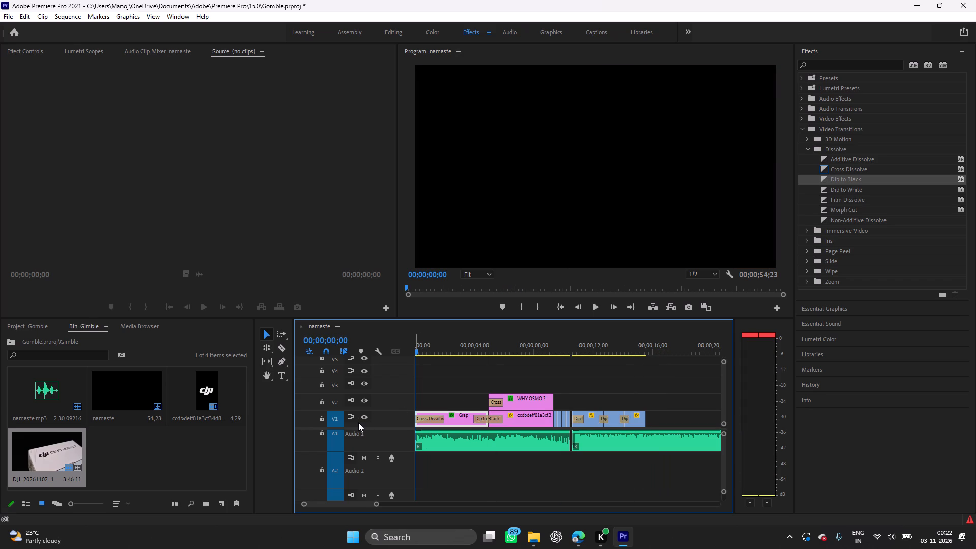
key("ctrl+s")
Play the sequence twice from the start past the phone-clamp clip to check the edit against the music.
key("space")
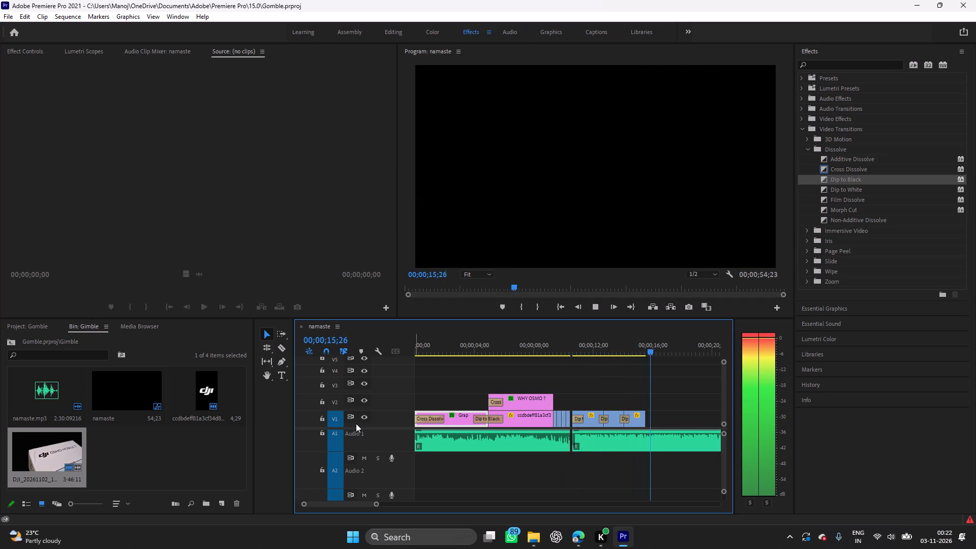
key("space")
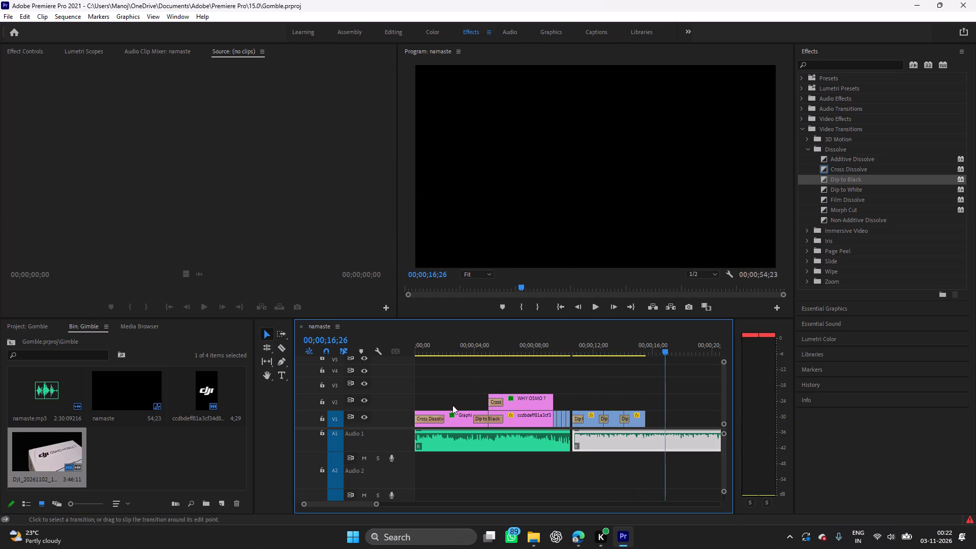
left_click_drag(663, 358, 257, 414)
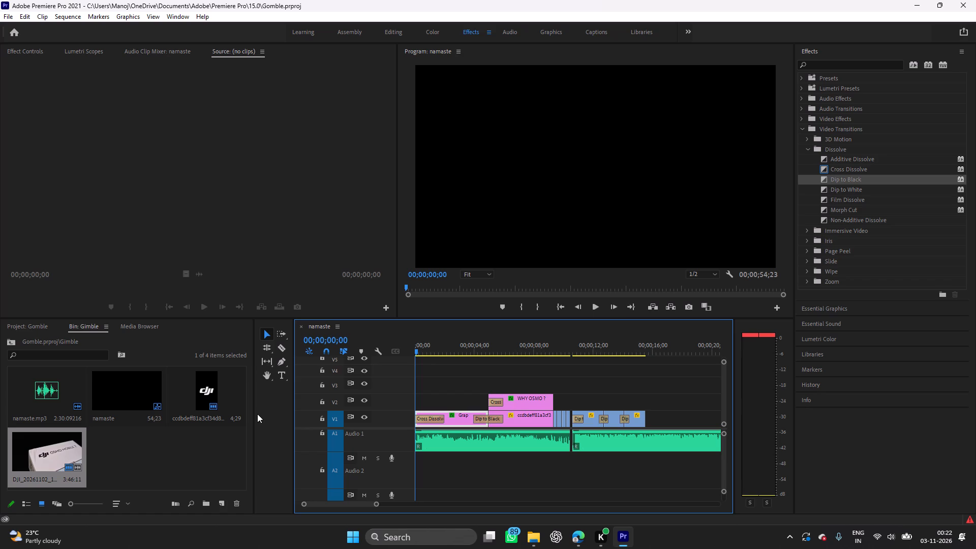
key("space")
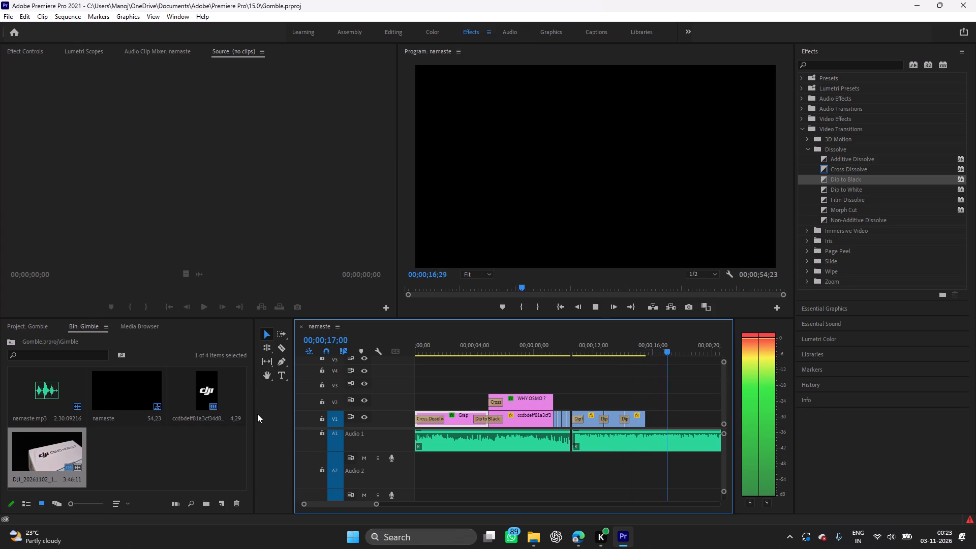
key("space")
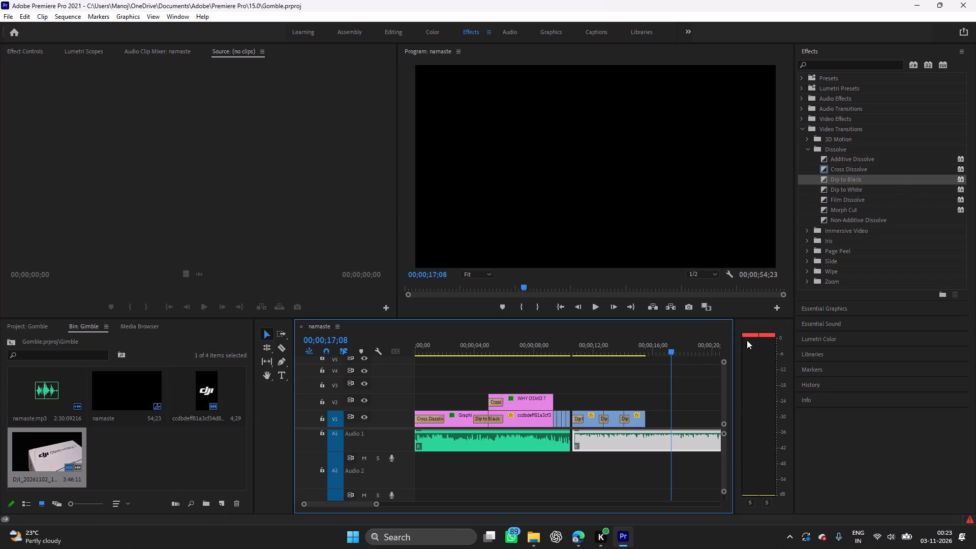
Review the spare clips on V2 along the rest of the sequence to choose the next shot for V1.
left_click_drag(669, 381, 811, 396)
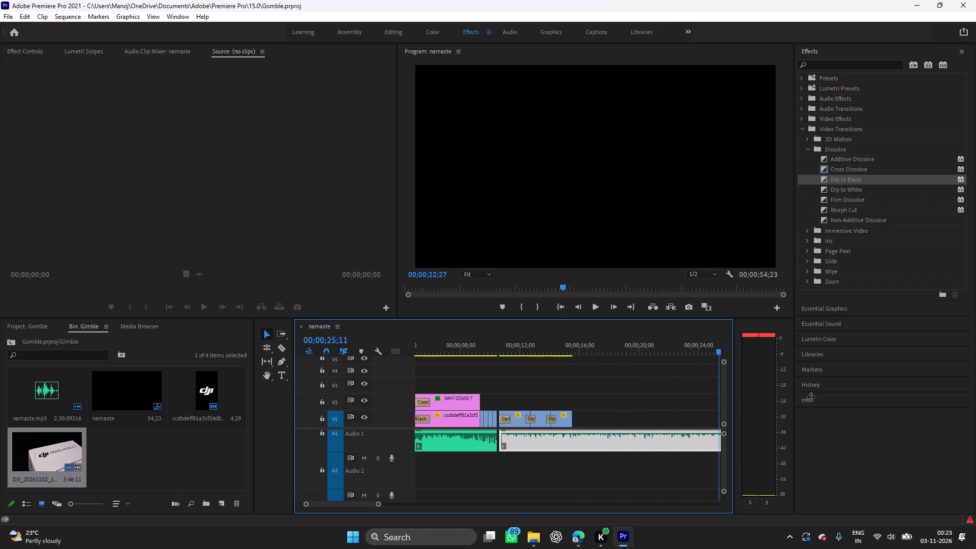
left_click_drag(811, 396, 651, 392)
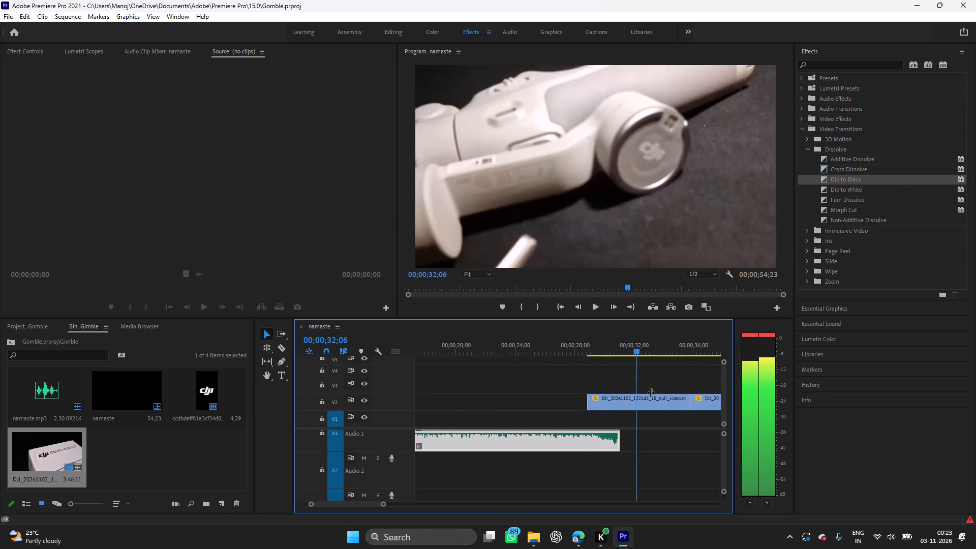
left_click_drag(651, 392, 615, 407)
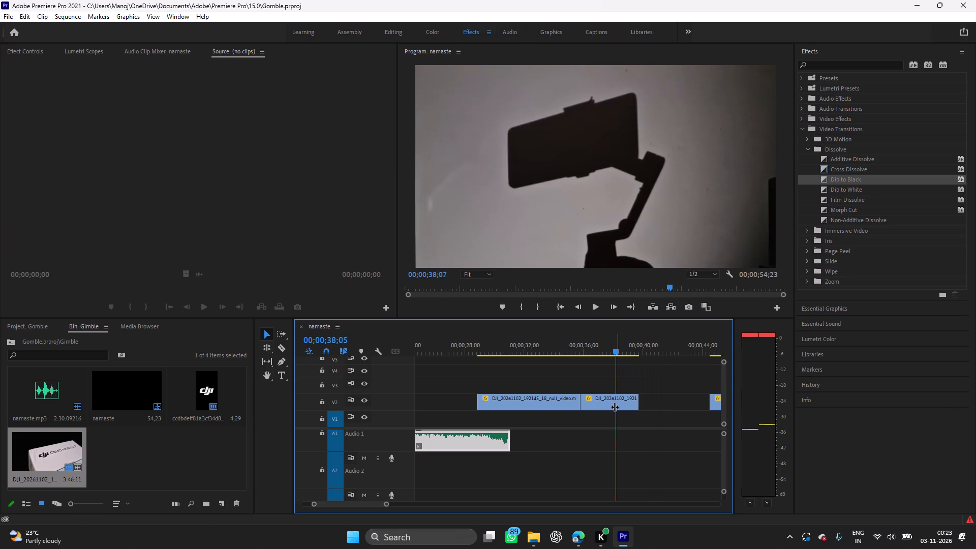
left_click_drag(615, 407, 583, 406)
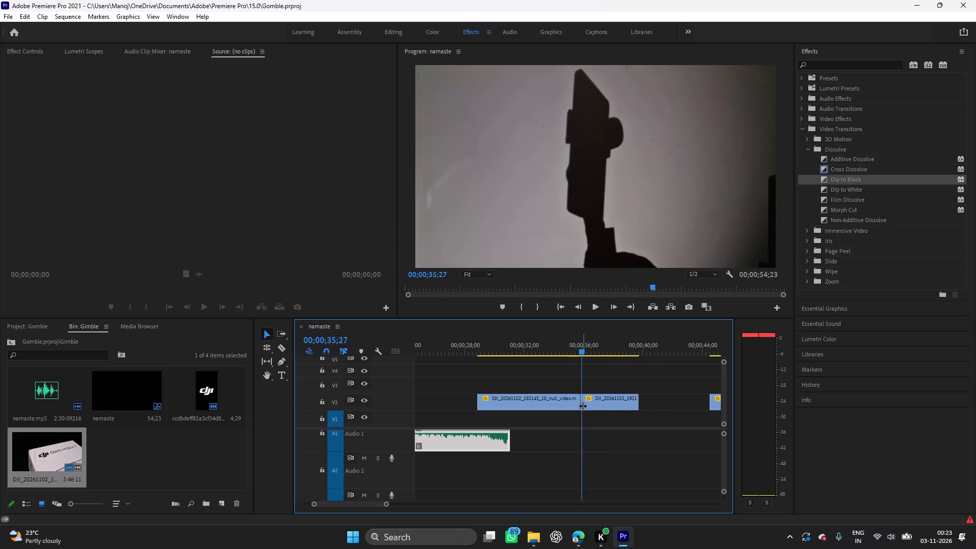
left_click_drag(583, 406, 659, 413)
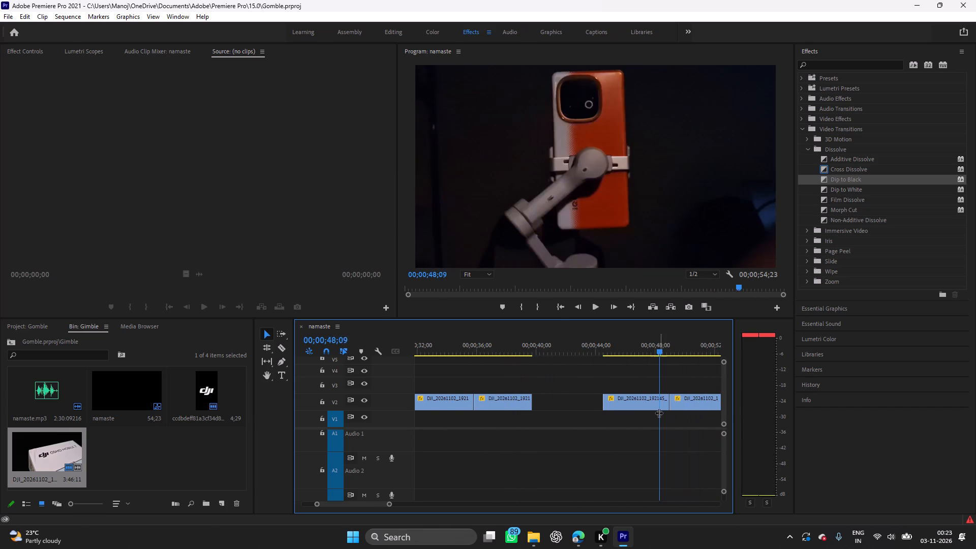
left_click_drag(659, 413, 632, 412)
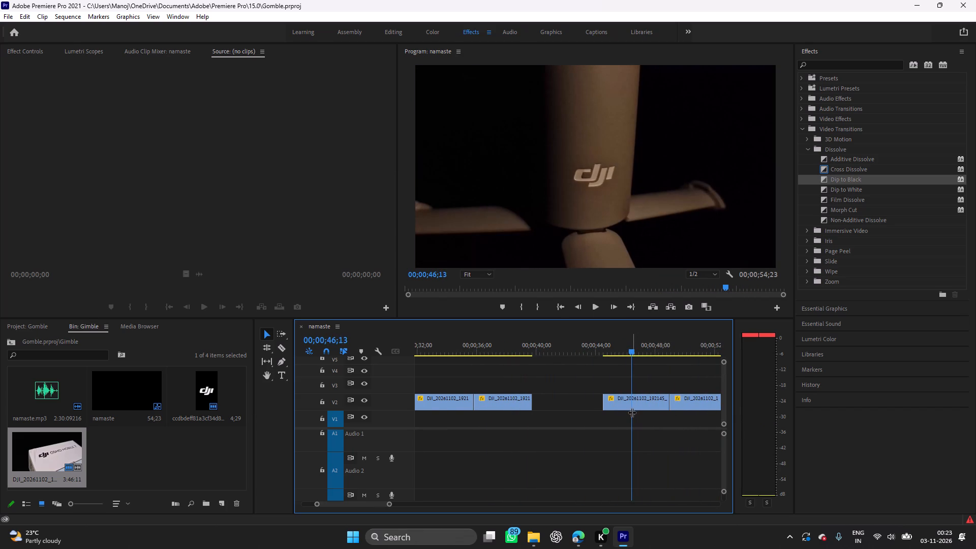
left_click_drag(632, 412, 612, 418)
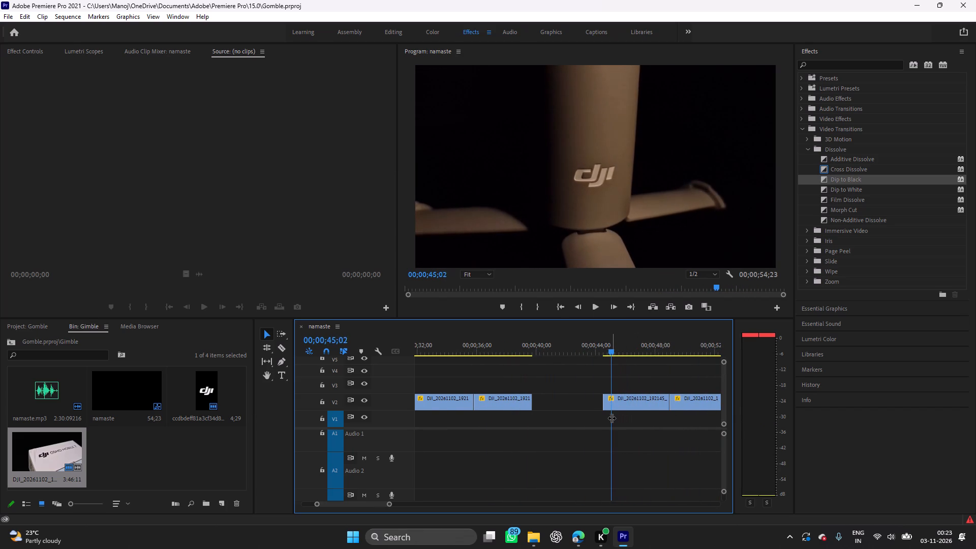
left_click_drag(612, 418, 624, 415)
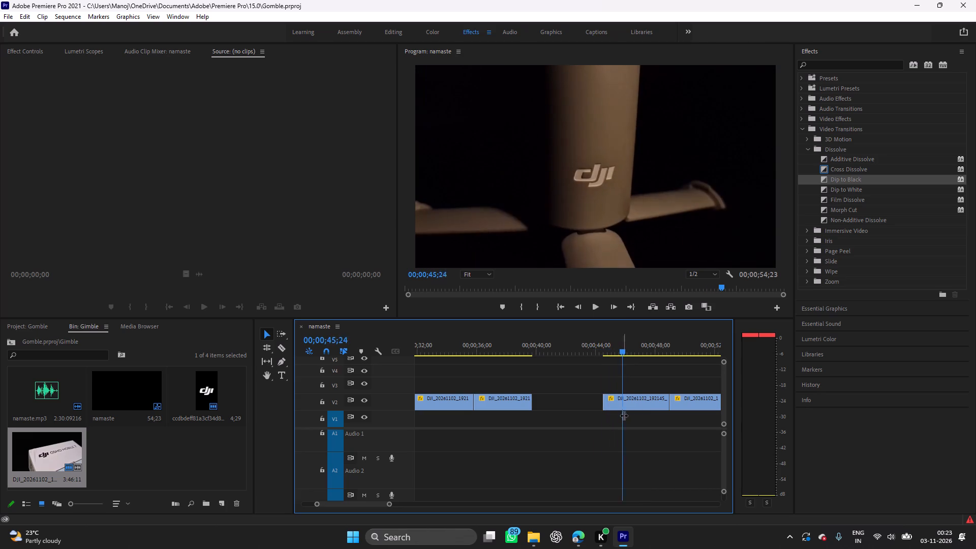
left_click_drag(624, 415, 645, 410)
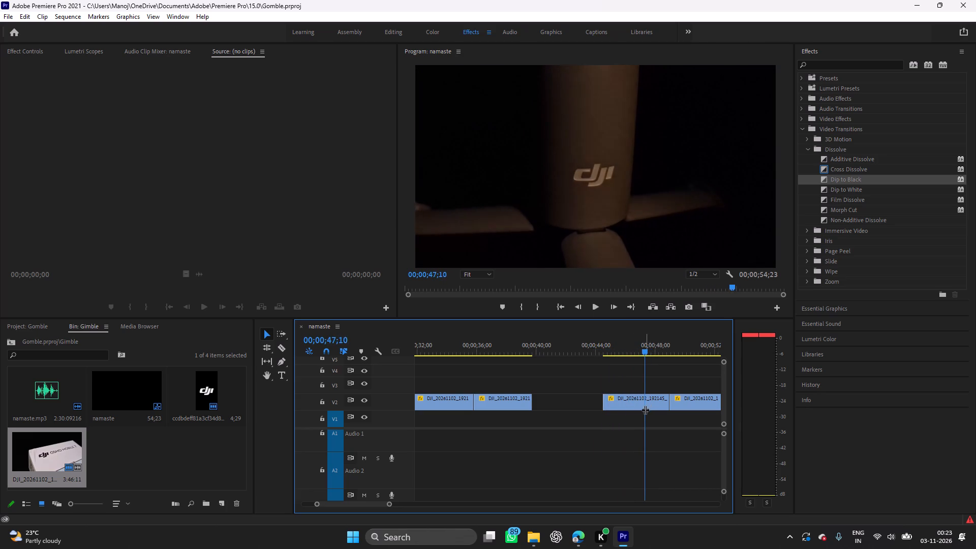
left_click_drag(645, 410, 637, 411)
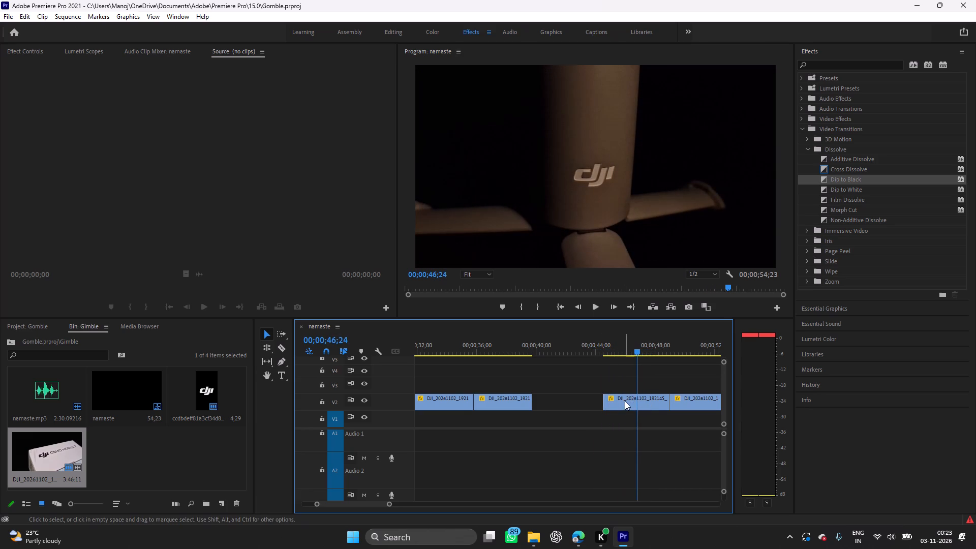
Move the DJI-logo handle clip from the spare footage on V2 to V1, directly after the phone-clamp clip at 00;00;15;16.
left_click(624, 402)
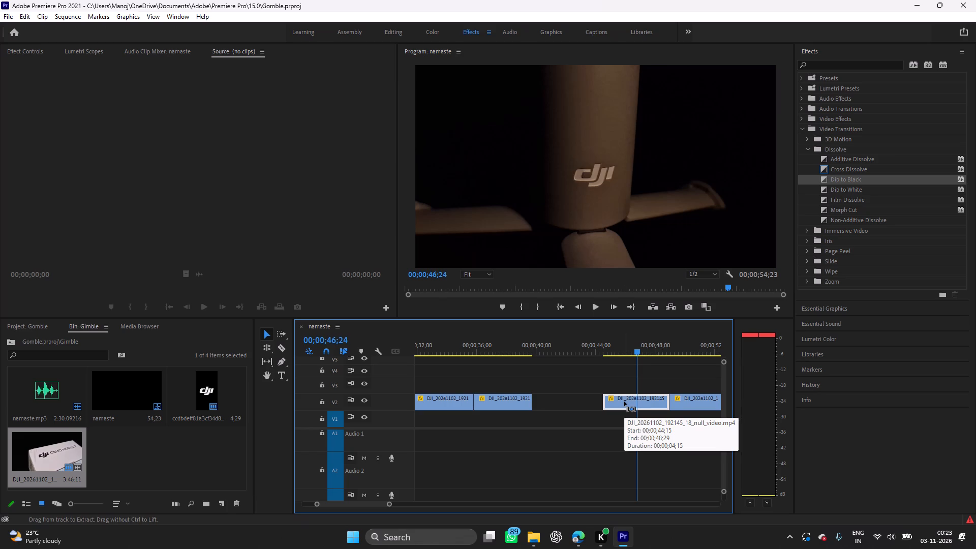
key("ctrl+x")
left_click_drag(635, 372, 536, 387)
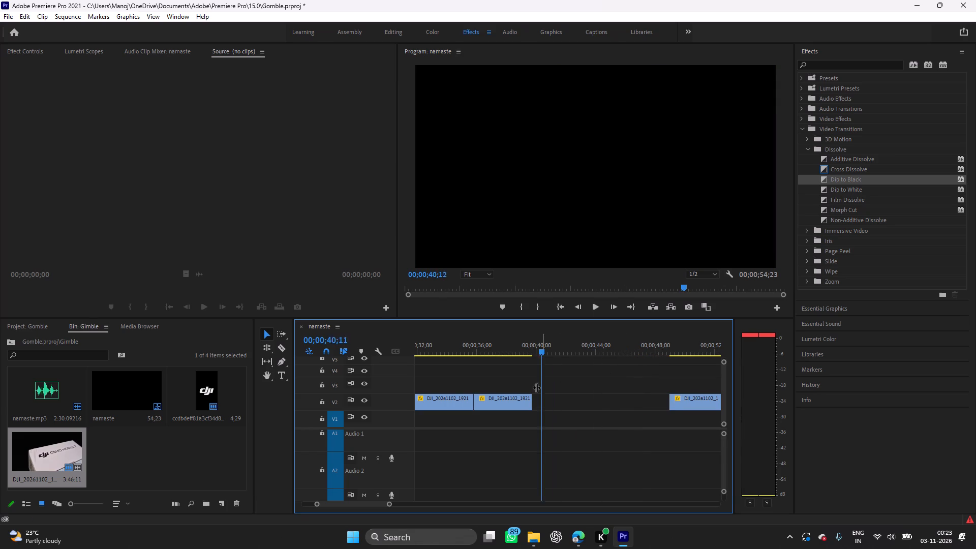
left_click_drag(536, 387, 403, 386)
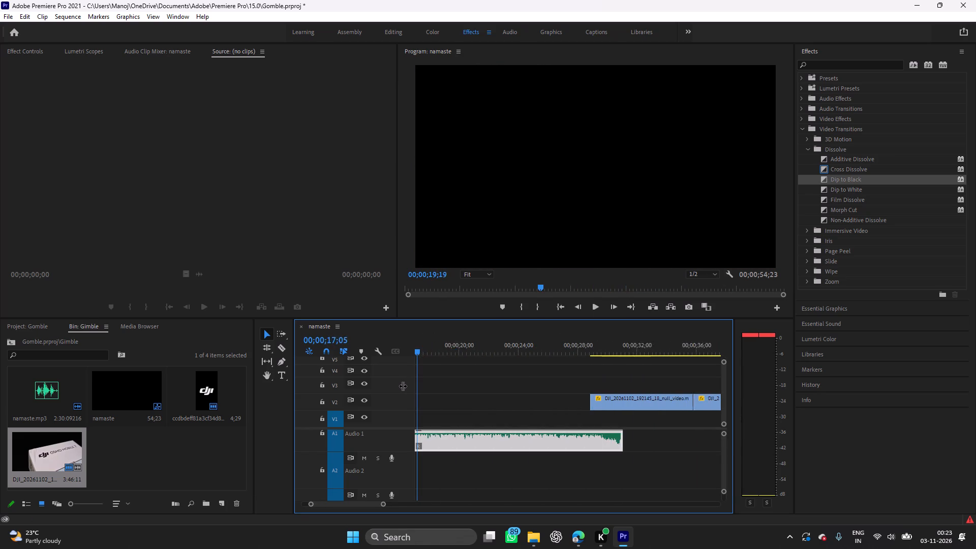
left_click_drag(403, 386, 481, 391)
key("space")
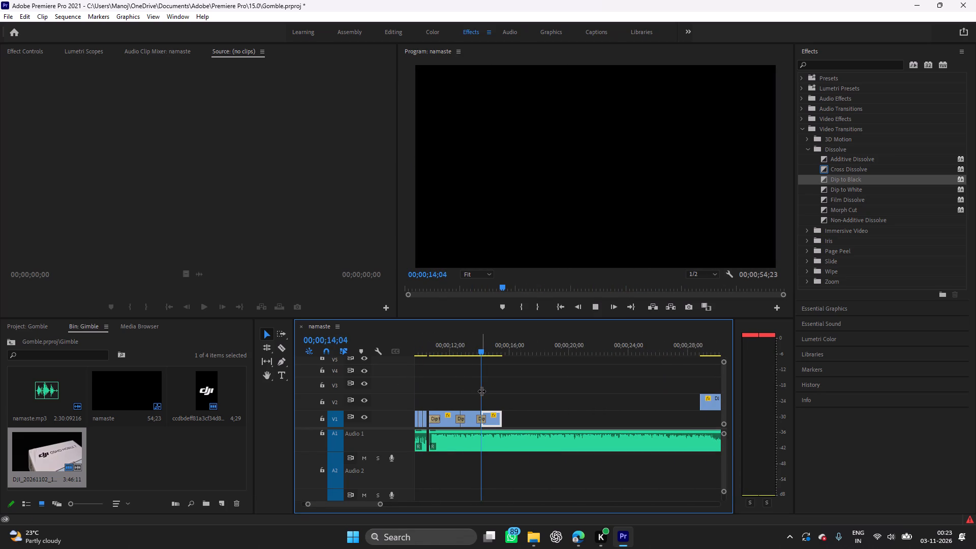
key("space")
key("space")
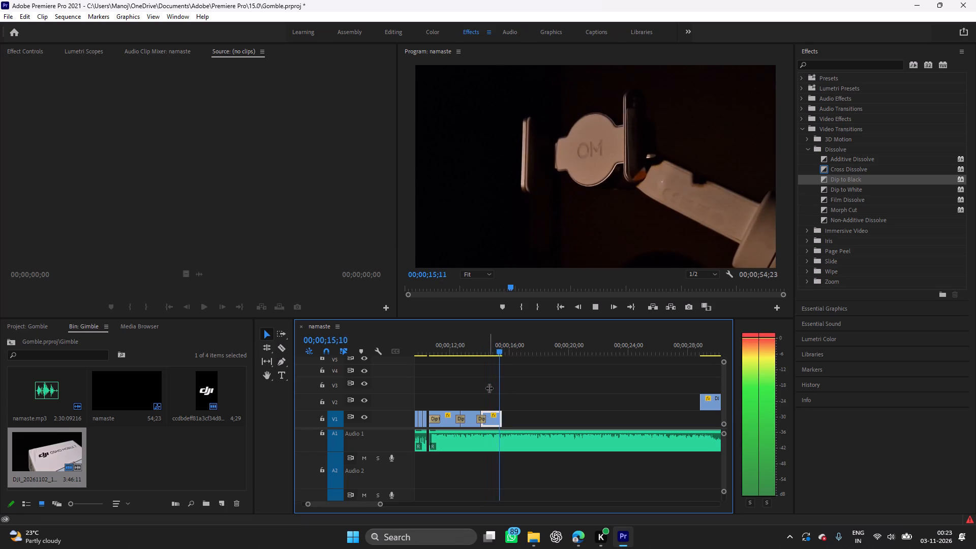
key("space")
key("space")
key("space")
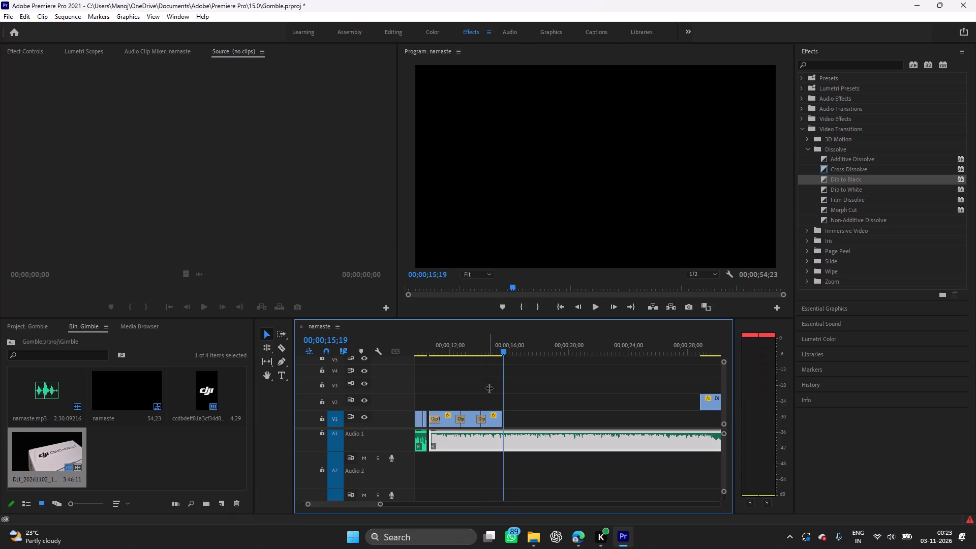
left_click(503, 384)
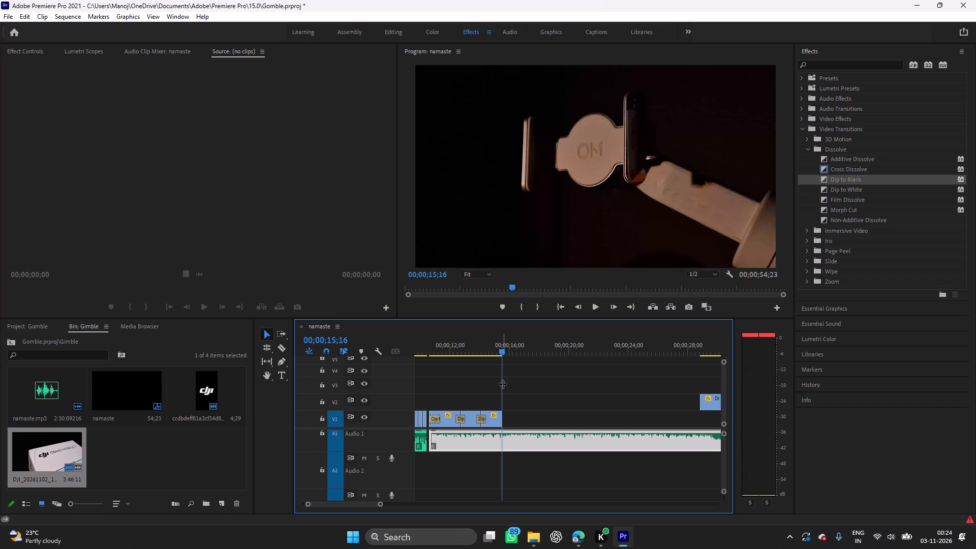
key("ctrl+v")
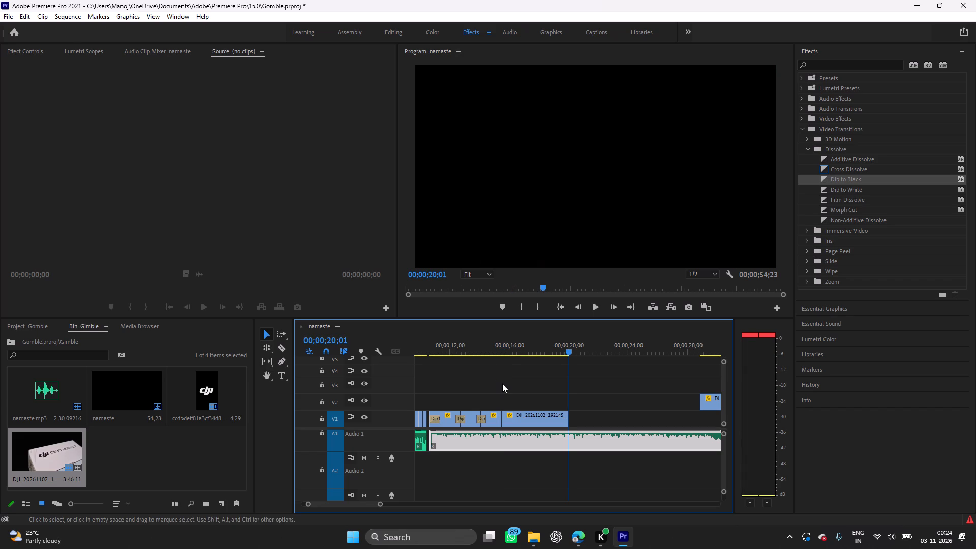
Play into the DJI-logo clip on V1, split it at 00;00;15;26 and ripple delete the part before the cut.
left_click_drag(569, 380, 545, 382)
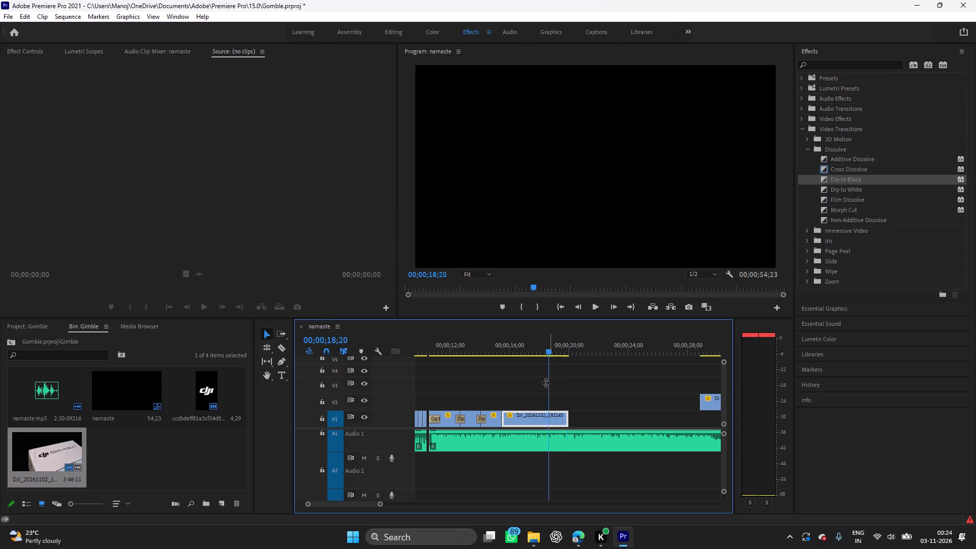
left_click_drag(545, 382, 479, 384)
key("space")
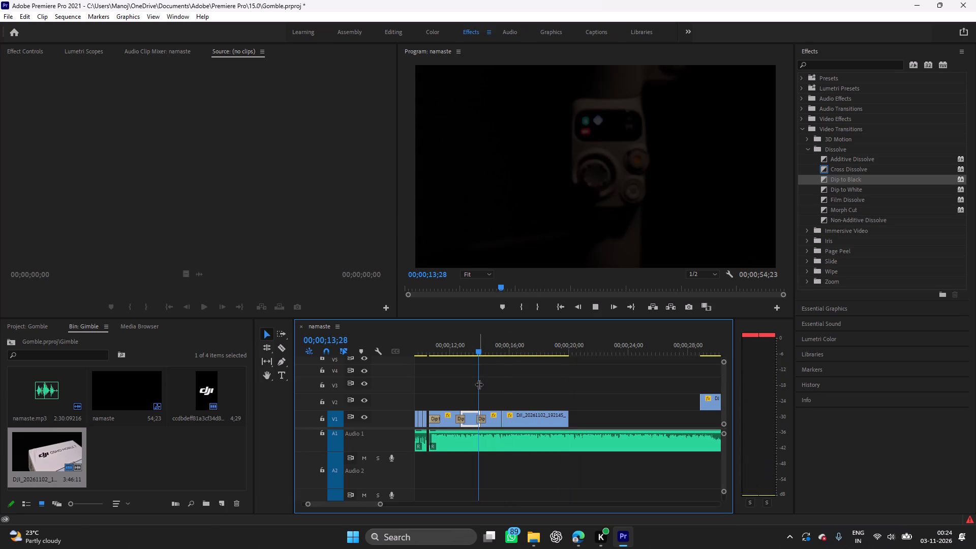
key("space")
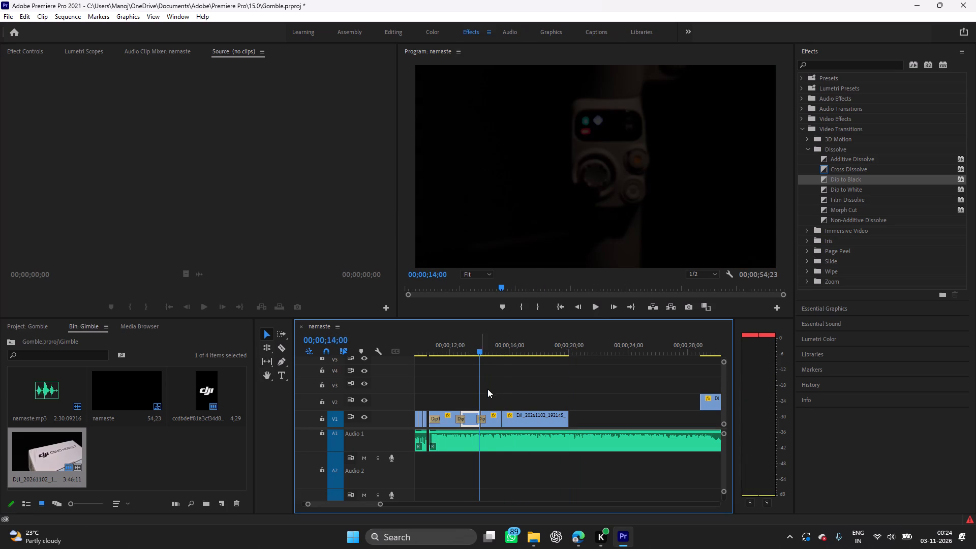
key("space")
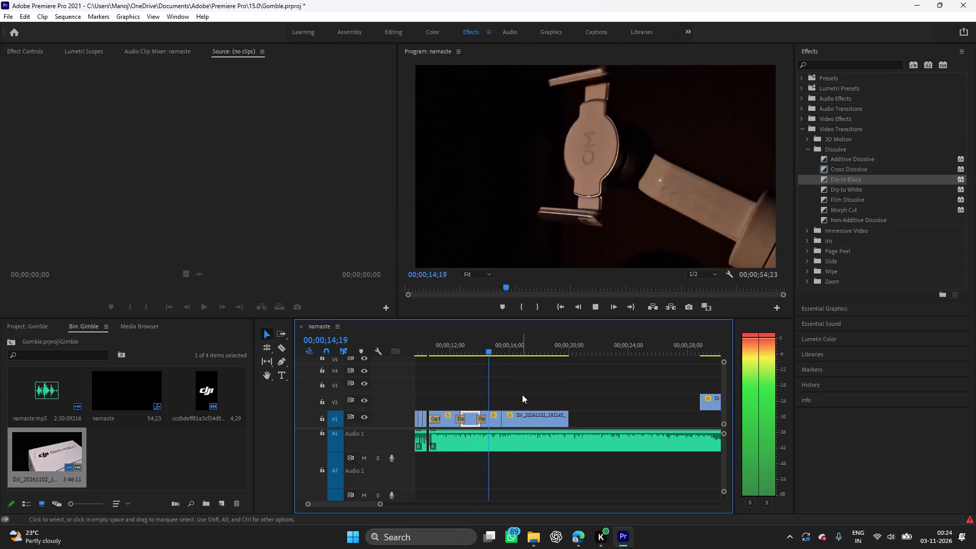
key("space")
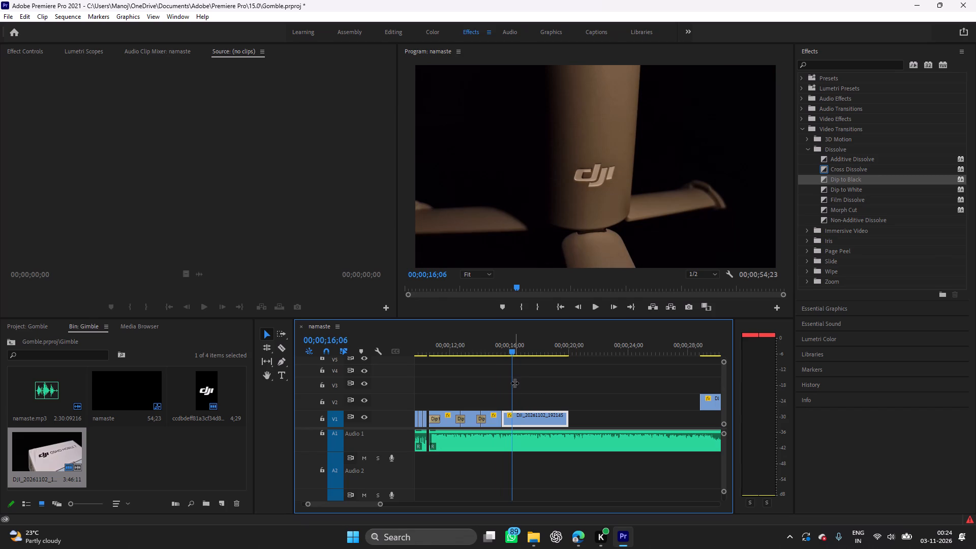
left_click_drag(513, 382, 507, 384)
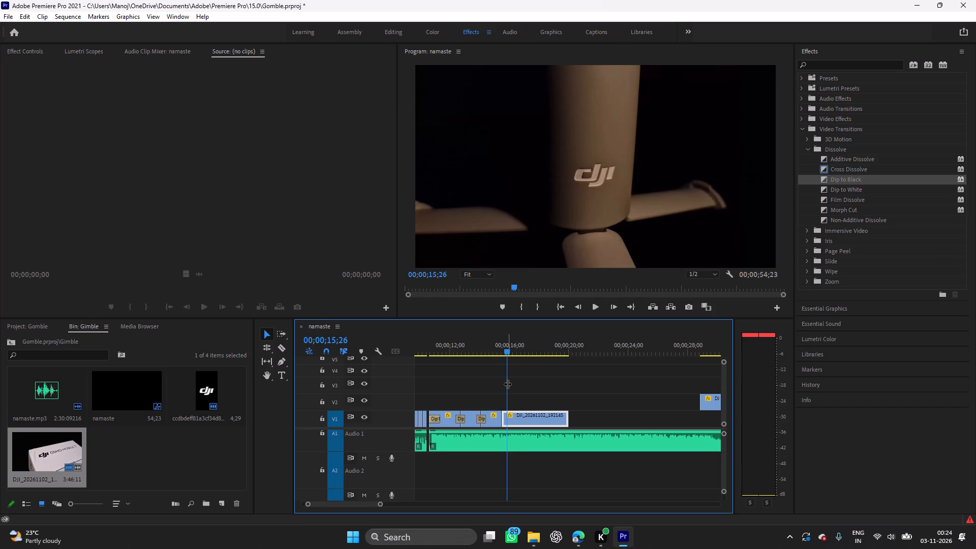
key("ctrl+k")
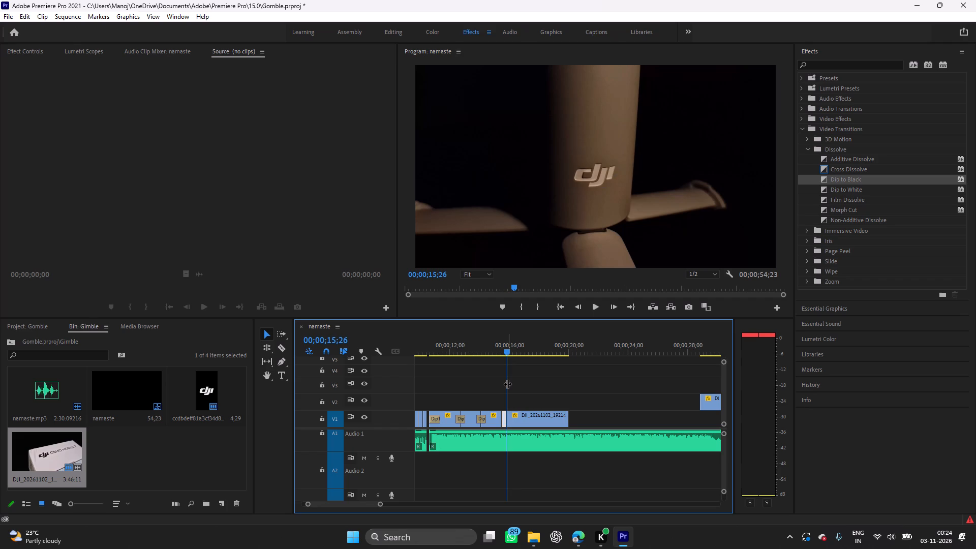
key("shift+Delete")
Play the trimmed DJI-logo clip, and move it from V1 up to V3 at the same time position.
key("space")
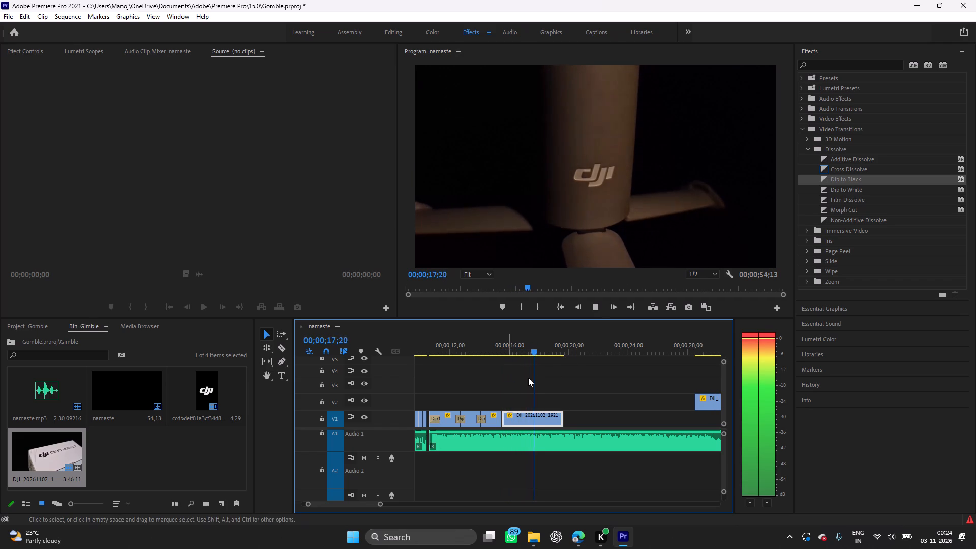
key("space")
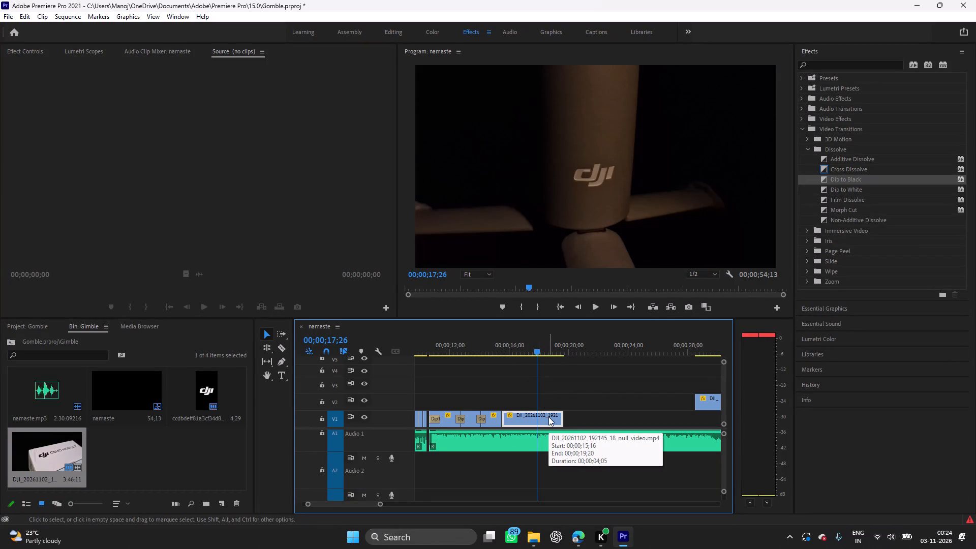
left_click_drag(548, 417, 548, 401)
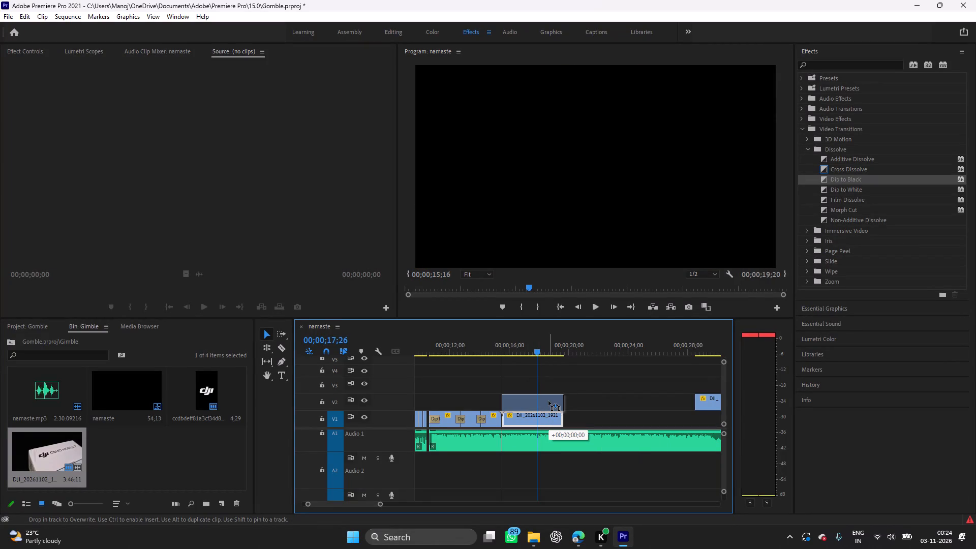
left_click_drag(548, 401, 540, 393)
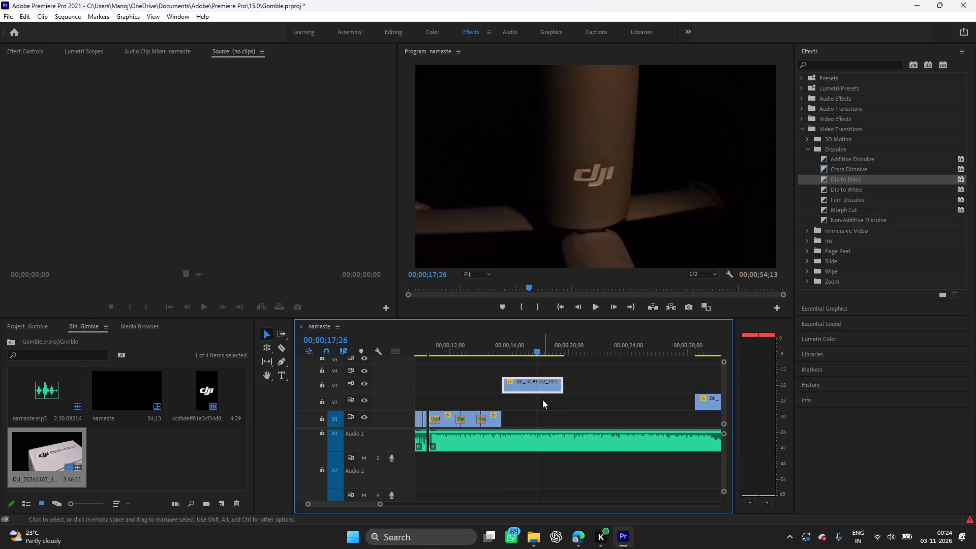
Review the spare clips on V2 after 00;00;28;00 to look for a shot that could follow the phone-clamp clip.
left_click_drag(537, 403, 690, 402)
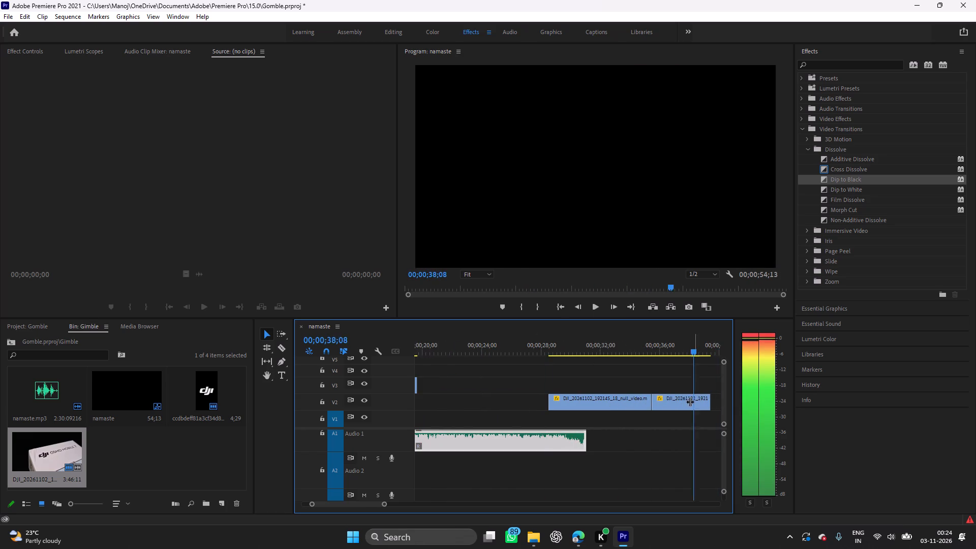
left_click_drag(690, 402, 583, 375)
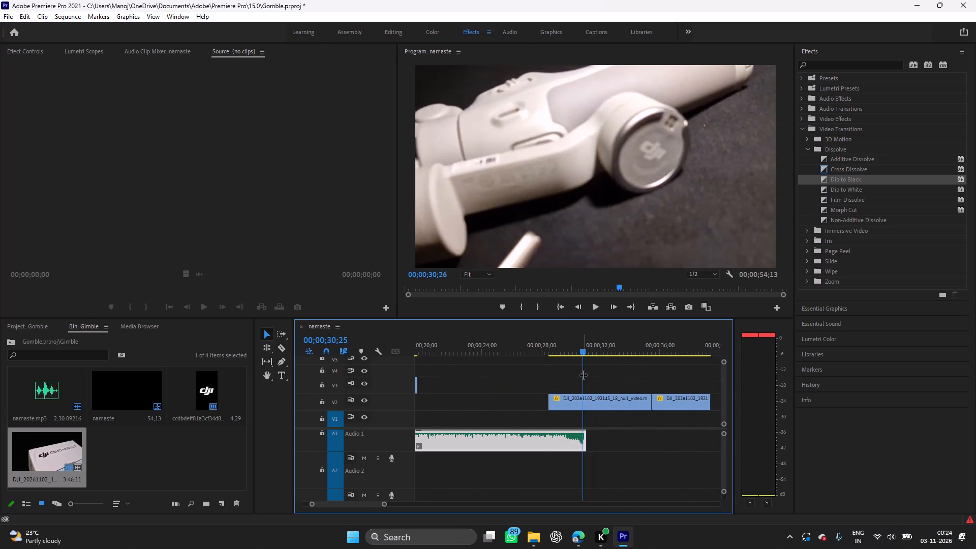
left_click_drag(583, 375, 638, 382)
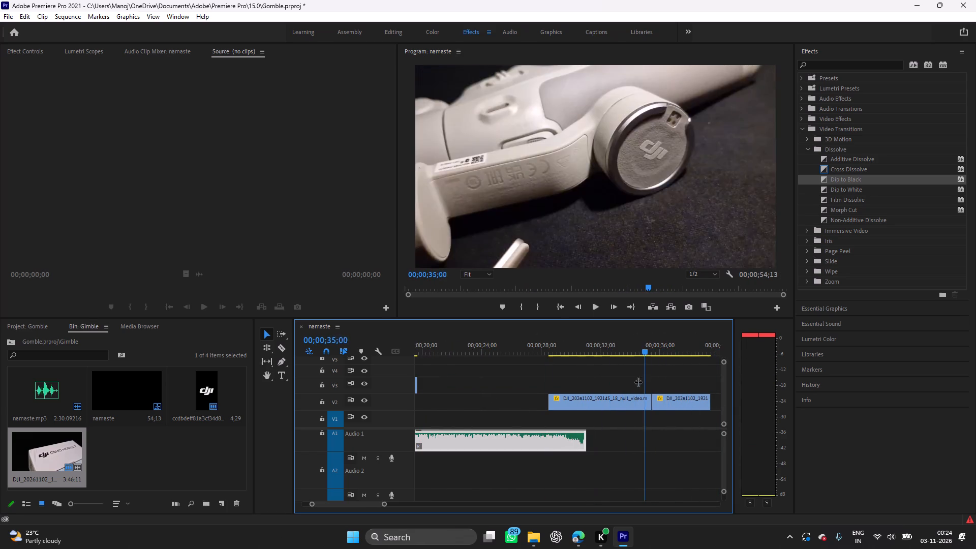
left_click_drag(638, 382, 574, 391)
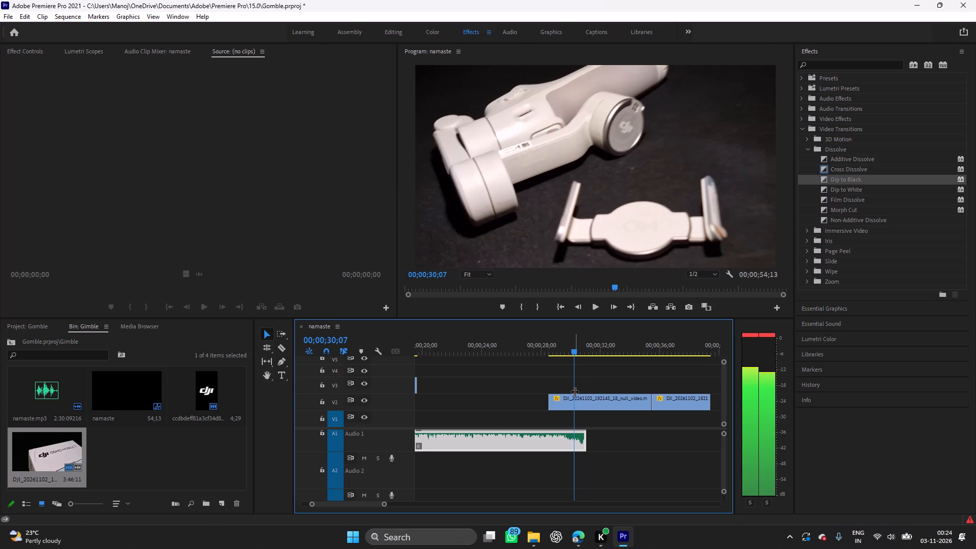
left_click_drag(574, 391, 576, 391)
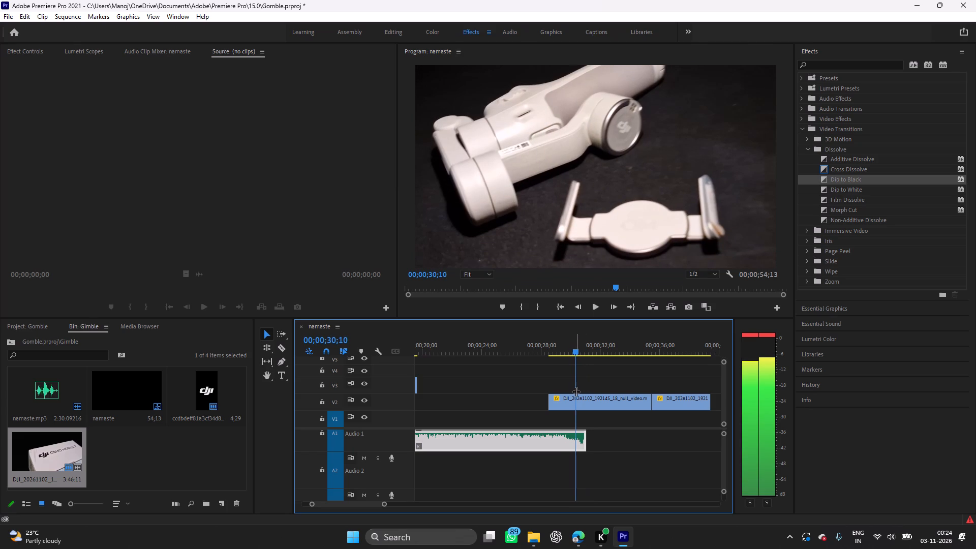
left_click_drag(576, 391, 570, 393)
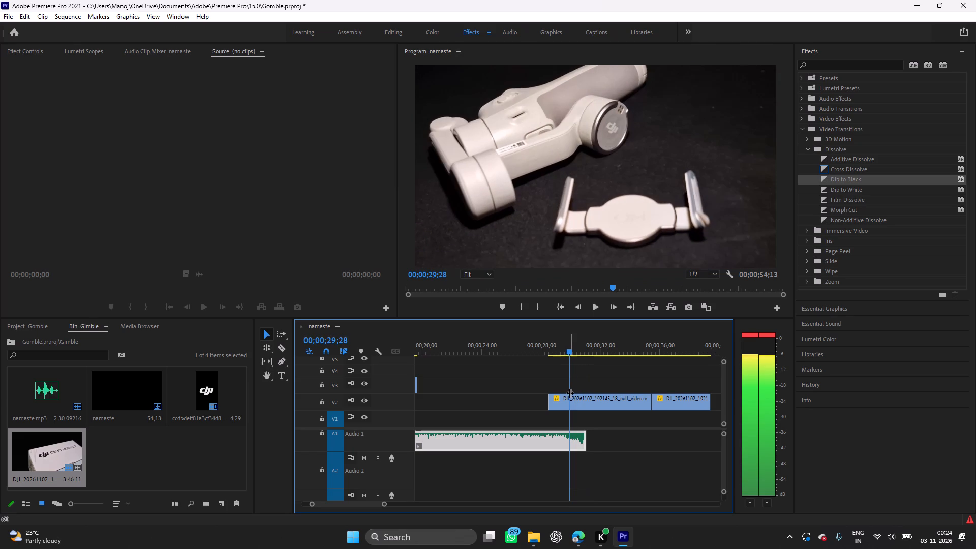
left_click_drag(570, 393, 421, 407)
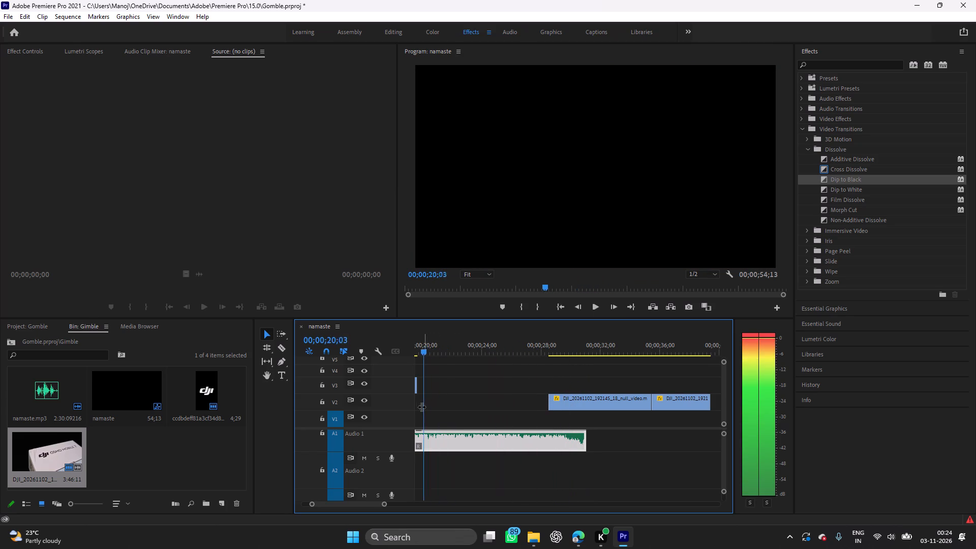
left_click_drag(421, 407, 411, 411)
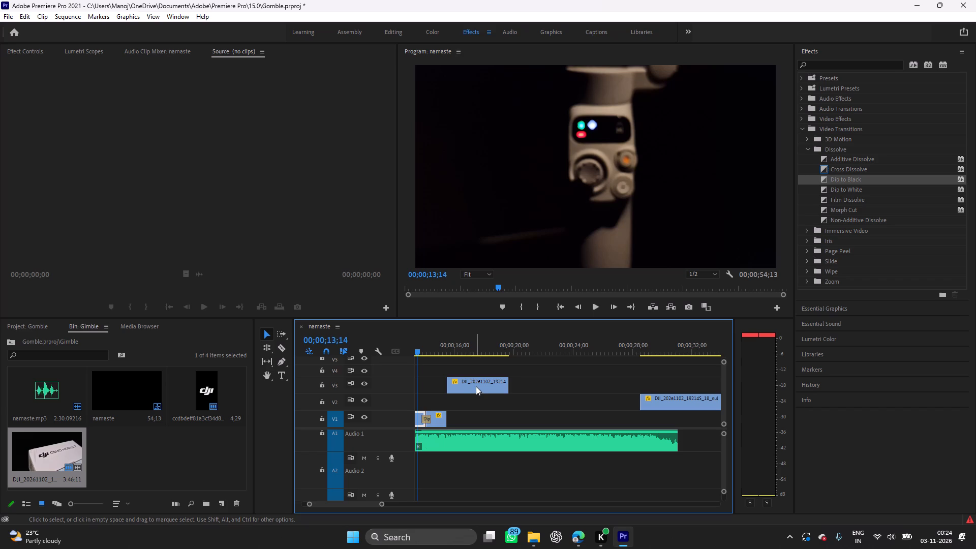
Play into the DJI-logo clip on V3, and move it out to V1 at 00;00;41;29, in the gap between the spare clips.
left_click(476, 386)
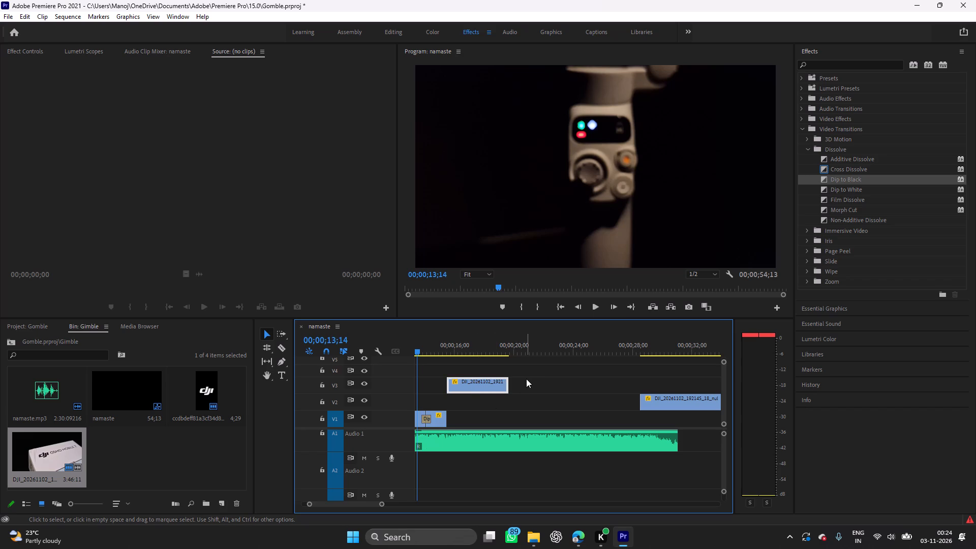
key("space")
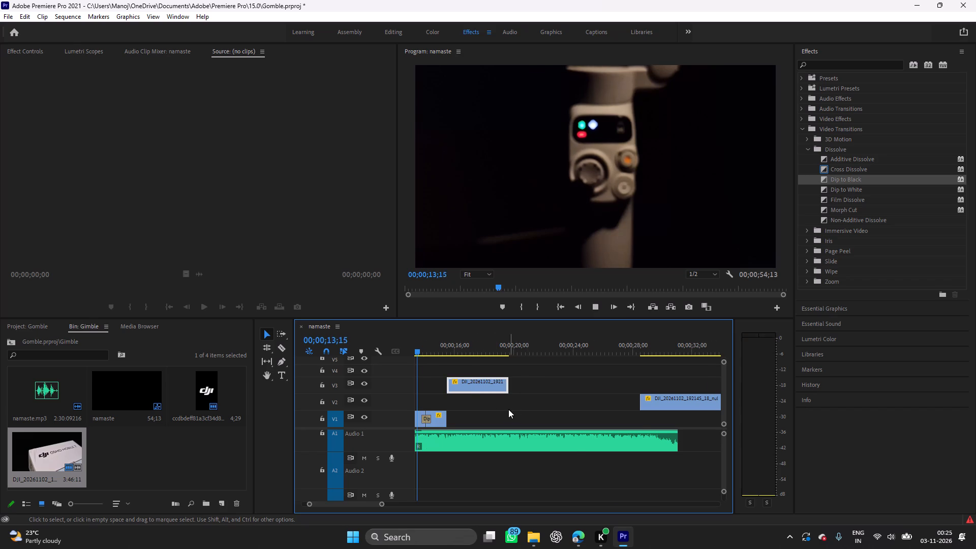
key("space")
key("space")
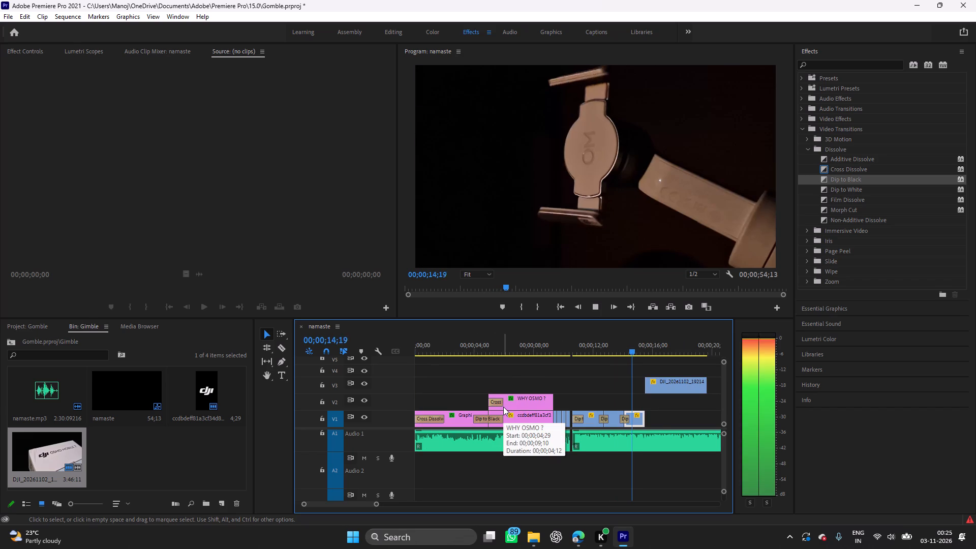
key("space")
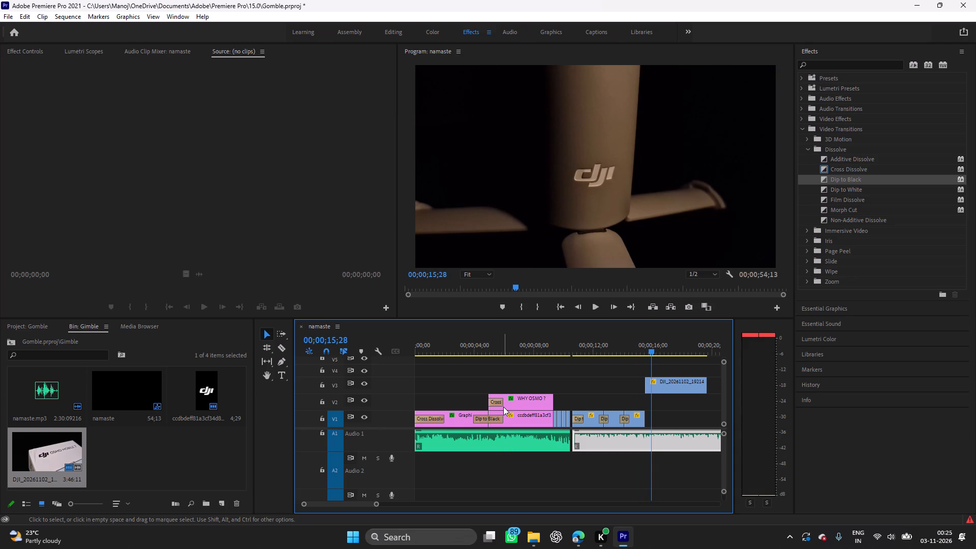
left_click(693, 392)
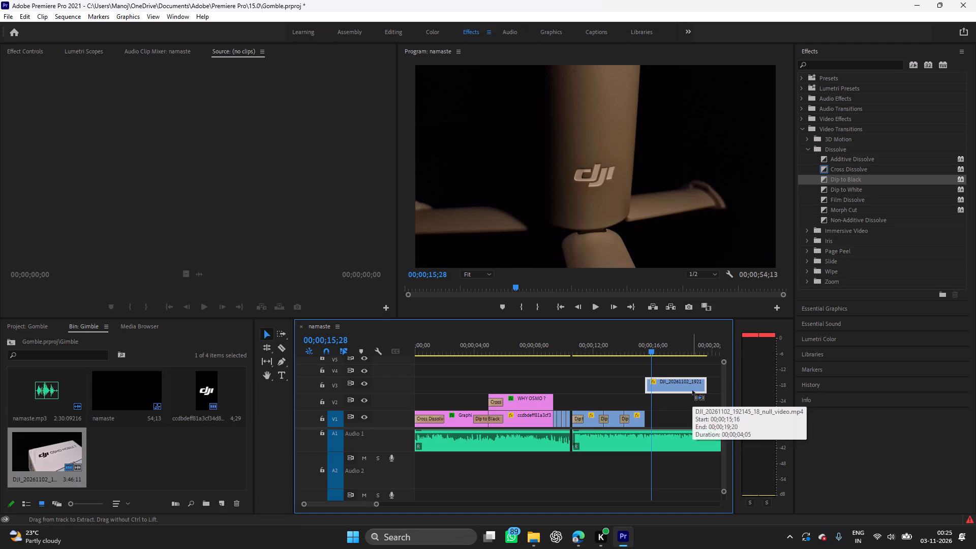
key("ctrl+x")
left_click_drag(652, 380, 666, 384)
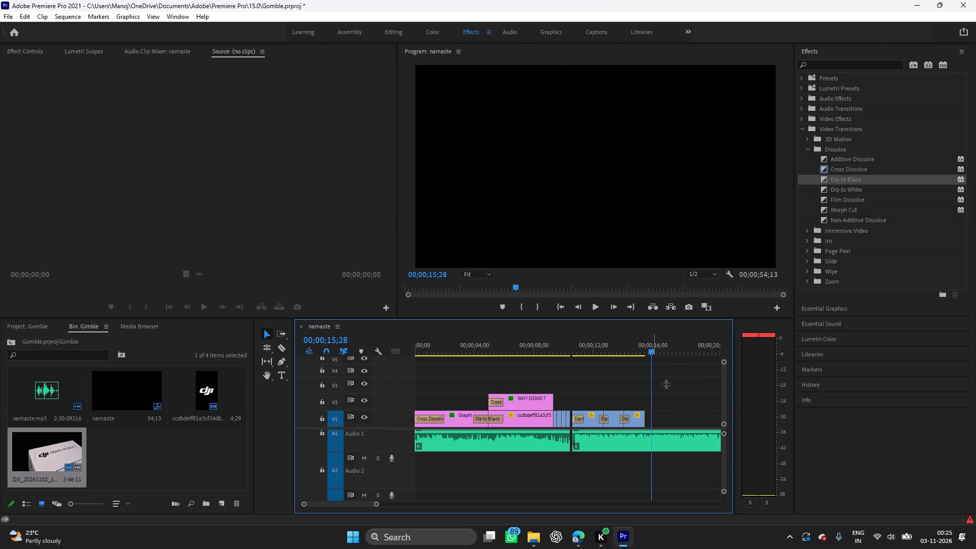
left_click_drag(666, 384, 835, 394)
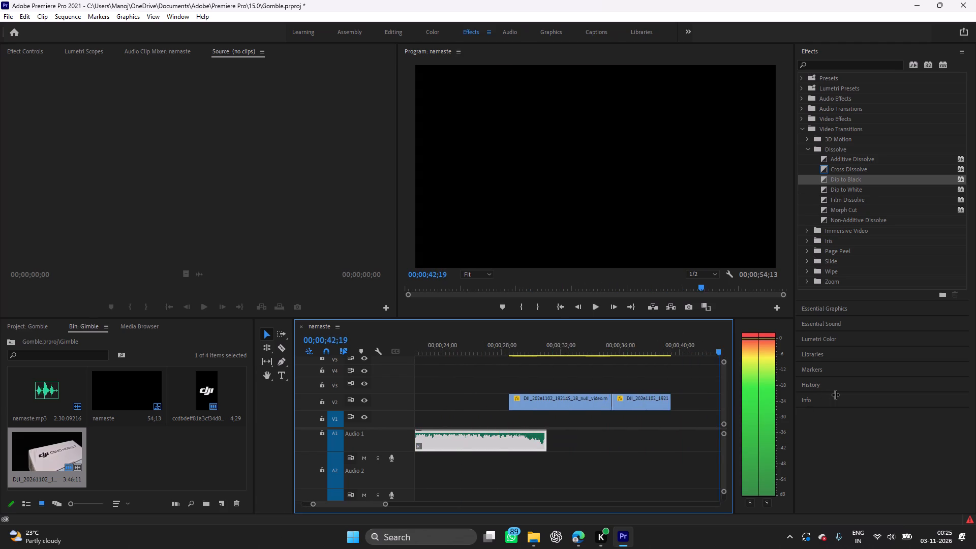
left_click_drag(835, 394, 563, 409)
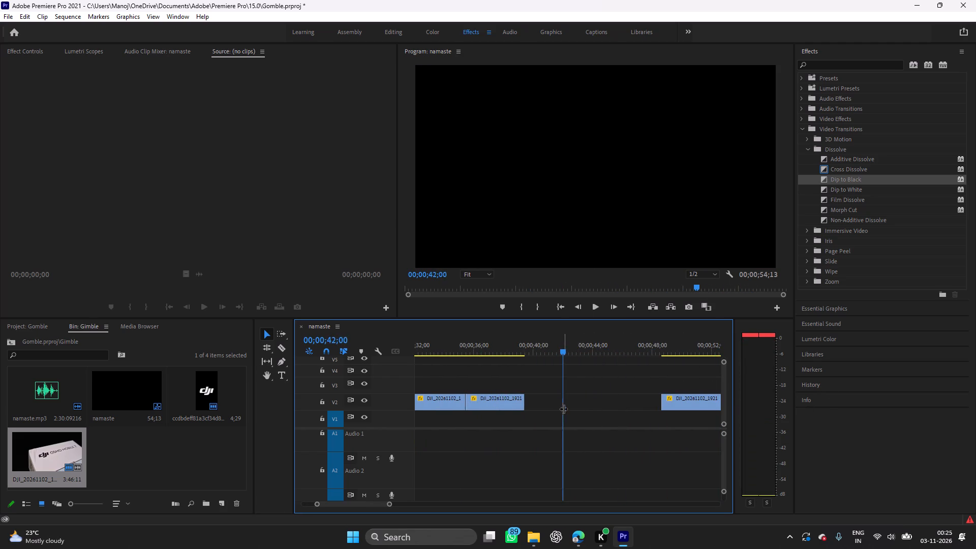
left_click_drag(563, 409, 563, 409)
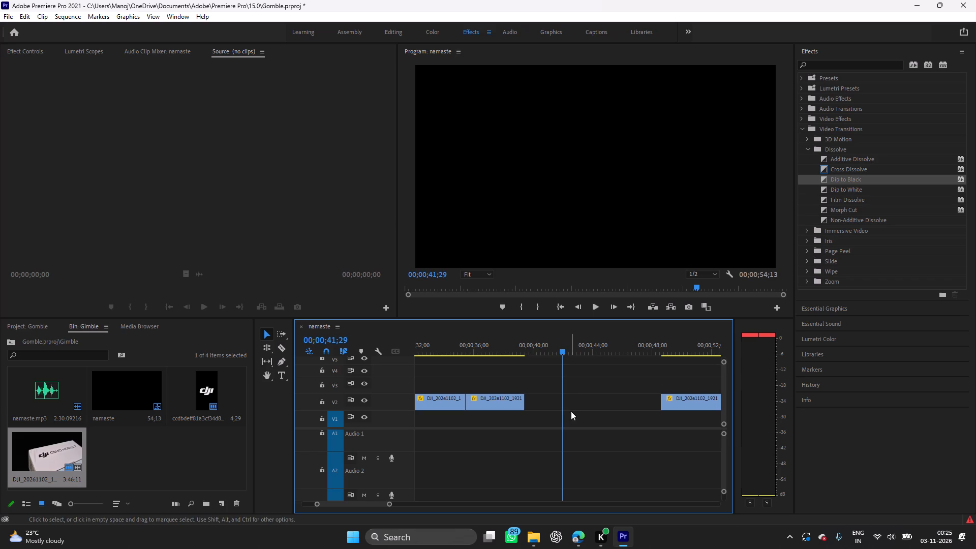
key("ctrl+v")
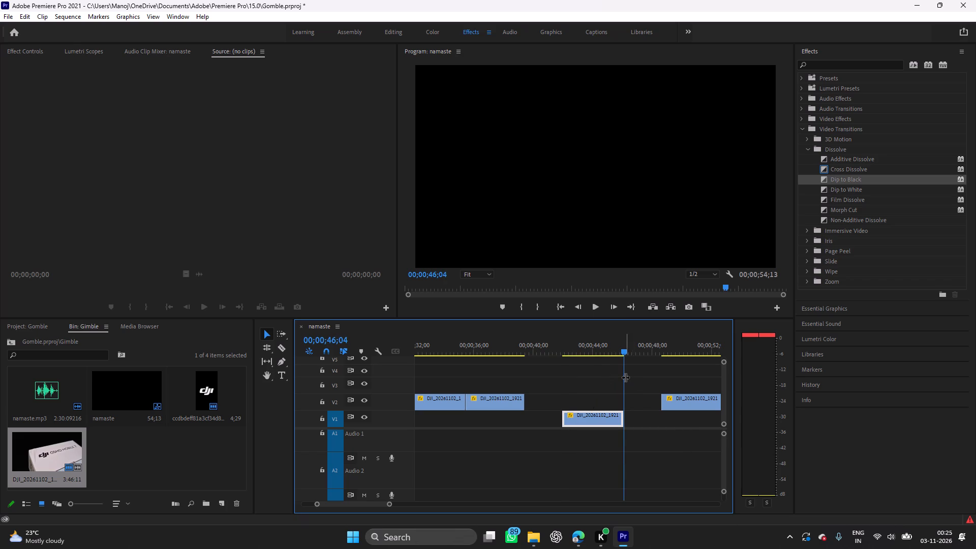
Review the remaining spare clips on V2 through the end of the sequence to choose a replacement shot.
left_click_drag(622, 377, 447, 394)
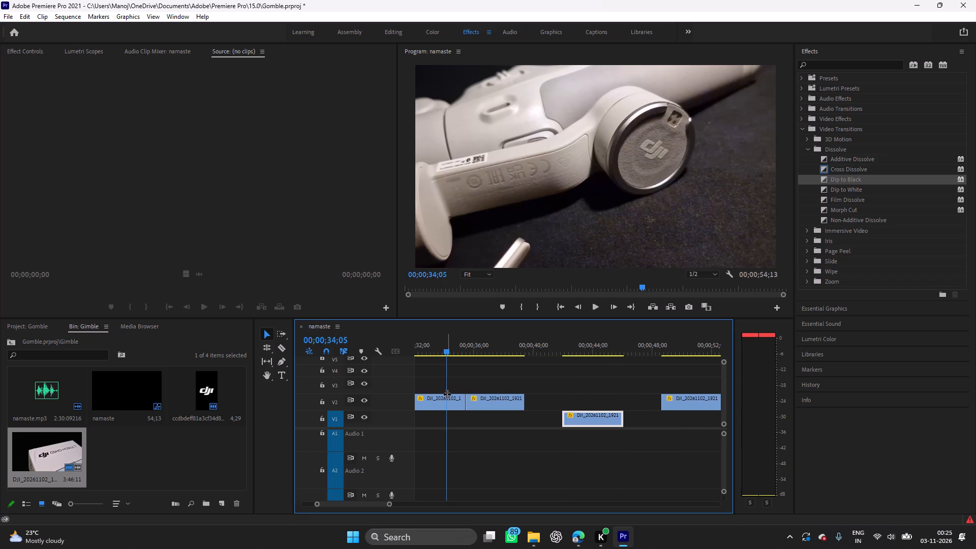
left_click_drag(447, 394, 495, 403)
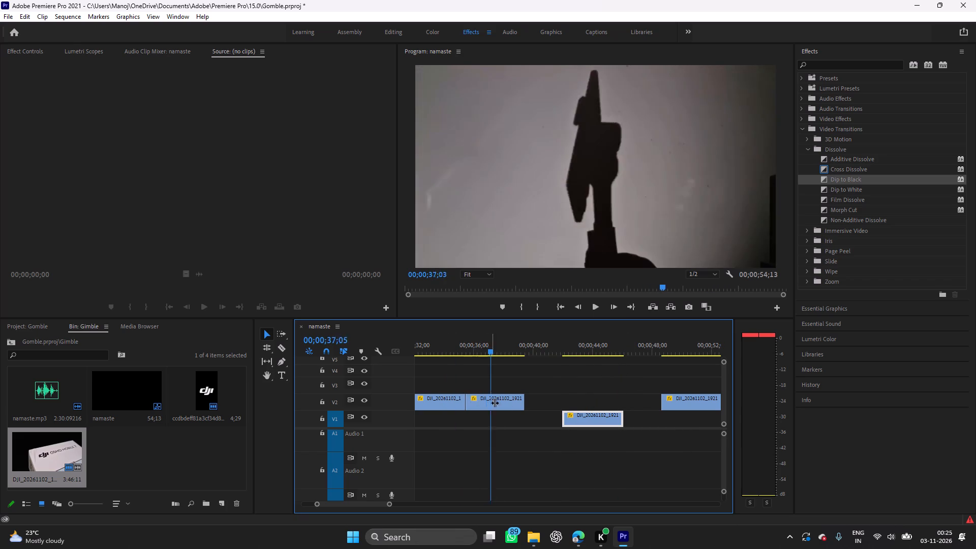
left_click_drag(495, 403, 695, 430)
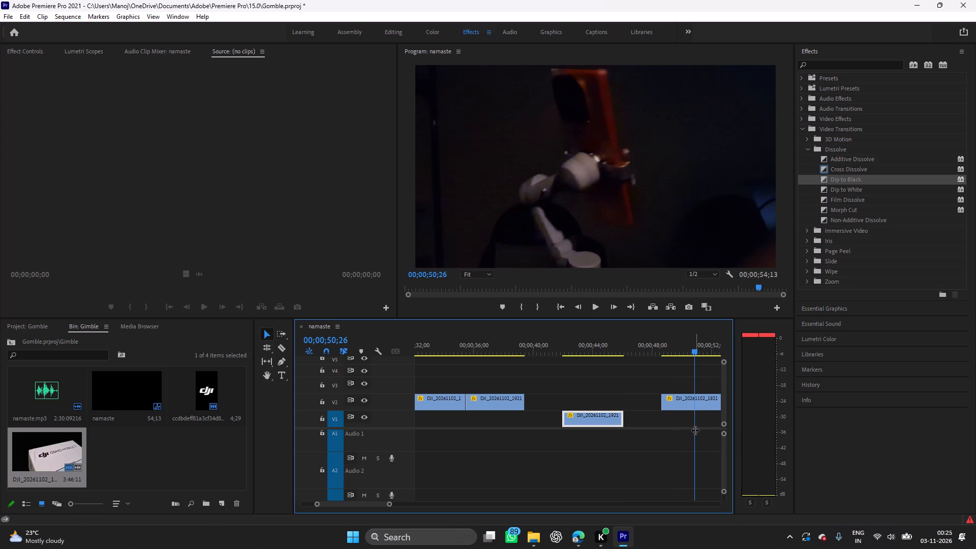
left_click_drag(695, 430, 747, 434)
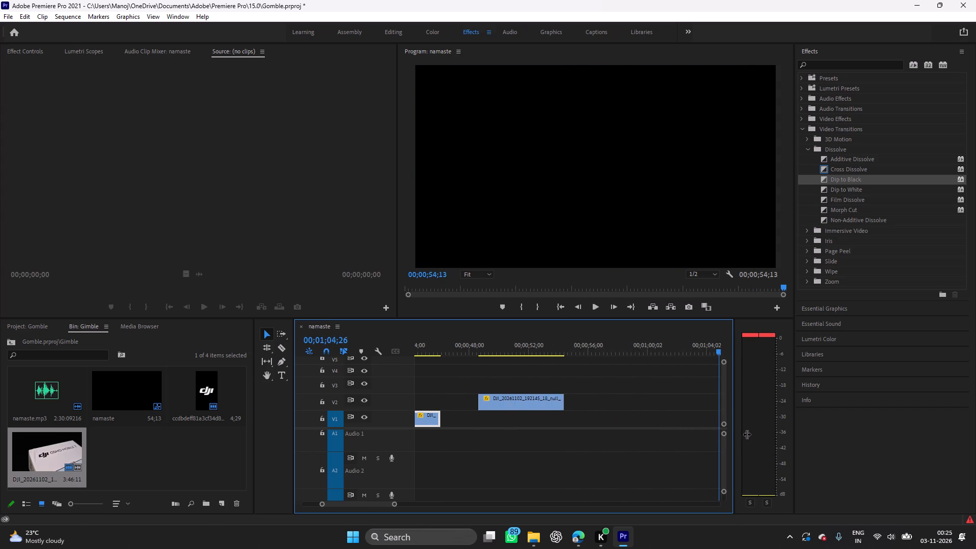
left_click_drag(747, 434, 497, 437)
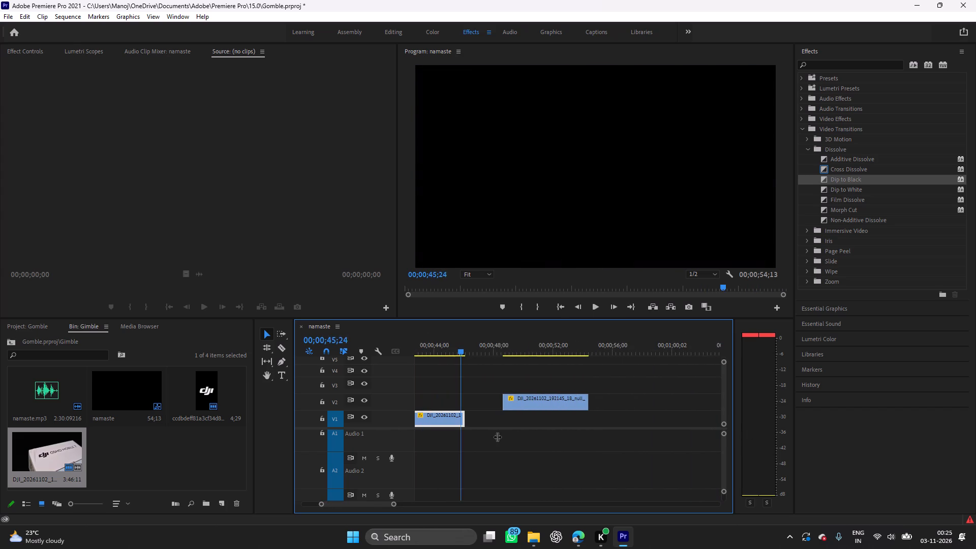
left_click_drag(497, 437, 428, 434)
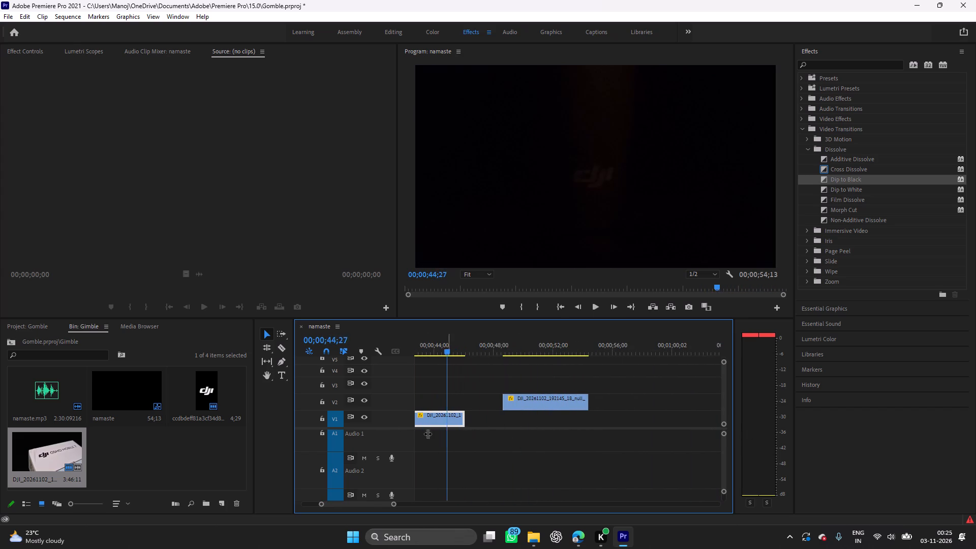
left_click_drag(428, 434, 575, 450)
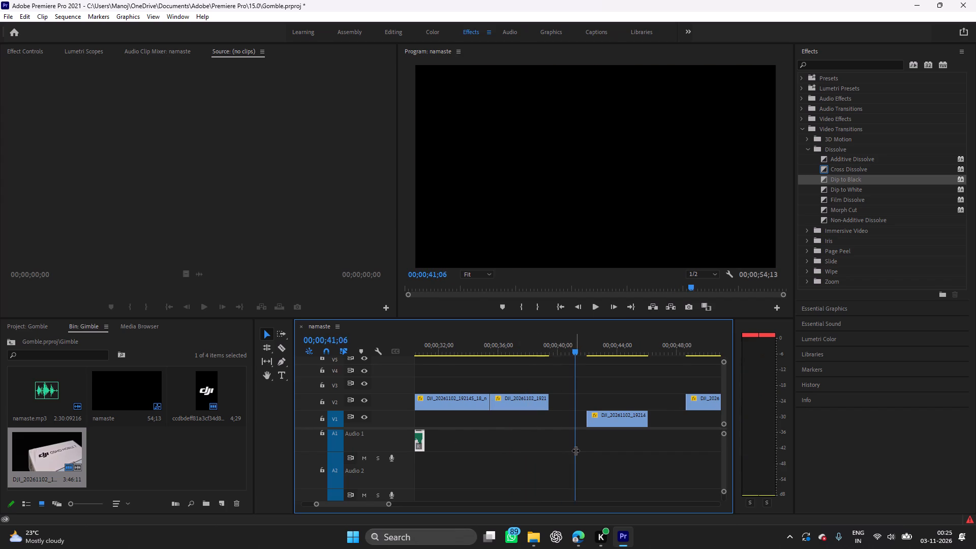
left_click_drag(575, 450, 502, 446)
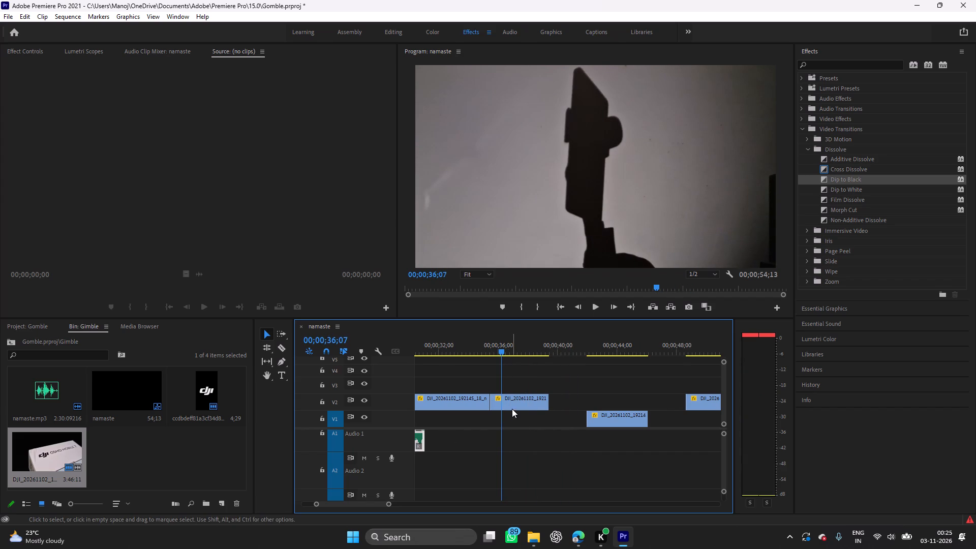
Move the gimbal silhouette clip from the spare footage on V2 to V1, directly after the phone-clamp clip at about 00;00;15;18.
left_click(512, 409)
key("ctrl+x")
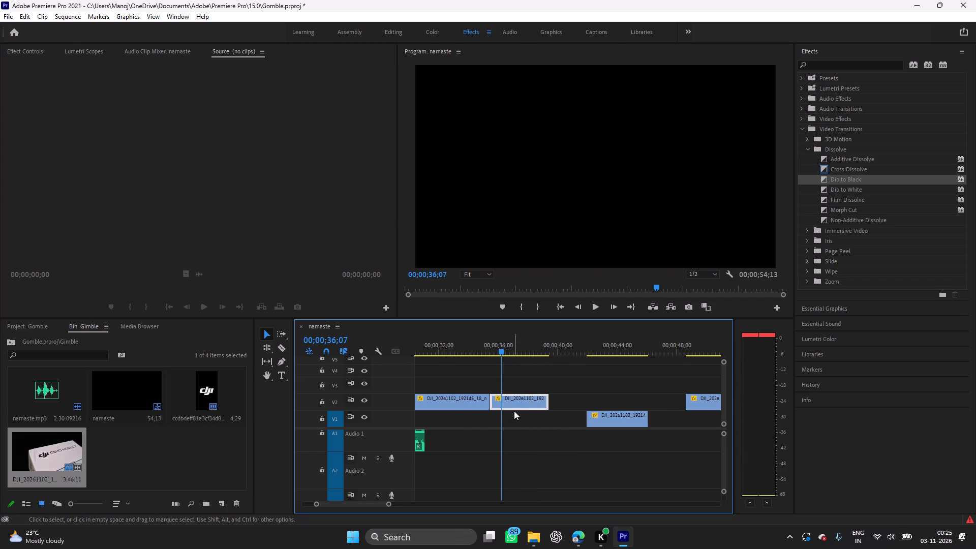
left_click_drag(498, 380, 453, 383)
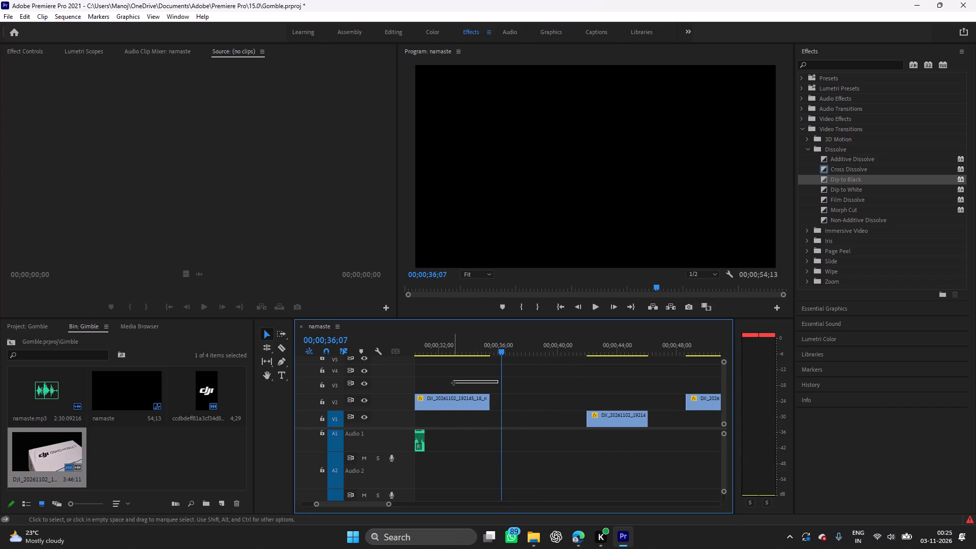
left_click_drag(453, 383, 504, 389)
left_click_drag(500, 376, 457, 379)
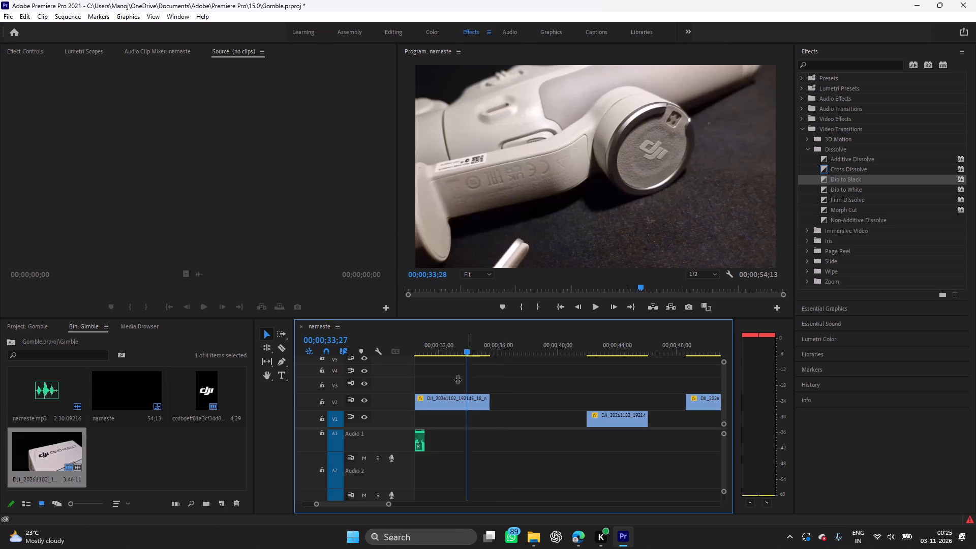
left_click_drag(457, 379, 396, 381)
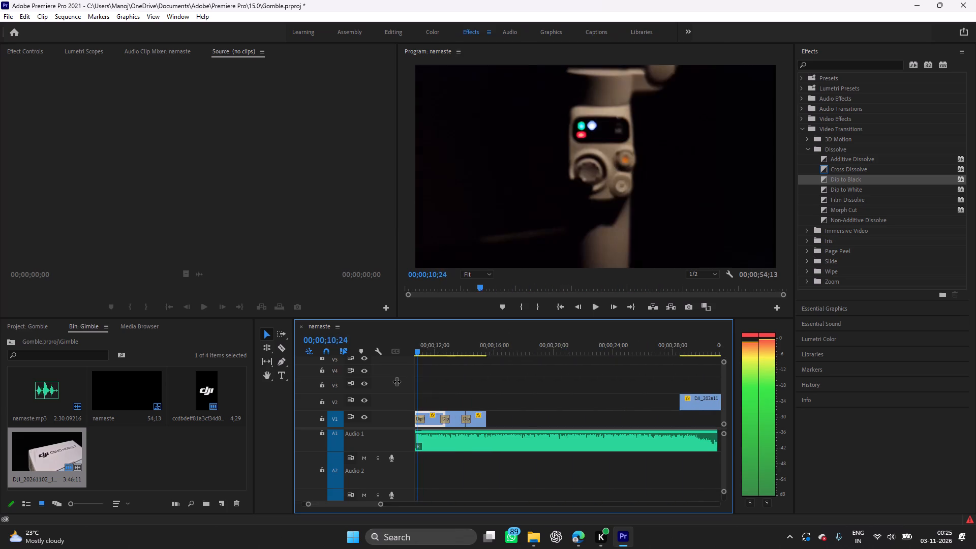
left_click_drag(396, 381, 522, 386)
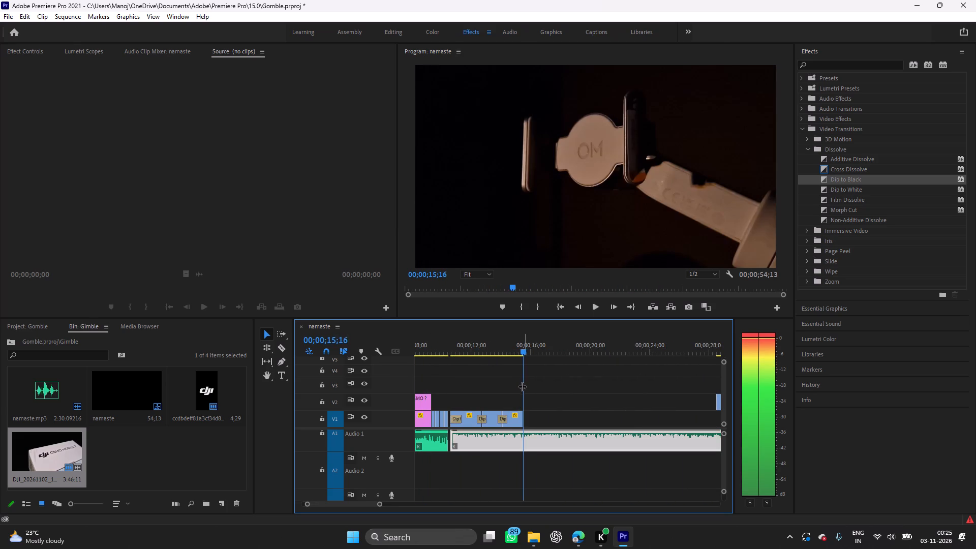
left_click_drag(522, 386, 523, 387)
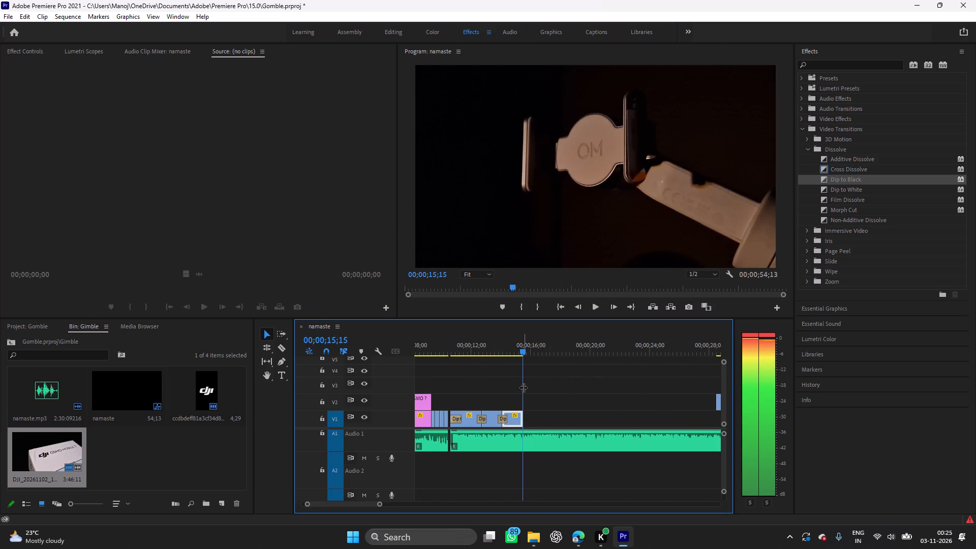
left_click_drag(523, 387, 525, 388)
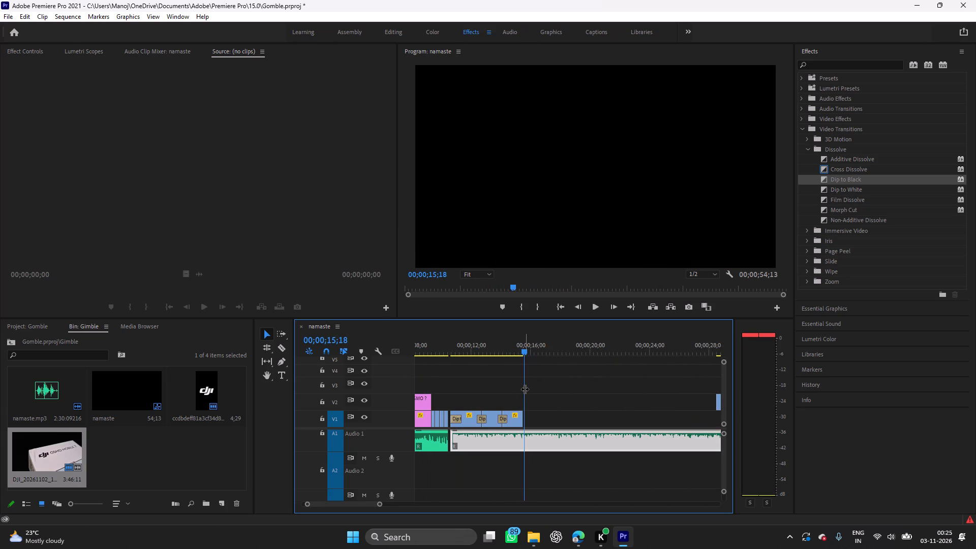
key("ctrl+v")
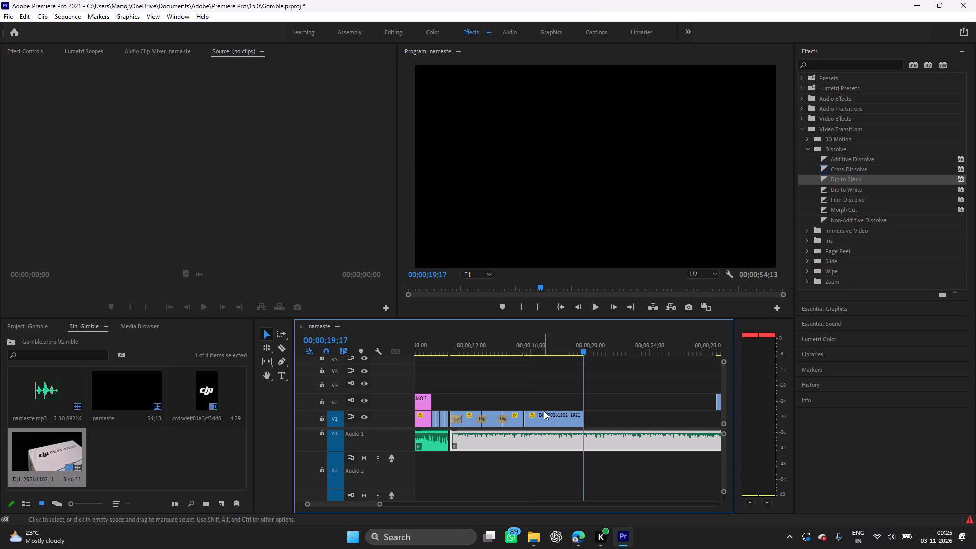
left_click(545, 418)
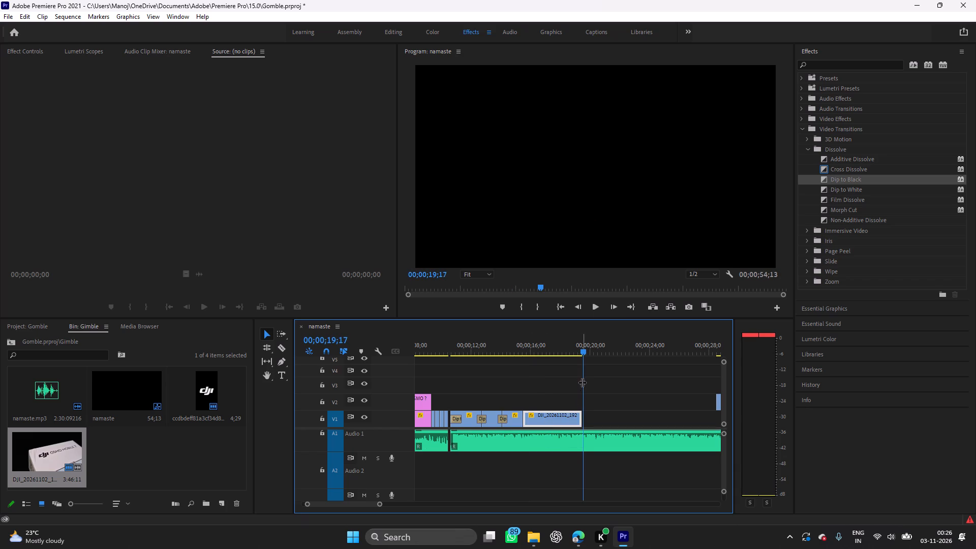
Play the sequence from the beginning into the gimbal silhouette clip on V1 to check its timing against the music.
left_click_drag(582, 382, 500, 385)
key("space")
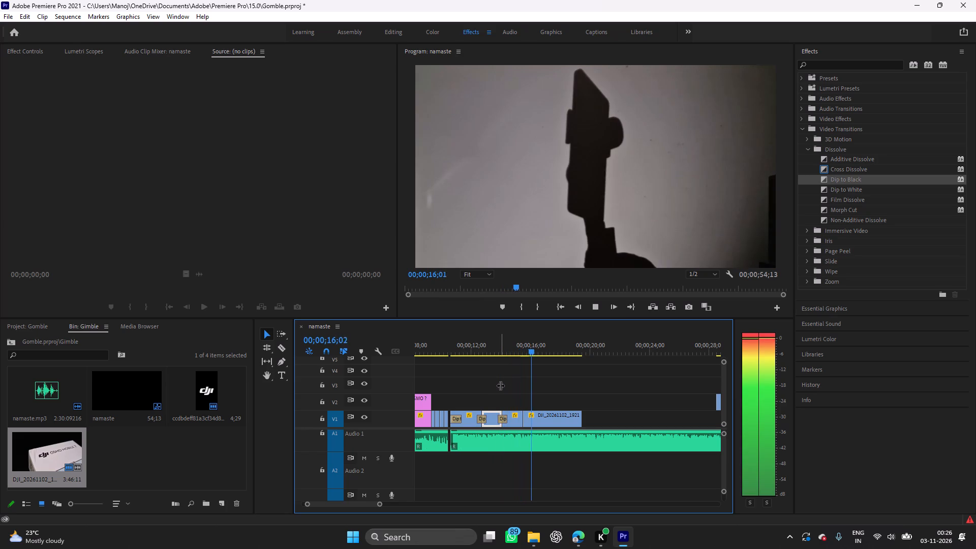
key("space")
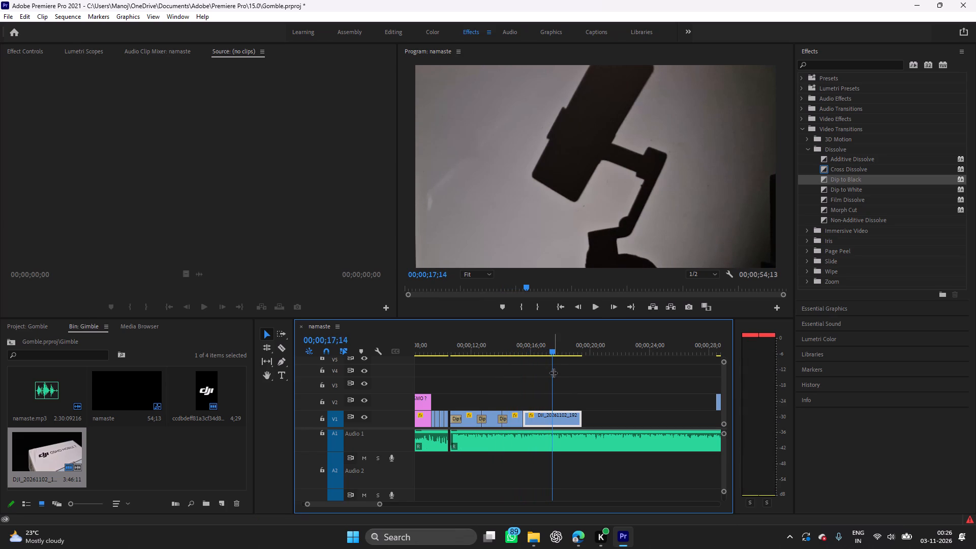
left_click_drag(553, 373, 446, 378)
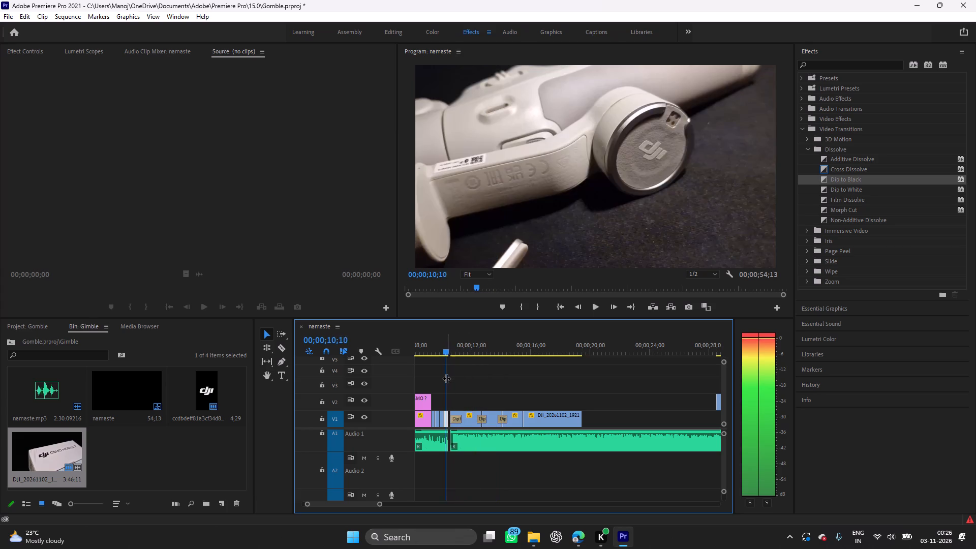
left_click_drag(446, 378, 395, 388)
key("space")
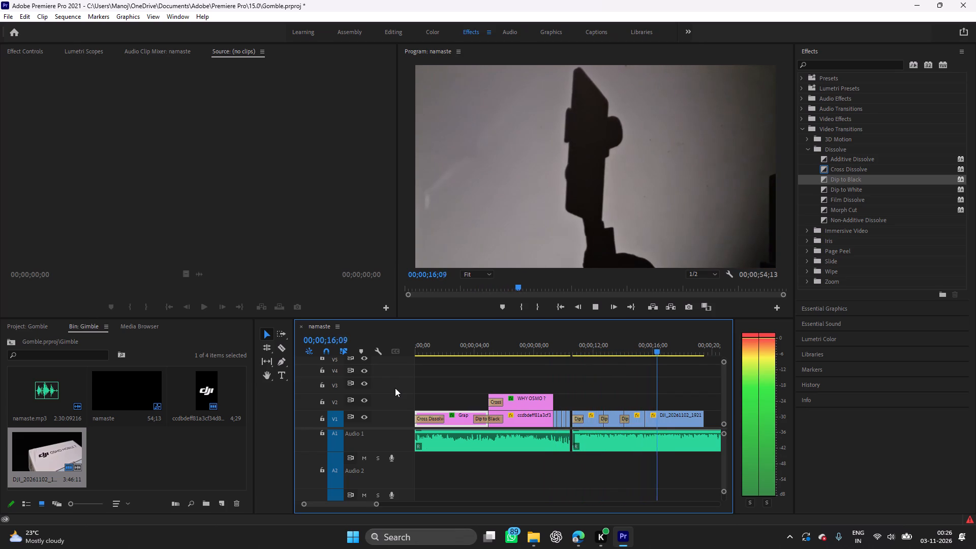
key("space")
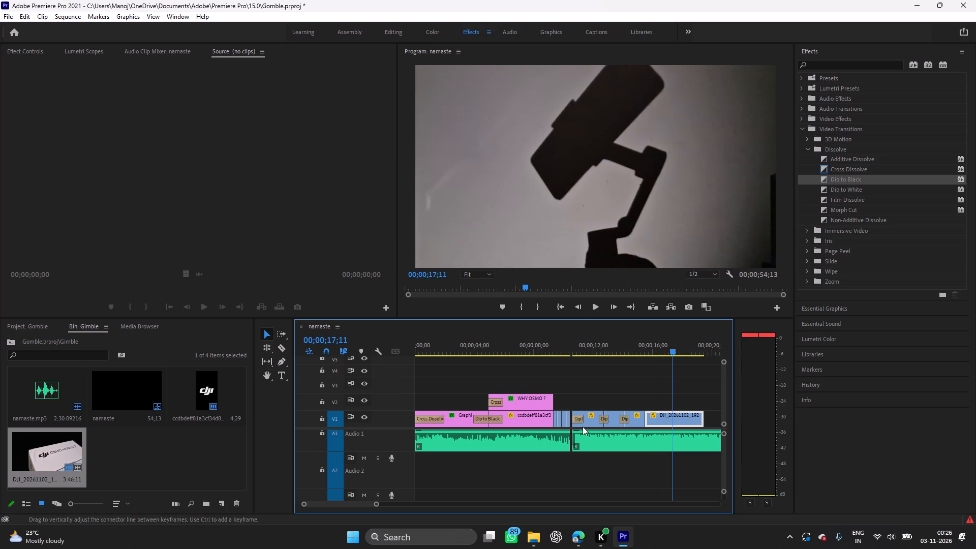
Split the gimbal silhouette clip on V1 at 00;00;16;02 and ripple delete the short piece before the cut.
left_click_drag(674, 379, 653, 375)
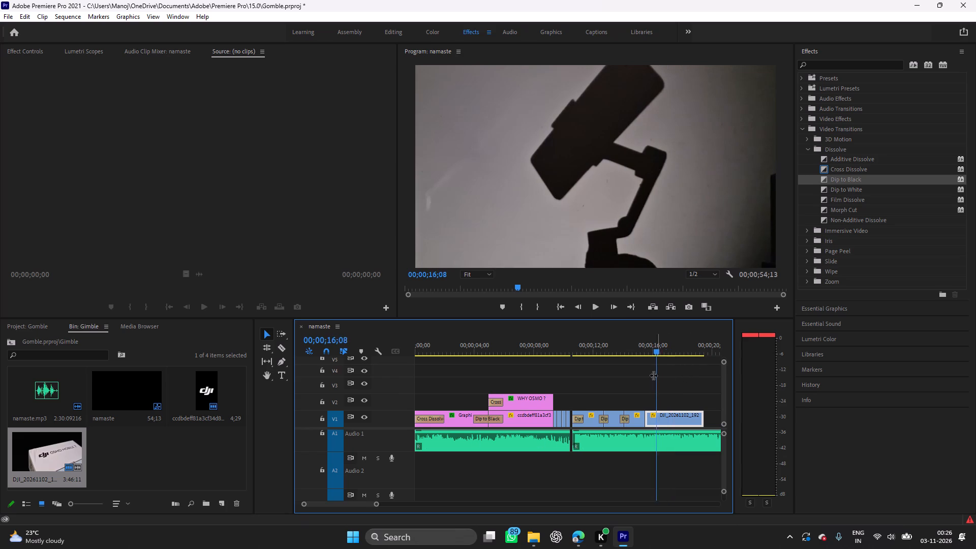
left_click_drag(653, 375, 644, 374)
key("space")
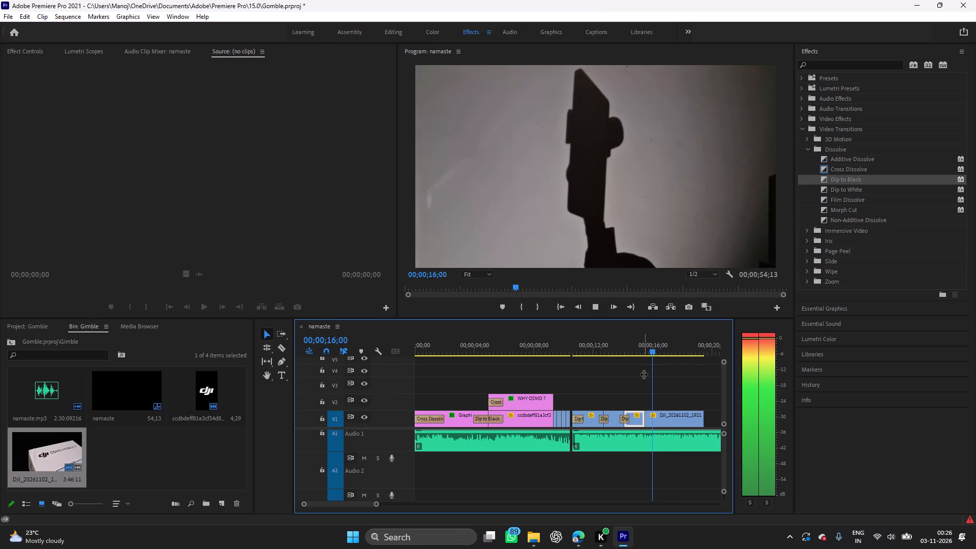
key("space")
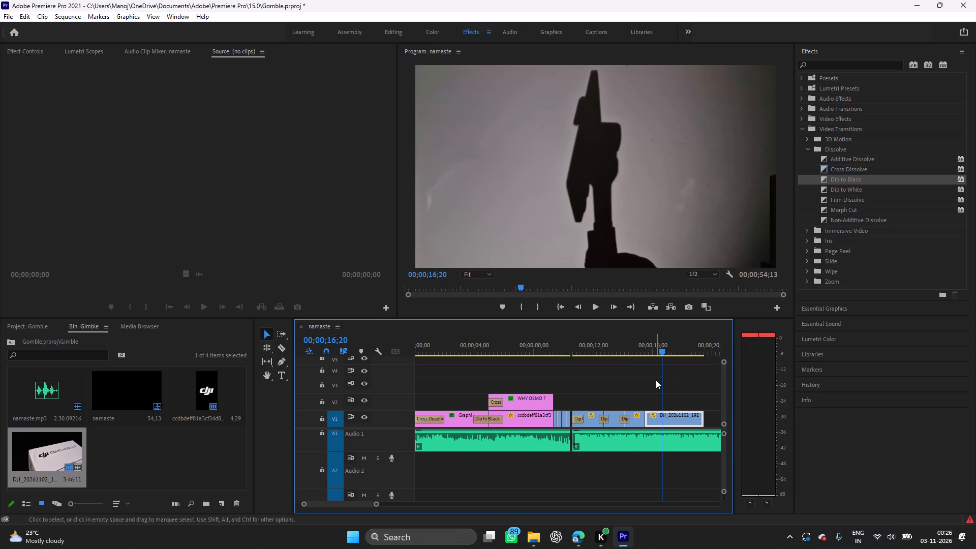
left_click_drag(662, 371, 661, 371)
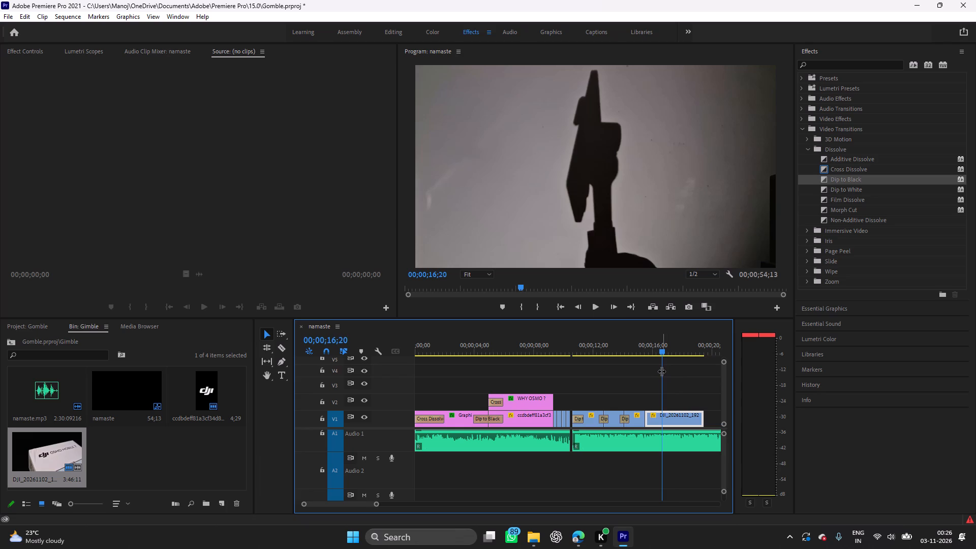
left_click_drag(661, 371, 654, 372)
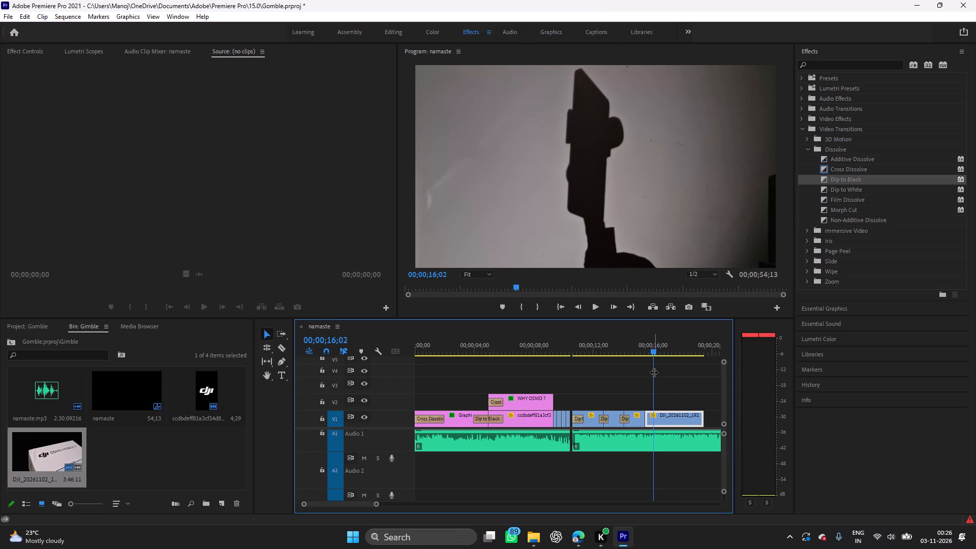
key("ctrl+k")
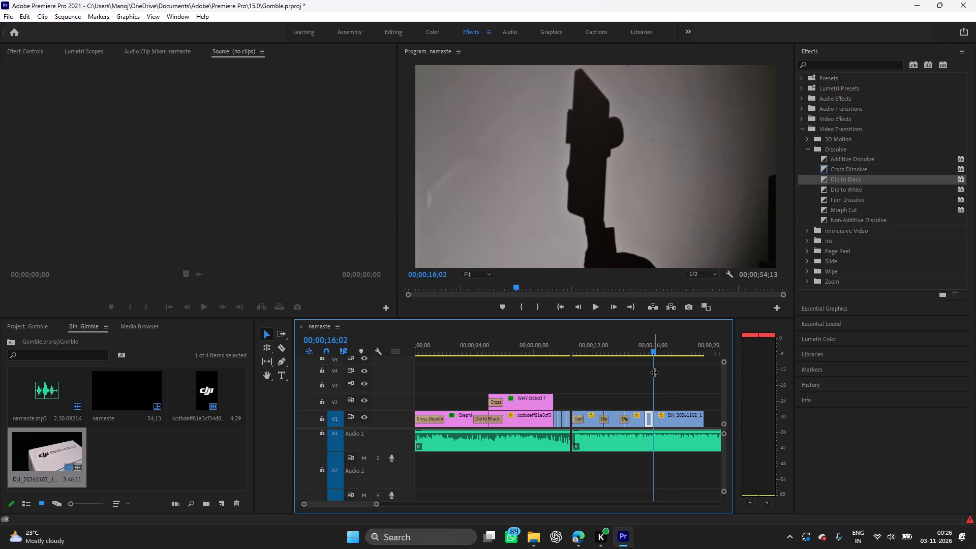
key("shift+Delete")
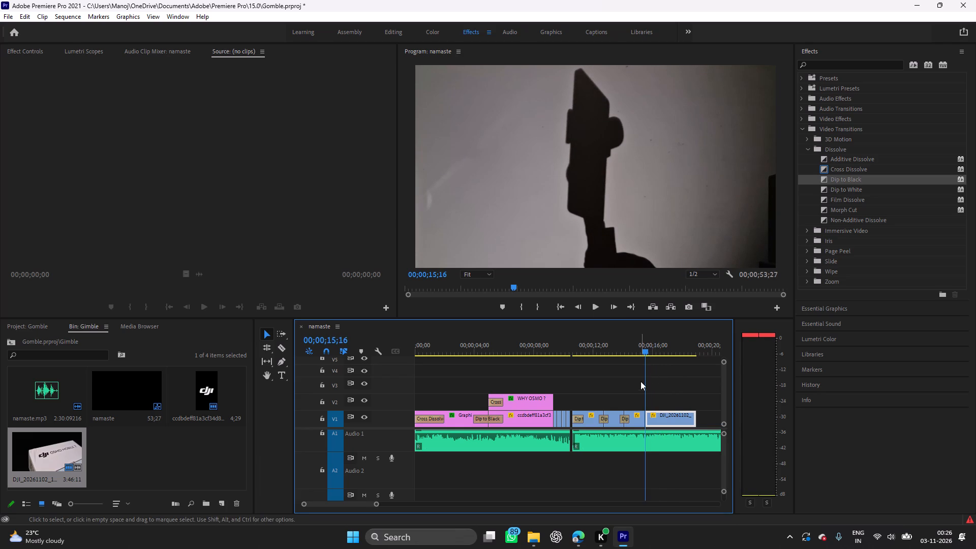
Split the gimbal silhouette clip at 00;00;17;27, on the music, and delete the piece after the cut.
left_click_drag(646, 386, 632, 389)
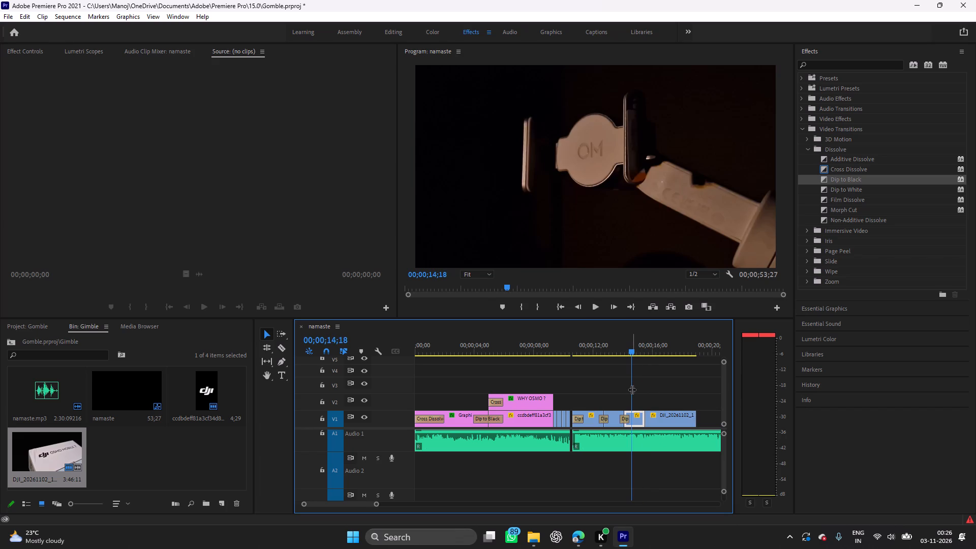
key("space")
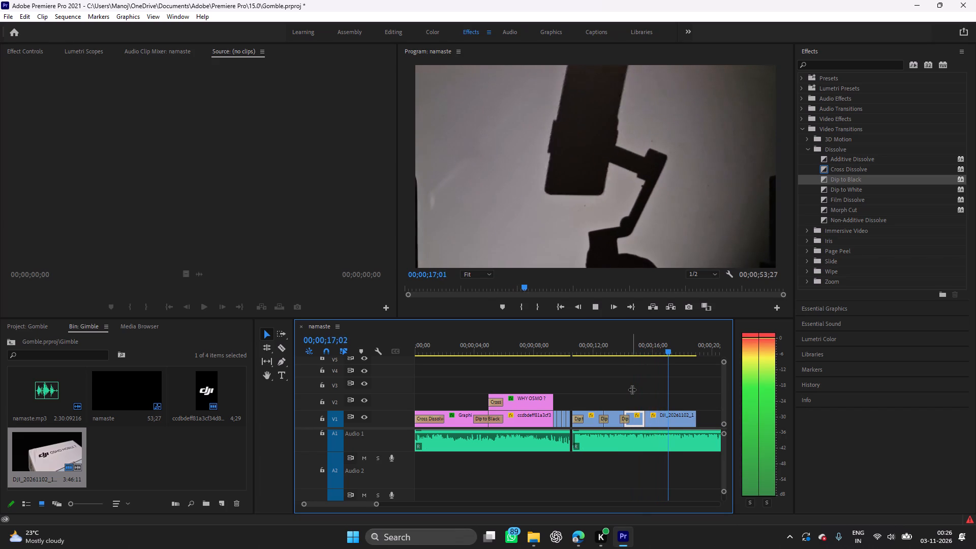
key("space")
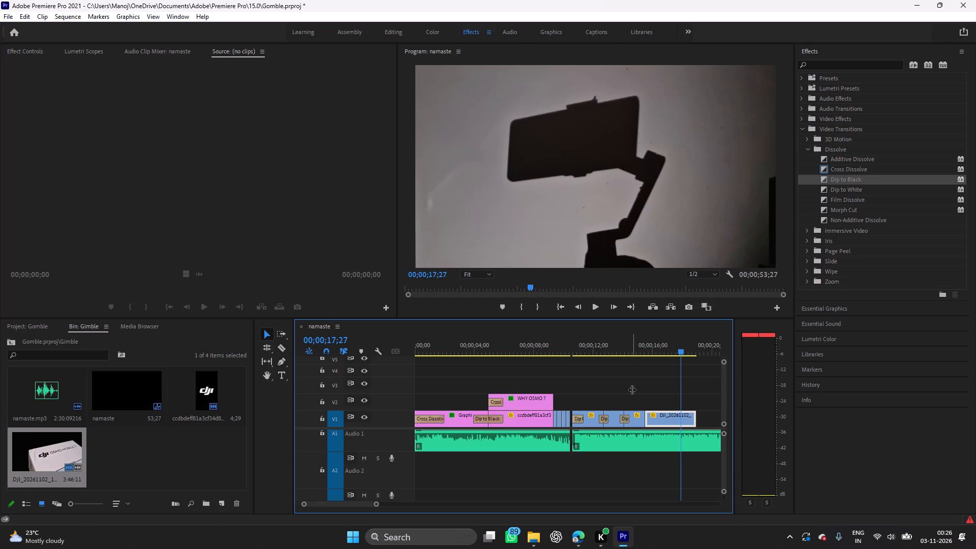
key("ctrl+k")
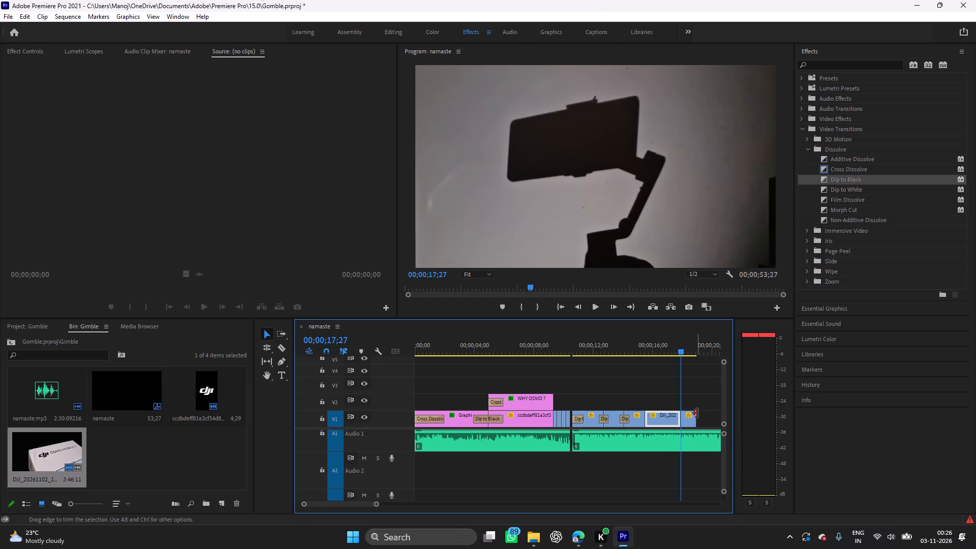
left_click(692, 422)
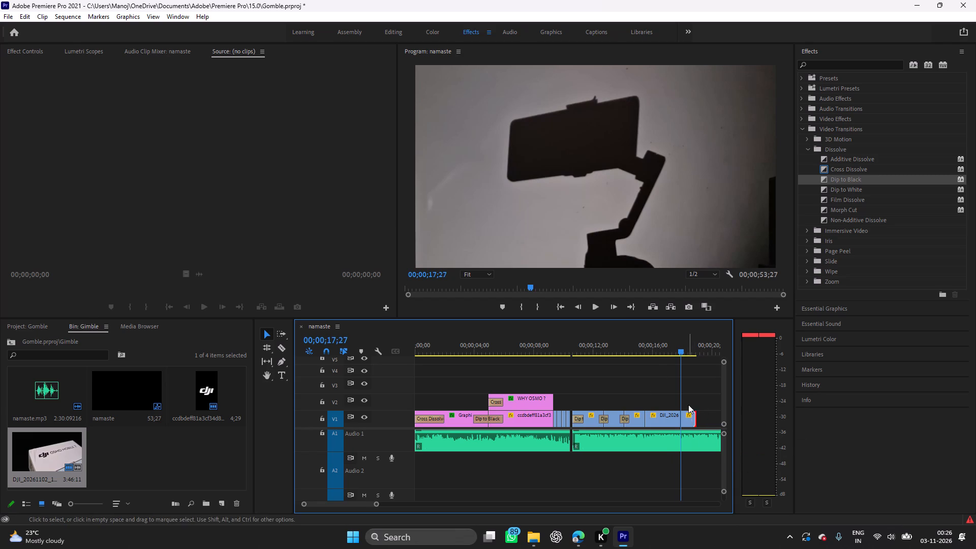
left_click(692, 419)
left_click(688, 414)
key("Delete")
key("space")
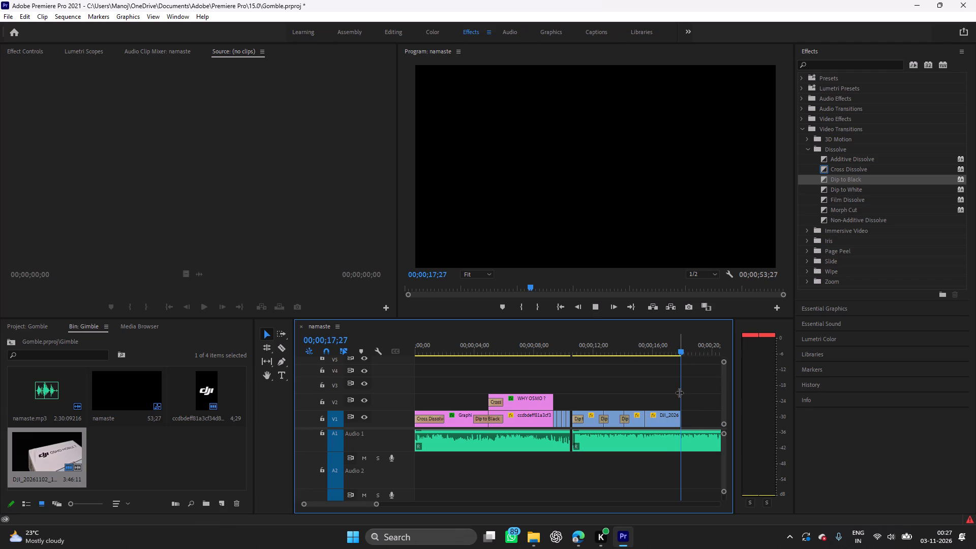
key("space")
Move the spare DJI-logo gimbal clip on V2 at 00;00;28;00 to V1 at 00;00;18;00, after the silhouette clip.
left_click_drag(695, 381, 728, 379)
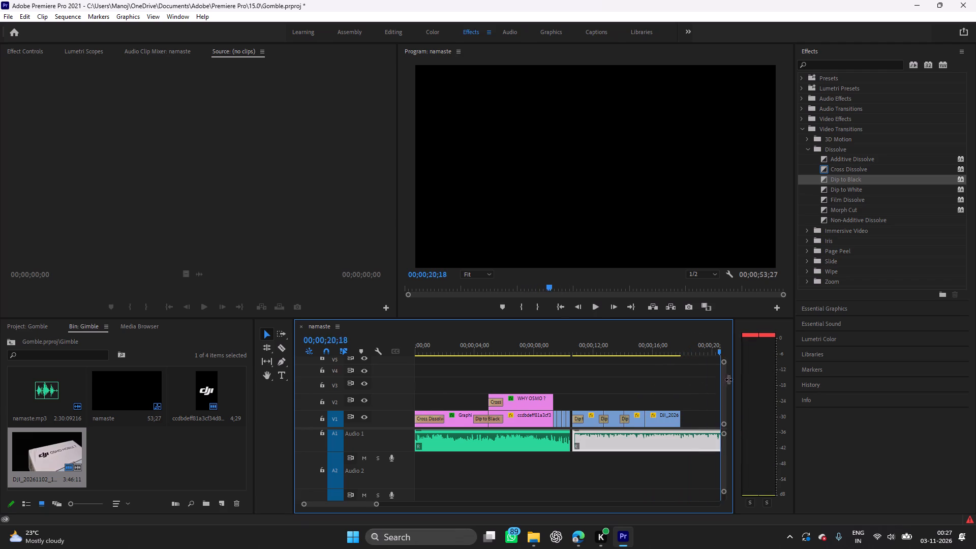
left_click_drag(728, 379, 651, 387)
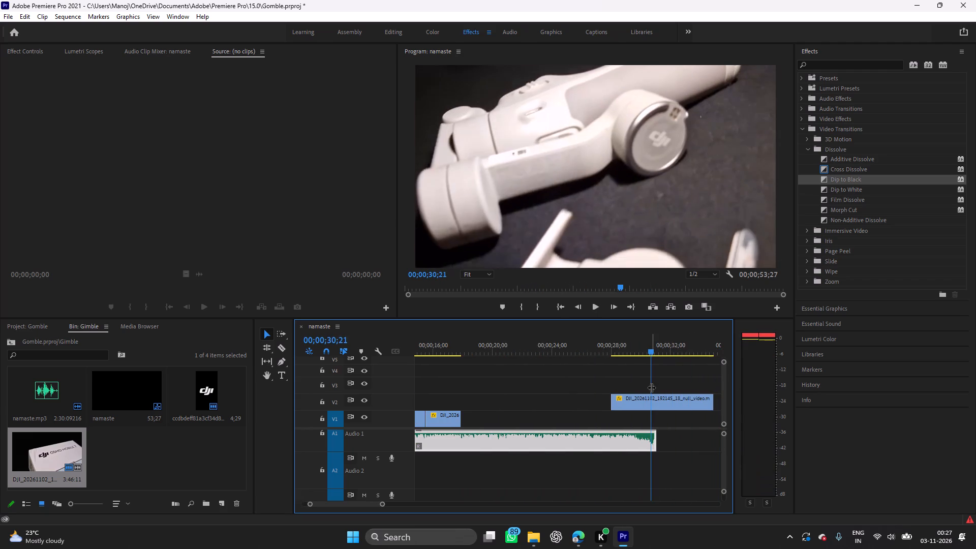
left_click_drag(651, 387, 651, 388)
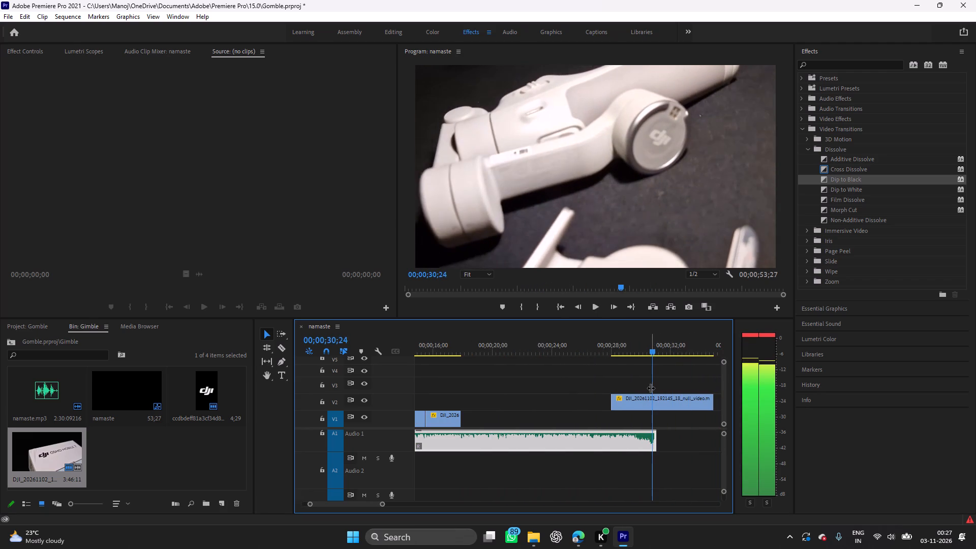
left_click_drag(651, 388, 699, 372)
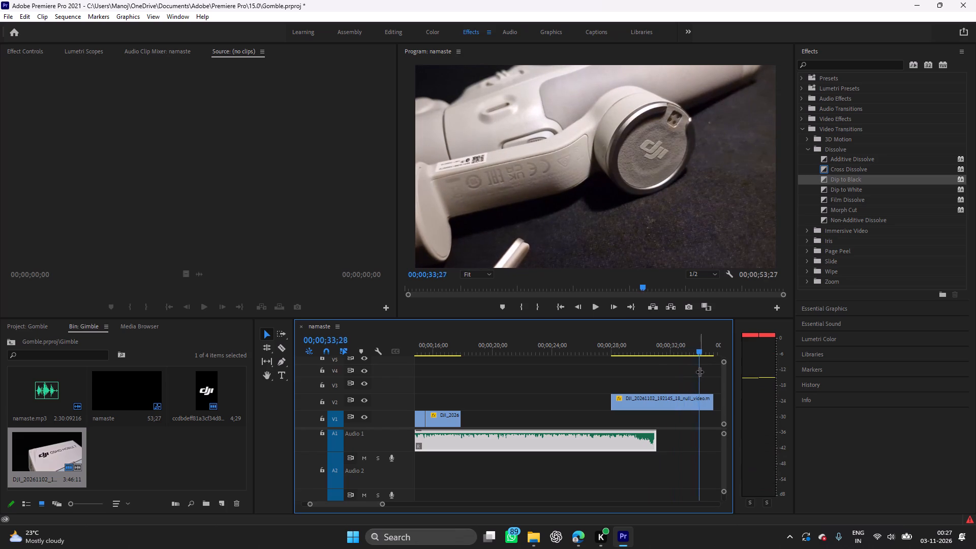
left_click_drag(699, 372, 686, 375)
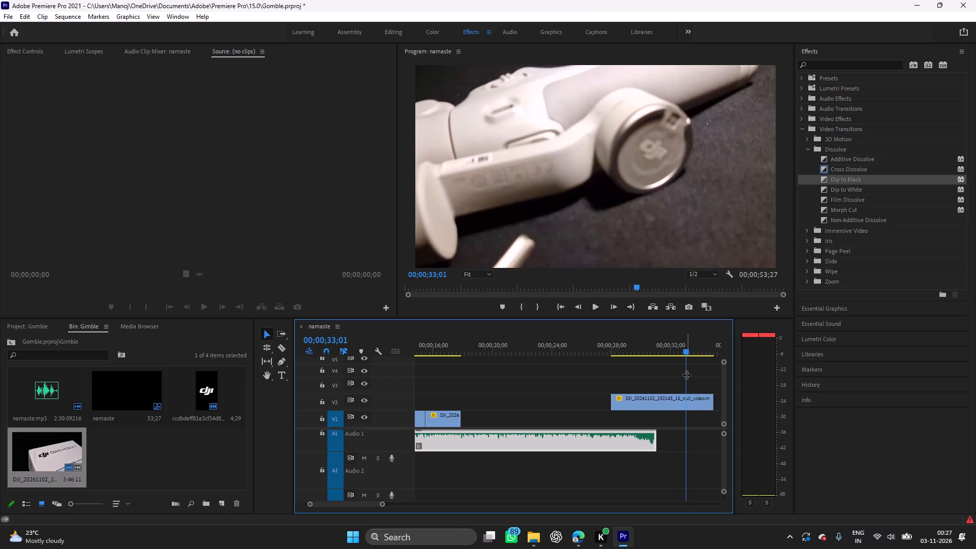
left_click_drag(686, 375, 689, 373)
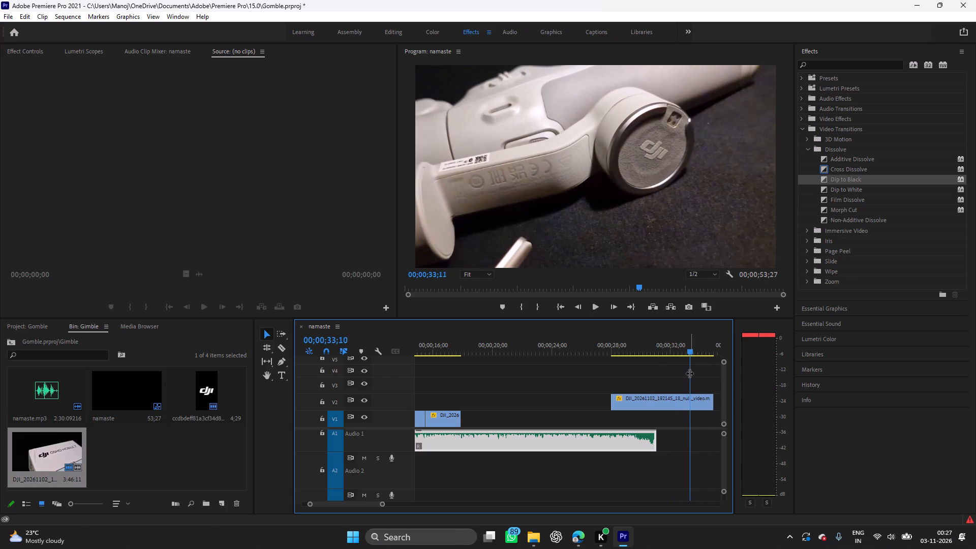
left_click_drag(689, 373, 677, 378)
left_click(685, 401)
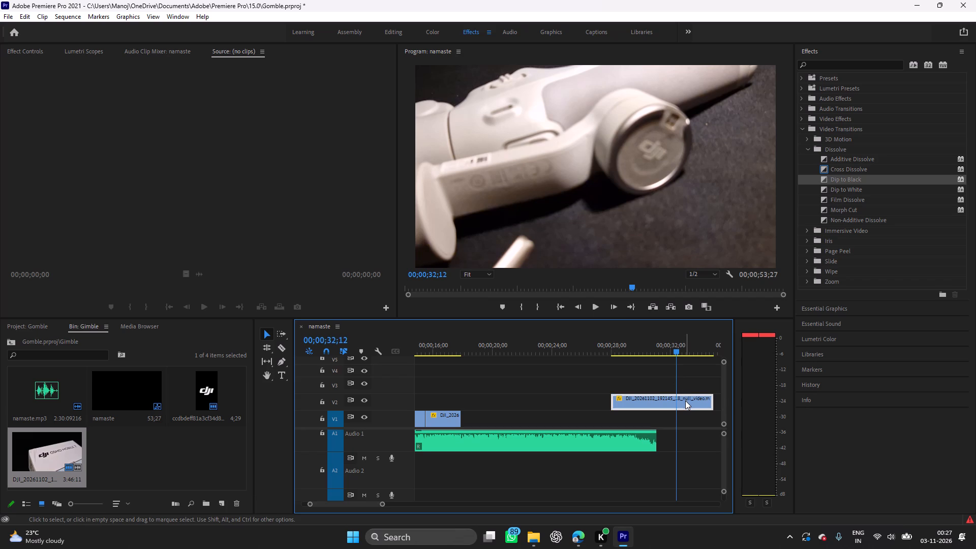
key("ctrl+x")
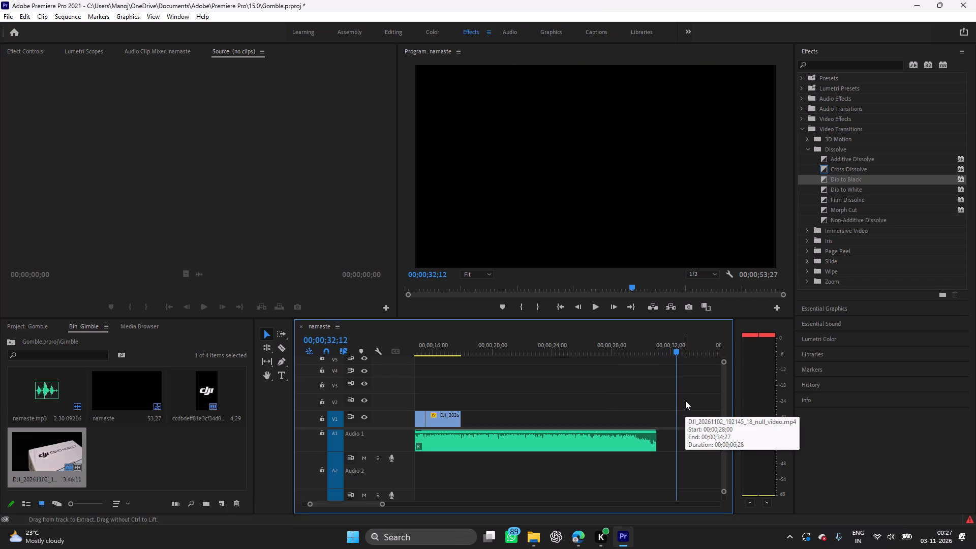
left_click_drag(677, 388, 469, 416)
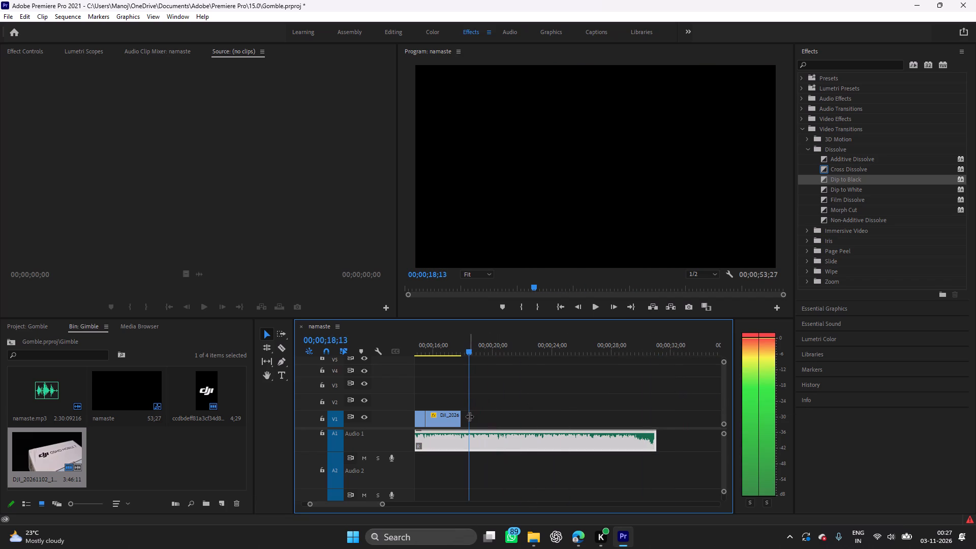
left_click_drag(469, 416, 463, 418)
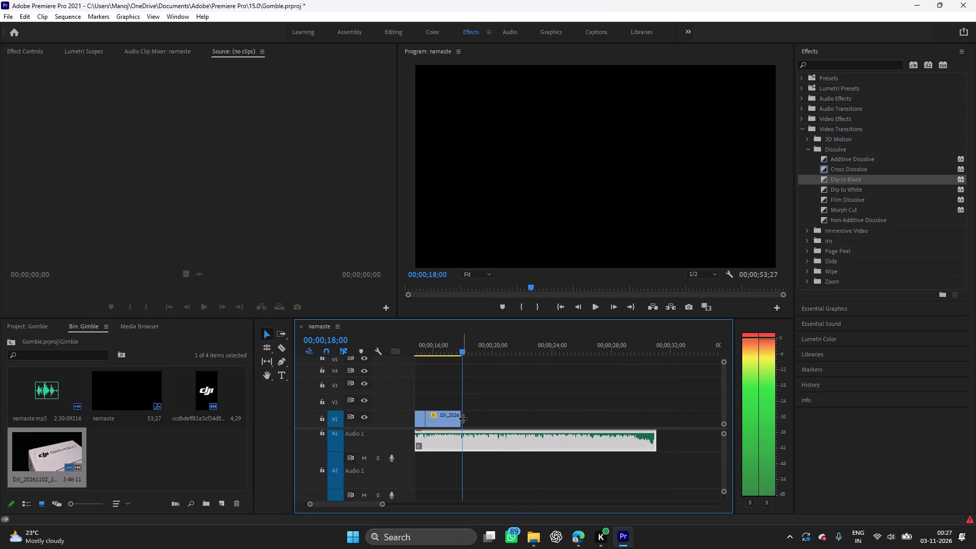
left_click_drag(463, 418, 462, 419)
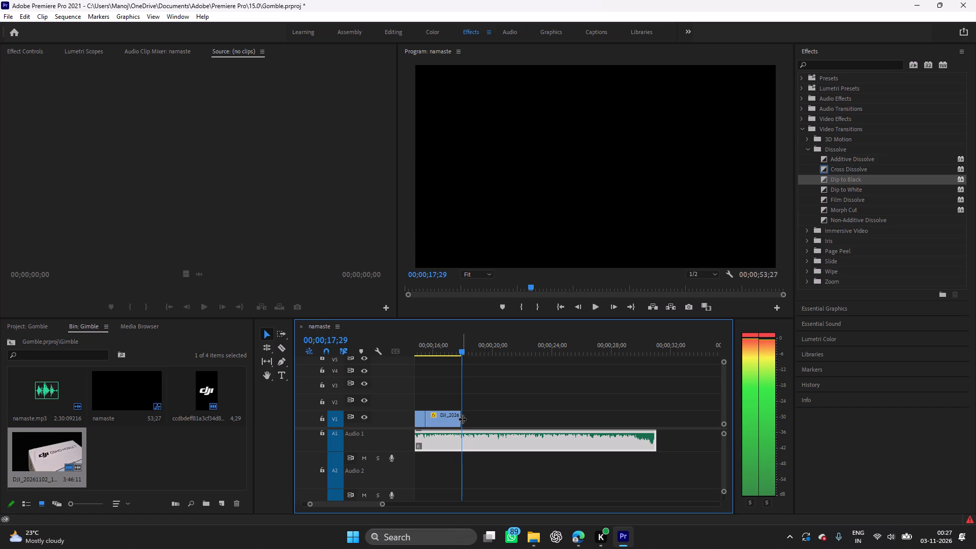
left_click_drag(462, 419, 461, 420)
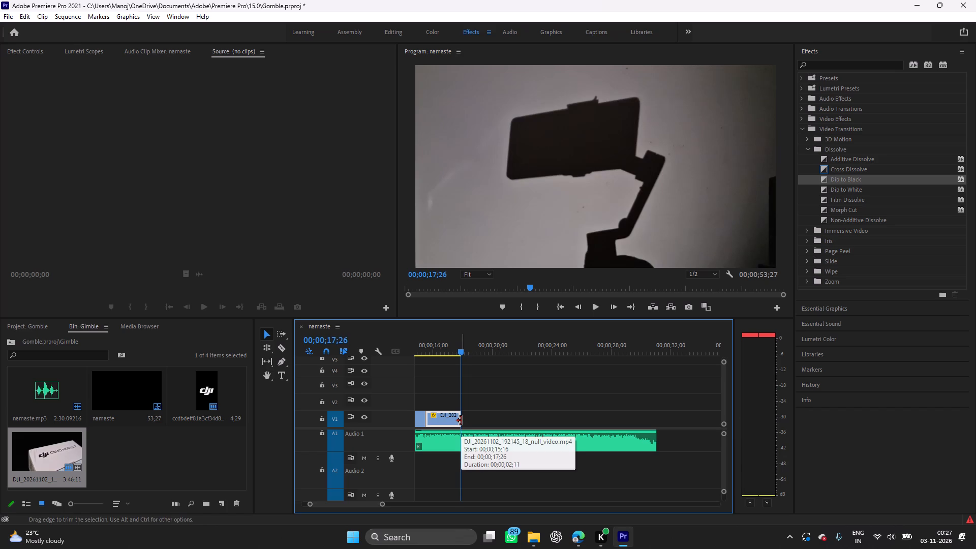
key("space")
key("space")
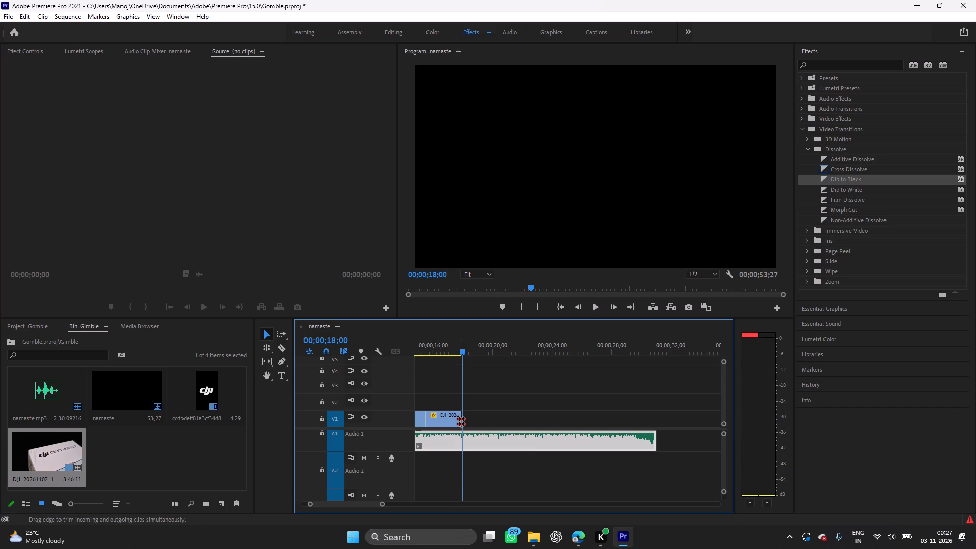
key("ctrl+v")
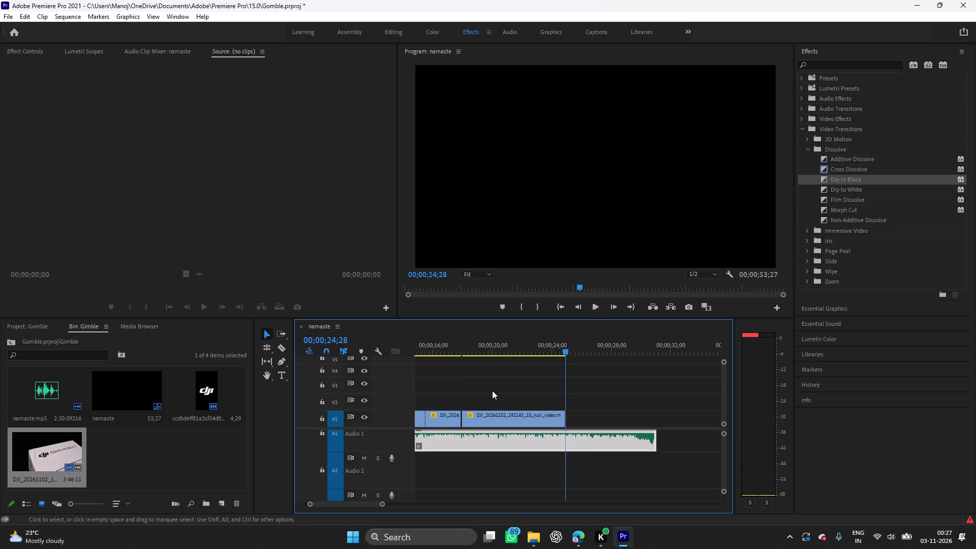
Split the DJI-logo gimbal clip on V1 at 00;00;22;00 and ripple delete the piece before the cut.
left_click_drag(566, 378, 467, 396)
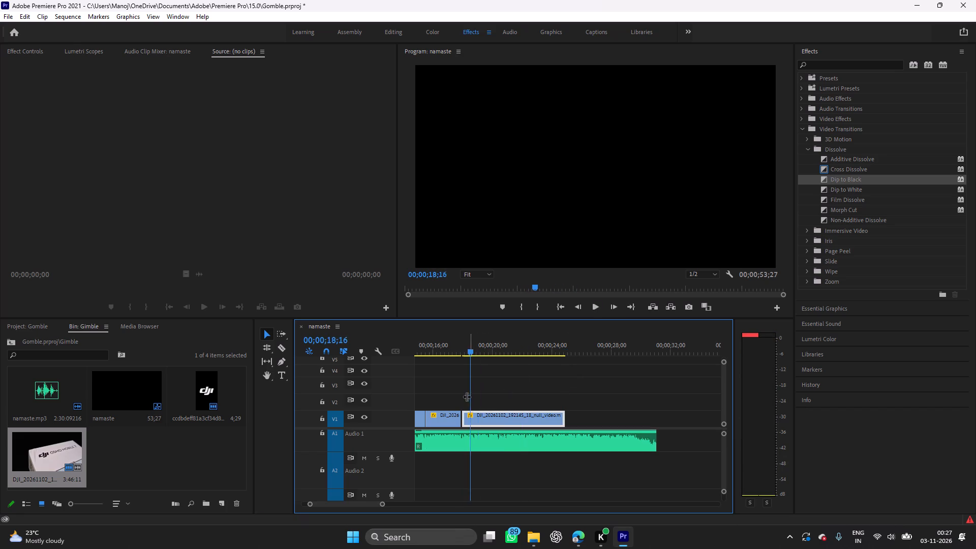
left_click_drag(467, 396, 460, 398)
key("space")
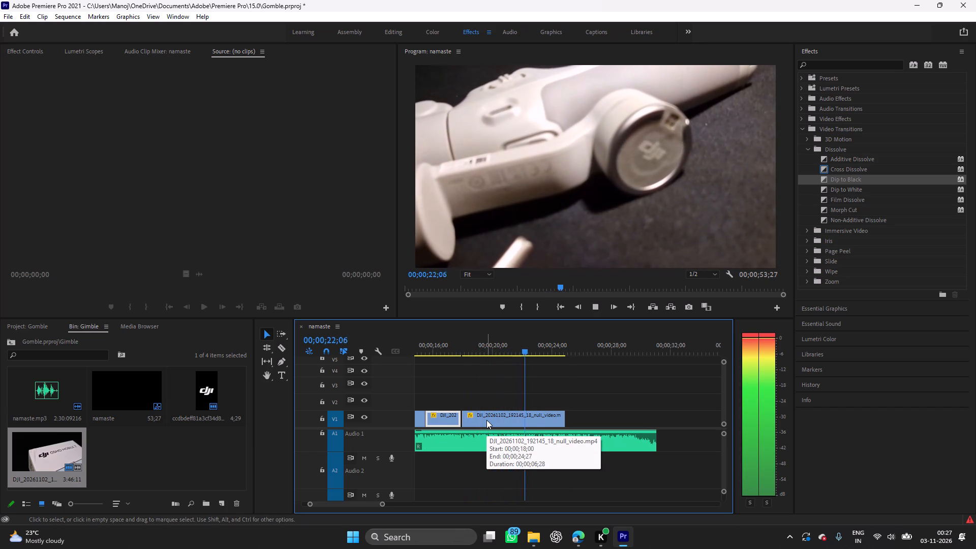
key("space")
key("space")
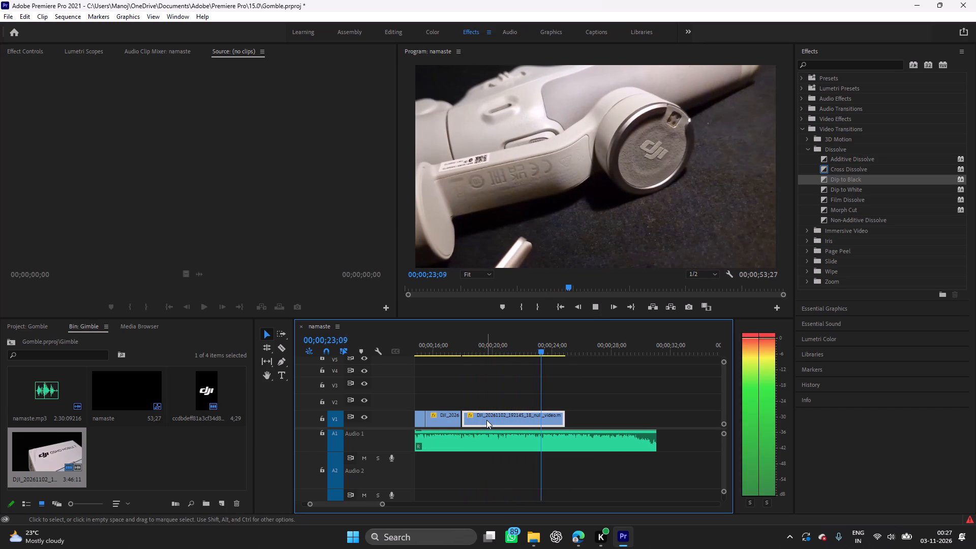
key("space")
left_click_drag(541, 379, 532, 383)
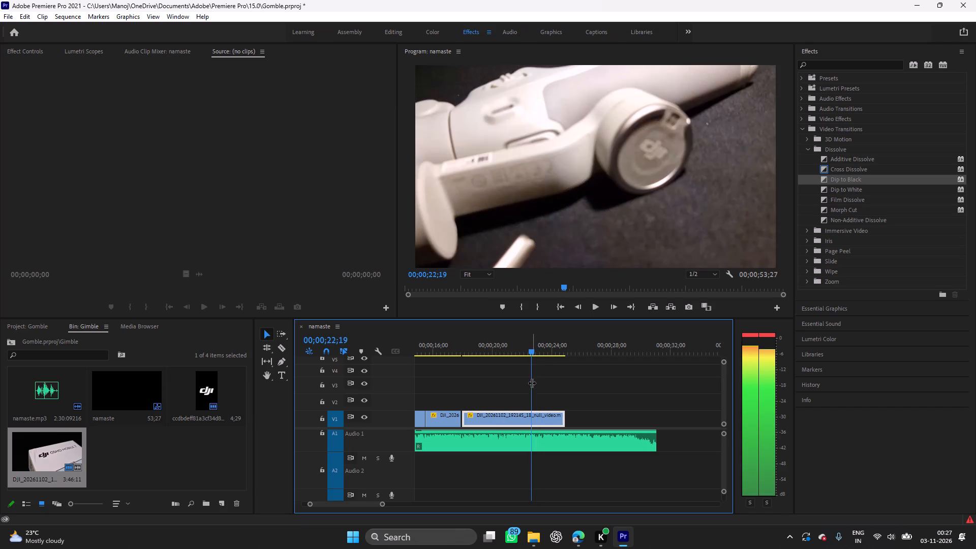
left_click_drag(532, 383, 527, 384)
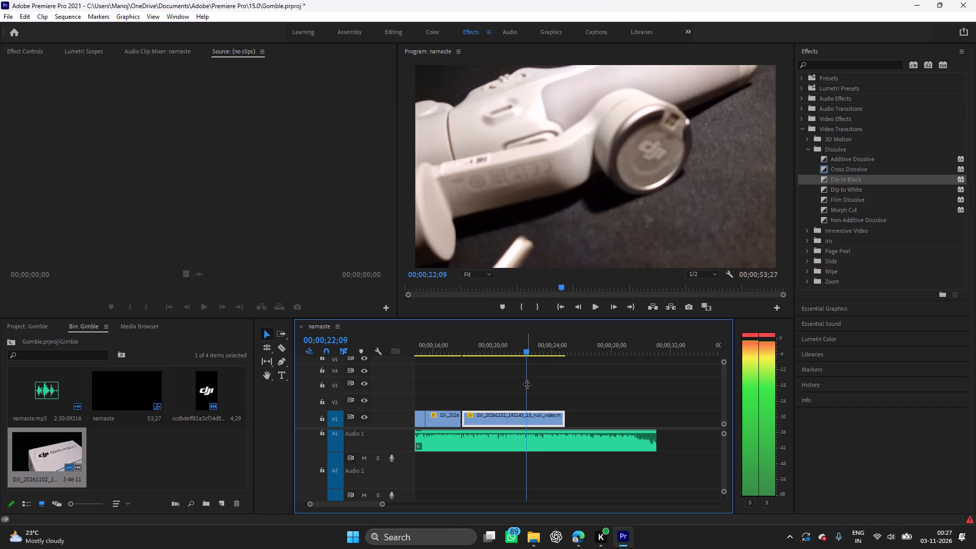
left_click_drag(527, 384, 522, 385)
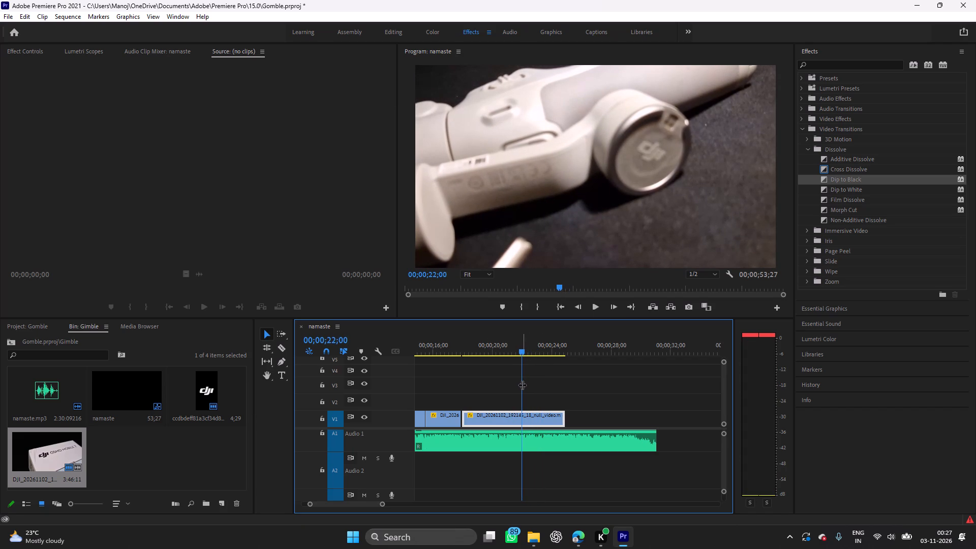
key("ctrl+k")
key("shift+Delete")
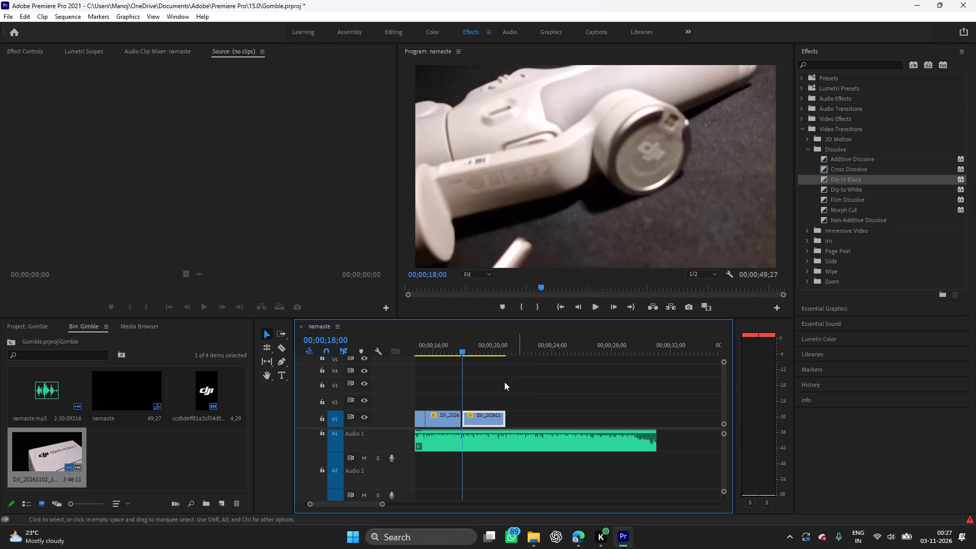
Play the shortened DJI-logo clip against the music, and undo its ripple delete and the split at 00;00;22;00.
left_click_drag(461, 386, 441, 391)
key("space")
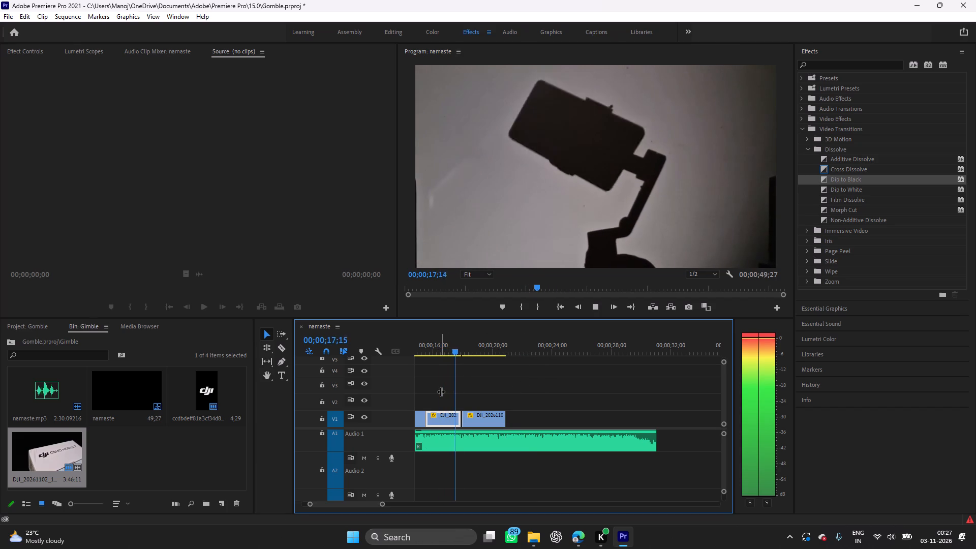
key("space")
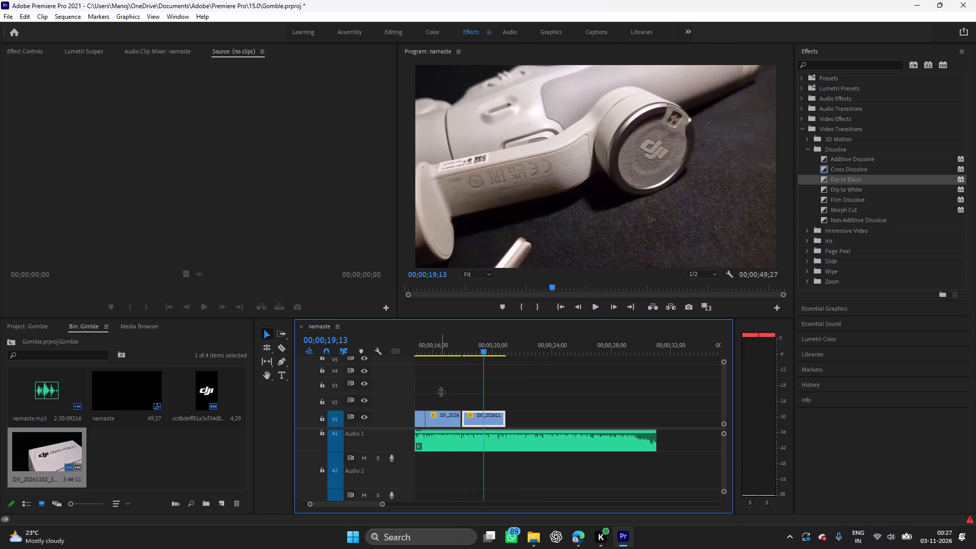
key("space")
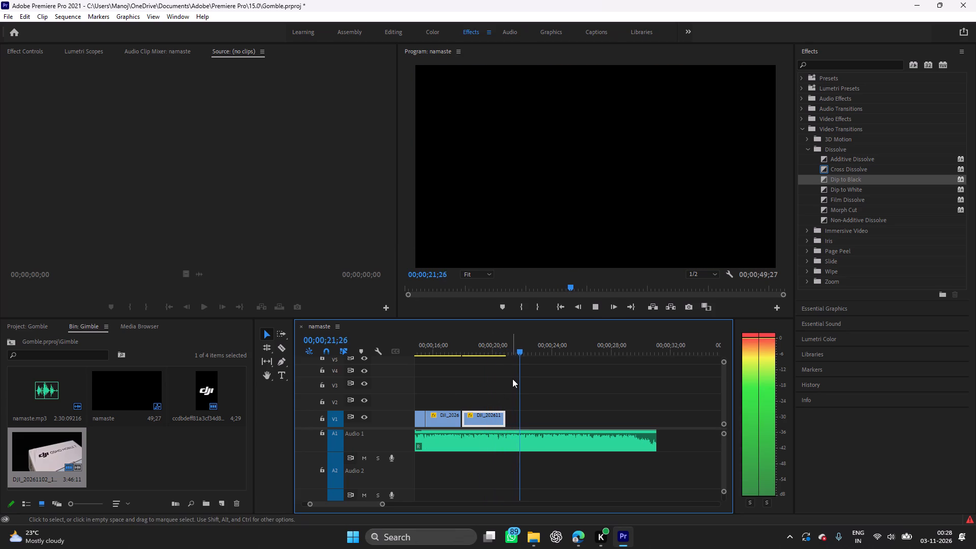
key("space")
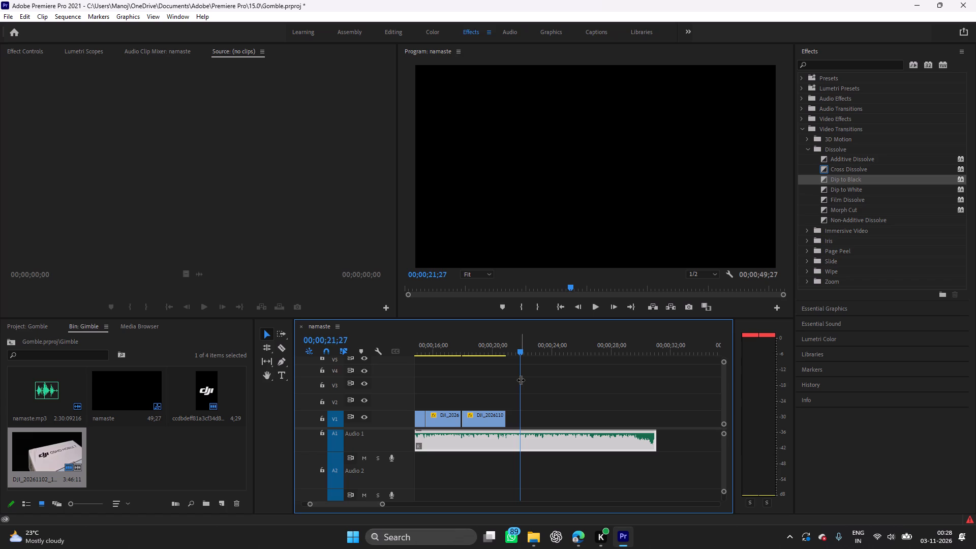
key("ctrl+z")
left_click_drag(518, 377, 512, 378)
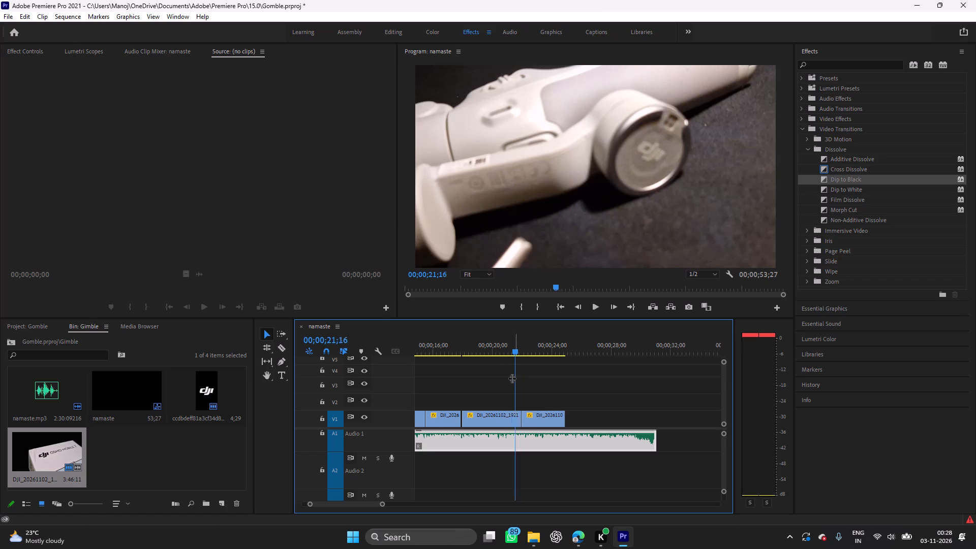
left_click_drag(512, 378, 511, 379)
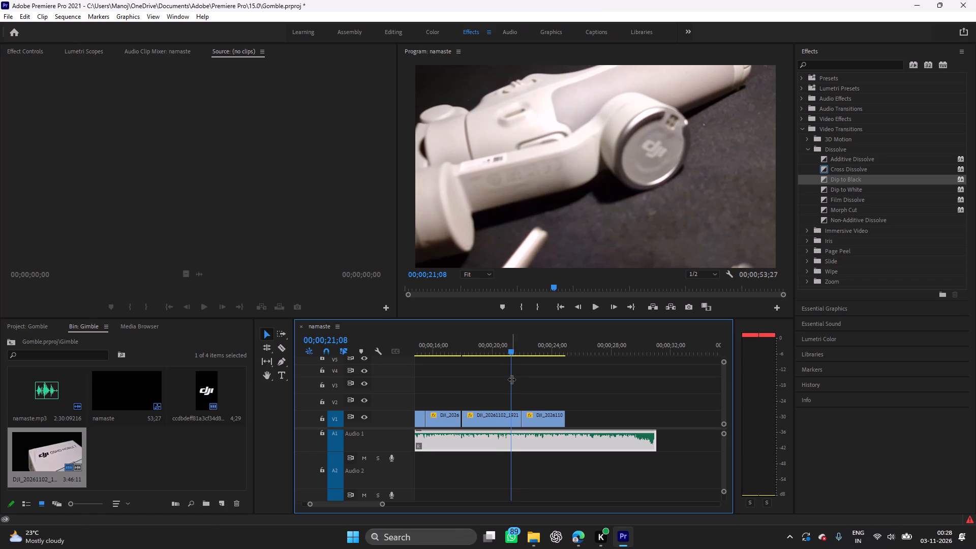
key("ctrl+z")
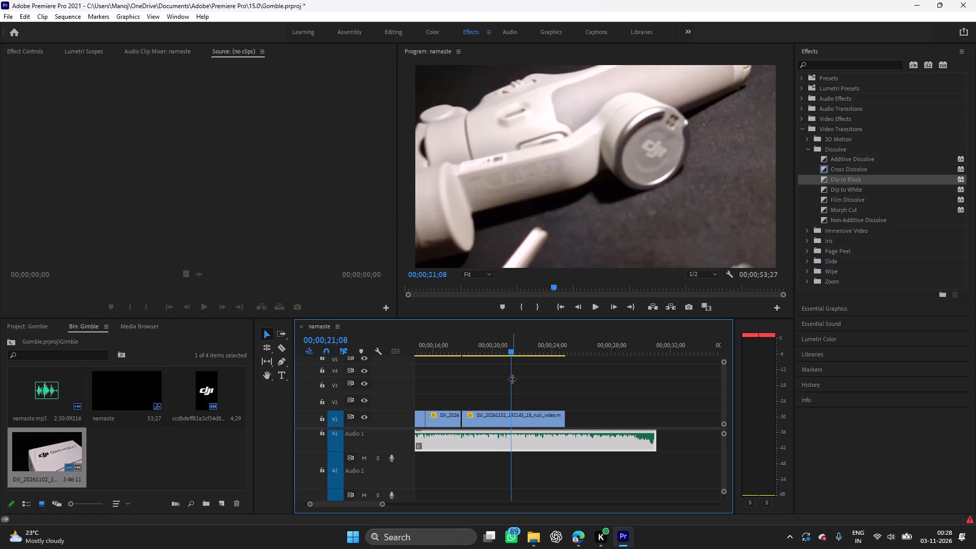
Split the DJI-logo gimbal clip on V1 at 00;00;20;29 and ripple delete the piece before the cut.
left_click(509, 373)
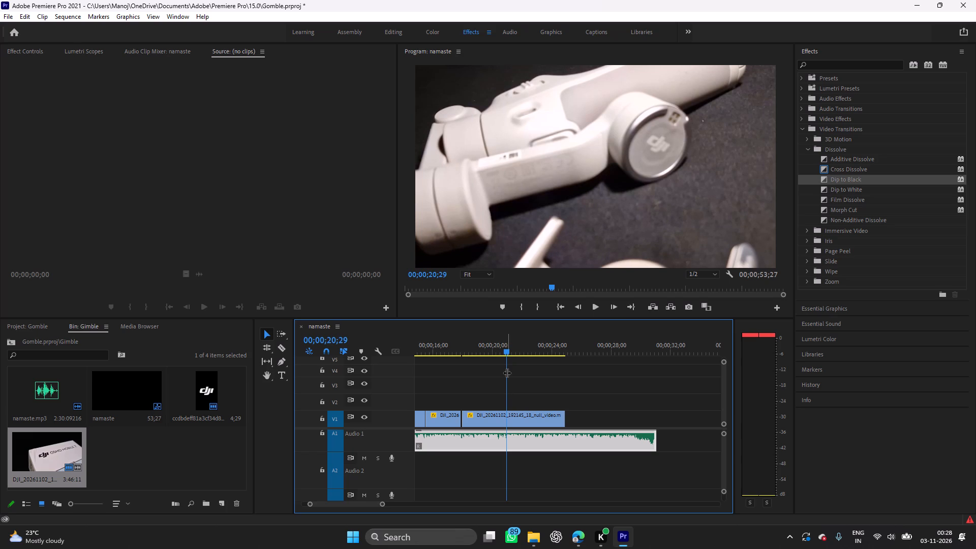
key("ctrl+k")
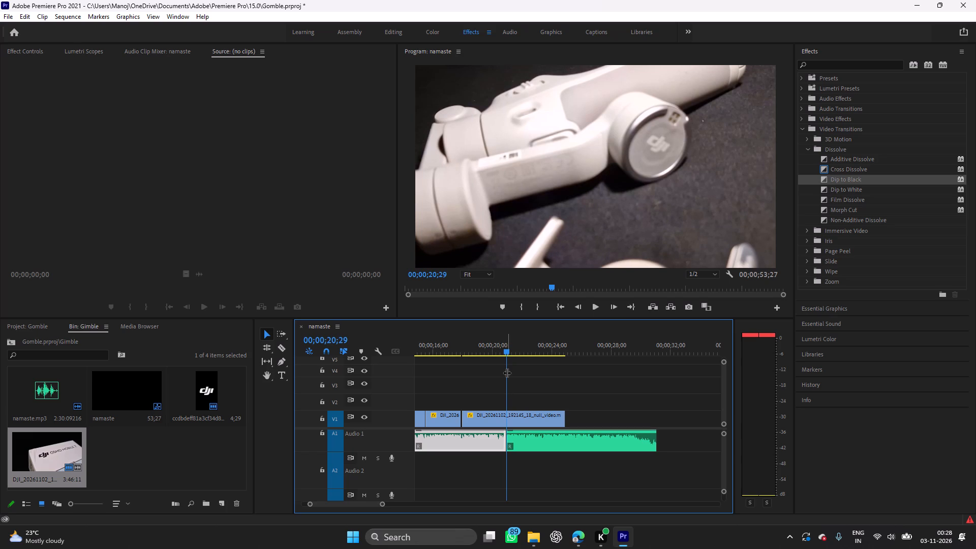
key("ctrl+z")
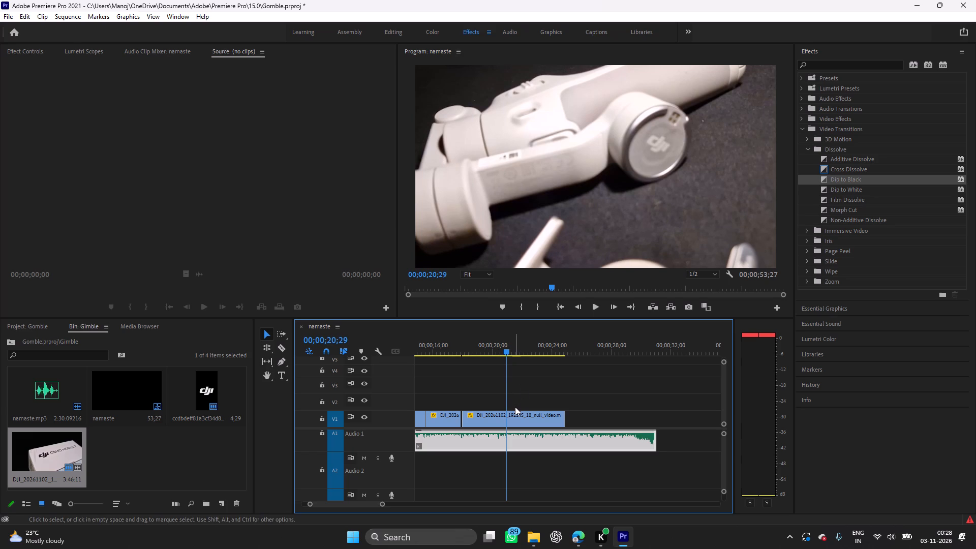
left_click(515, 413)
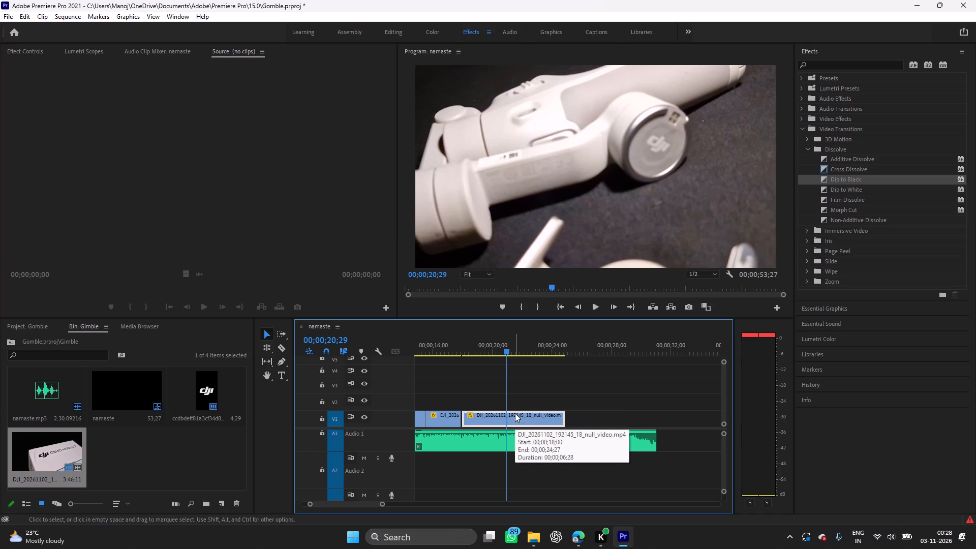
key("ctrl+k")
key("shift+Delete")
Play the trimmed DJI-logo clip and move it 3 frames earlier on V1, against the end of the silhouette clip at 00;00;17;27.
key("space")
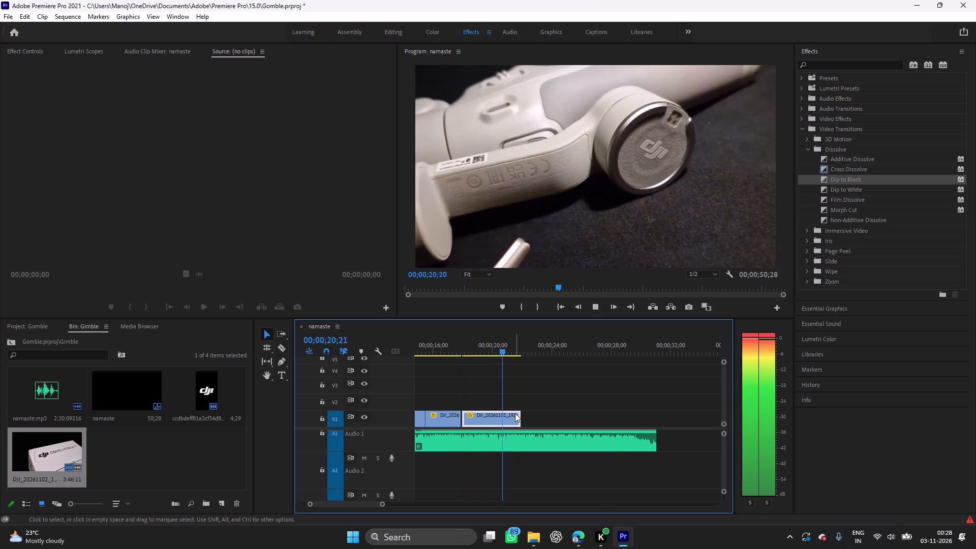
key("space")
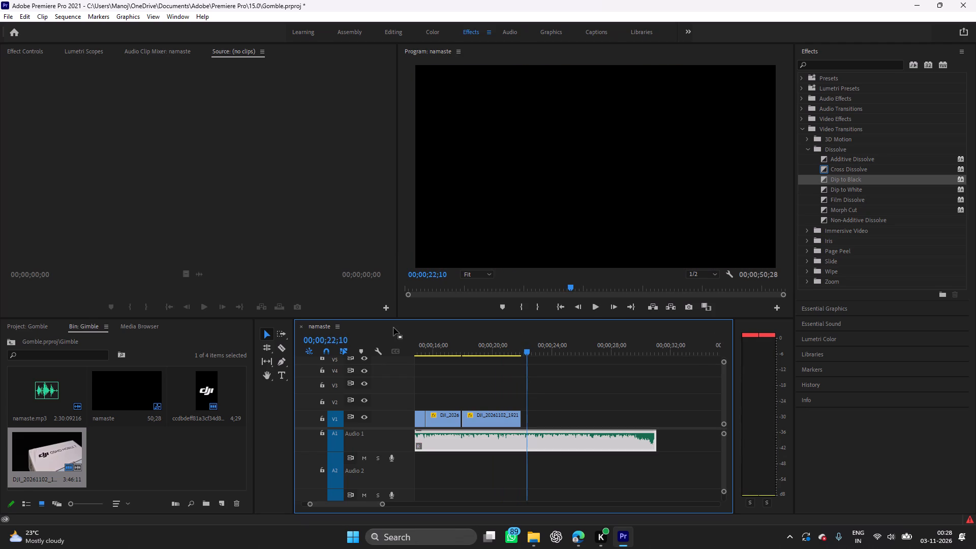
left_click(485, 421)
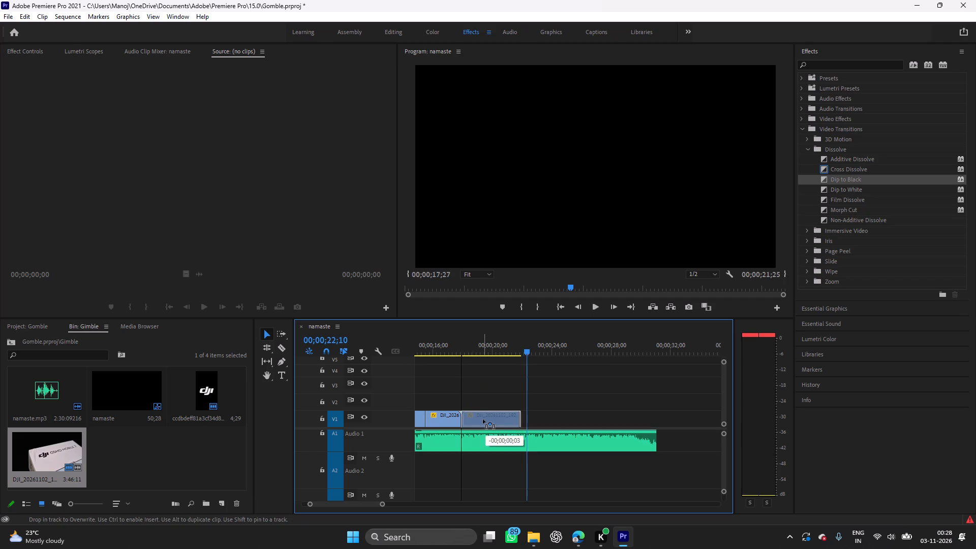
Split the DJI-logo gimbal clip on V1 at 00;00;21;19, on the music, and delete the short piece after the cut.
left_click_drag(526, 348, 468, 365)
key("space")
key("space")
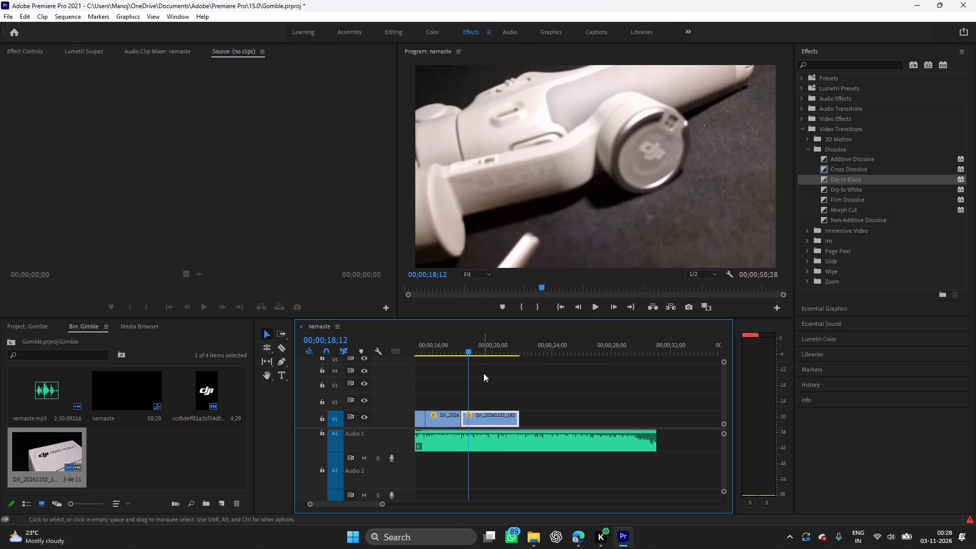
key("space")
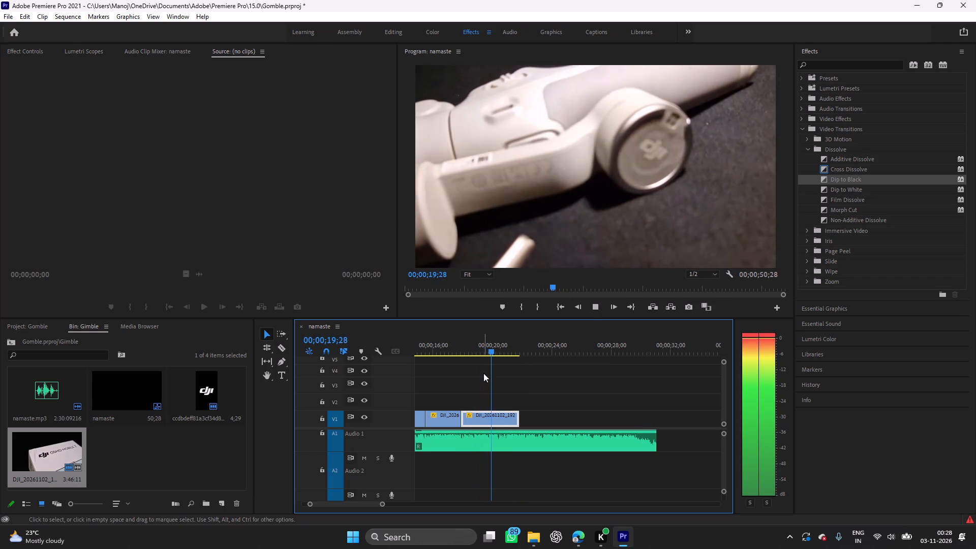
key("space")
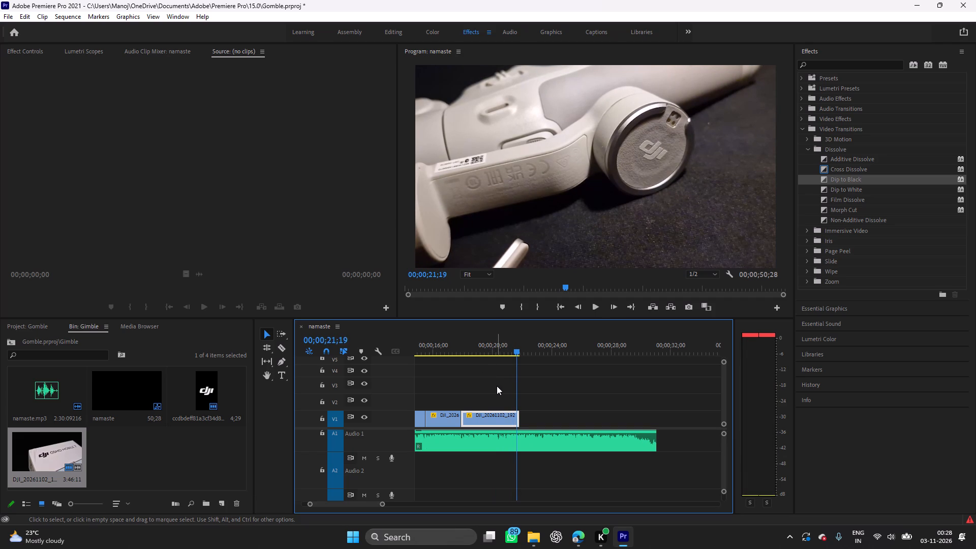
key("ctrl+k")
left_click(517, 413)
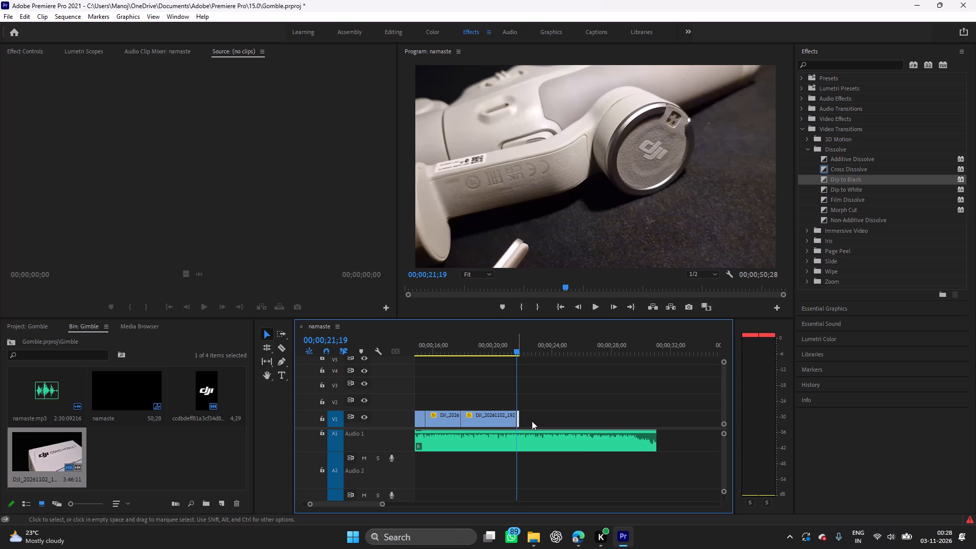
key("Delete")
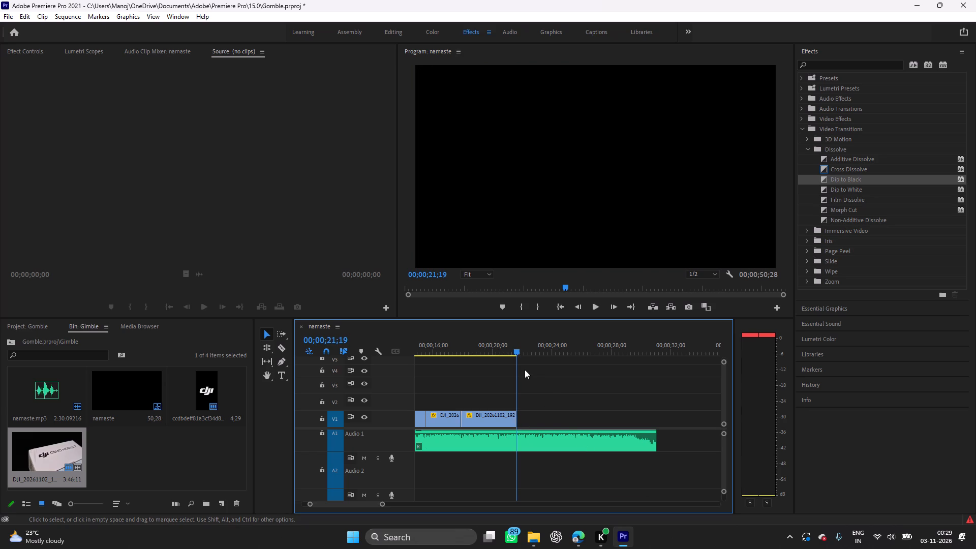
Replay the end of the DJI-logo gimbal clip on V1 against the music to check where its cut falls on the beat.
left_click_drag(517, 351, 458, 372)
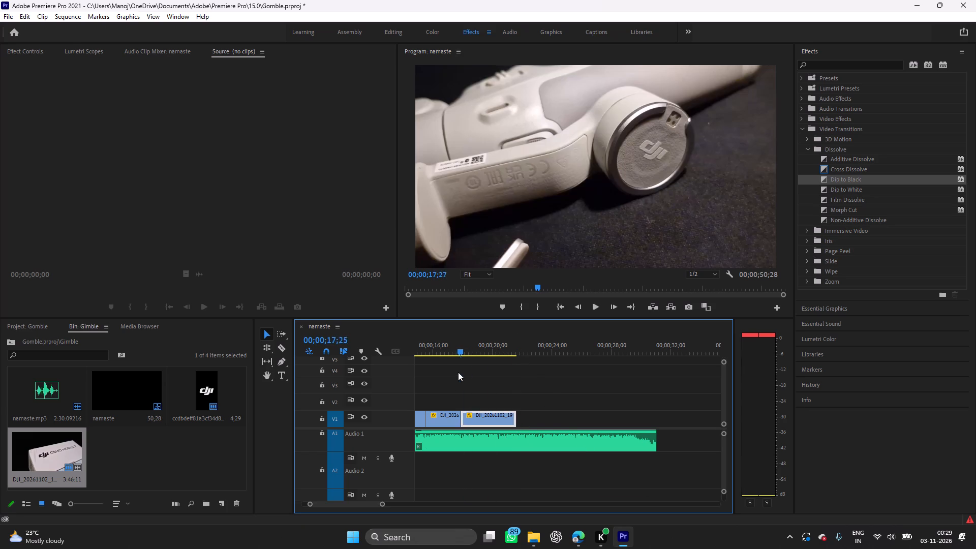
left_click_drag(458, 372, 365, 391)
key("space")
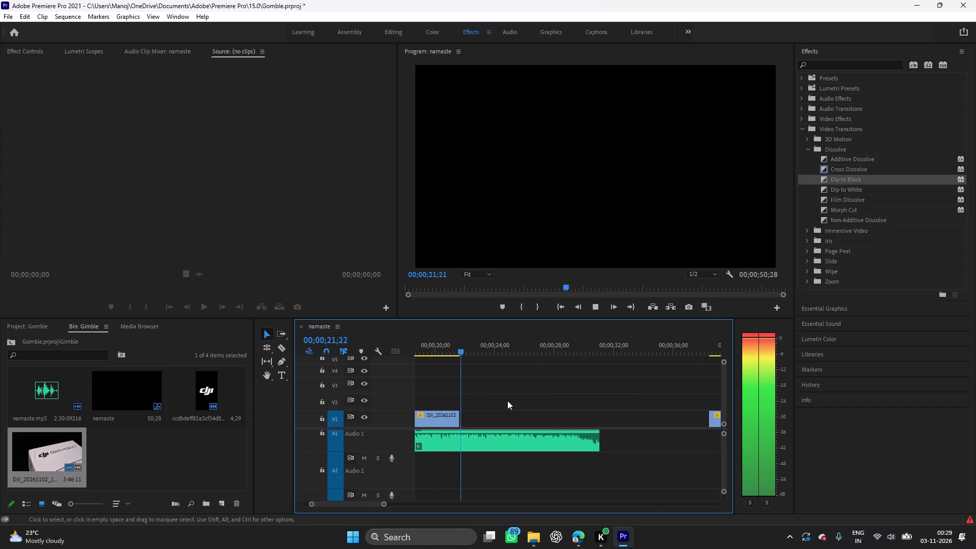
key("space")
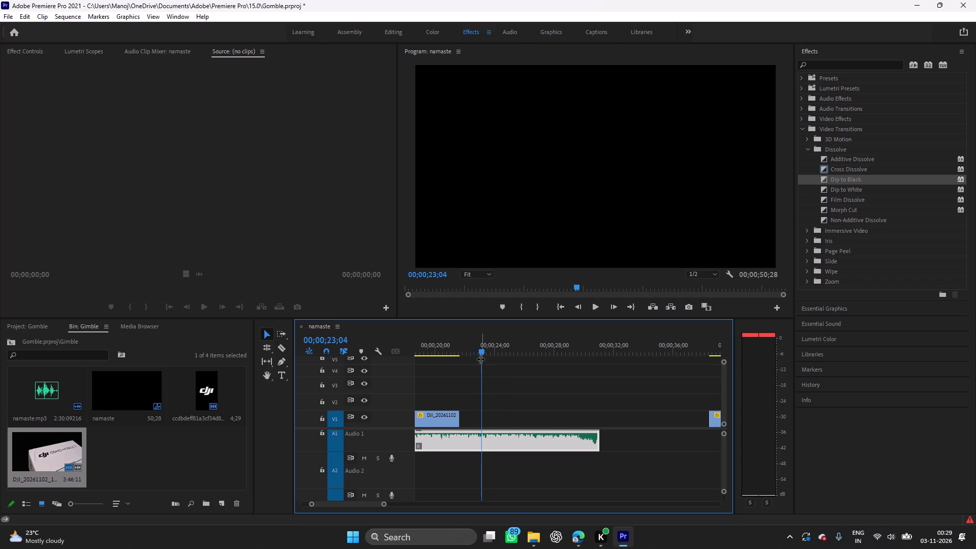
left_click_drag(481, 355, 420, 374)
left_click_drag(480, 349, 453, 359)
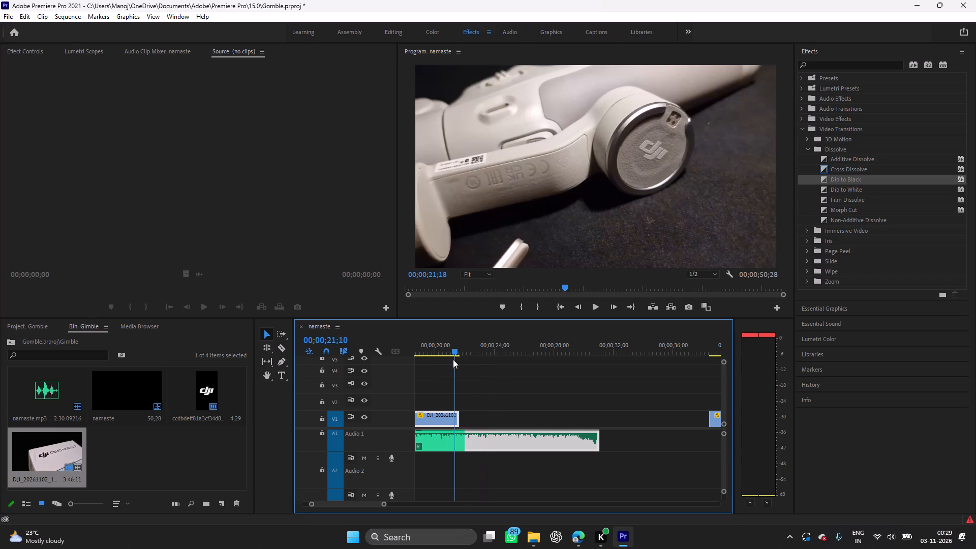
left_click_drag(453, 359, 420, 367)
key("space")
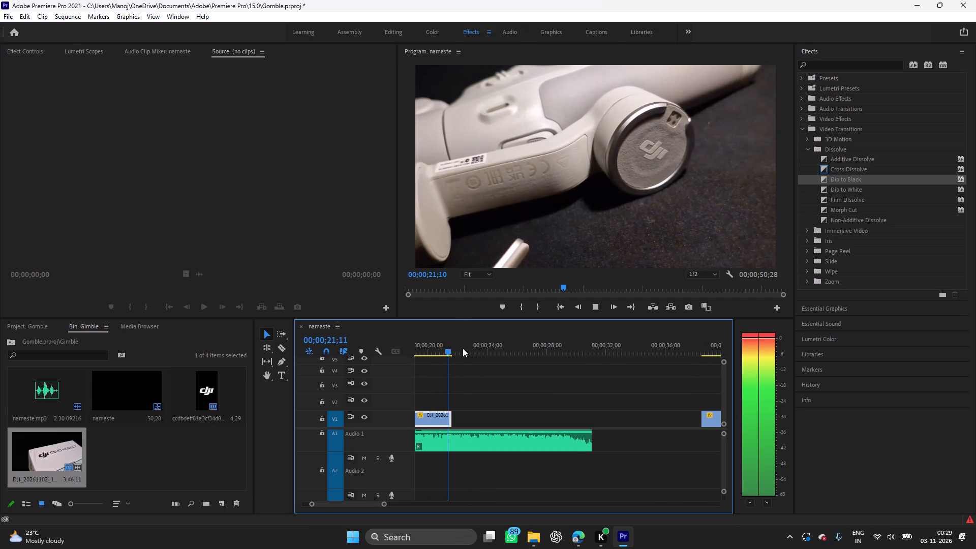
key("space")
left_click_drag(468, 351, 437, 341)
key("space")
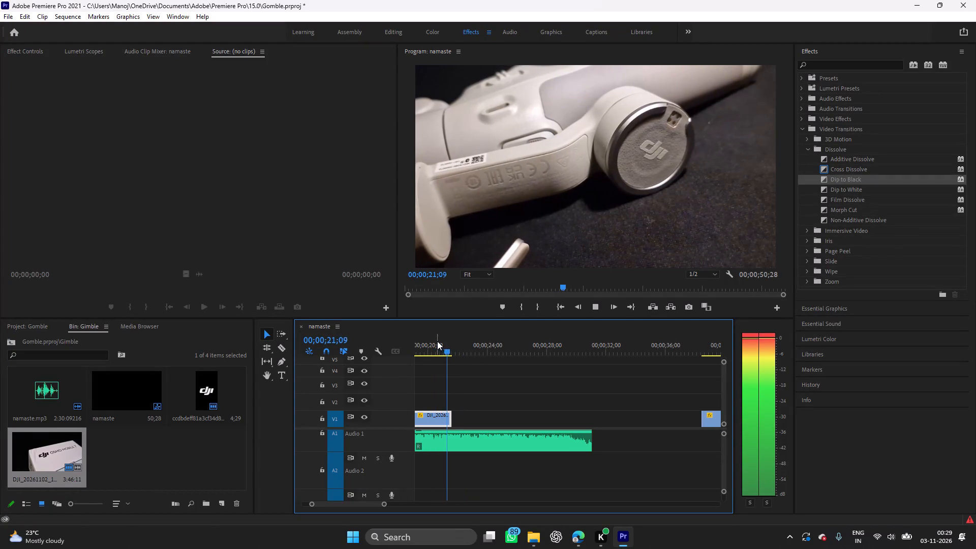
key("space")
left_click_drag(459, 351, 459, 351)
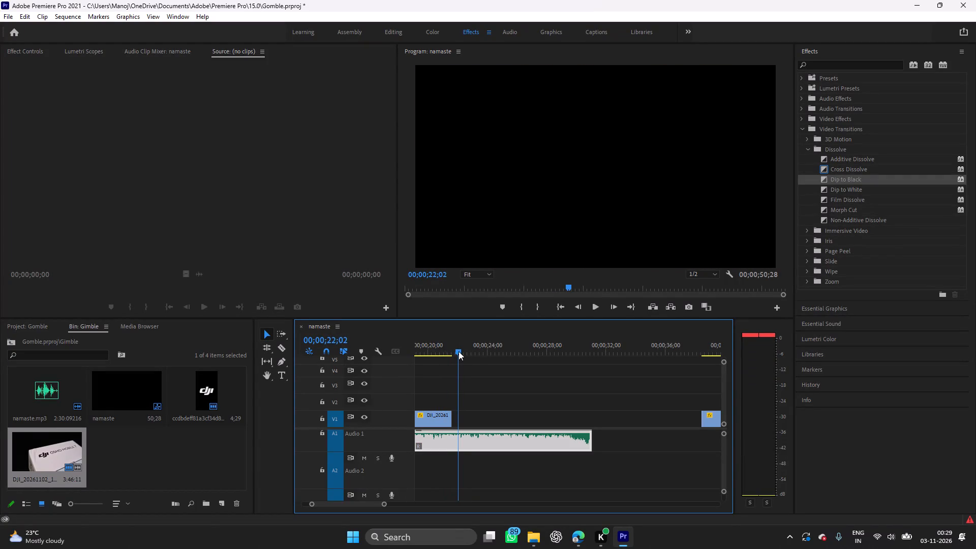
left_click_drag(459, 351, 452, 345)
key("space")
key("space")
left_click_drag(456, 343, 444, 344)
key("space")
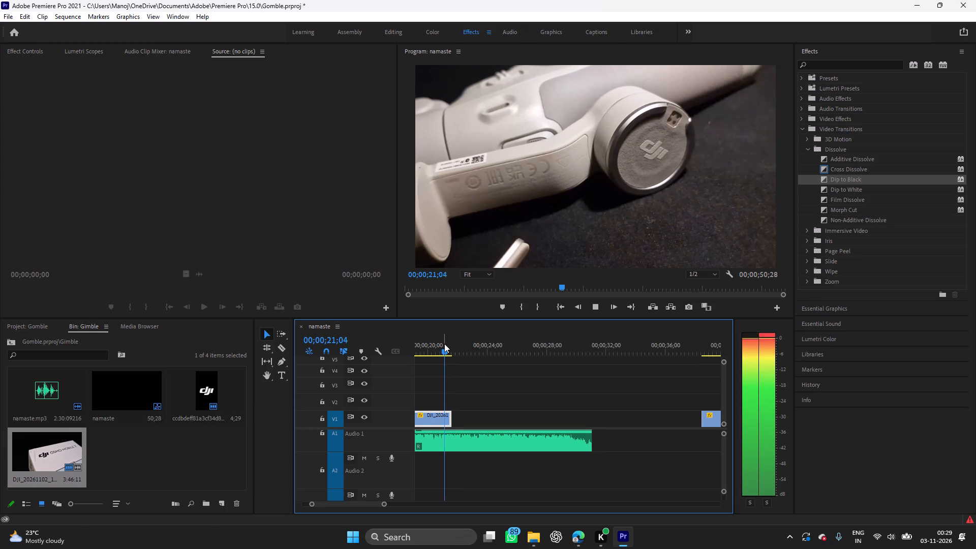
key("space")
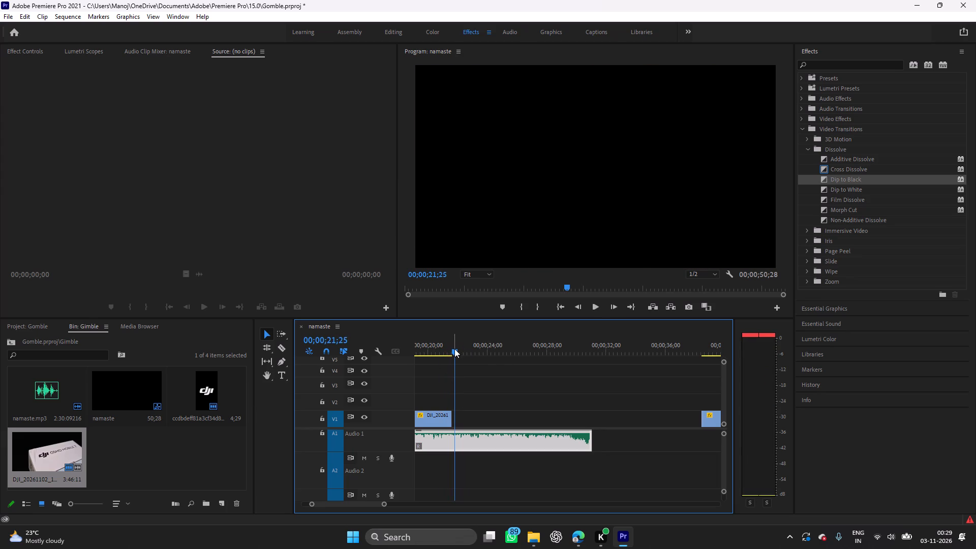
Extend the end of the DJI-logo gimbal clip on V1 by 3 frames to 00;00;21;22 and play the music past it.
left_click_drag(454, 349, 445, 341)
key("space")
key("space")
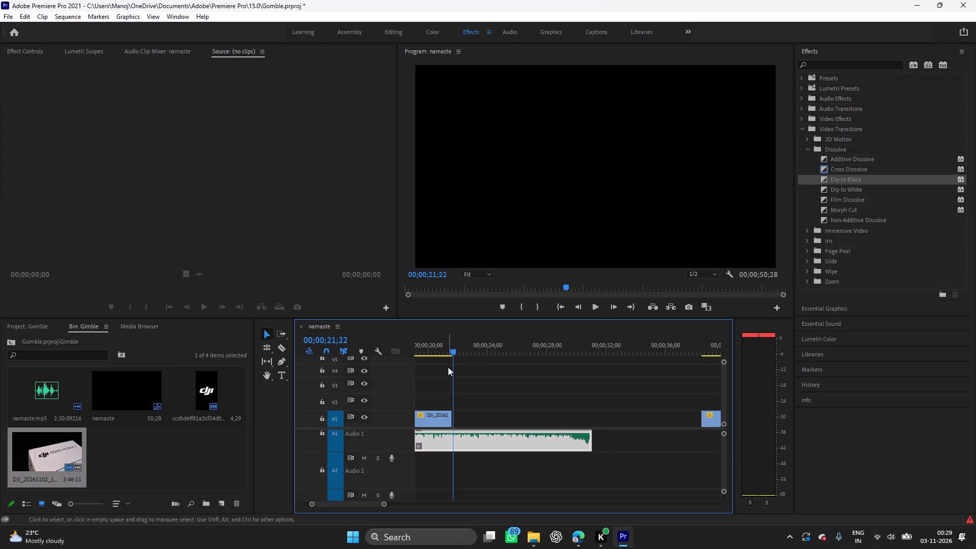
left_click(450, 415)
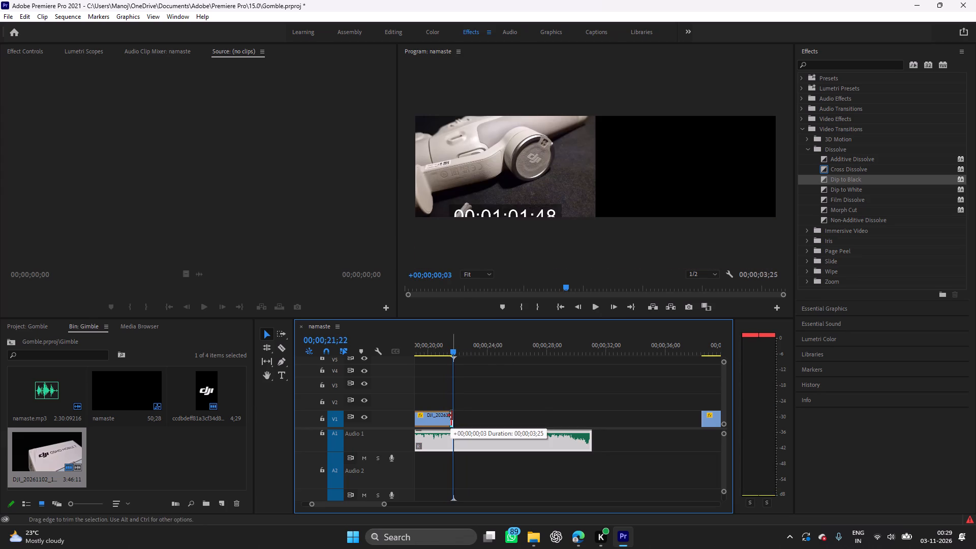
left_click(489, 411)
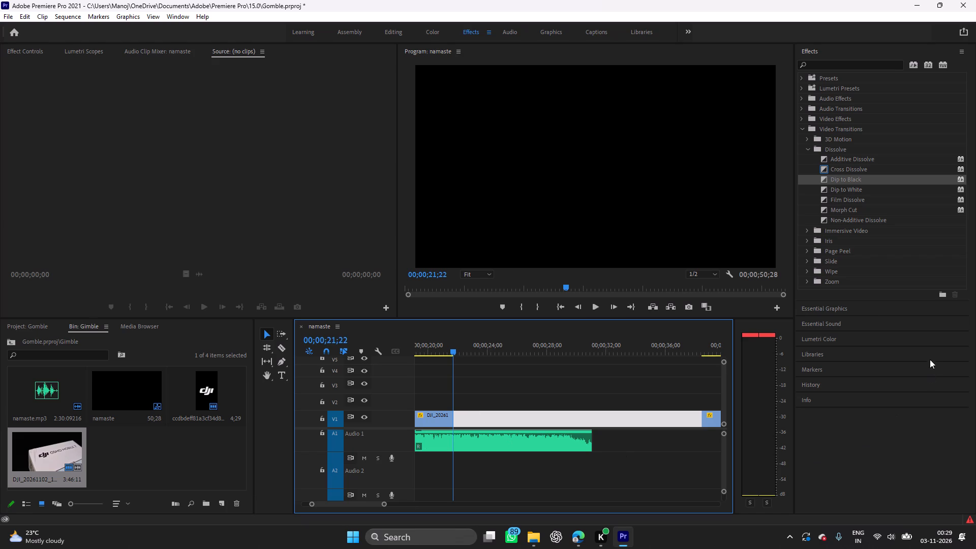
left_click(544, 371)
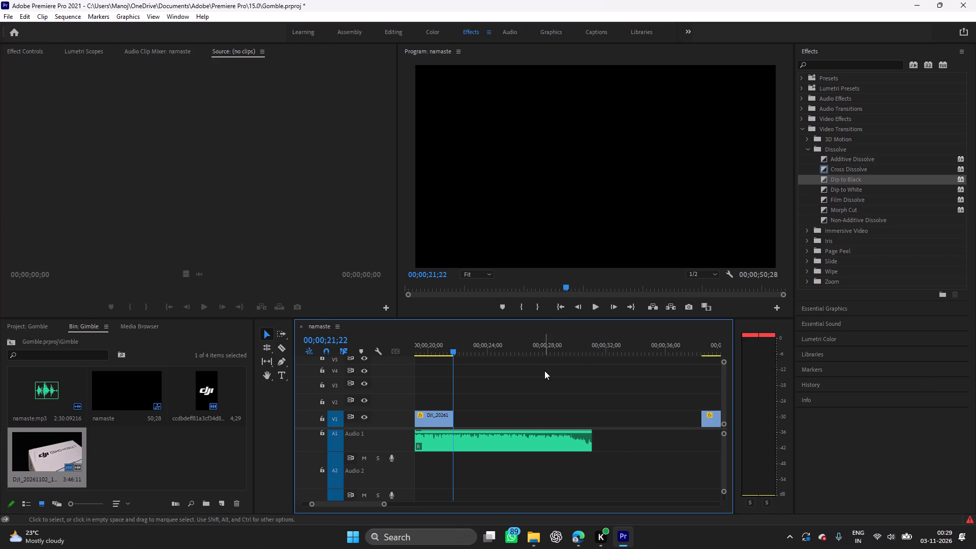
key("space")
key("space")
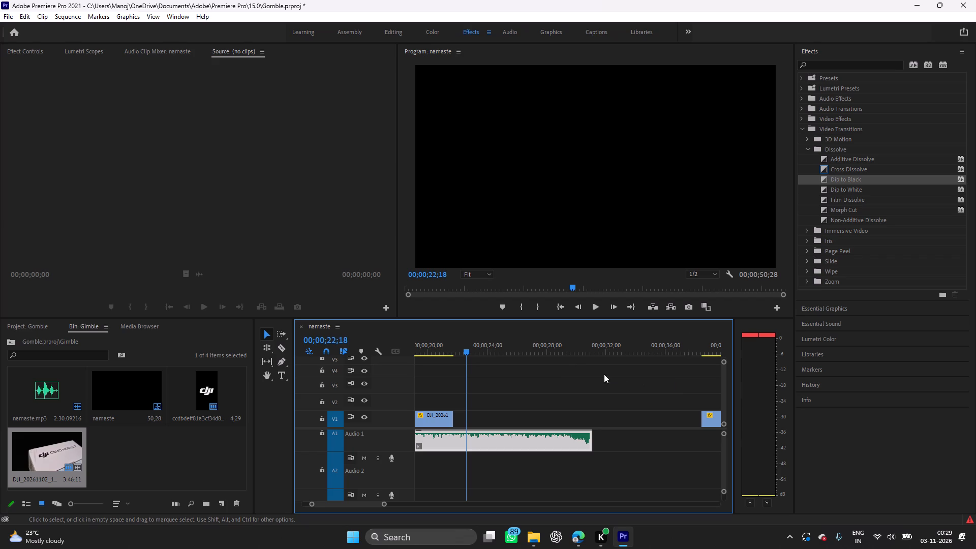
Cut the DJI_20261102_192145 phone-on-gimbal clip from V2 at 00;00;45;05 and paste it on V1 at 00;00;21;23, after the DJI-logo clip.
left_click_drag(467, 383, 518, 394)
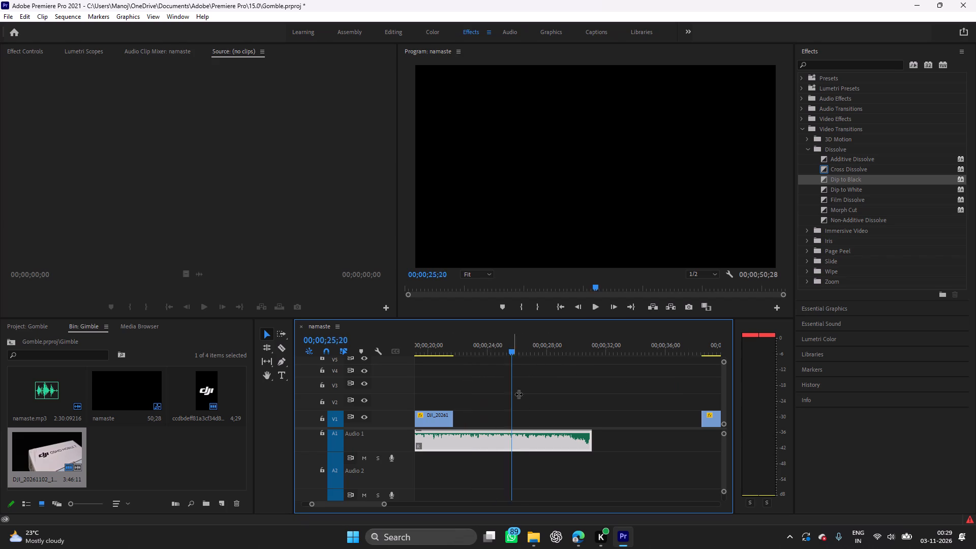
left_click_drag(518, 394, 639, 410)
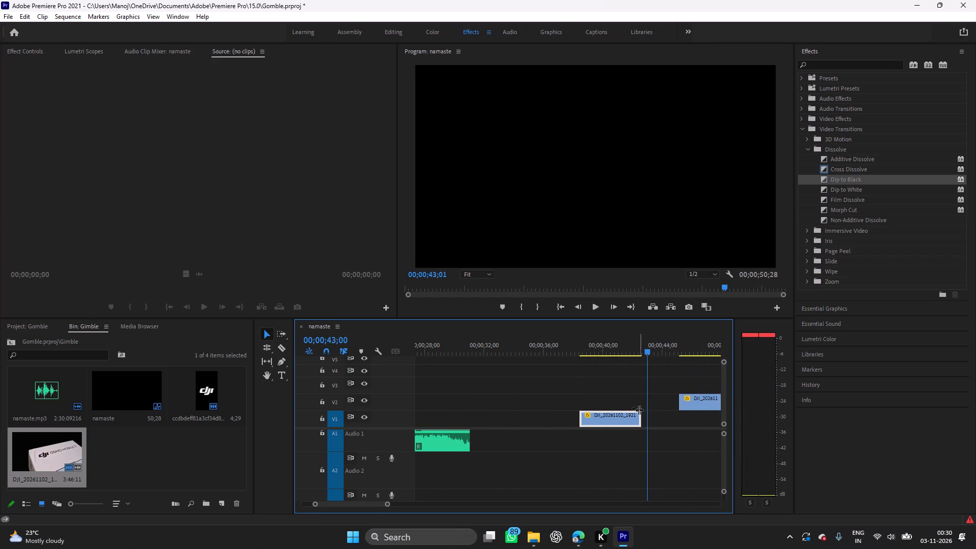
left_click_drag(639, 410, 618, 405)
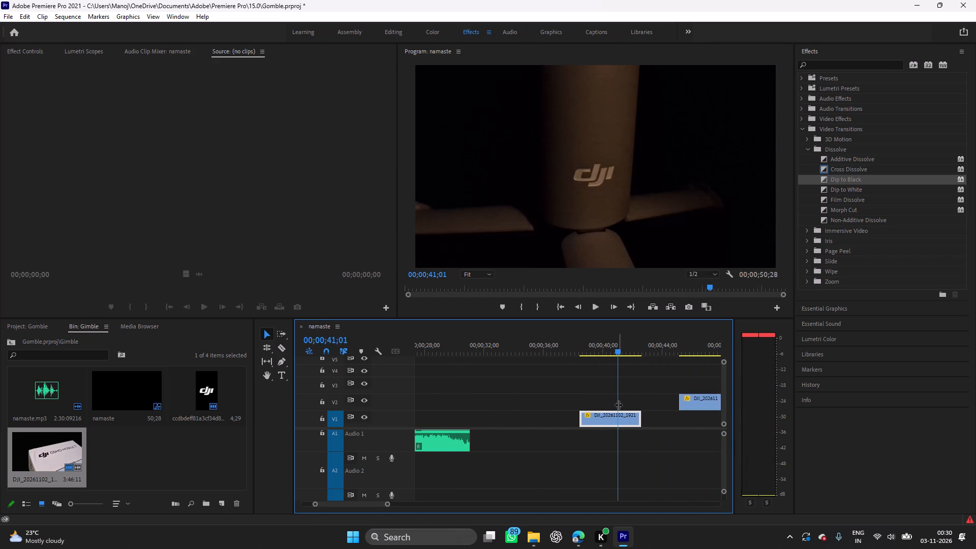
left_click_drag(616, 382, 664, 399)
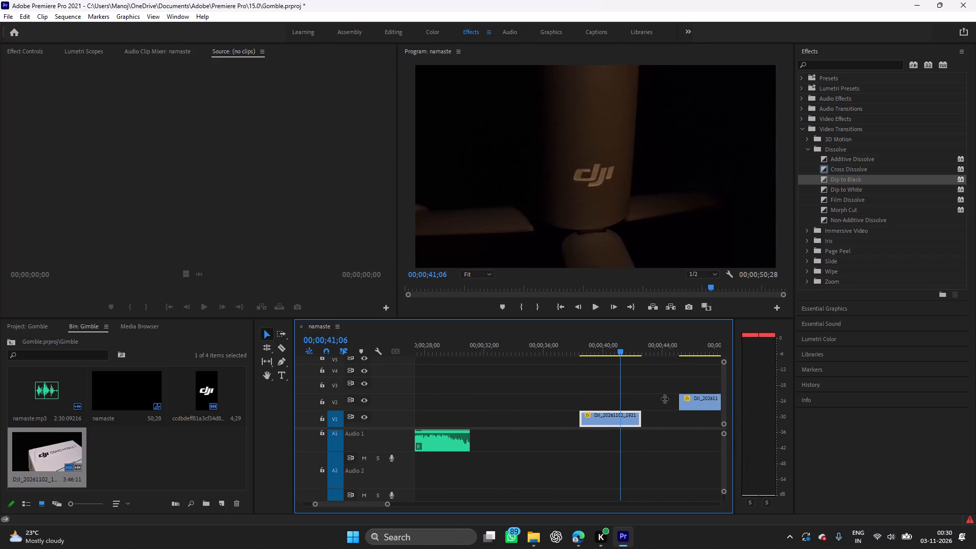
left_click_drag(664, 399, 670, 404)
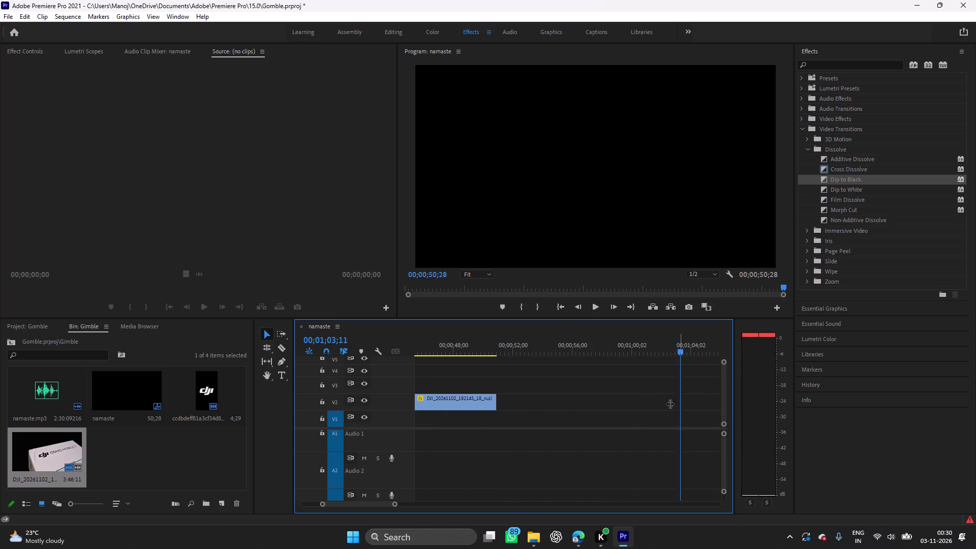
left_click_drag(670, 404, 444, 367)
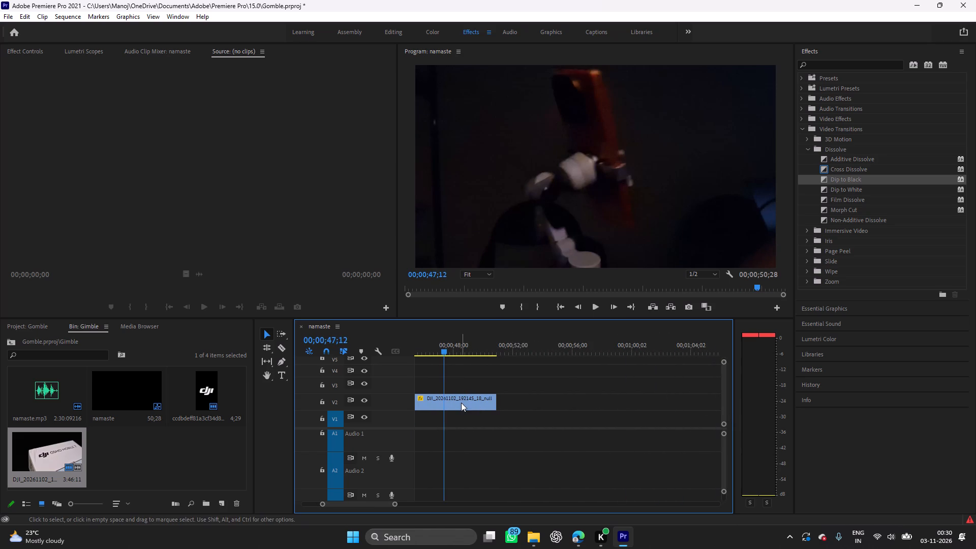
left_click(461, 403)
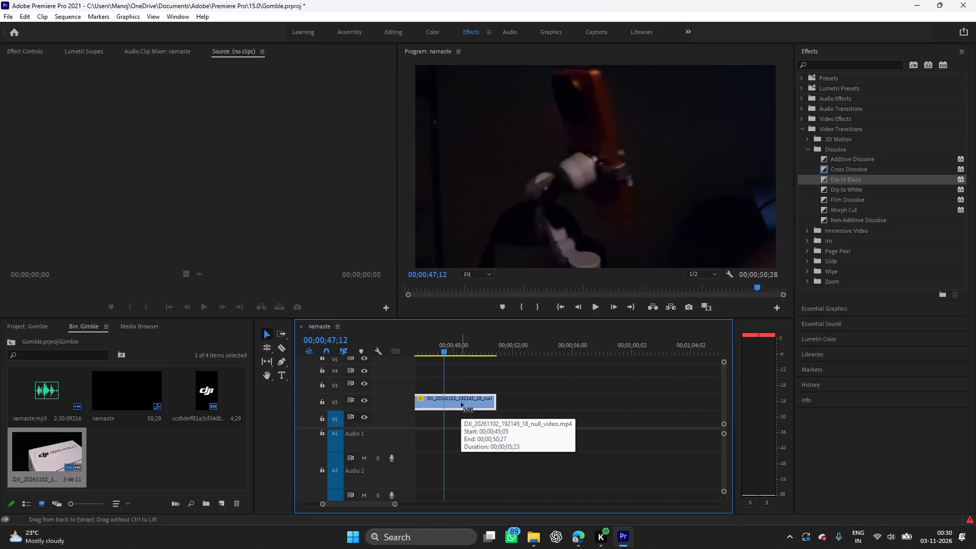
key("ctrl+x")
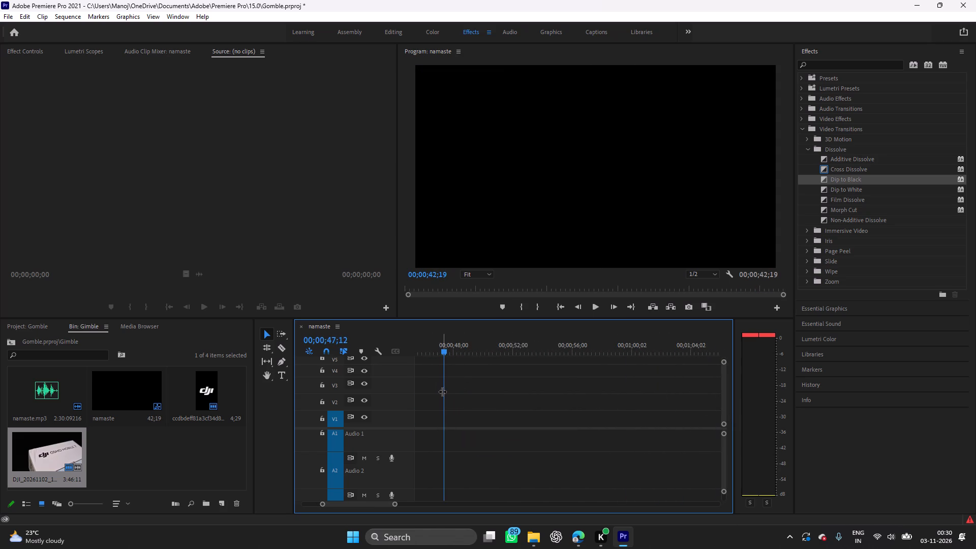
left_click_drag(445, 393, 385, 385)
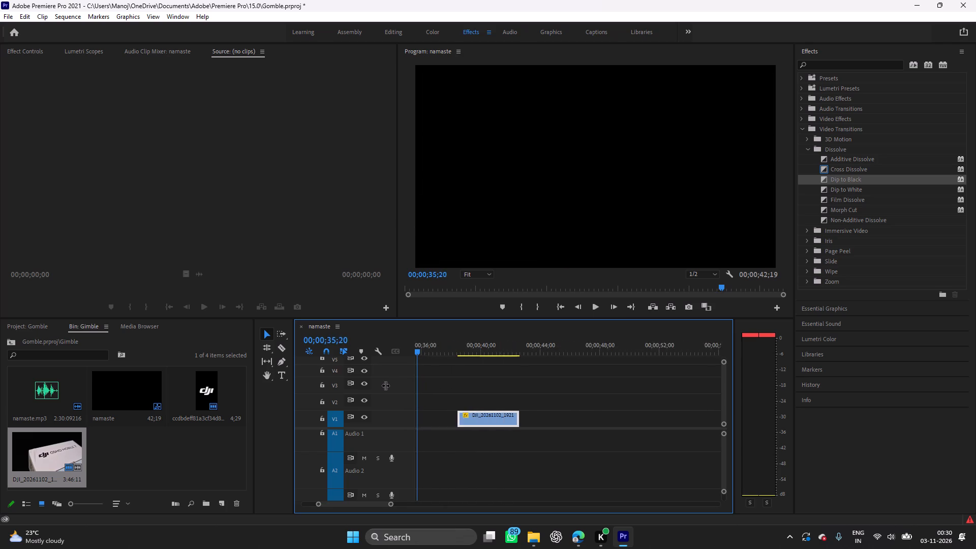
left_click_drag(385, 385, 440, 389)
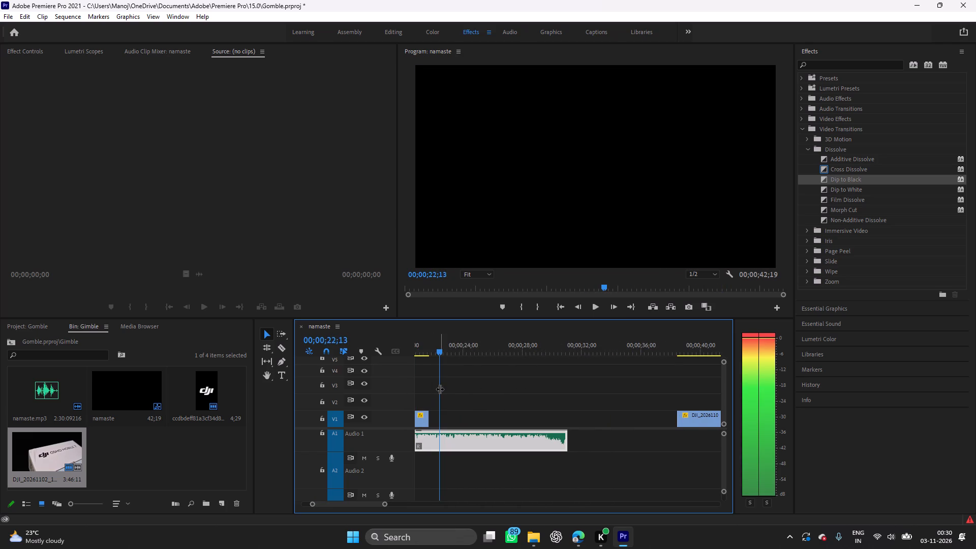
left_click_drag(440, 389, 430, 388)
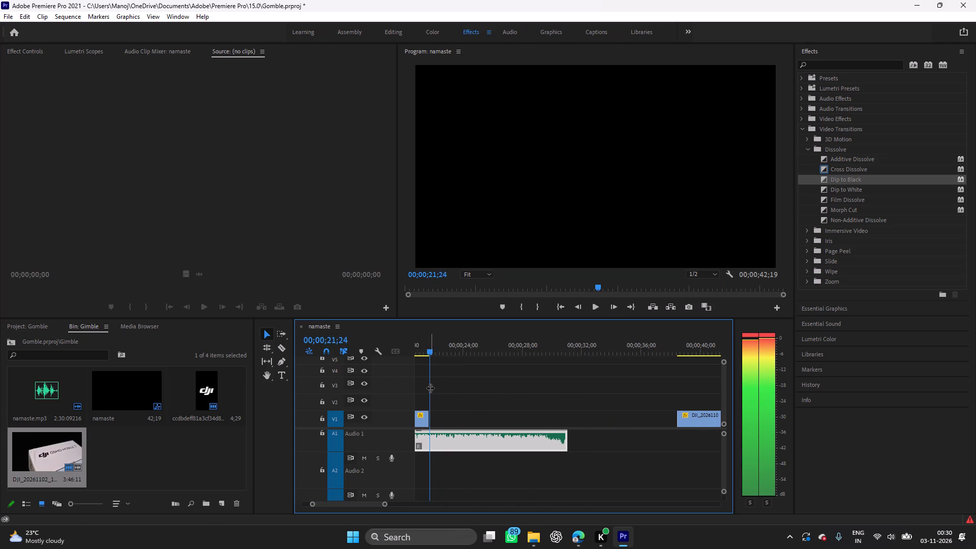
left_click_drag(430, 388, 430, 388)
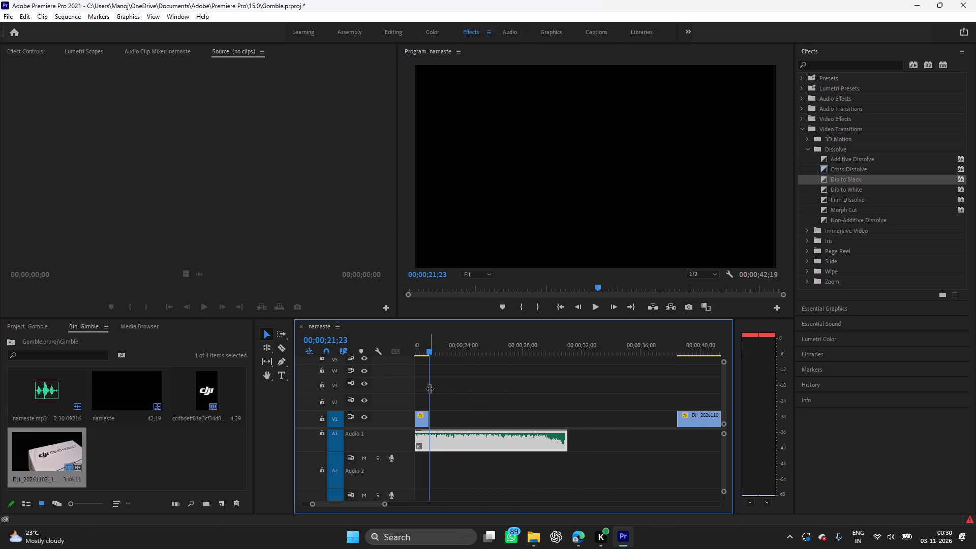
key("ctrl+v")
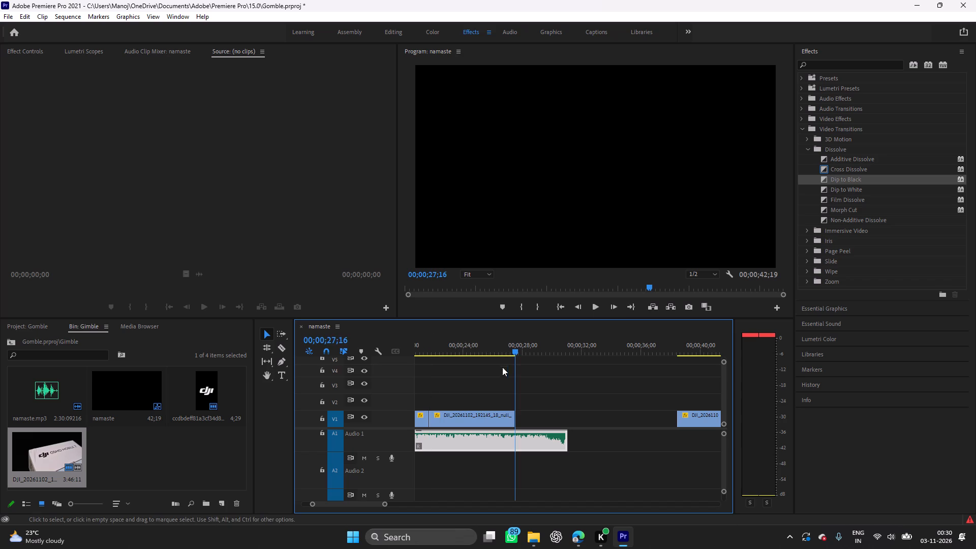
Play the sequence from 00;00;12;14 through the silhouette clip to review the edit against the music.
left_click_drag(517, 373, 395, 374)
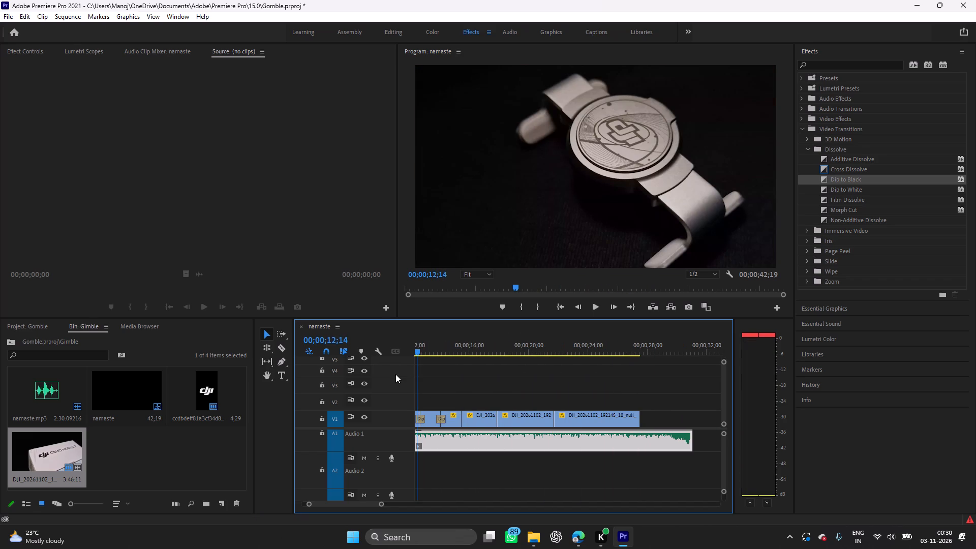
key("space")
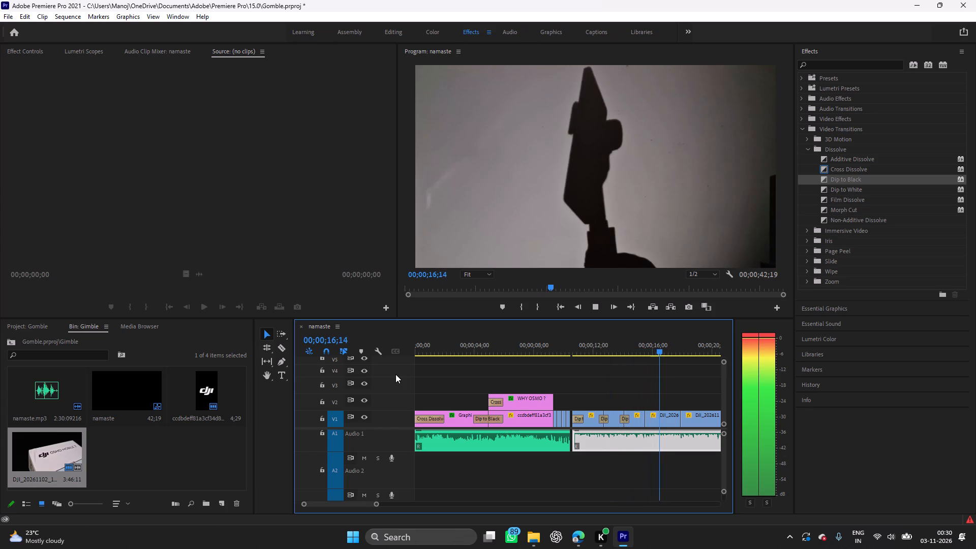
key("space")
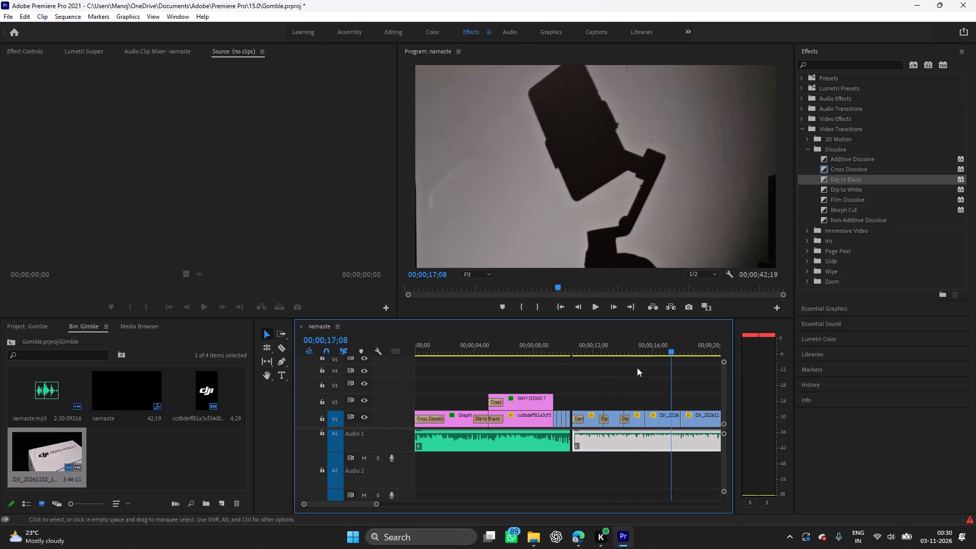
Save the project and play the sequence from the start into the newly placed phone-on-gimbal clip.
left_click_drag(672, 367, 503, 374)
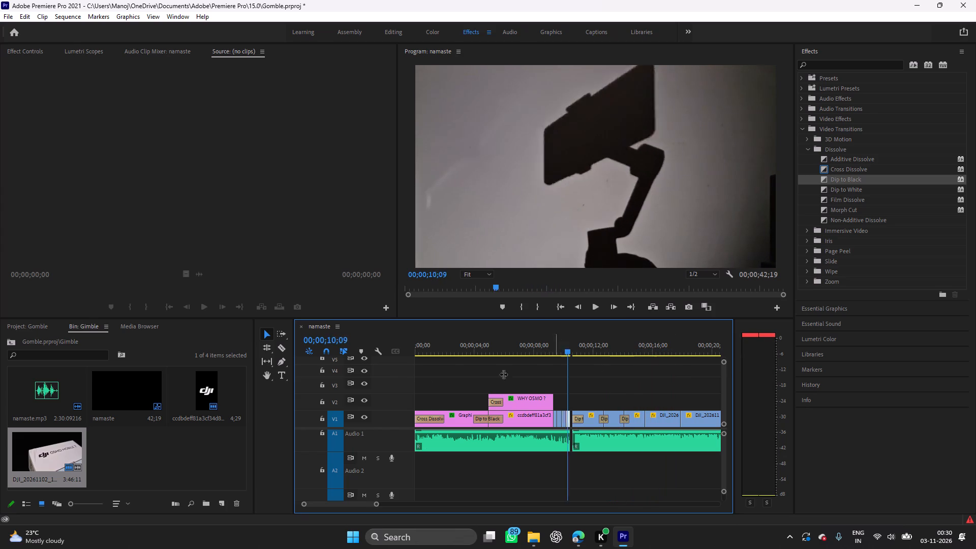
left_click_drag(503, 374, 247, 379)
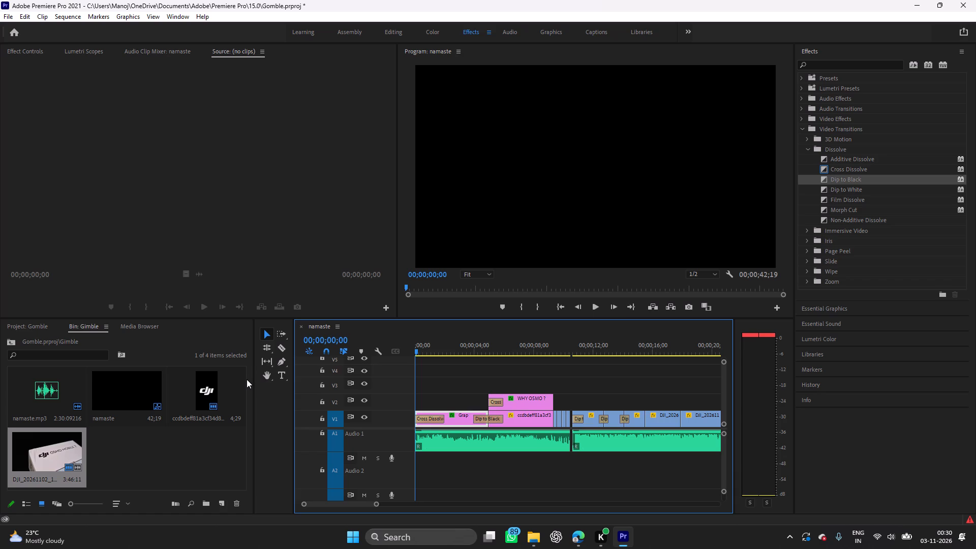
key("ctrl+s")
key("space")
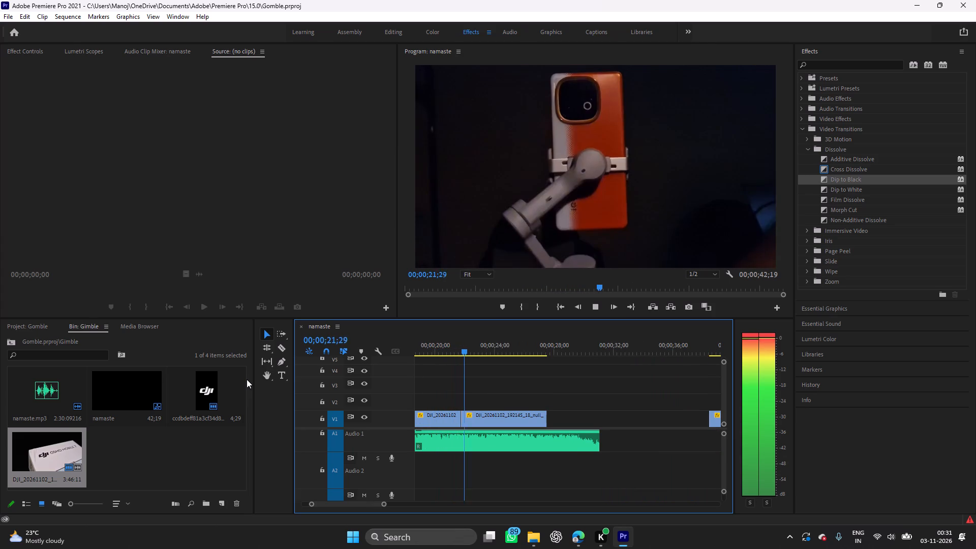
key("space")
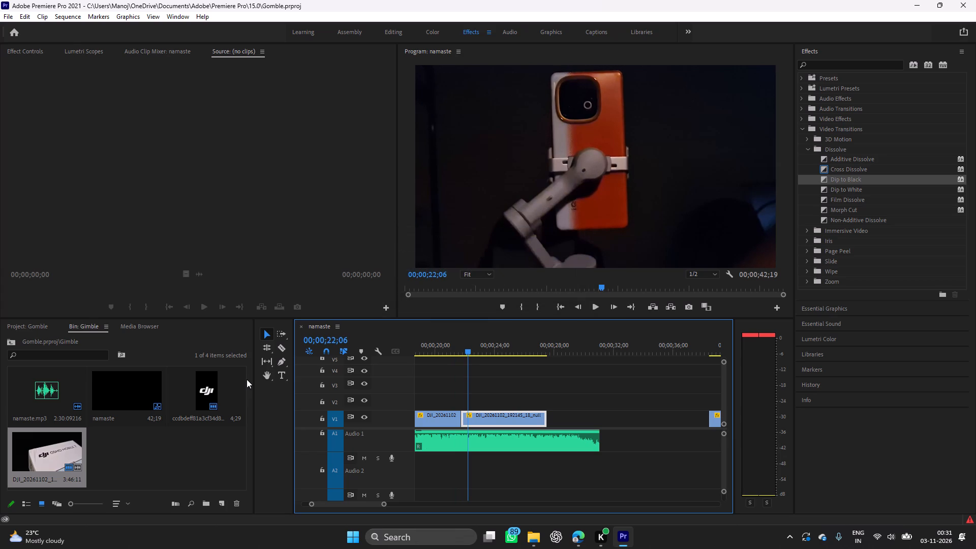
Play the sequence past the phone-on-gimbal clip on V1 and scrub back to the cut between the silhouette and DJI-logo gimbal clips.
key("space")
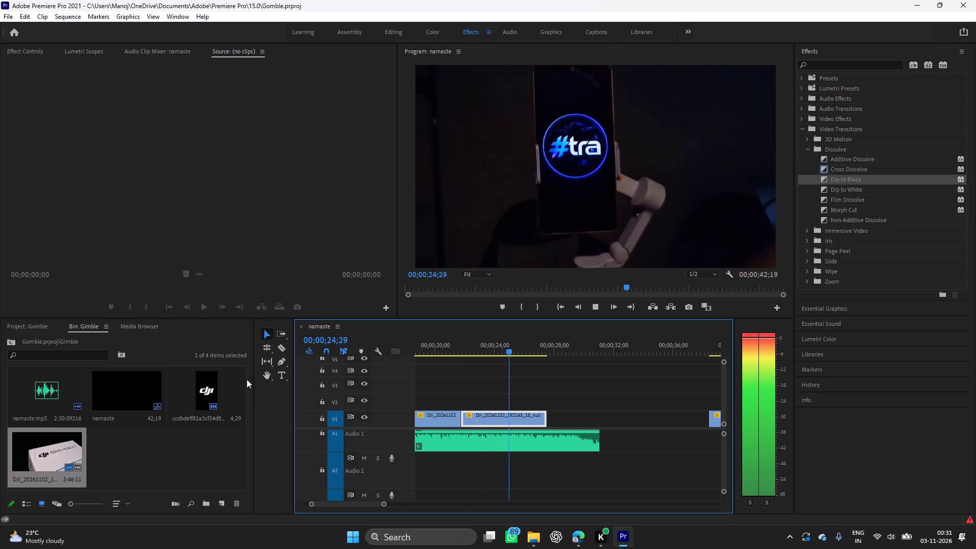
key("space")
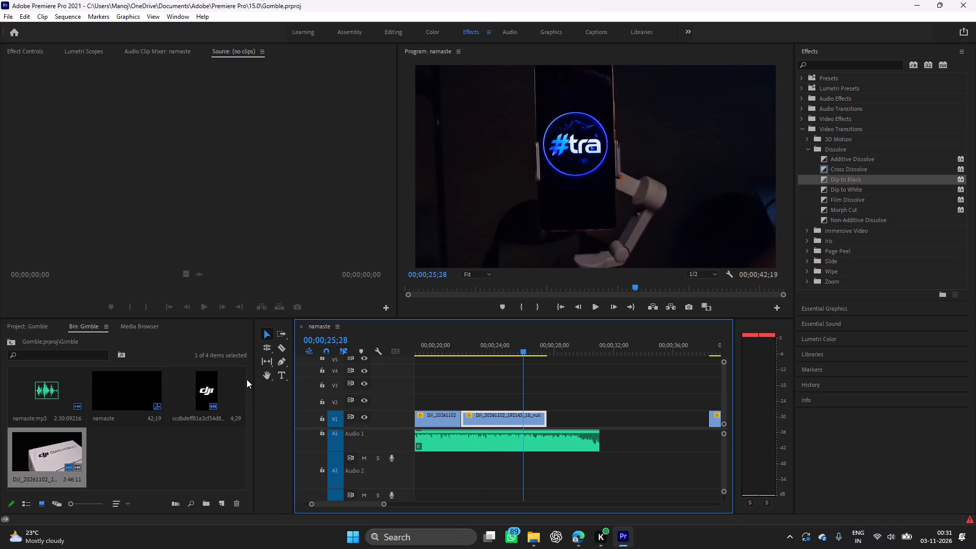
key("space")
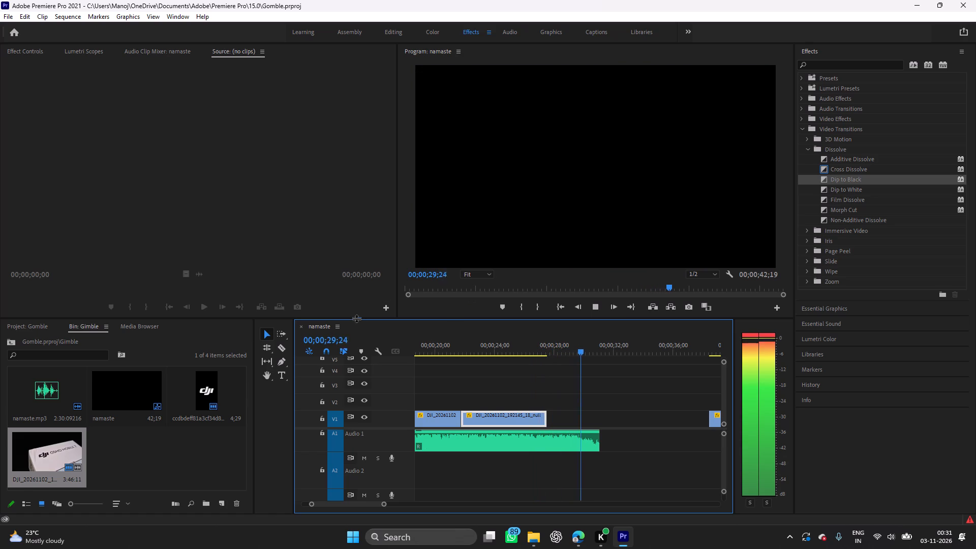
key("space")
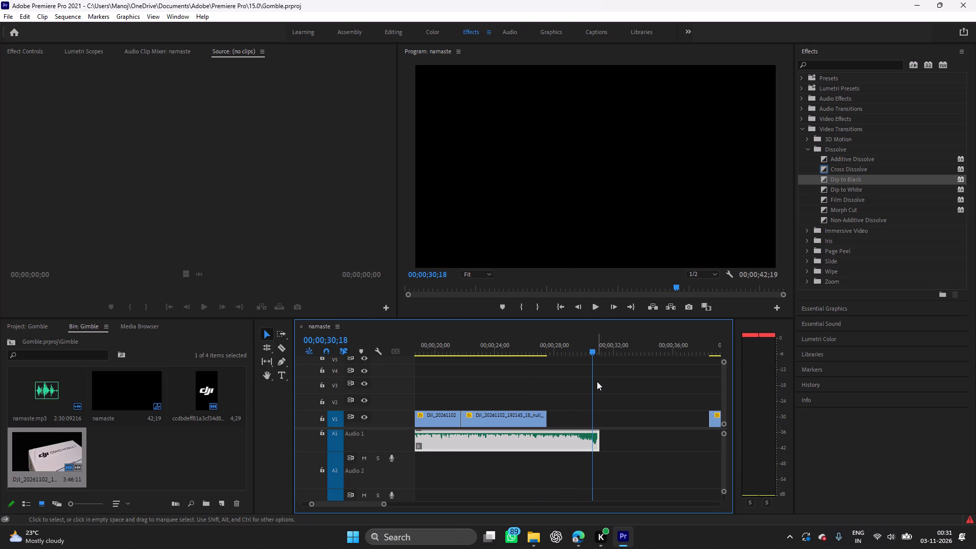
left_click_drag(592, 381, 435, 372)
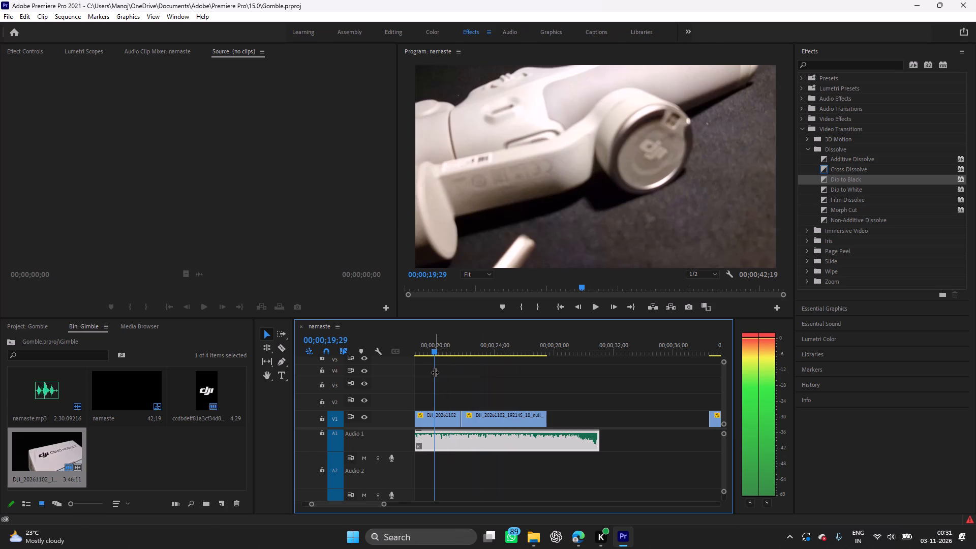
left_click_drag(435, 372, 434, 372)
scroll(476, 398, "up", 6)
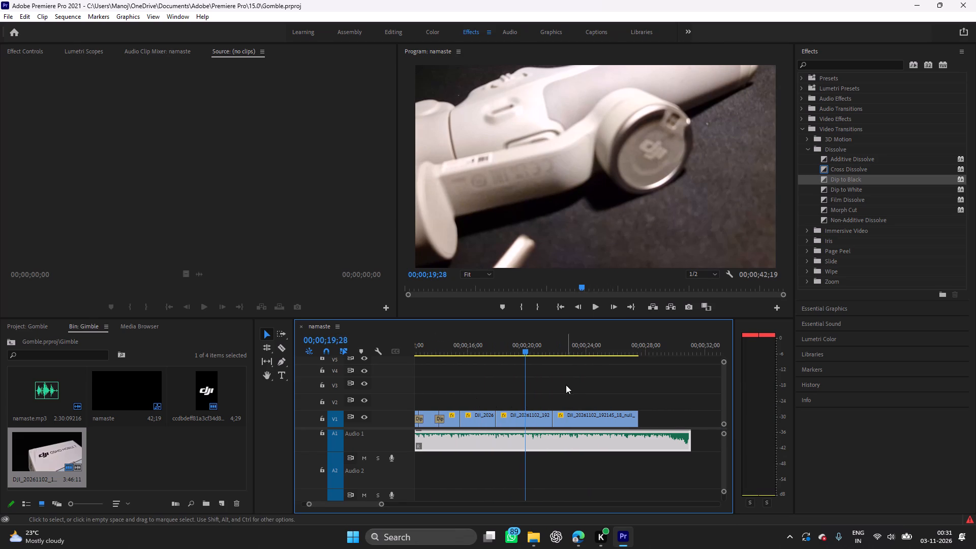
left_click_drag(524, 384, 489, 390)
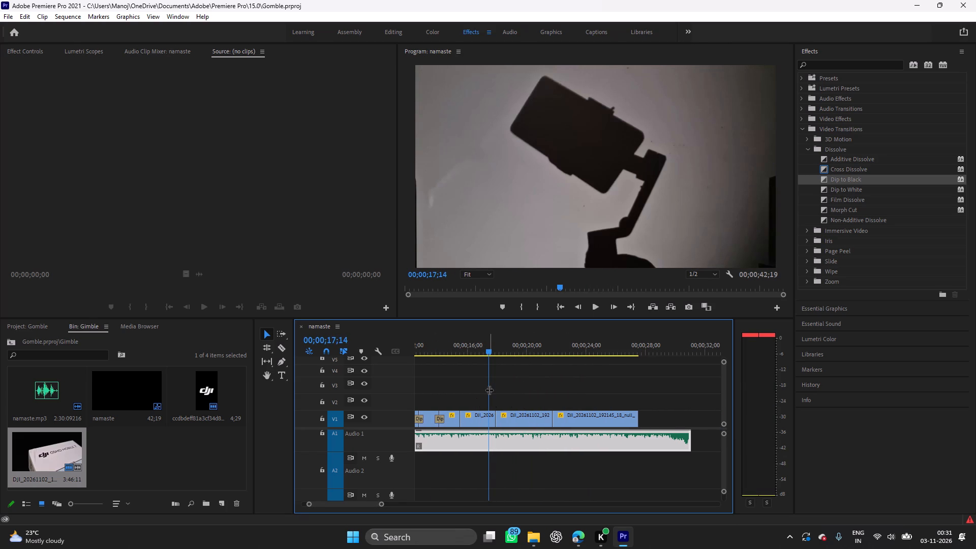
left_click_drag(489, 390, 504, 391)
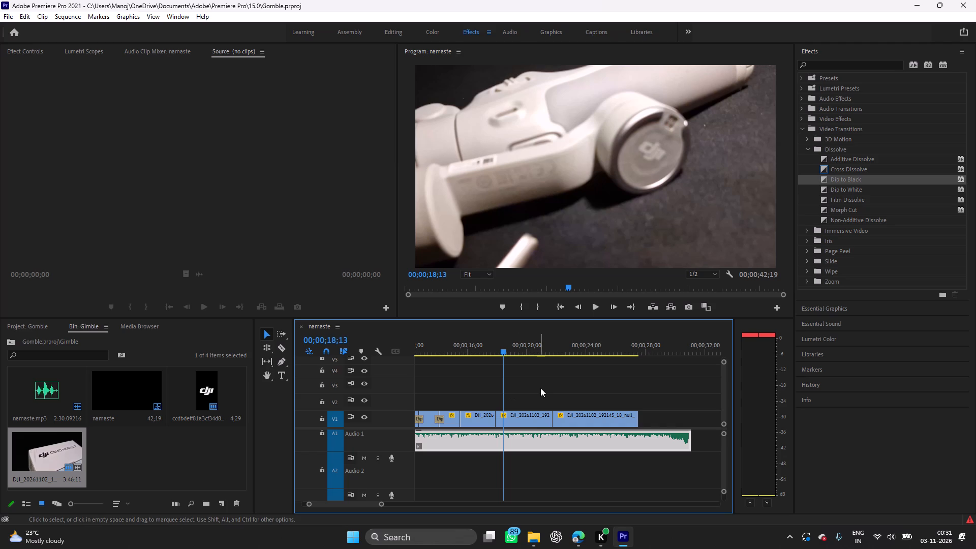
Set the speed of the DJI-logo gimbal clip on V1 to 120%.
left_click(533, 417)
right_click(533, 417)
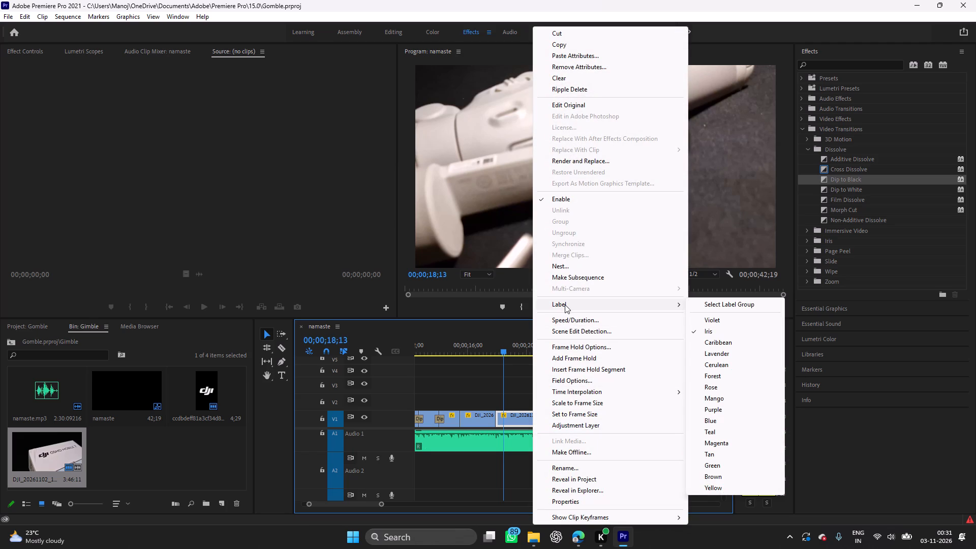
left_click(562, 320)
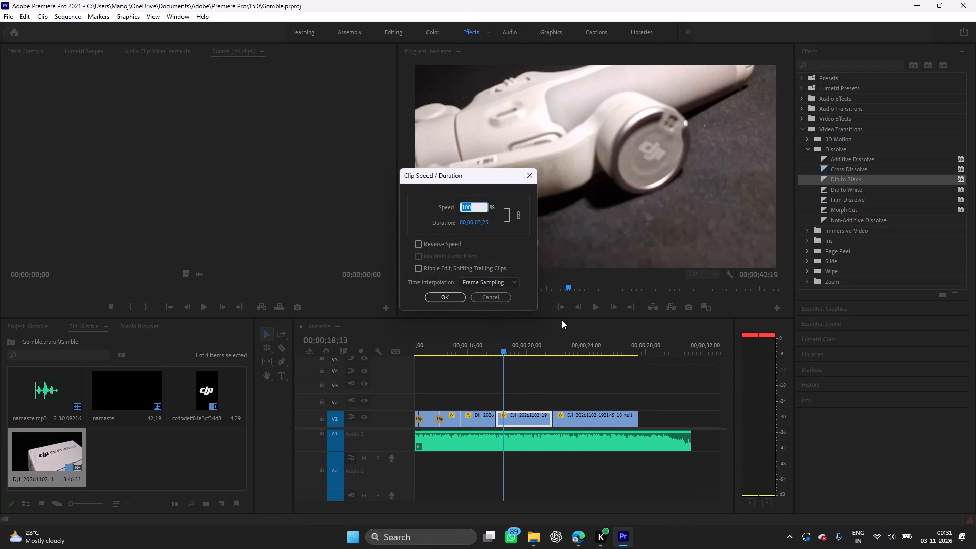
type("120")
key("Return")
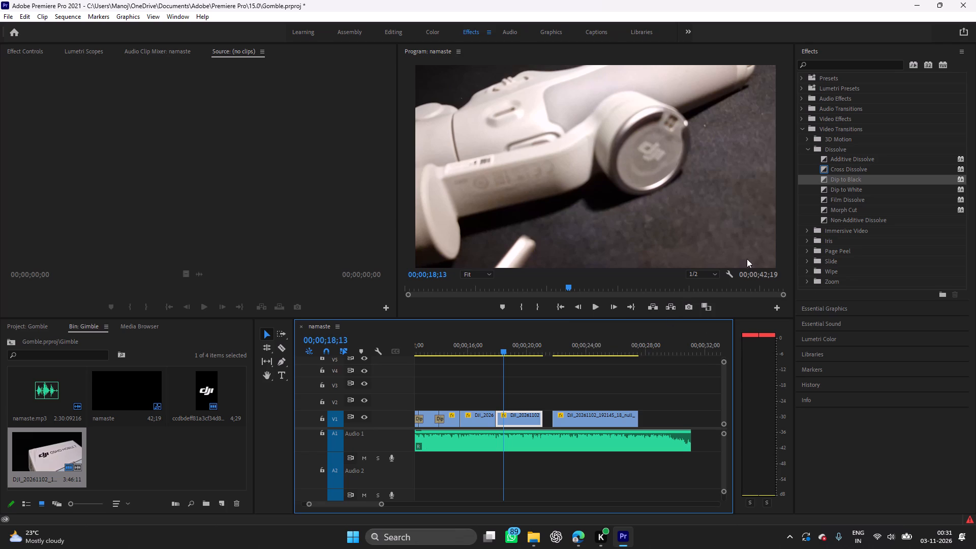
Move the phone-on-gimbal clip on V1 earlier to meet the end of the sped-up DJI-logo clip and play across the cut.
left_click_drag(505, 369, 474, 379)
left_click_drag(604, 415, 593, 419)
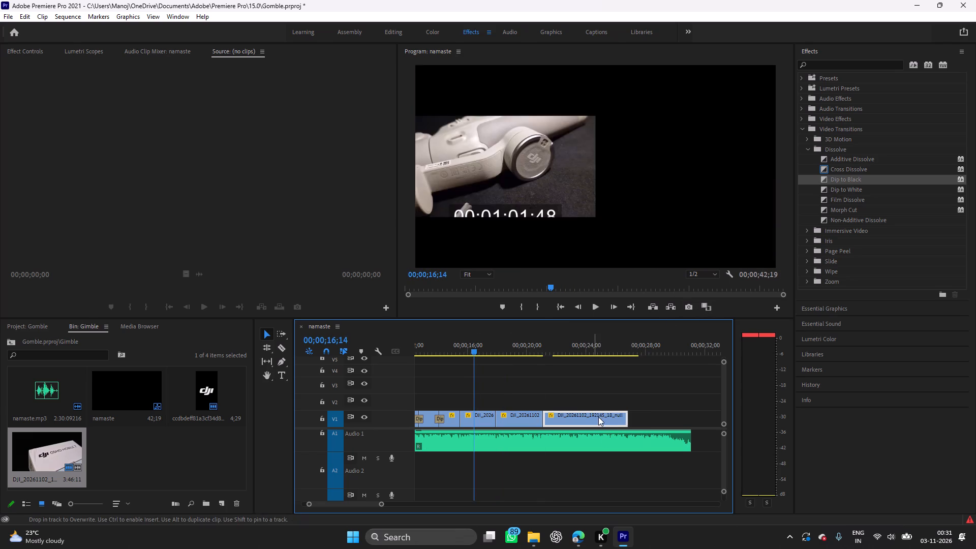
key("space")
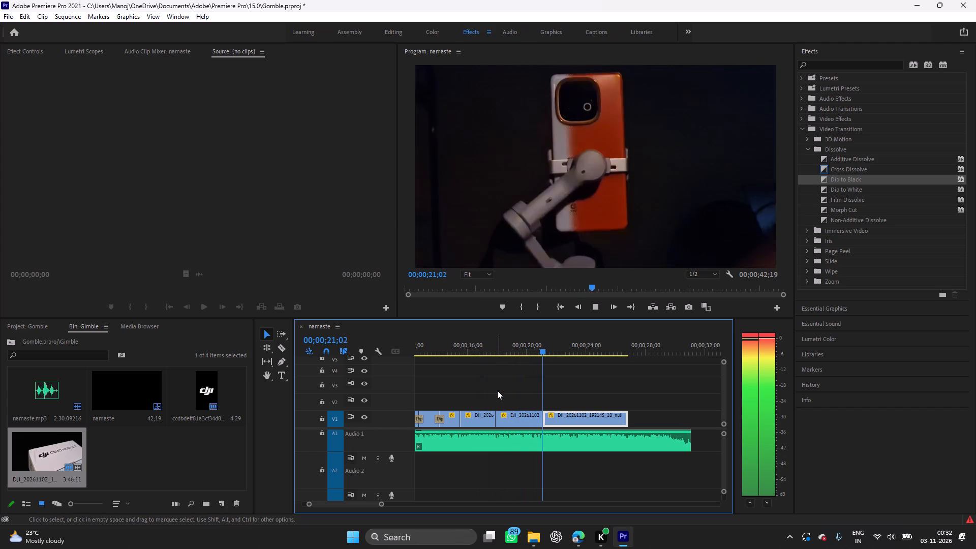
key("space")
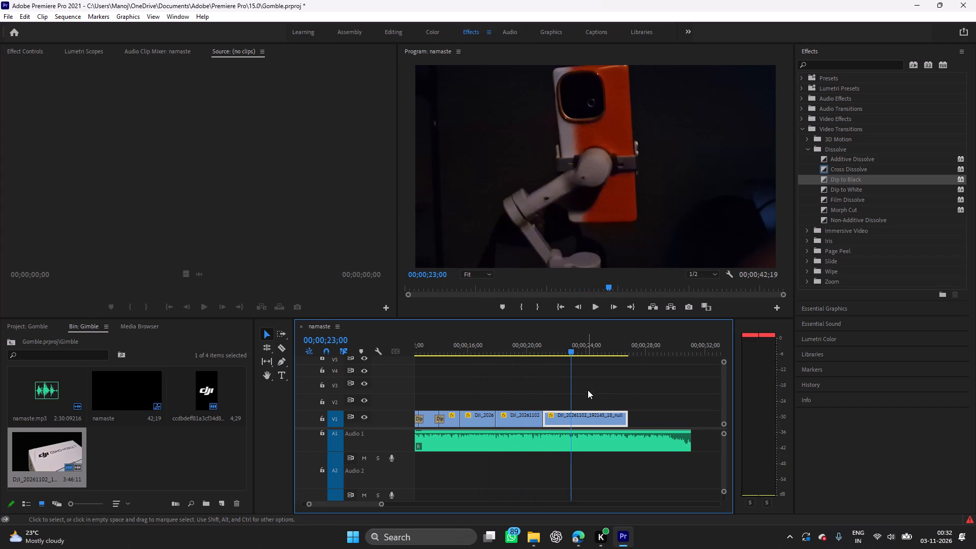
Split the phone-on-gimbal clip at 00;00;22;26, ripple delete the part before the cut and play the shortened edit.
left_click_drag(571, 376, 540, 383)
key("space")
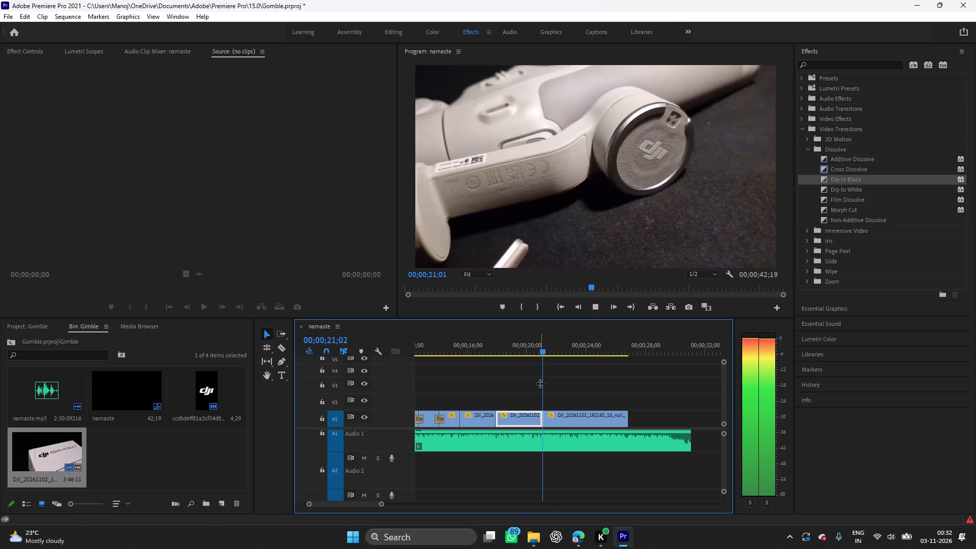
key("space")
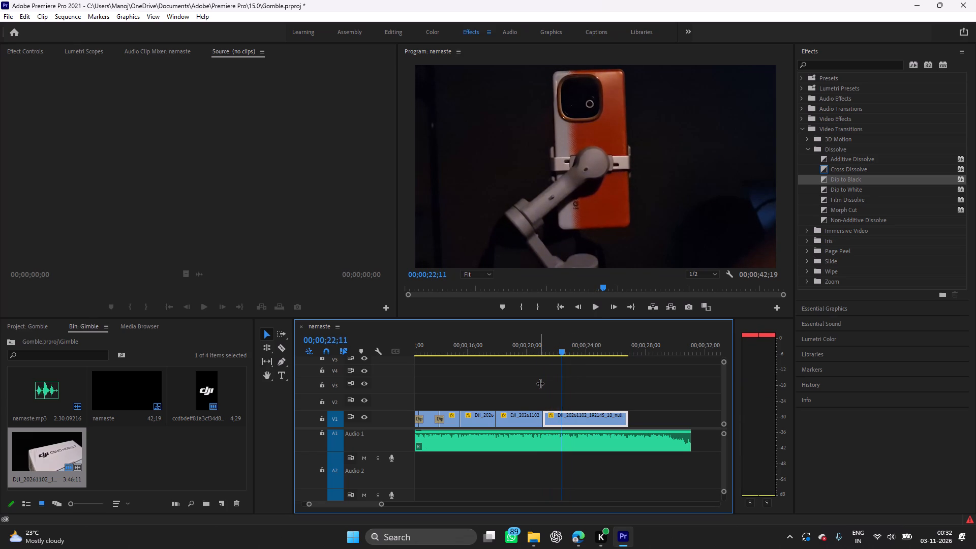
key("space")
key("space")
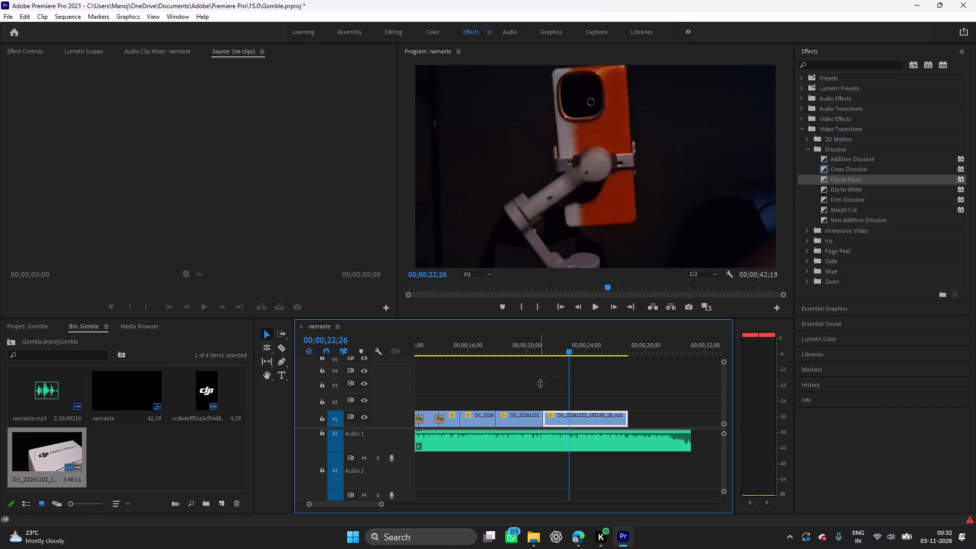
key("ctrl+k")
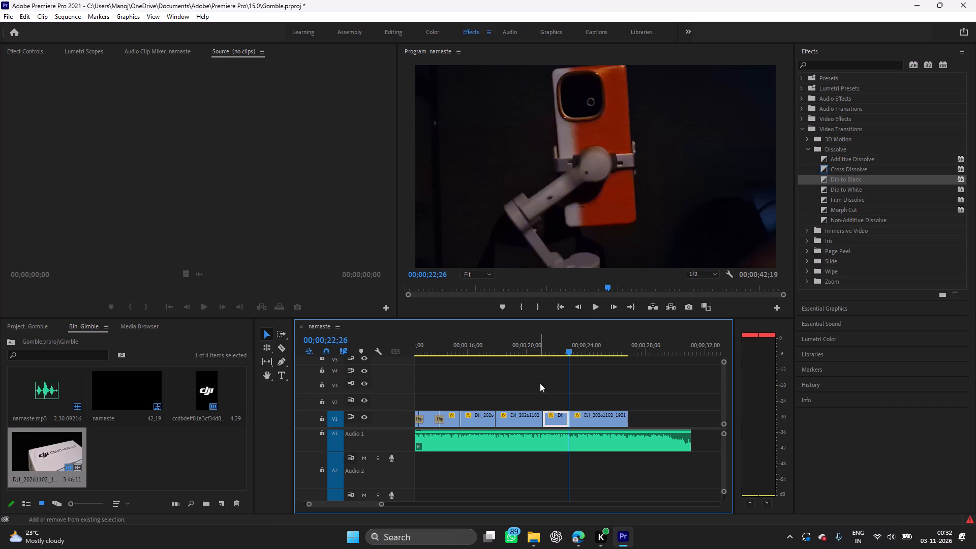
key("shift+Delete")
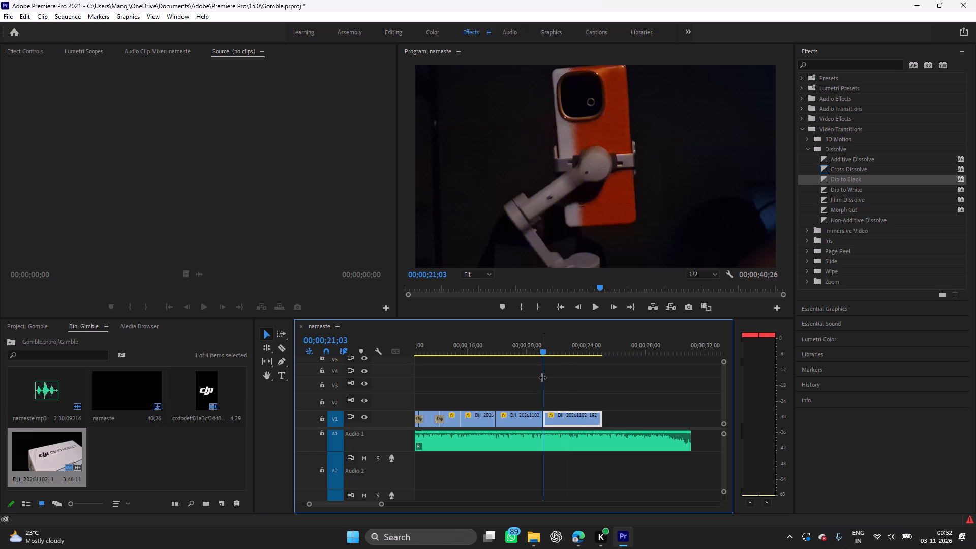
left_click_drag(542, 377, 500, 391)
key("space")
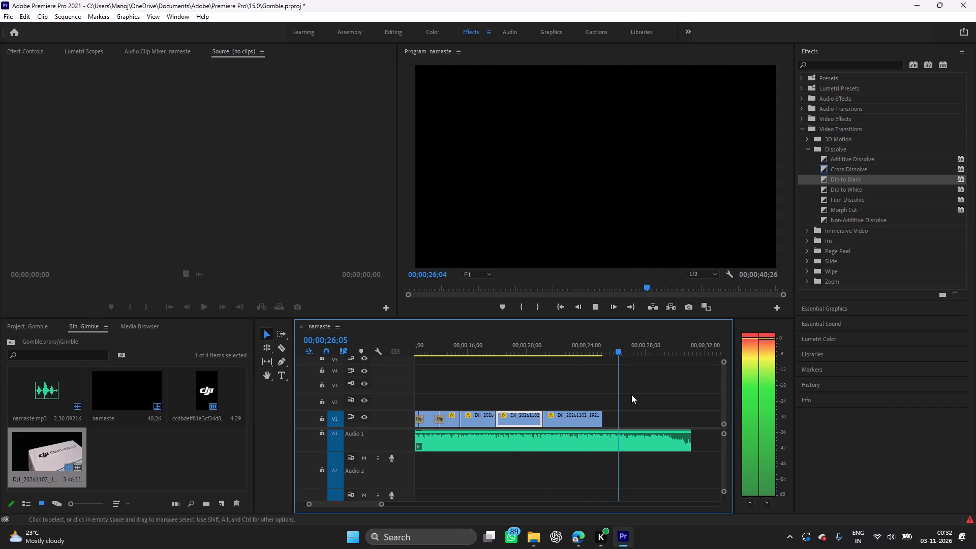
key("space")
Move the dark DJI handle clip at the end of V1 to directly after the phone-on-gimbal clip and play the ending.
left_click_drag(620, 380, 721, 376)
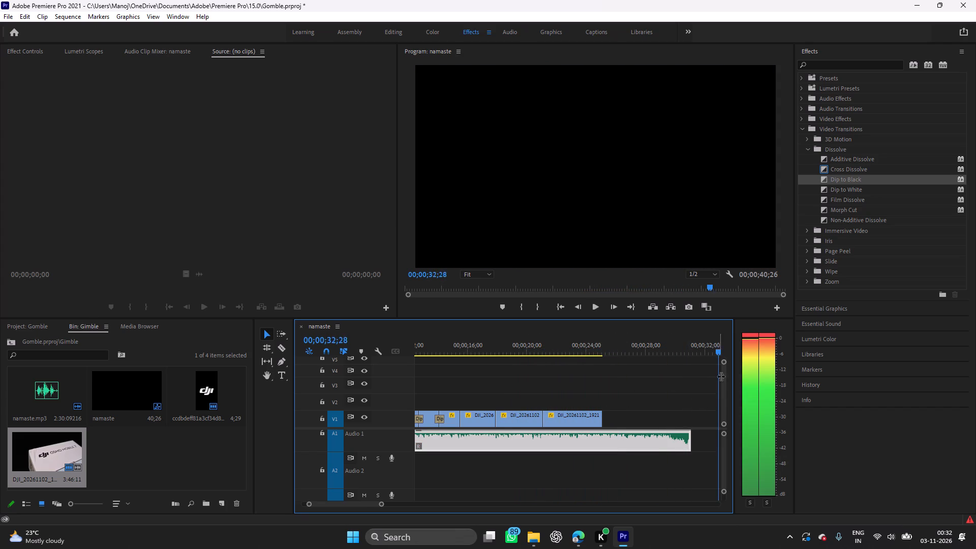
left_click_drag(721, 376, 658, 387)
left_click_drag(671, 418, 504, 426)
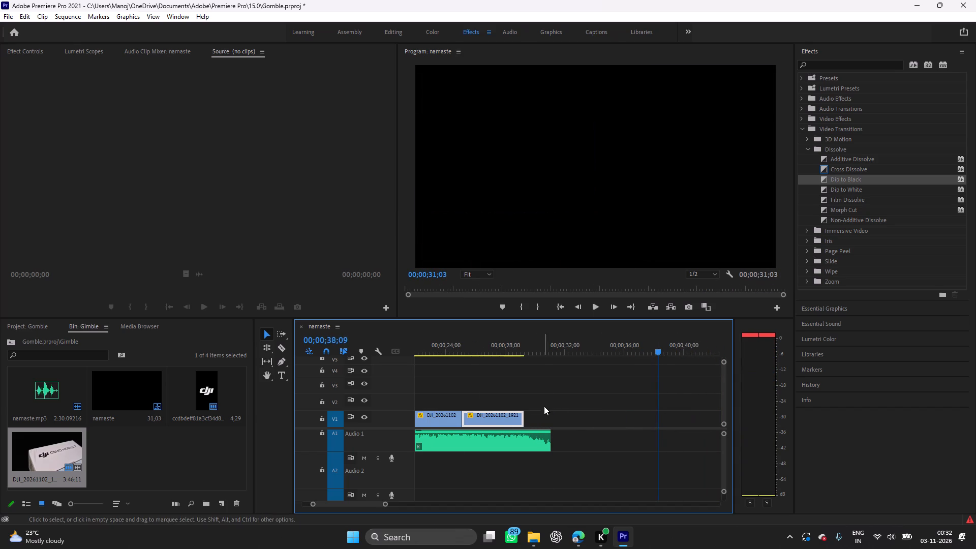
left_click_drag(657, 384, 483, 407)
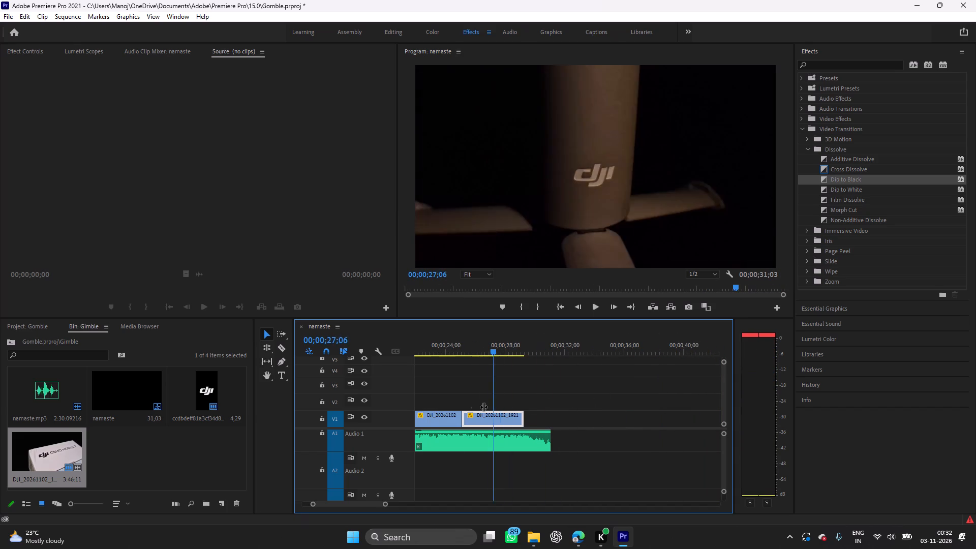
left_click_drag(483, 407, 446, 408)
key("space")
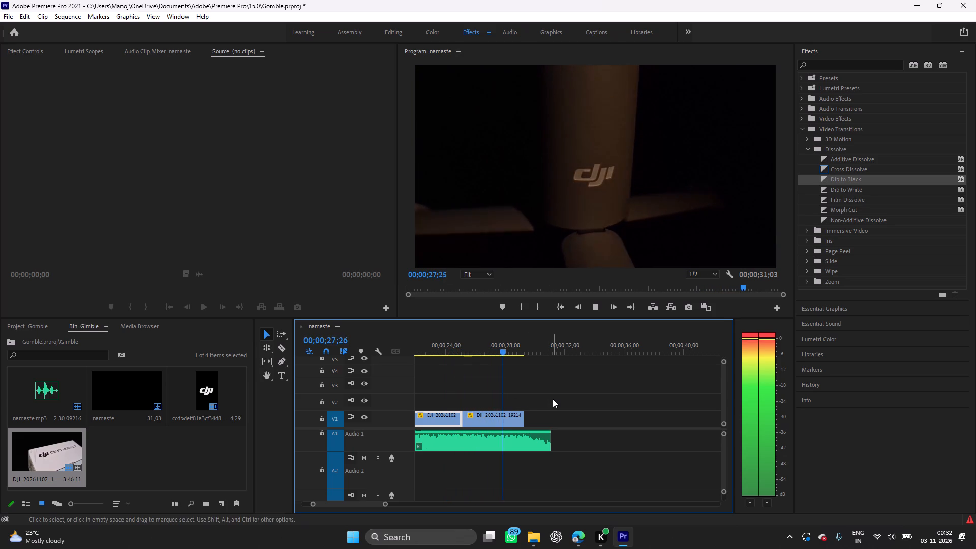
key("space")
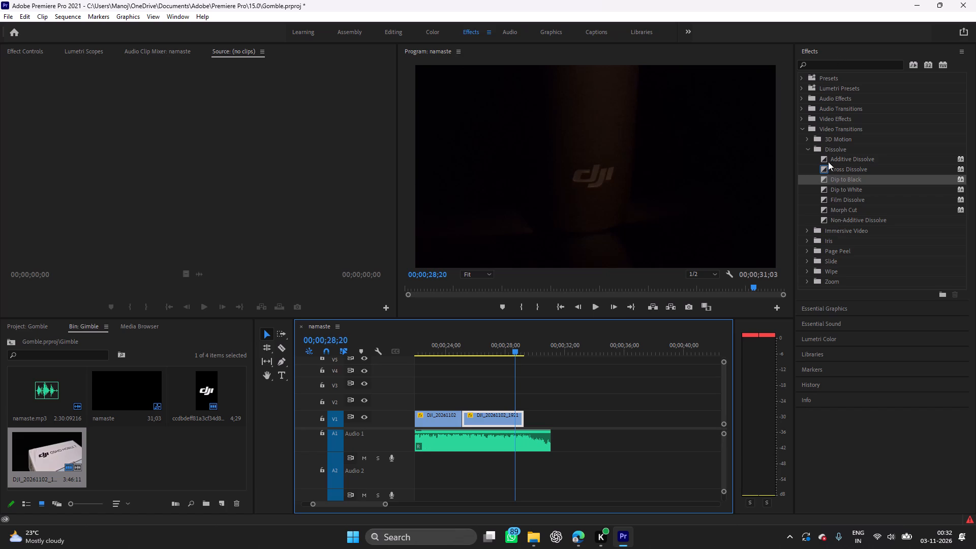
Search the effects for FADE, apply Exponential Fade to the end of the namaste music on Audio 1 and play the ending.
left_click(800, 96)
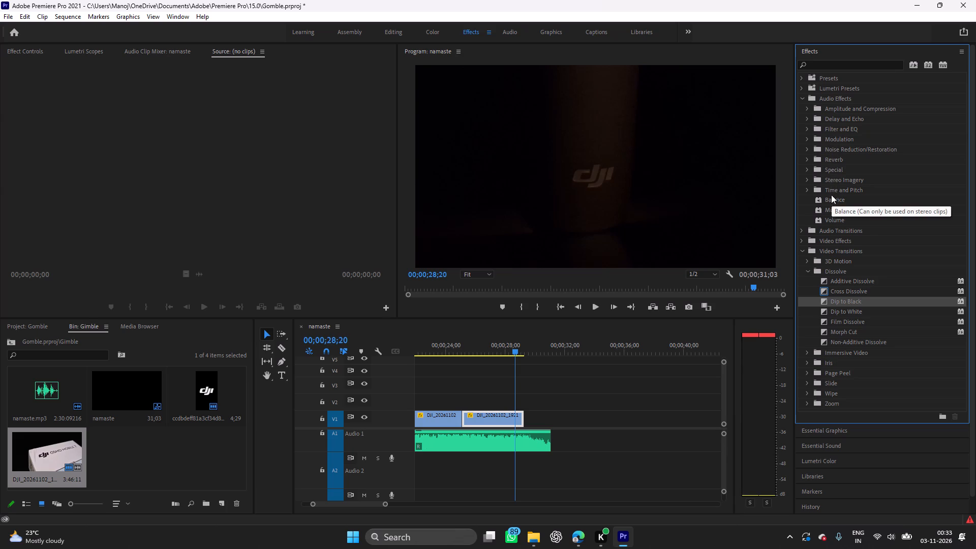
left_click(822, 66)
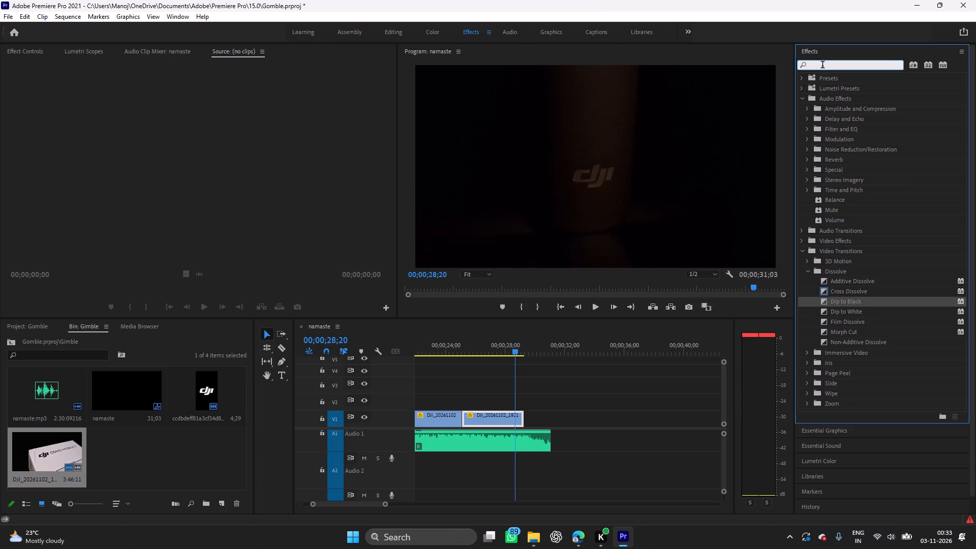
type("FAD")
key("e")
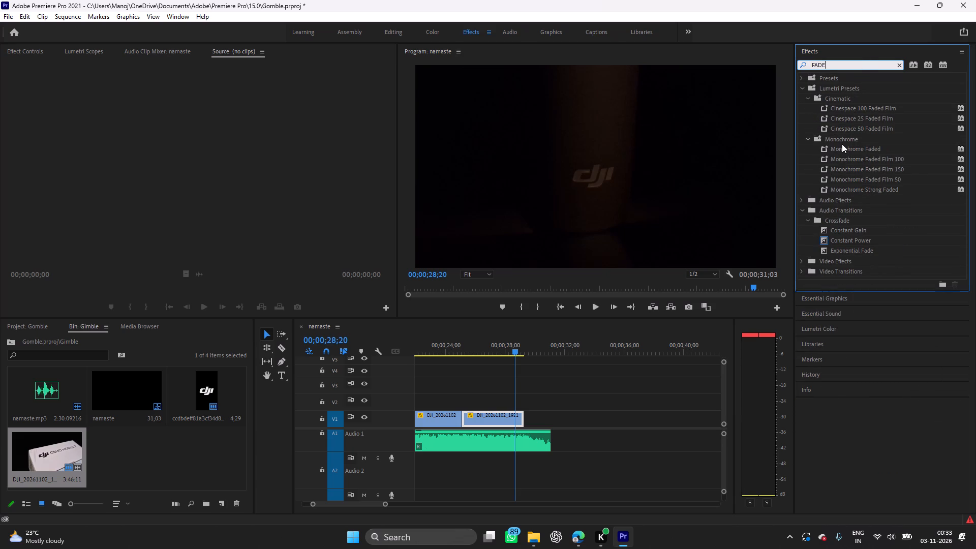
scroll(842, 144, "down", 1)
left_click_drag(853, 248, 547, 435)
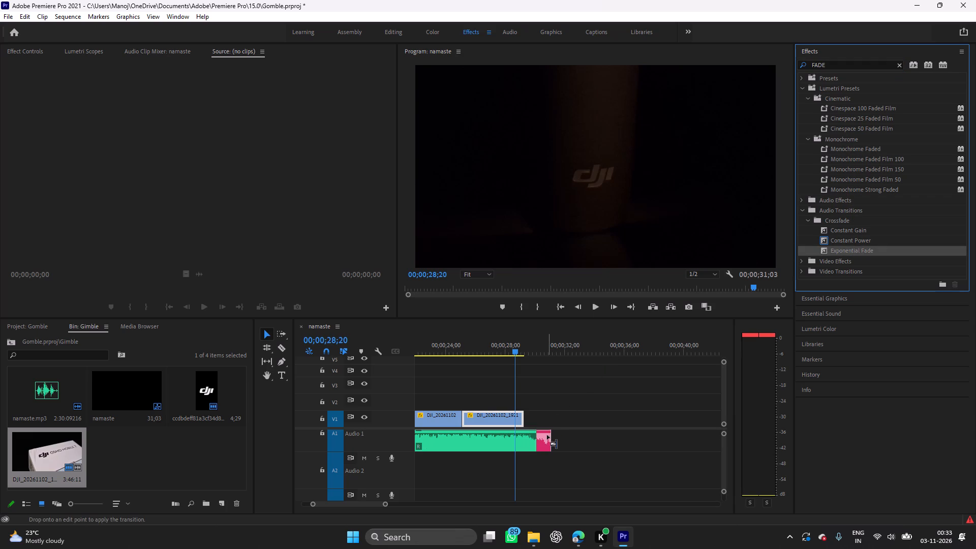
left_click_drag(547, 435, 550, 436)
left_click_drag(513, 384, 494, 386)
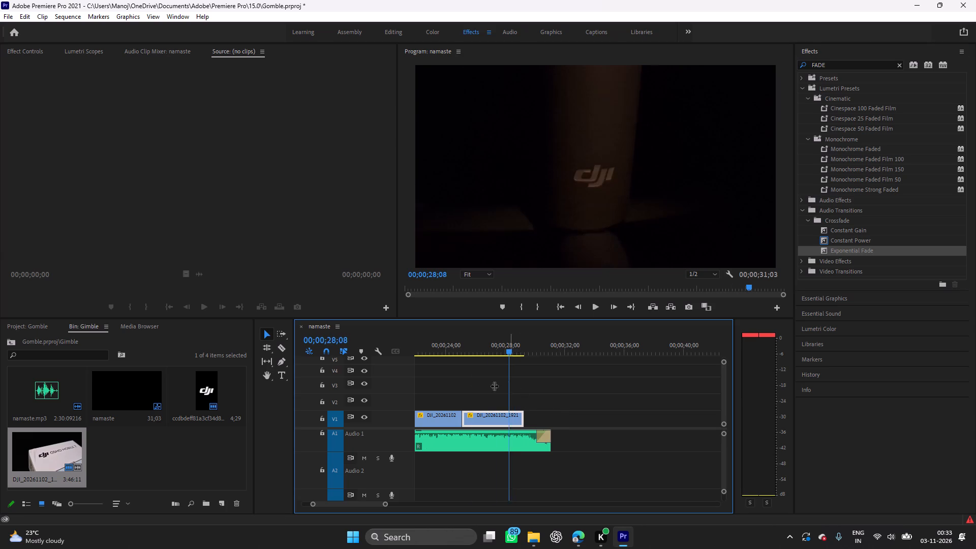
left_click_drag(494, 386, 430, 386)
key("space")
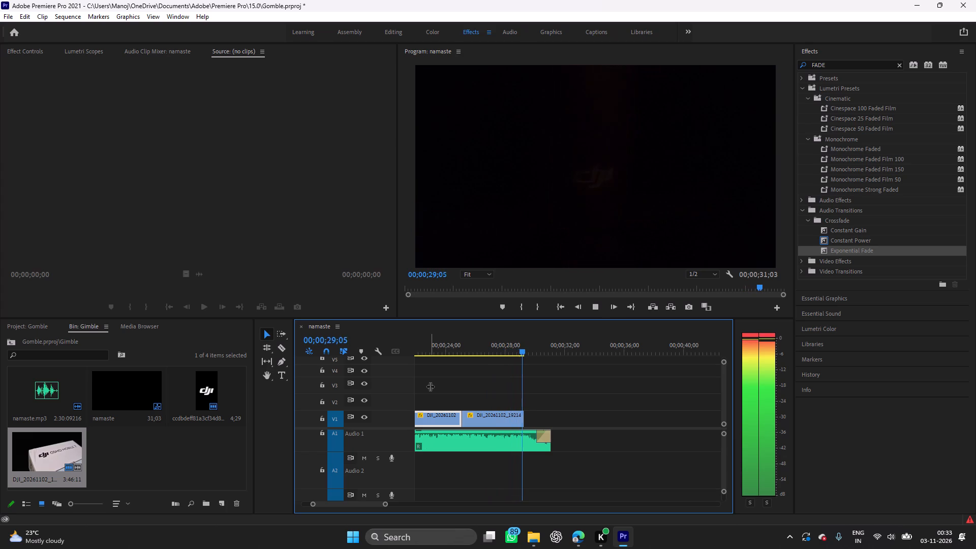
key("space")
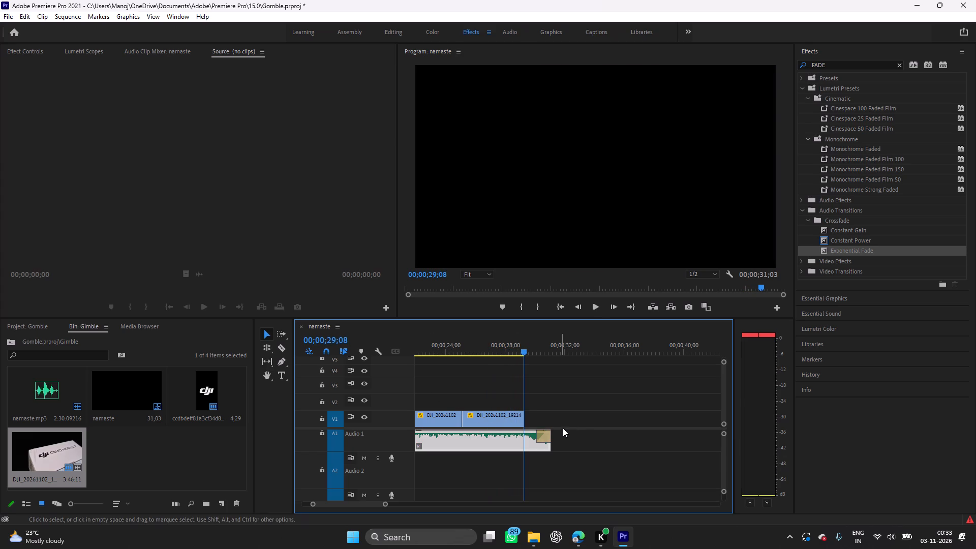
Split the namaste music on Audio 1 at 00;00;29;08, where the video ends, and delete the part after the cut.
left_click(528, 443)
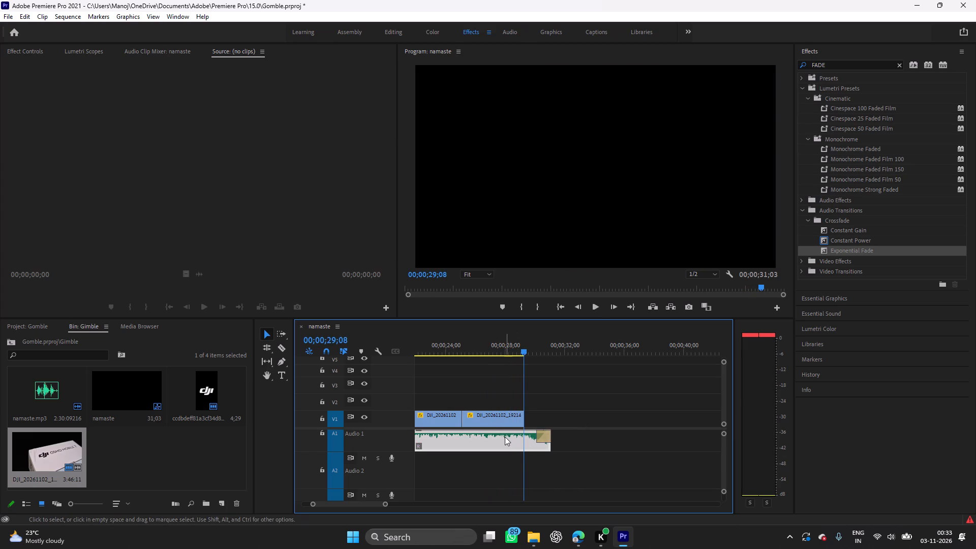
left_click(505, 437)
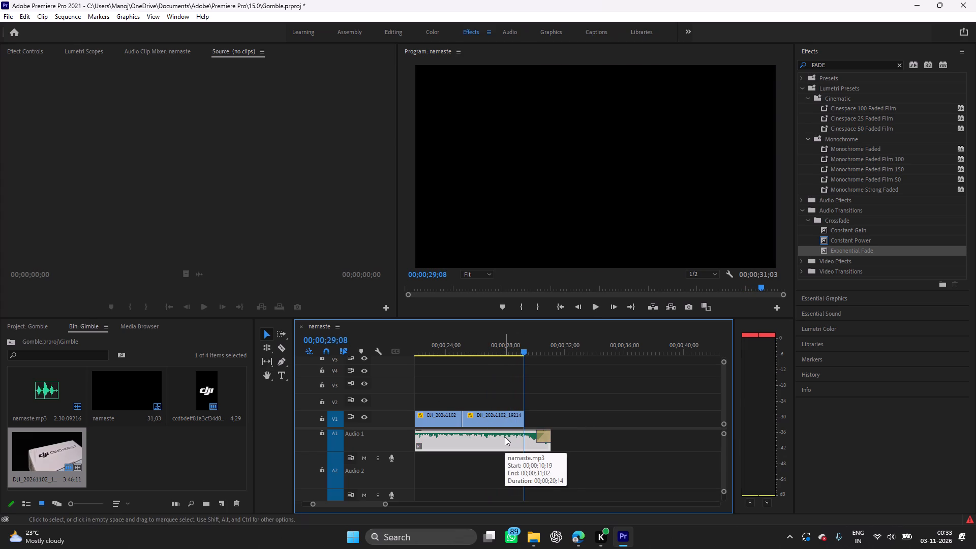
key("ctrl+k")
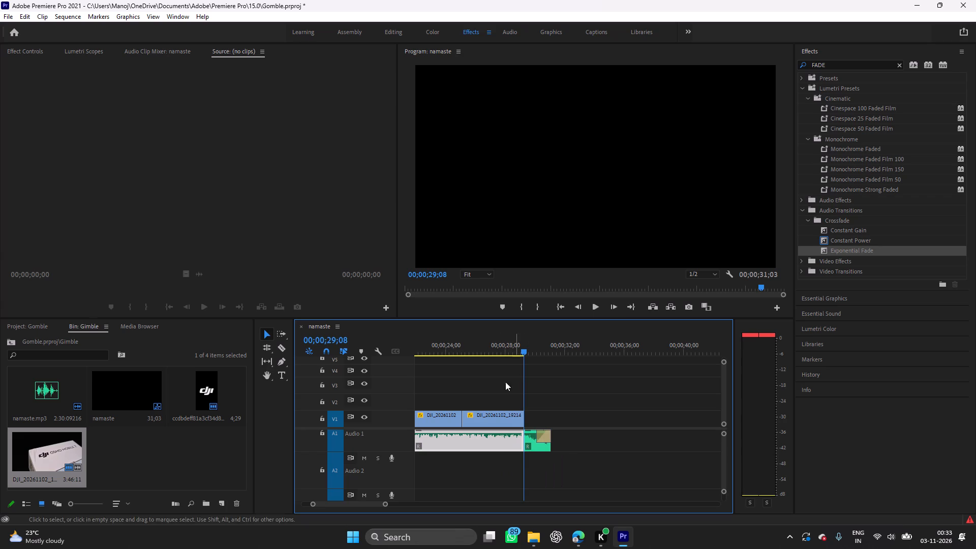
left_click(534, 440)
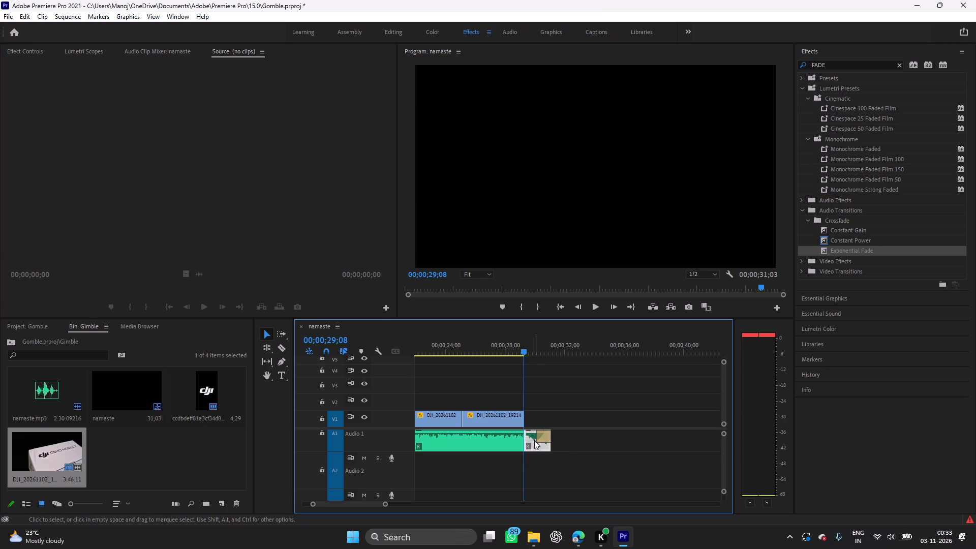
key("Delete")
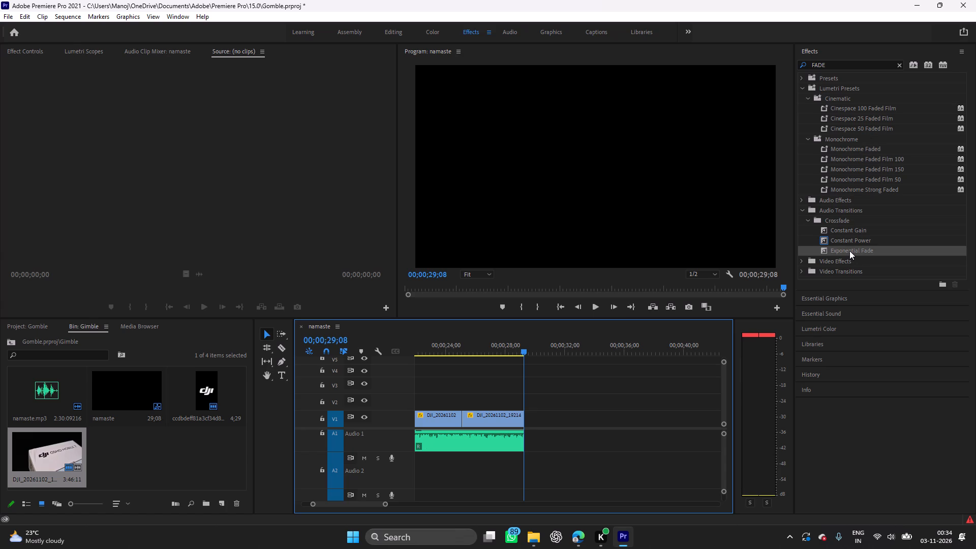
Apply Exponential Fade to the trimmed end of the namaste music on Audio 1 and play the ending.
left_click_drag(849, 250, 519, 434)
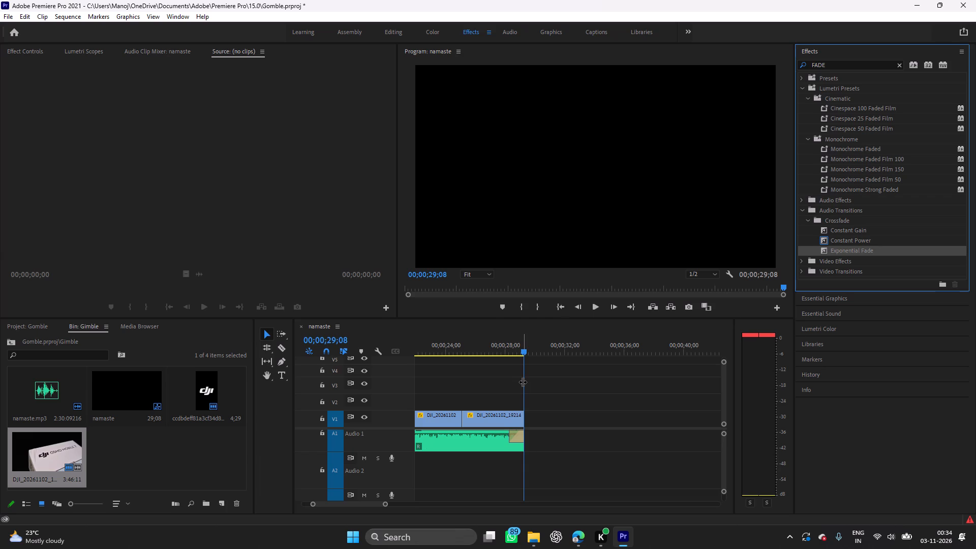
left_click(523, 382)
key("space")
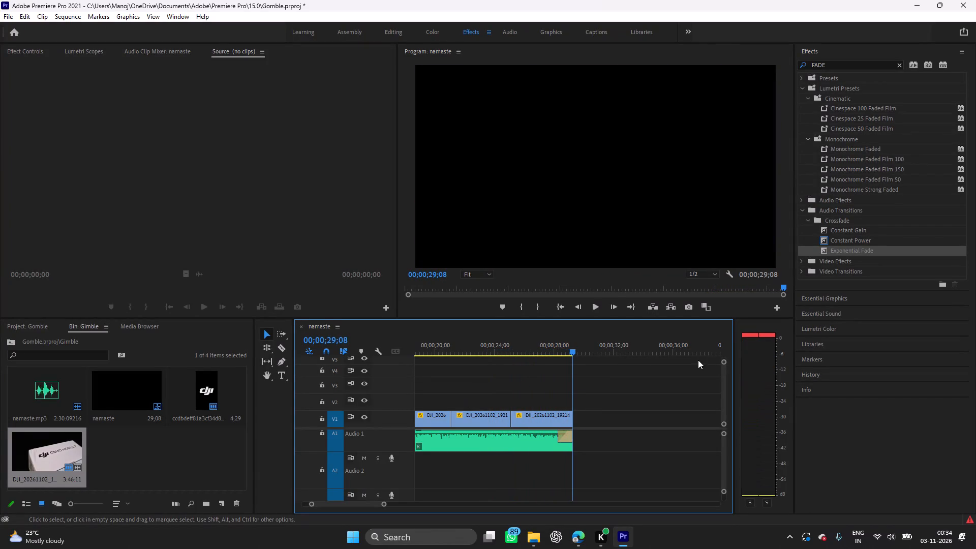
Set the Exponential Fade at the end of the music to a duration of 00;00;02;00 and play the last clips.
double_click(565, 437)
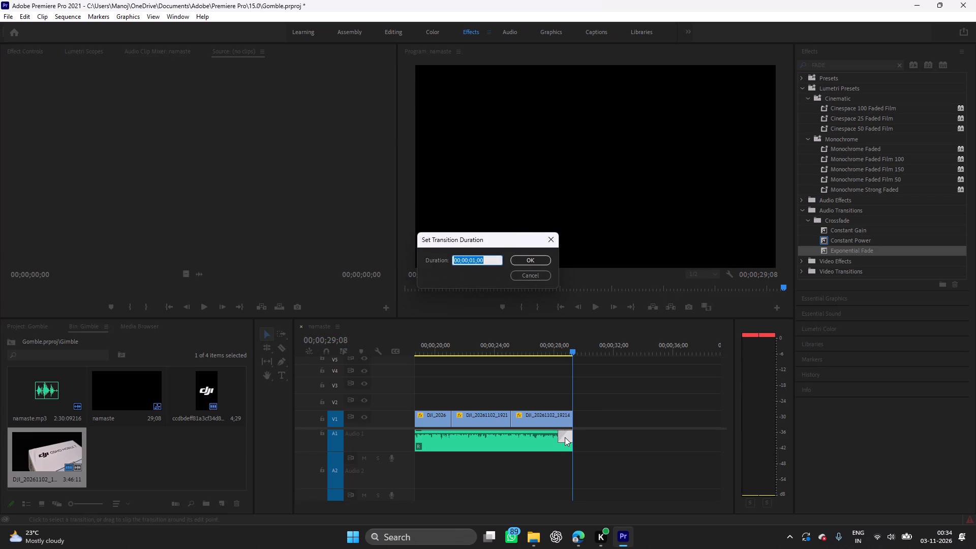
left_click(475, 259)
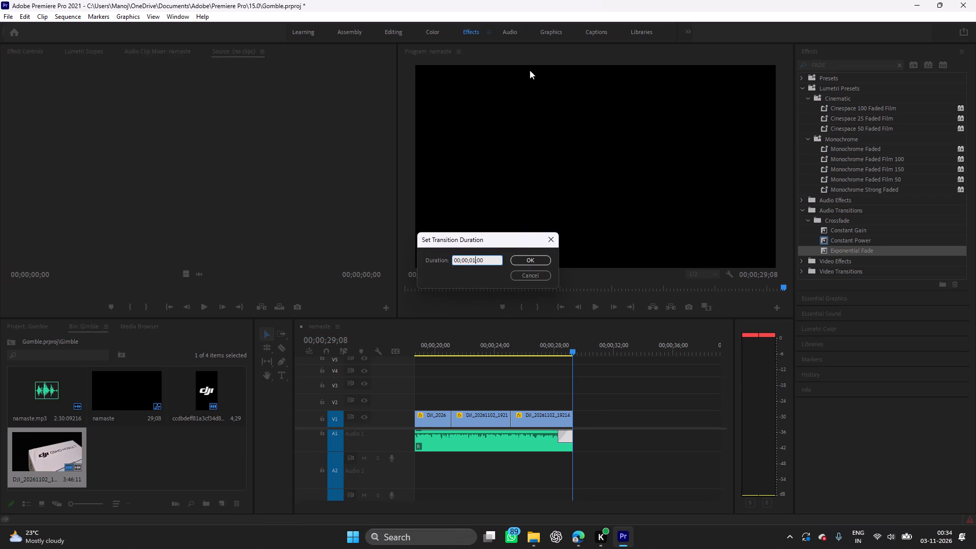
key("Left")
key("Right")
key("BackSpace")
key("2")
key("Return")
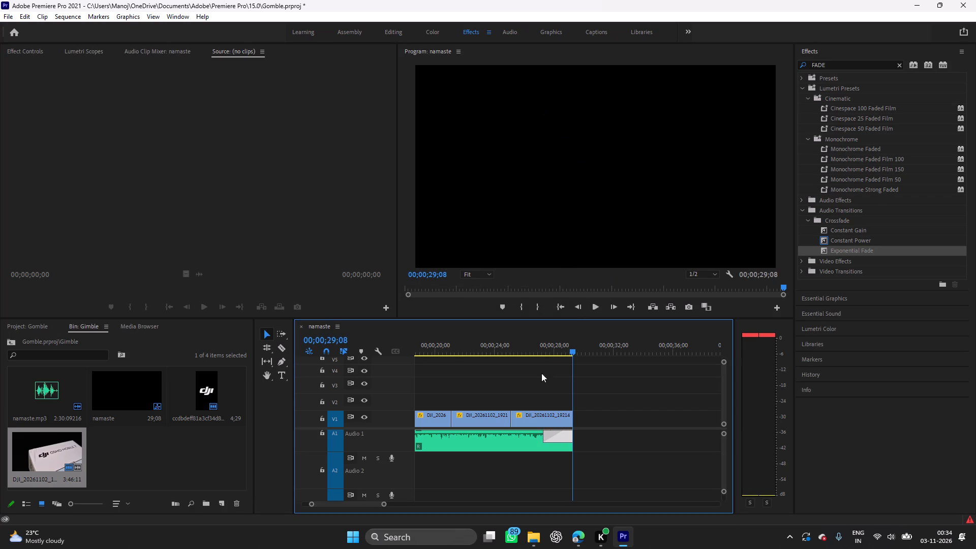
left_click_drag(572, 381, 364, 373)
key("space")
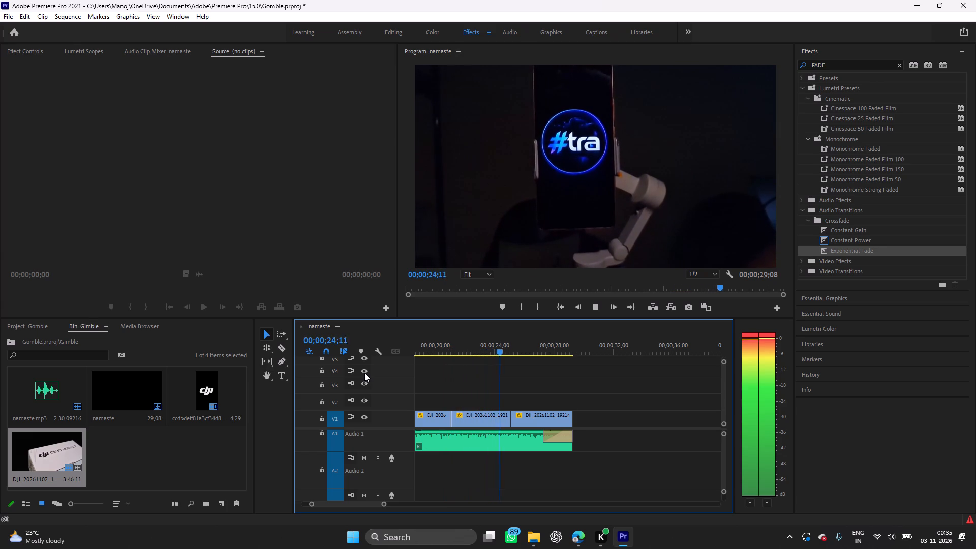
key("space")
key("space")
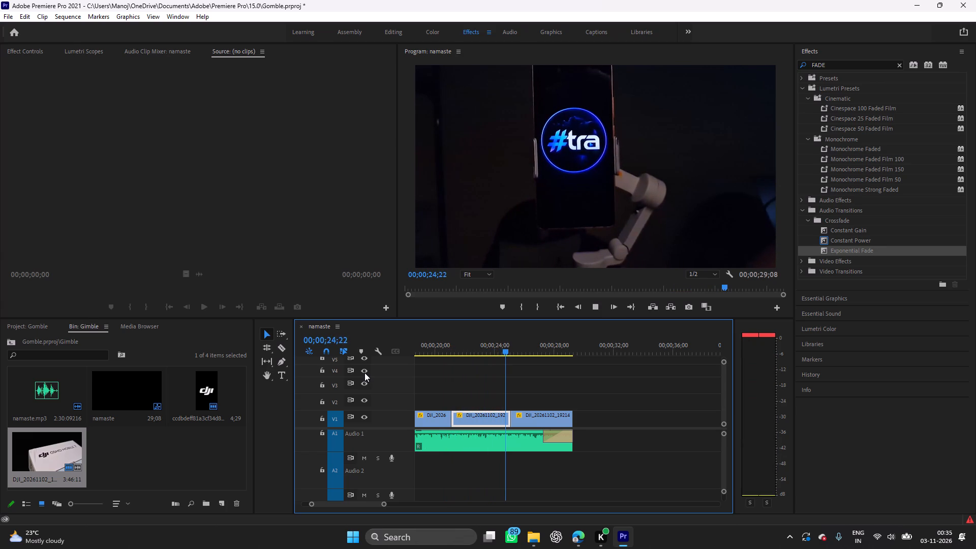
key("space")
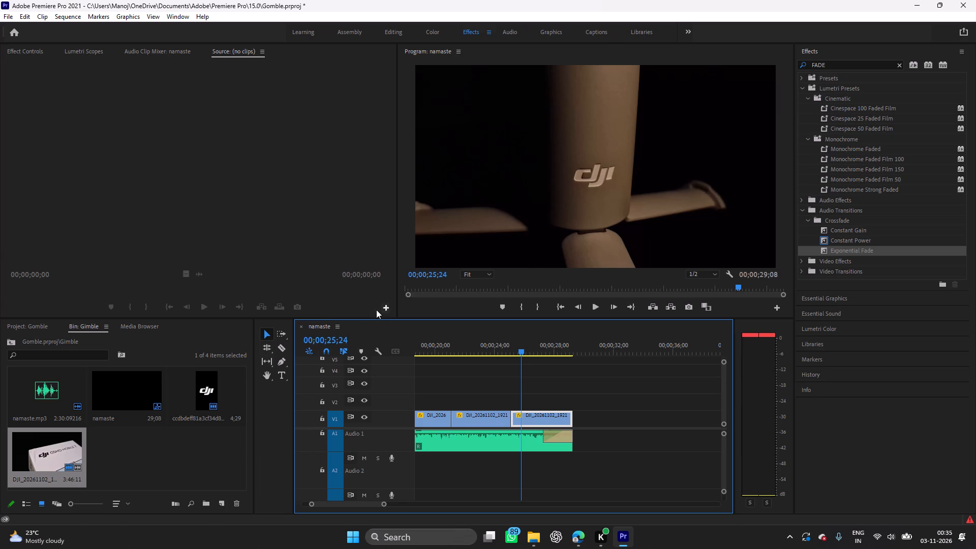
Replay the phone-on-gimbal clip, split it at 00;00;24;01 and ripple delete the part after the cut so the dark DJI handle clip follows directly.
left_click_drag(522, 373, 520, 374)
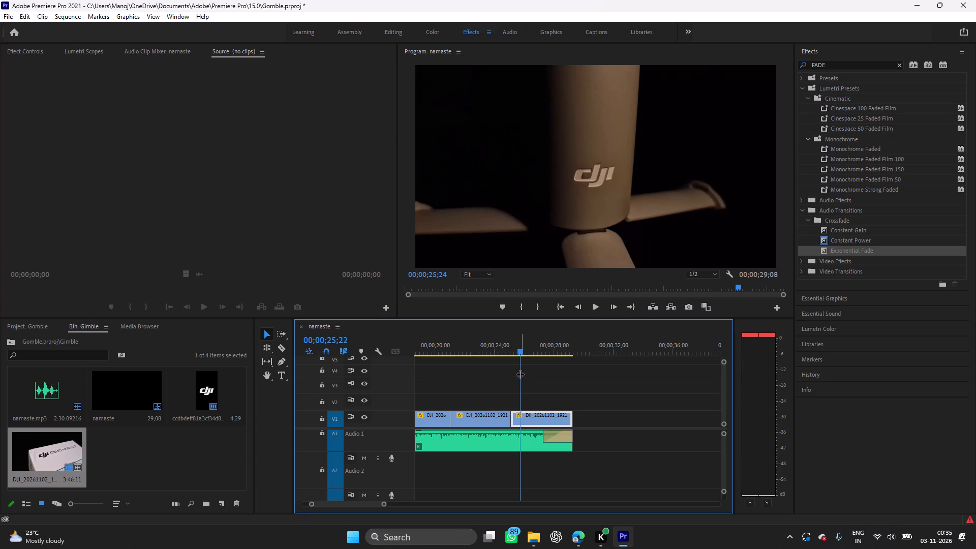
left_click_drag(520, 374, 447, 381)
key("space")
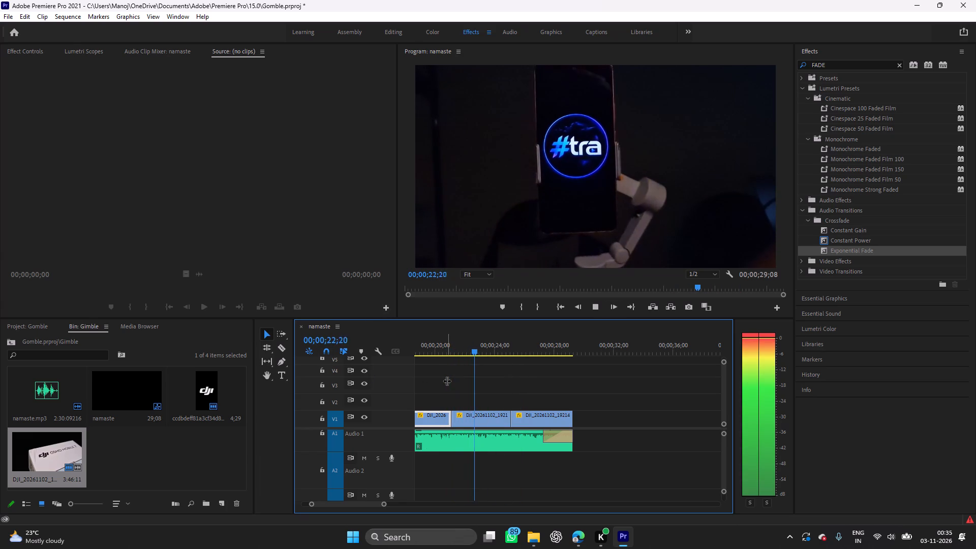
key("space")
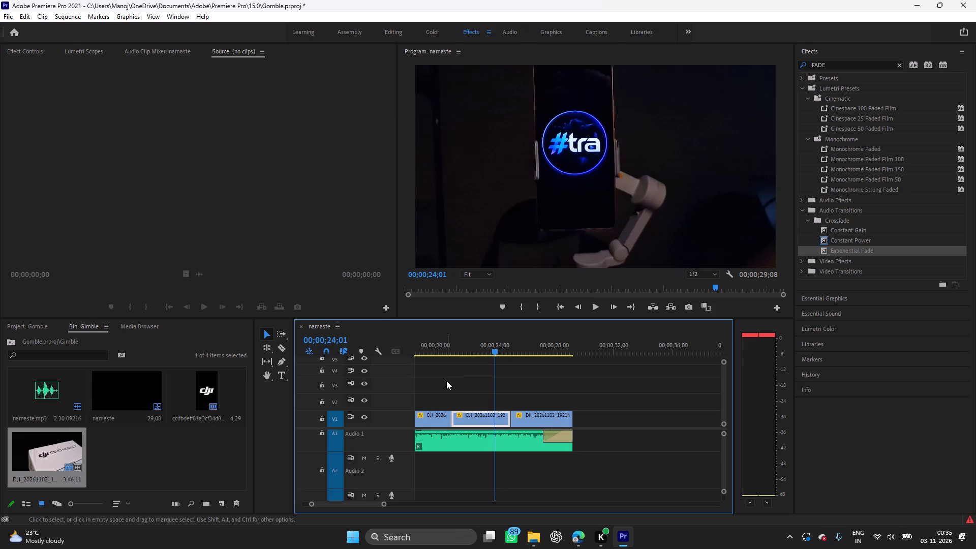
key("shift+k")
key("ctrl+k")
left_click(501, 418)
key("Delete")
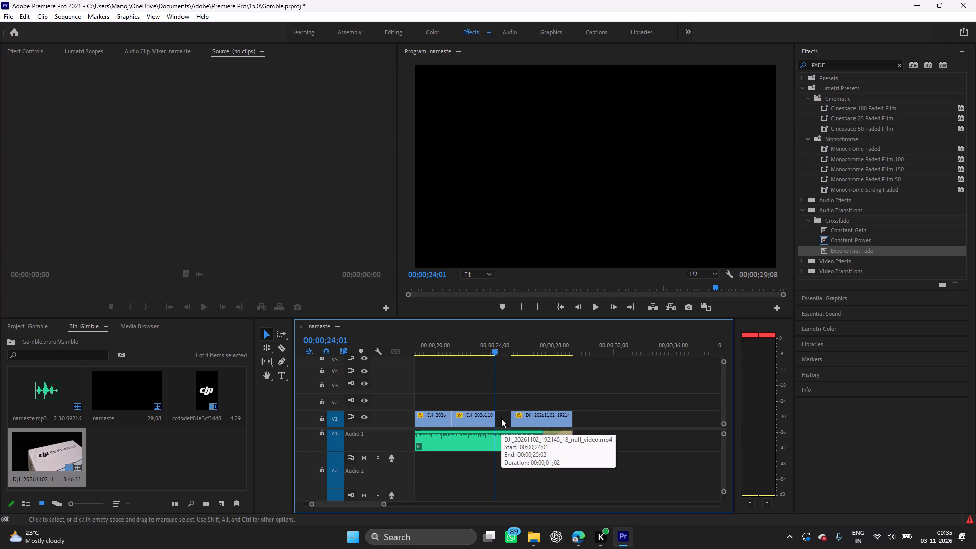
key("ctrl+z")
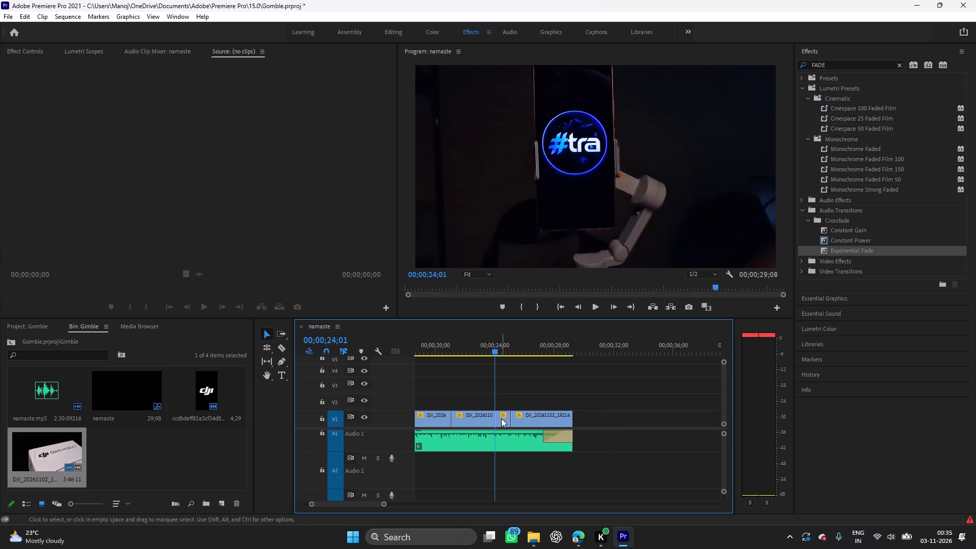
left_click(501, 418)
key("shift+Delete")
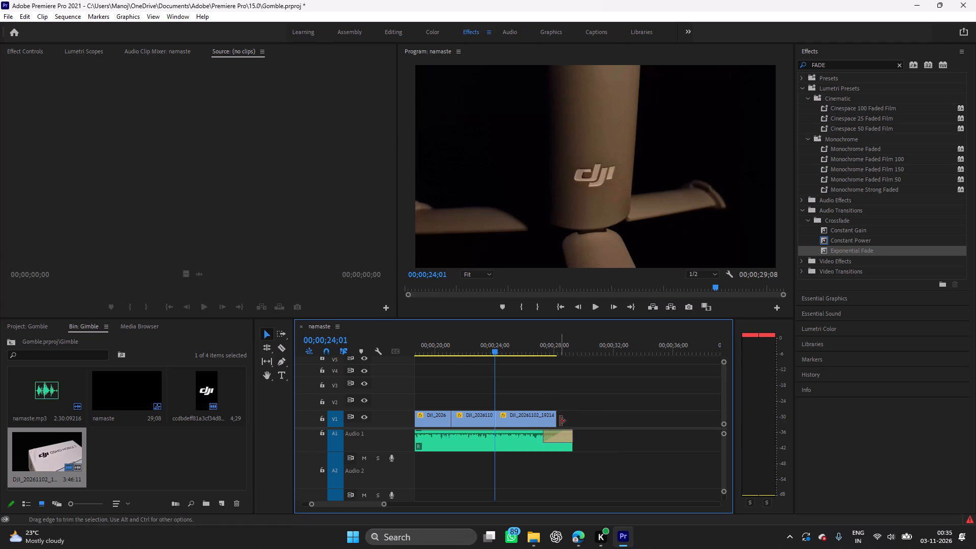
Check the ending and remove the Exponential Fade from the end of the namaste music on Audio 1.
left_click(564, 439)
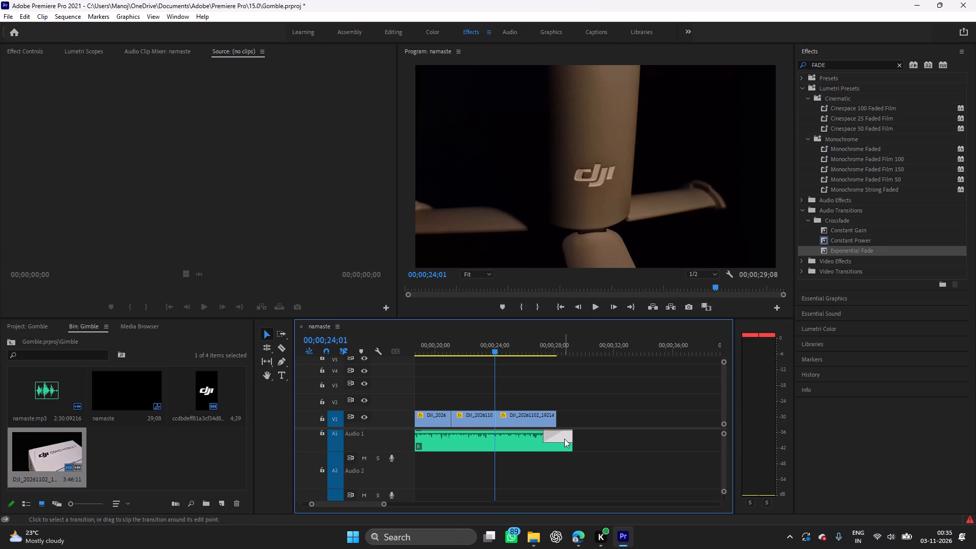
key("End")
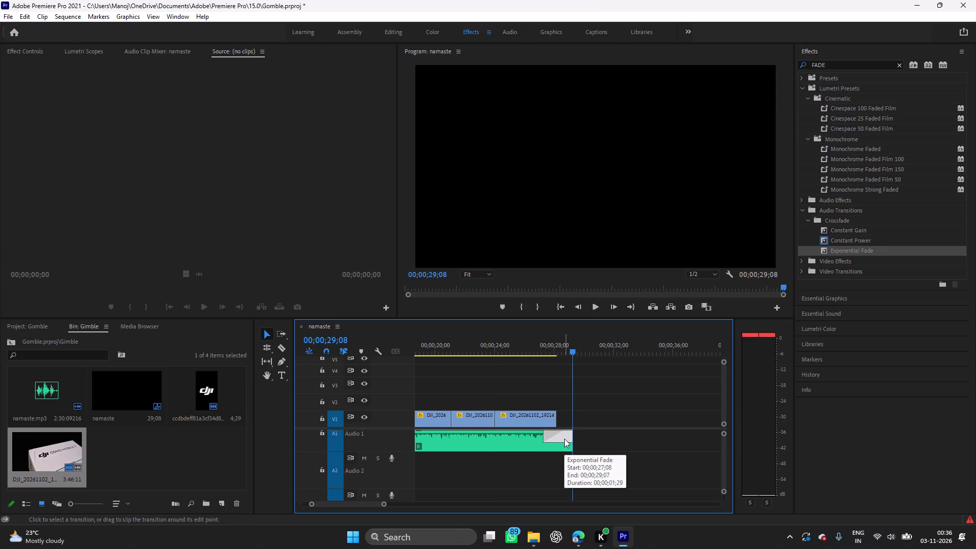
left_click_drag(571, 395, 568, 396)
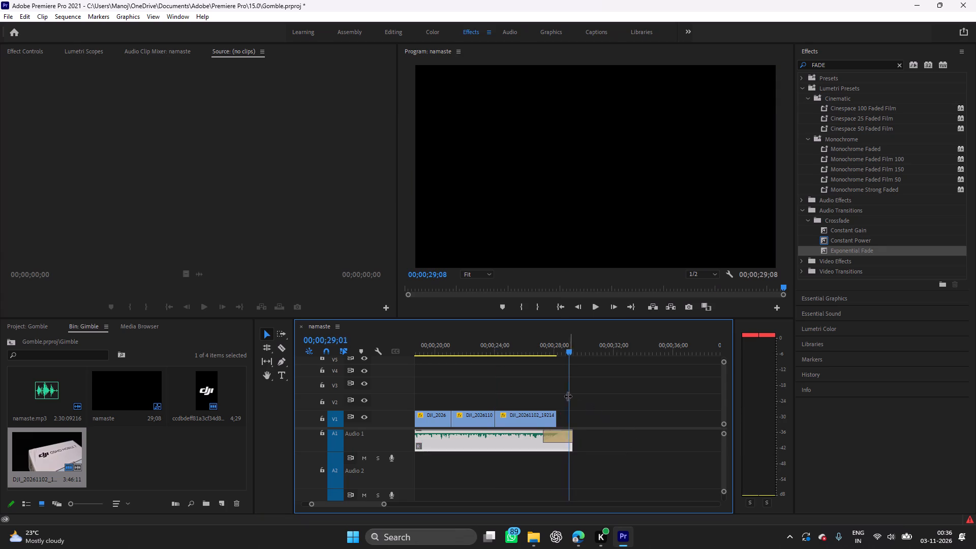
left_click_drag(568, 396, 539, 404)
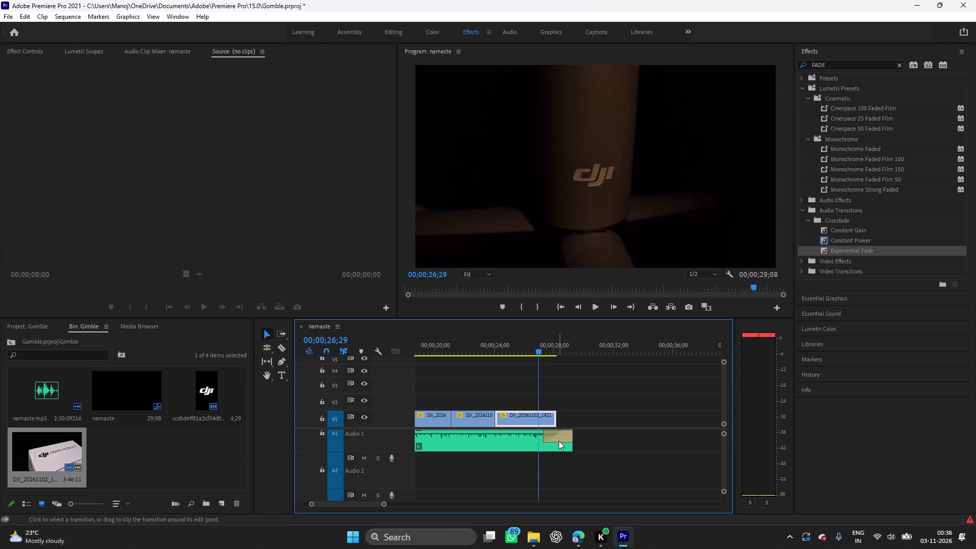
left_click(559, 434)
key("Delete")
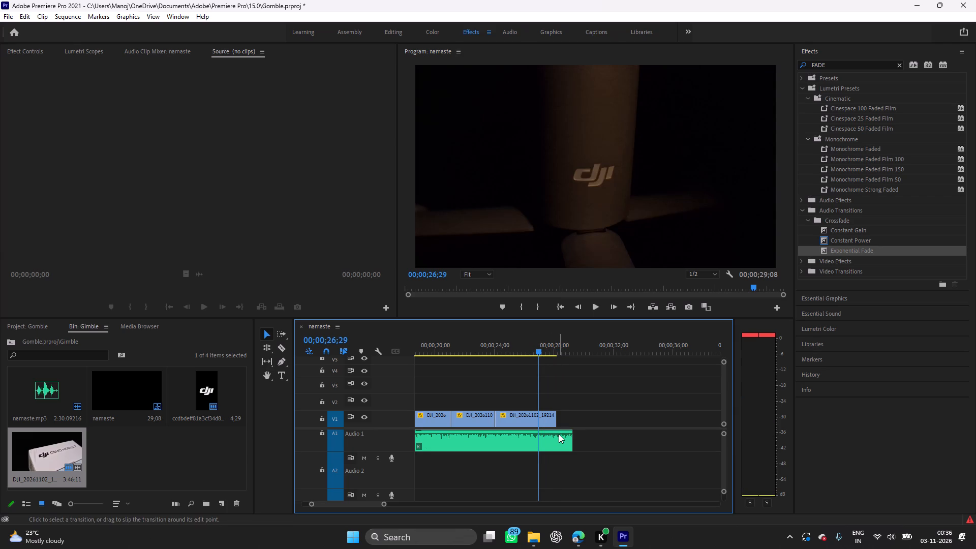
Play the ending, split the namaste music on Audio 1 at 00;00;28;00 and delete the part after the cut.
key("space")
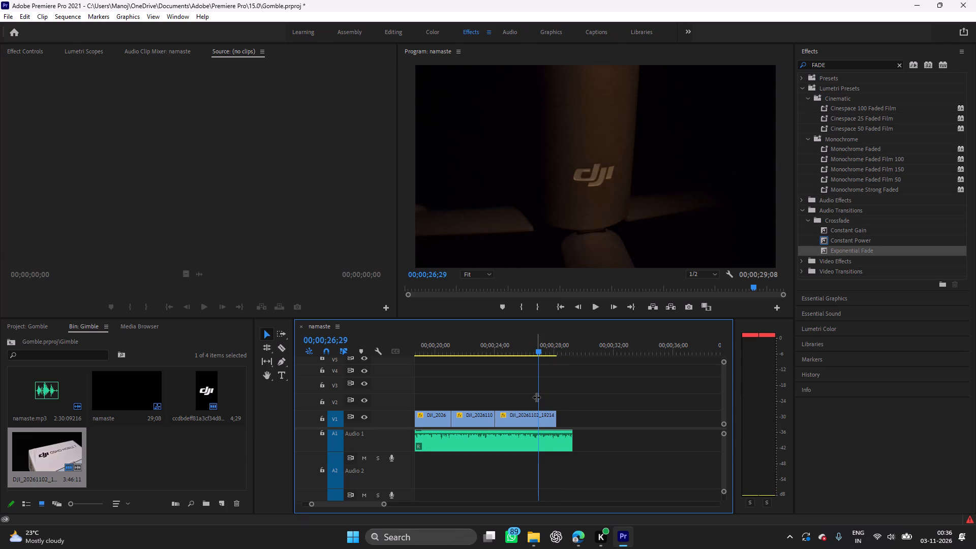
key("space")
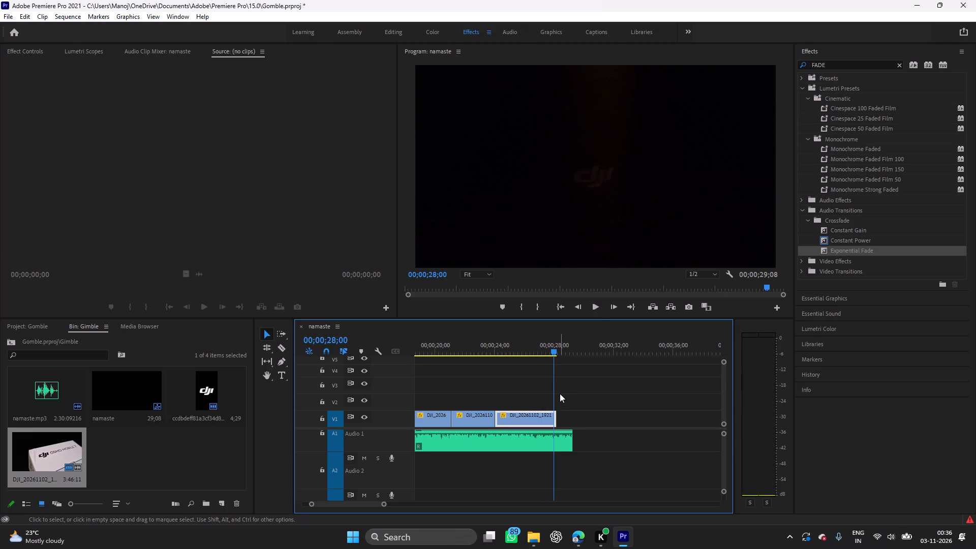
left_click(565, 442)
left_click(550, 440)
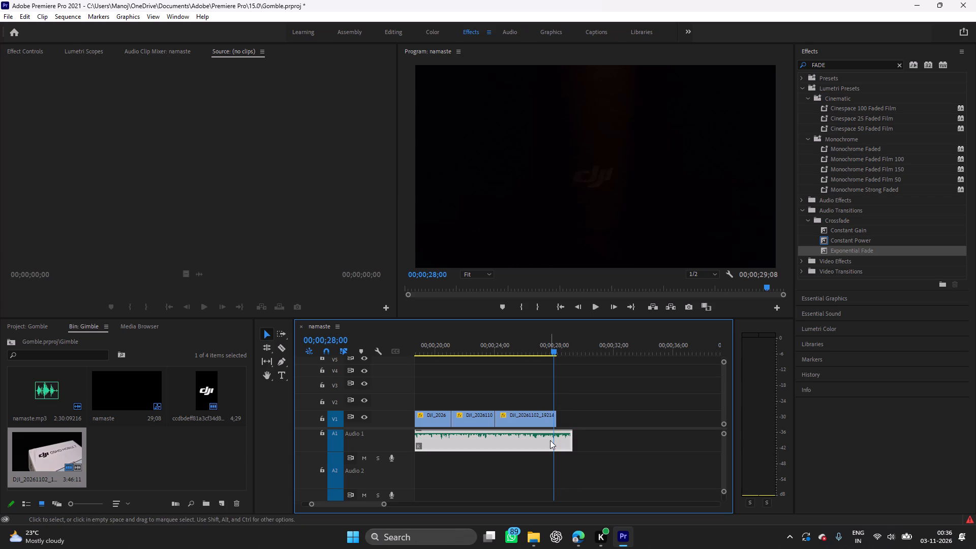
key("ctrl+k")
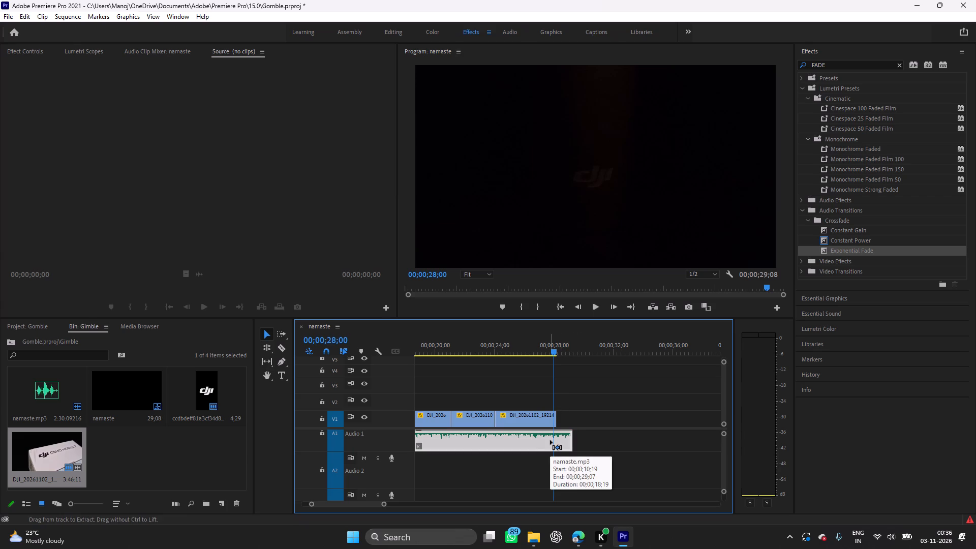
left_click(563, 444)
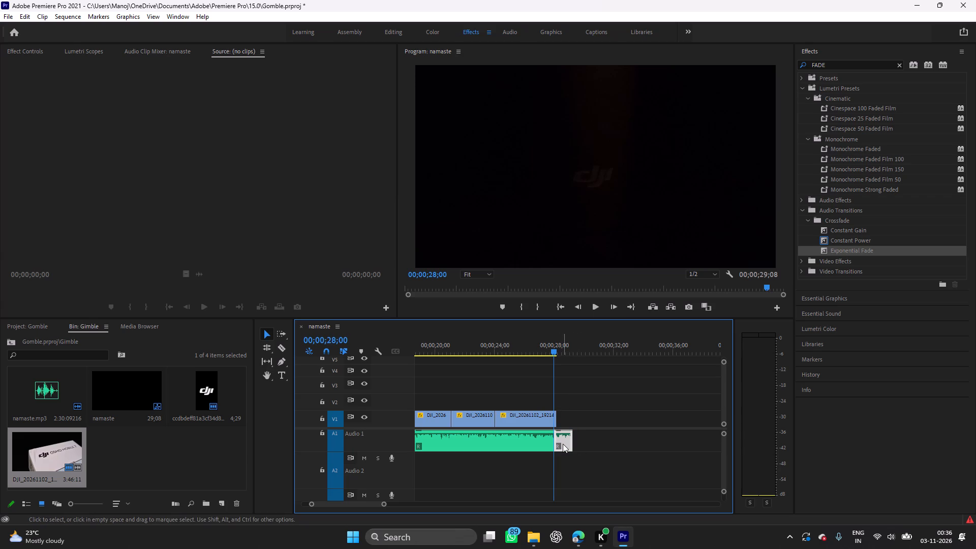
key("Delete")
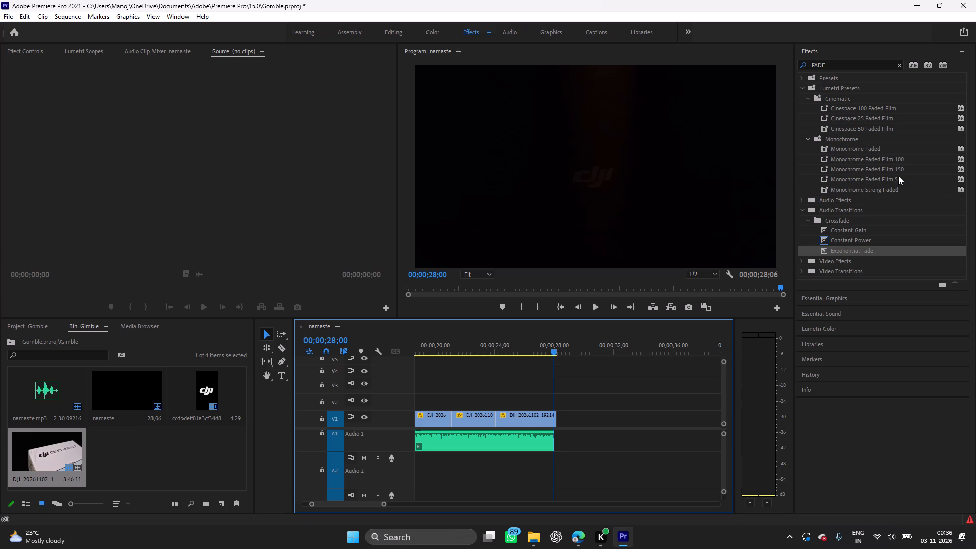
Apply an Exponential Fade to the end of the namaste music on Audio 1 and play the sequence from 00;00;00;00.
left_click_drag(871, 248, 516, 417)
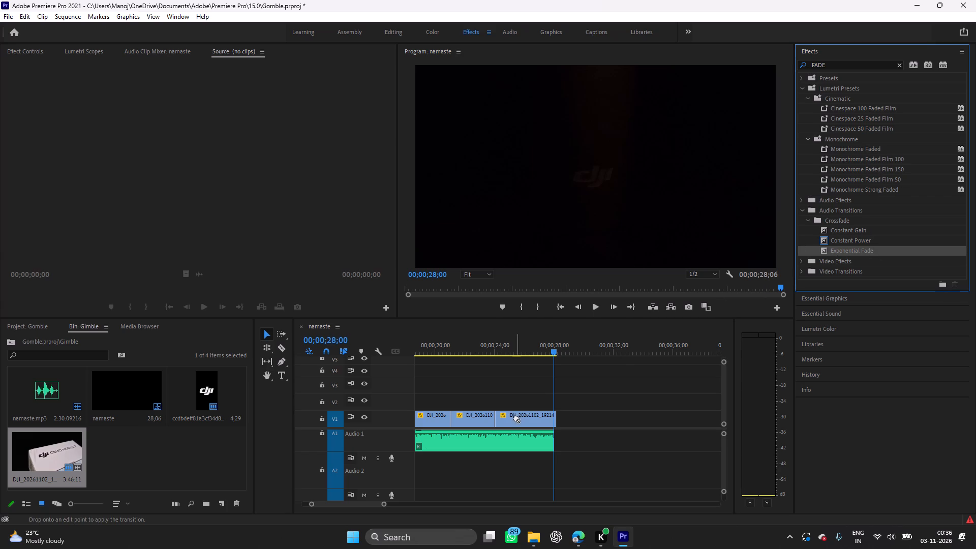
left_click_drag(516, 417, 542, 436)
left_click_drag(542, 436, 552, 434)
left_click_drag(553, 373, 355, 381)
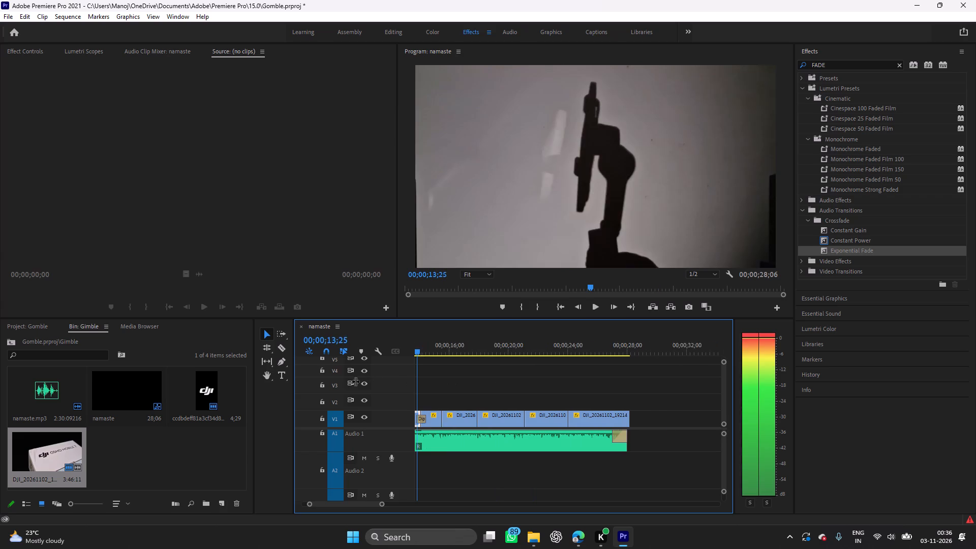
left_click_drag(355, 381, 170, 395)
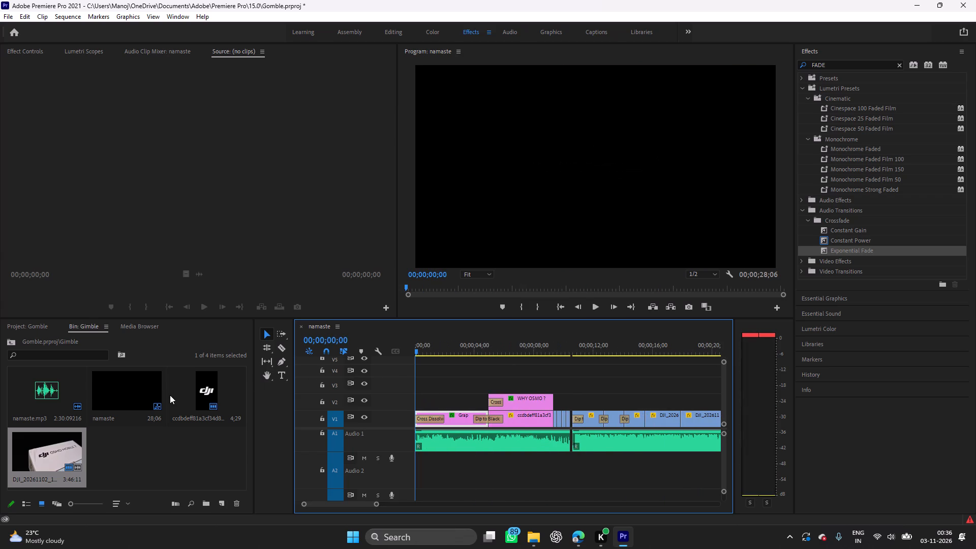
key("space")
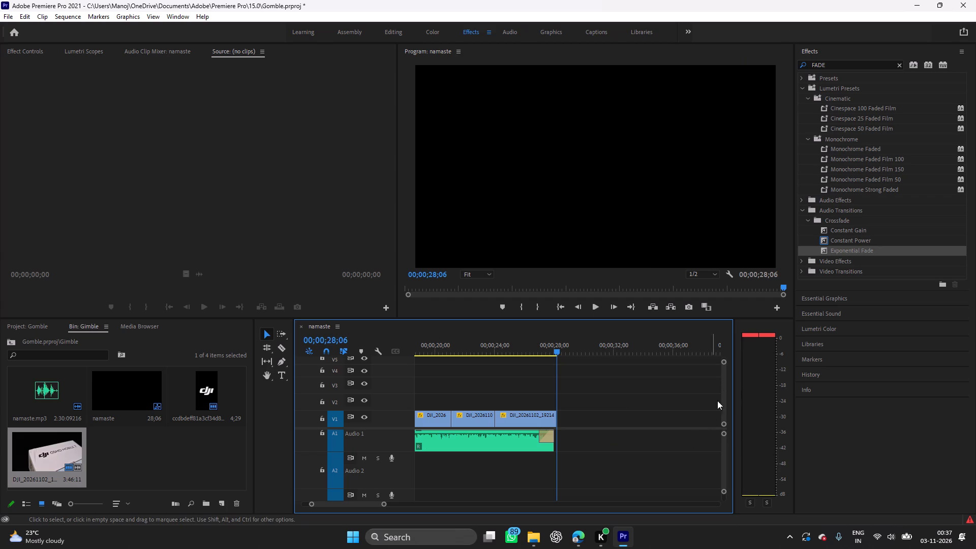
Replay the sequence up to the phone silhouette clip at 00;00;17;05 and clear the effects search.
key("space")
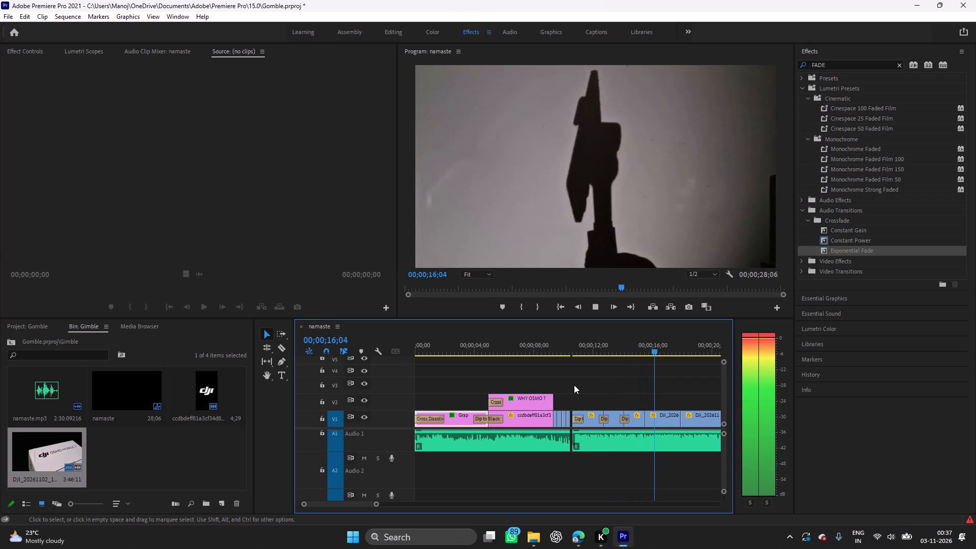
key("space")
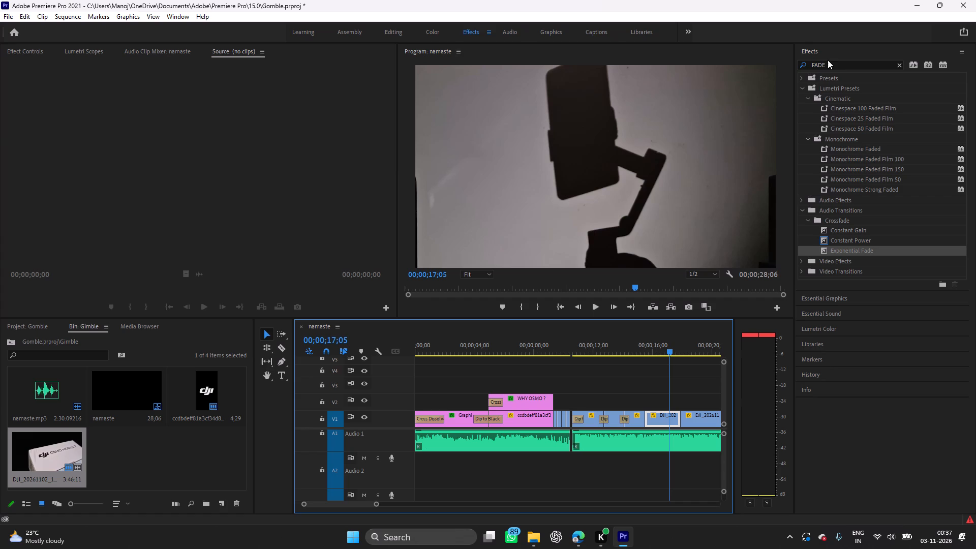
left_click(840, 68)
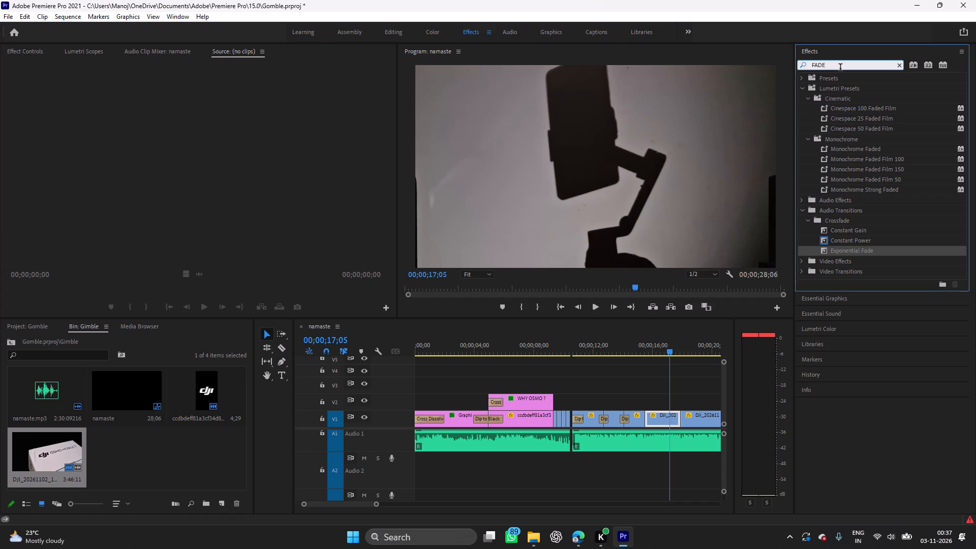
key("BackSpace")
key("BackSpace")
key("BackSpace")
key("BackSpace")
key("BackSpace")
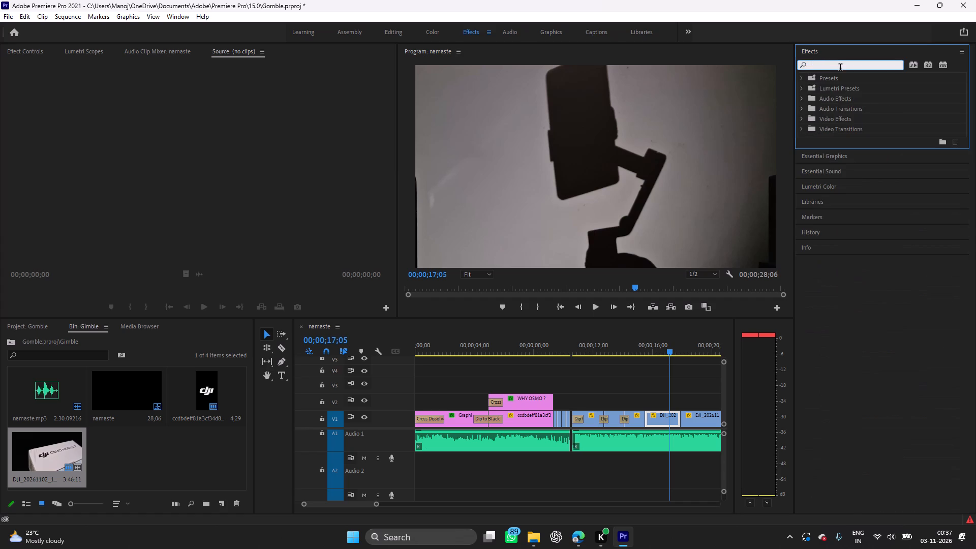
key("BackSpace")
Find the Dip to Black dissolve among the video transitions and apply it to the V1 clip starting at 00;00;15;16.
left_click(802, 114)
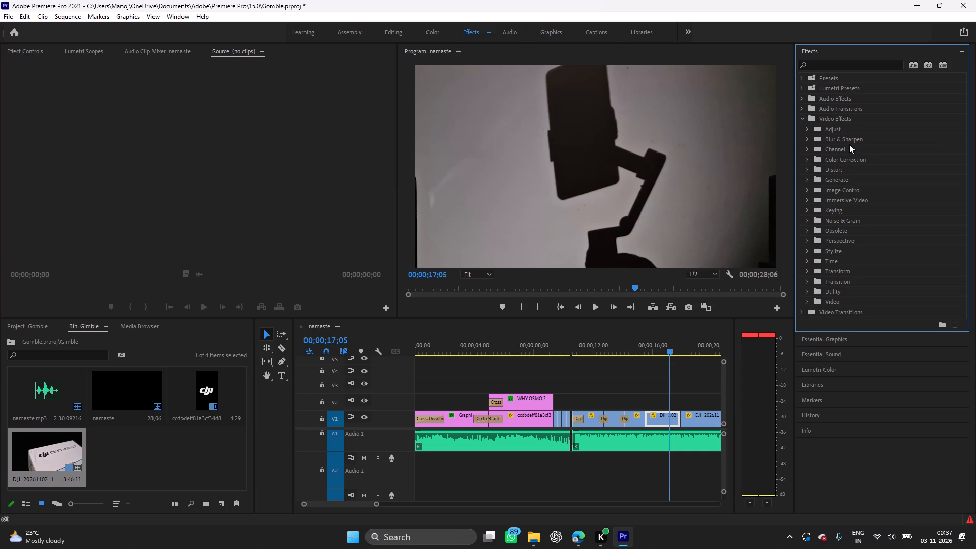
left_click(807, 169)
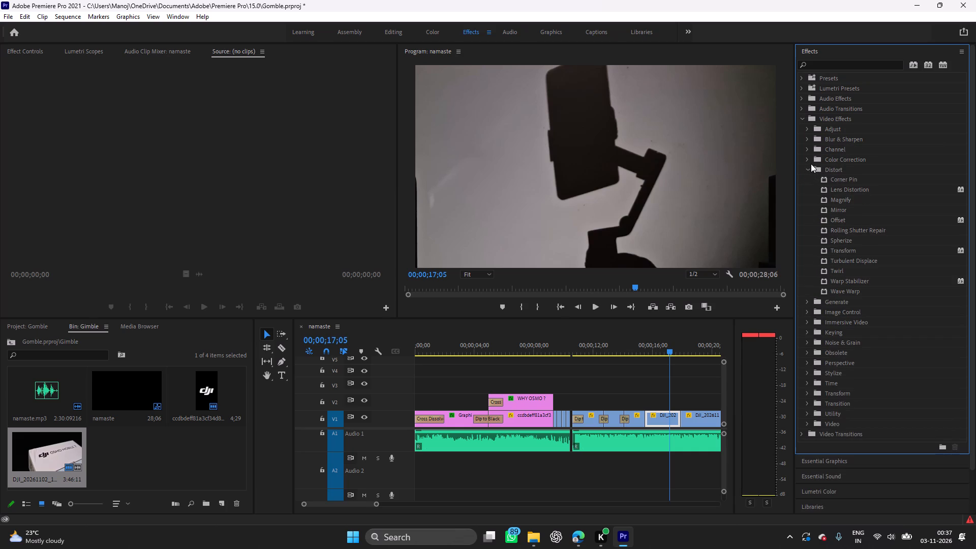
left_click(810, 164)
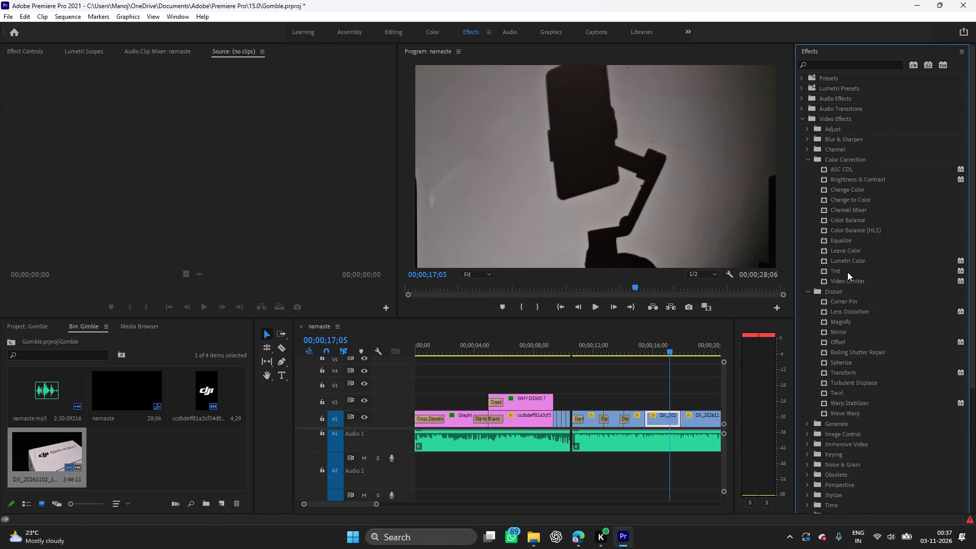
scroll(847, 272, "down", 2)
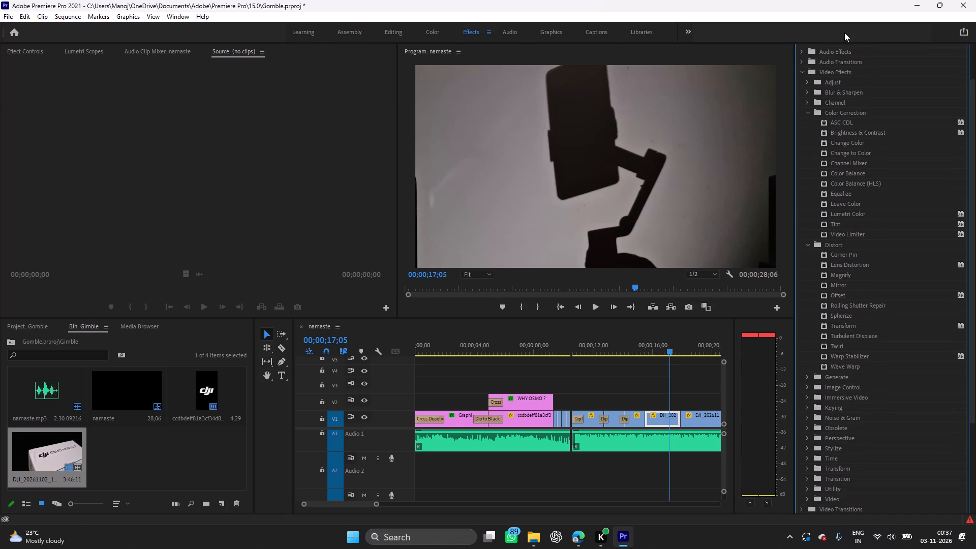
scroll(858, 85, "up", 5)
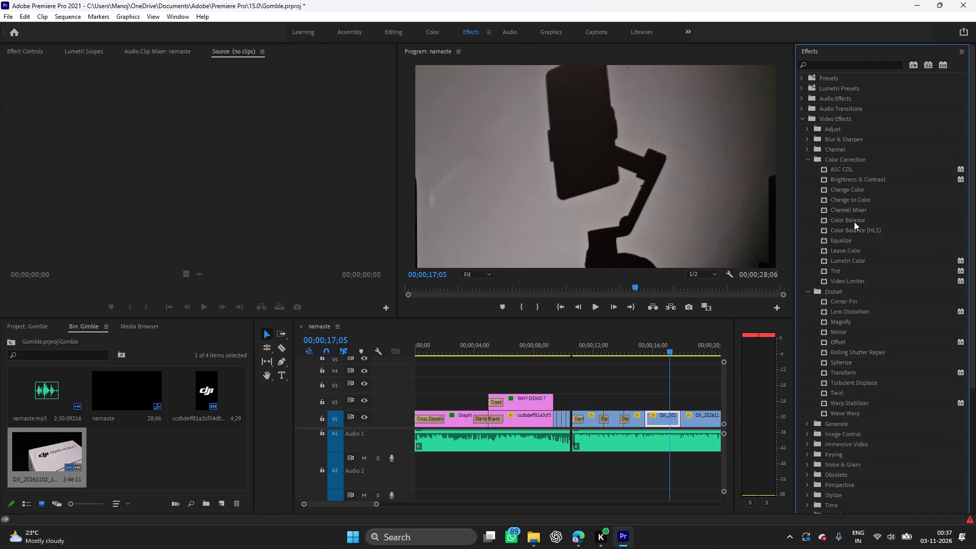
scroll(855, 294, "down", 4)
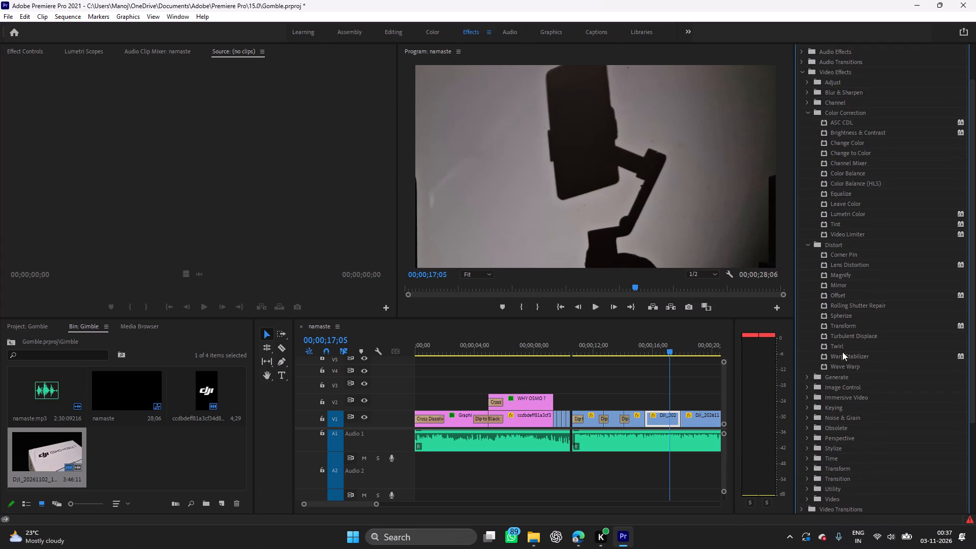
scroll(854, 476, "down", 1)
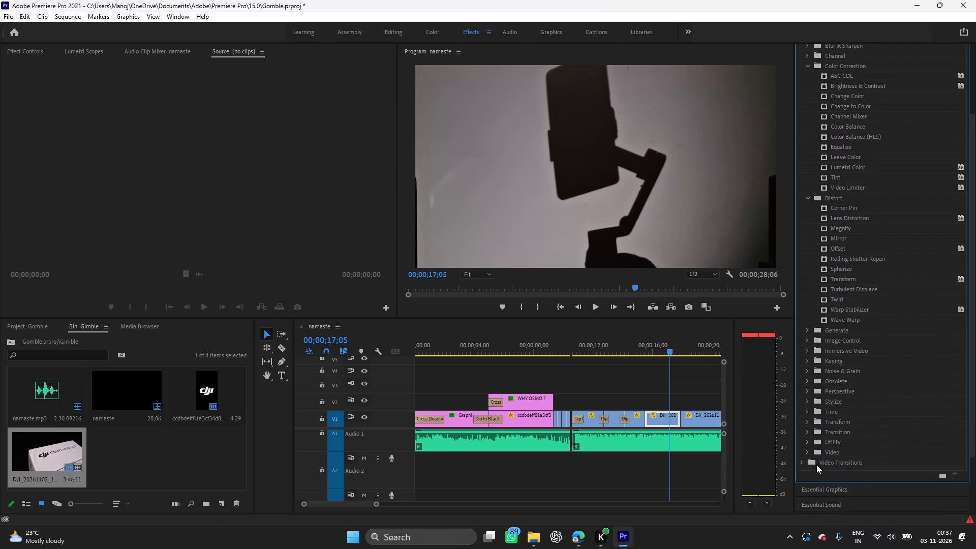
left_click(803, 463)
scroll(837, 425, "down", 3)
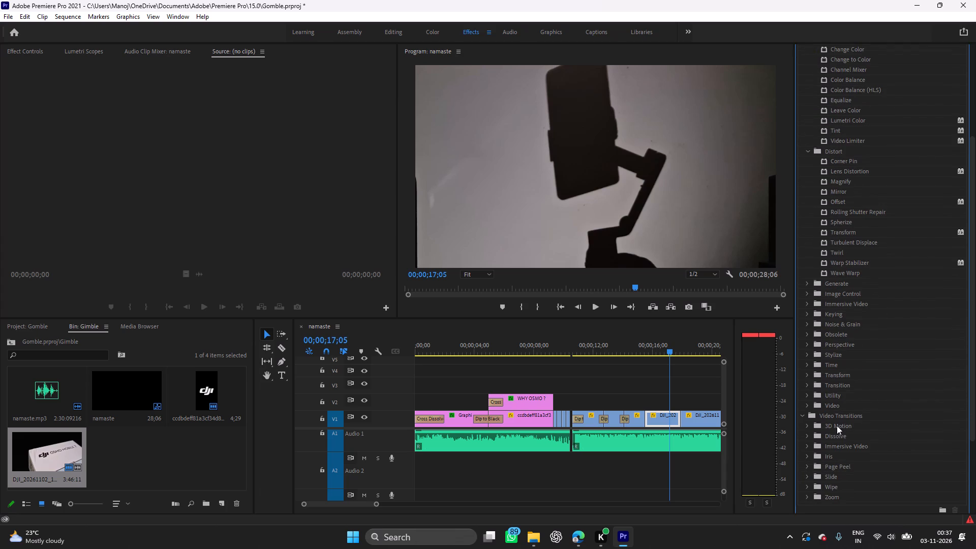
left_click(806, 436)
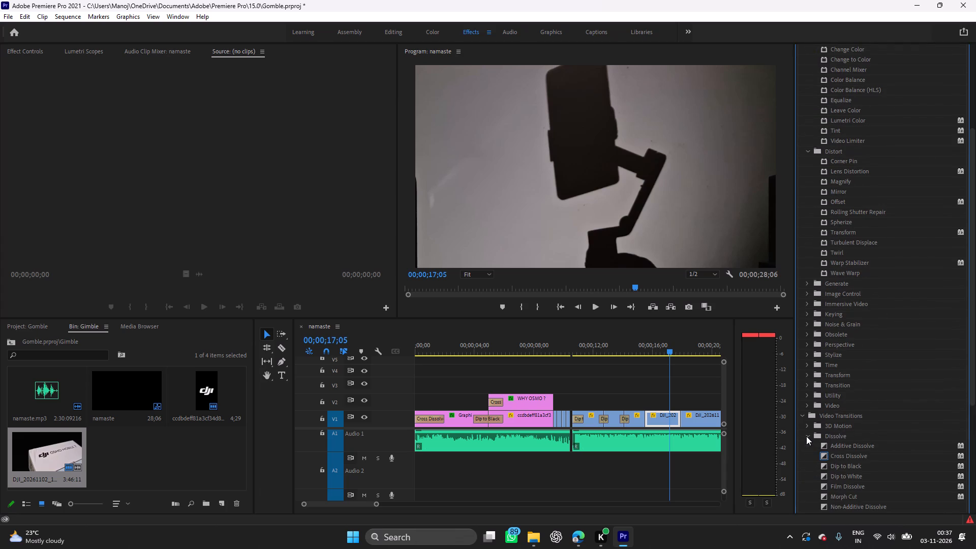
scroll(833, 444, "down", 2)
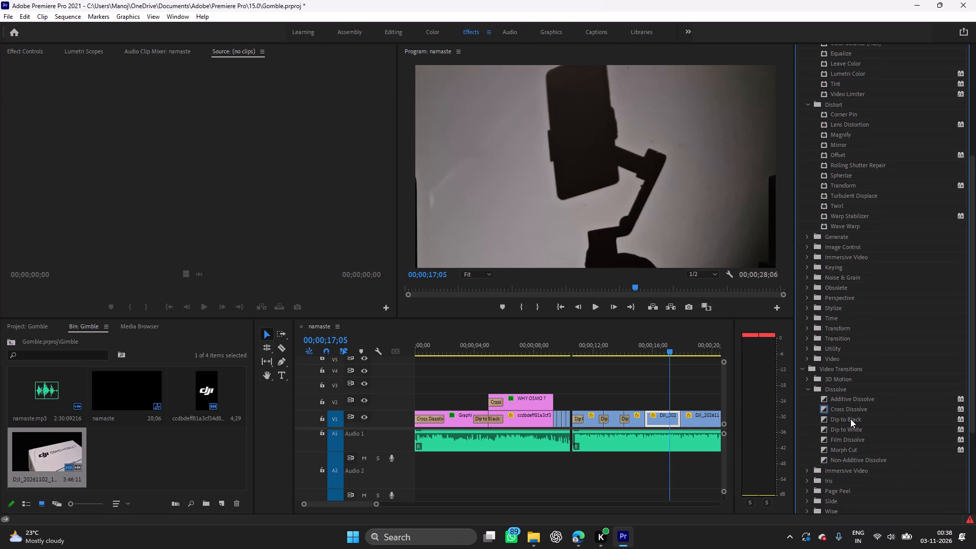
left_click_drag(850, 420, 740, 393)
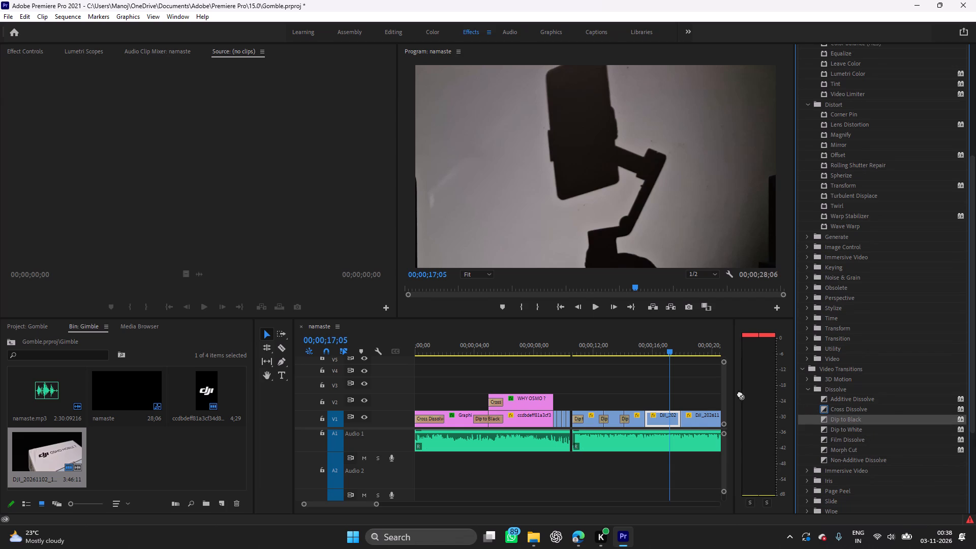
left_click_drag(740, 393, 646, 413)
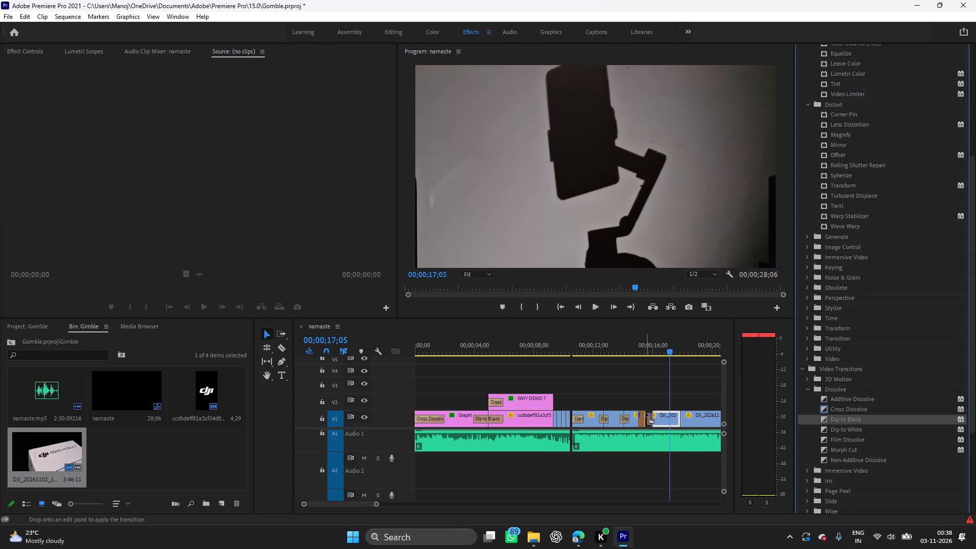
left_click_drag(646, 413, 651, 419)
left_click_drag(651, 419, 651, 418)
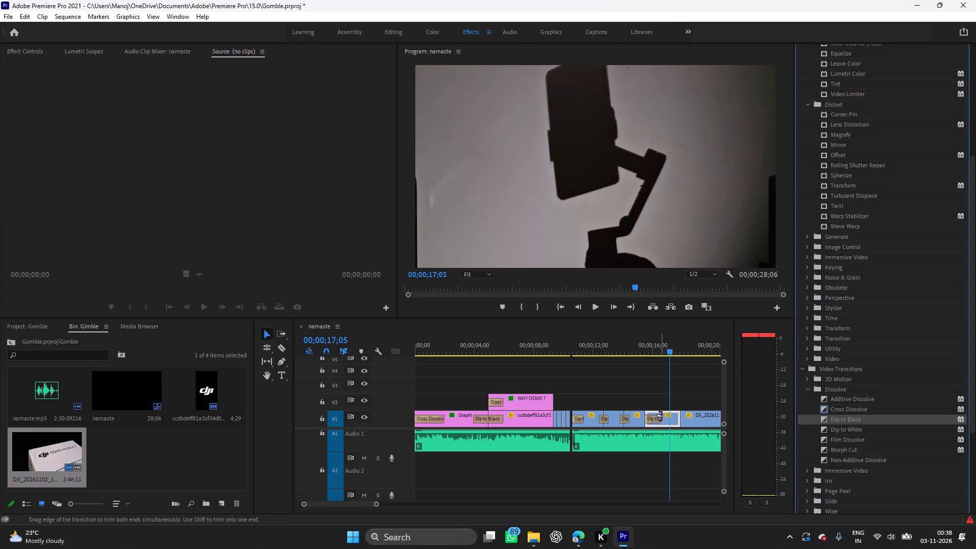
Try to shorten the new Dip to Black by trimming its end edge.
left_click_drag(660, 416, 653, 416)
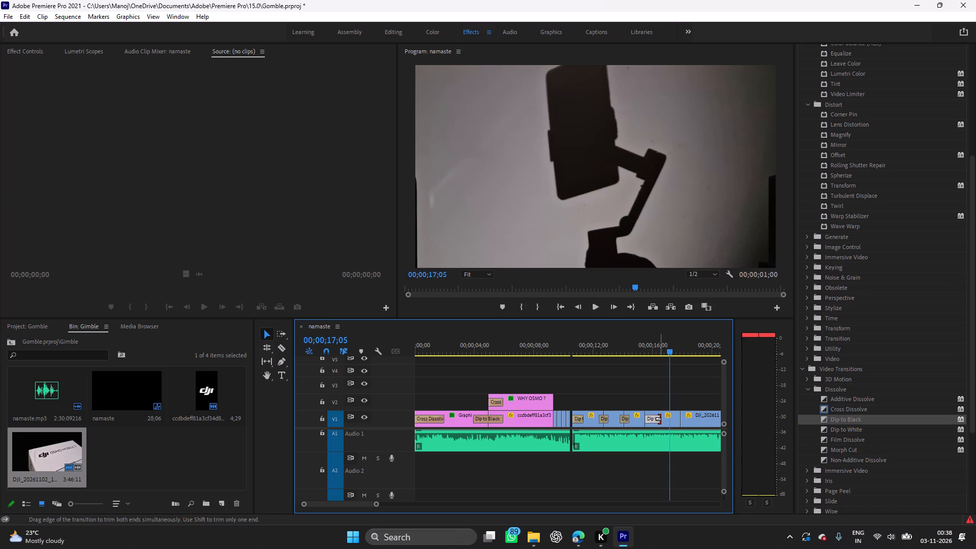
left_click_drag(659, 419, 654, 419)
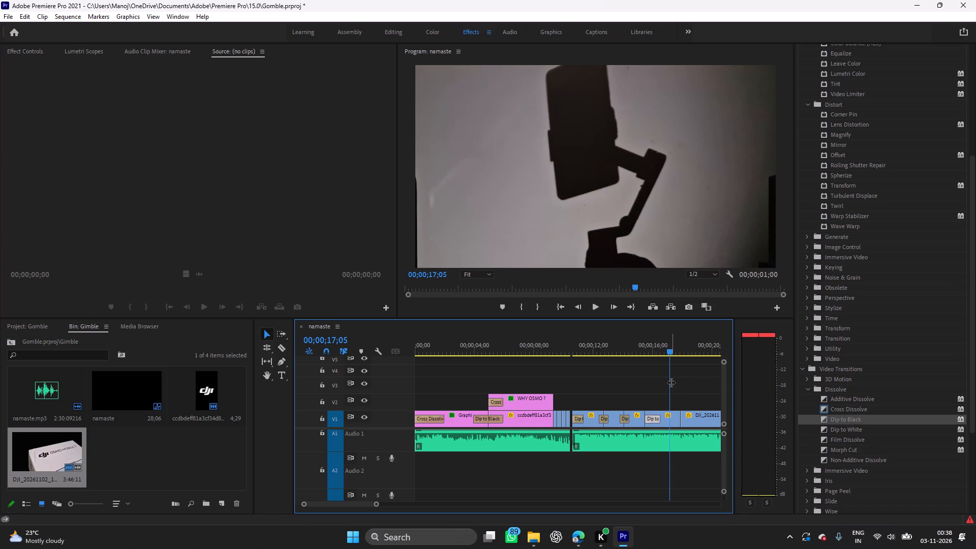
Review the new Dip to Black by playing from 00;00;13;20 to 00;00;18;08 and save the project.
left_click_drag(671, 382, 618, 380)
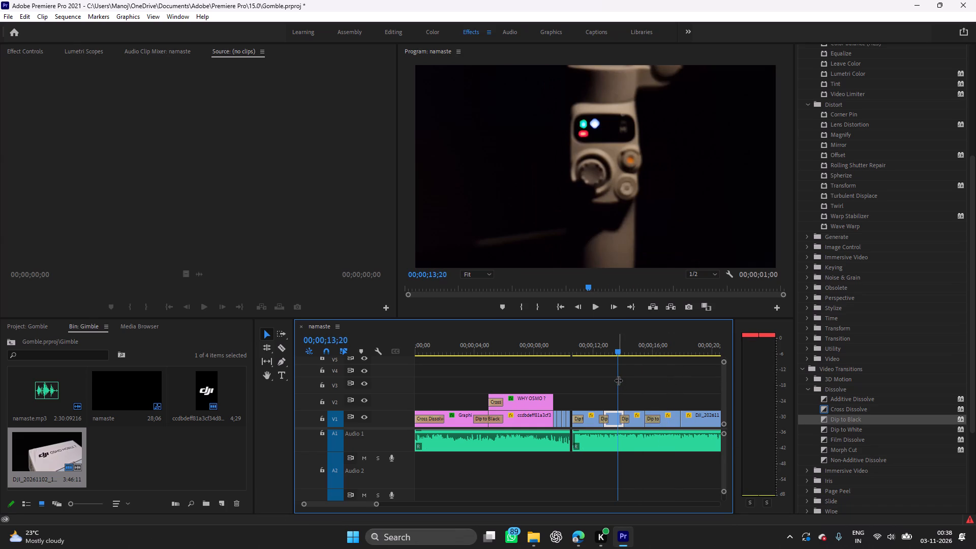
key("space")
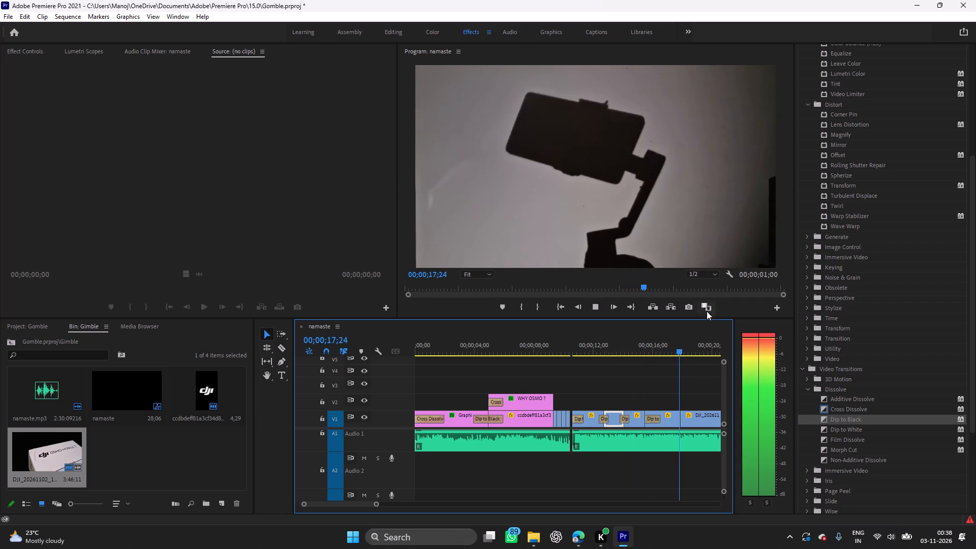
key("space")
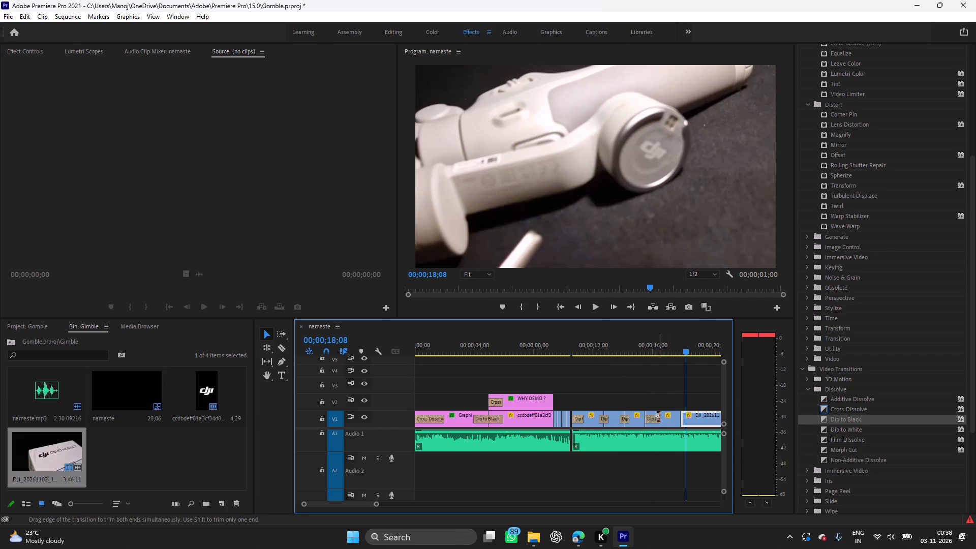
key("ctrl+s")
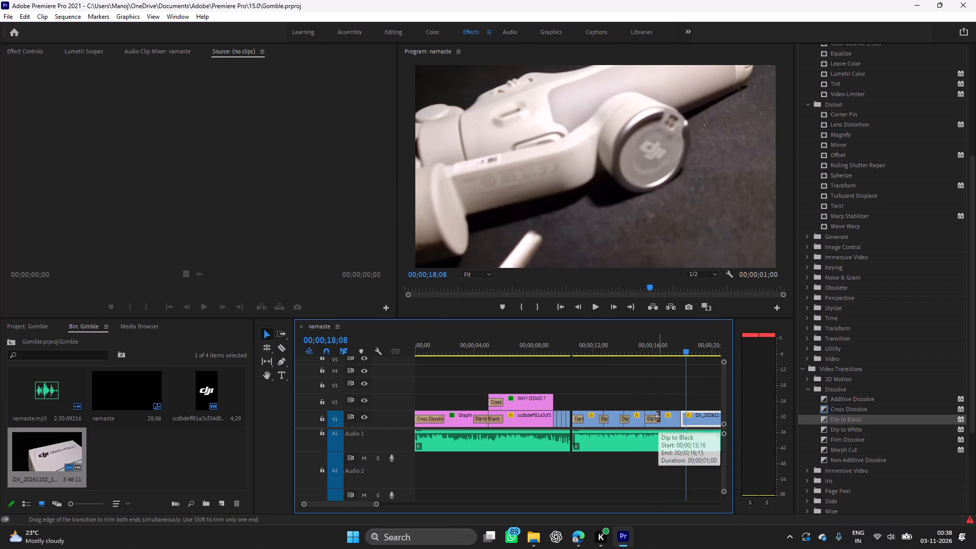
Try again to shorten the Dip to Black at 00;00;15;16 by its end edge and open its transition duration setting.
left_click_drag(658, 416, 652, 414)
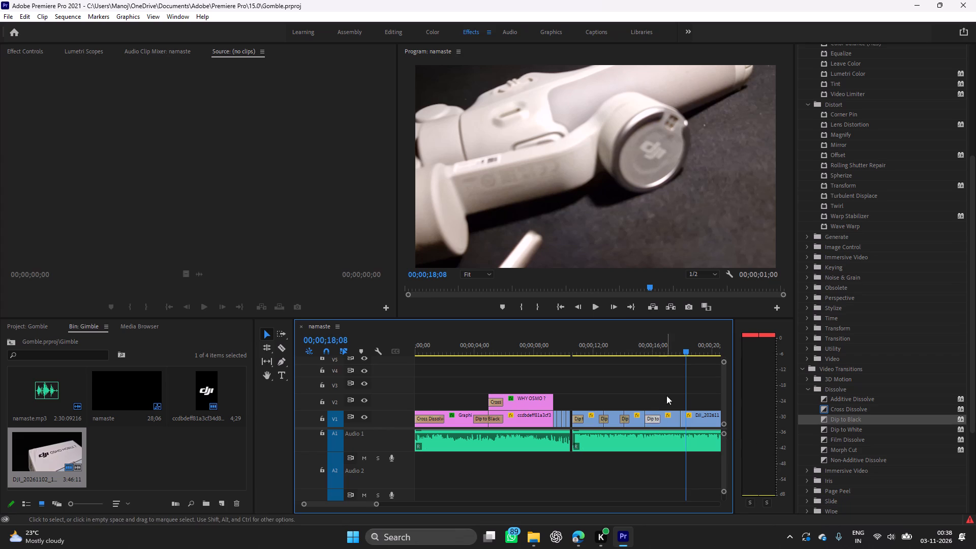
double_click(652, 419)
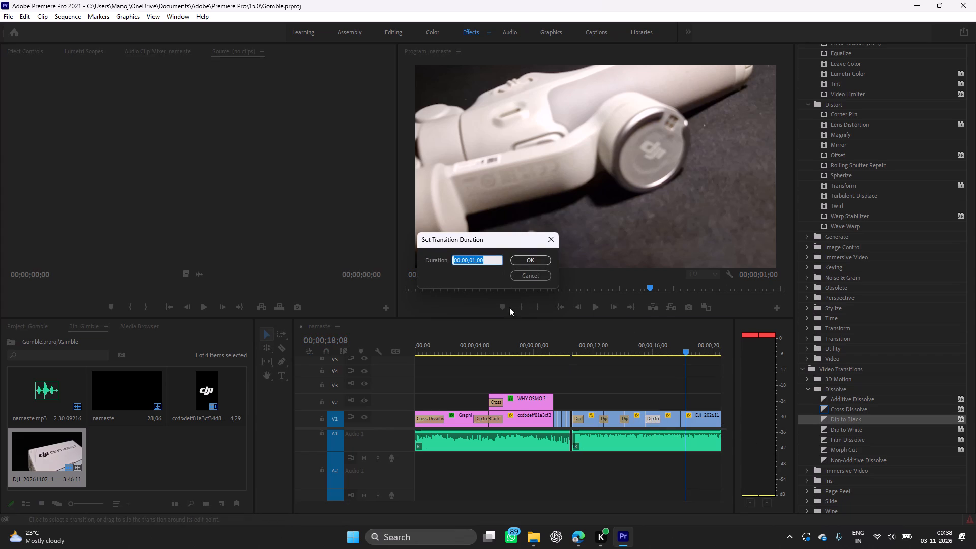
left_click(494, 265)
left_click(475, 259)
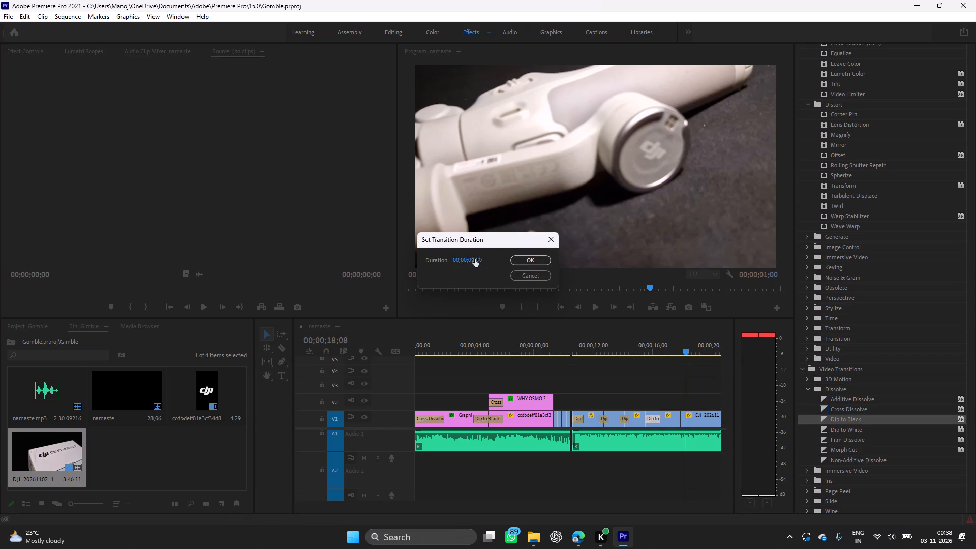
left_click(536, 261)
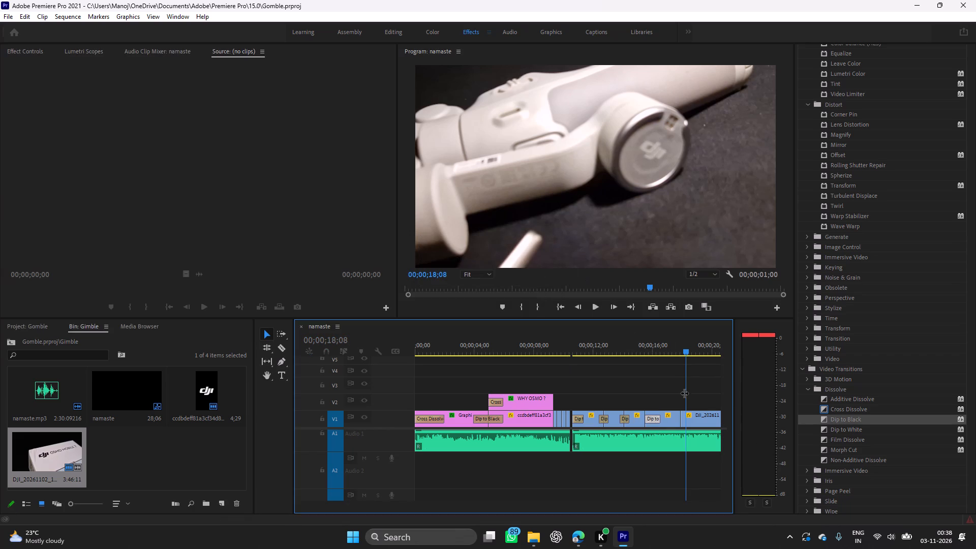
Review the namaste sequence by playing from its start through to 00;00;18;20.
left_click_drag(686, 349, 382, 382)
key("space")
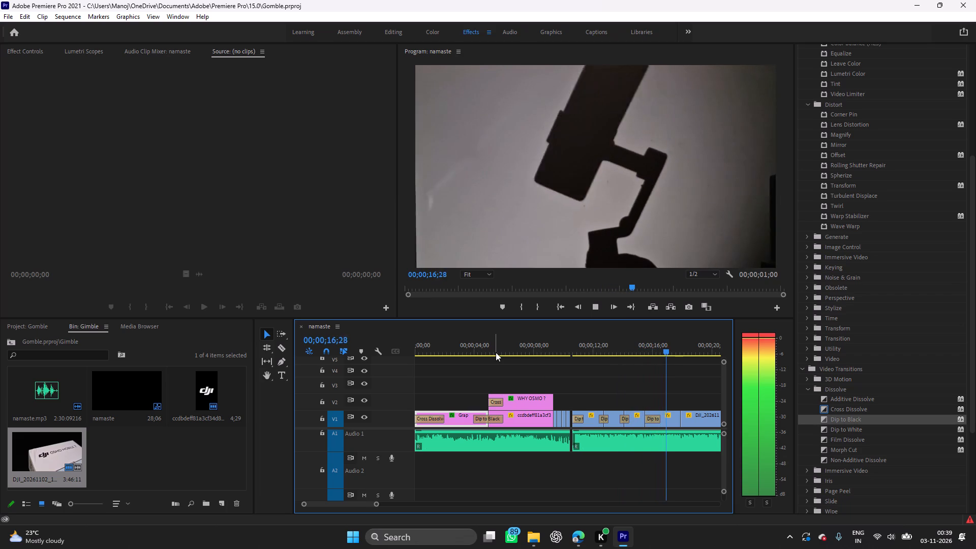
key("space")
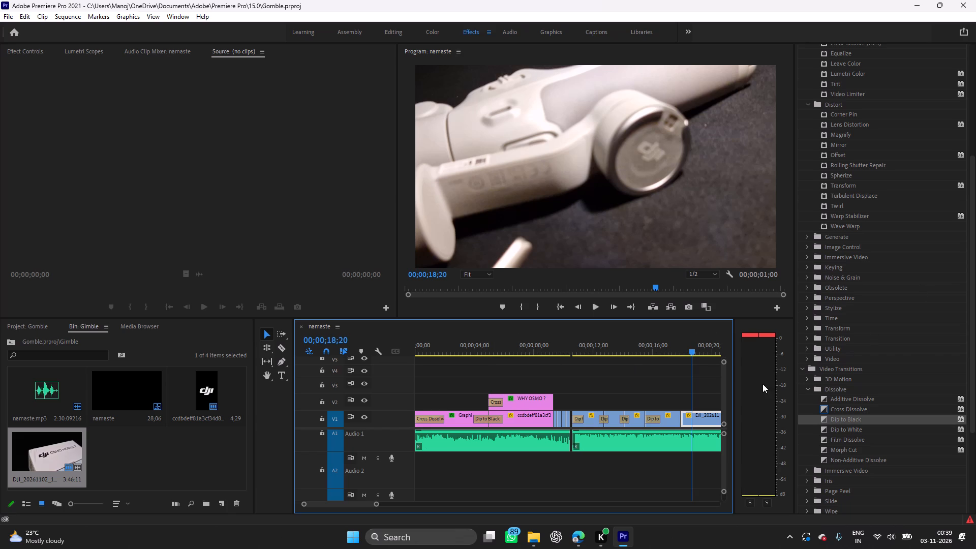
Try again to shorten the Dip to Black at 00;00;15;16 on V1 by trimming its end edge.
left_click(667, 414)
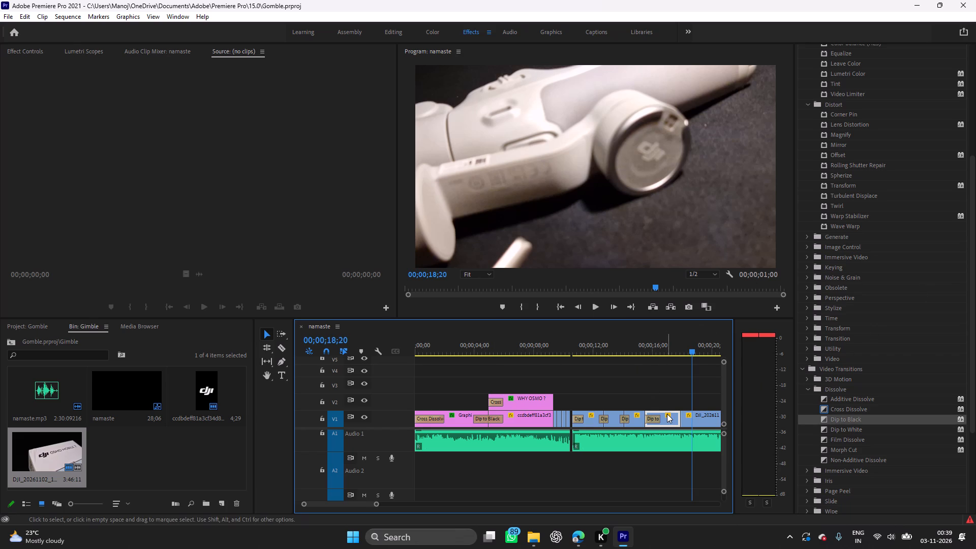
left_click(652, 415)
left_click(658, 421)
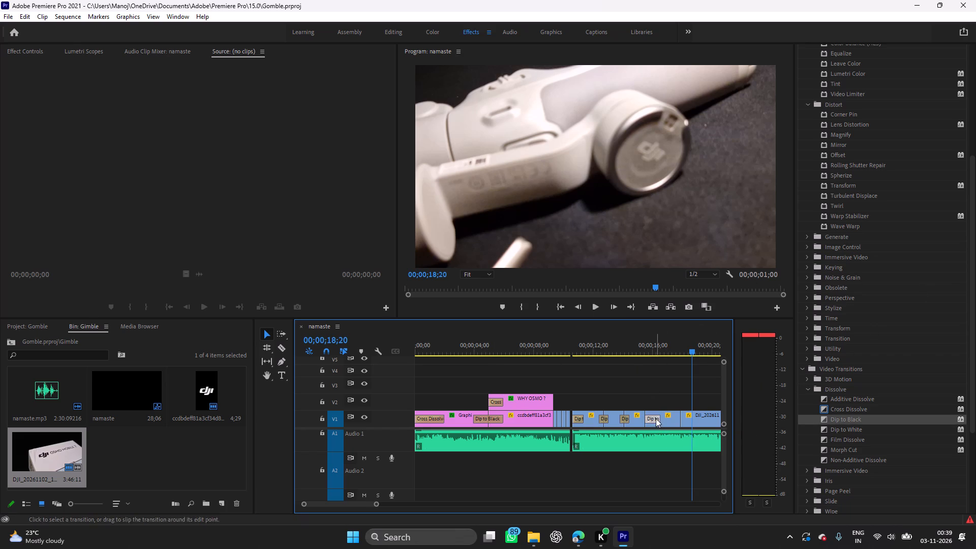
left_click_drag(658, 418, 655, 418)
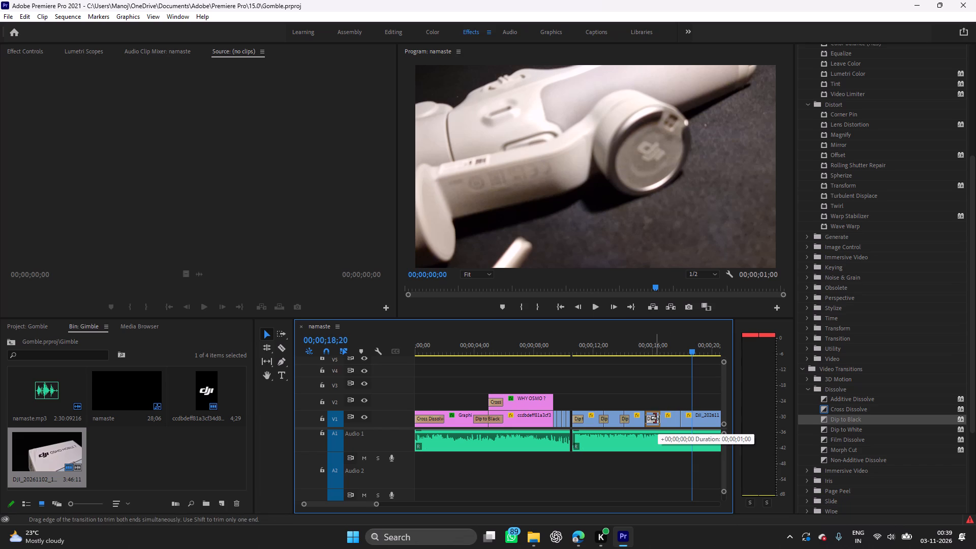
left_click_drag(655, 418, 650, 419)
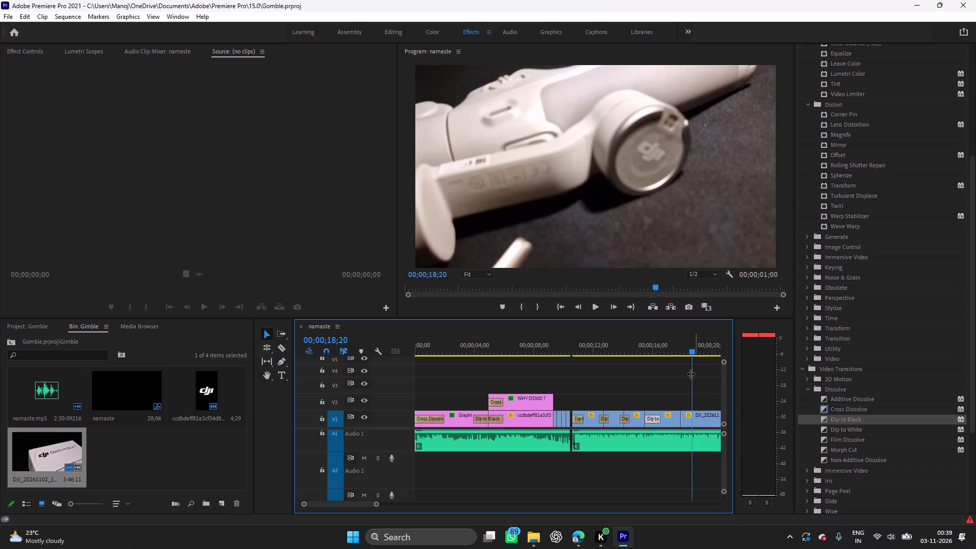
Review the edit by playing from 00;00;04;13 through to 00;00;18;24.
left_click_drag(690, 375, 629, 377)
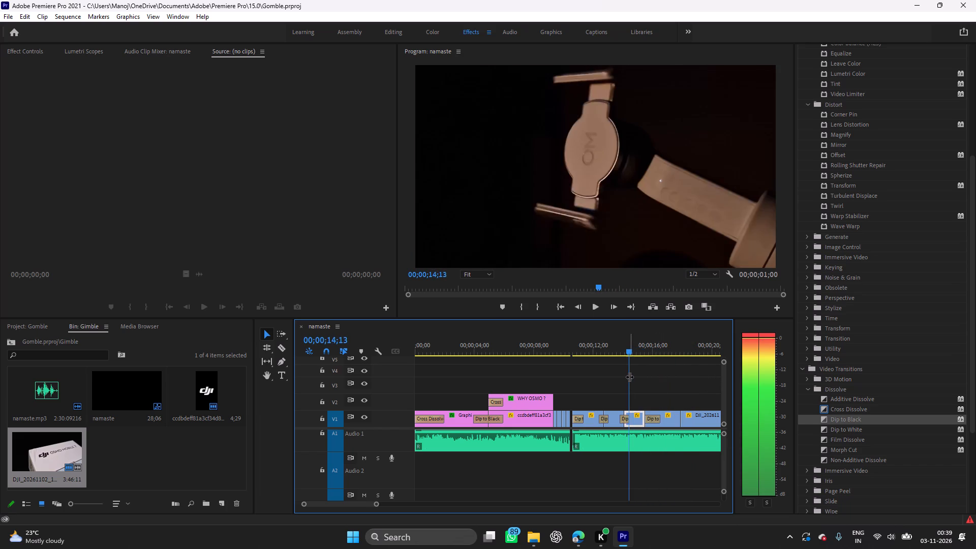
left_click_drag(629, 377, 557, 367)
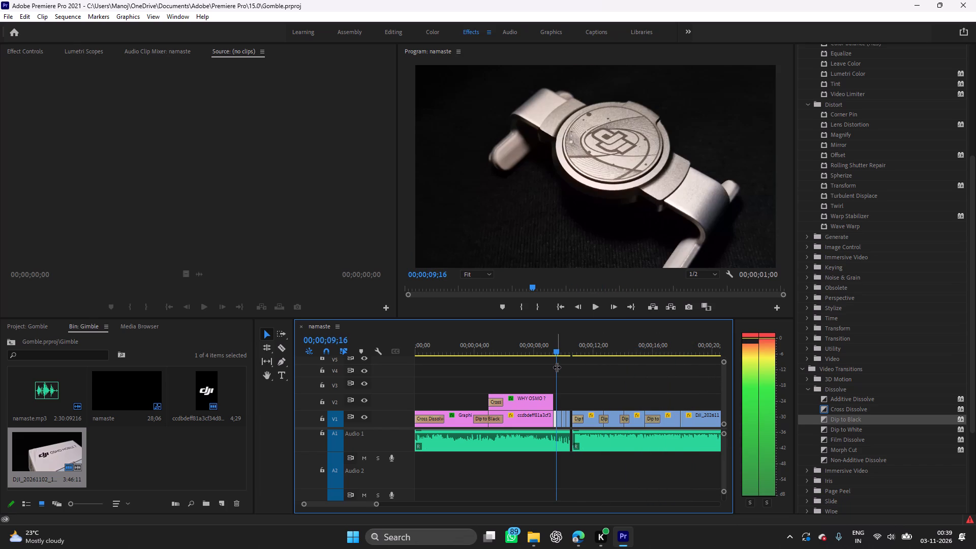
left_click_drag(557, 367, 481, 350)
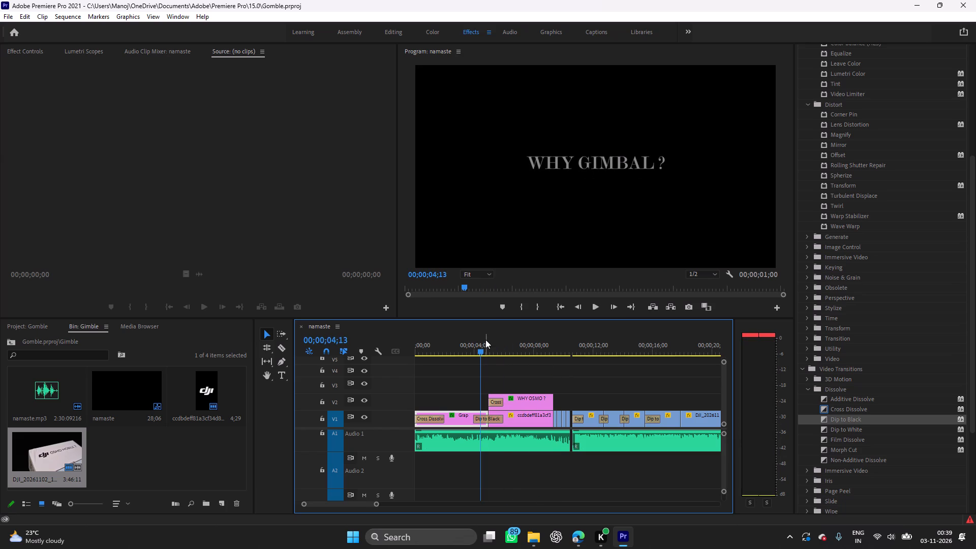
key("space")
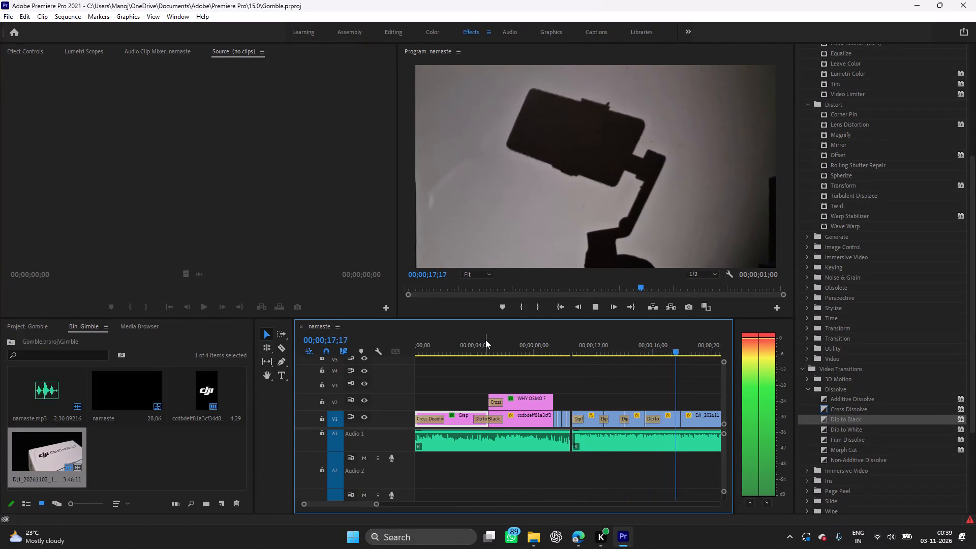
key("space")
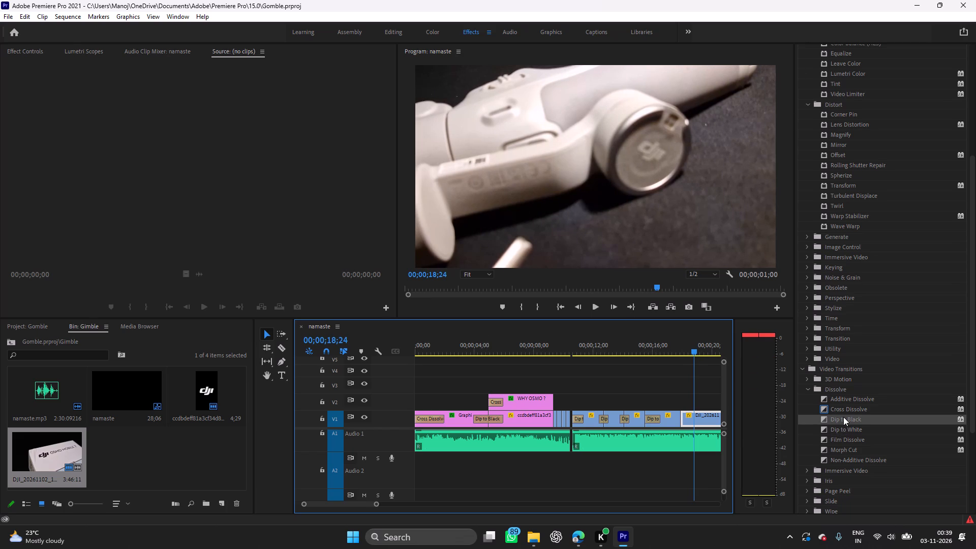
Apply the Dip to Black dissolve to the start of the V1 clip beginning at about 00;00;18;00.
left_click_drag(843, 417, 795, 409)
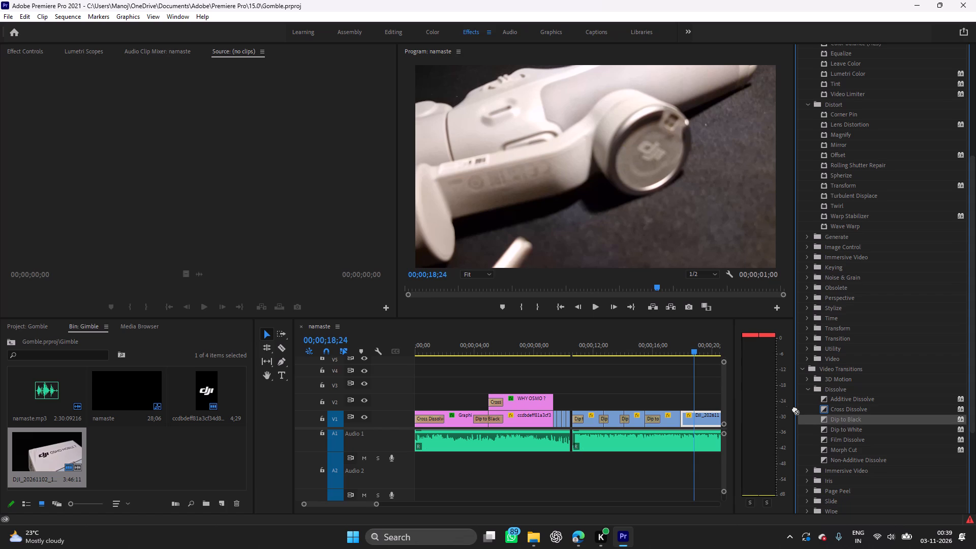
left_click_drag(795, 409, 682, 414)
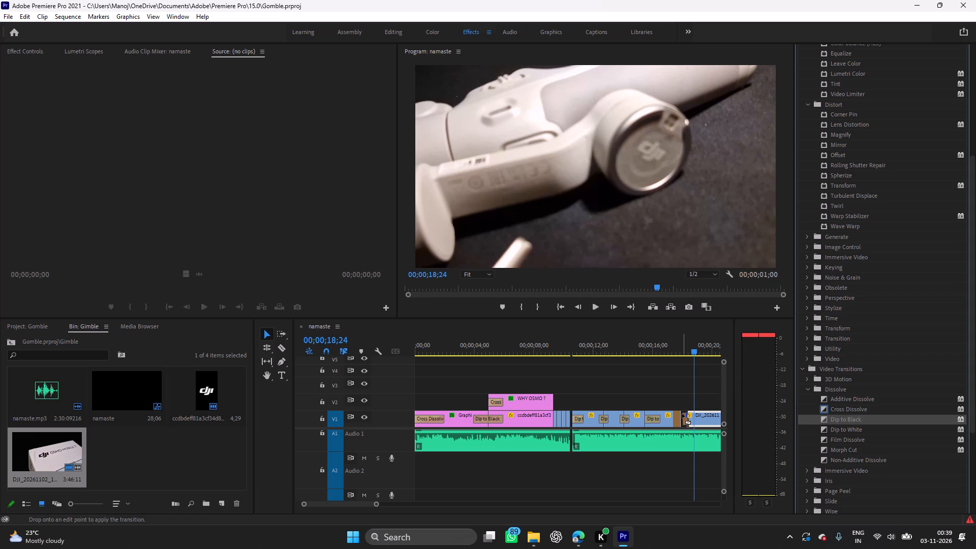
left_click_drag(682, 414, 690, 419)
left_click_drag(690, 419, 688, 419)
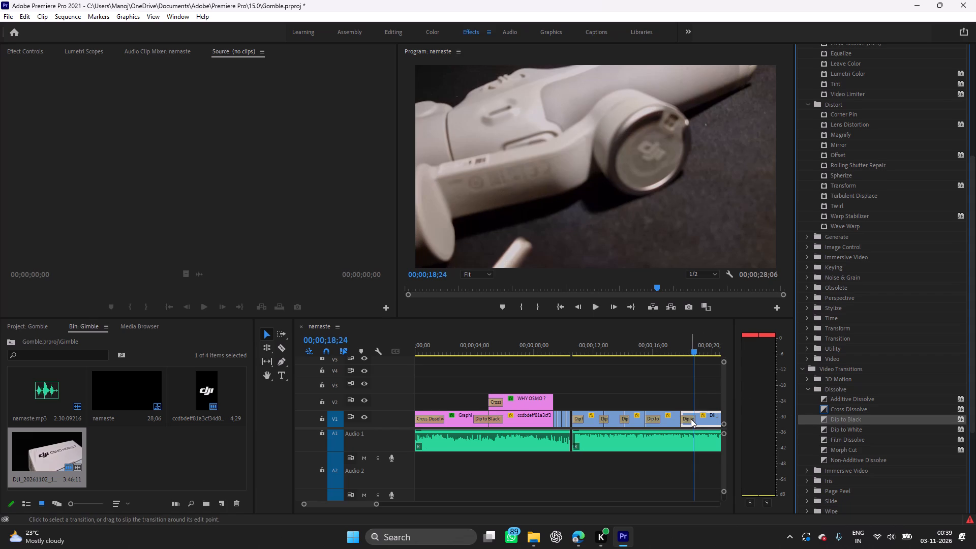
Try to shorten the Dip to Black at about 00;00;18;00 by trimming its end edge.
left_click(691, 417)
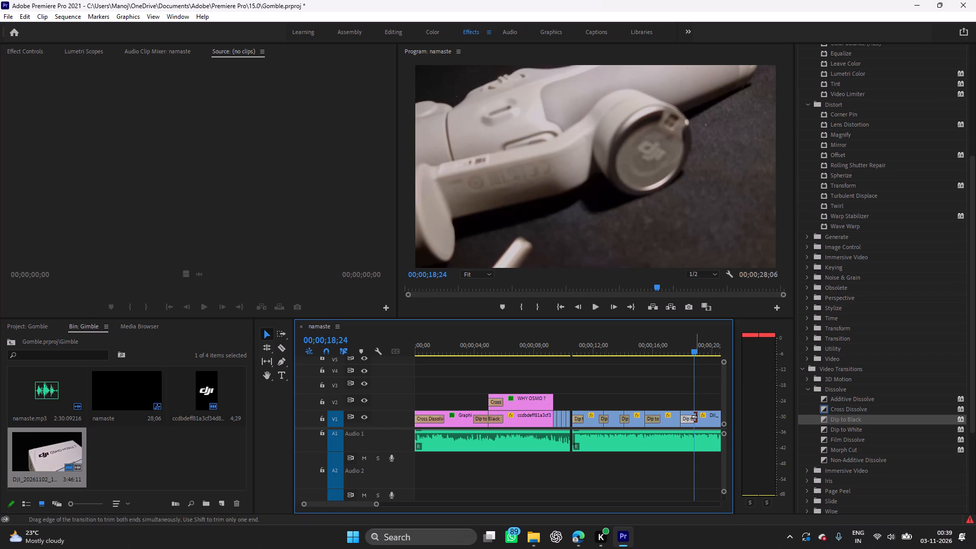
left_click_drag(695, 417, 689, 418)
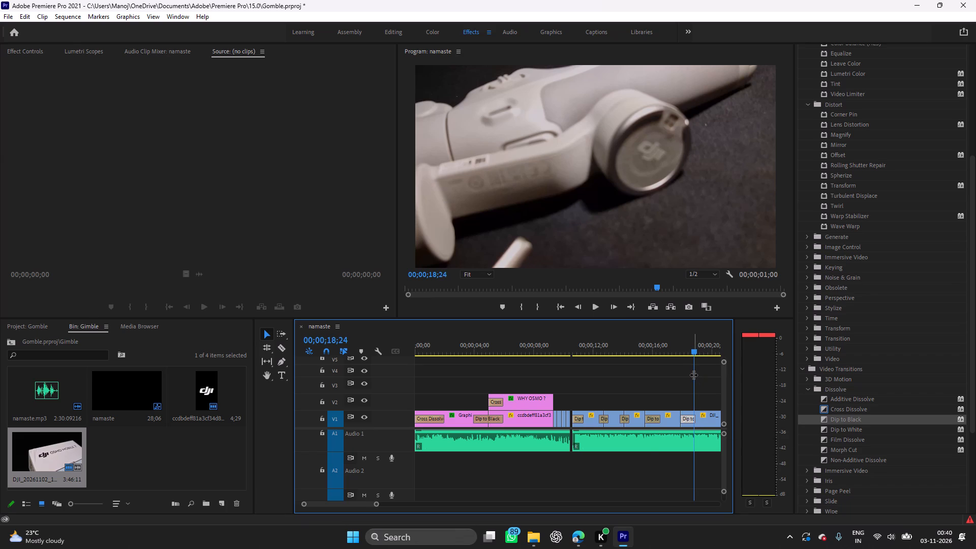
Play through the newest Dip to Black to 00;00;19;15, and replay from the WHY GIMBAL title to 00;00;13;08.
left_click_drag(693, 375, 649, 372)
key("space")
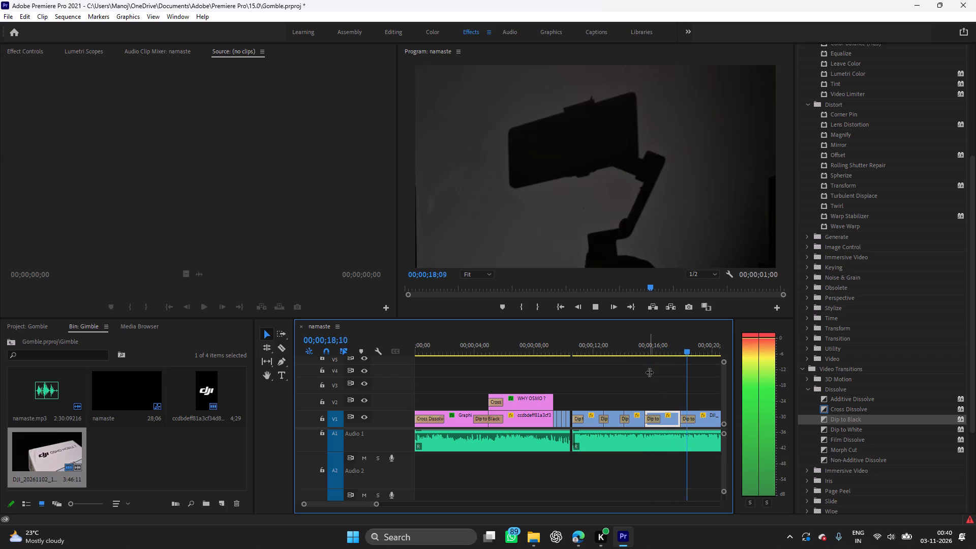
key("space")
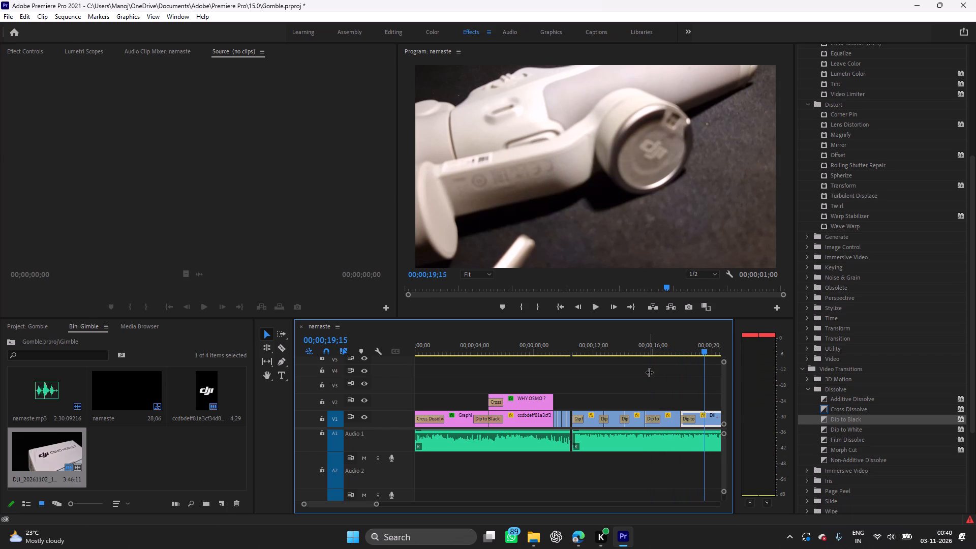
left_click(464, 350)
key("space")
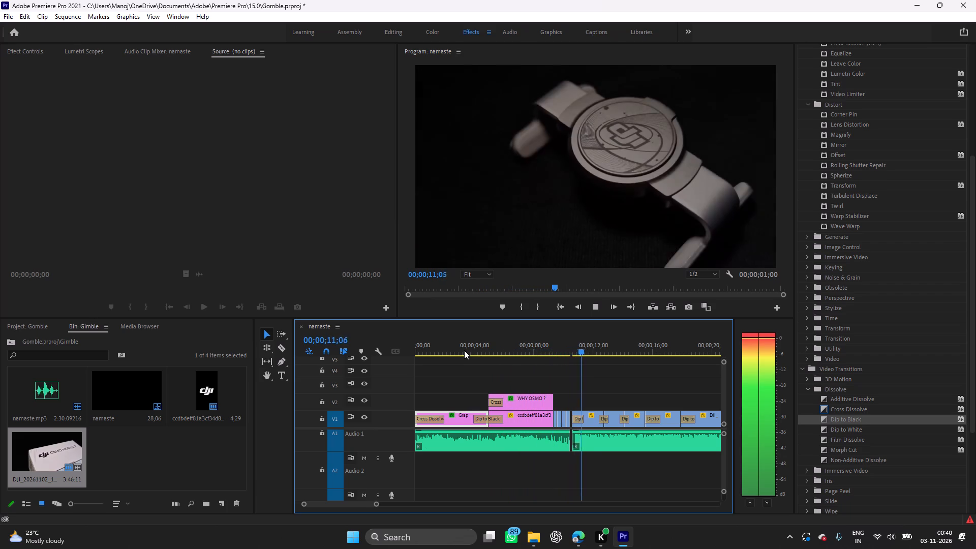
key("space")
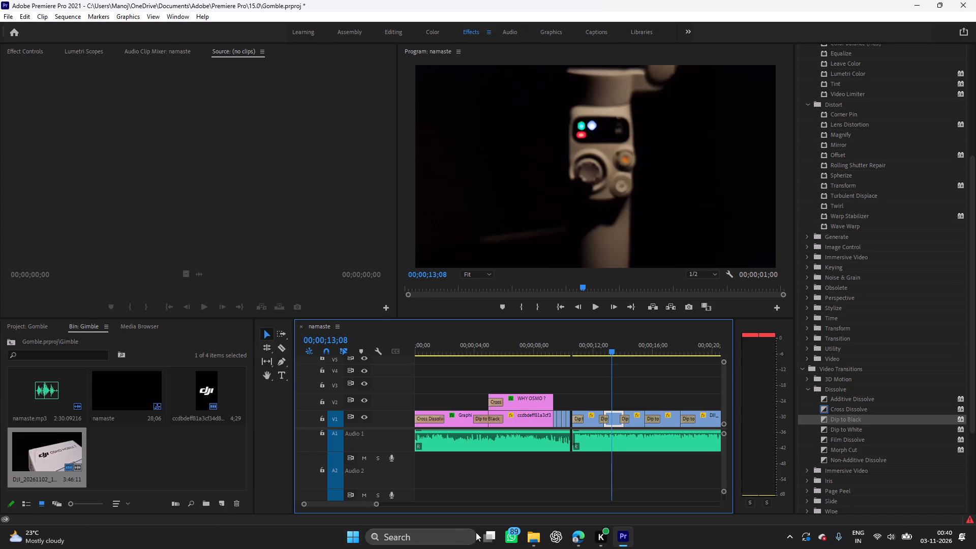
Move the V1 clip starting at 00;00;12;22 up to V2 and extend its end to 00;00;14;18.
left_click(610, 416)
left_click_drag(610, 417, 613, 407)
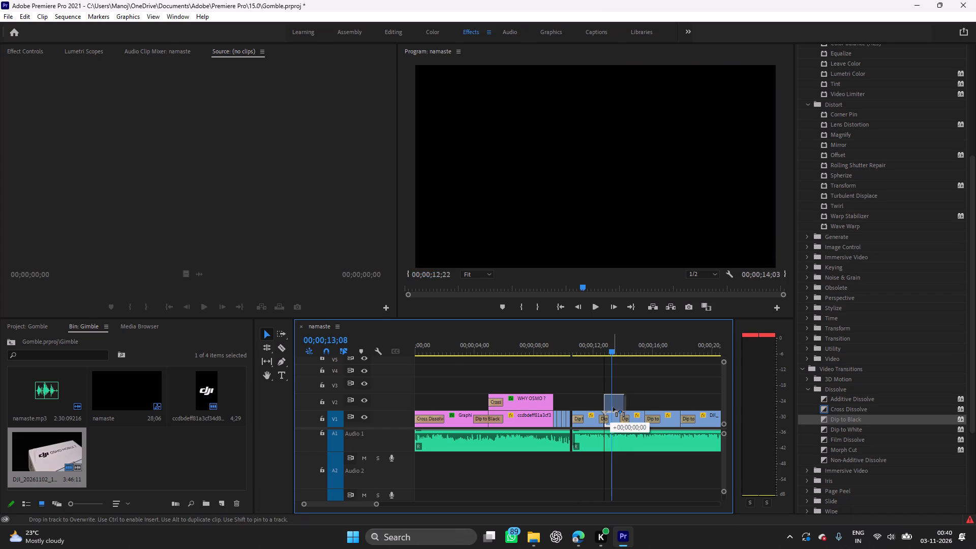
left_click_drag(613, 407, 614, 407)
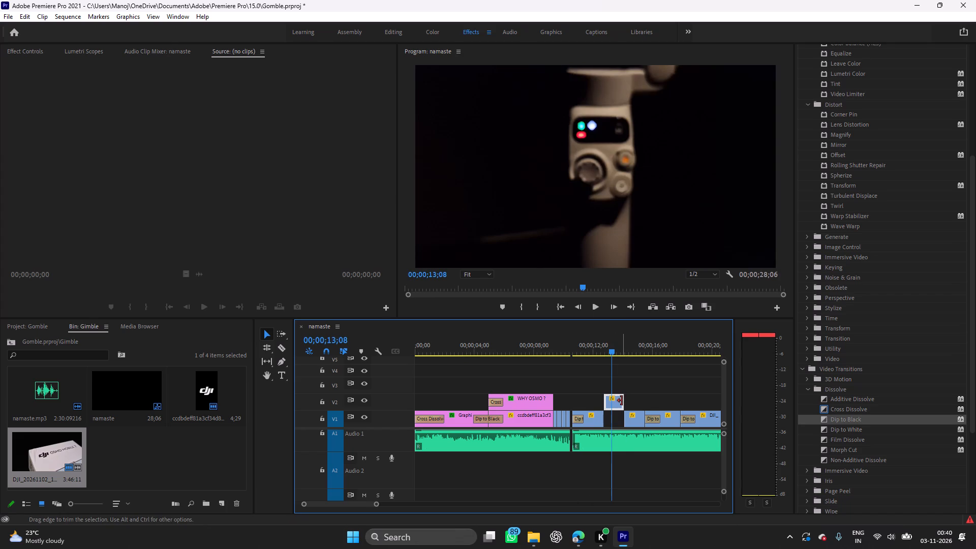
left_click_drag(622, 401, 629, 406)
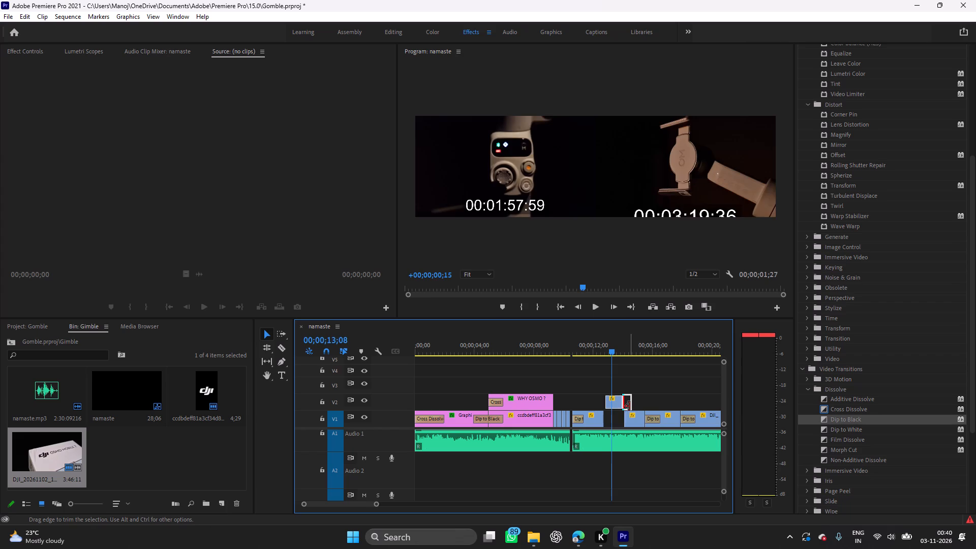
Shift the V2 clip slightly earlier, trim its start by 15 frames, and return it to the V1 gap at 00;00;12;22.
left_click(603, 401)
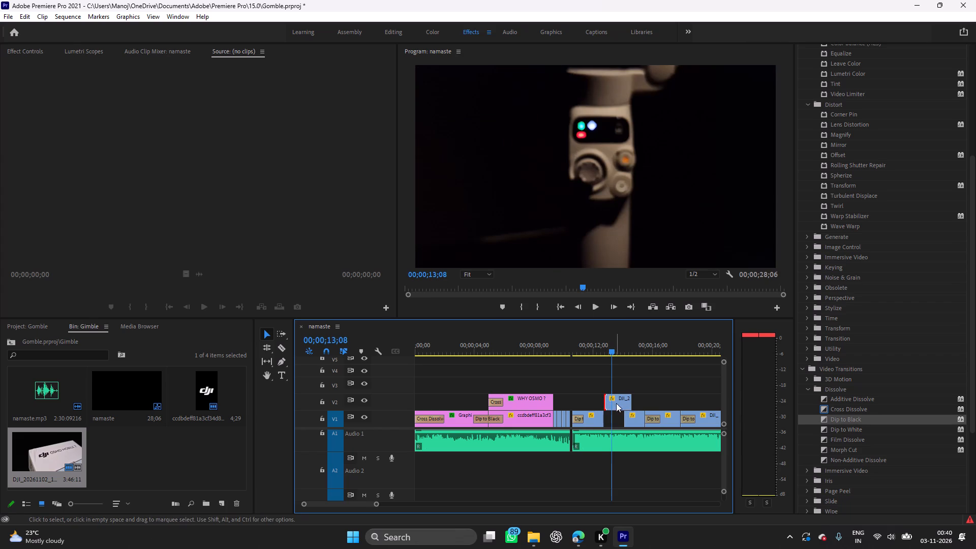
left_click_drag(620, 401, 617, 400)
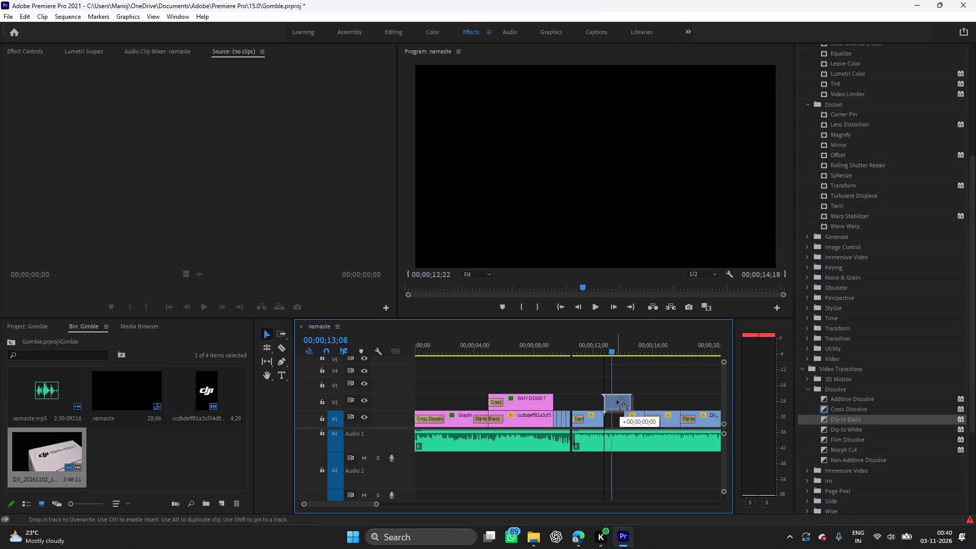
left_click_drag(617, 400, 613, 399)
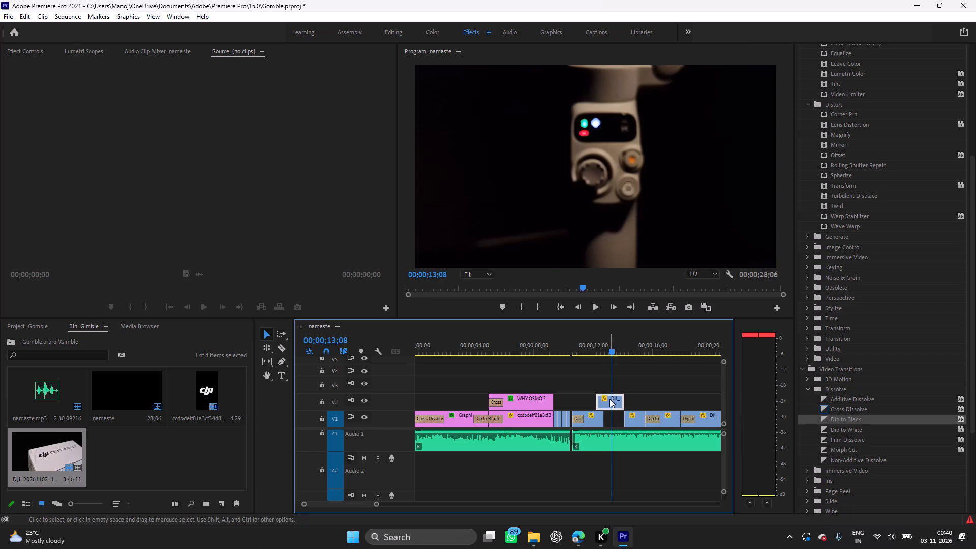
left_click(597, 397)
left_click(597, 399)
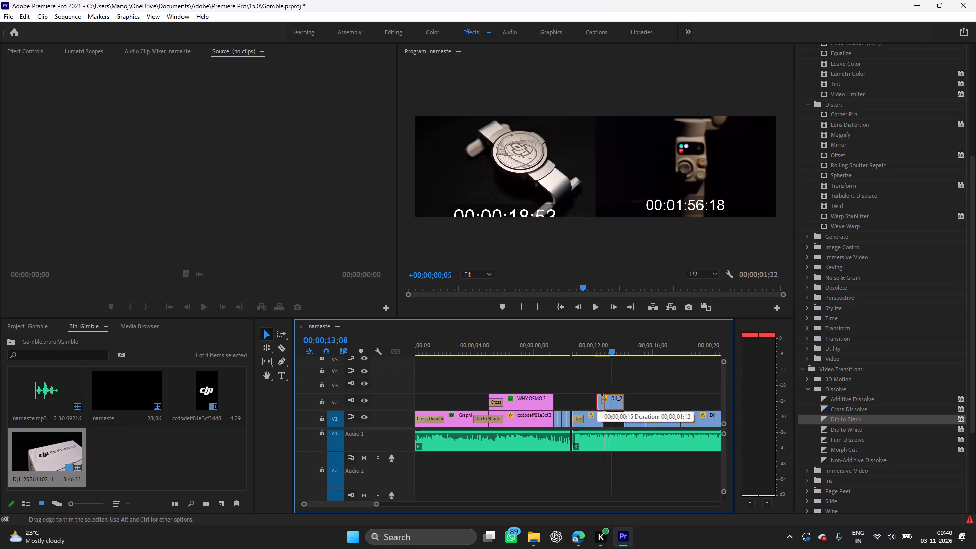
left_click_drag(613, 400, 613, 411)
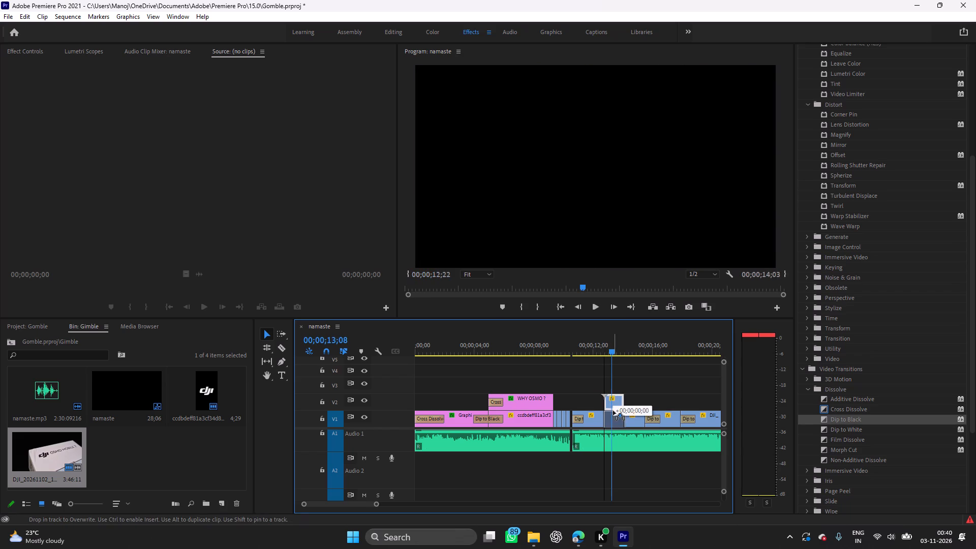
left_click_drag(613, 411, 612, 413)
Review the adjusted clip and the following shots by playing onward from about 00;00;12;13.
left_click_drag(609, 357, 598, 362)
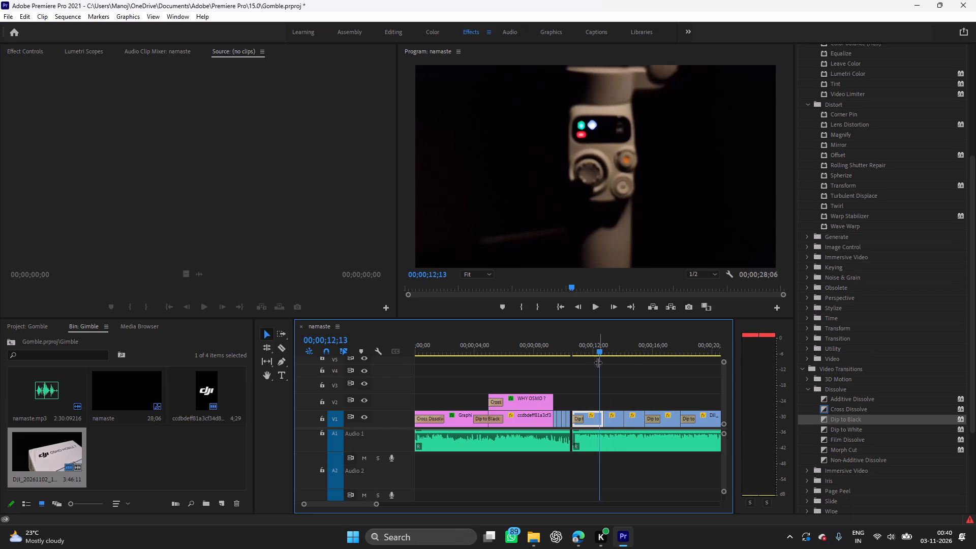
left_click_drag(598, 362, 597, 363)
key("space")
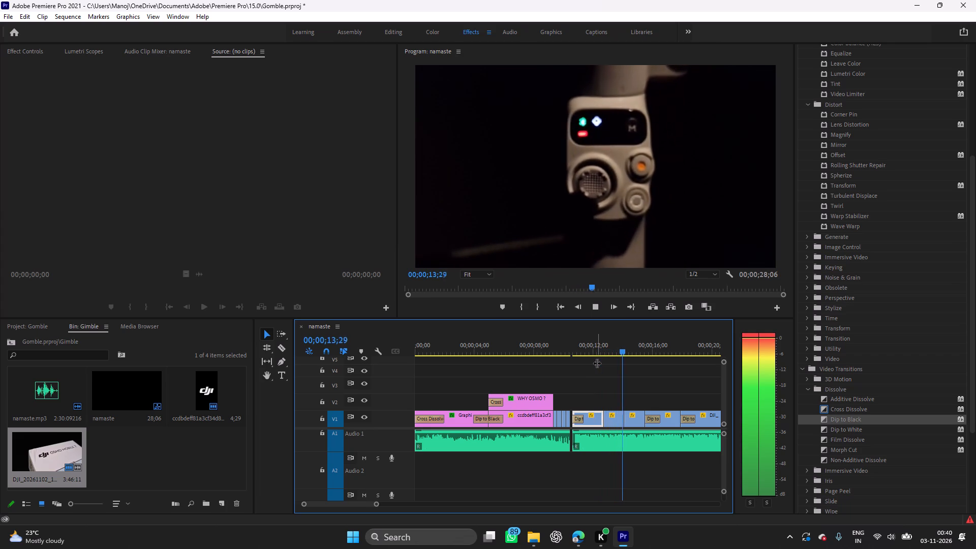
key("space")
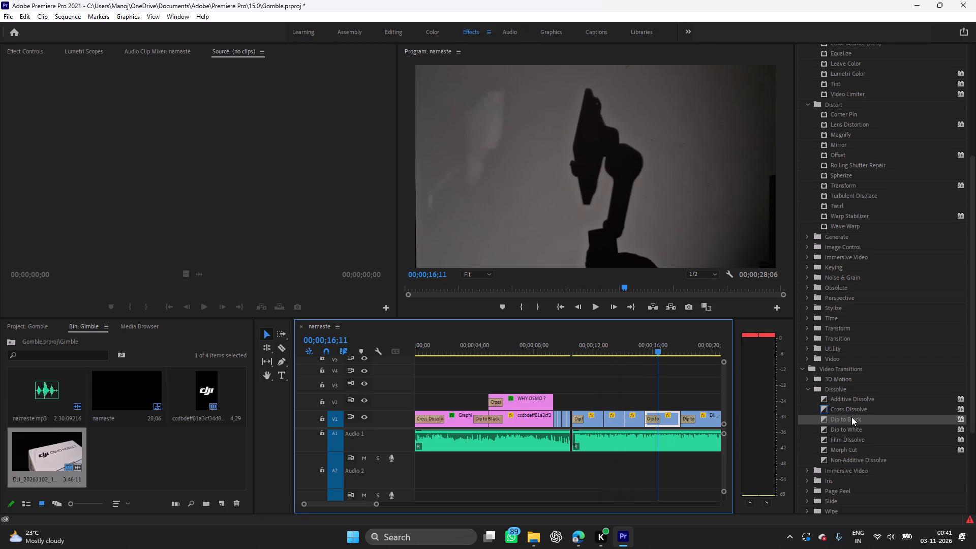
key("space")
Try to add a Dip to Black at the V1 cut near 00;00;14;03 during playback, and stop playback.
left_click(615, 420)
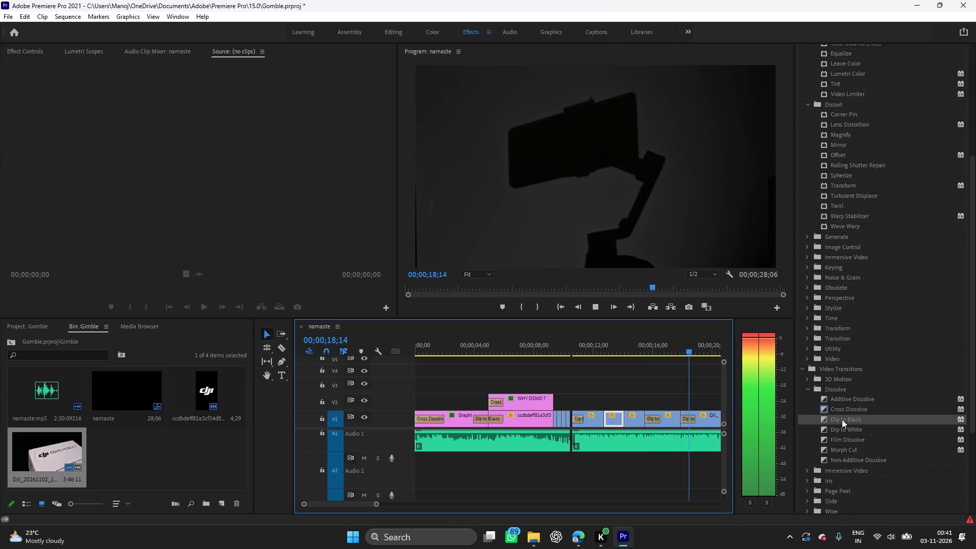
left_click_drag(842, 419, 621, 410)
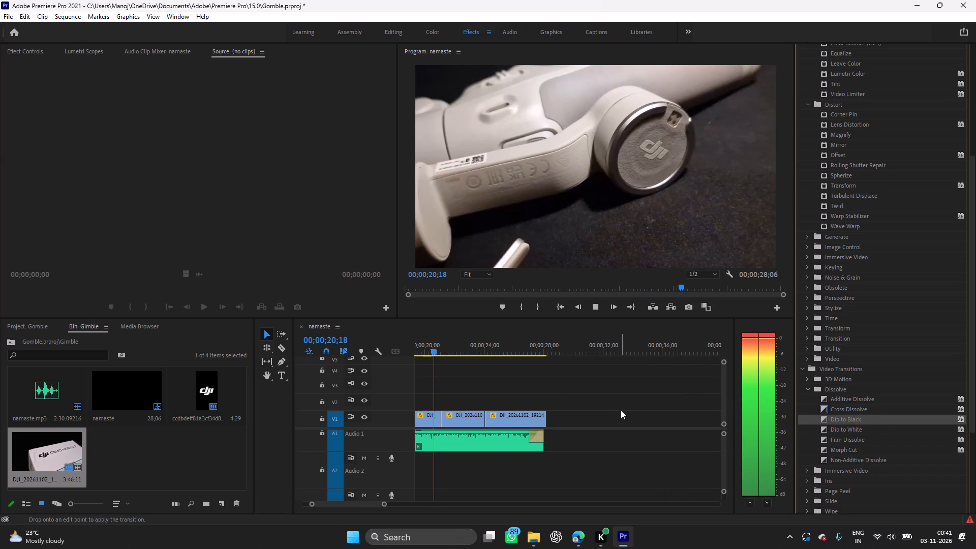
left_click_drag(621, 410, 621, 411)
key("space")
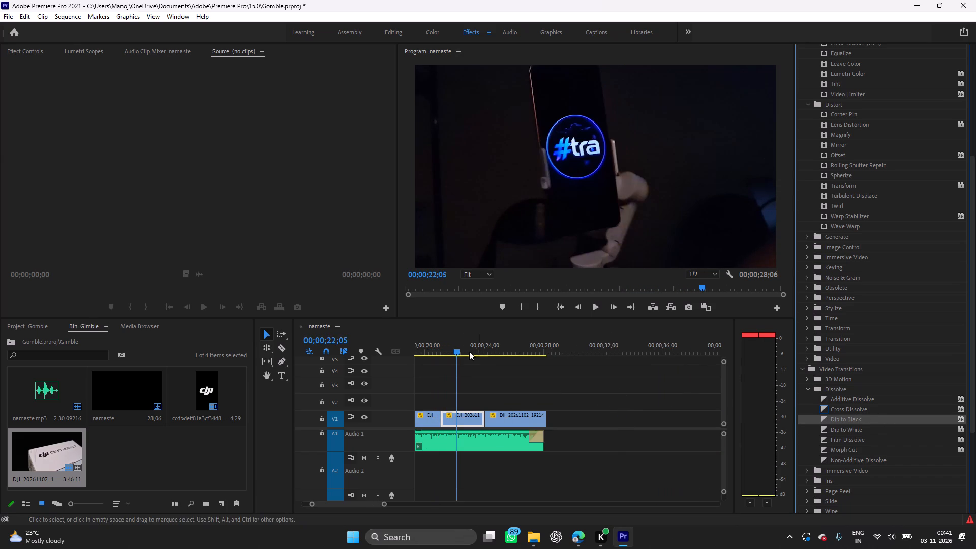
Add a Dip to Black at the V1 cut near 00;00;12;22 and shorten the transition.
left_click_drag(459, 348, 389, 354)
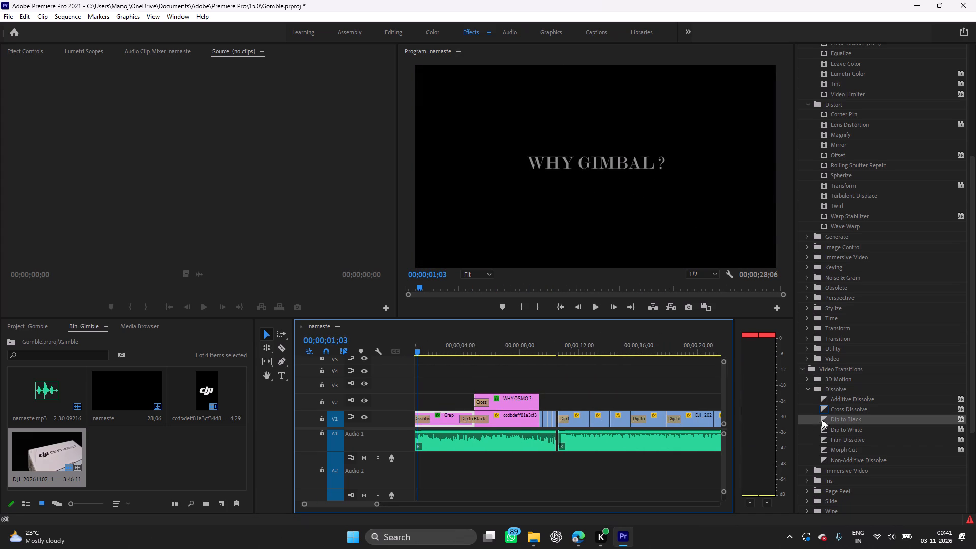
left_click_drag(830, 416, 584, 413)
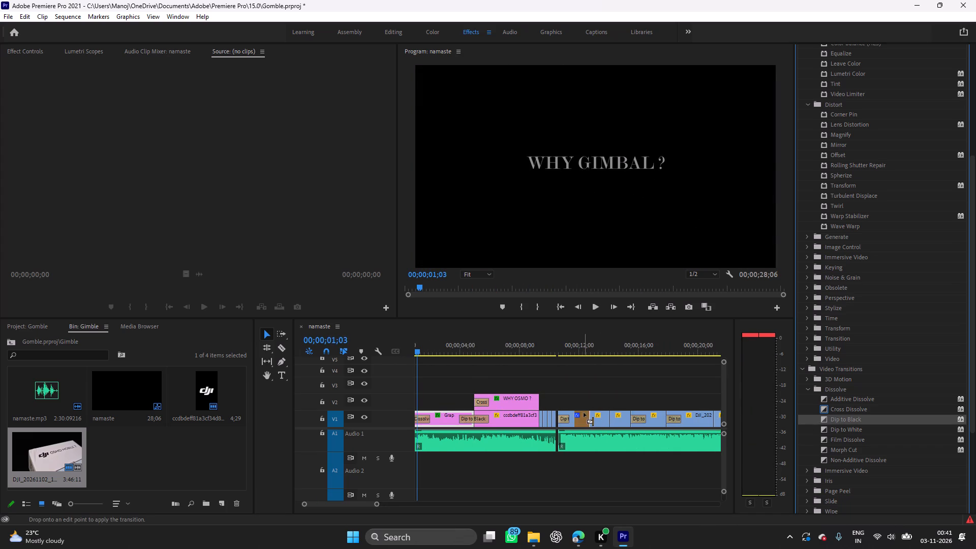
left_click_drag(584, 413, 588, 413)
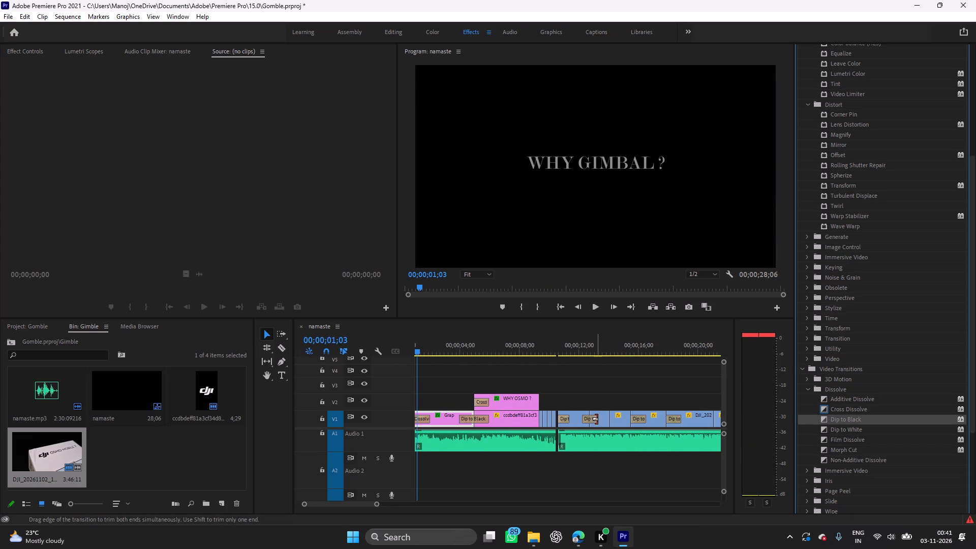
left_click(596, 416)
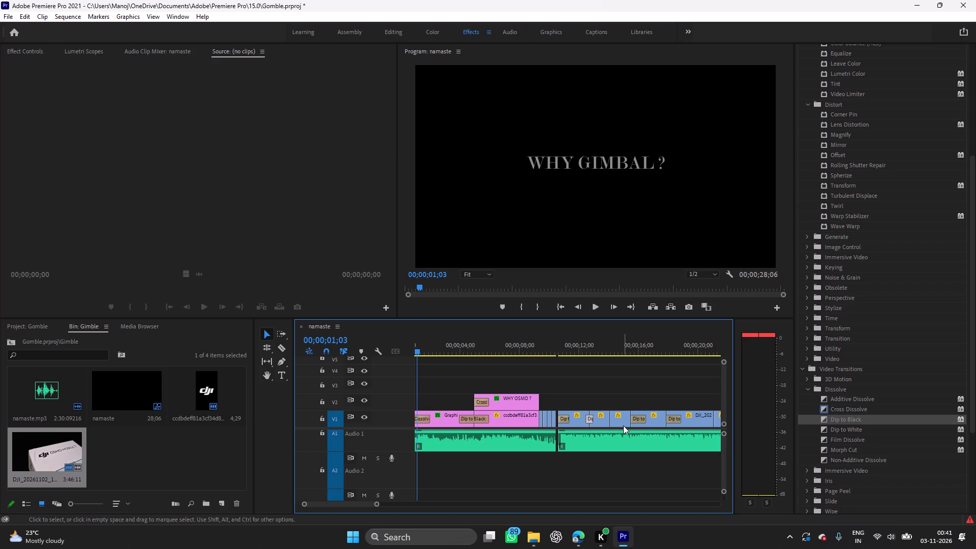
Add a Dip to Black at the V1 cut near 00;00;14;03 and shorten it to less than 20 frames.
left_click_drag(832, 419, 819, 416)
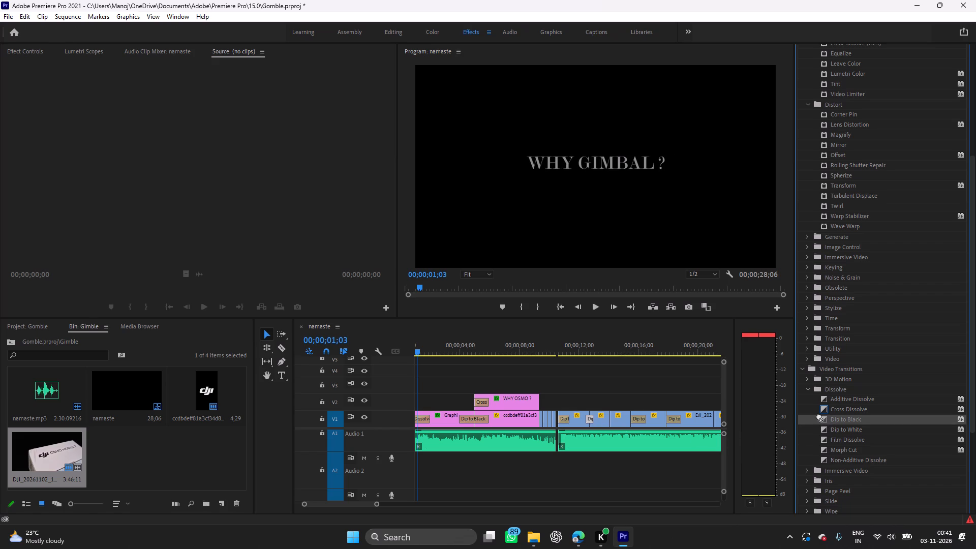
left_click_drag(819, 416, 610, 415)
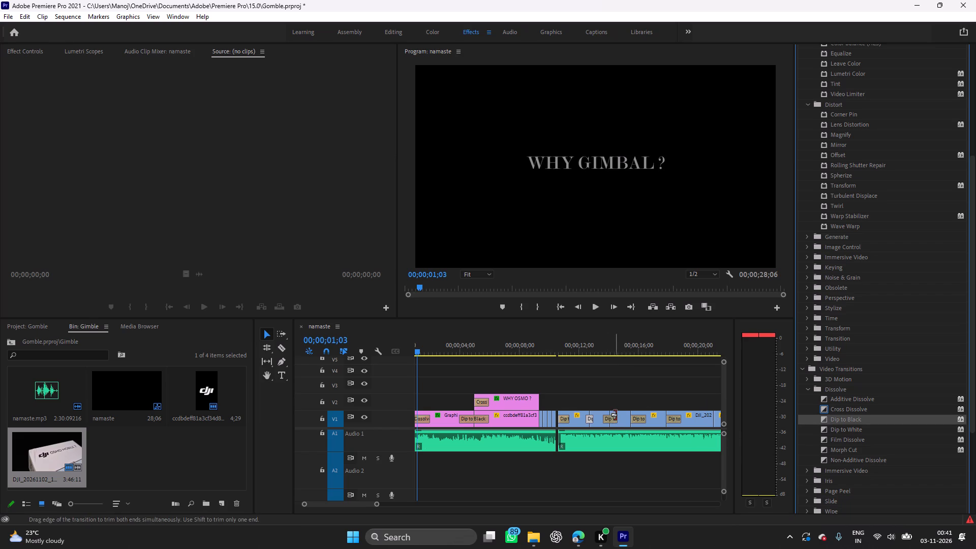
left_click(617, 414)
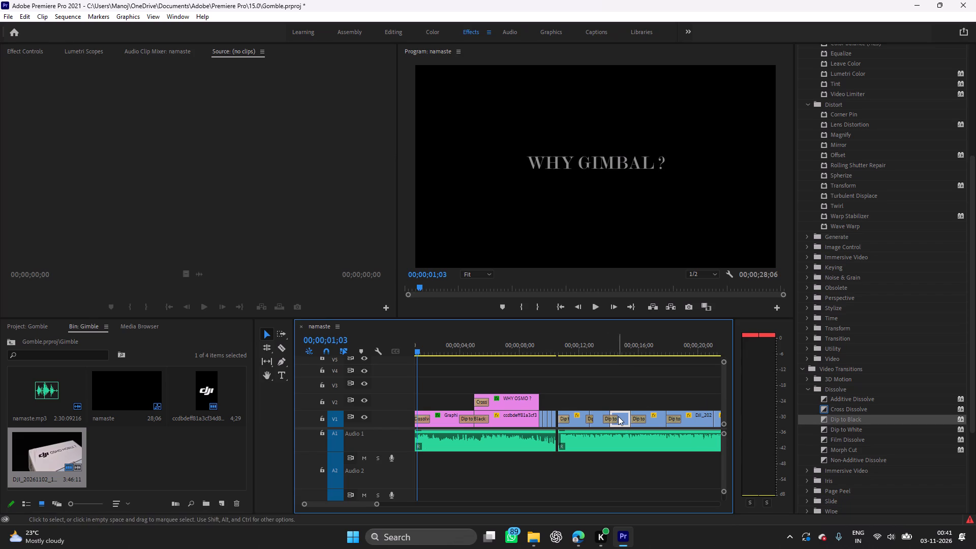
left_click_drag(616, 418, 614, 418)
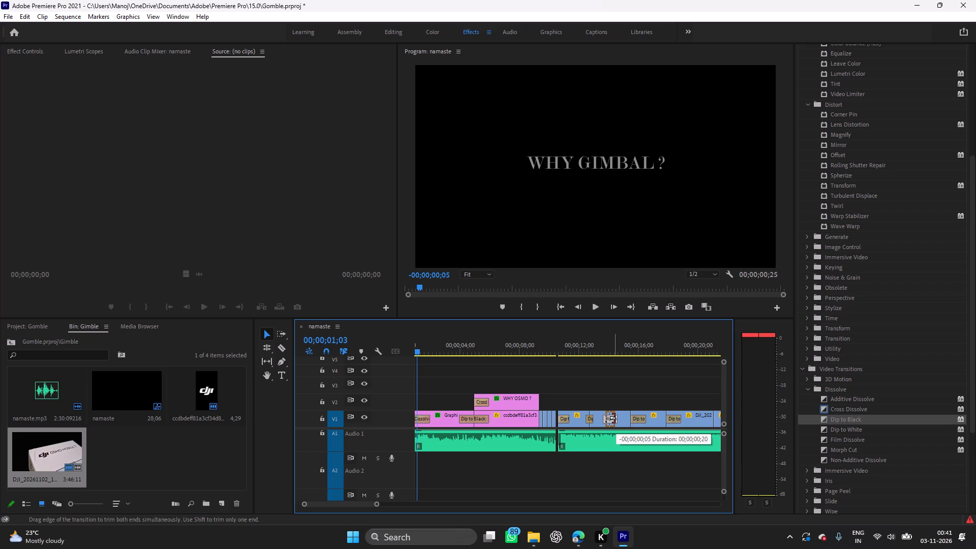
left_click_drag(614, 418, 612, 421)
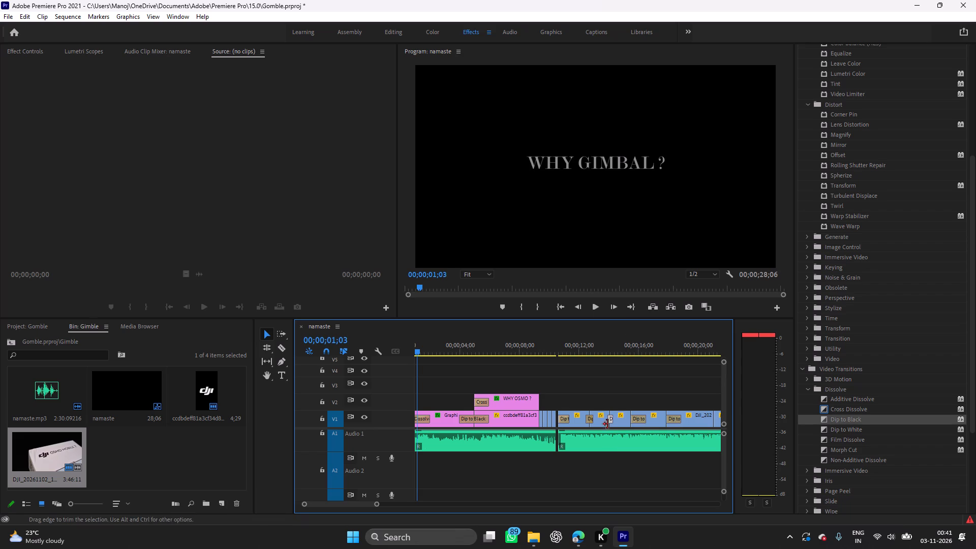
Play the sequence from the beginning to 00;00;22;23 to review the transitions.
left_click_drag(415, 351, 351, 357)
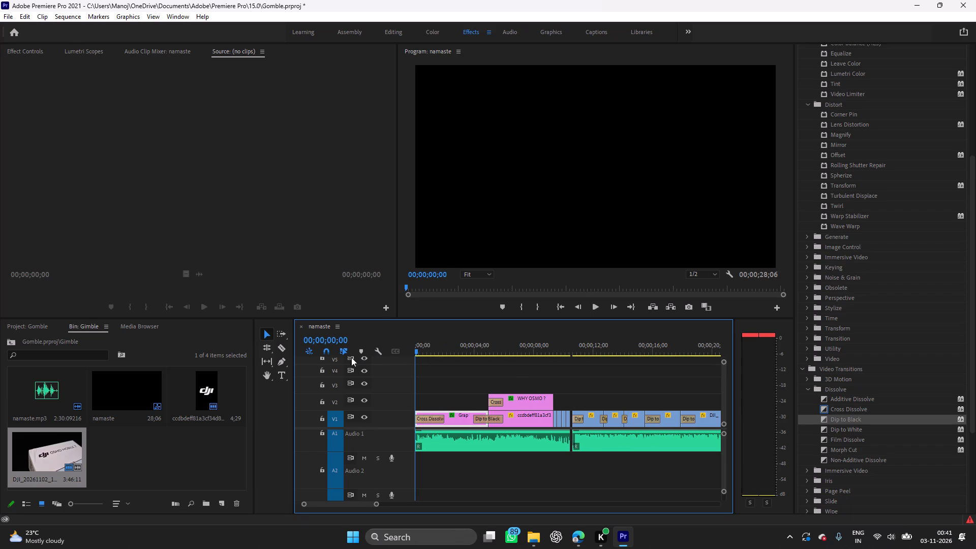
left_click_drag(351, 357, 323, 355)
key("space")
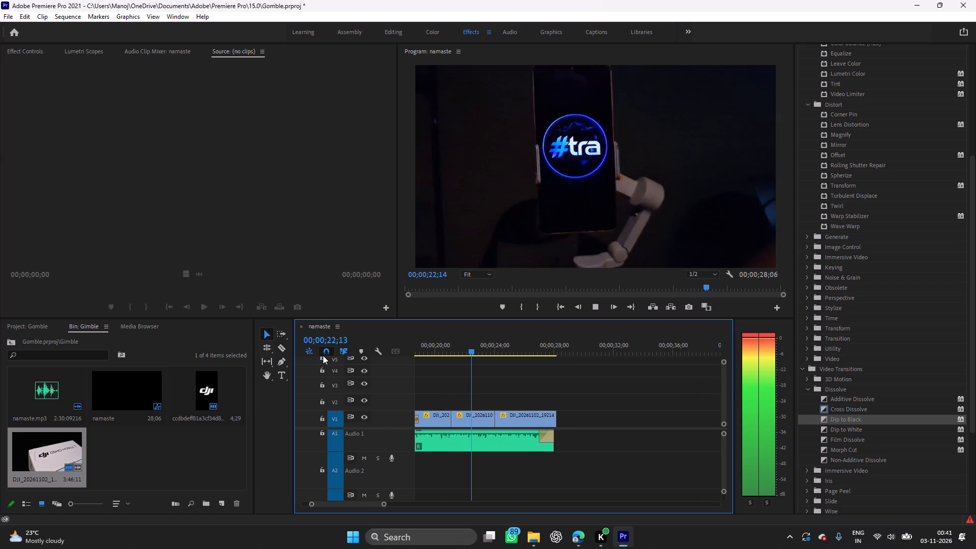
key("space")
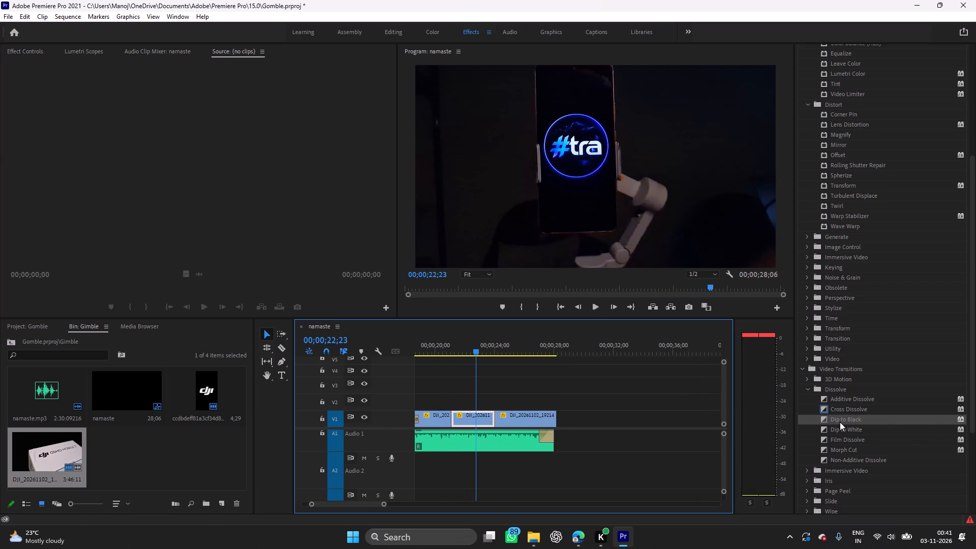
Add Dip to Black transitions at both ends of the V1 clip showing the phone logo, near 00;00;21;03 and 00;00;24;00.
left_click_drag(840, 418, 440, 412)
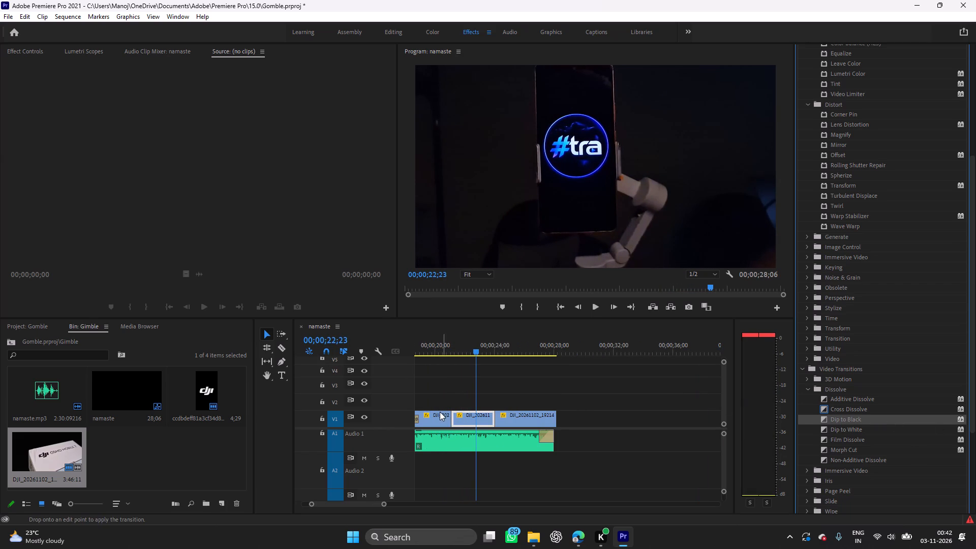
left_click_drag(440, 412, 452, 417)
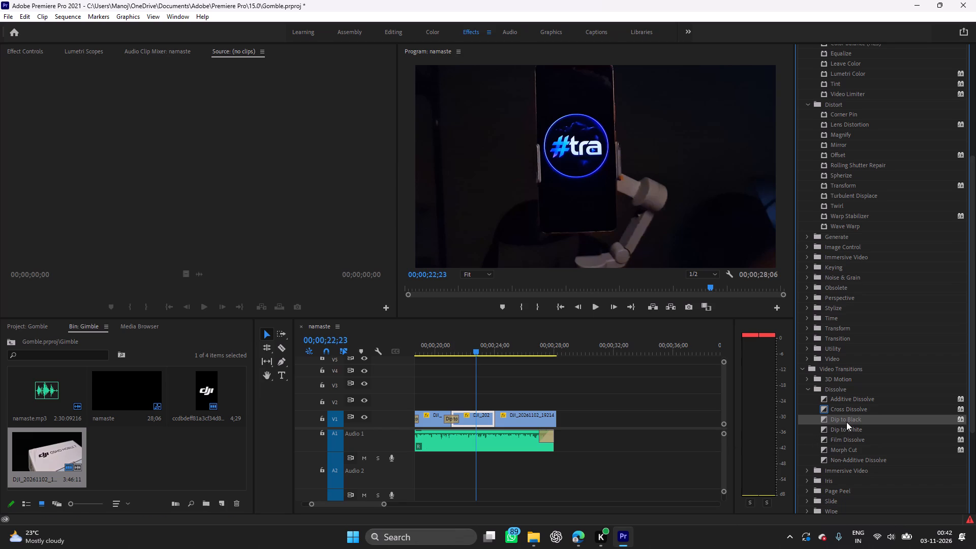
left_click_drag(848, 420, 490, 415)
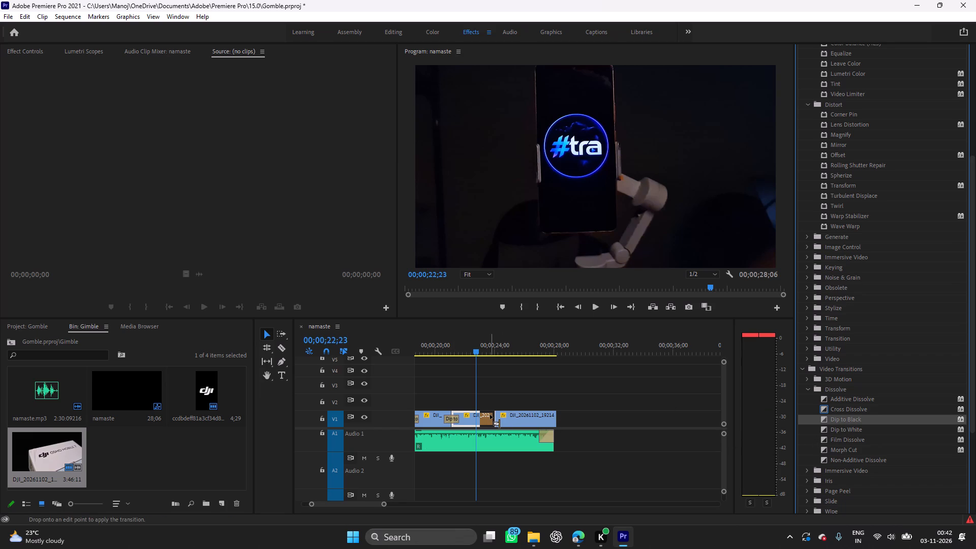
left_click_drag(490, 415, 492, 415)
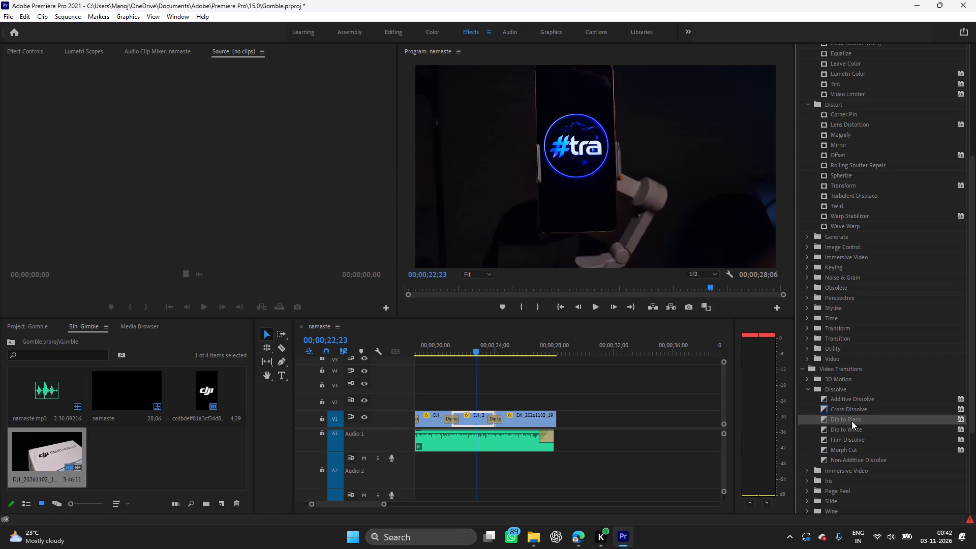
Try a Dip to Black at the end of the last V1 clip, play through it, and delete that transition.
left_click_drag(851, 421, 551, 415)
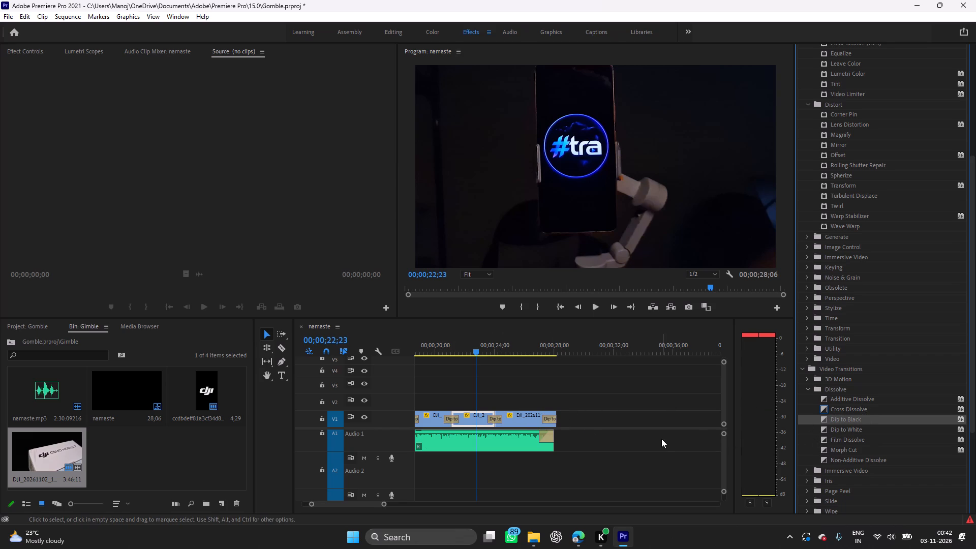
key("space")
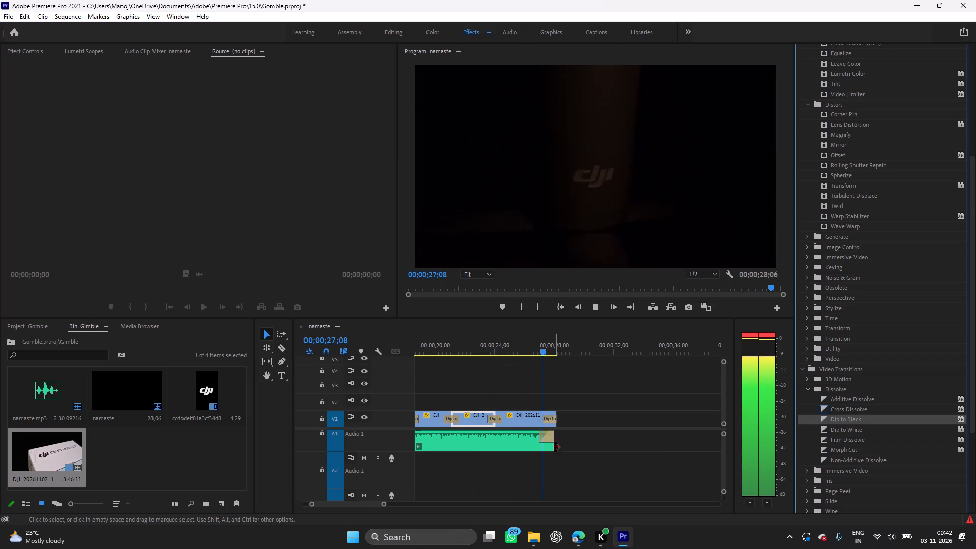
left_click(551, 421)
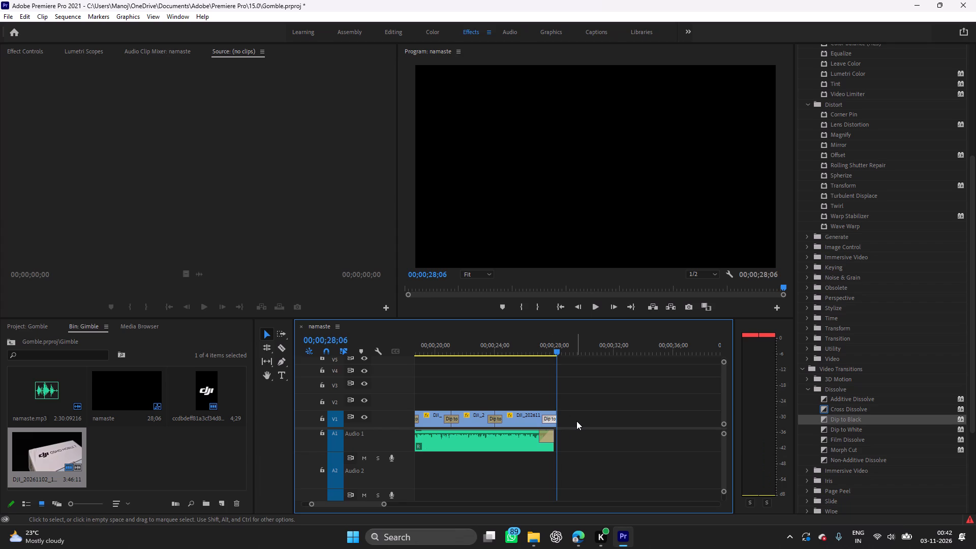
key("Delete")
Replay the ending from 00;00;25;16, and review the opening titles through to 00;00;09;29.
left_click_drag(556, 352, 539, 357)
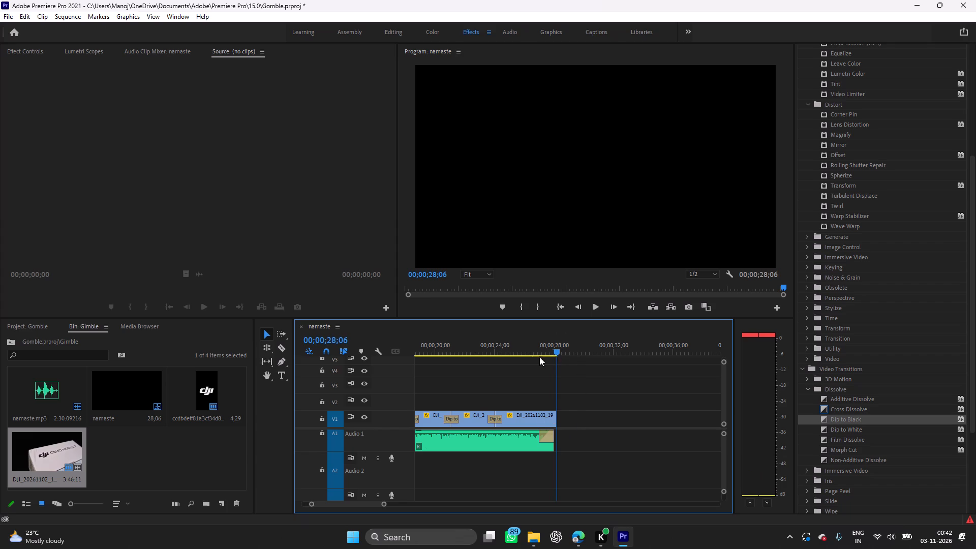
left_click_drag(539, 357, 516, 362)
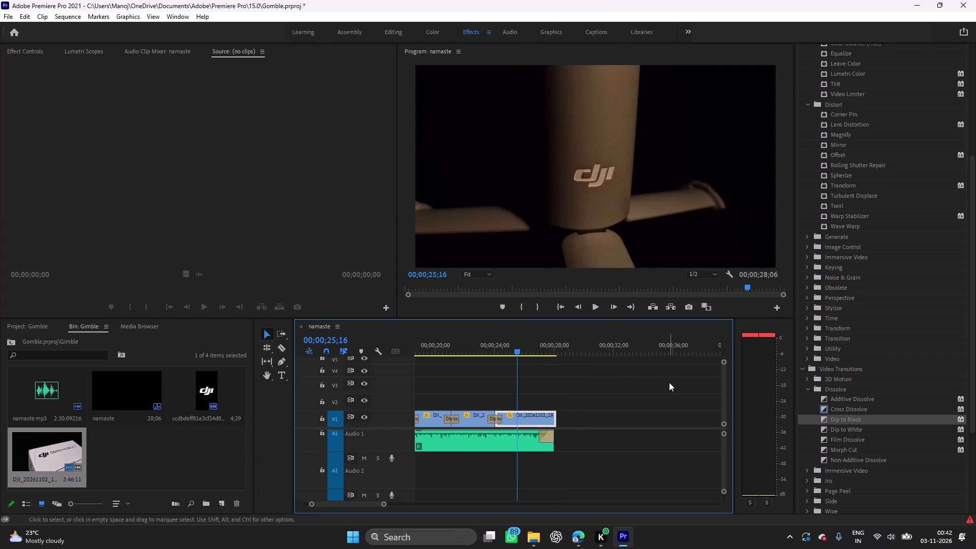
key("space")
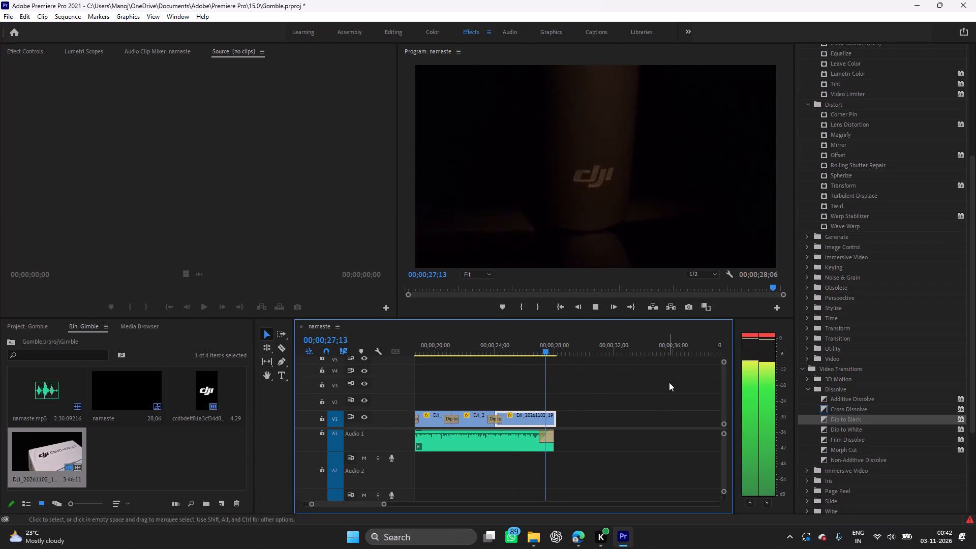
key("space")
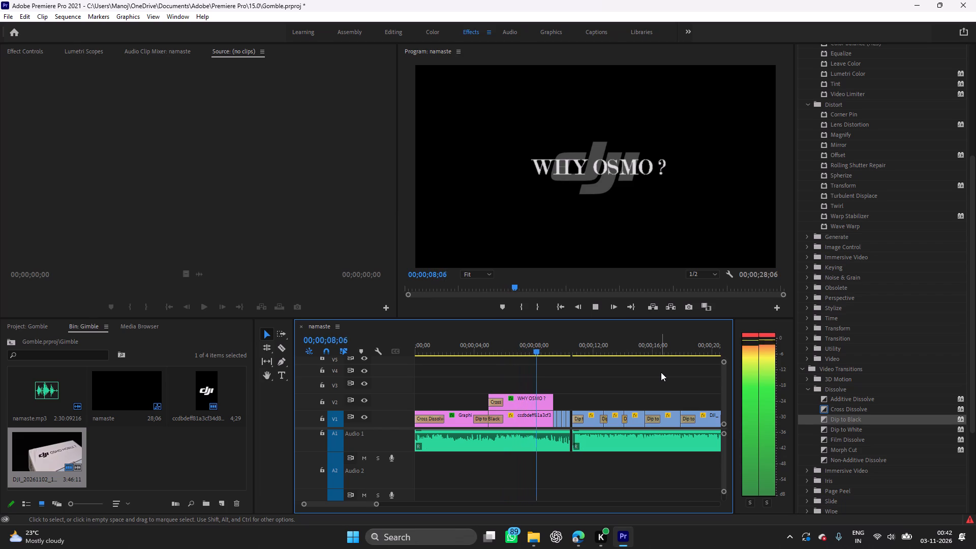
key("space")
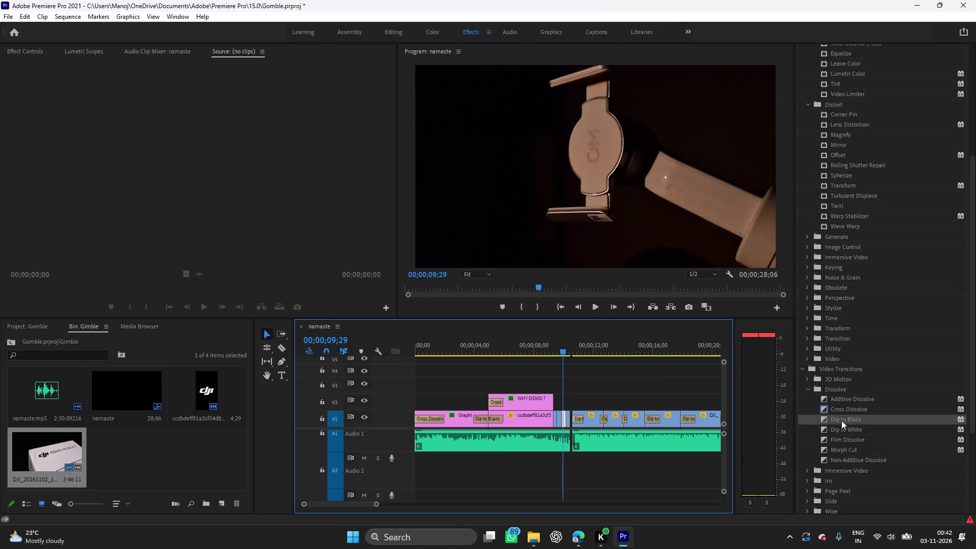
Add a Dip to Black at the end of the WHY OSMO ? title on V2 and shorten the transition.
left_click_drag(841, 420, 550, 399)
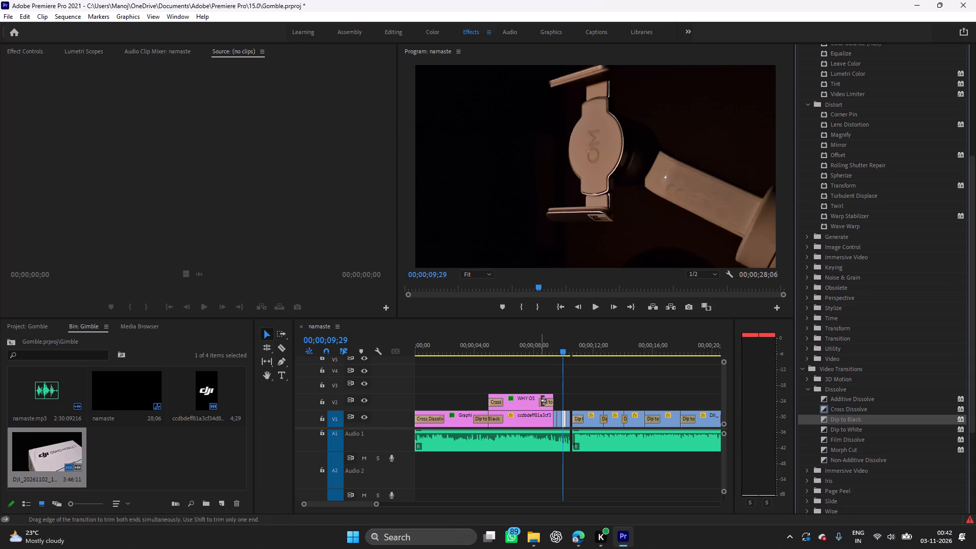
left_click_drag(540, 401, 547, 401)
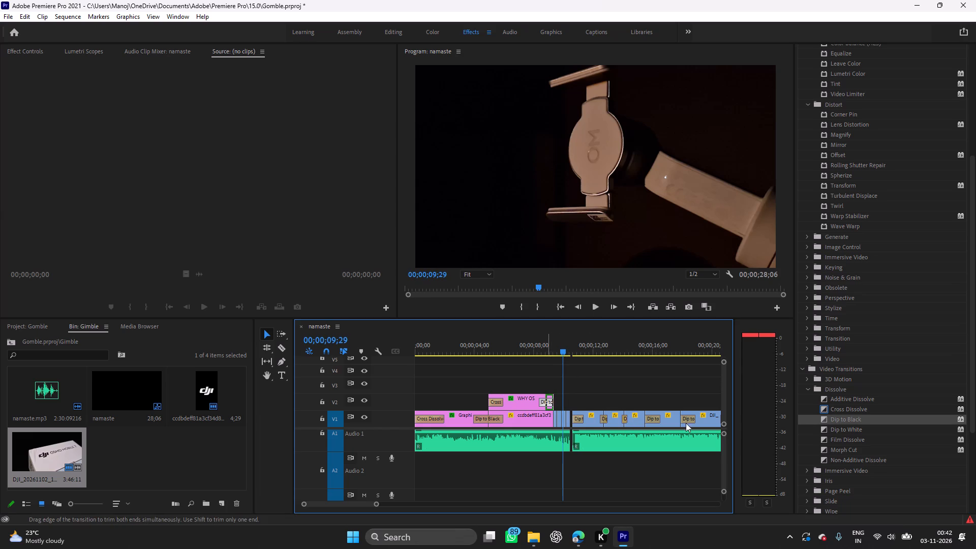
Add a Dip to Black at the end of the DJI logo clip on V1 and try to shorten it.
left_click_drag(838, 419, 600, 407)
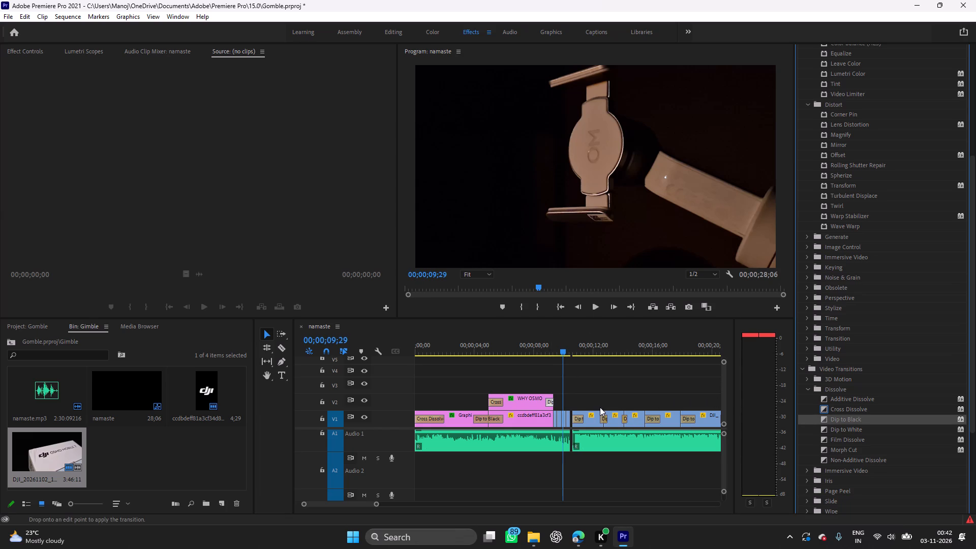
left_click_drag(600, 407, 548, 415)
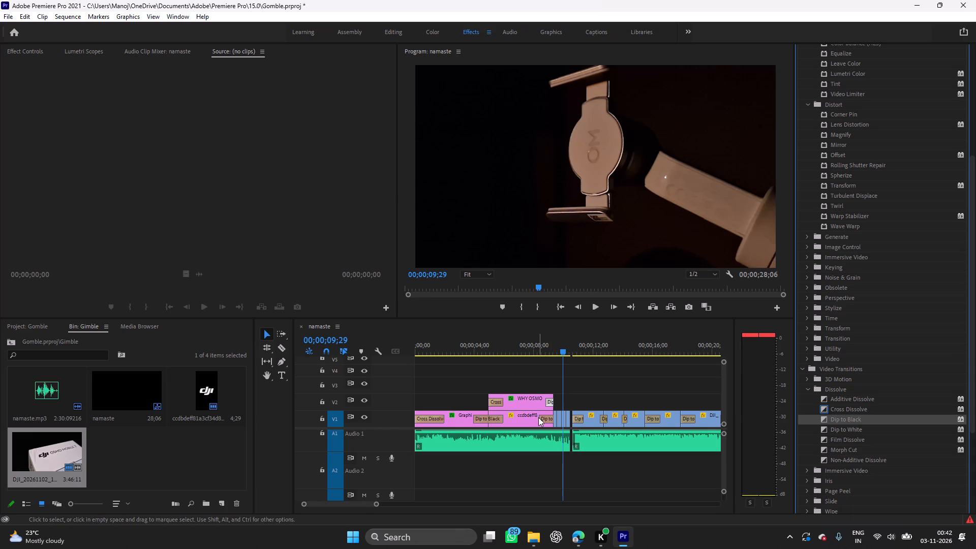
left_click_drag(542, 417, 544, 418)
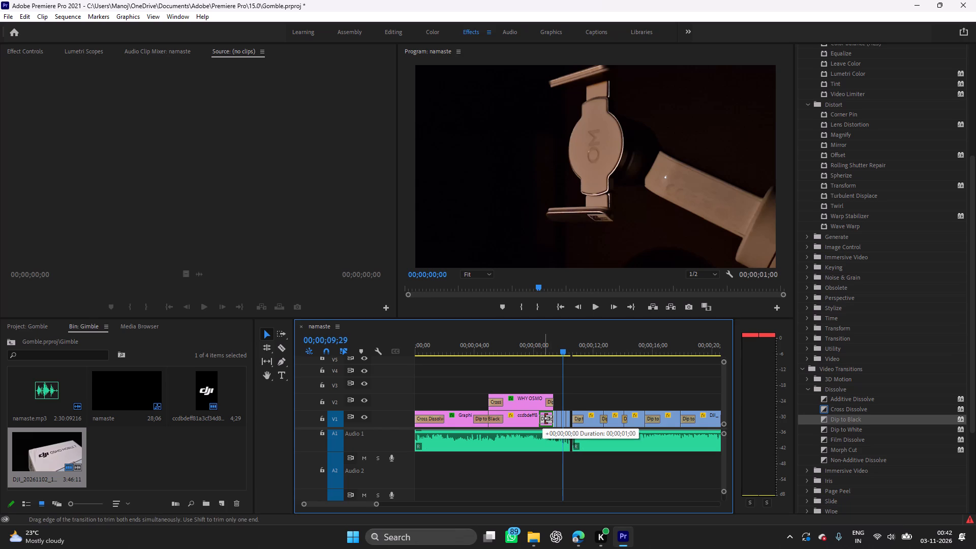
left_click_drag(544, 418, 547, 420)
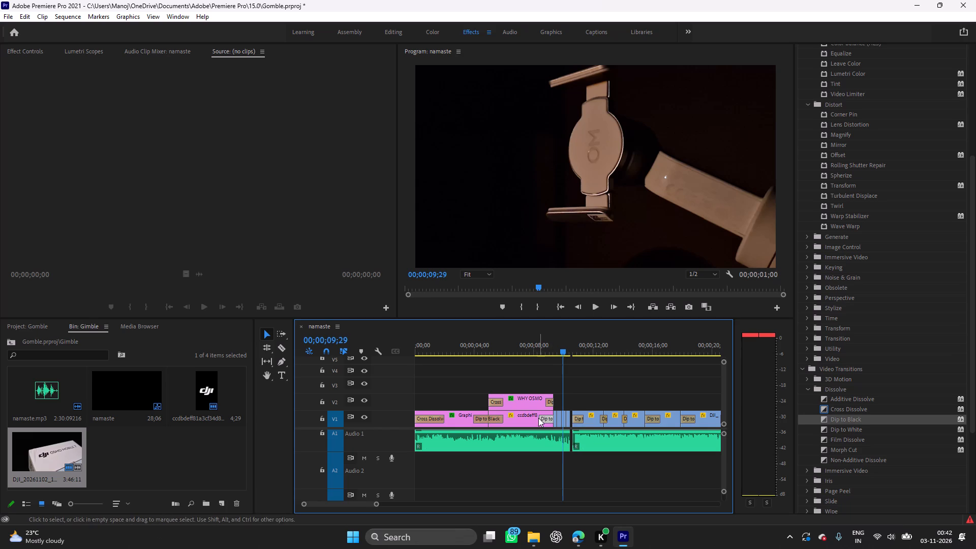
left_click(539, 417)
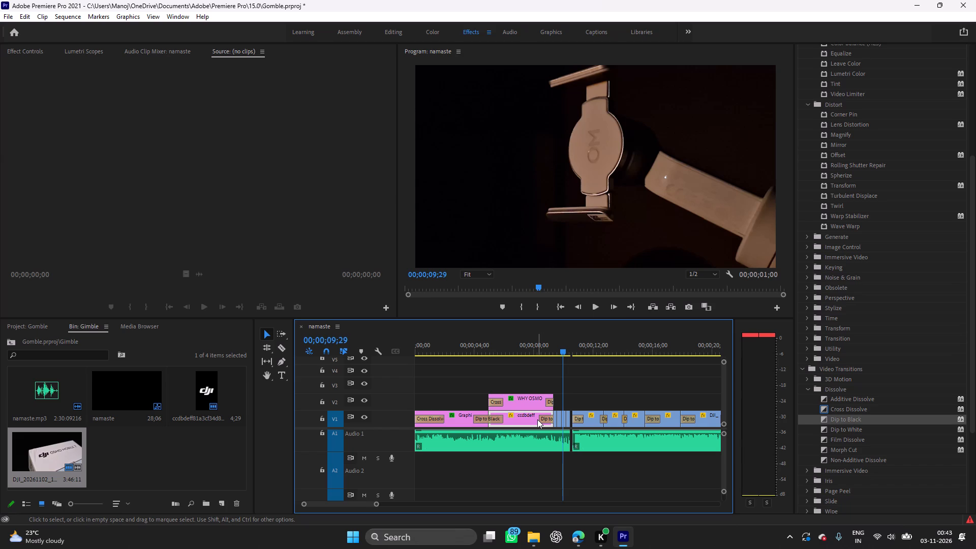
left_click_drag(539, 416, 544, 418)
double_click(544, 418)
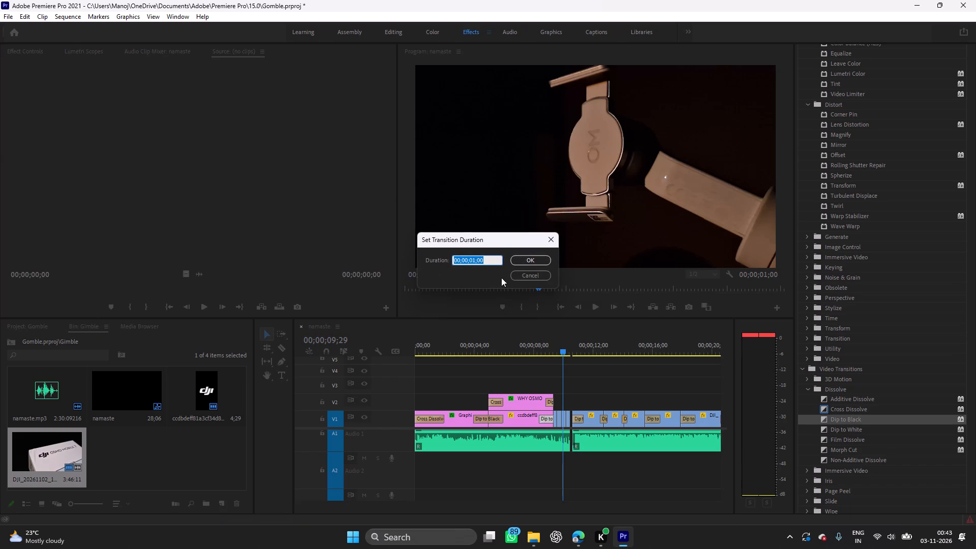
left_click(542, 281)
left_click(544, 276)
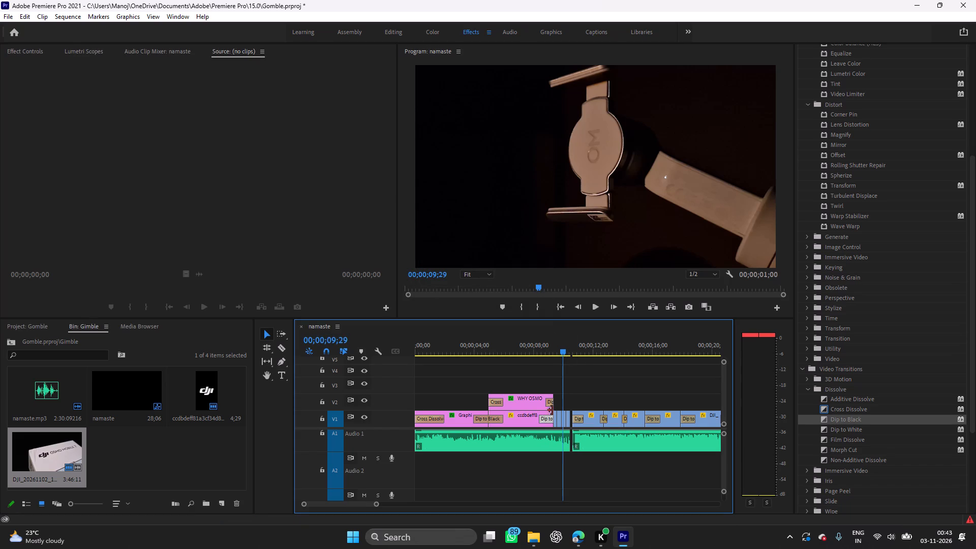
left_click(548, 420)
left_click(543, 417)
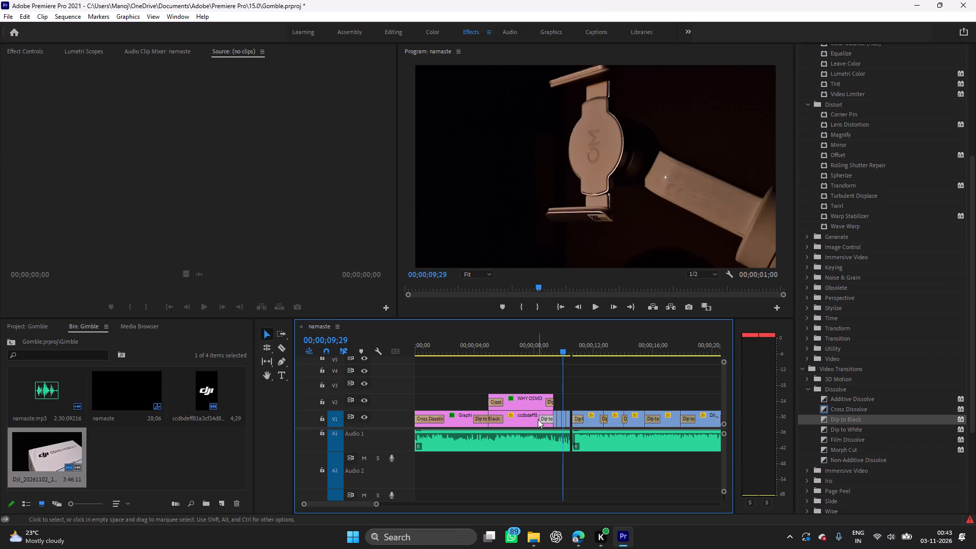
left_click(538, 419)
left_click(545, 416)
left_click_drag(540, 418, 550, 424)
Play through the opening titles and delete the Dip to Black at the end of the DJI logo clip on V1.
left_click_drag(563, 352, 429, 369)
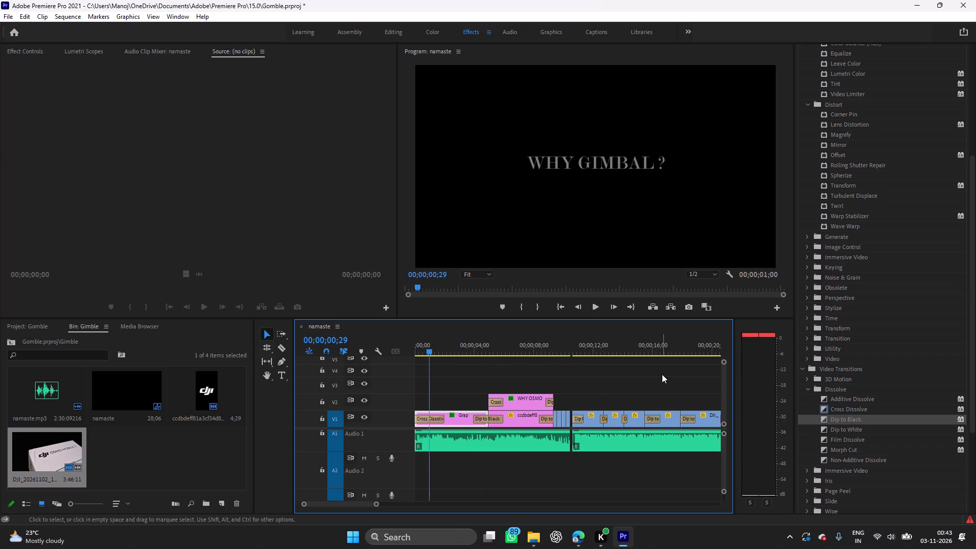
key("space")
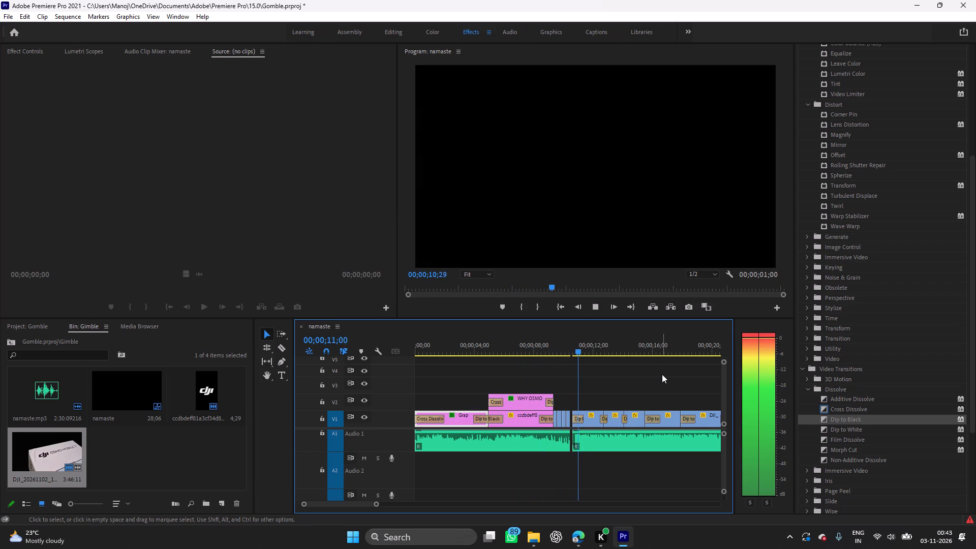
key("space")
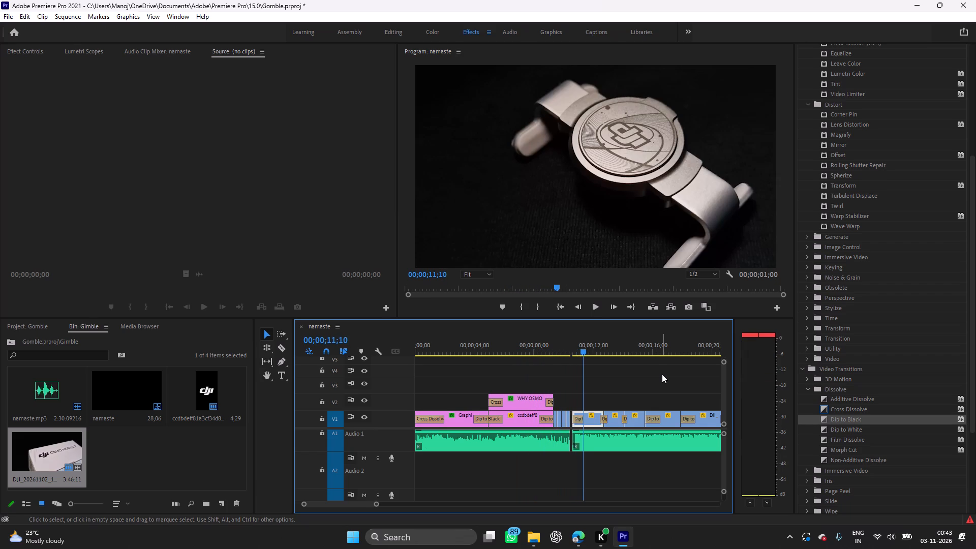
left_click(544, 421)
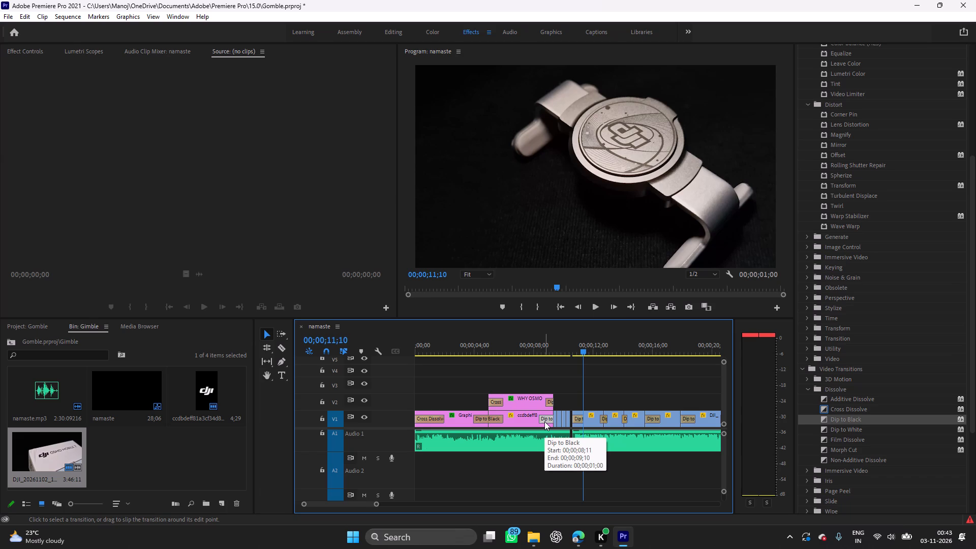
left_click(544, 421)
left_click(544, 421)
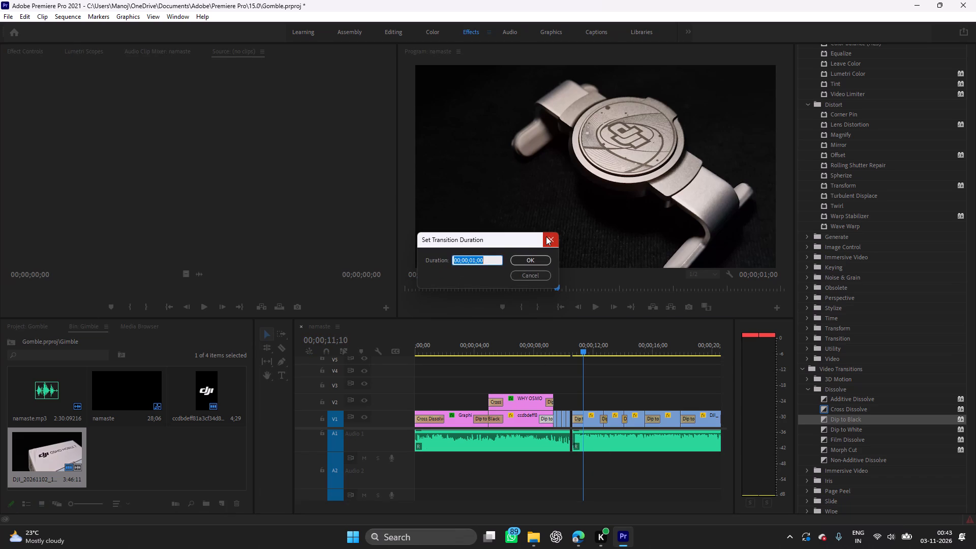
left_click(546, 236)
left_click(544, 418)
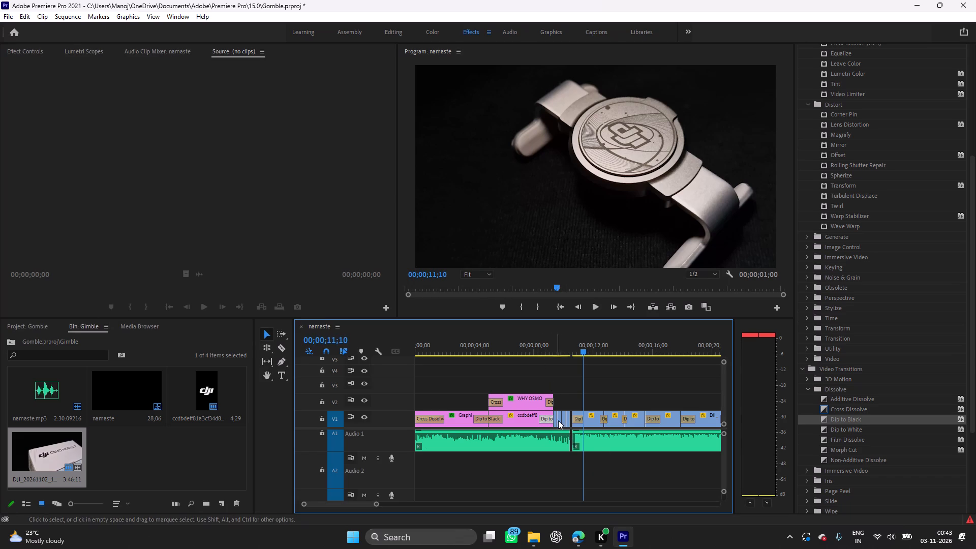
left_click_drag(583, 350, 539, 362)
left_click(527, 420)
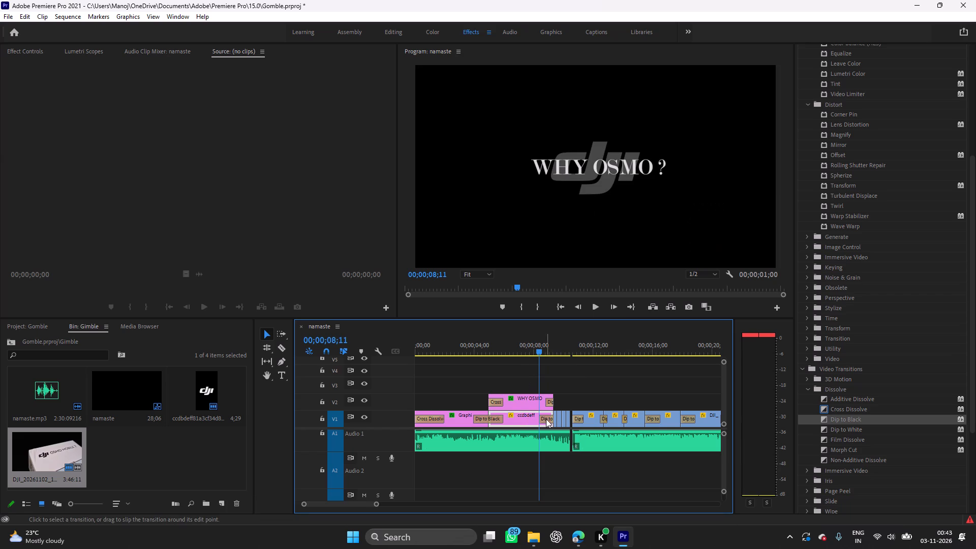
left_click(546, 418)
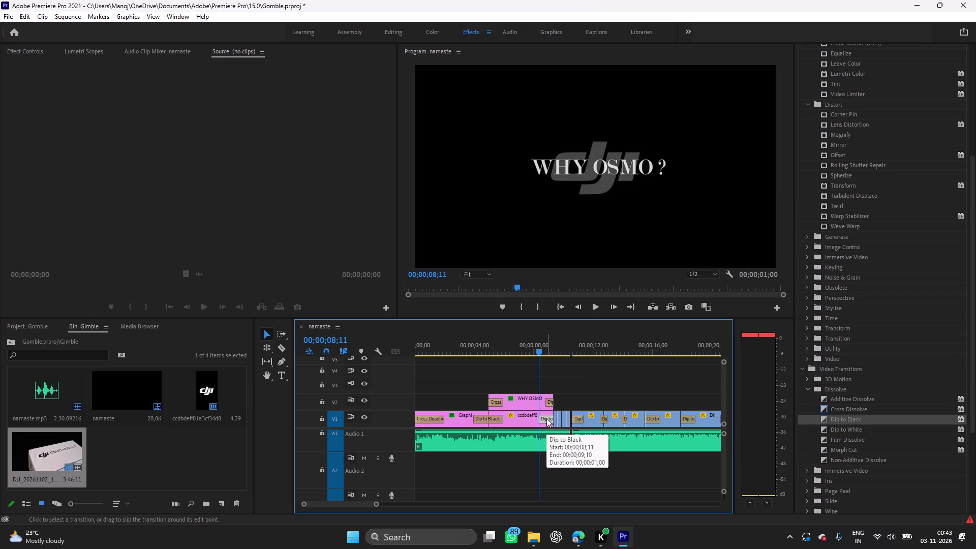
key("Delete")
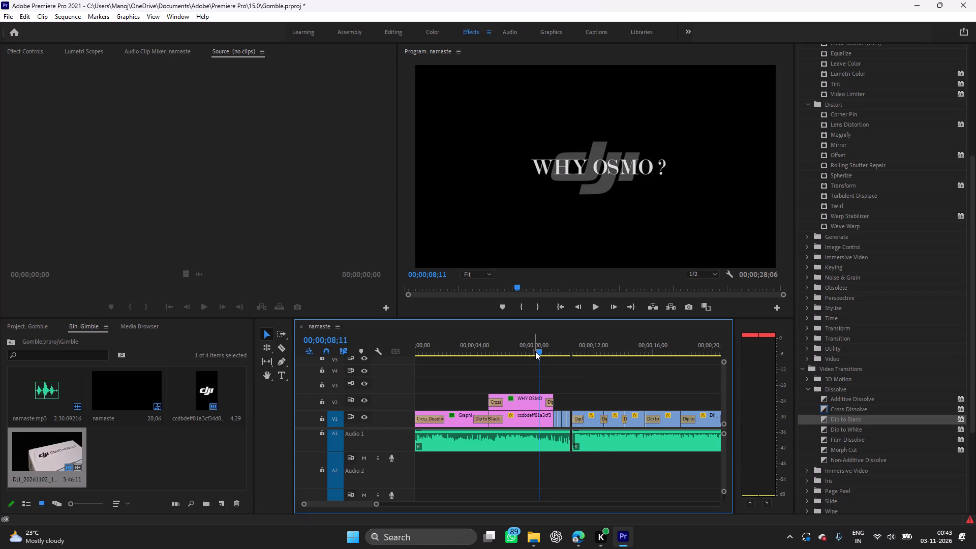
Replay the WHY OSMO ? title and delete the Dip to Black at its end on V2.
left_click_drag(538, 350, 500, 365)
key("space")
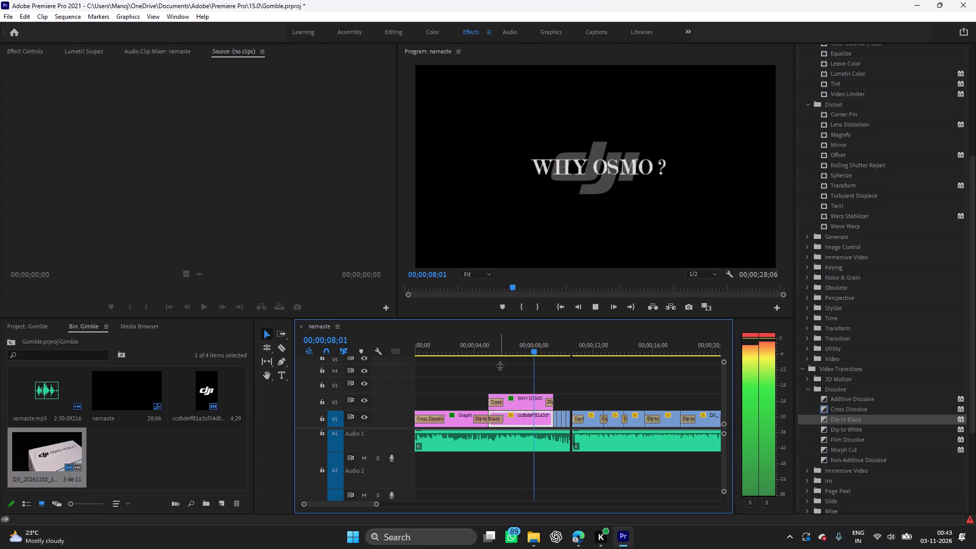
key("space")
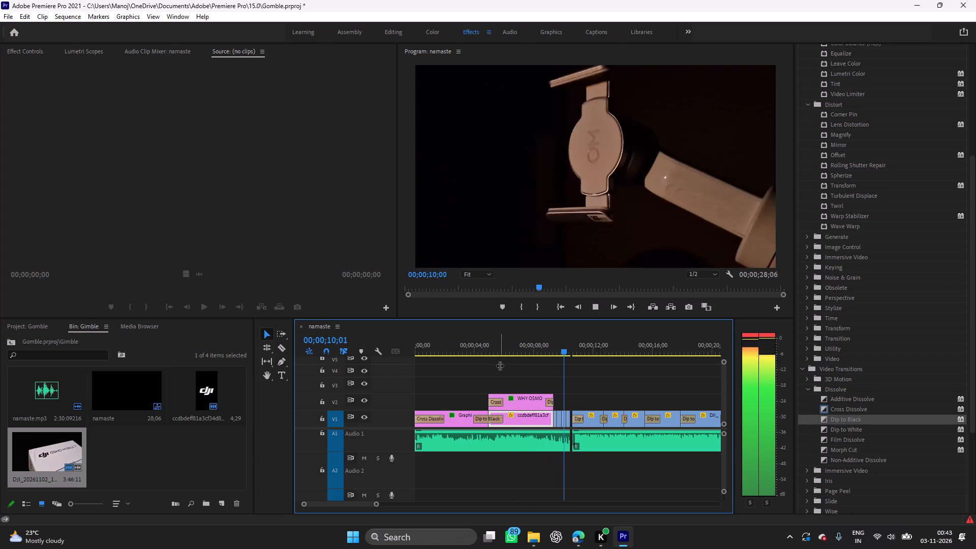
left_click(550, 402)
key("Delete")
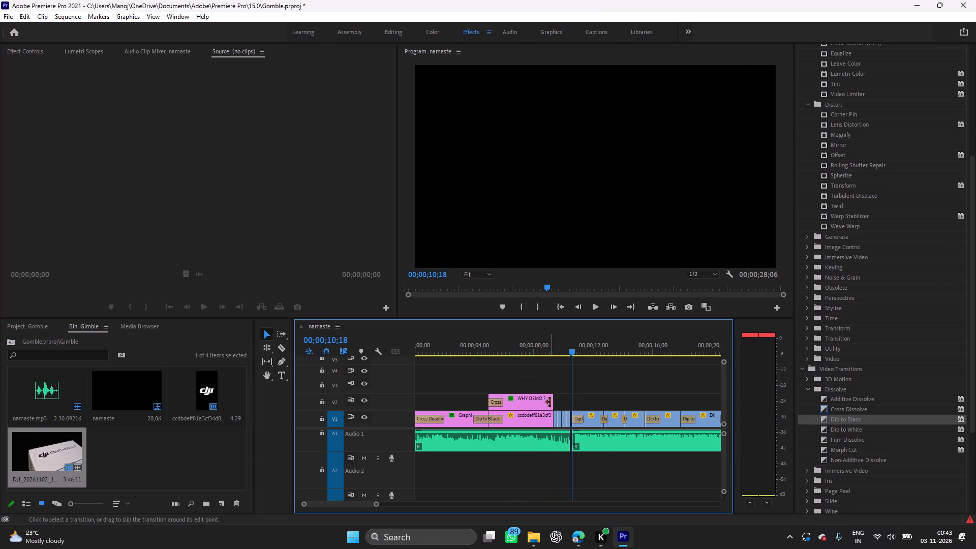
Review the sequence through to its end from the WHY OSMO ? title, from the opening, and from about 00;00;12;19.
left_click_drag(568, 349, 513, 363)
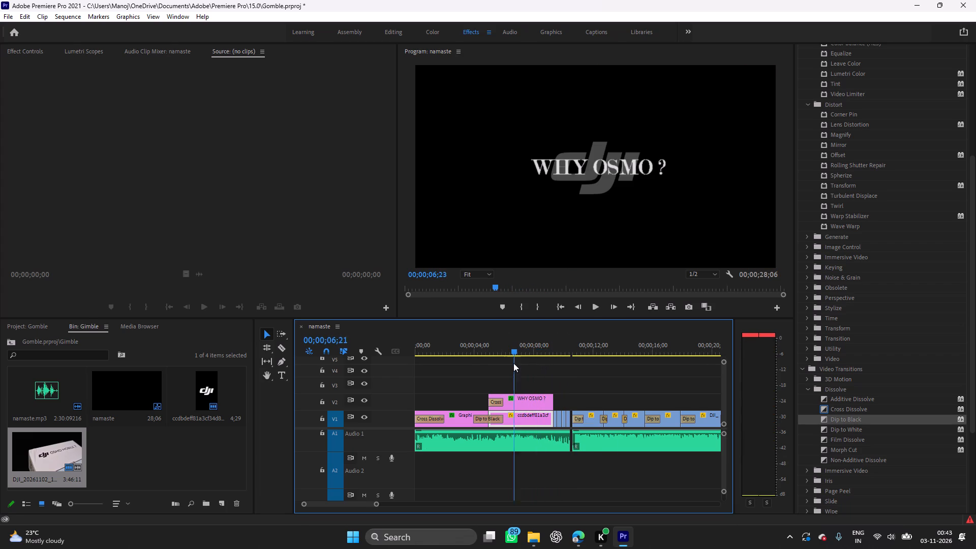
left_click_drag(513, 363, 510, 363)
key("space")
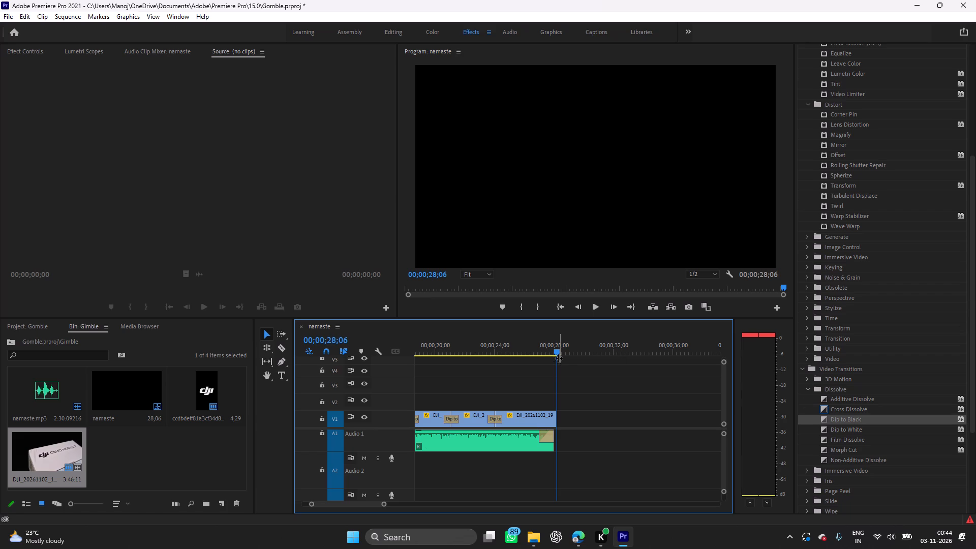
left_click_drag(556, 353, 224, 402)
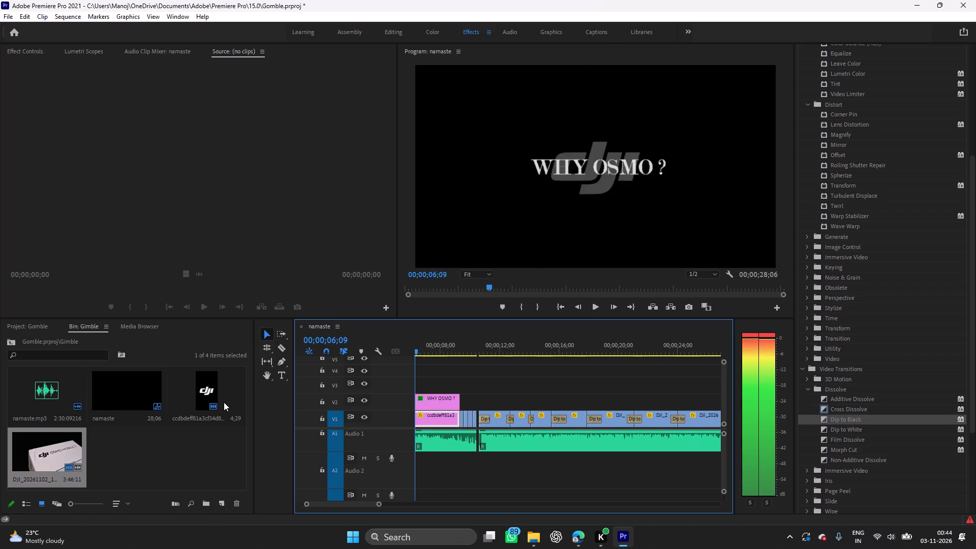
left_click_drag(224, 402, 186, 411)
key("space")
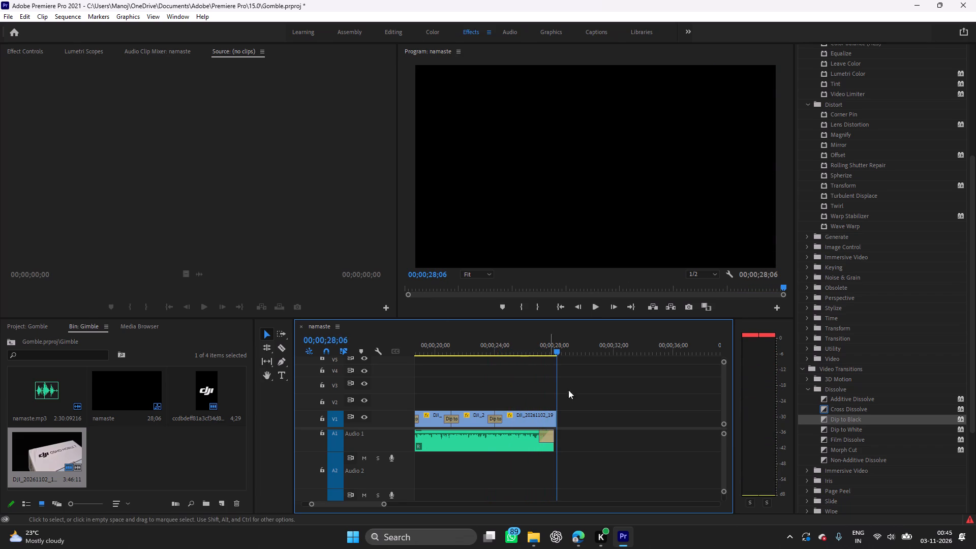
left_click_drag(554, 354, 384, 362)
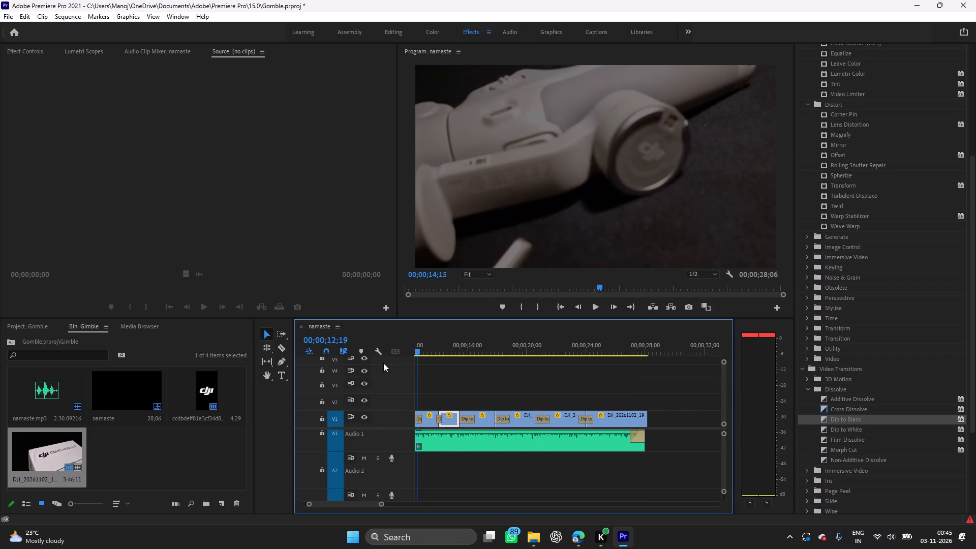
key("space")
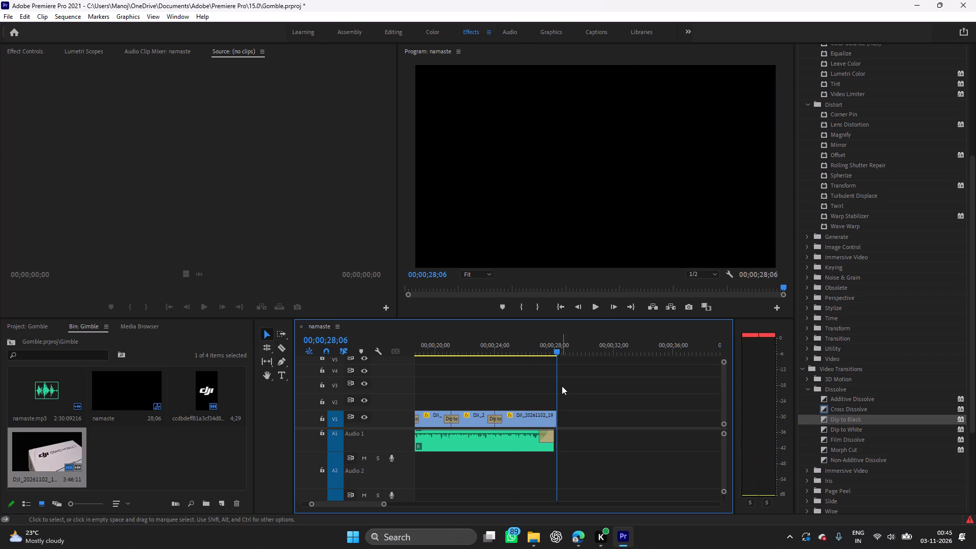
Save the Gomble project.
key("ctrl+s")
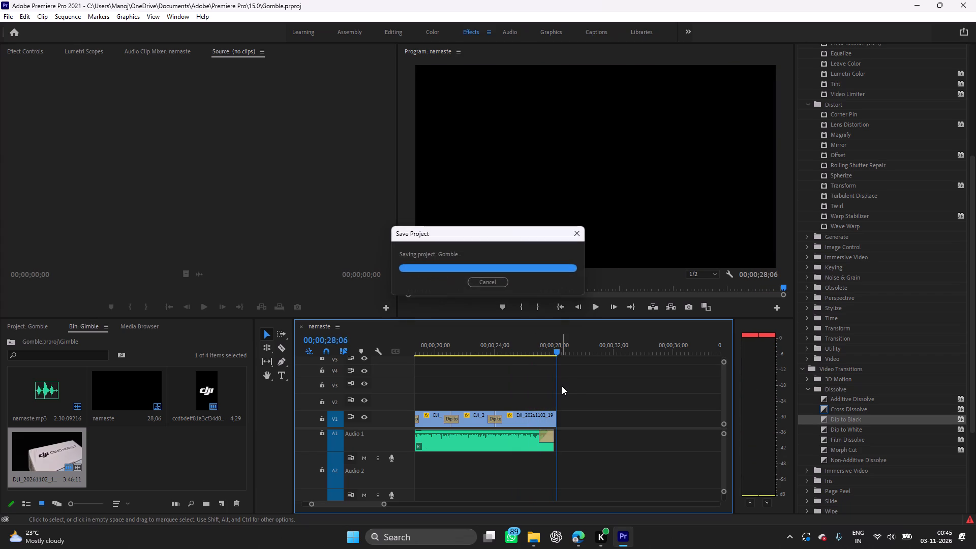
Play the namaste sequence through once more to check the saved edit.
key("space")
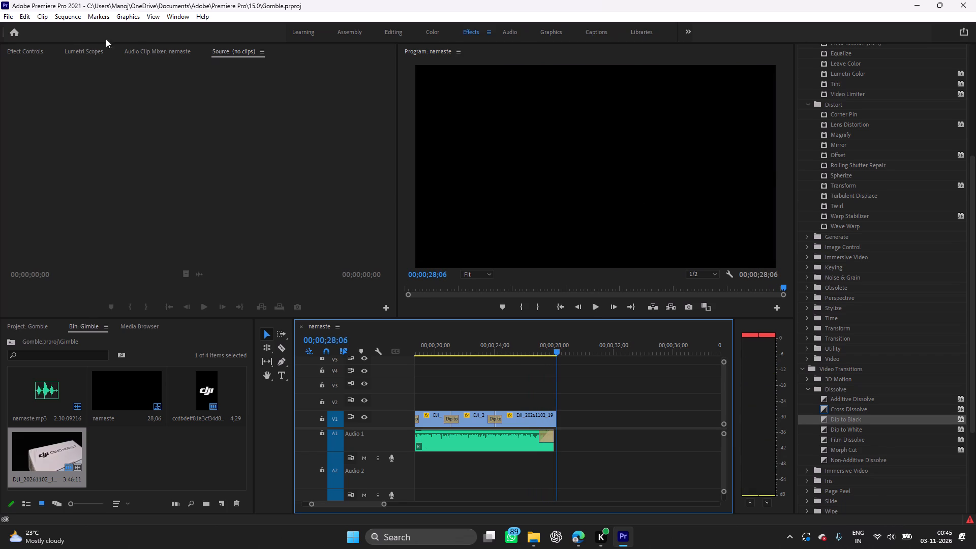
Set the default audio output device to Speakers (Realtek(R) Audio) in the Audio Hardware preferences and accept the device change.
left_click(30, 18)
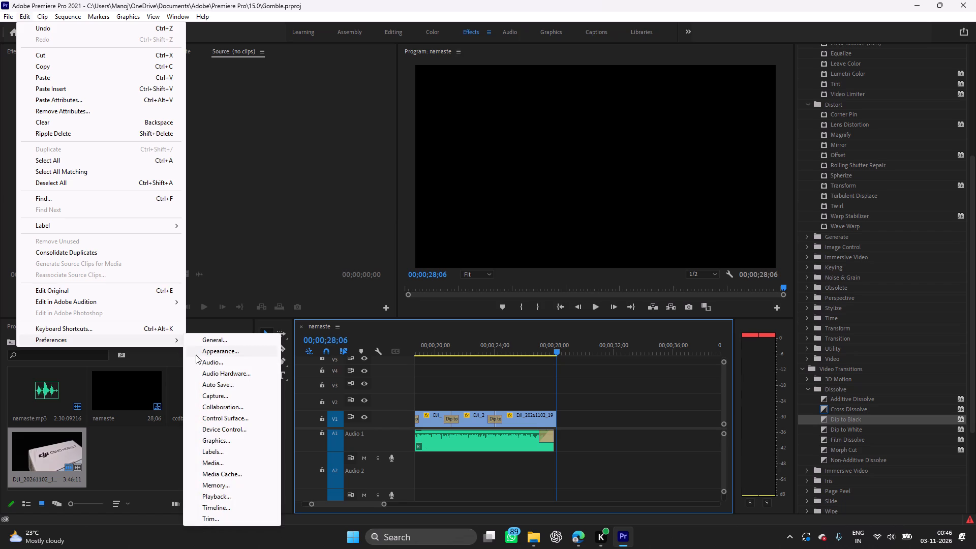
left_click(215, 371)
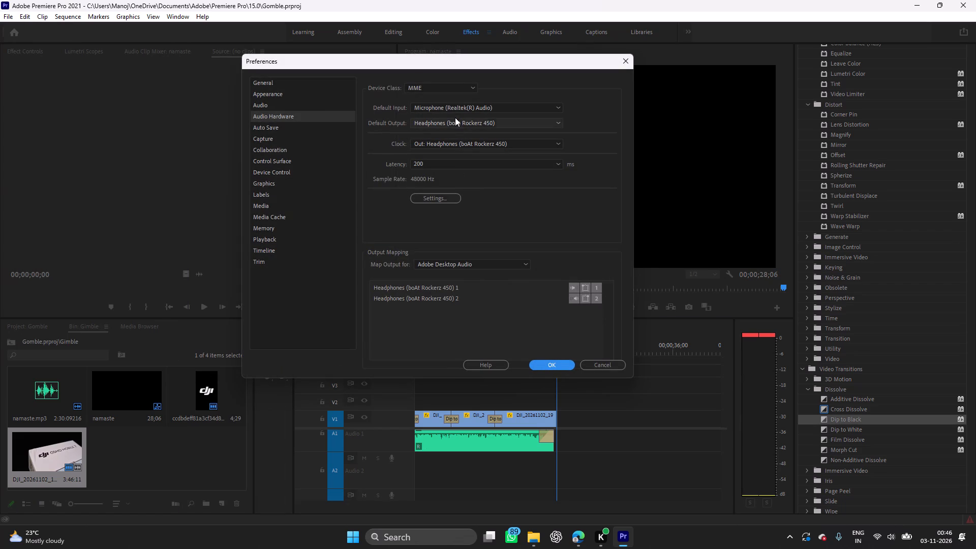
left_click(455, 117)
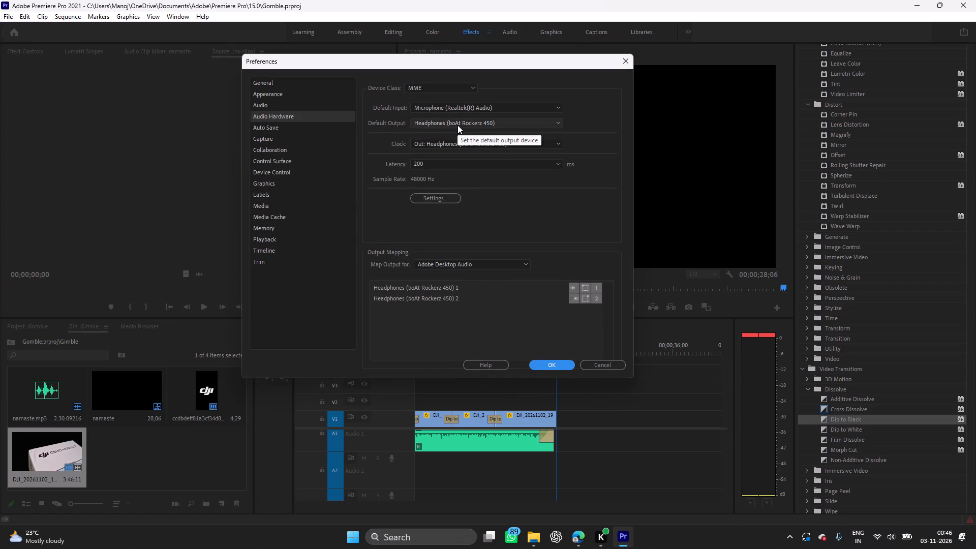
left_click(457, 125)
left_click(458, 143)
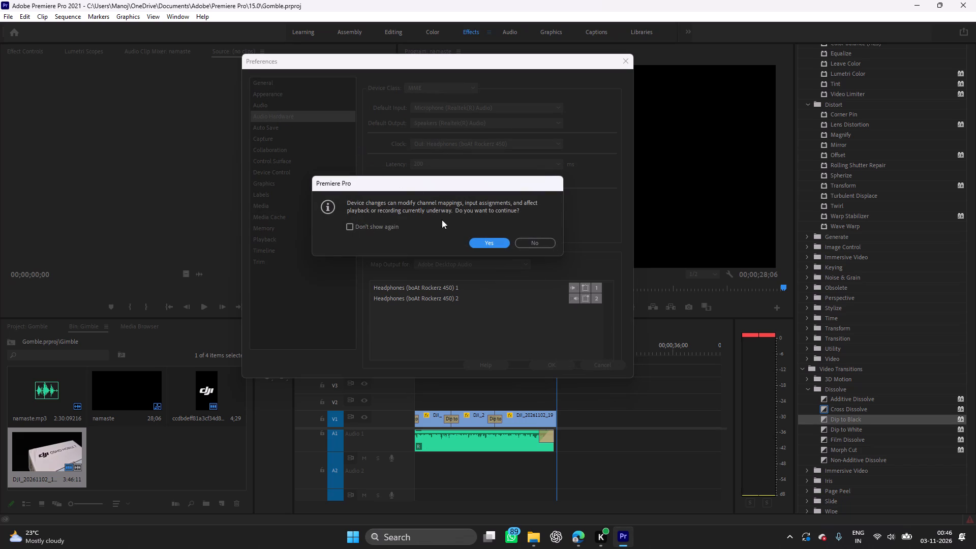
left_click(489, 245)
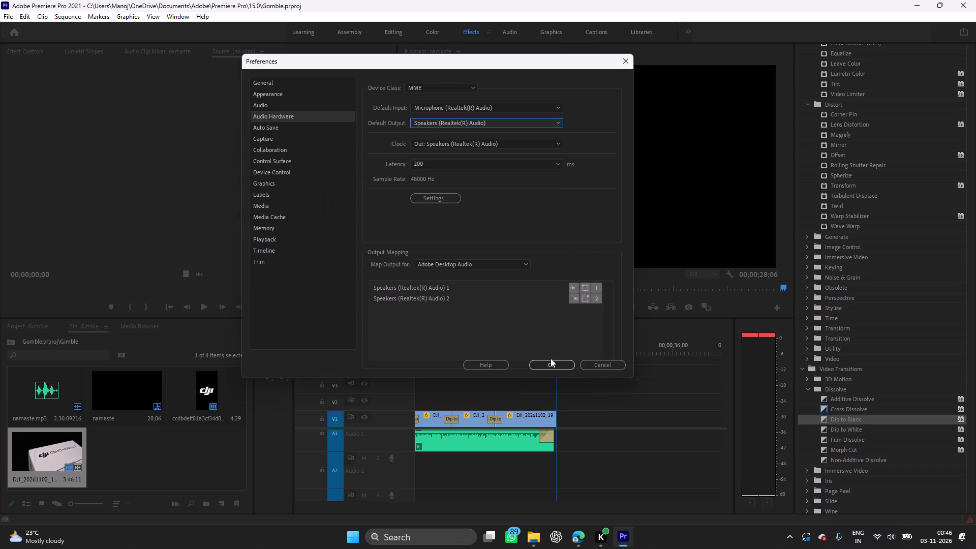
left_click(557, 367)
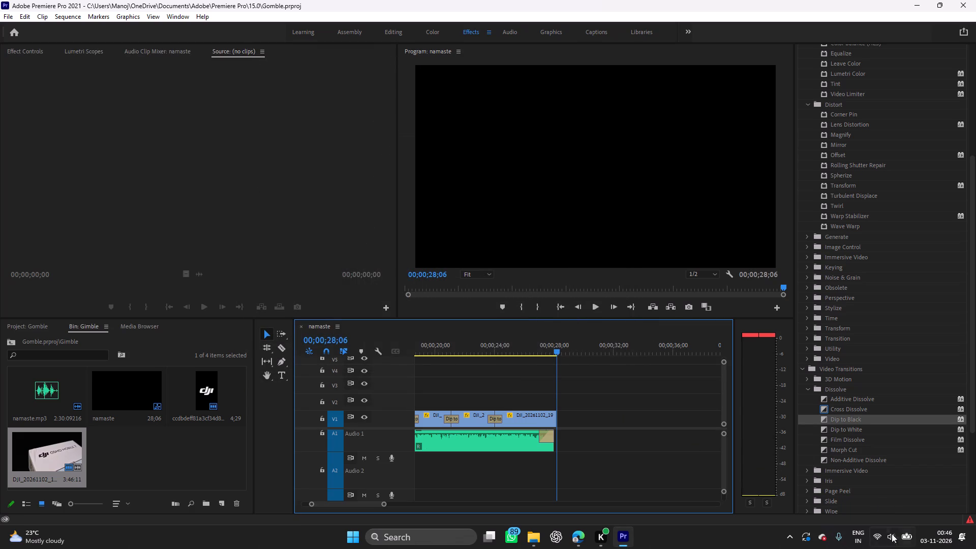
Turn off Bluetooth in the Windows quick settings and return to the namaste timeline.
left_click(900, 537)
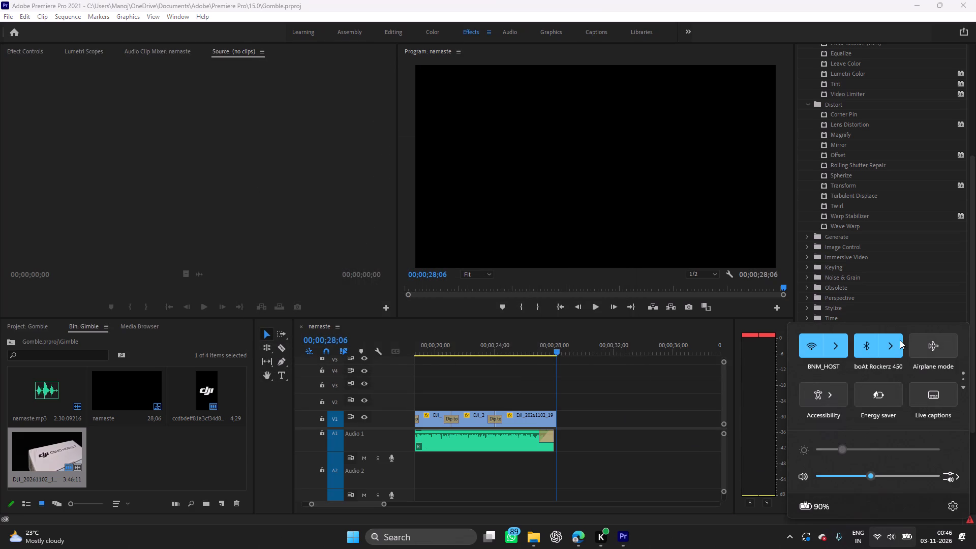
left_click(870, 341)
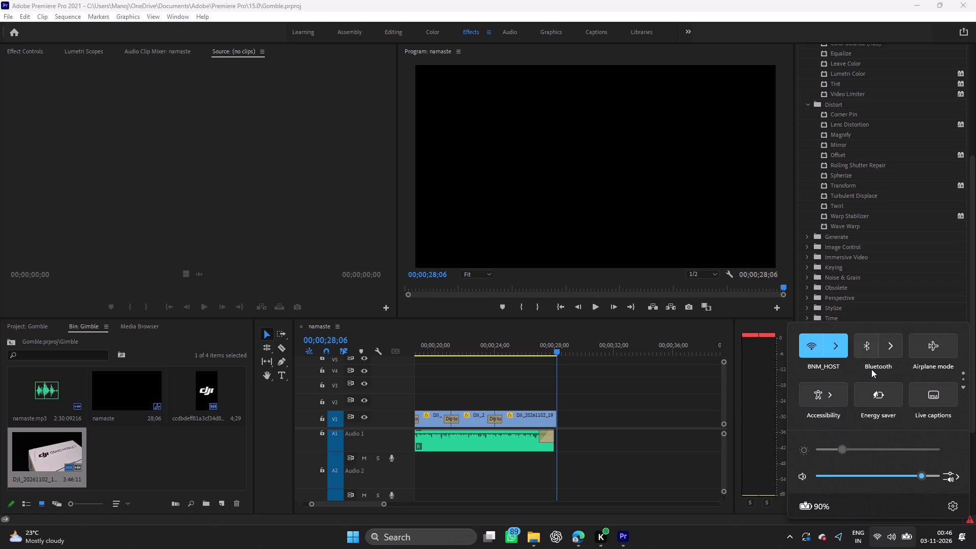
left_click(665, 440)
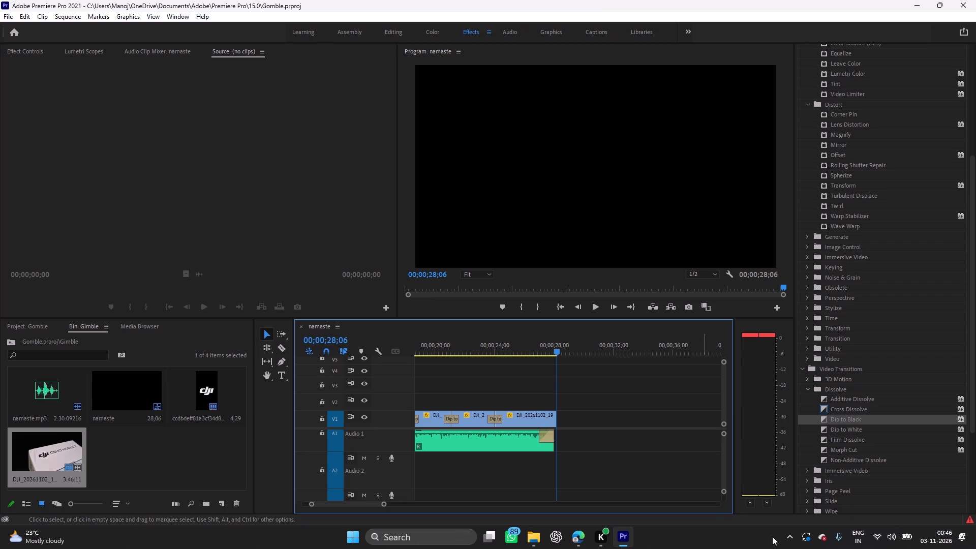
Play the namaste sequence through the speakers, then replay it from about 00;00;14;20 to about 00;00;21;14.
key("space")
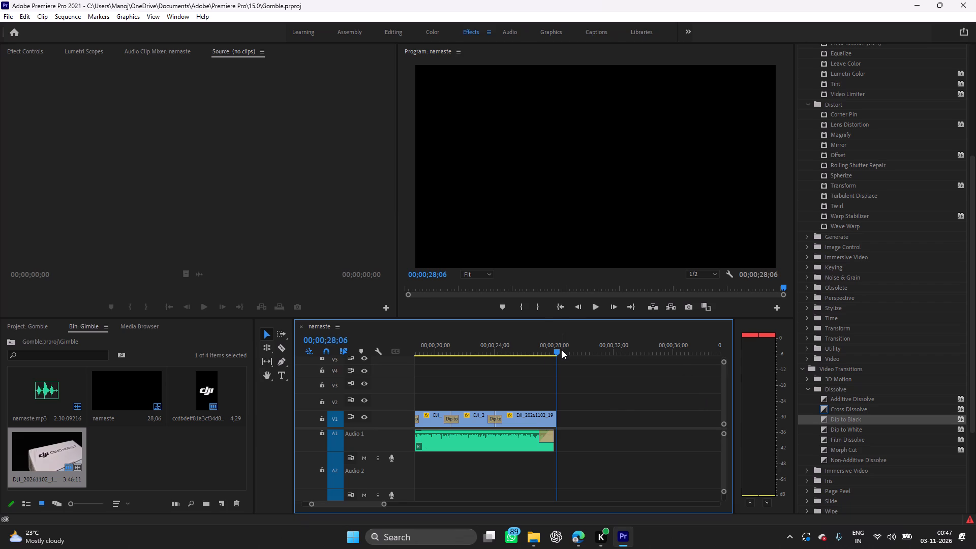
left_click_drag(559, 352, 407, 407)
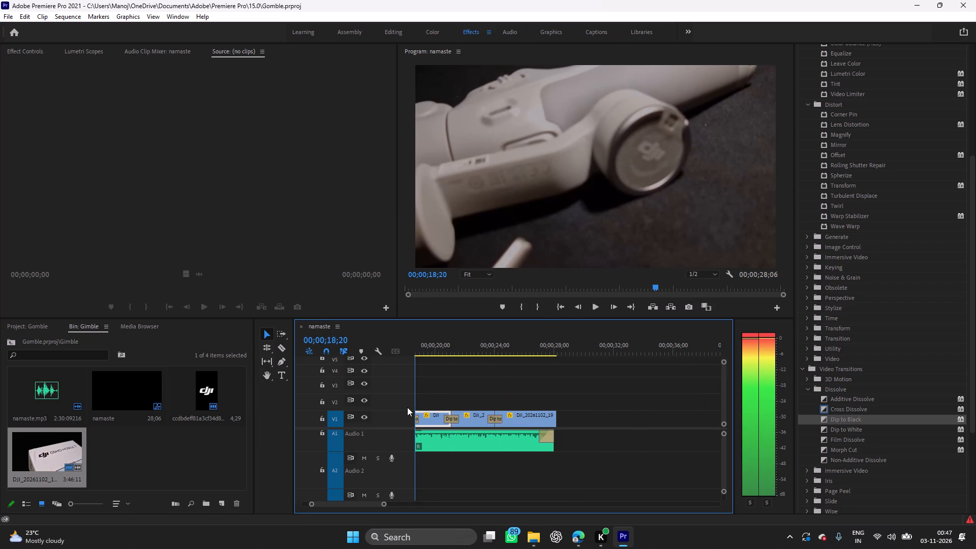
left_click_drag(407, 407, 407, 408)
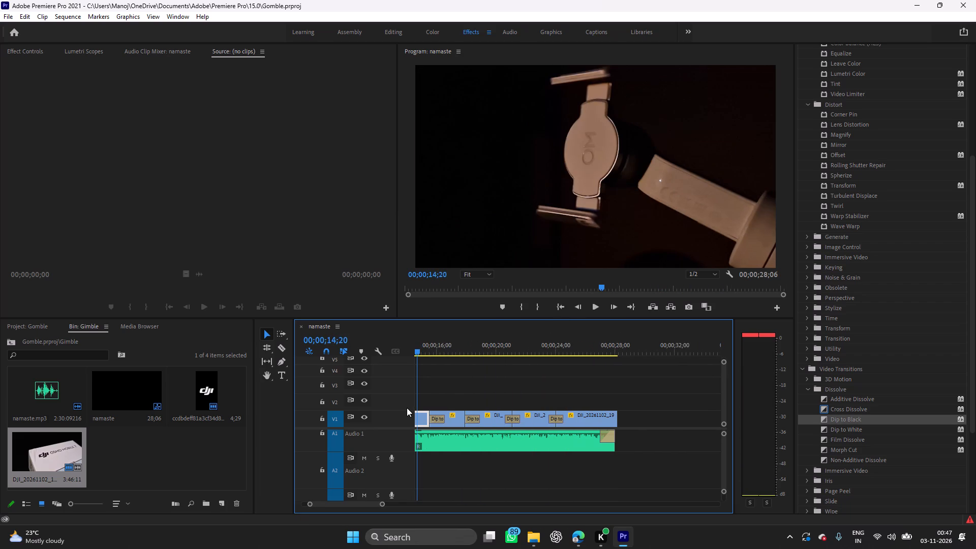
key("space")
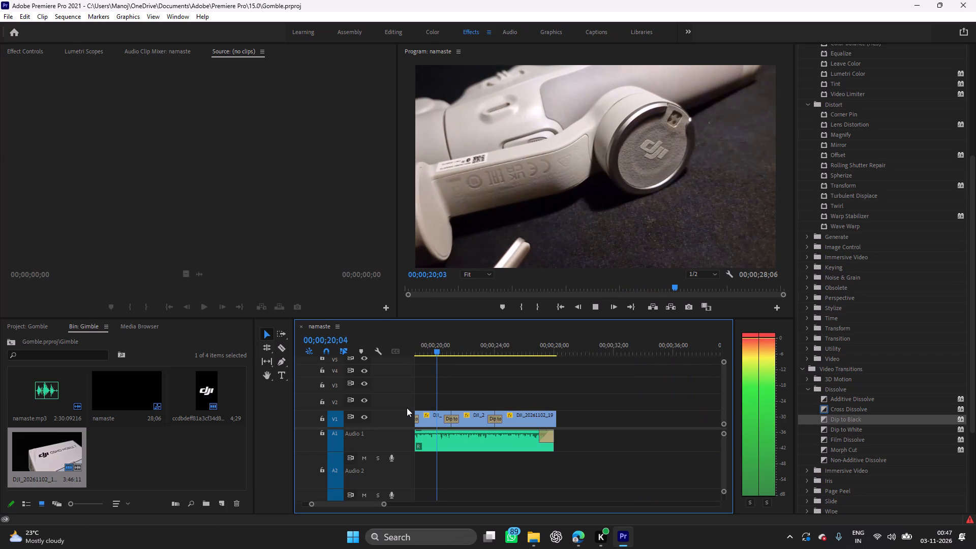
key("space")
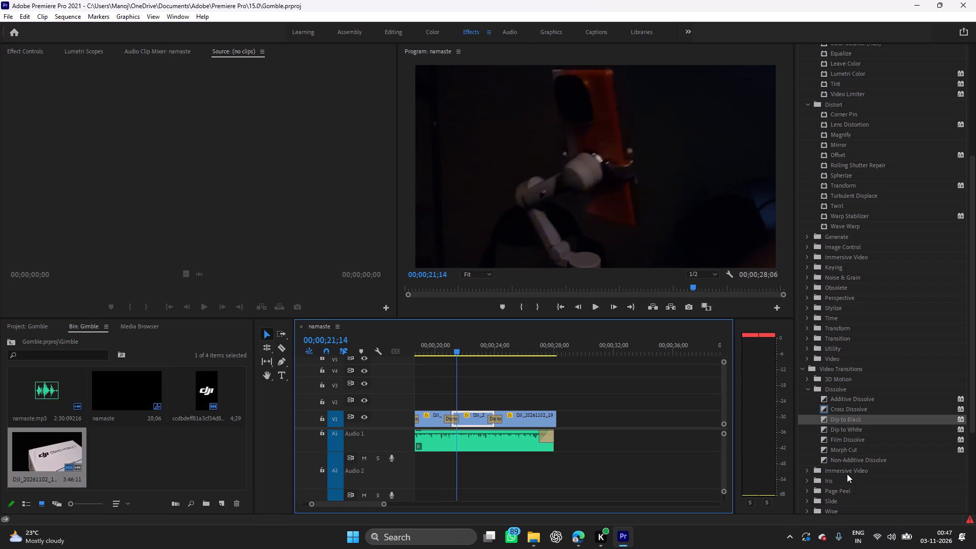
Save the Gomble project.
key("ctrl+s")
Export the namaste sequence as namaste.mp4 in H.264 format with the Match Source - High bitrate preset.
key("ctrl+m")
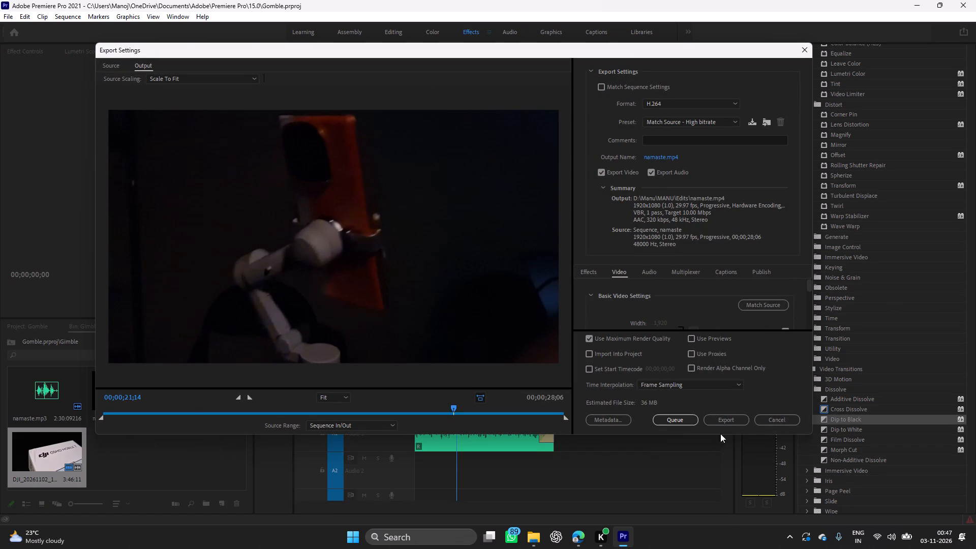
left_click(734, 421)
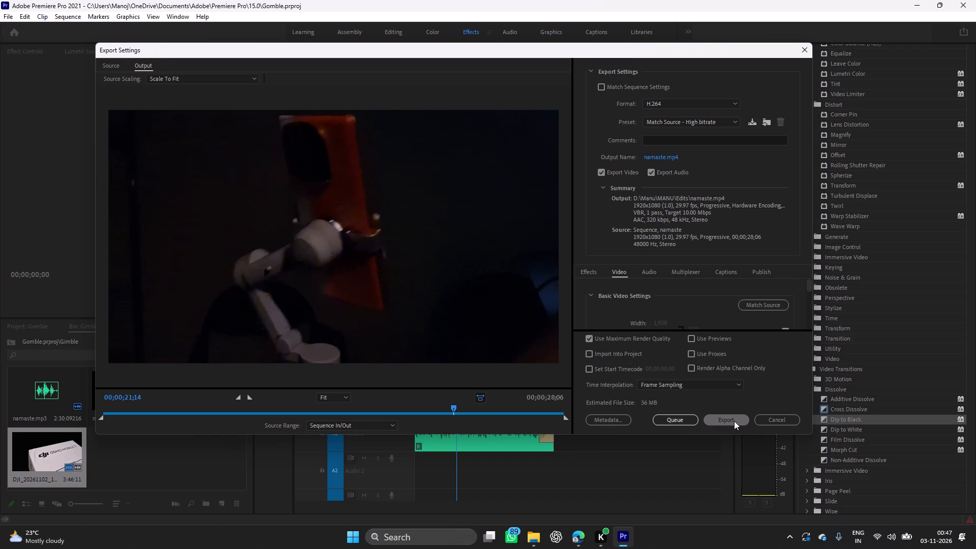
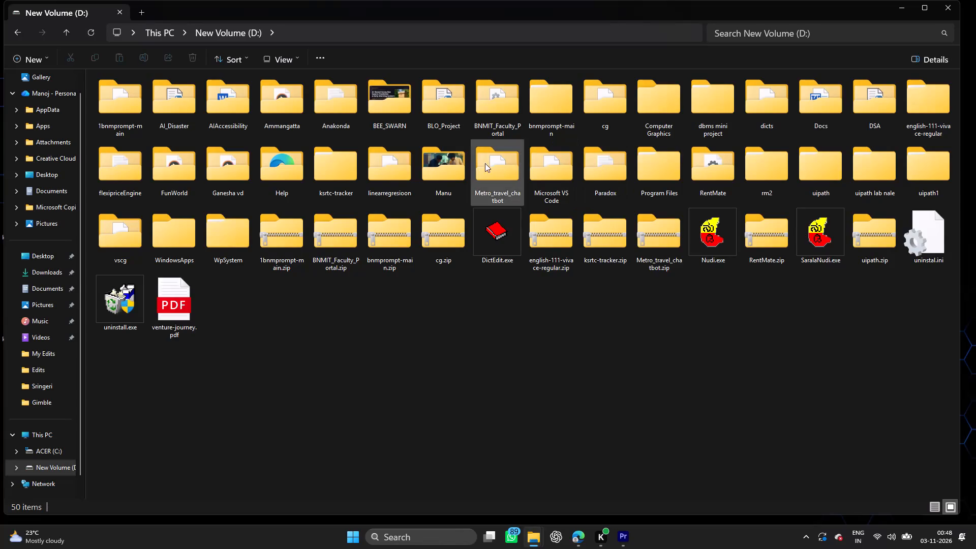
Open the Edits folder inside Manu > MANU on the D: drive and play the exported namaste.mp4 in a maximized Media Player.
double_click(447, 171)
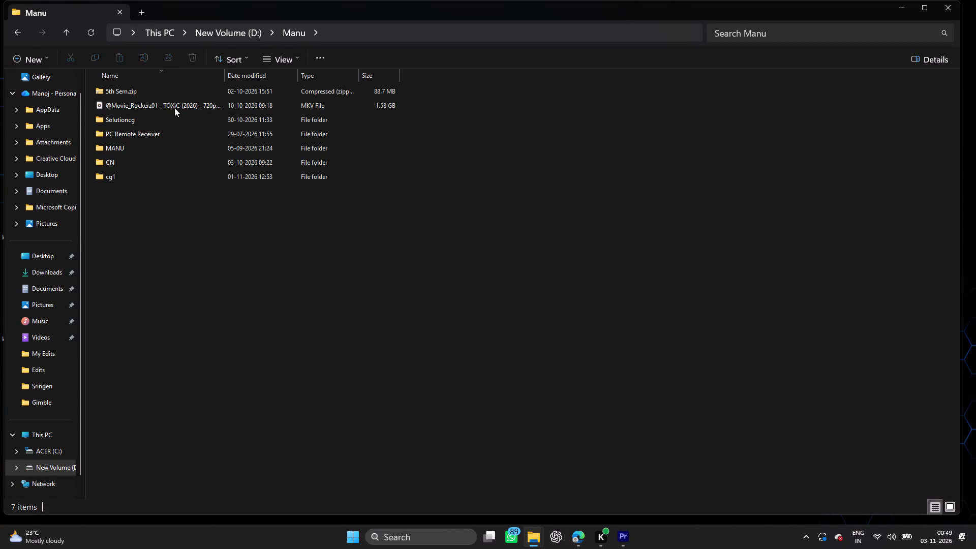
double_click(171, 142)
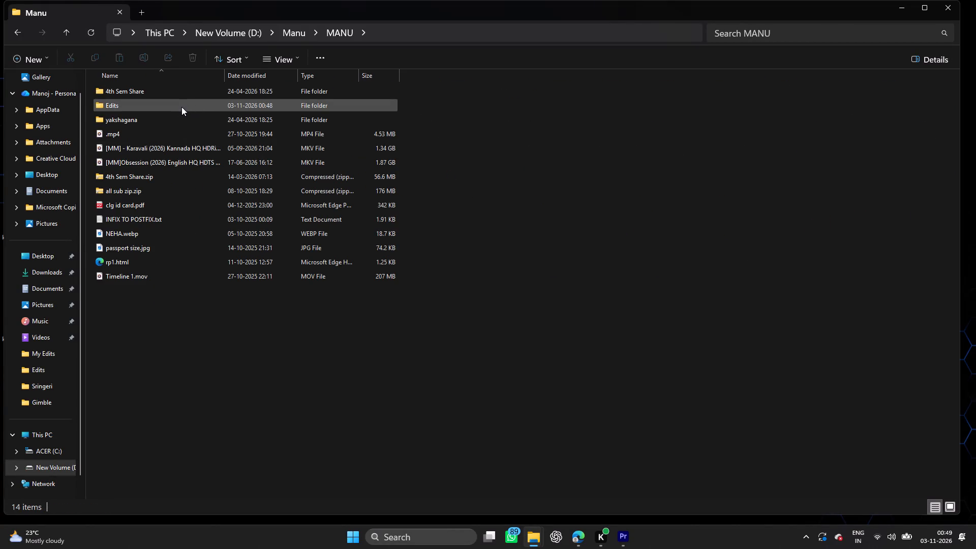
double_click(180, 108)
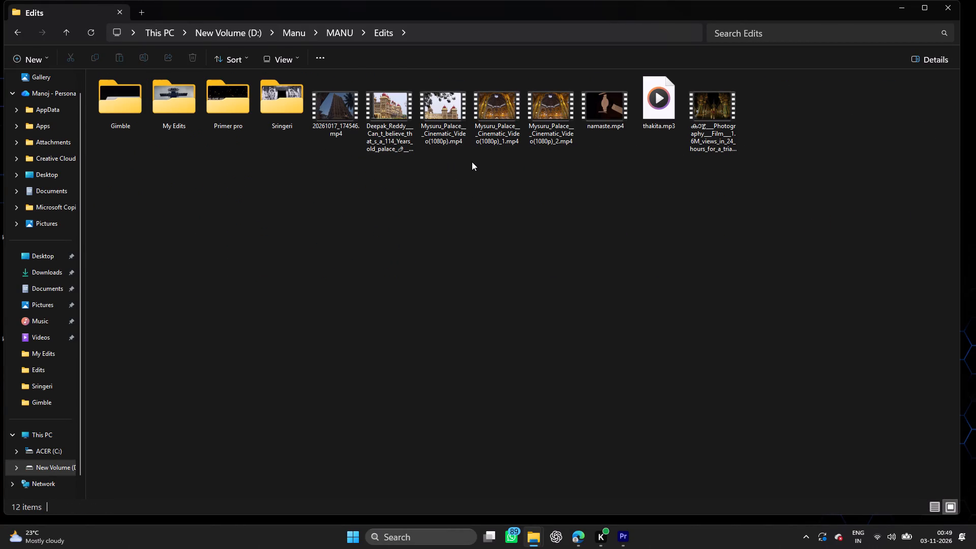
double_click(606, 117)
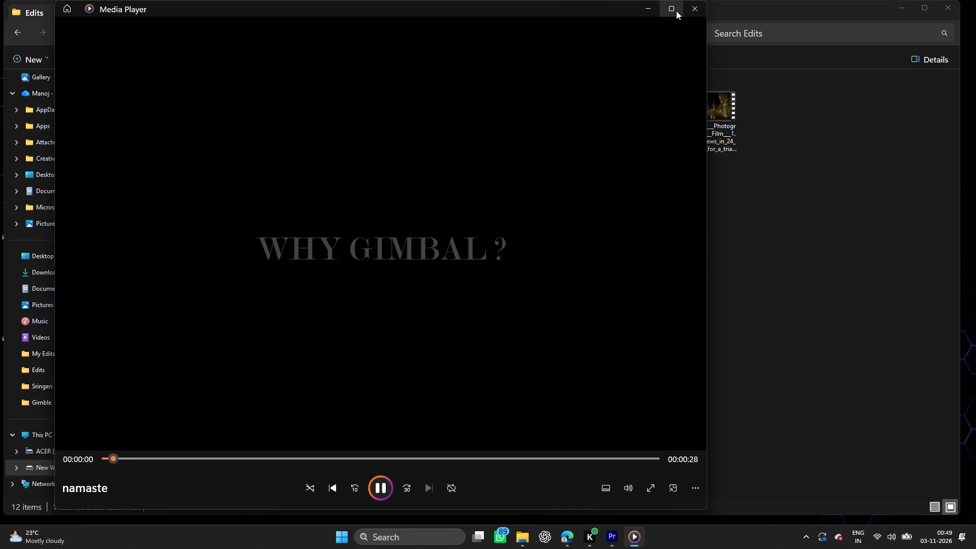
left_click(675, 11)
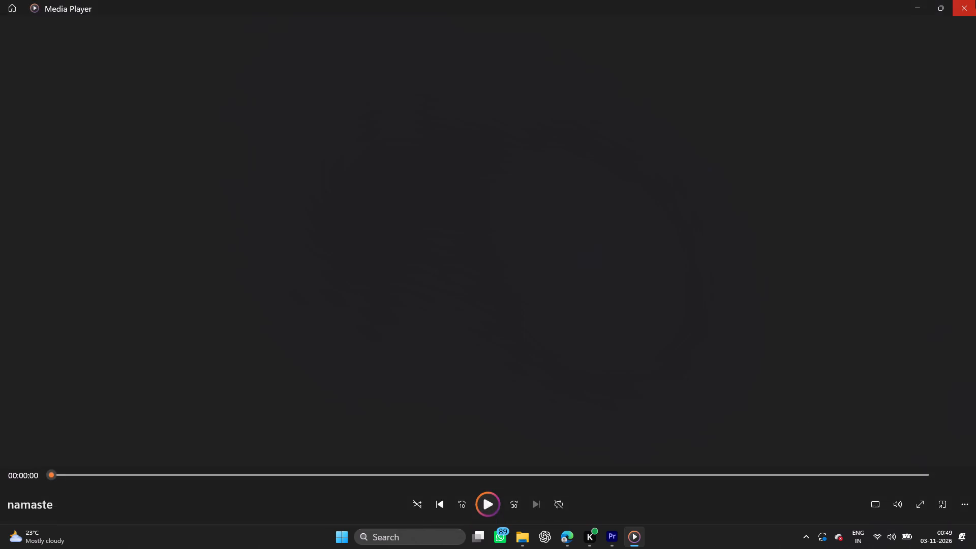
left_click(975, 0)
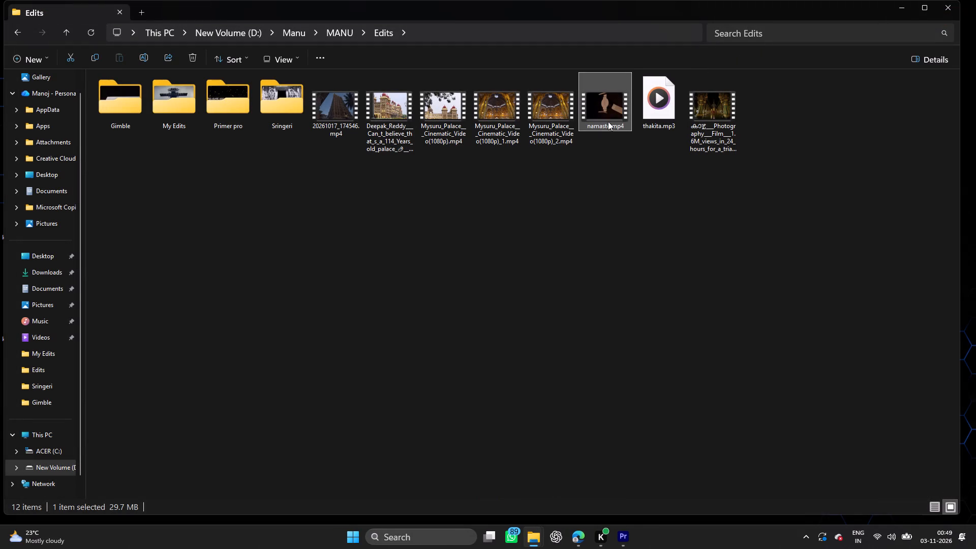
right_click(604, 117)
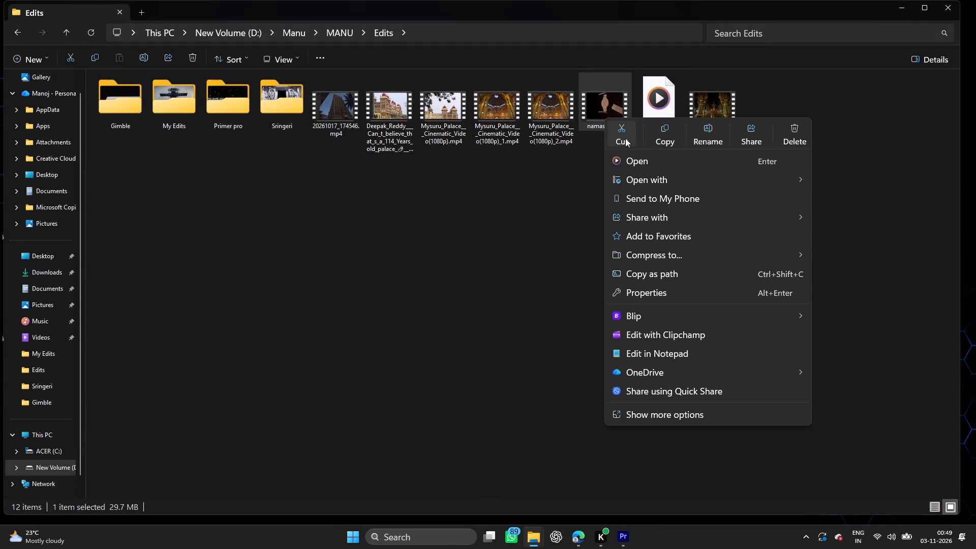
left_click(546, 226)
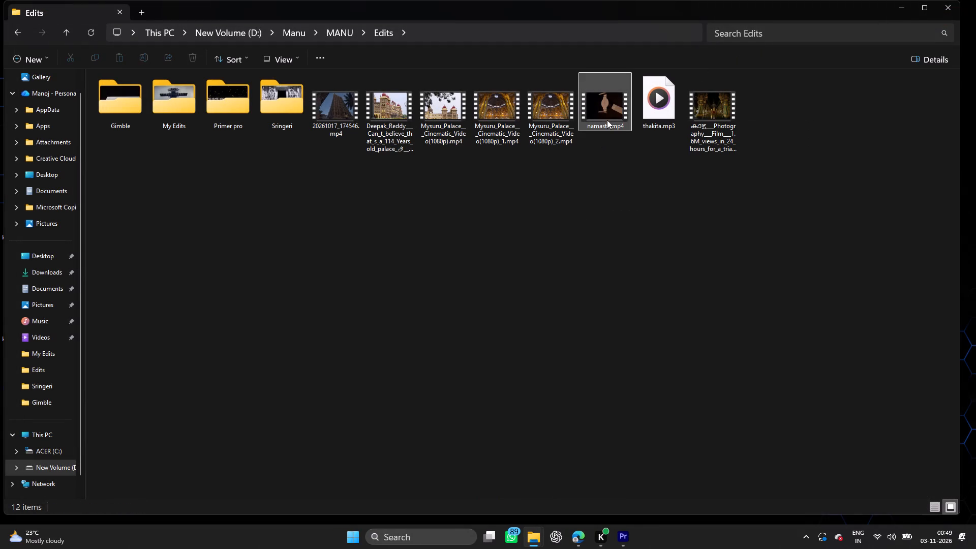
Replay namaste.mp4 in full, and play its opening once more up to the WHY OSMO ? title.
double_click(599, 110)
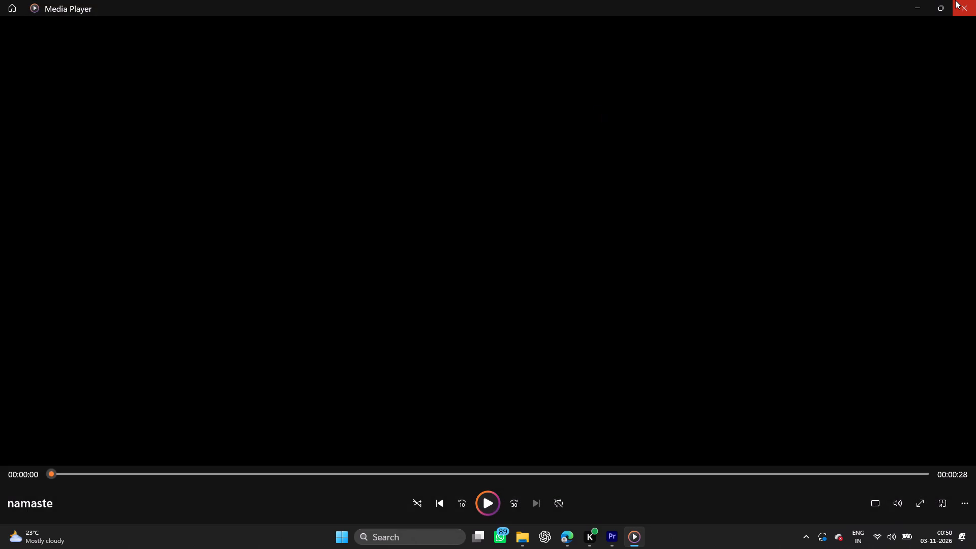
left_click(964, 4)
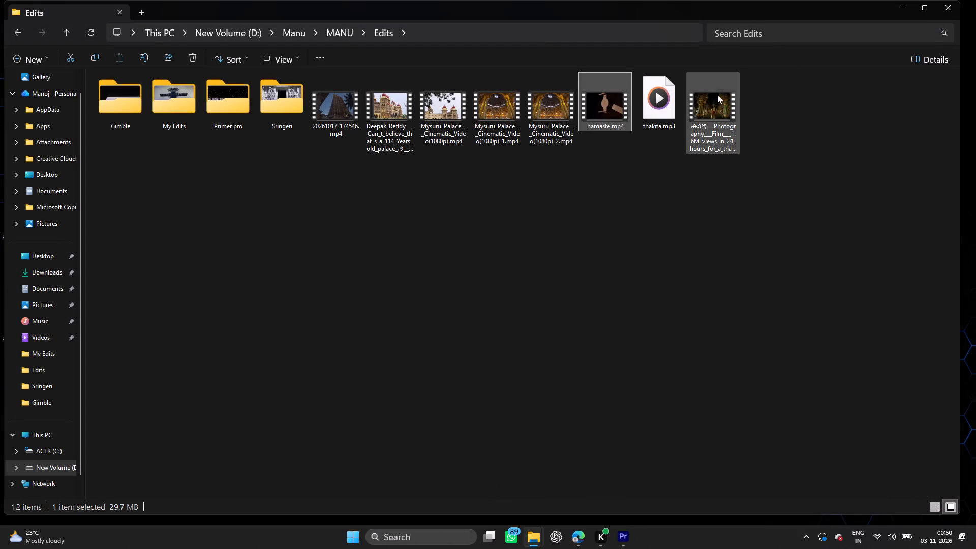
double_click(607, 101)
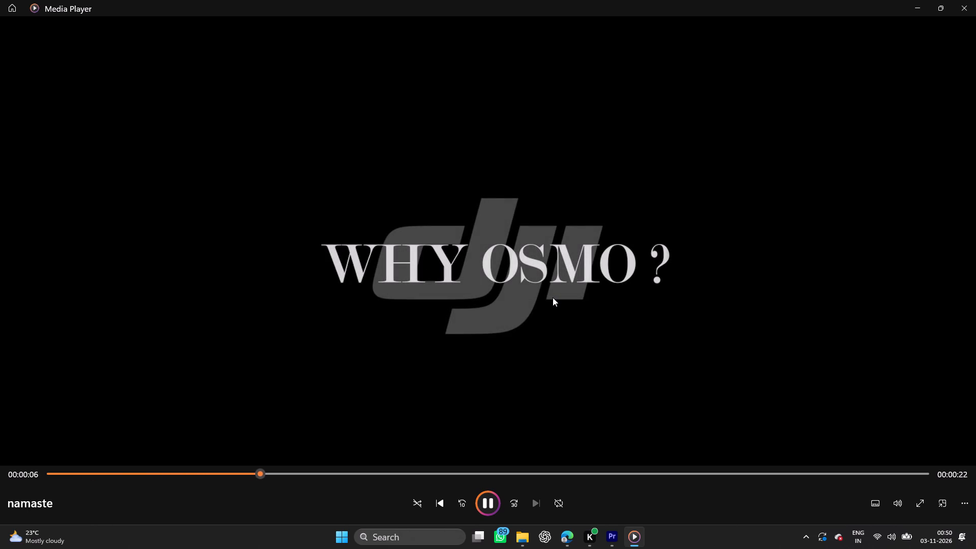
left_click(975, 0)
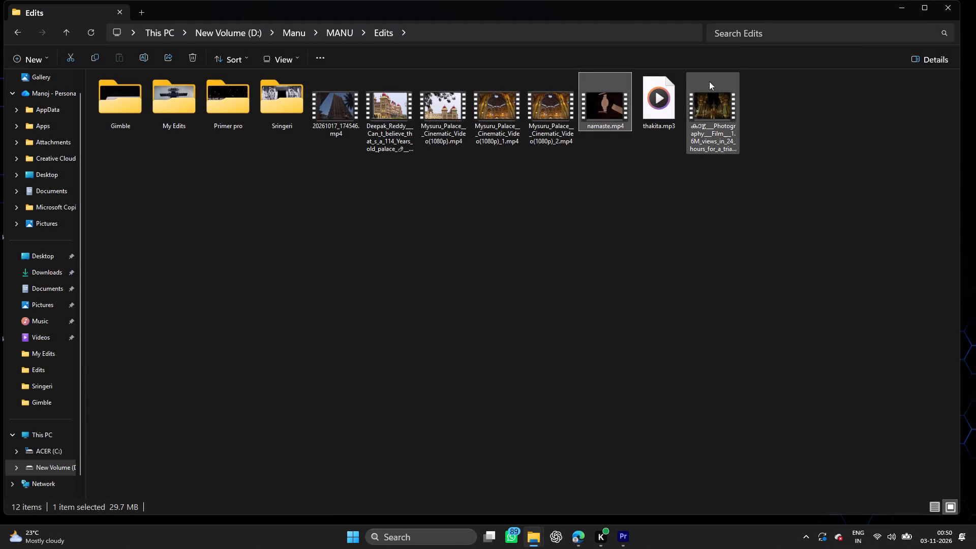
Send namaste.mp4 to the ALG device with Blip and close the transfer window.
right_click(611, 116)
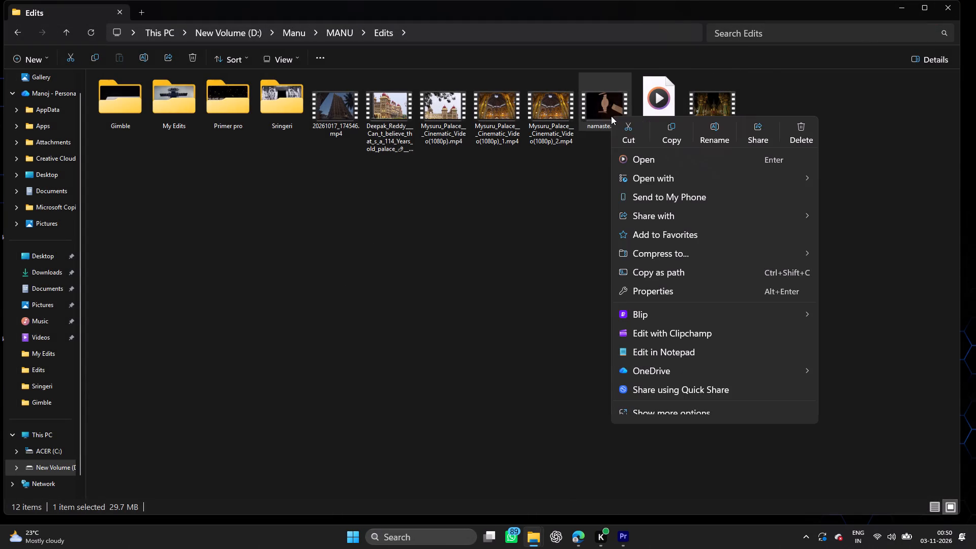
left_click(649, 312)
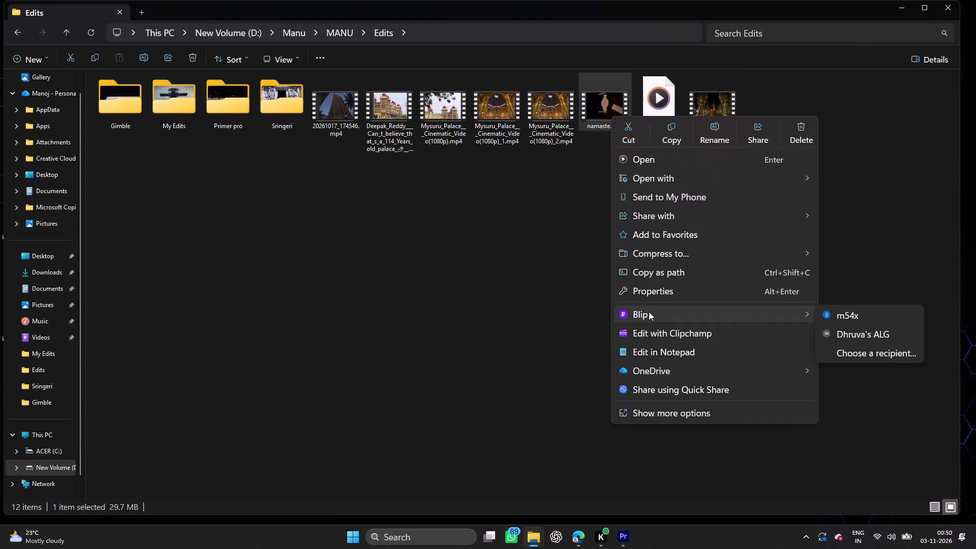
left_click(874, 331)
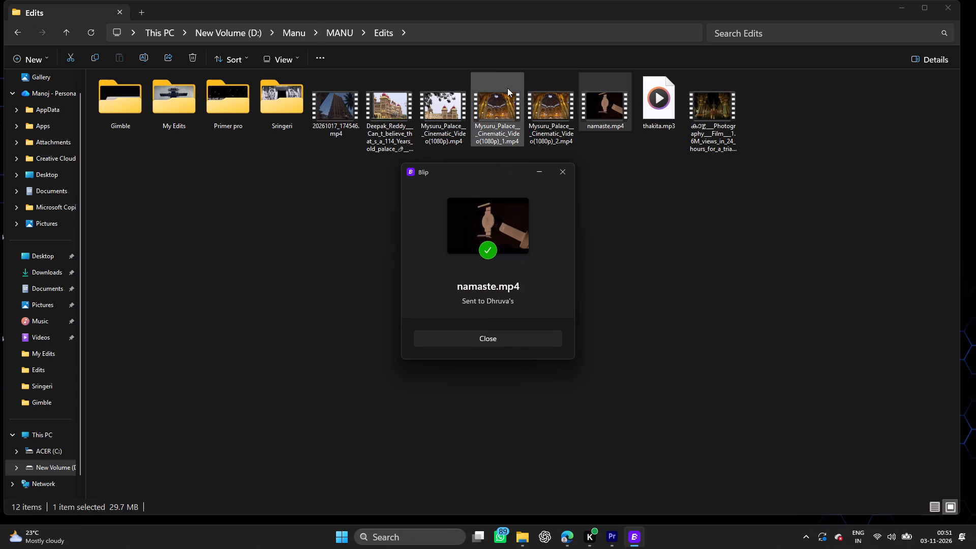
left_click(564, 170)
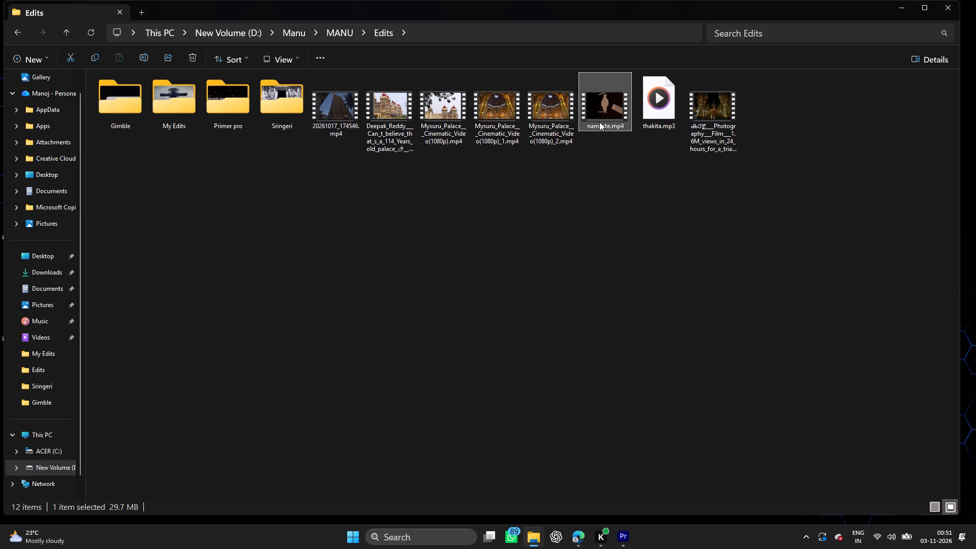
Send namaste.mp4 to the m54x device with Blip.
right_click(603, 110)
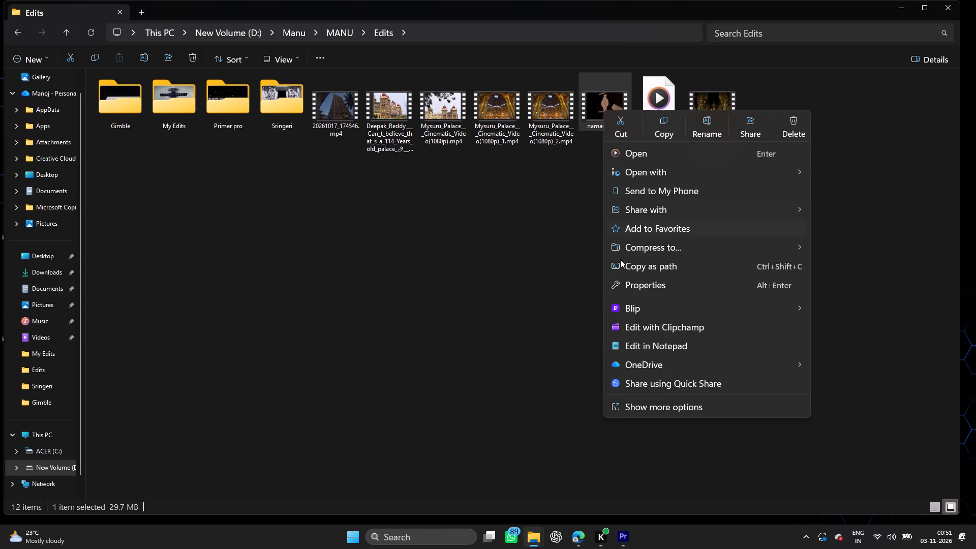
left_click(645, 303)
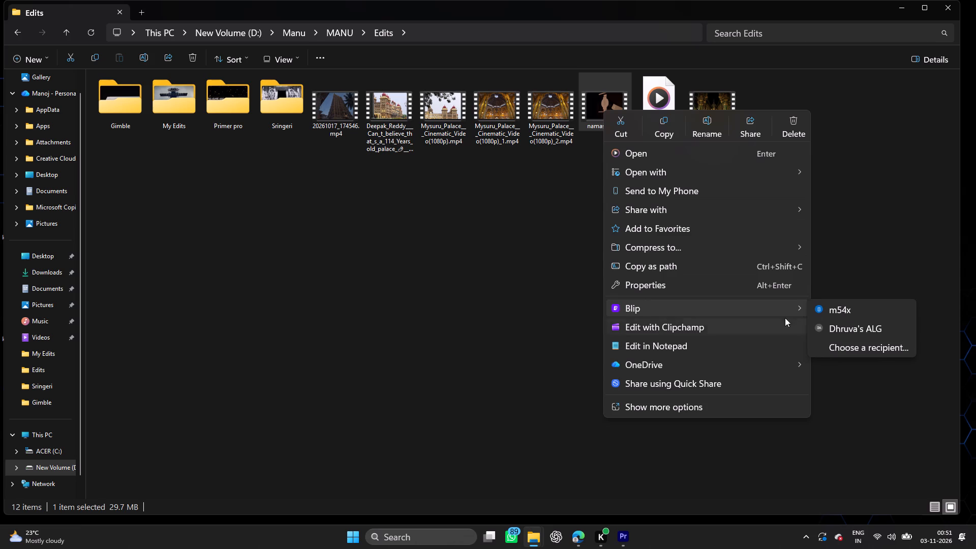
left_click(848, 310)
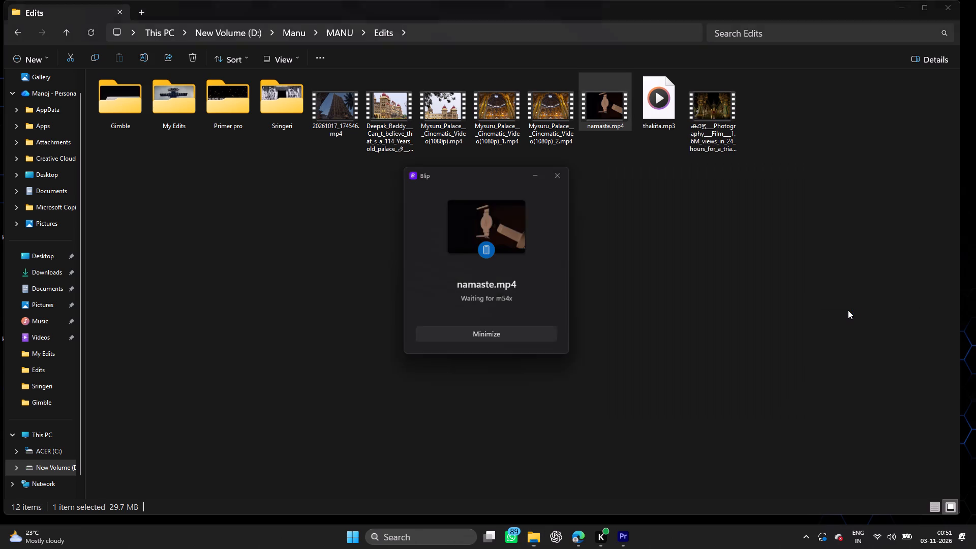
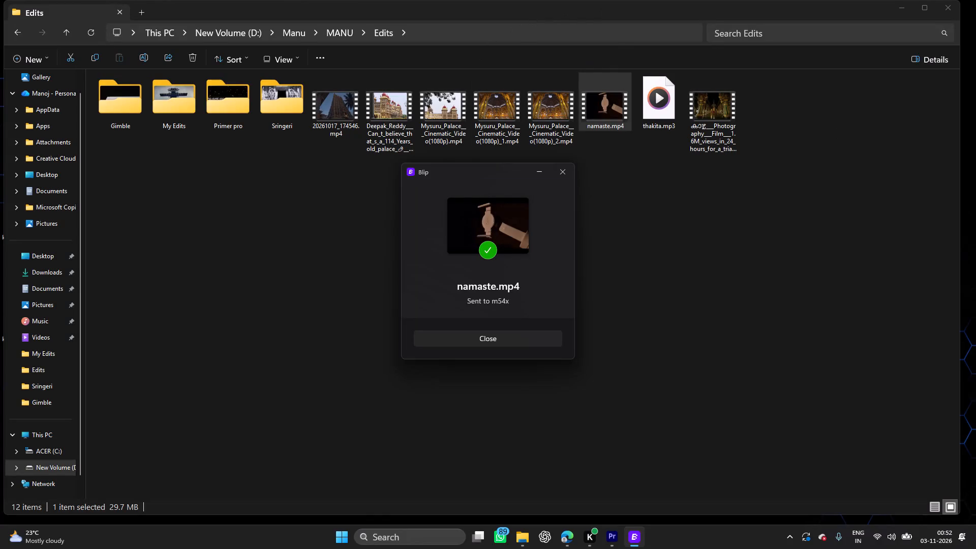
Close the Blip transfer window for namaste.mp4.
left_click(573, 166)
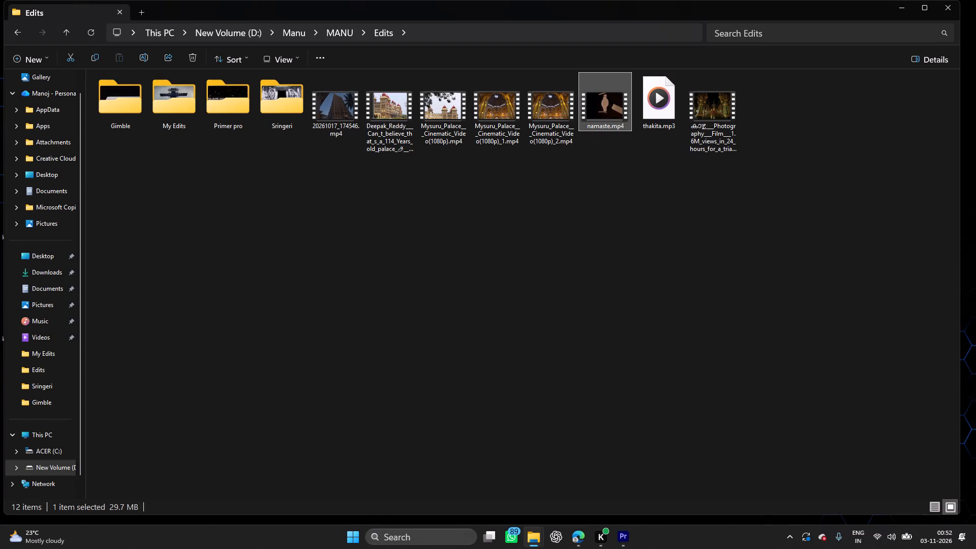